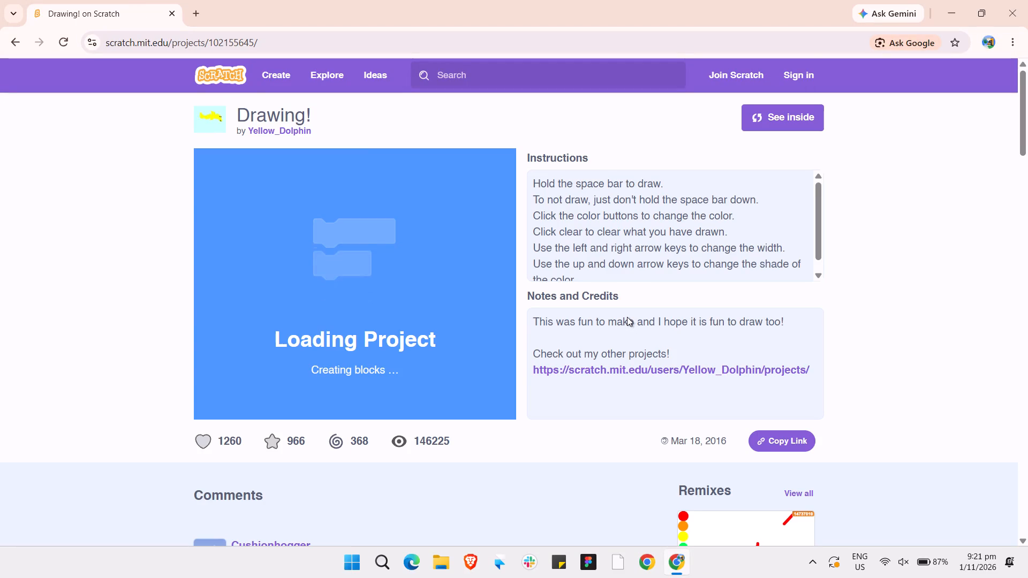
Run the Drawing! project in full-screen view.
click(512, 159)
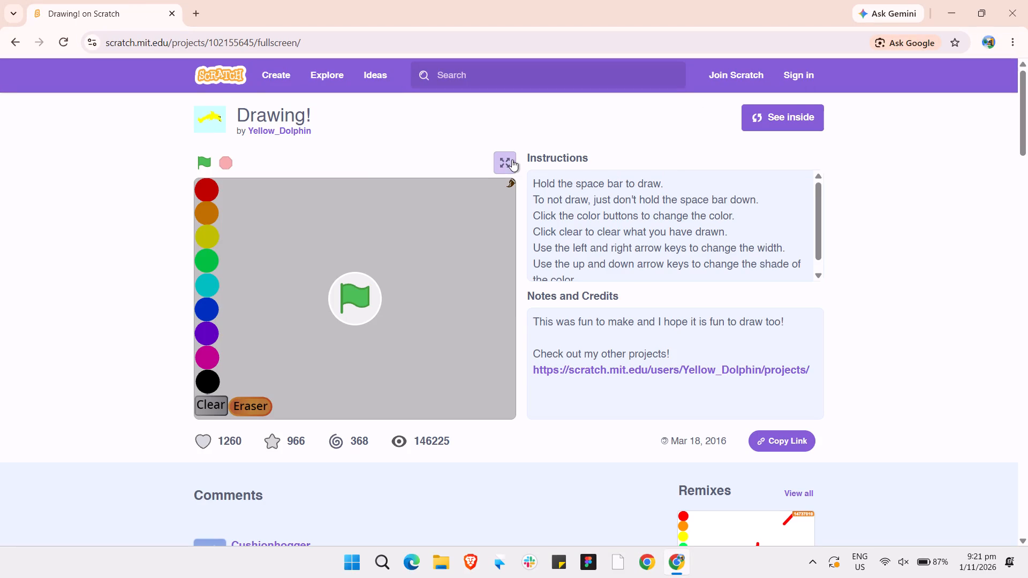
click(507, 239)
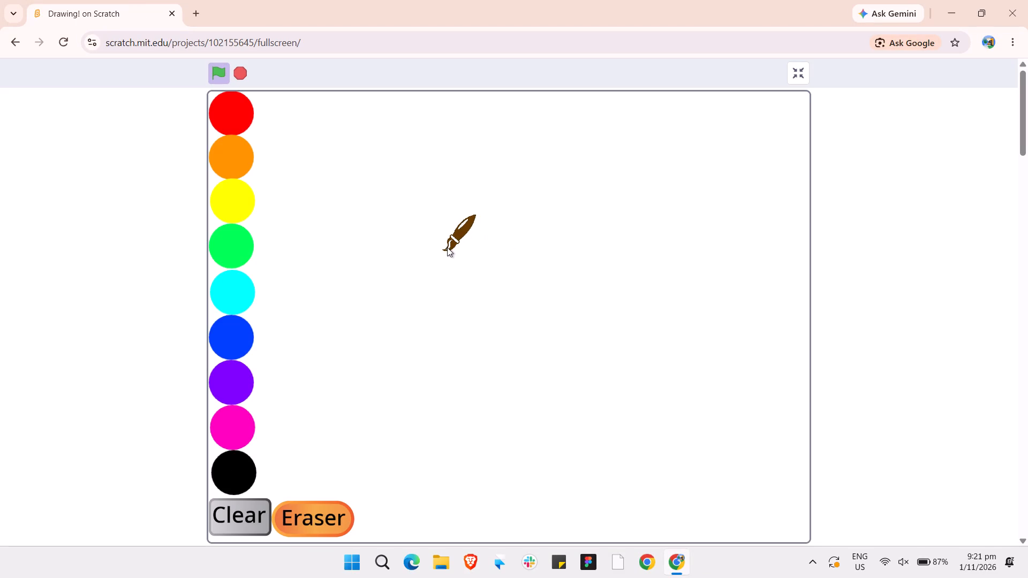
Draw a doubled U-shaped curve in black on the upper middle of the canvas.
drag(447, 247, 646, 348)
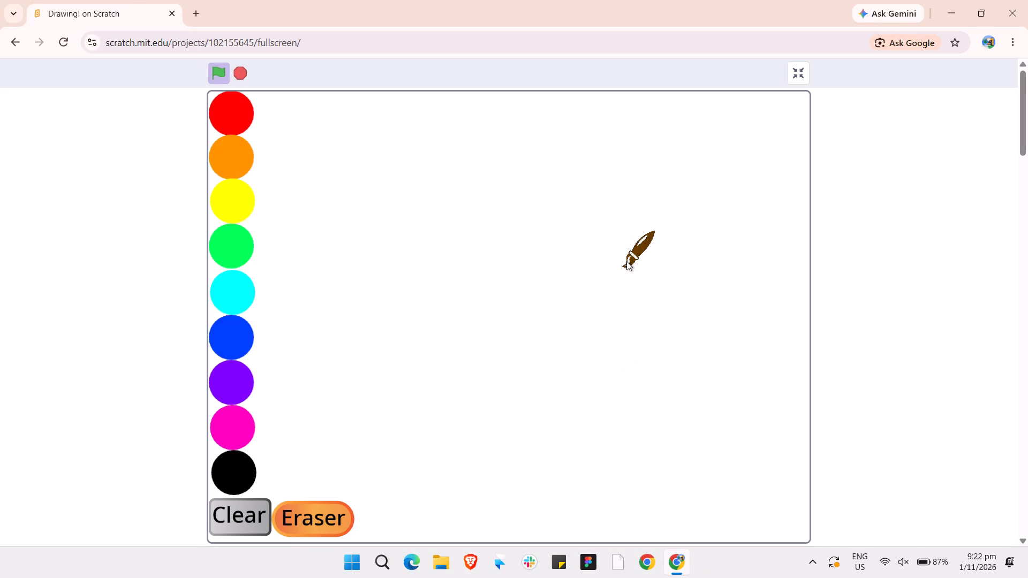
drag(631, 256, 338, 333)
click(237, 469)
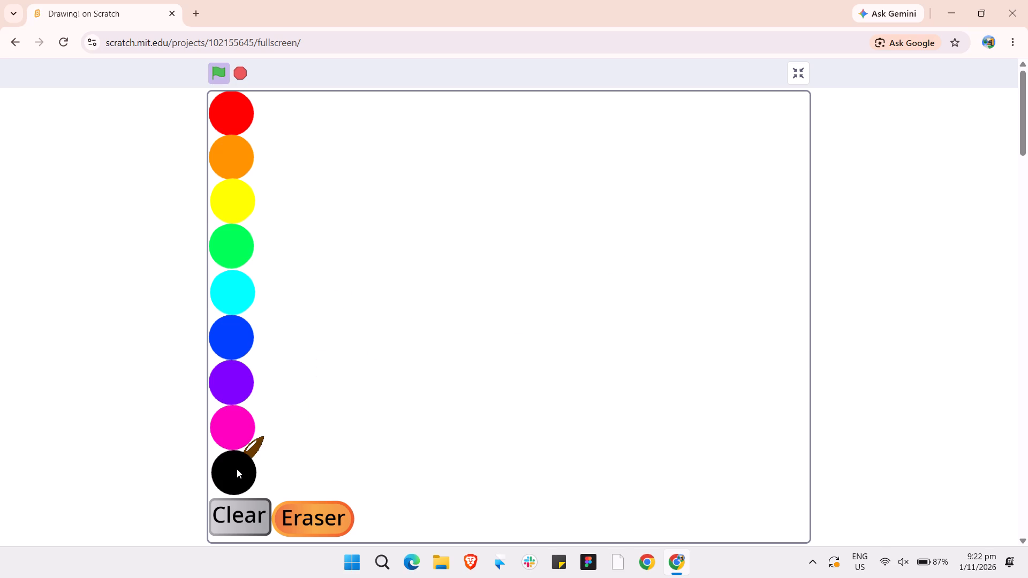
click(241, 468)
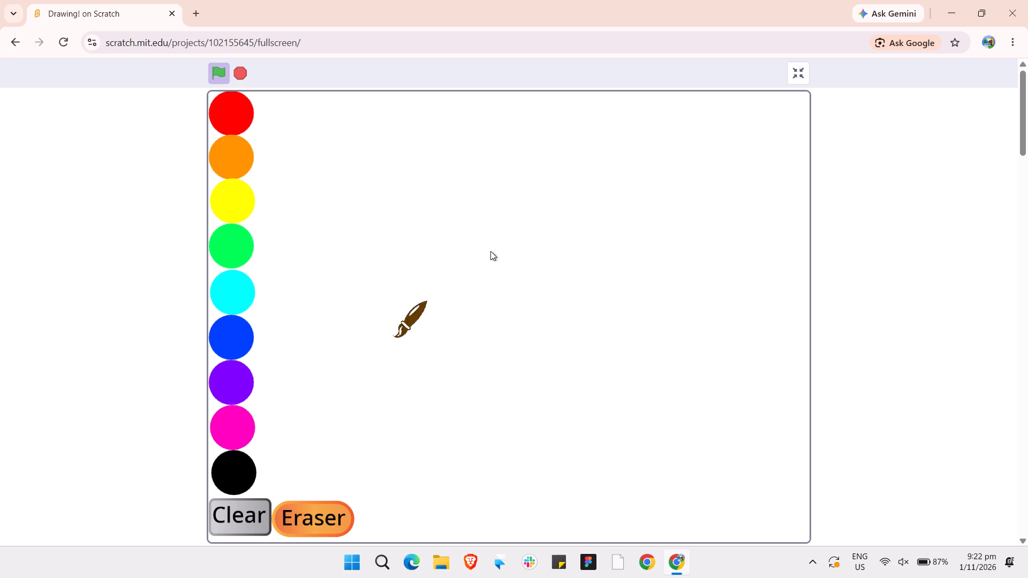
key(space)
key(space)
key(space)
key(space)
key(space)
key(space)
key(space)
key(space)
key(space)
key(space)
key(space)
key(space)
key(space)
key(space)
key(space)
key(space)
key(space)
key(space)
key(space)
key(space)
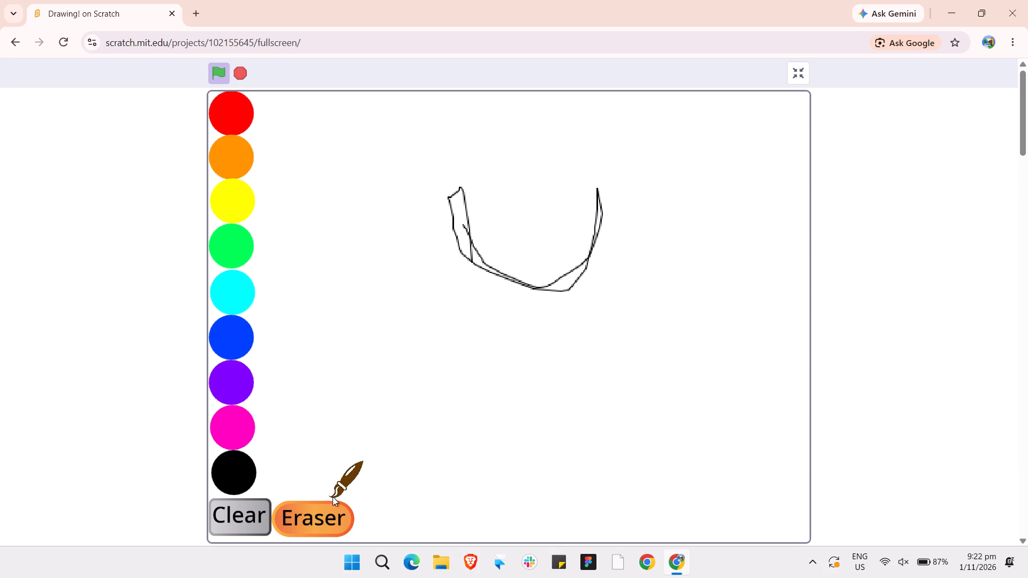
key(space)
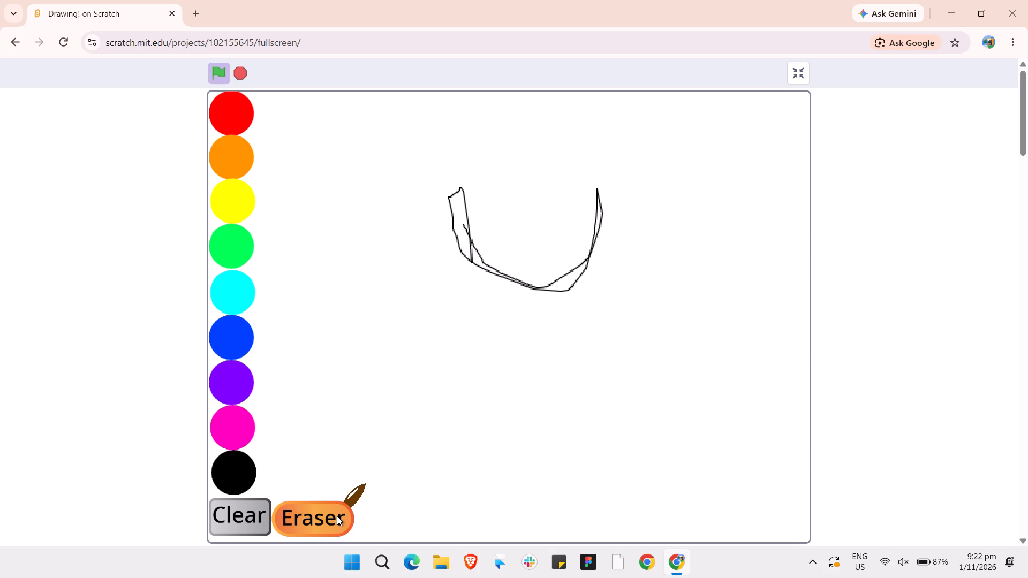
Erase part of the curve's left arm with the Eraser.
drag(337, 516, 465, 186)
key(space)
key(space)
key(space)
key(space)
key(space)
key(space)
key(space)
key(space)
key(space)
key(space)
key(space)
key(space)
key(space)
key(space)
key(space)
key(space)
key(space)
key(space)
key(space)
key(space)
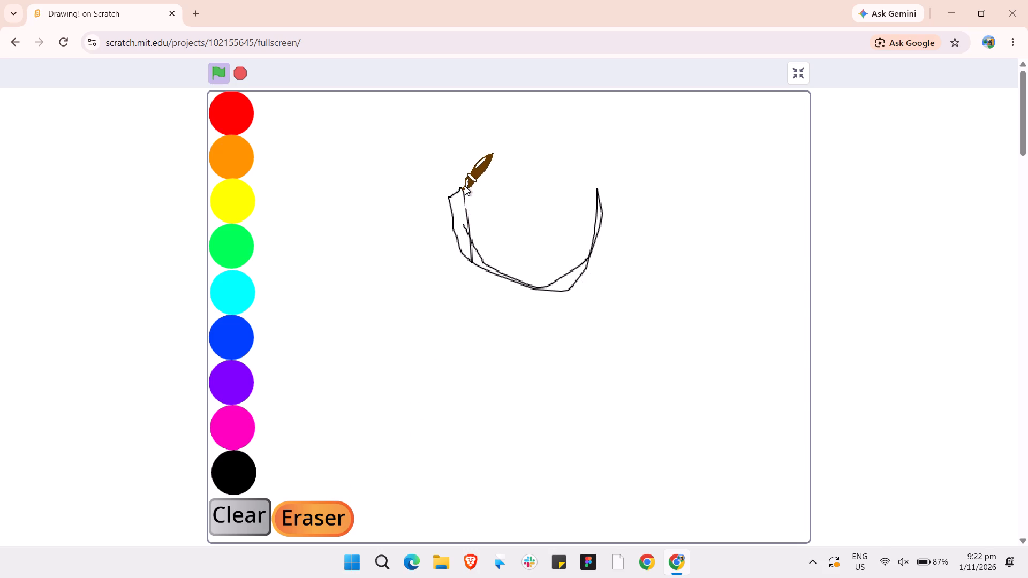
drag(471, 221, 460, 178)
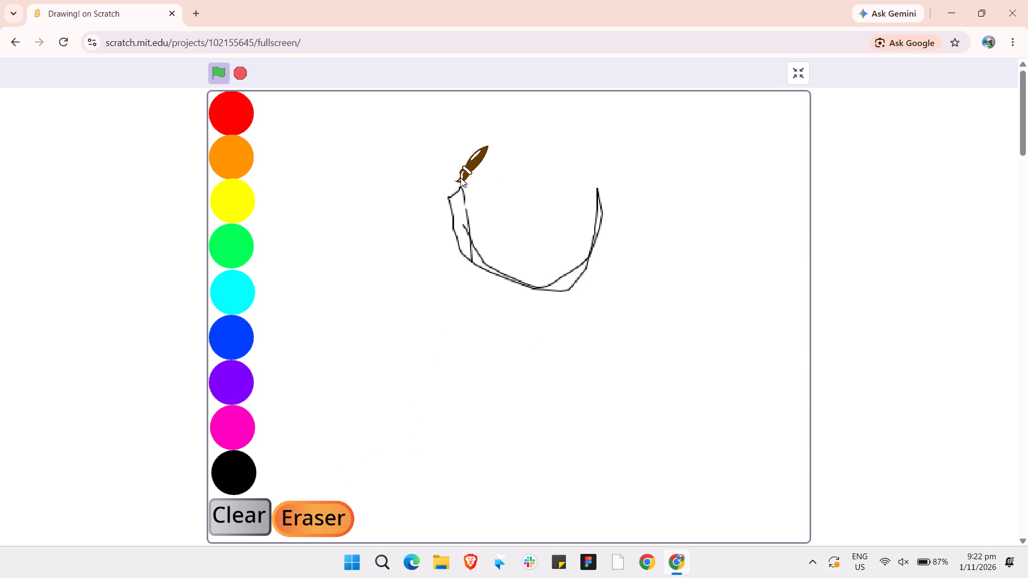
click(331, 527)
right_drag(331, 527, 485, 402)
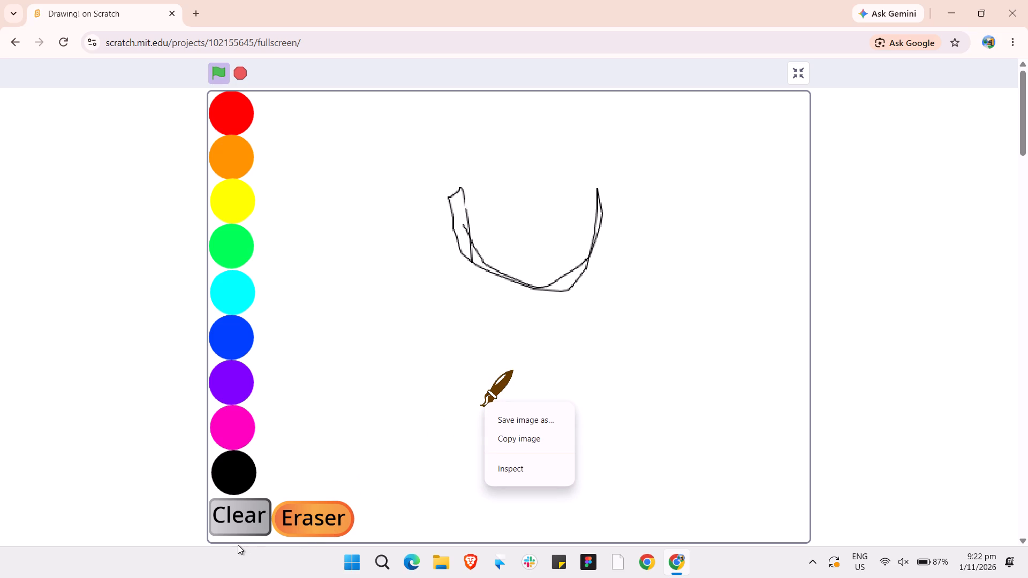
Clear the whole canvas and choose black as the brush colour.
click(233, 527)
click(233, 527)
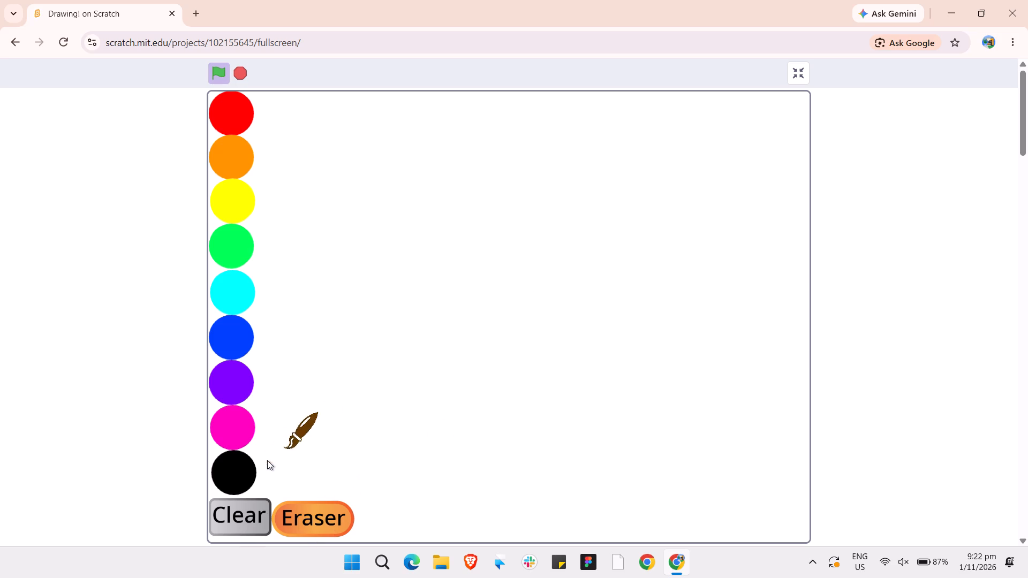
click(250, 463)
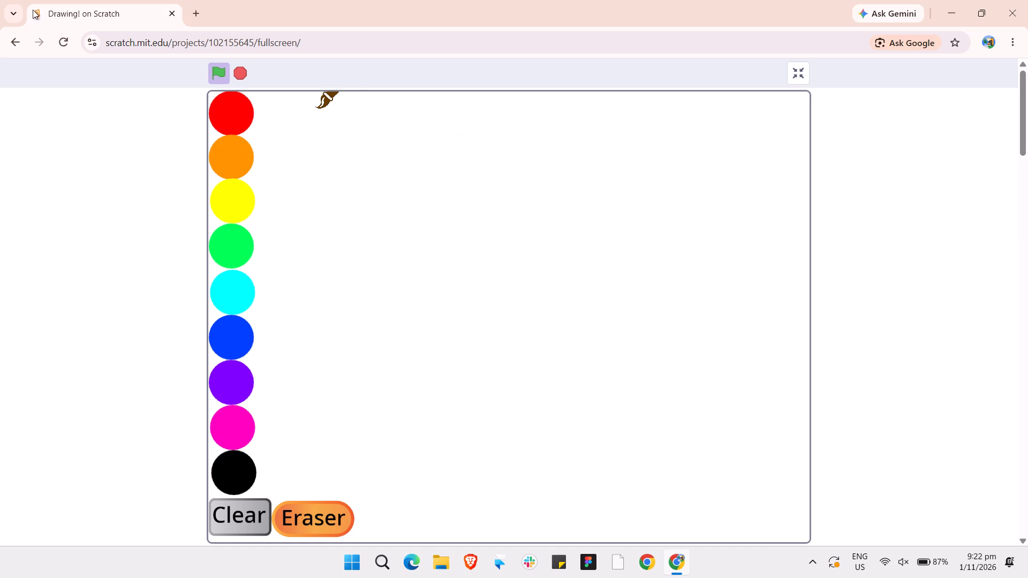
Return to the project search results for "drawing" and open the Drawing Tutorial project.
click(15, 33)
click(15, 33)
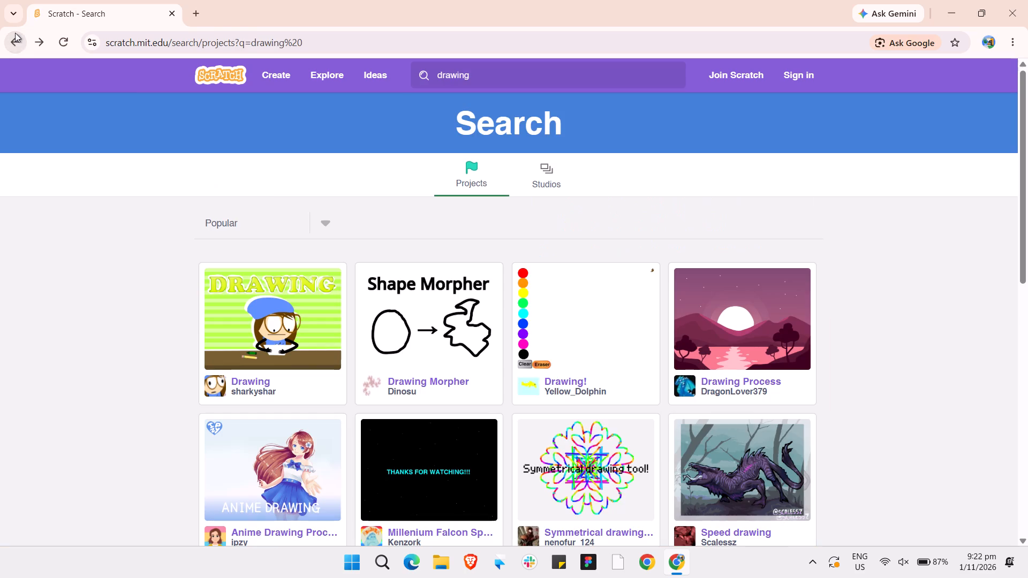
scroll(424, 304, down, 4)
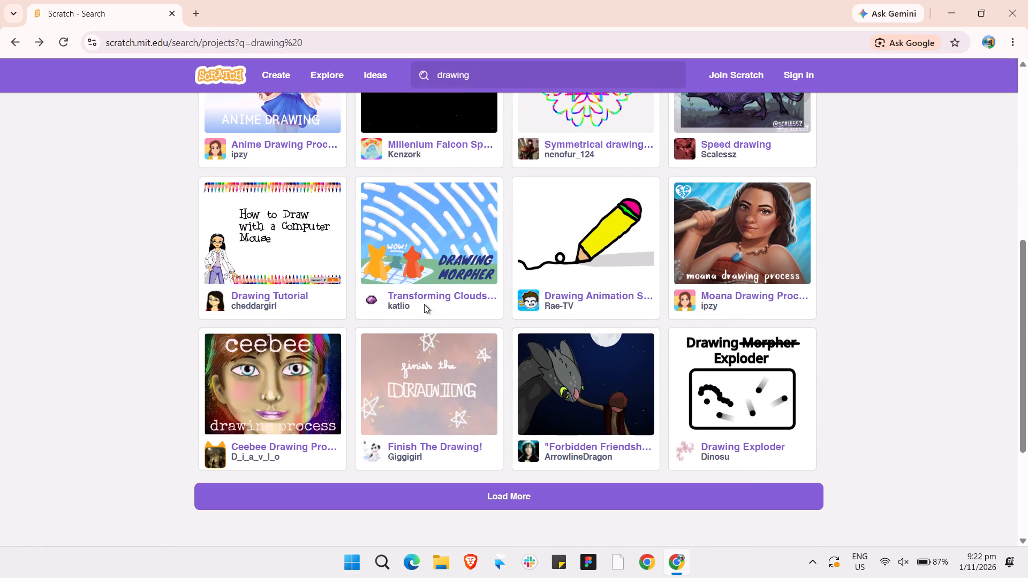
scroll(424, 304, down, 1)
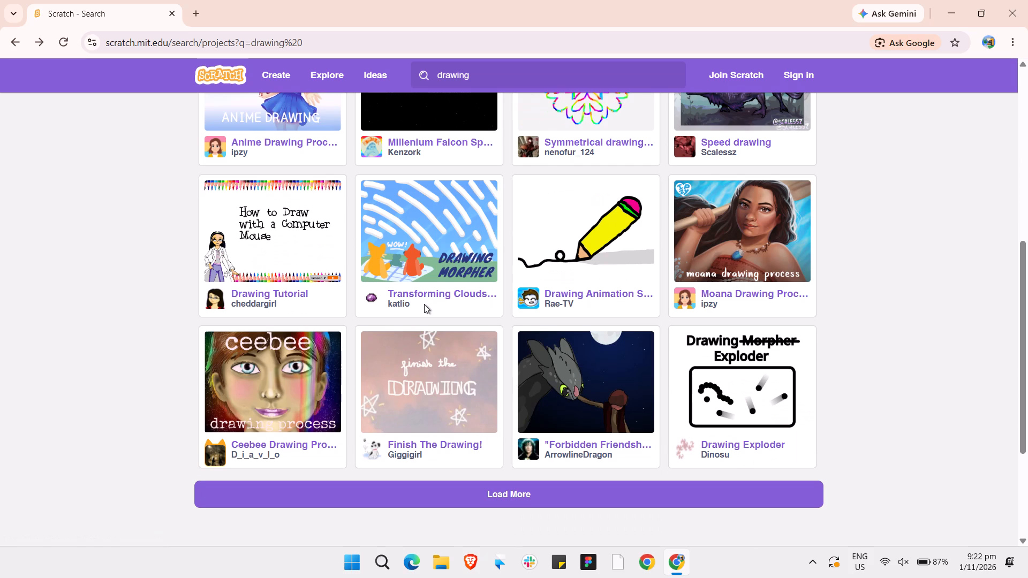
click(307, 271)
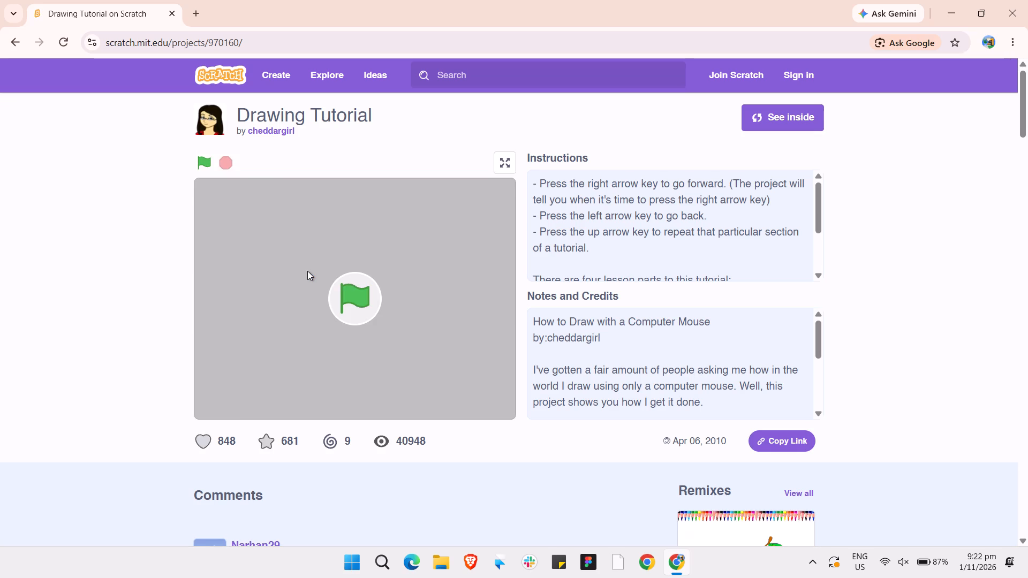
Run the Drawing Tutorial project in full-screen view.
click(334, 282)
click(508, 159)
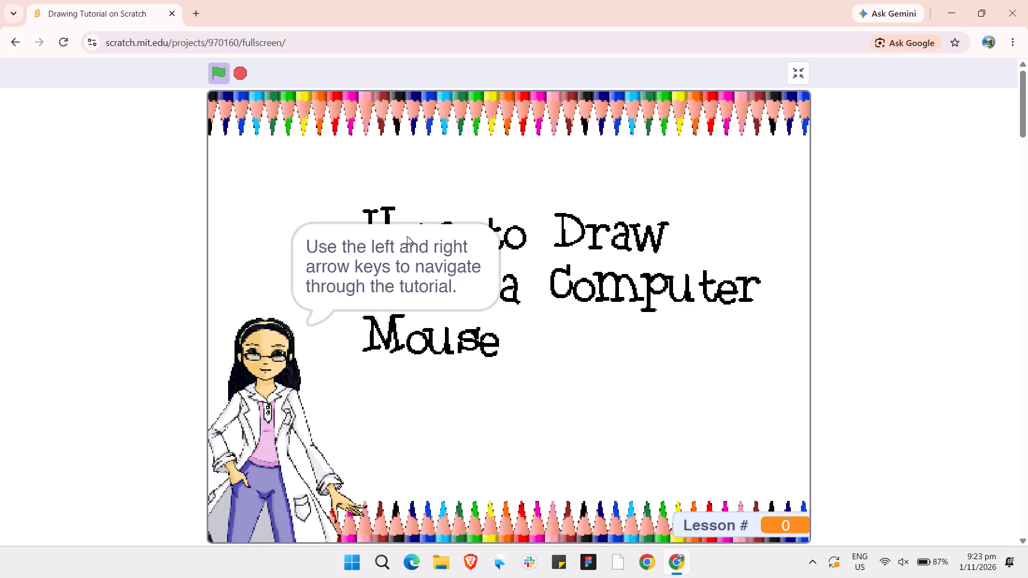
click(463, 256)
Replay the tutorial's introduction on drawing with a computer mouse.
key(Left)
key(Left)
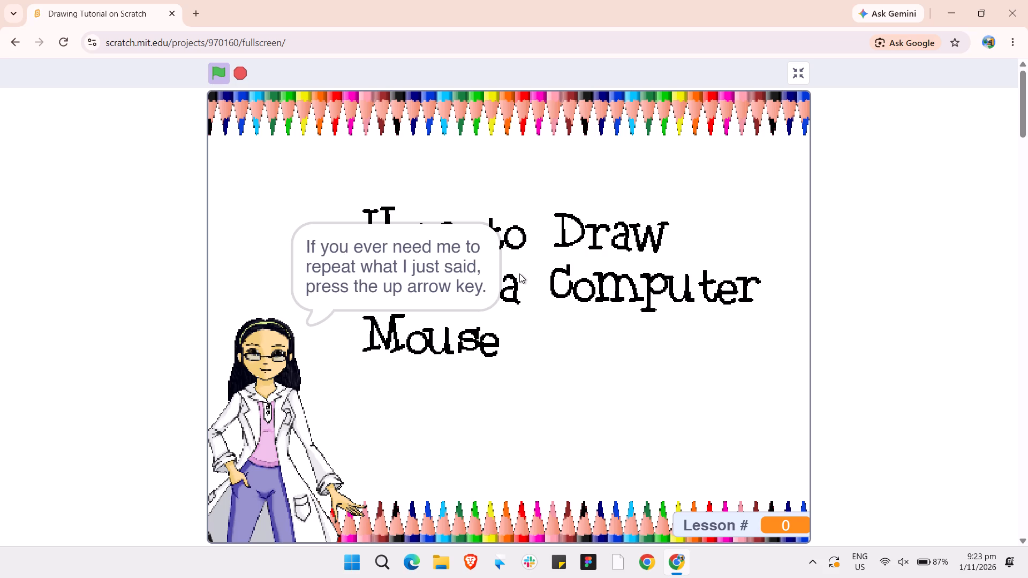
key(Up)
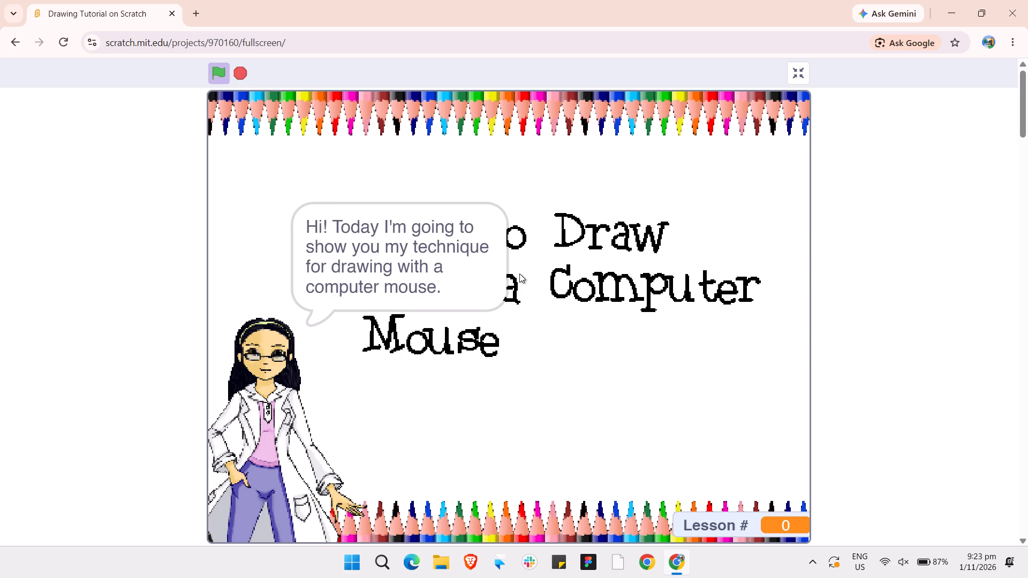
Go through Part 1 of the tutorial, the paint editor review, up to the Fill tool.
key(Right)
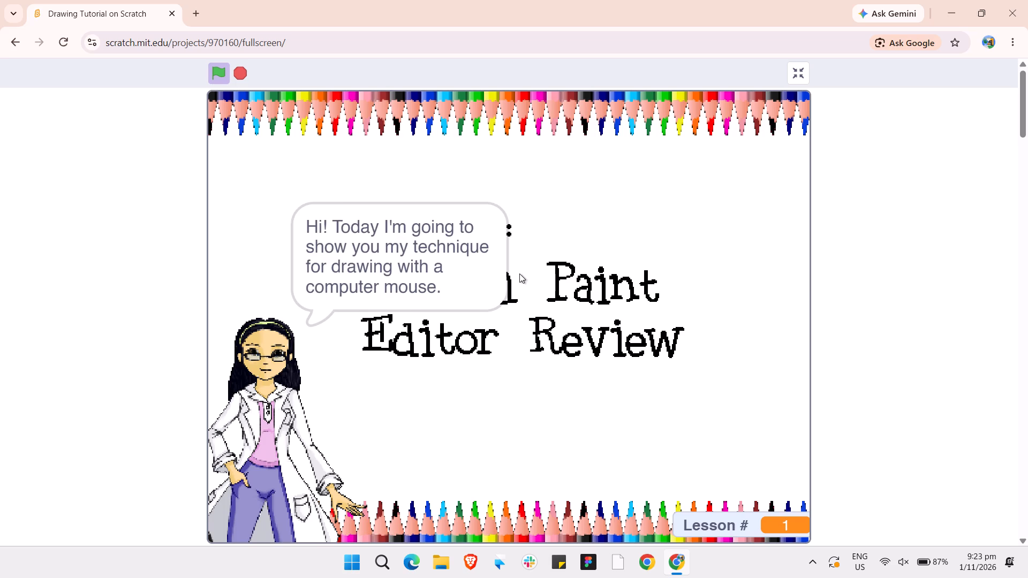
key(Right)
key(Right)
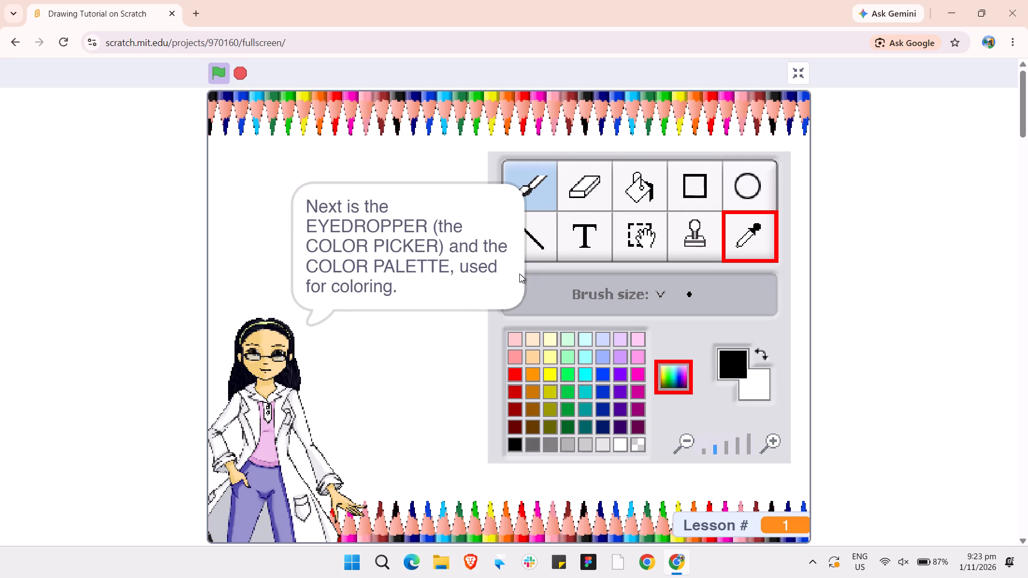
key(Left)
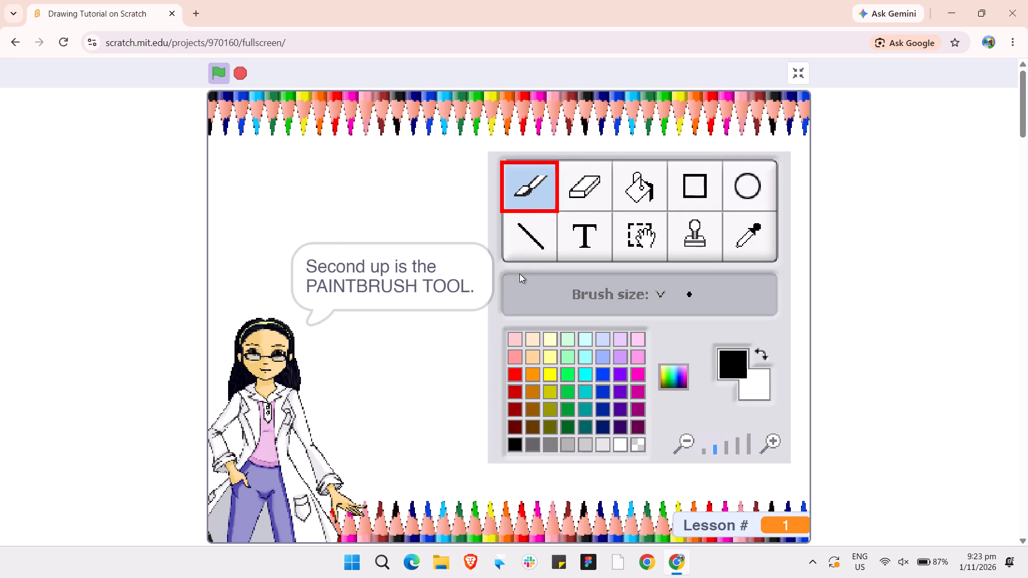
key(Right)
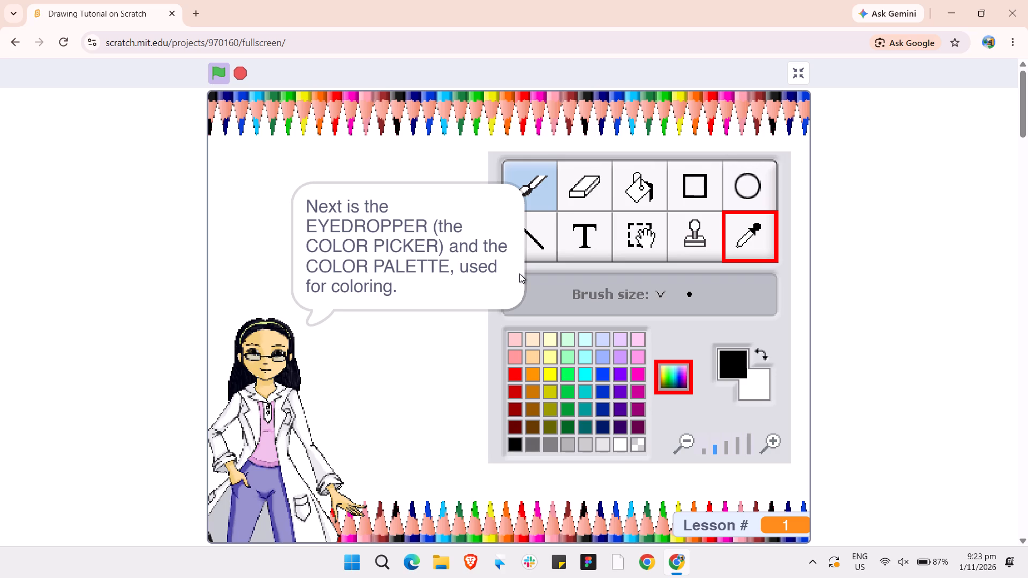
key(Right)
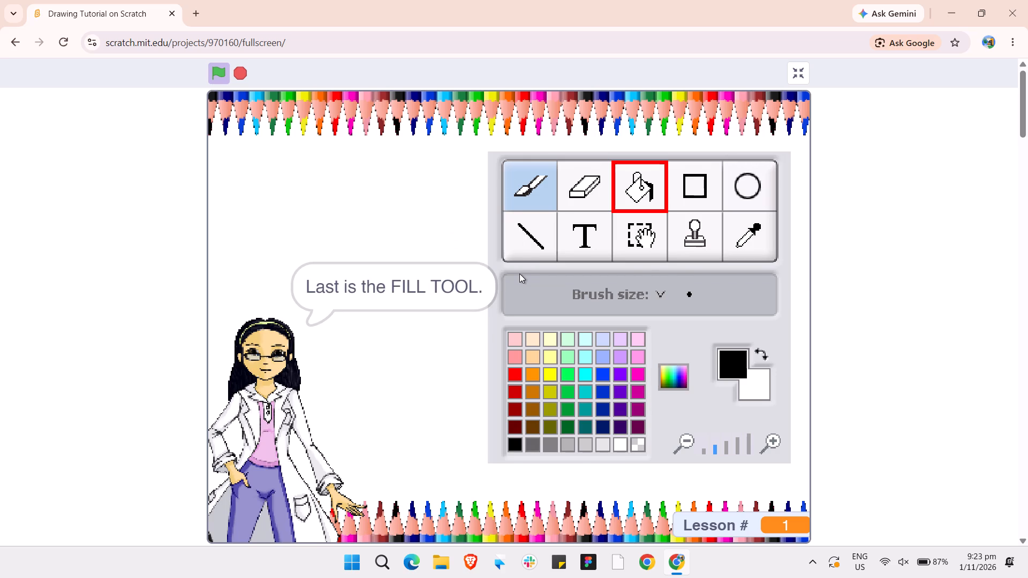
Page through Parts 2 to 4 of the tutorial, including the cherry line art, to its closing slide.
key(Right)
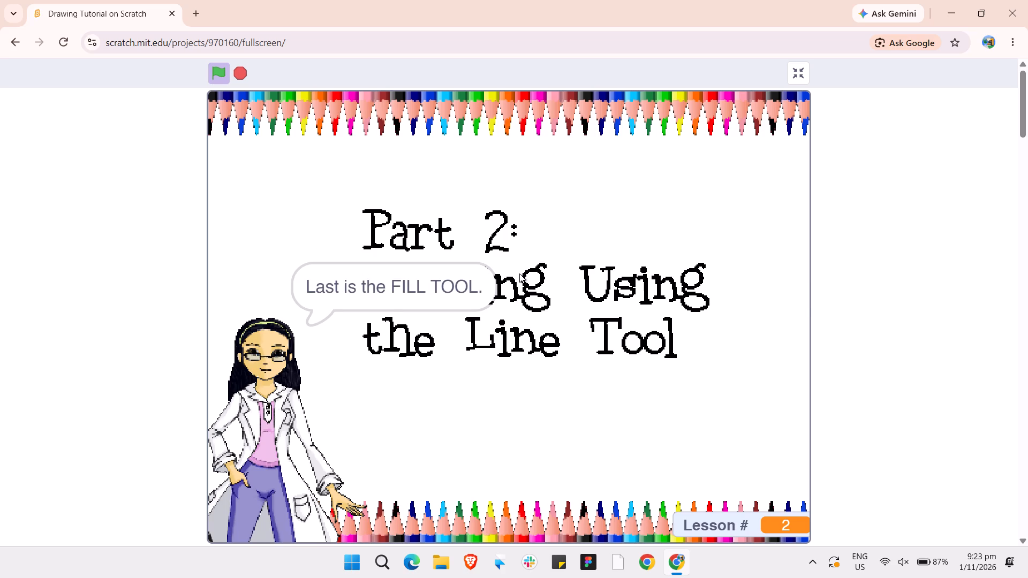
key(Right)
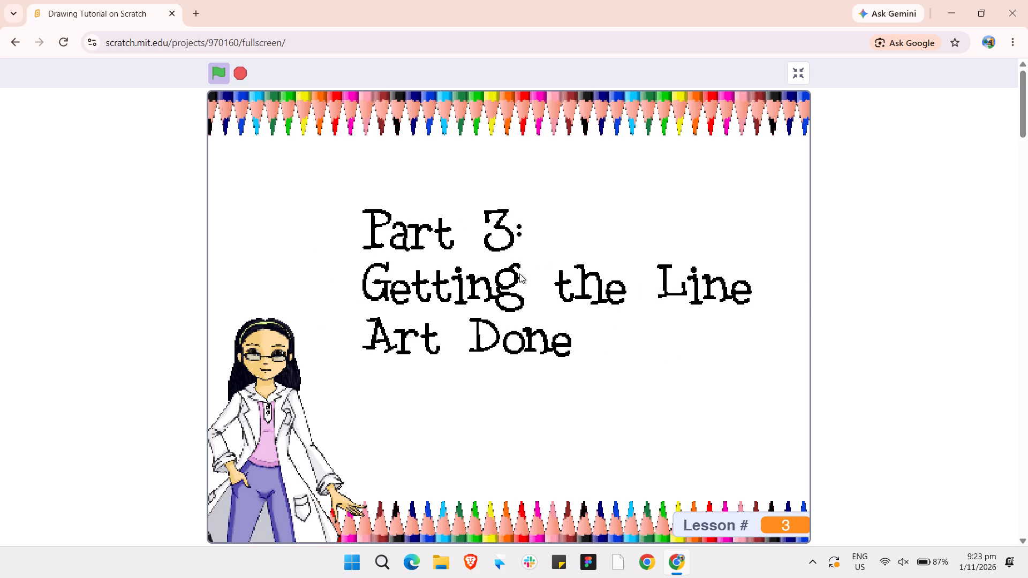
key(Right)
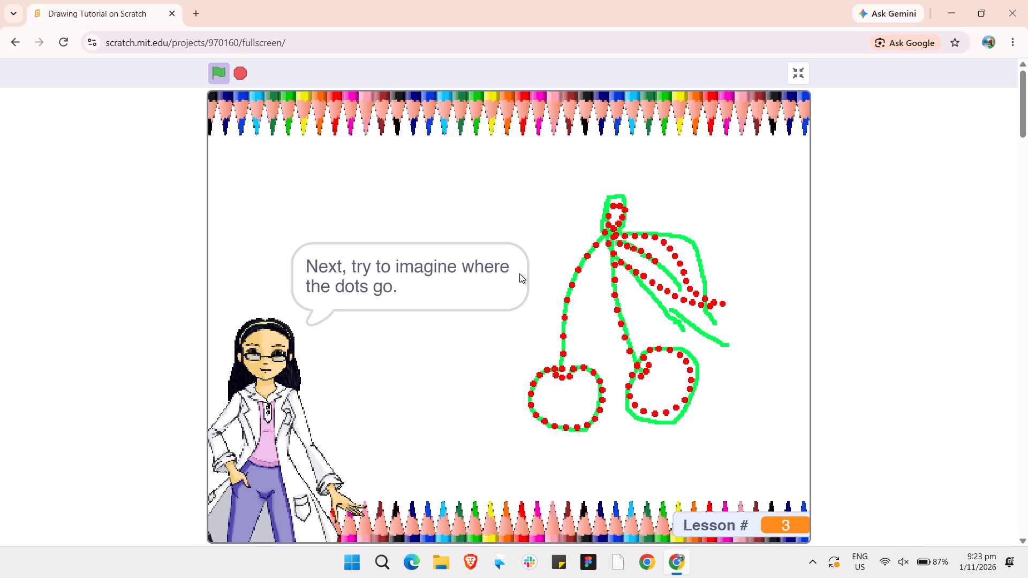
key(Right)
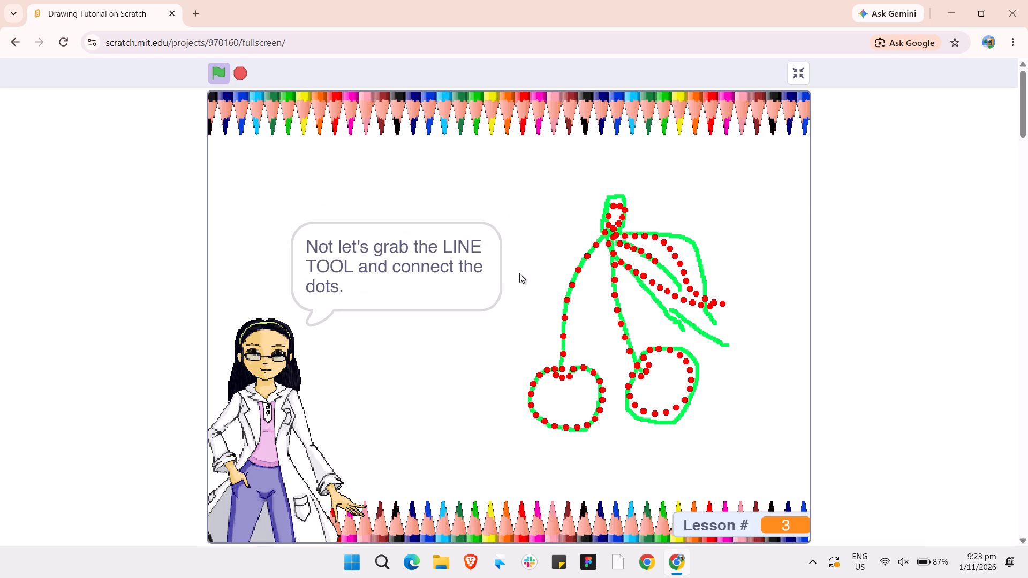
key(Right)
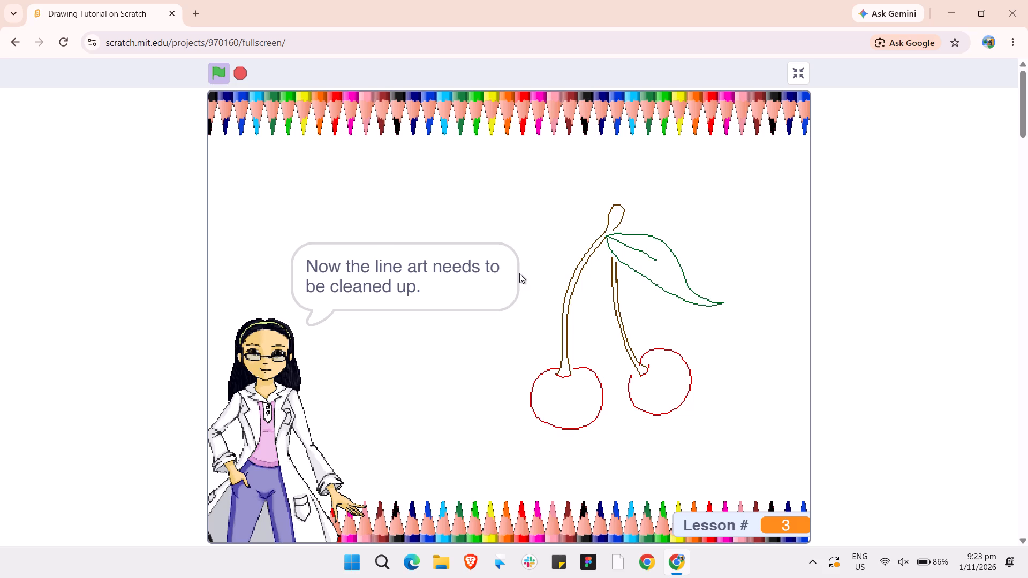
key(Right)
key(Right)
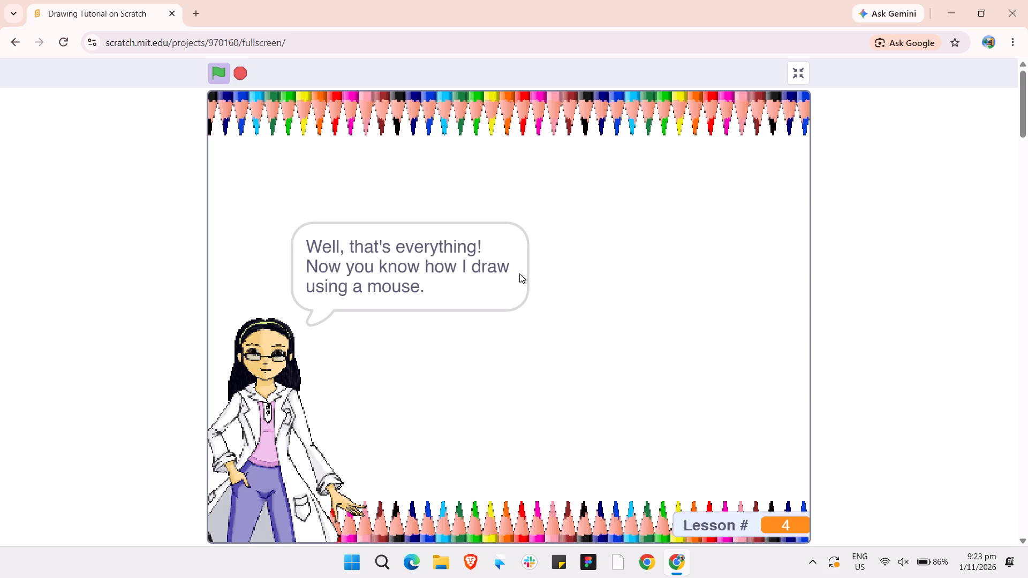
Revisit the Part 1 slides, and go back to the Part 3 slide on connecting the dots with the Line tool.
key(Right)
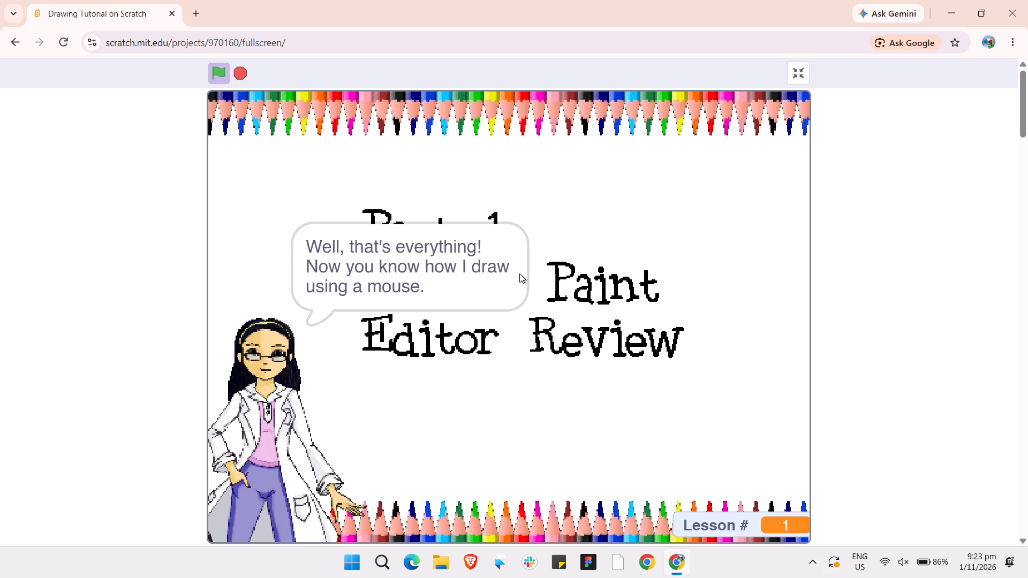
key(Right)
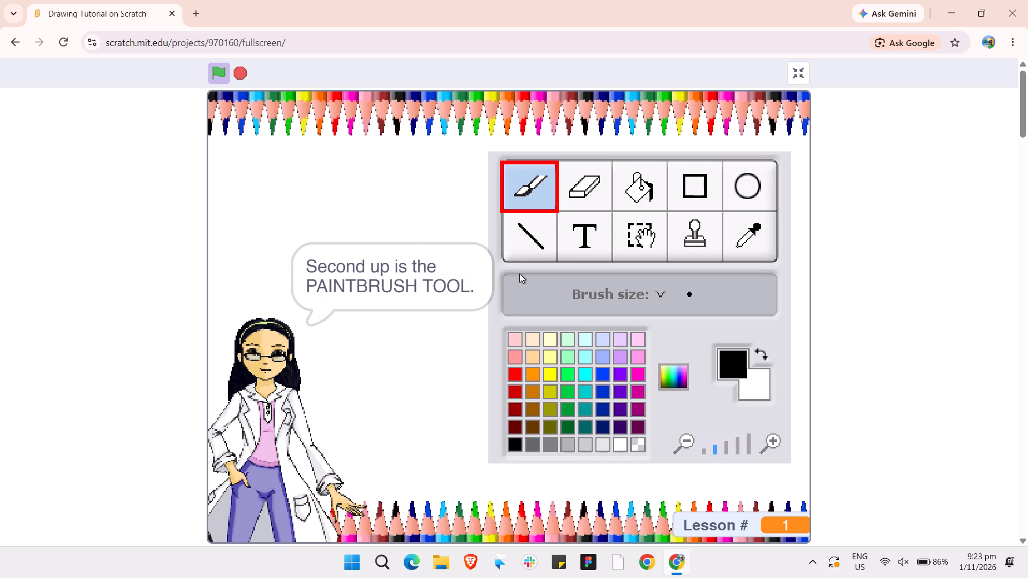
key(Left)
key(Left)
key(Left)
key(Left)
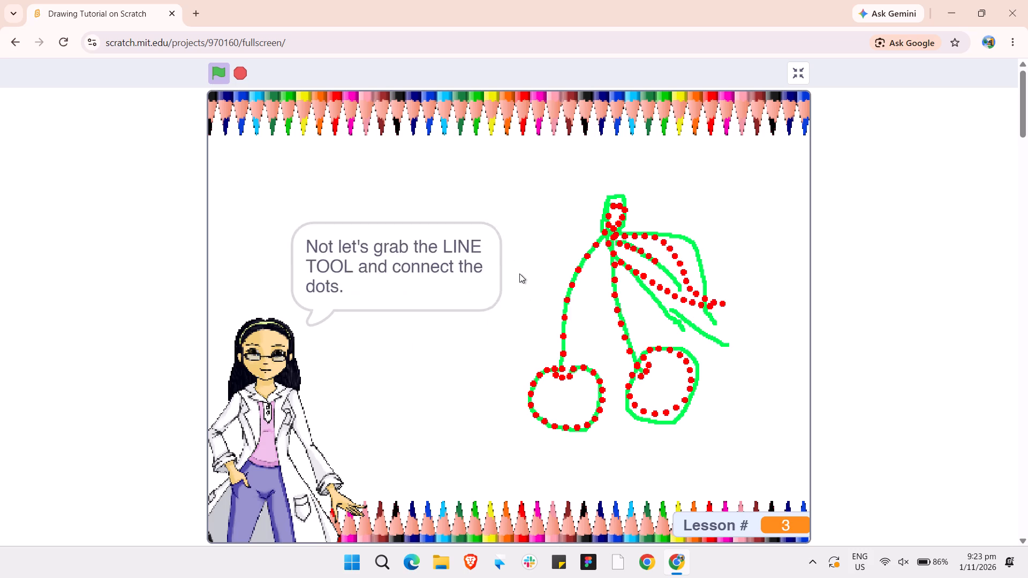
Page backward repeatedly through the tutorial's lesson slides, from the Part 3 dot-connecting slide to the Part 1 Paintbrush tool slide.
key(Left)
key(Left)
key(Left)
key(Left)
key(Left)
key(Left)
key(Left)
key(Left)
key(Left)
key(Left)
key(Left)
key(Left)
key(Left)
key(Left)
key(Left)
key(Left)
key(Left)
key(Left)
key(Left)
key(Left)
key(Left)
key(Left)
key(Left)
key(Left)
key(Left)
key(Left)
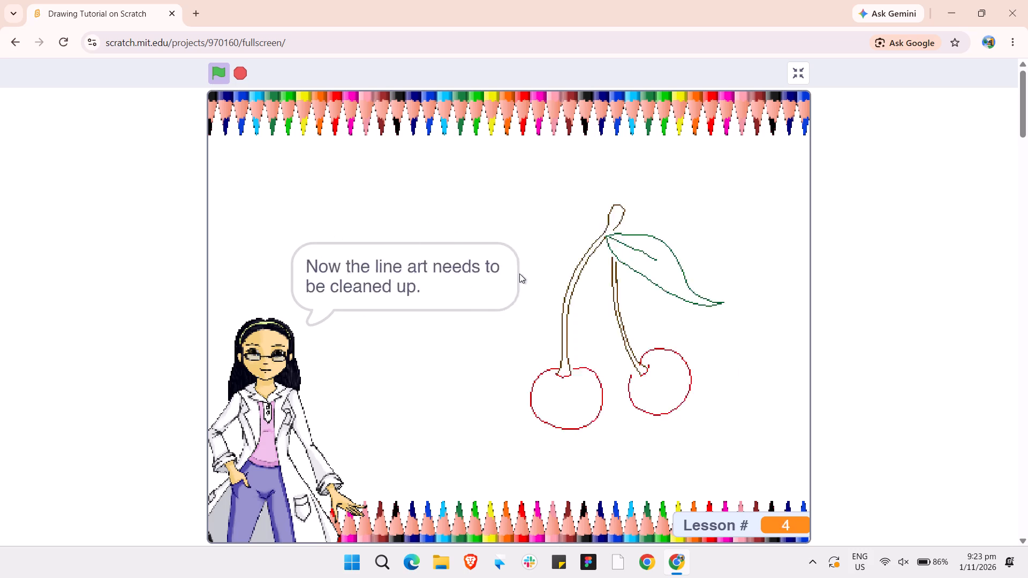
key(Left)
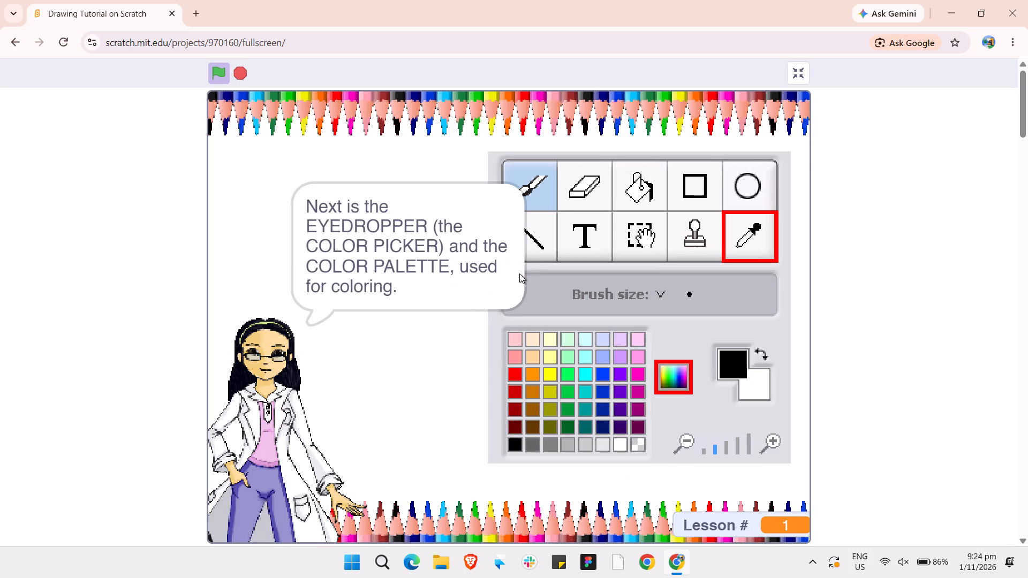
key(Left)
key(Left)
key(Left)
key(Left)
key(Left)
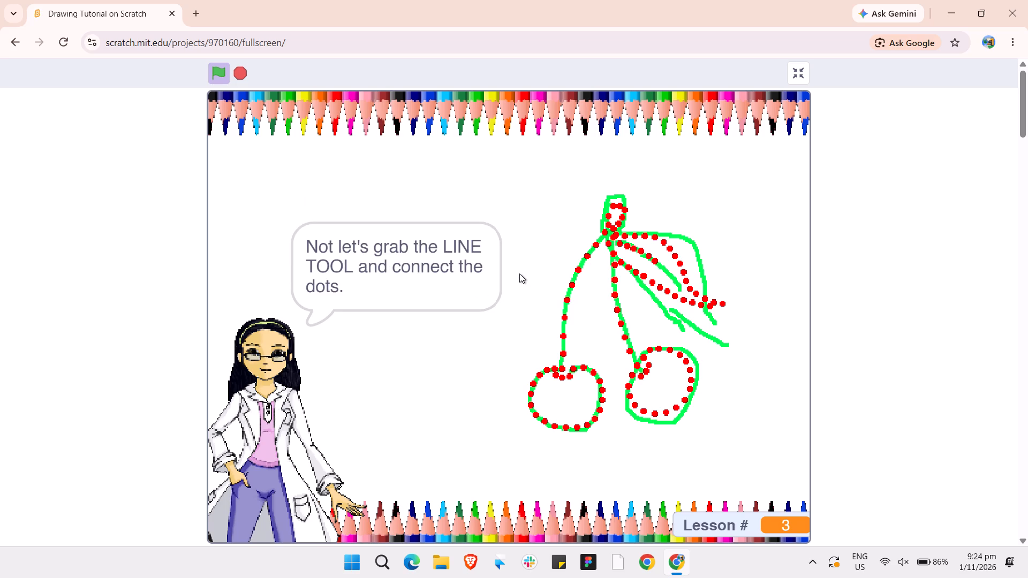
key(Left)
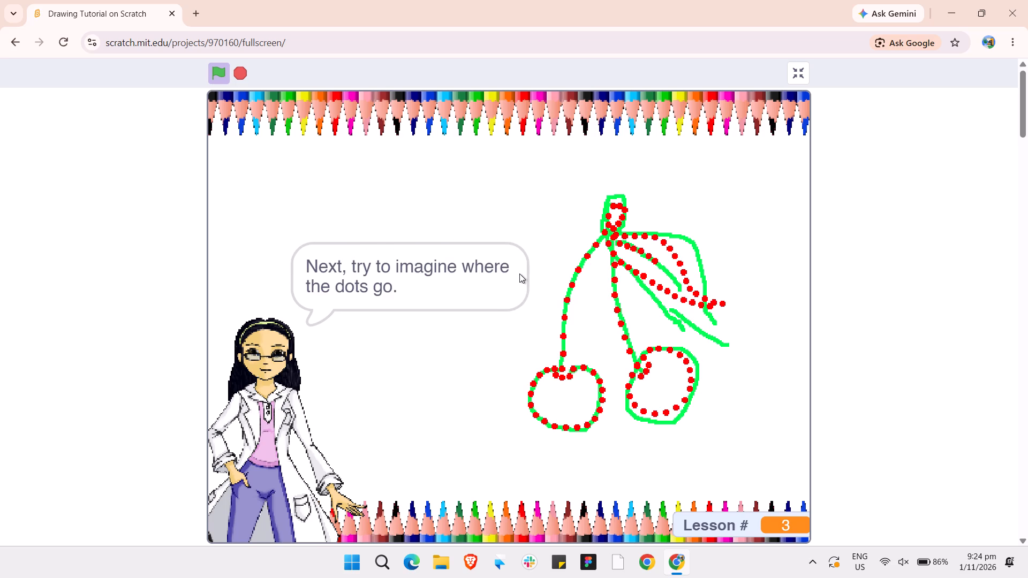
key(Left)
key(Left)
key(Left)
key(Left)
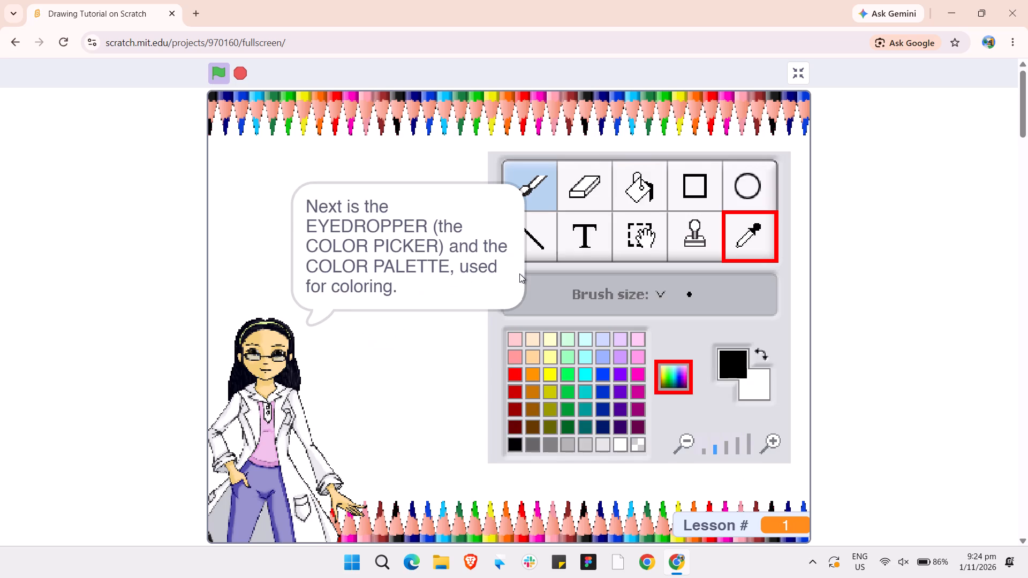
key(Left)
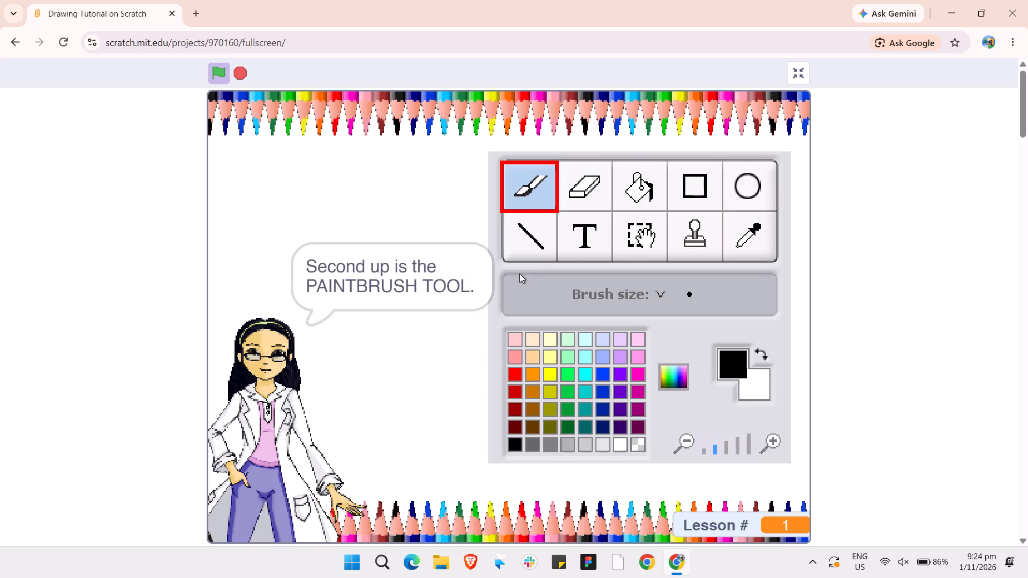
key(Left)
key(Left)
key(Left)
key(Left)
key(Left)
key(Left)
key(Left)
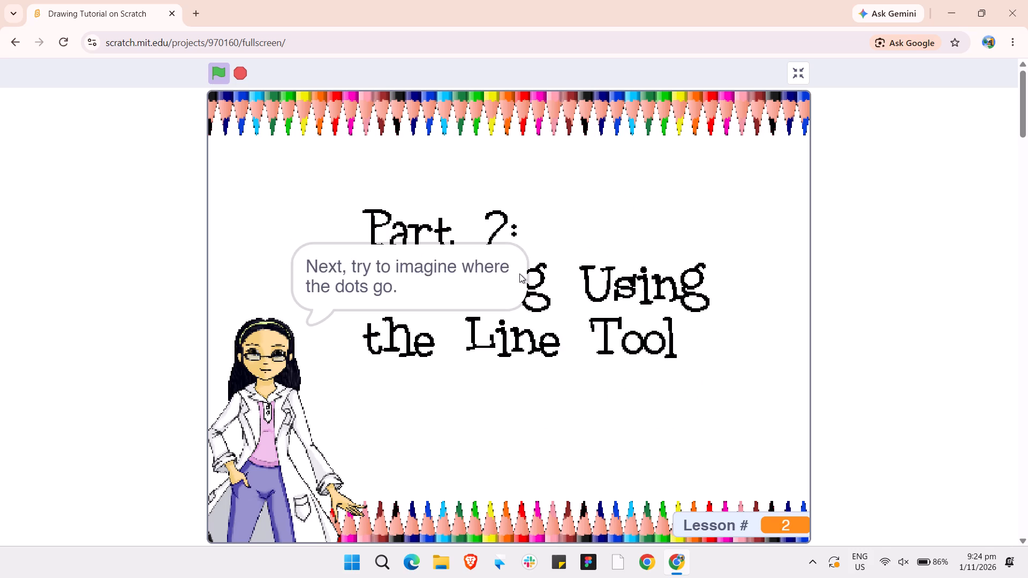
key(Left)
key(Left)
key(Left)
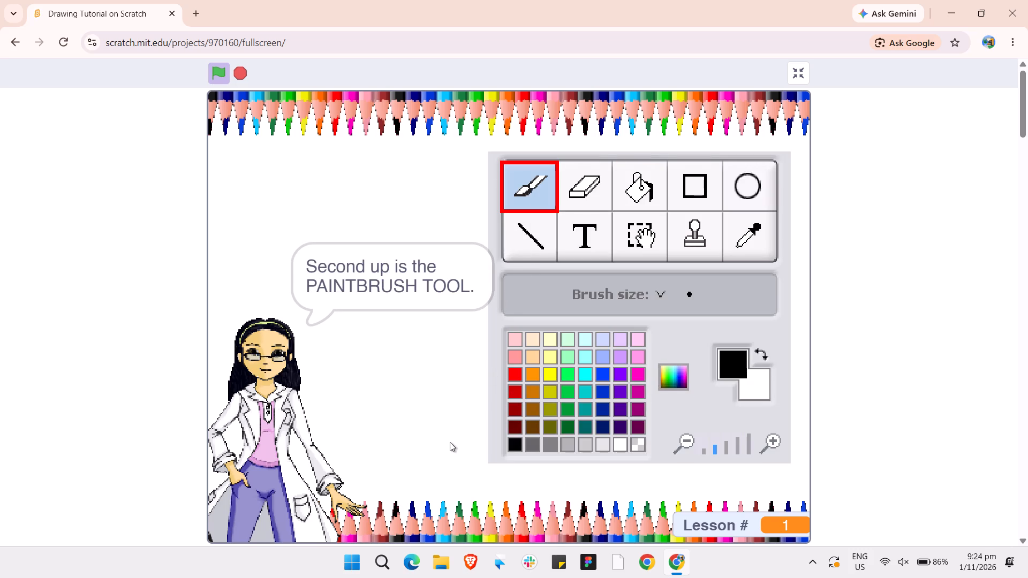
Page forward through the lessons and past the closing slide, on to the Part 3 slide about cleaning up the line art.
click(399, 534)
key(Right)
key(Right)
key(Right)
key(Right)
key(Right)
key(Right)
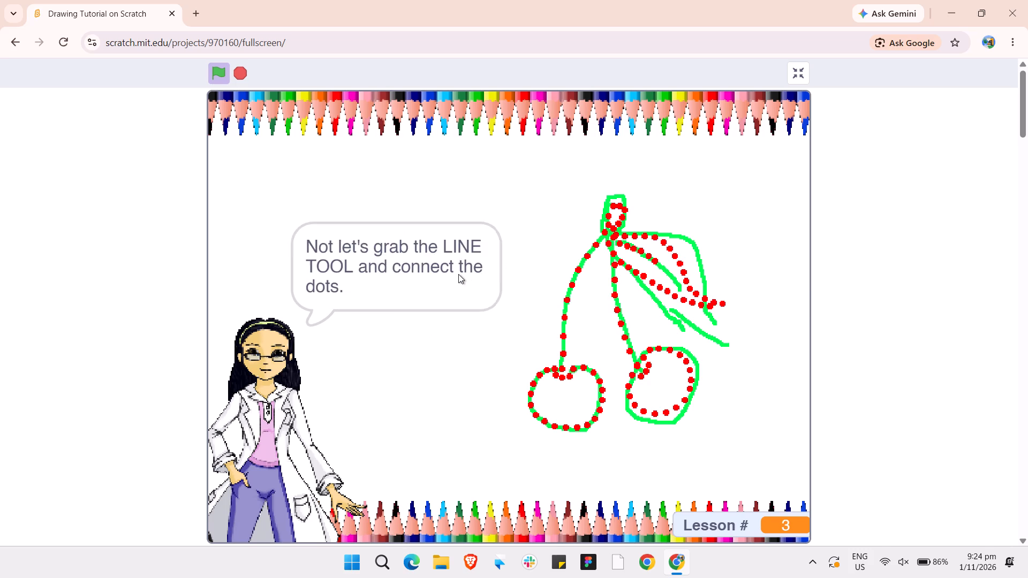
key(Right)
key(Right)
key(Right)
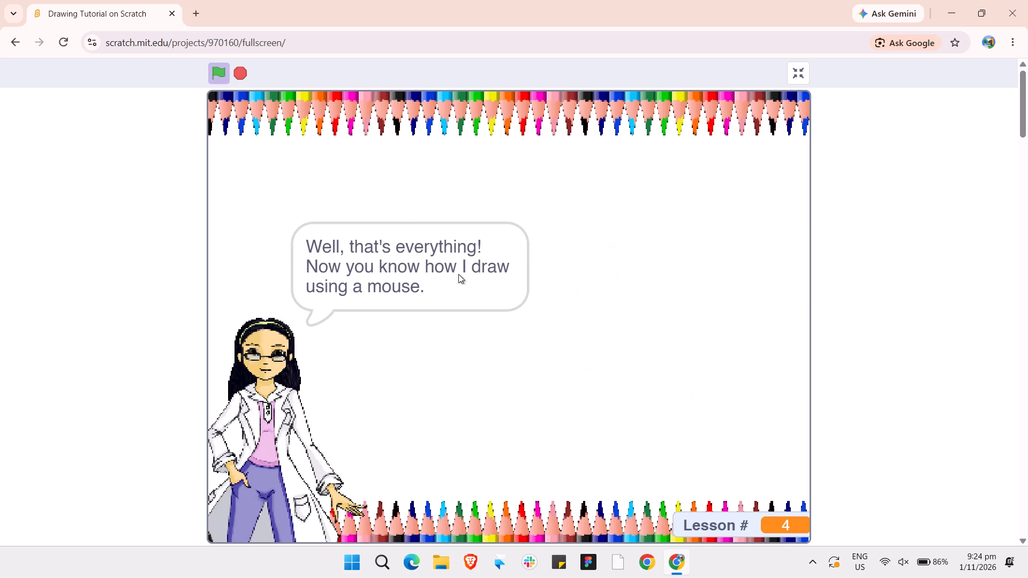
key(Right)
key(Right)
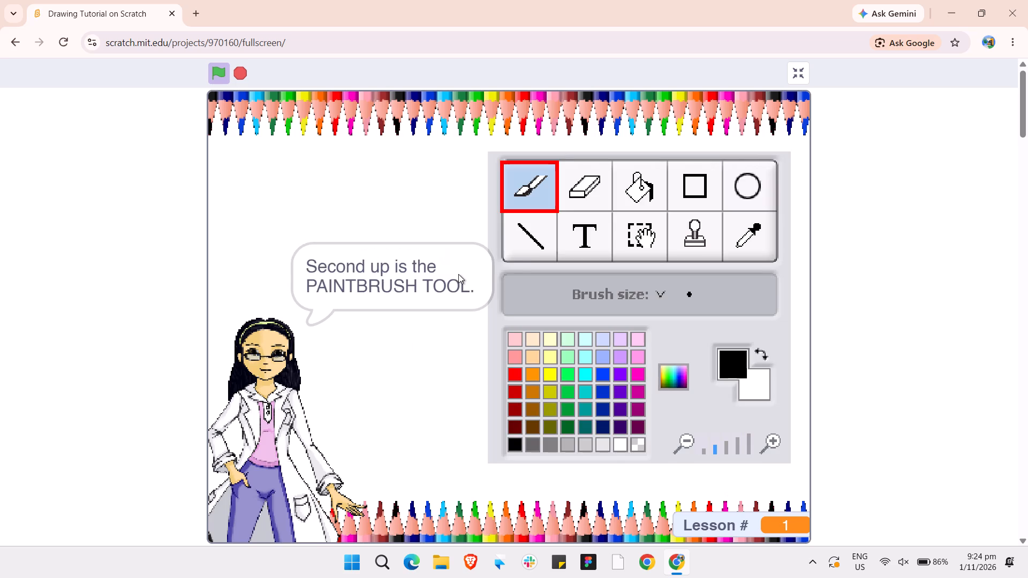
key(Right)
key(Right)
key(Right)
key(Right)
key(Right)
key(Right)
key(Right)
key(Right)
key(Right)
key(Right)
key(Right)
key(Right)
key(Right)
key(Right)
key(Right)
key(Right)
key(Right)
key(Right)
key(Right)
key(Right)
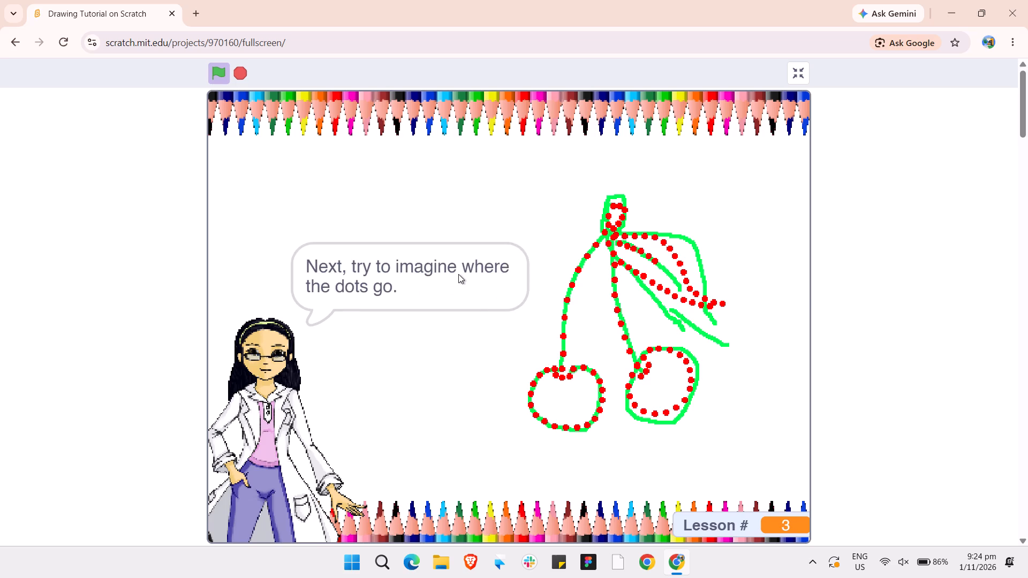
key(Right)
key(Right)
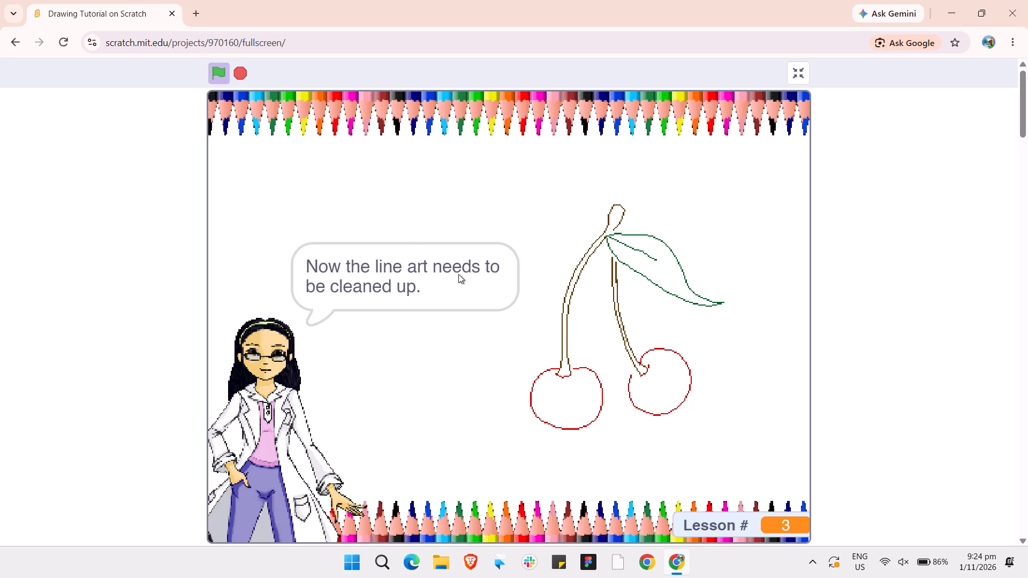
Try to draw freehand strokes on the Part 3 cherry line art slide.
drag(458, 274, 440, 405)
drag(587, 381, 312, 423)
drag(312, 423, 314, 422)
Go through Part 4 on coloring, trying to draw on its slides, and return to the project page.
key(Right)
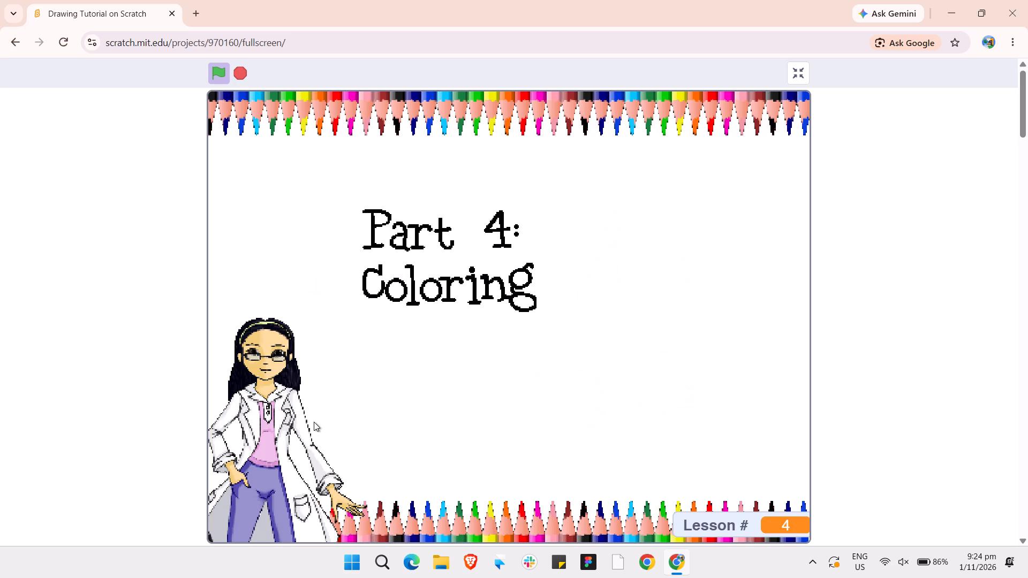
drag(577, 333, 511, 391)
drag(511, 391, 510, 389)
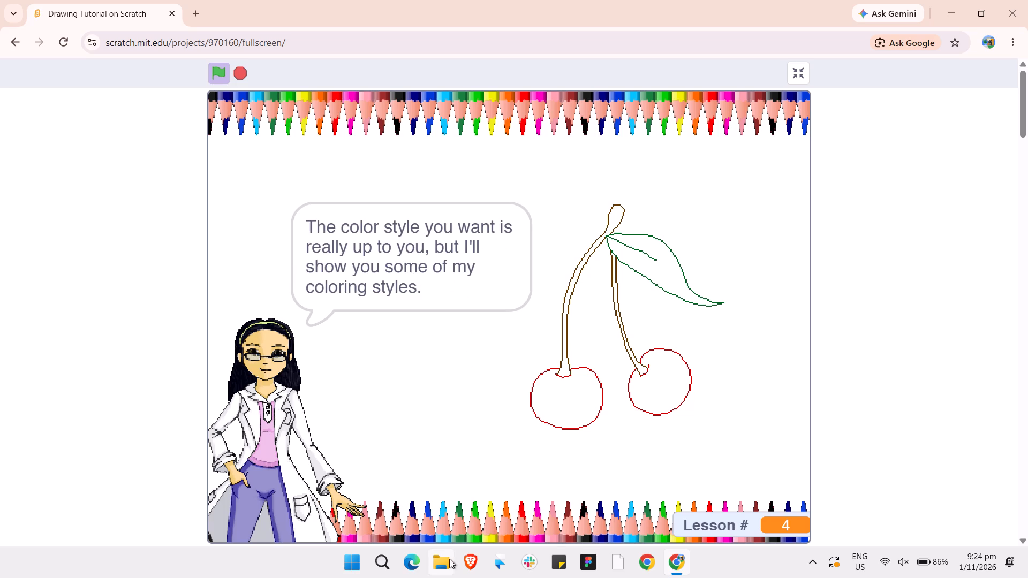
click(398, 300)
key(Right)
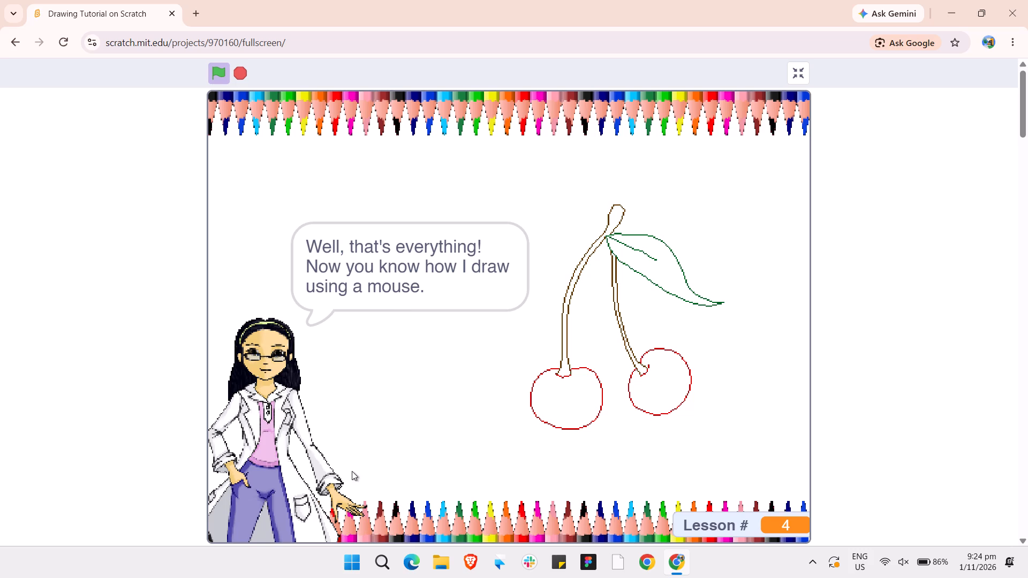
click(335, 521)
drag(585, 392, 572, 422)
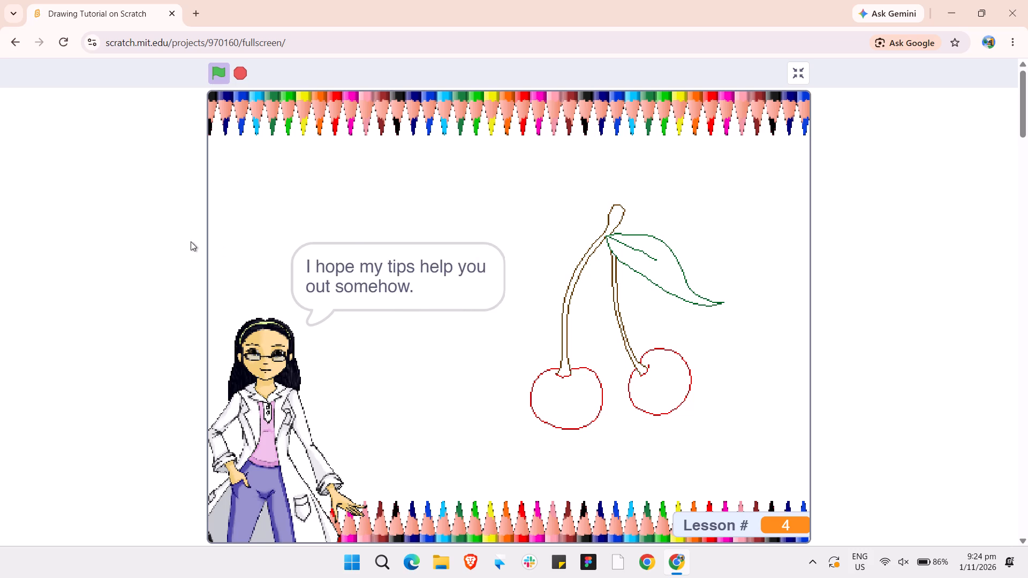
click(22, 43)
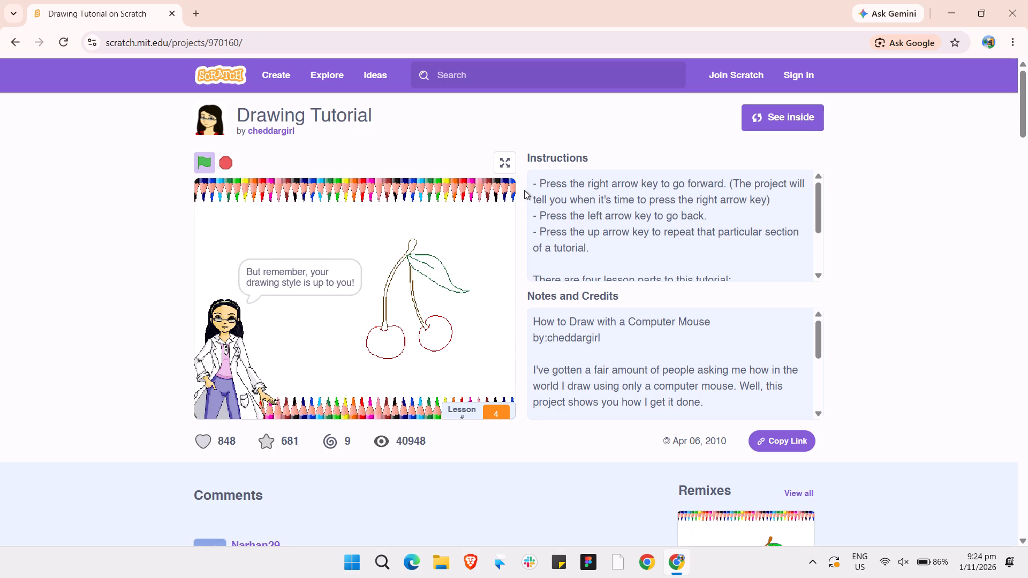
View the tutorial full screen again, page from Part 1 to the Part 3 title slide, and return to the project page.
click(505, 162)
key(Right)
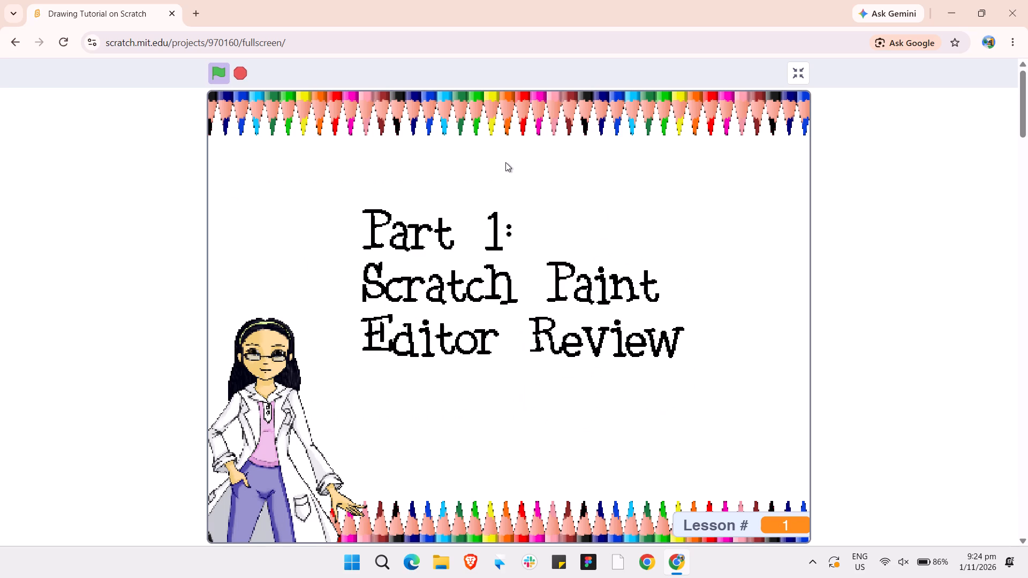
key(Right)
key(Right)
key(Right)
key(Right)
key(Right)
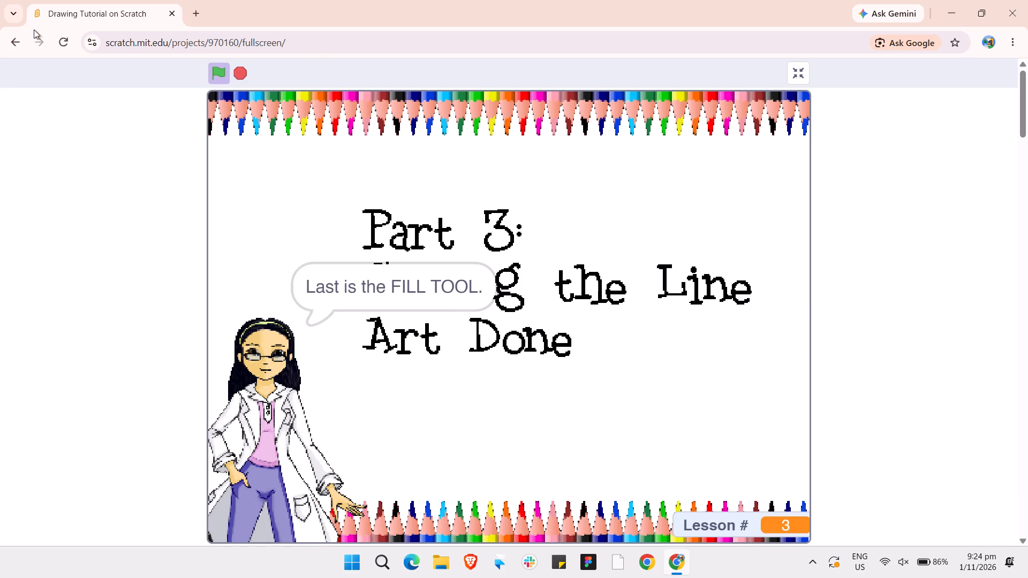
click(16, 35)
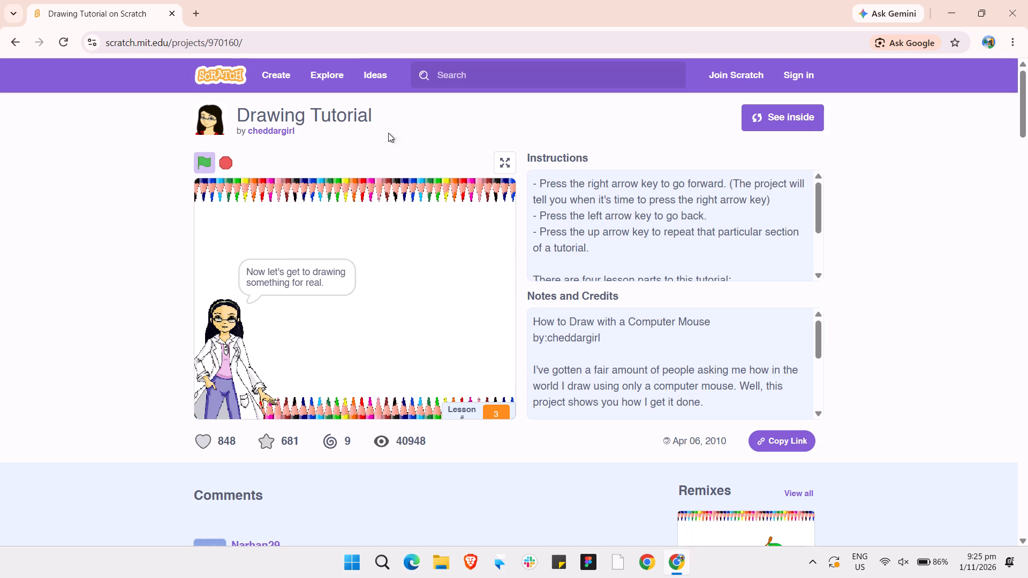
Read the project's Instructions and Notes and Credits, and look at the comments and remixes below them.
scroll(535, 209, down, 3)
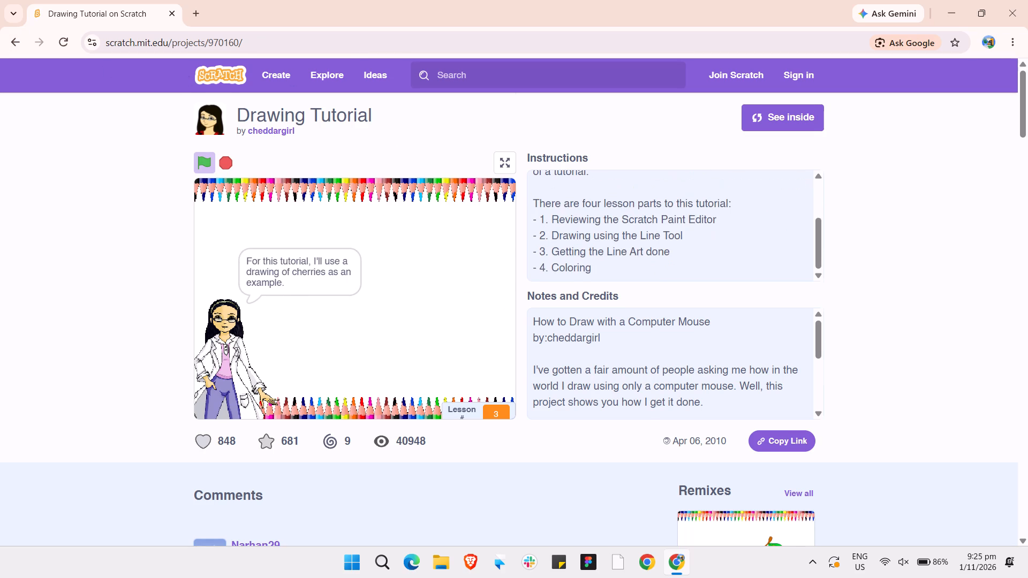
scroll(535, 209, down, 4)
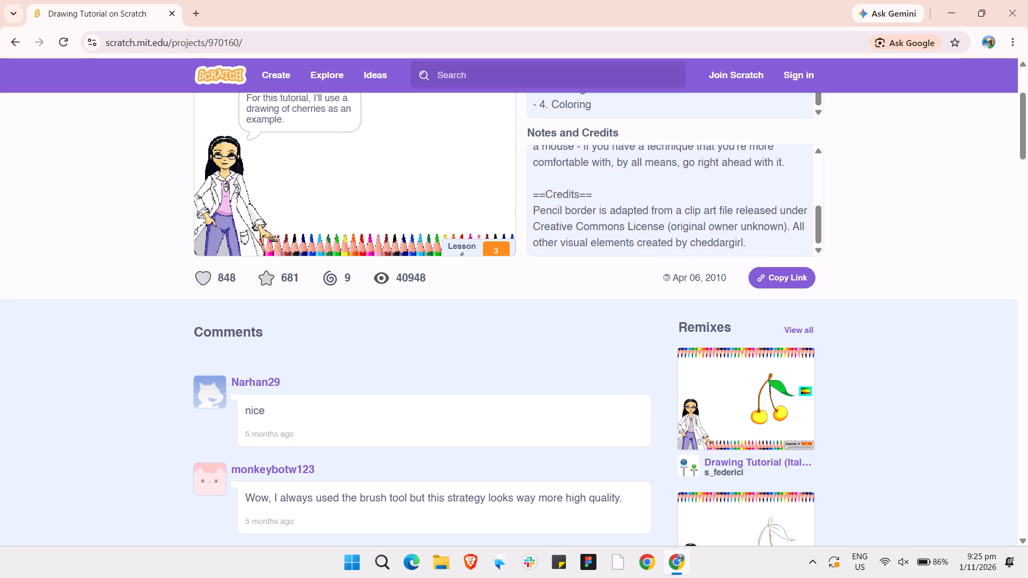
scroll(535, 209, up, 1)
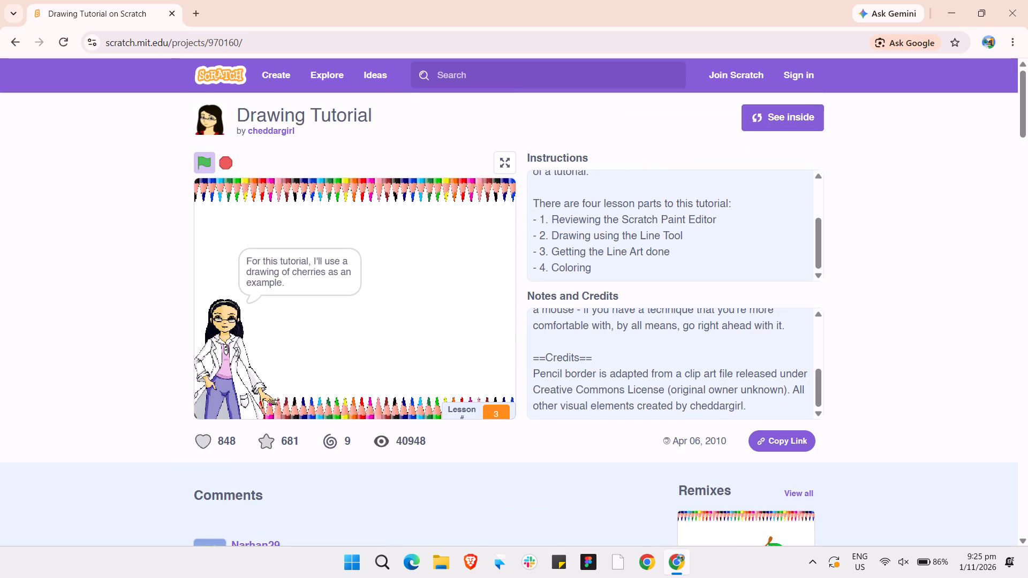
scroll(601, 257, up, 3)
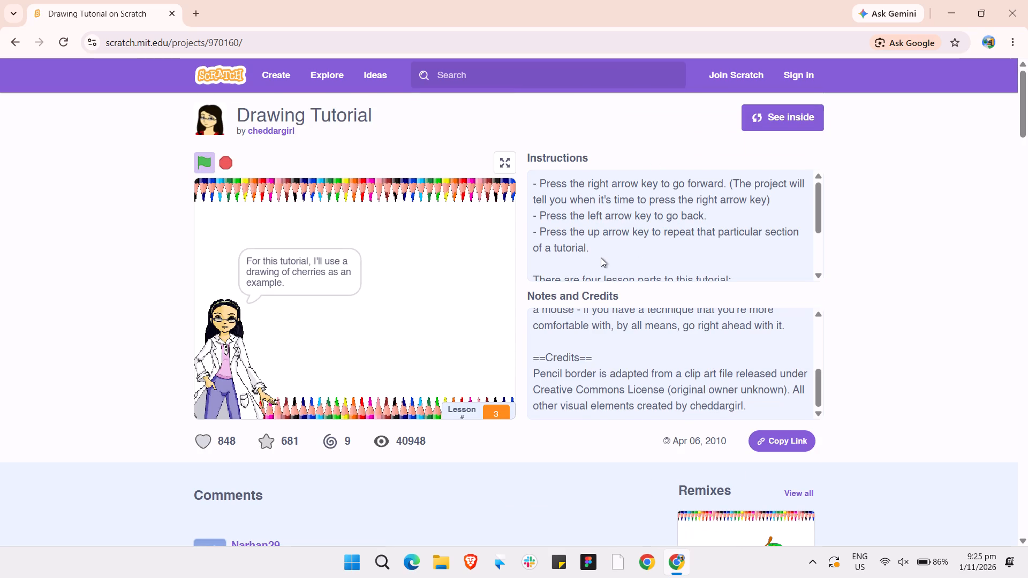
View the tutorial full screen again and repeat the Part 3 section on getting the line art done.
click(502, 163)
key(Down)
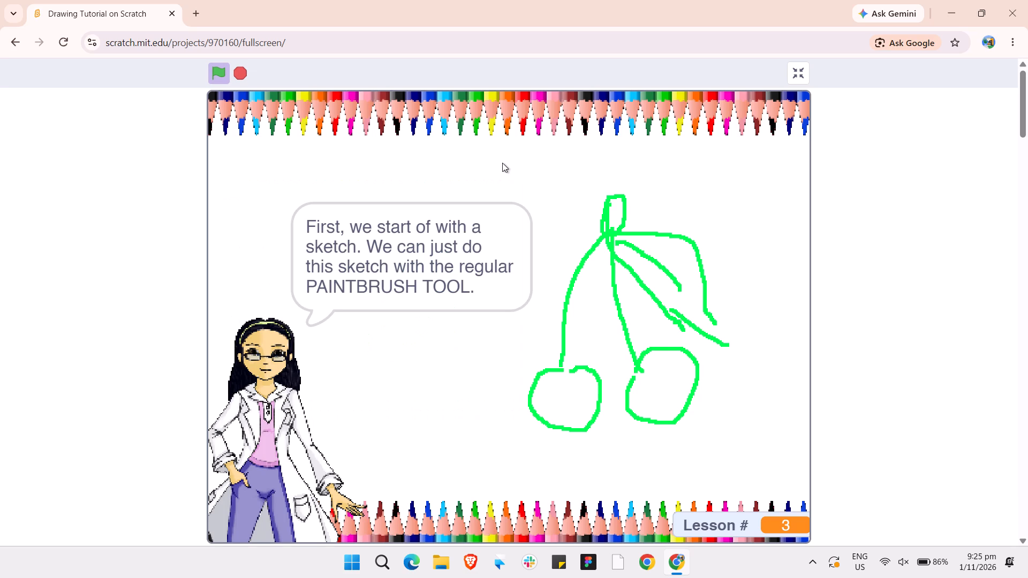
key(Down)
key(Down)
key(Down)
key(Up)
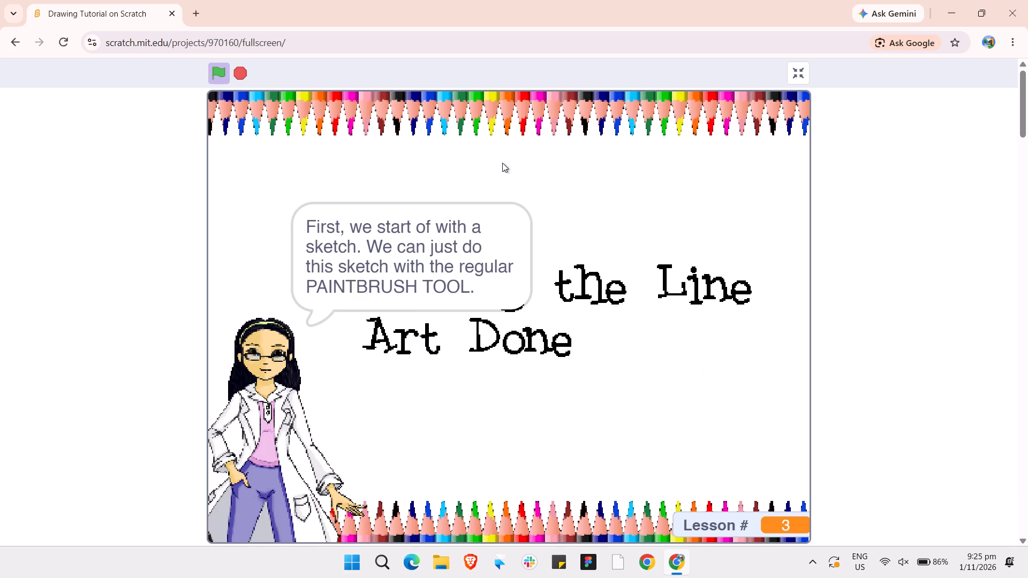
key(Up)
key(Up)
Page forward through the lessons to the Part 1 Fill tool slide, and go back to Part 4 on coloring.
key(Right)
key(Right)
key(Right)
key(Right)
key(Right)
key(Right)
key(Right)
key(Right)
key(Right)
key(Right)
key(Right)
key(Right)
key(Right)
key(Right)
key(Right)
key(Right)
key(Right)
key(Right)
key(Right)
key(Right)
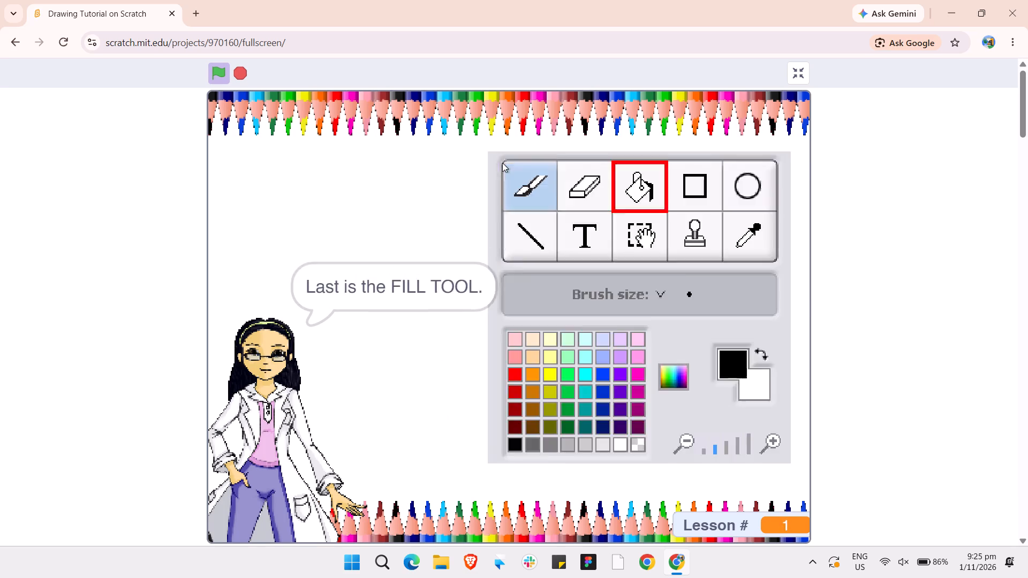
key(Left)
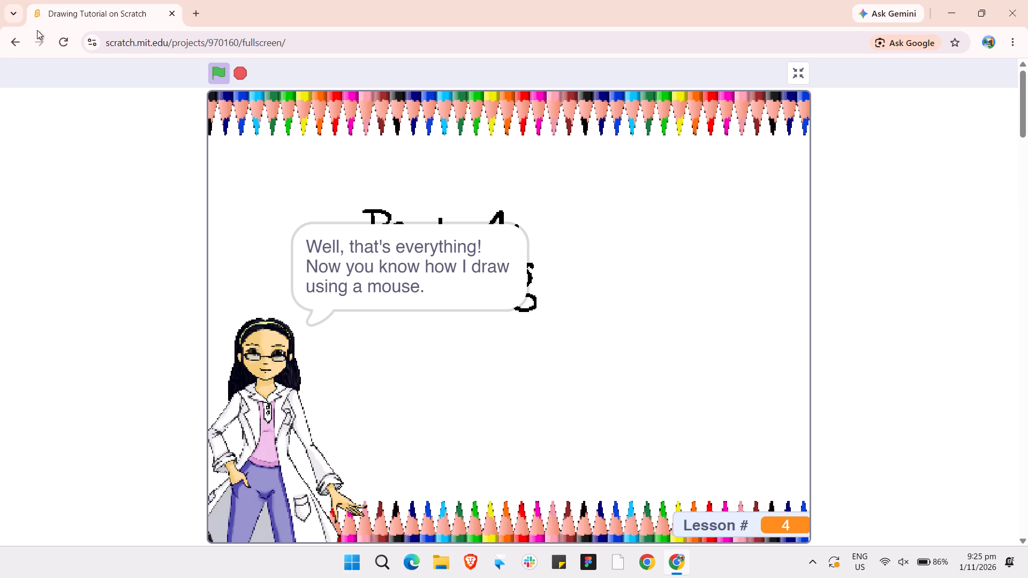
Leave the tutorial and return to the project search results for "drawing".
click(18, 42)
click(18, 42)
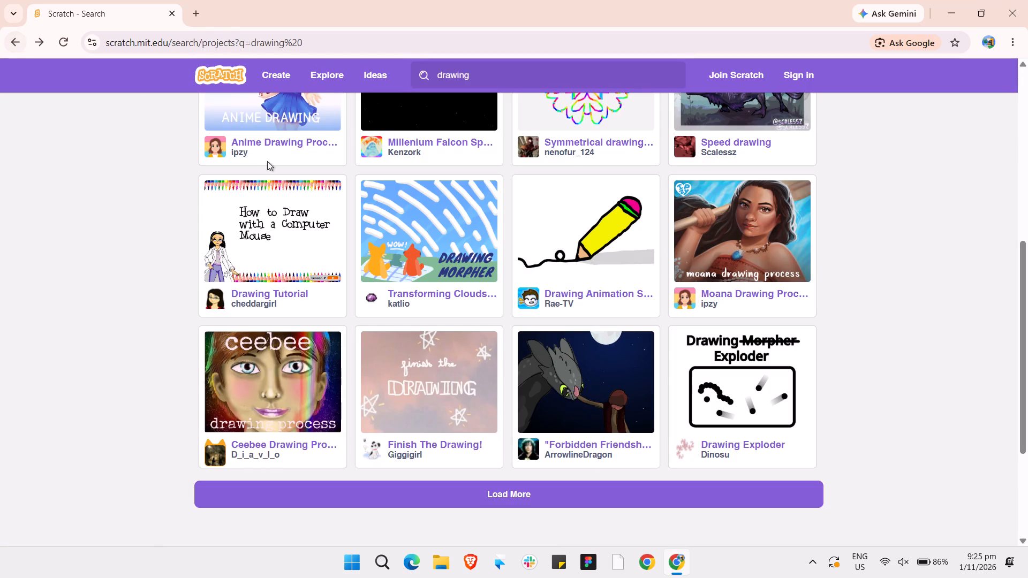
Load more "drawing" results, open the Fur Drawing Tutorial project, start it and view it full screen.
click(557, 504)
scroll(531, 389, down, 1)
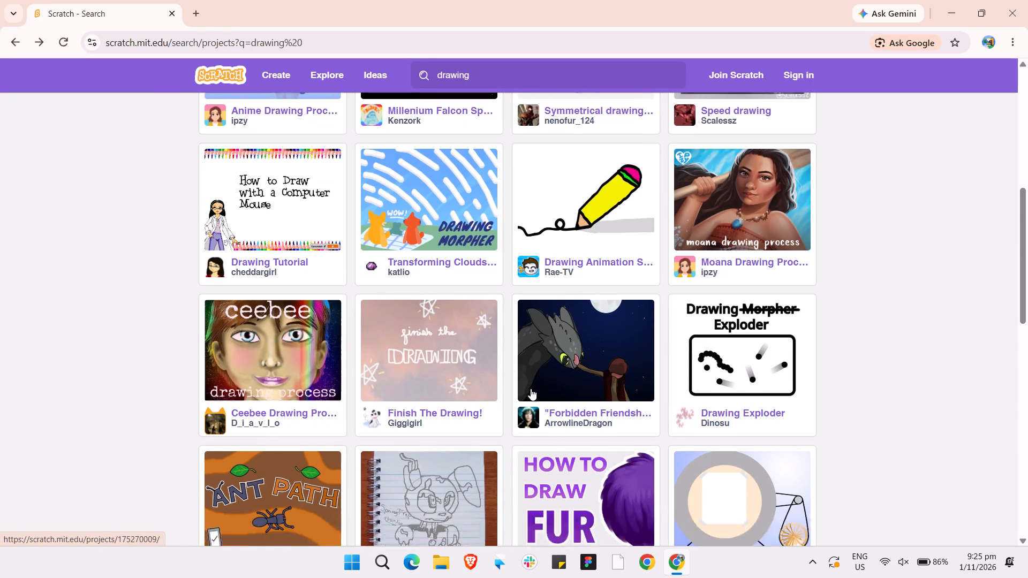
scroll(531, 389, down, 1)
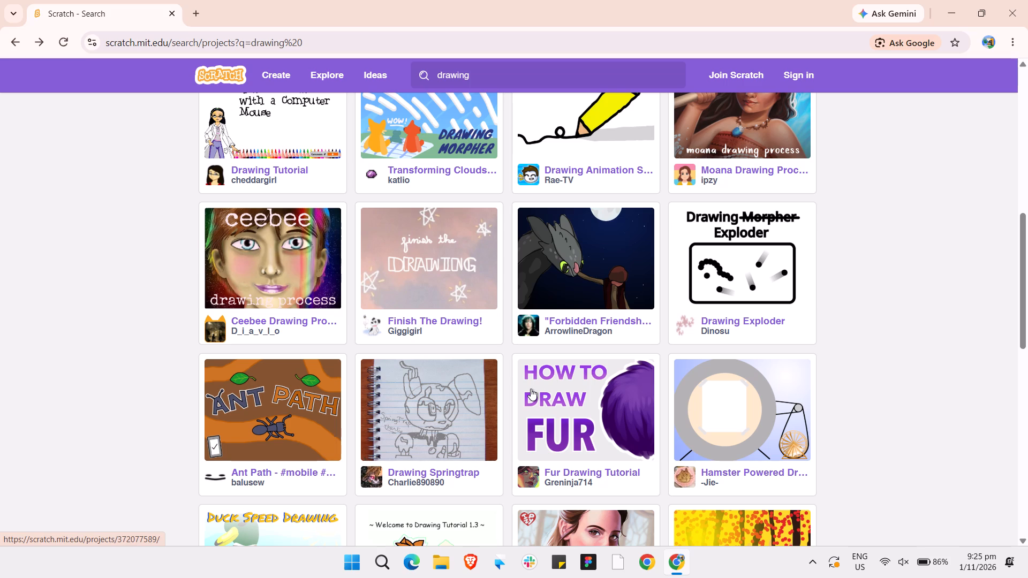
click(607, 436)
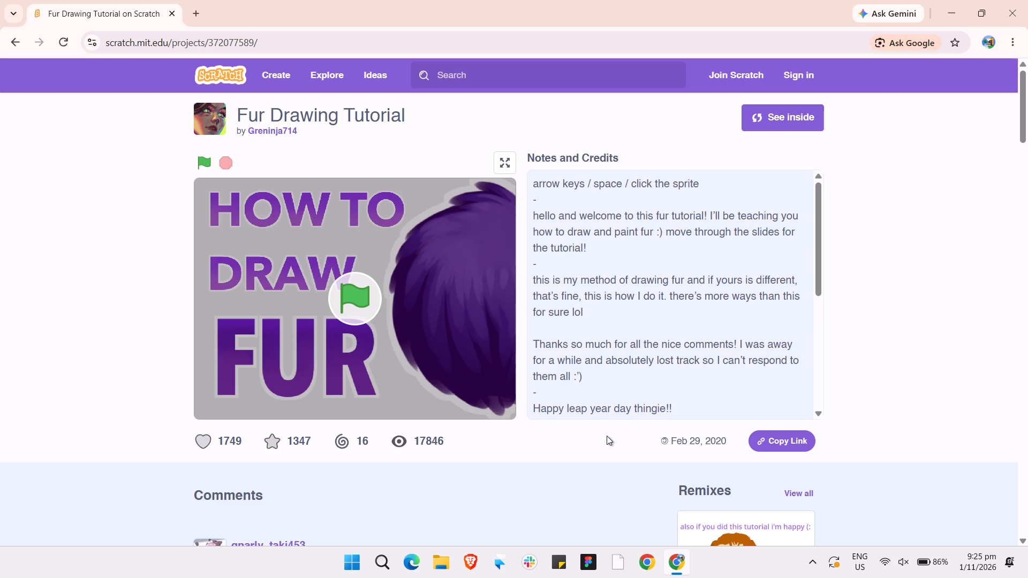
click(429, 292)
click(501, 156)
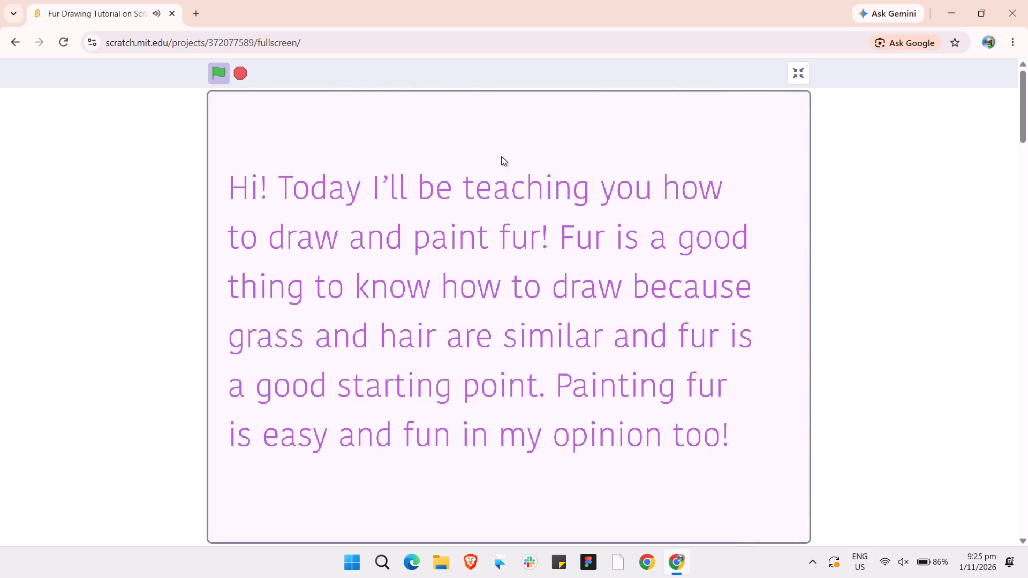
Read through the introduction, basic fur shapes and cat and dog examples up to the slide on picking base, light and dark tones.
click(645, 295)
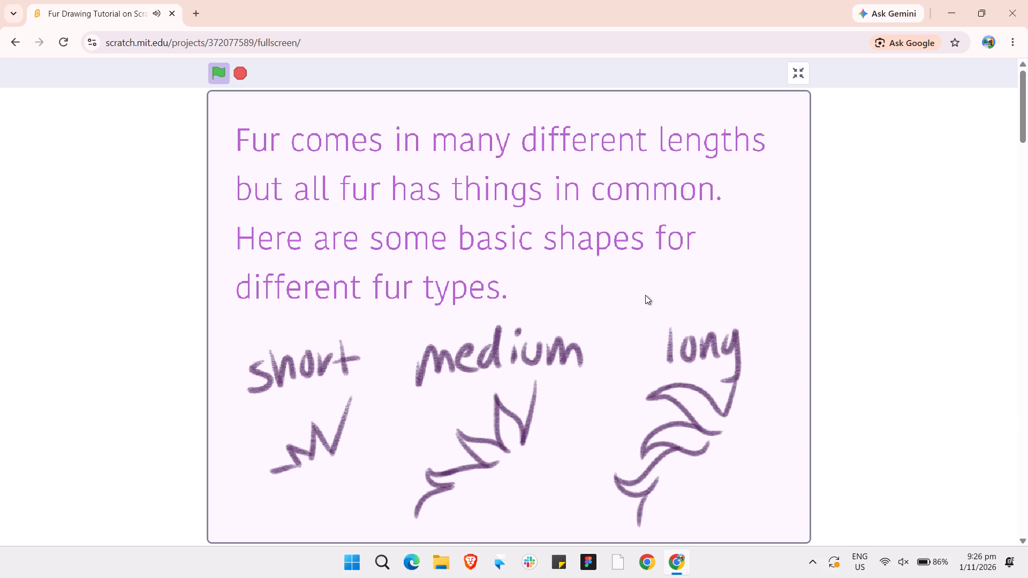
click(573, 243)
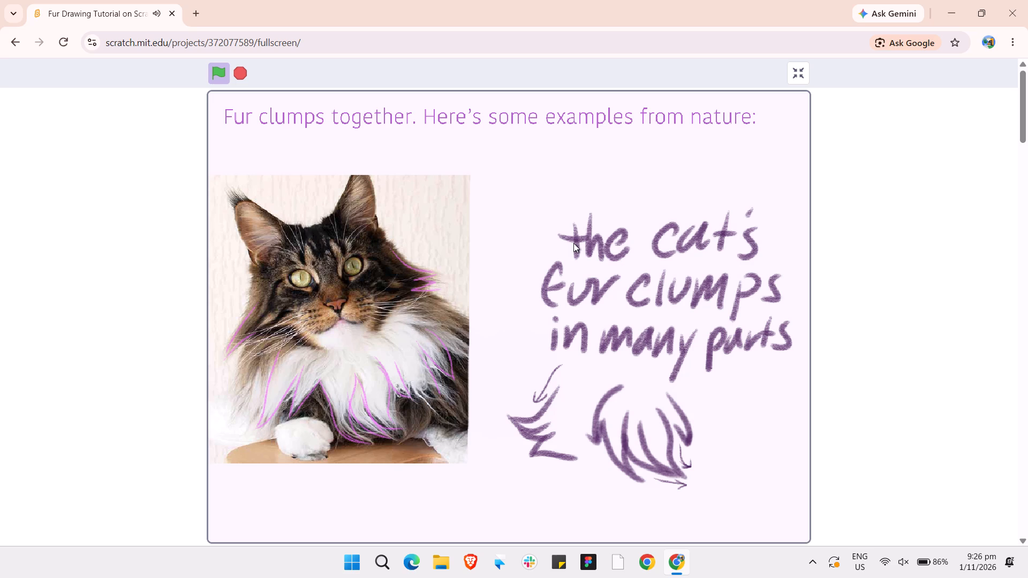
click(573, 243)
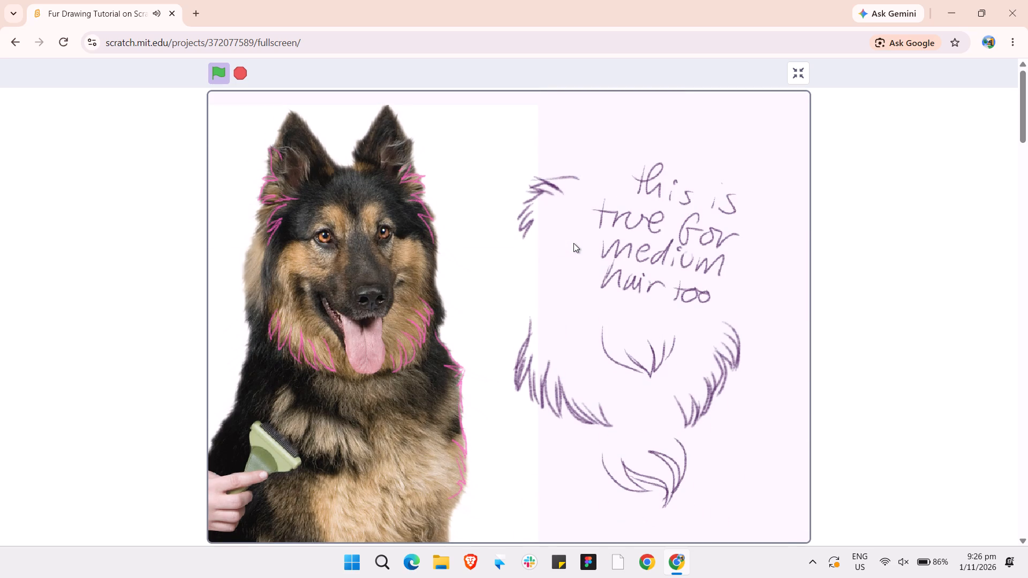
click(573, 243)
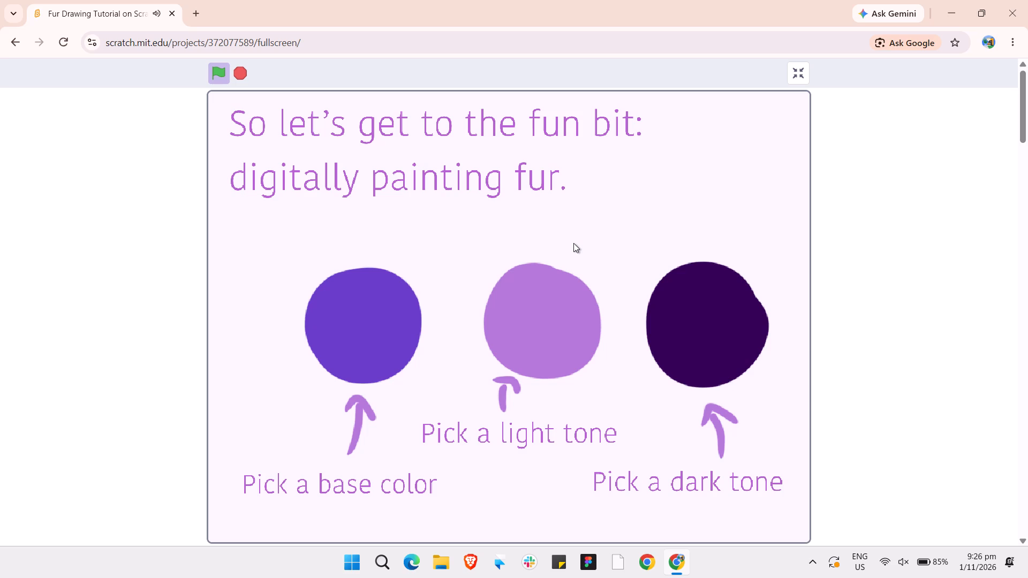
Page through the brush slides up to the Dream Brush settings.
click(549, 320)
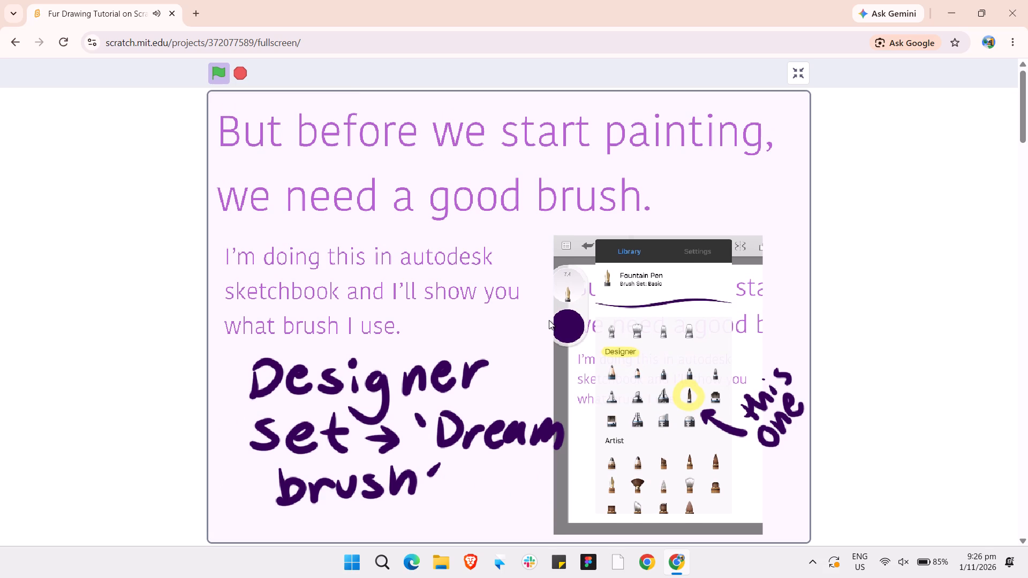
key(Up)
key(space)
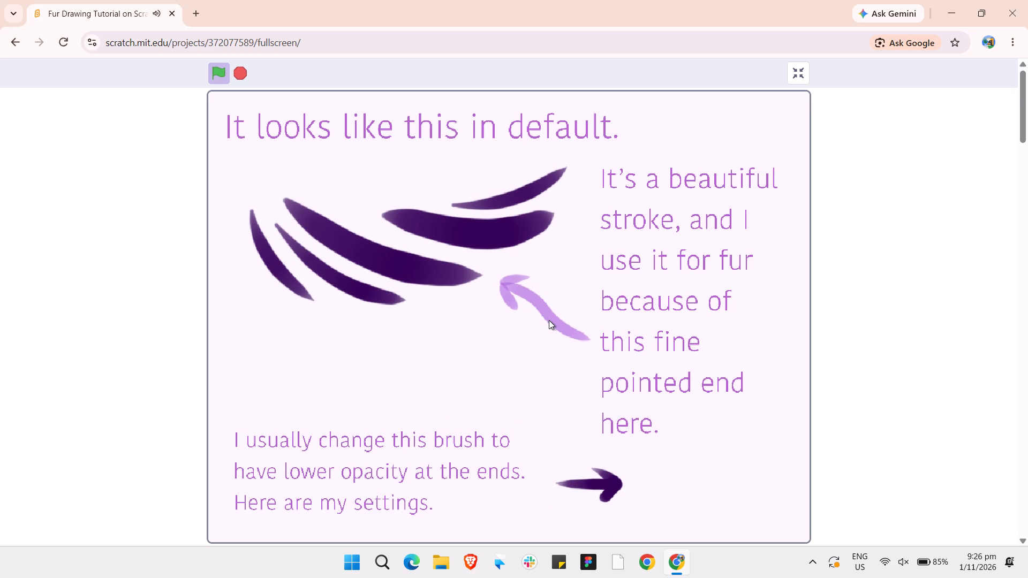
click(549, 320)
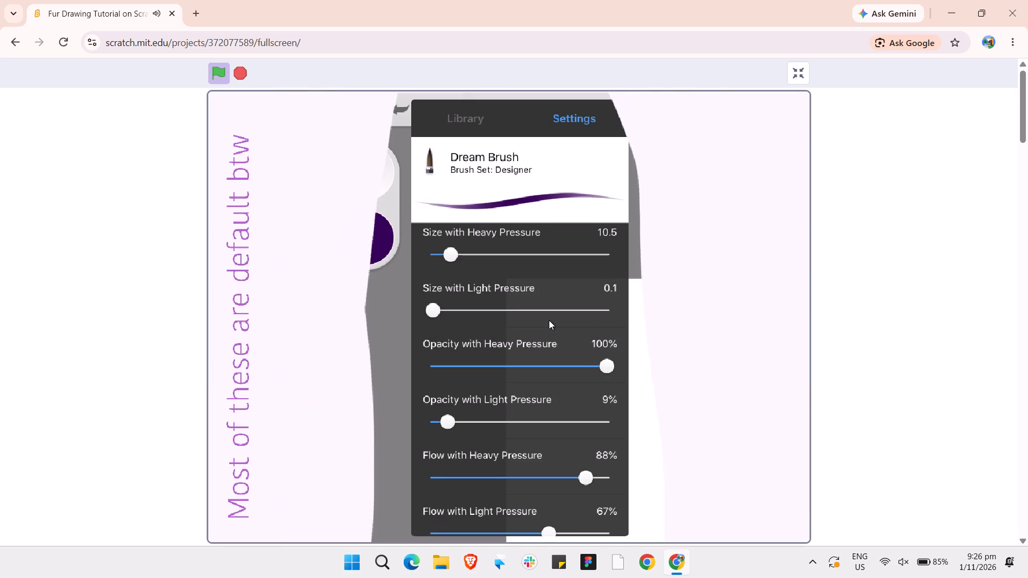
Page through the fur painting stages, from adding texture around the edges to the practical uses of the technique.
click(549, 320)
click(549, 320)
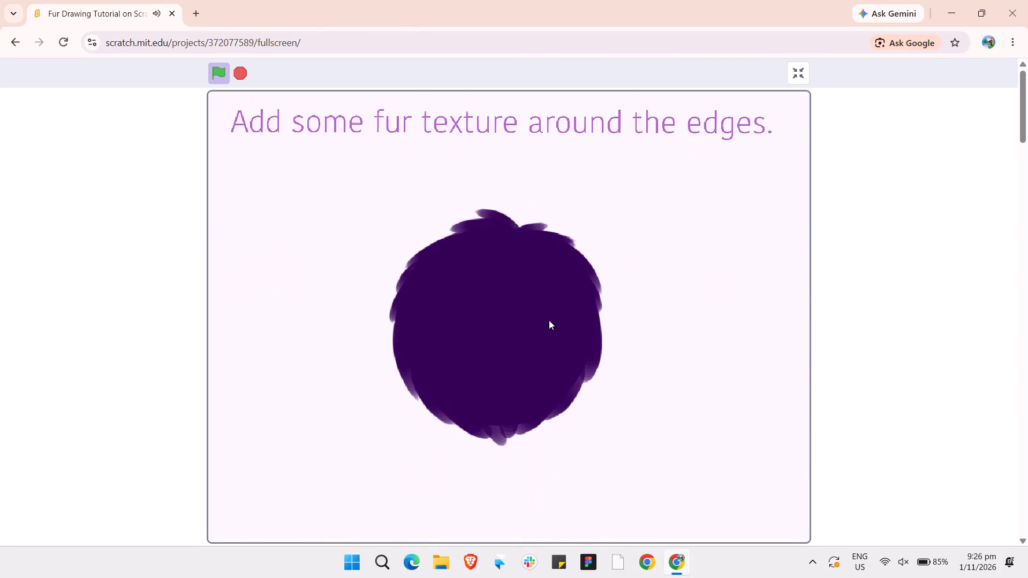
click(549, 320)
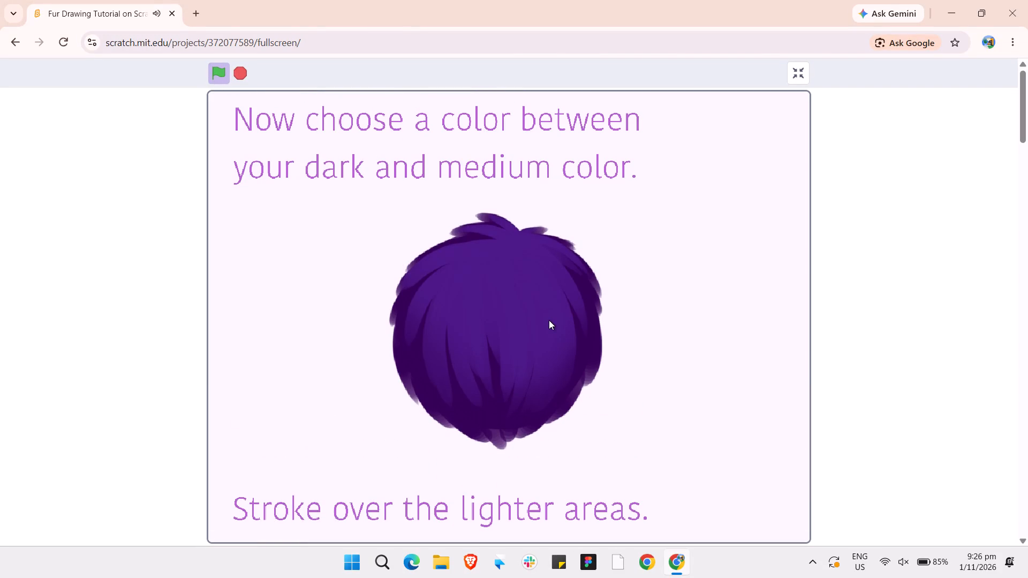
click(549, 320)
click(549, 320)
click(549, 320)
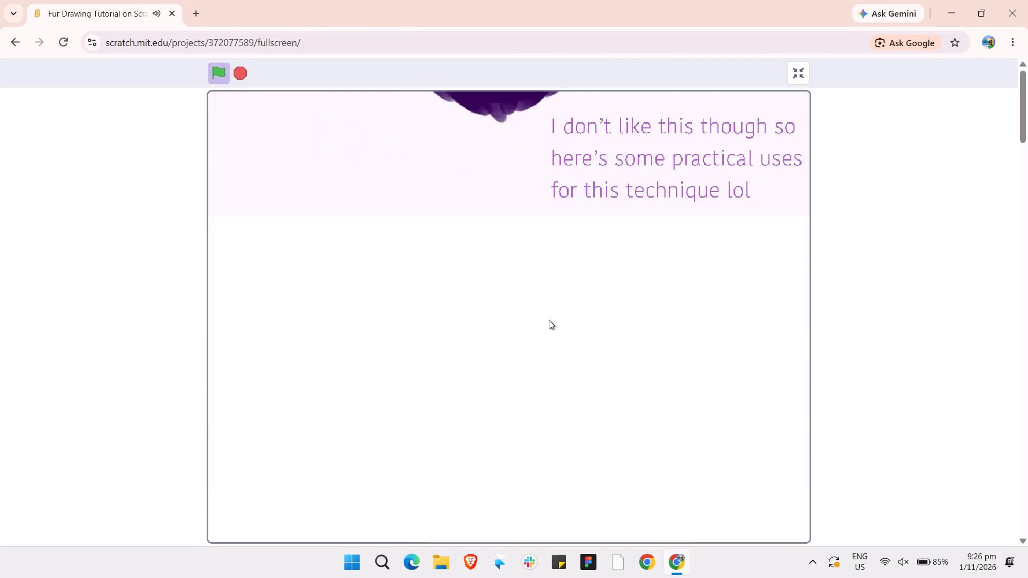
Page through the example artworks and conclusion, and continue around again to the slide on digitally painting fur.
click(549, 320)
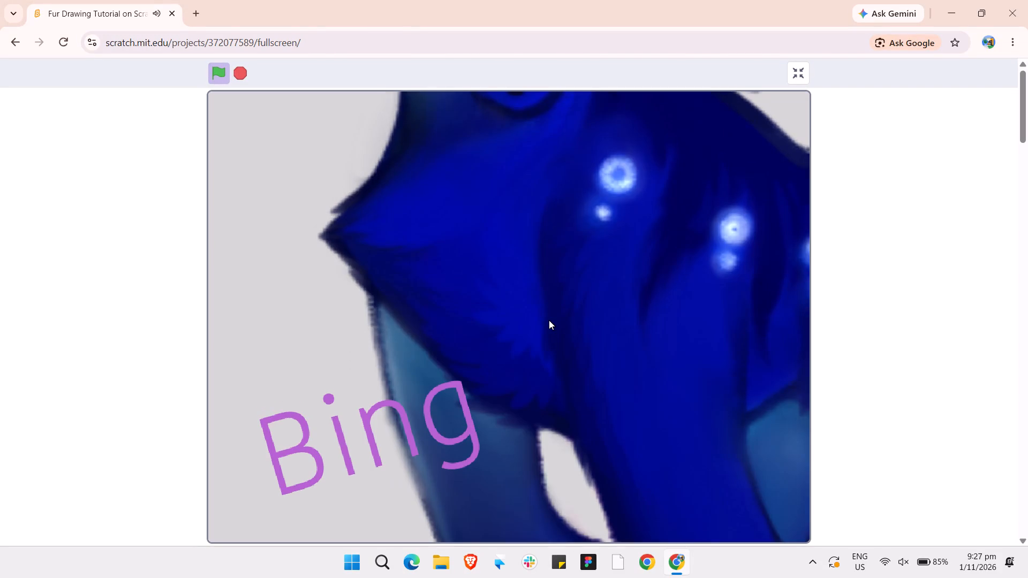
click(549, 320)
click(549, 320)
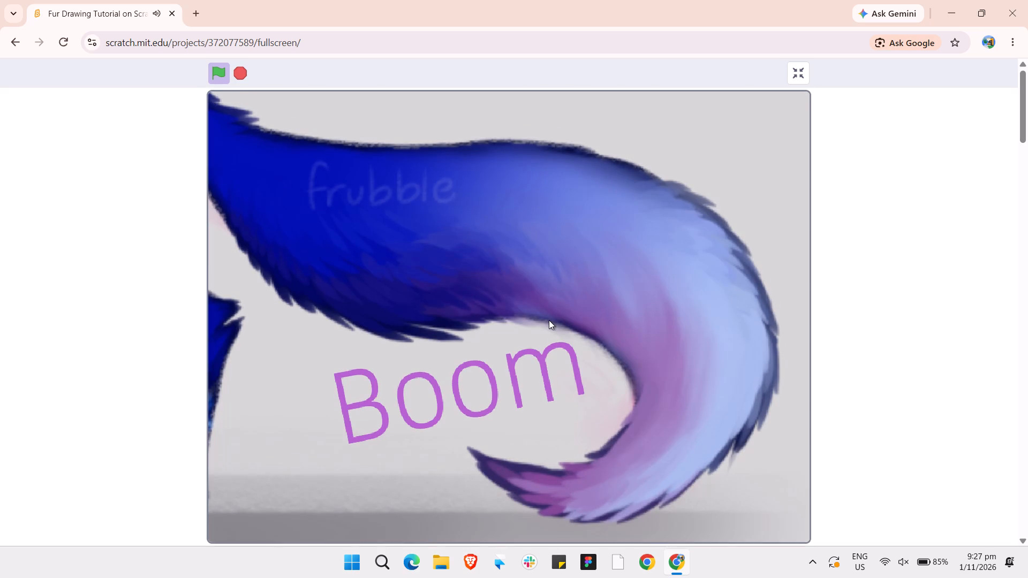
click(549, 320)
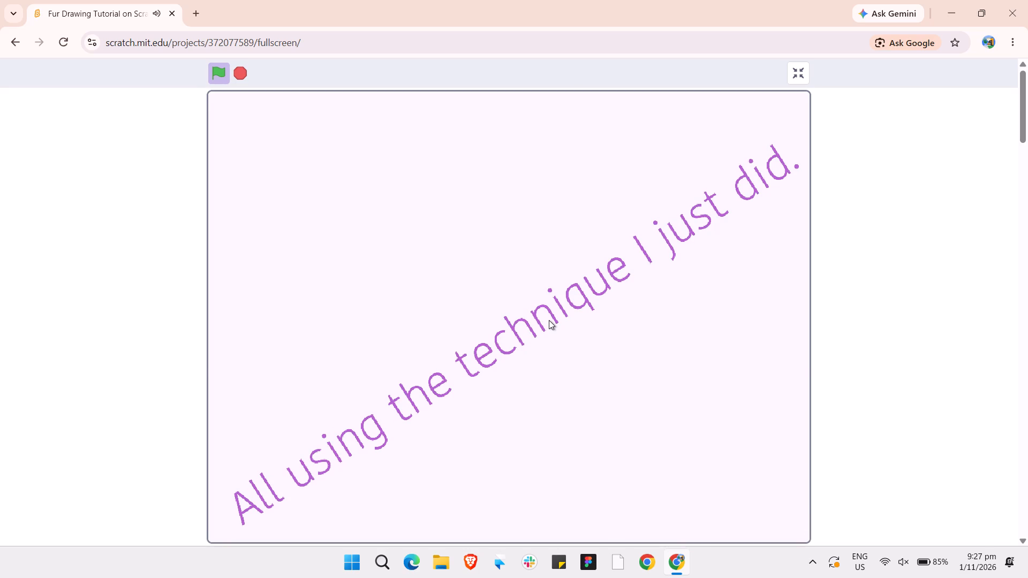
click(549, 320)
click(549, 320)
click(549, 320)
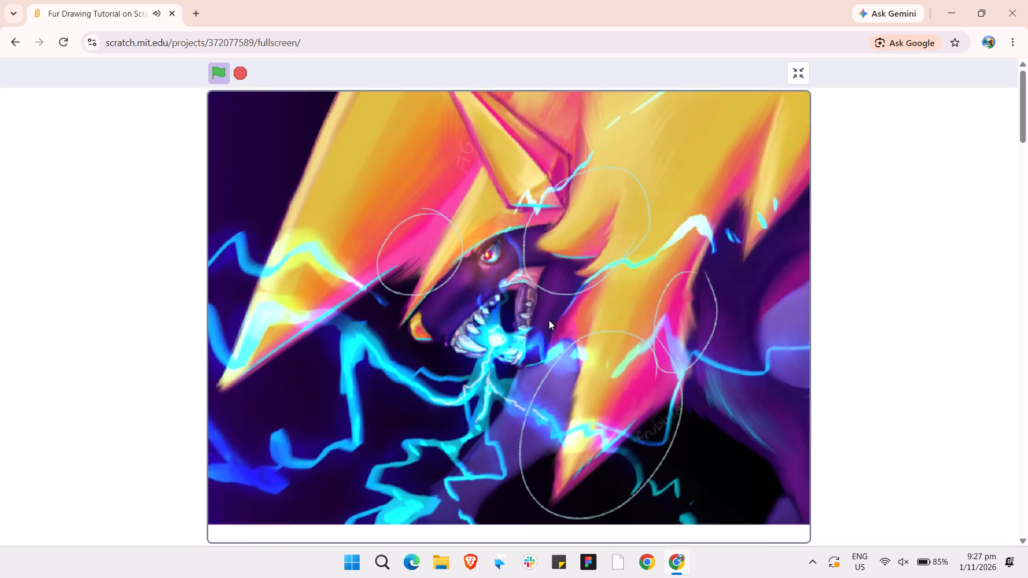
click(549, 320)
click(549, 320)
triple_click(549, 320)
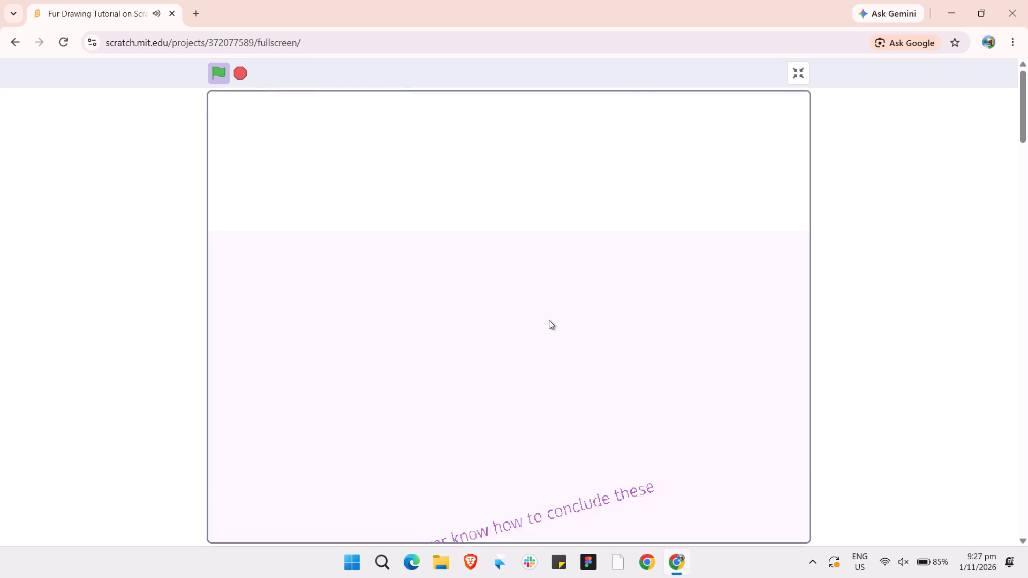
click(549, 320)
triple_click(549, 320)
triple_click(549, 320)
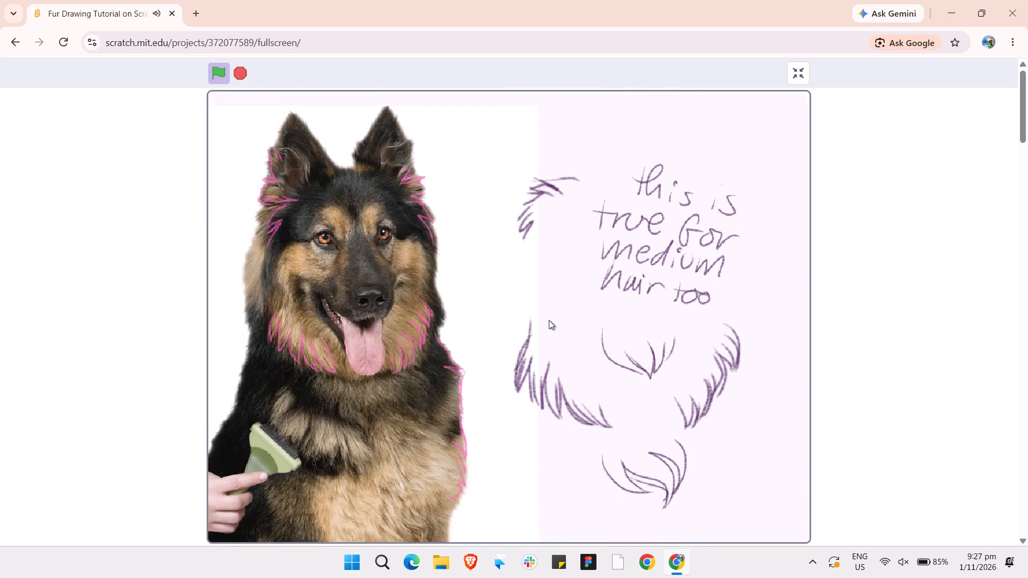
click(549, 320)
Leave full screen, glance at the tutorial's comments and remixes, and return to the "drawing" search results.
click(4, 36)
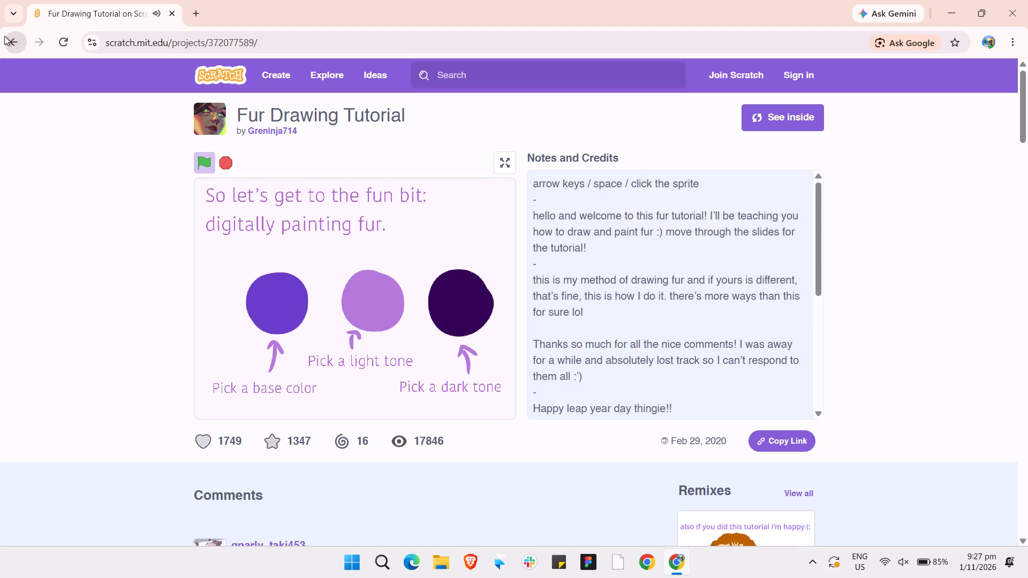
scroll(199, 290, down, 2)
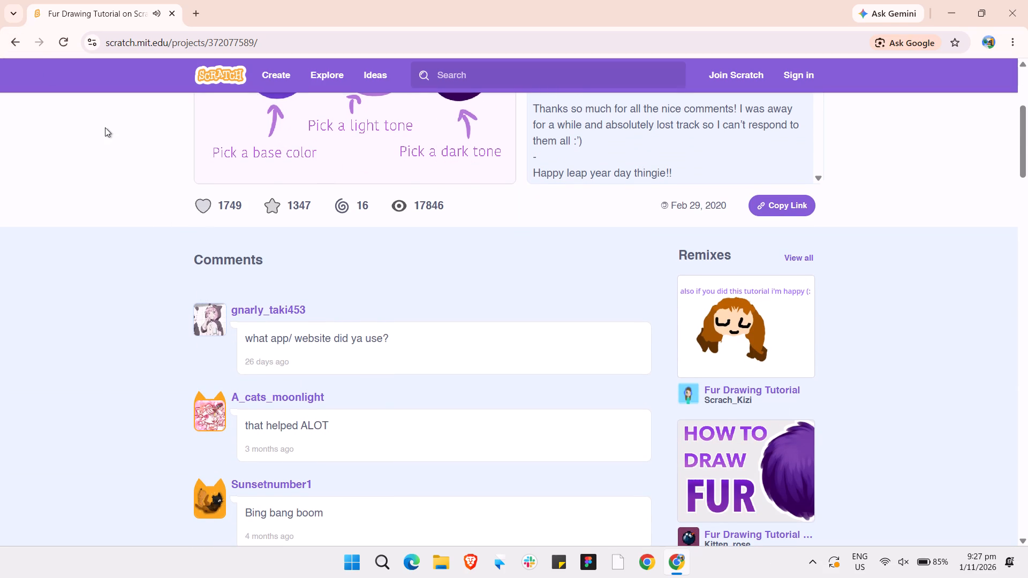
click(13, 39)
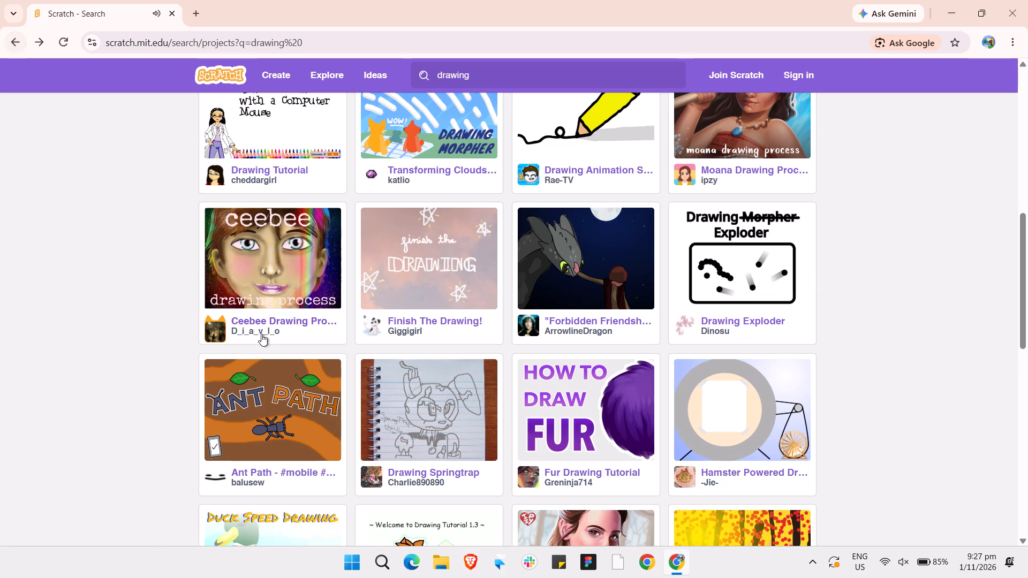
Browse further down the "drawing" search results, loading more projects twice.
scroll(351, 360, down, 2)
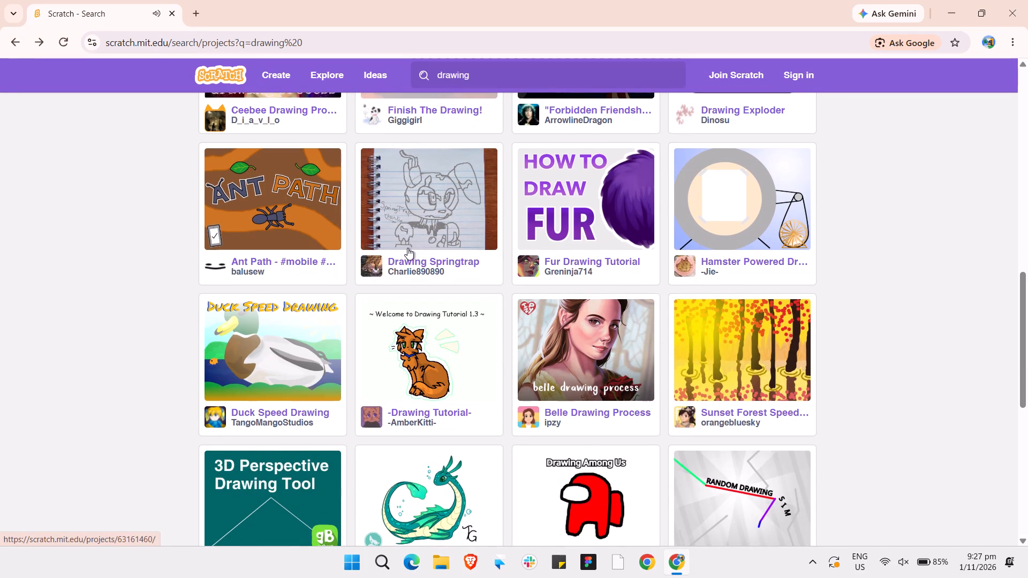
scroll(407, 248, down, 3)
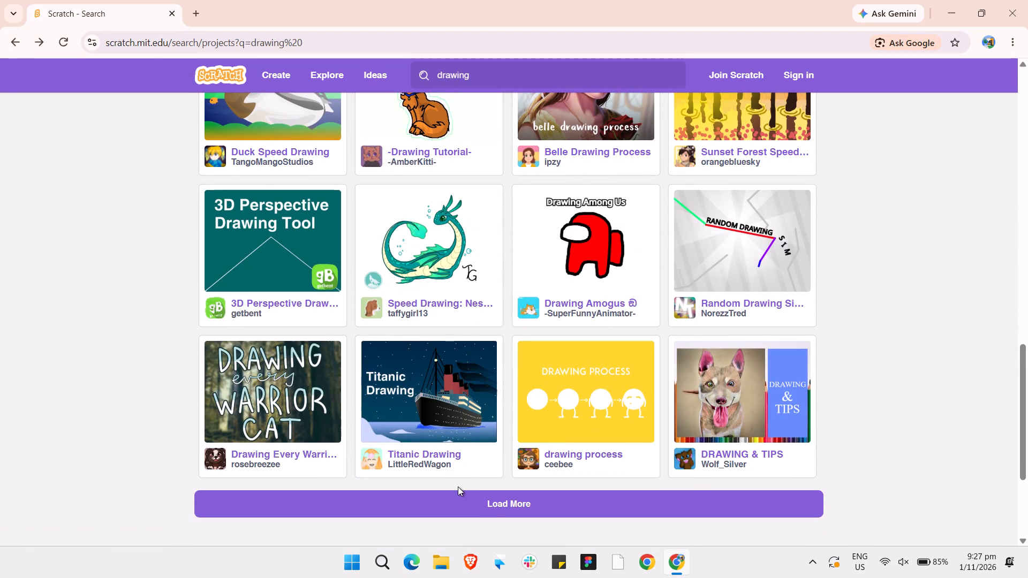
click(458, 486)
click(455, 507)
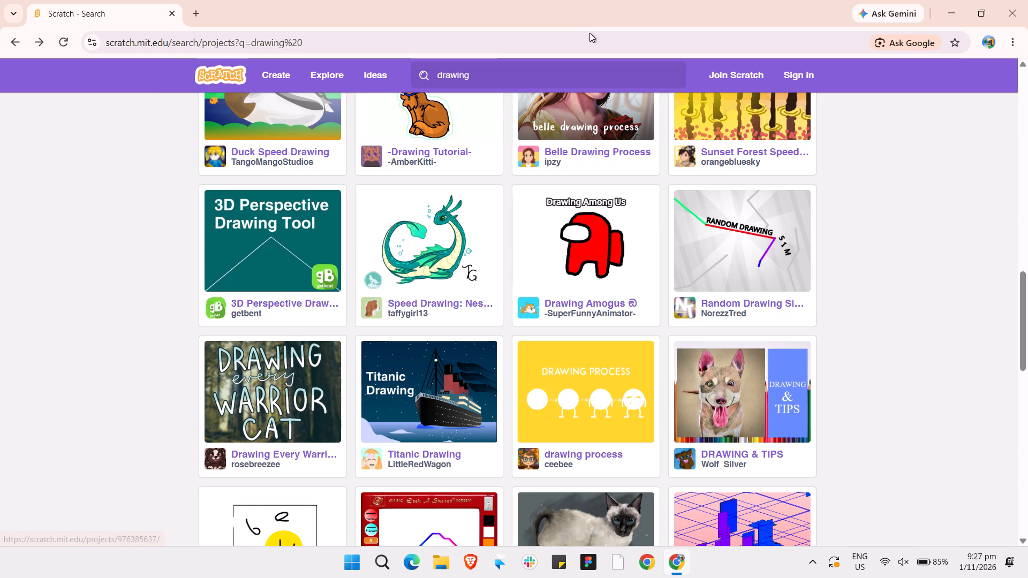
scroll(525, 182, up, 1)
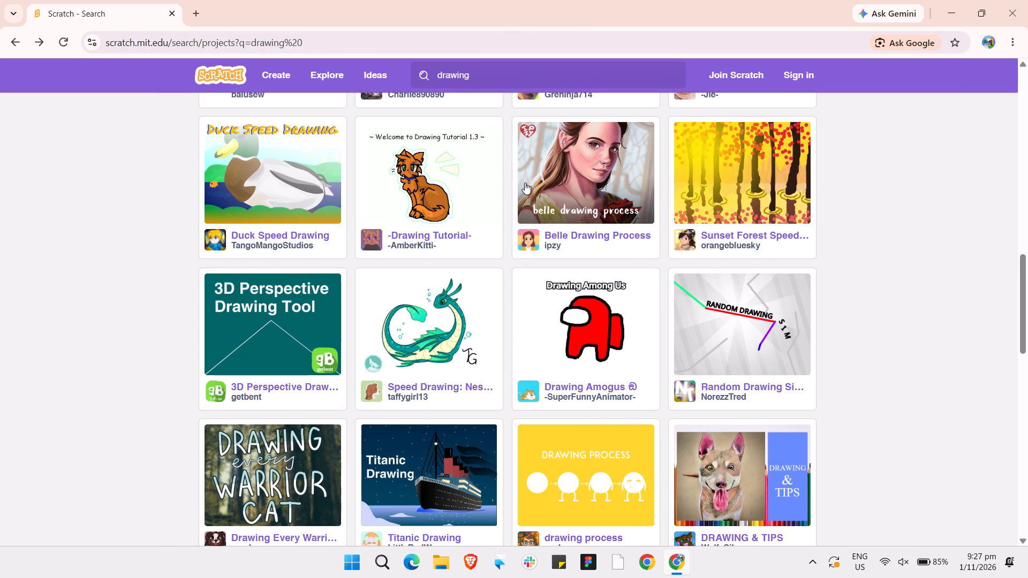
scroll(481, 143, down, 6)
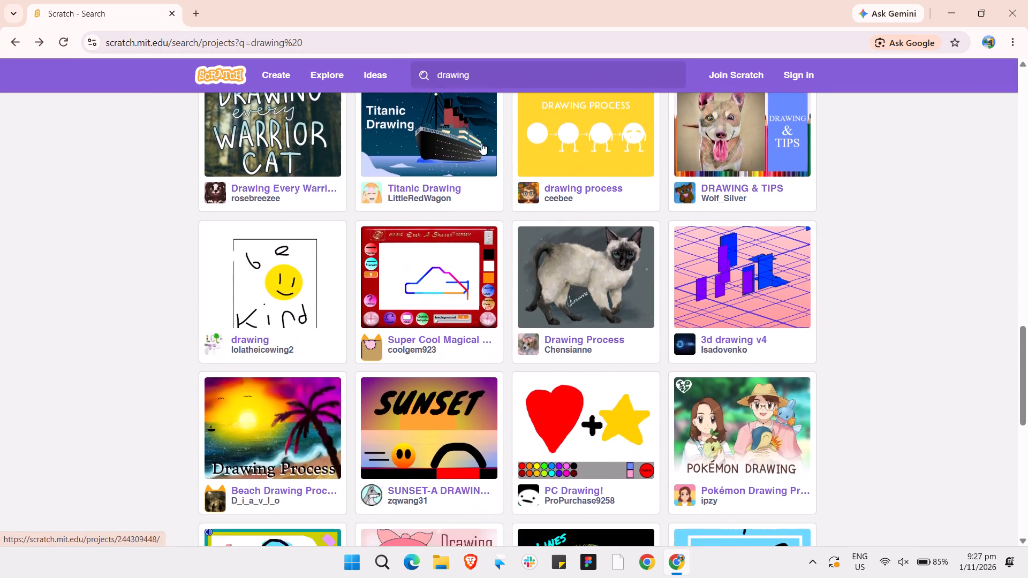
scroll(481, 143, down, 1)
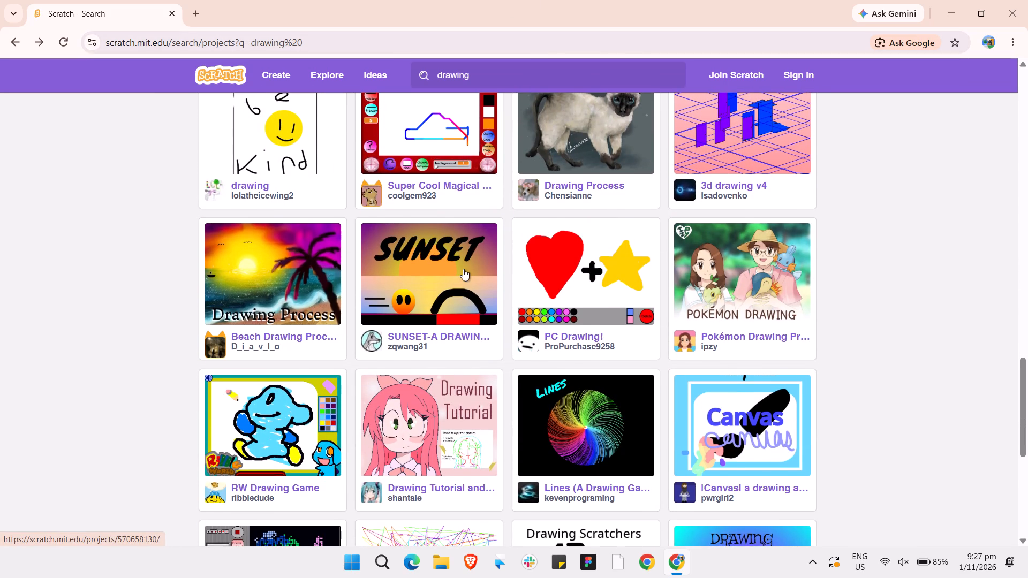
scroll(463, 269, down, 3)
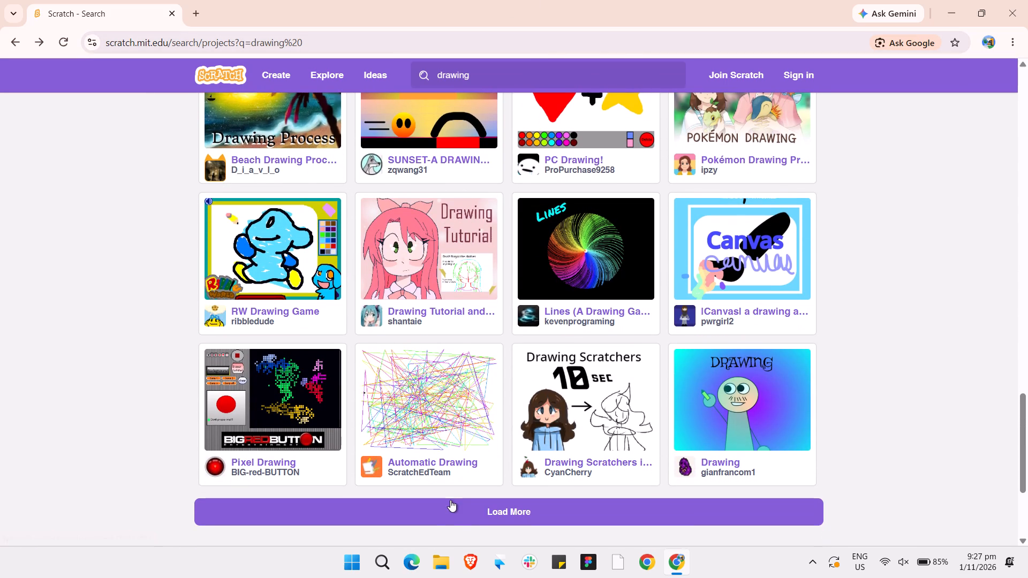
click(448, 515)
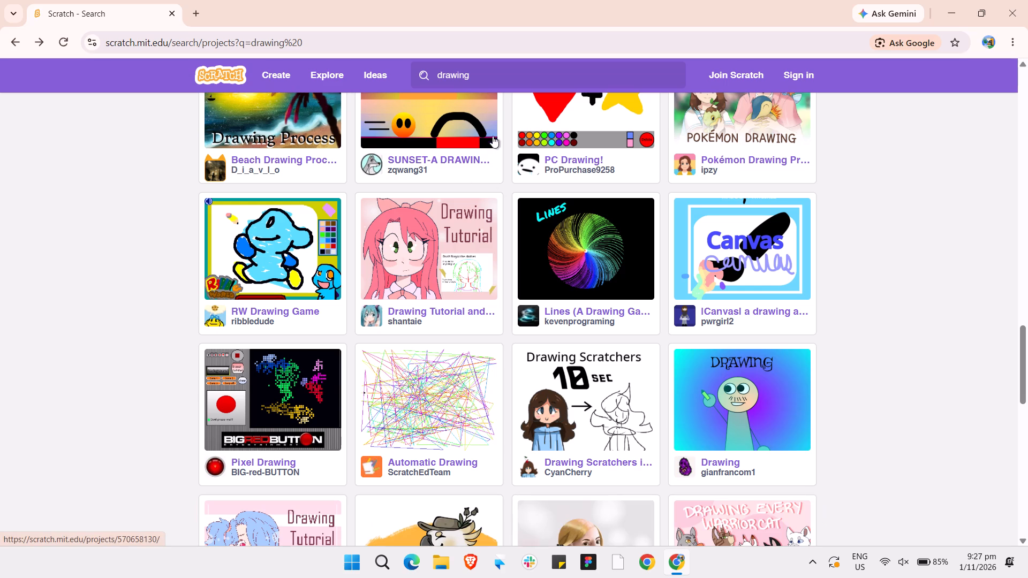
Search the projects for "drawing in scratch" and look down the results.
click(485, 77)
text(in scratch)
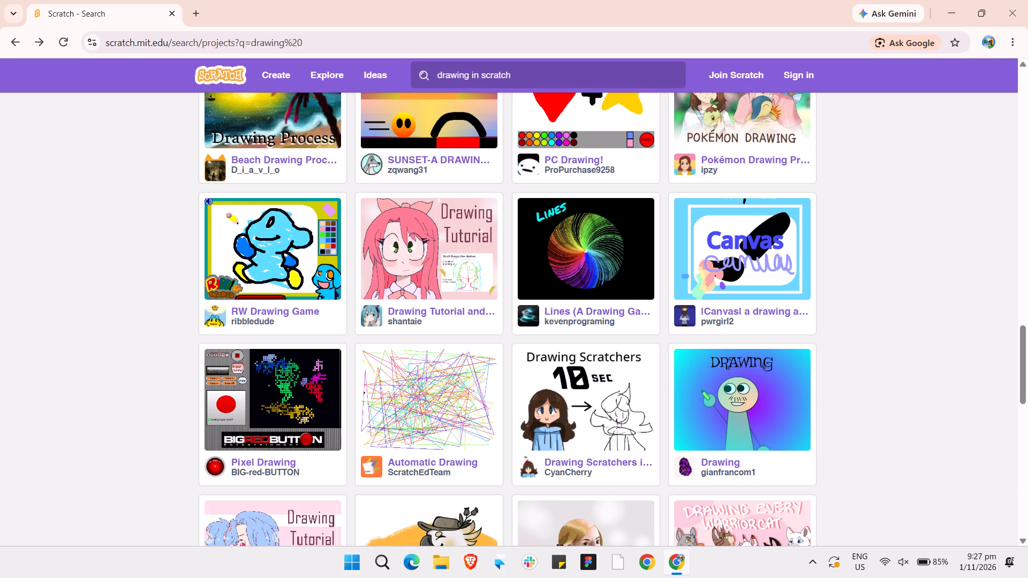
key(Return)
scroll(506, 277, down, 1)
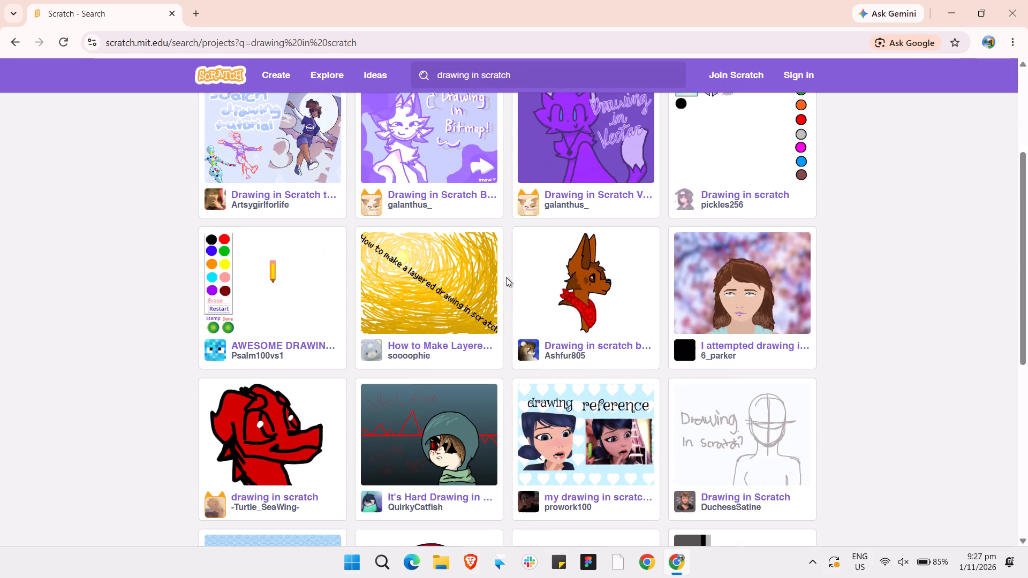
Leave the search results, start a new project and dismiss the getting-started tutorial.
scroll(506, 277, down, 1)
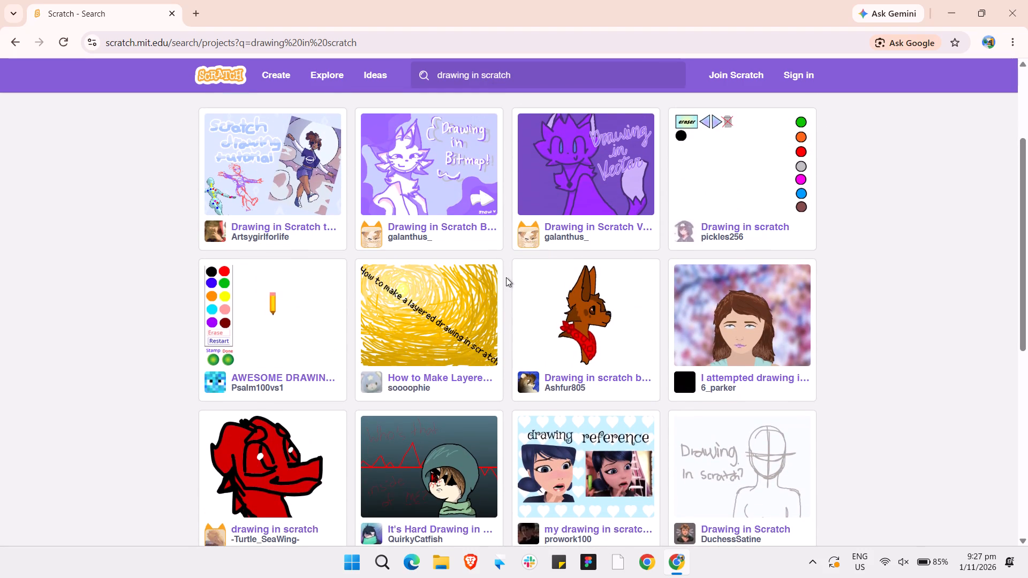
scroll(506, 277, down, 1)
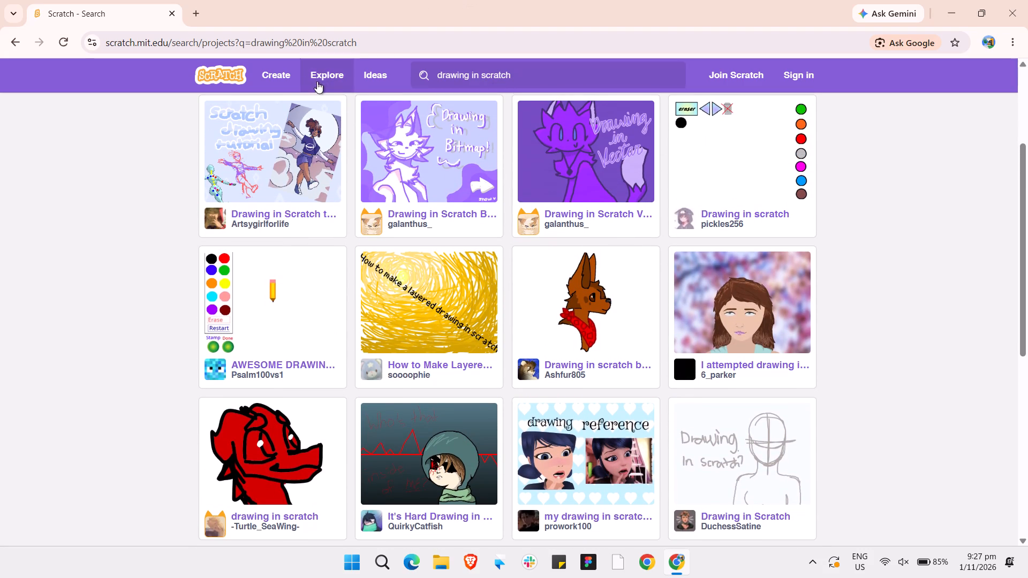
click(285, 72)
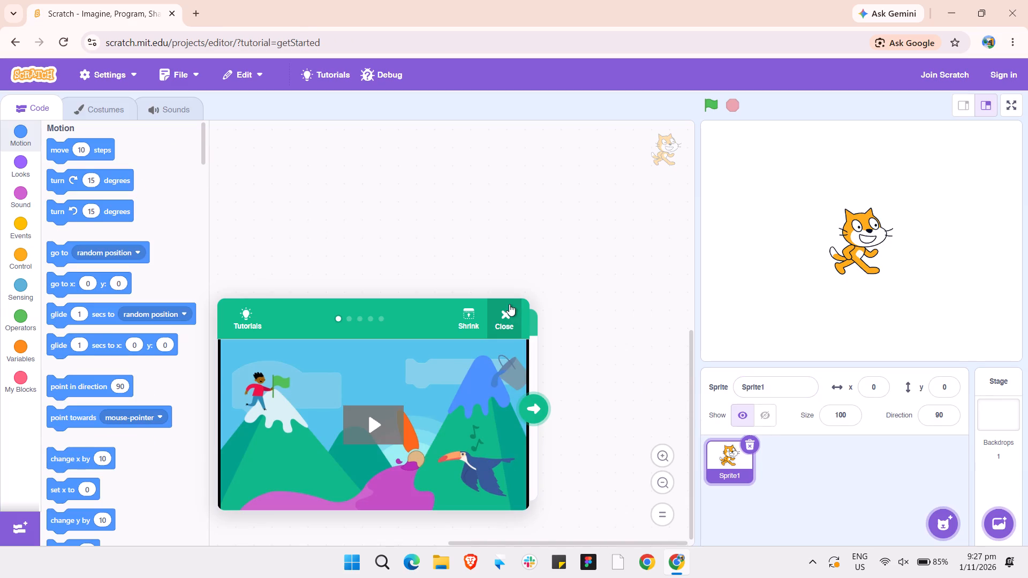
click(509, 304)
Delete the default cat sprite from the project.
click(747, 444)
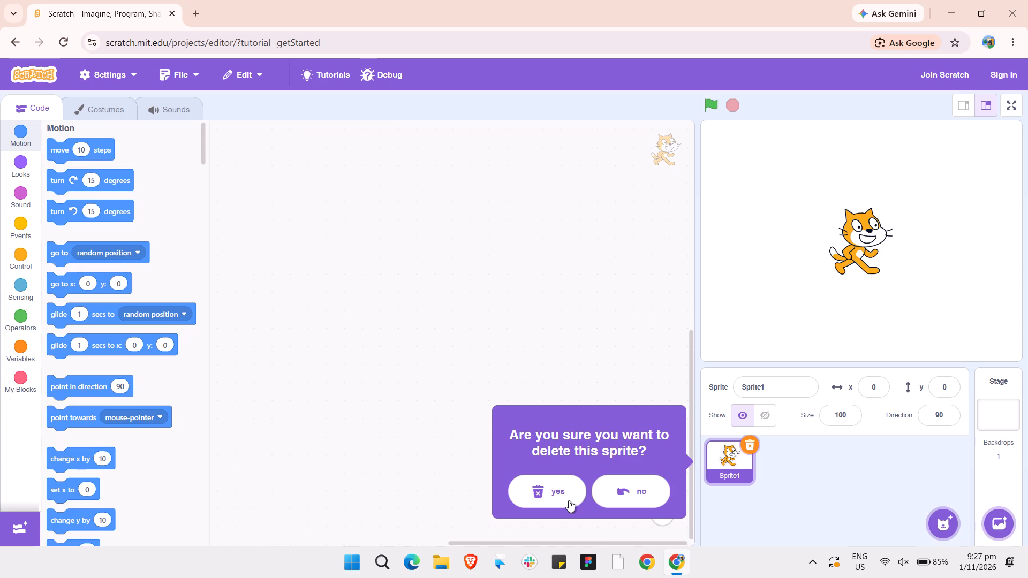
click(569, 500)
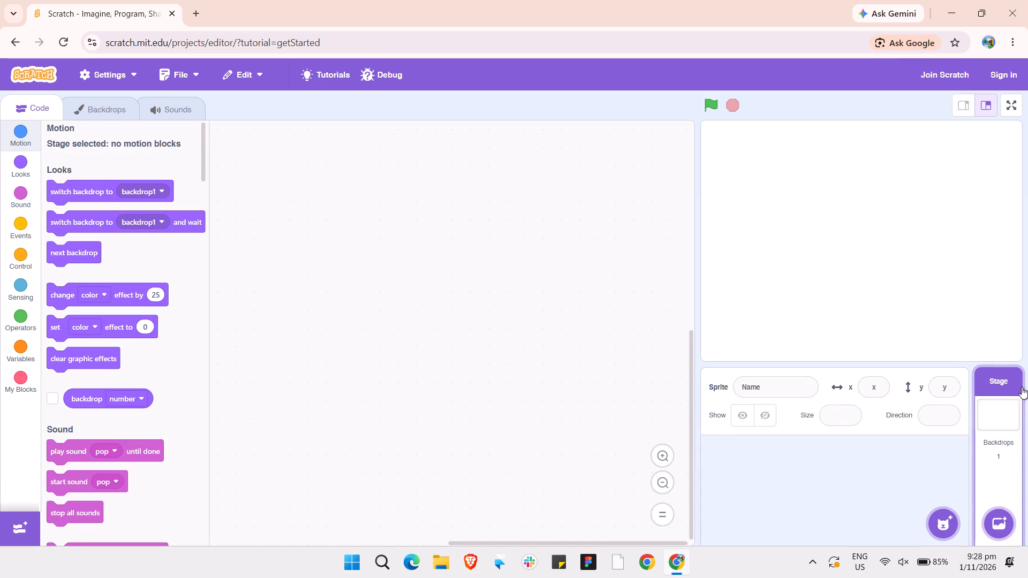
Select the stage and open its blank backdrop in the paint editor.
click(980, 407)
click(993, 423)
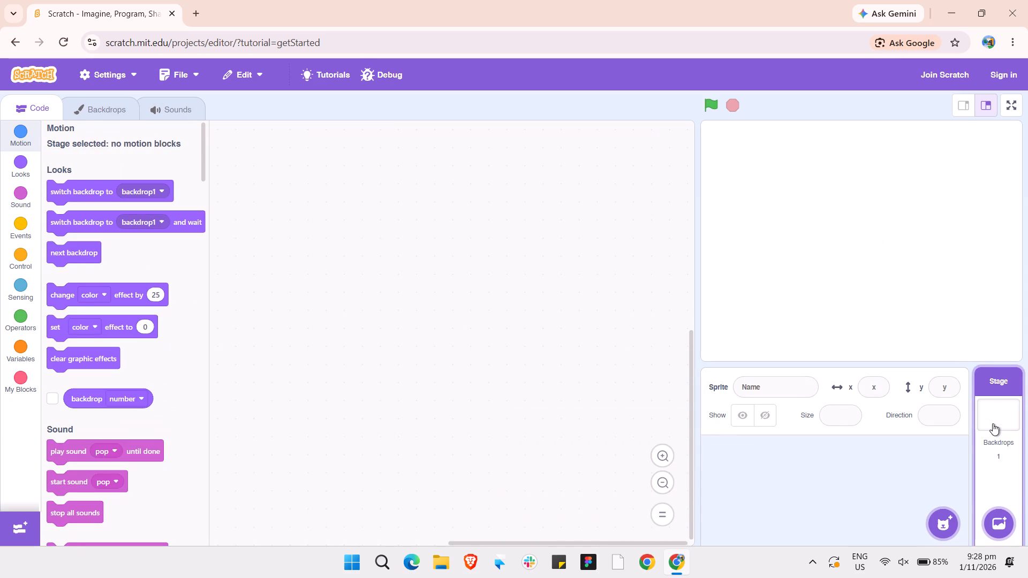
click(993, 423)
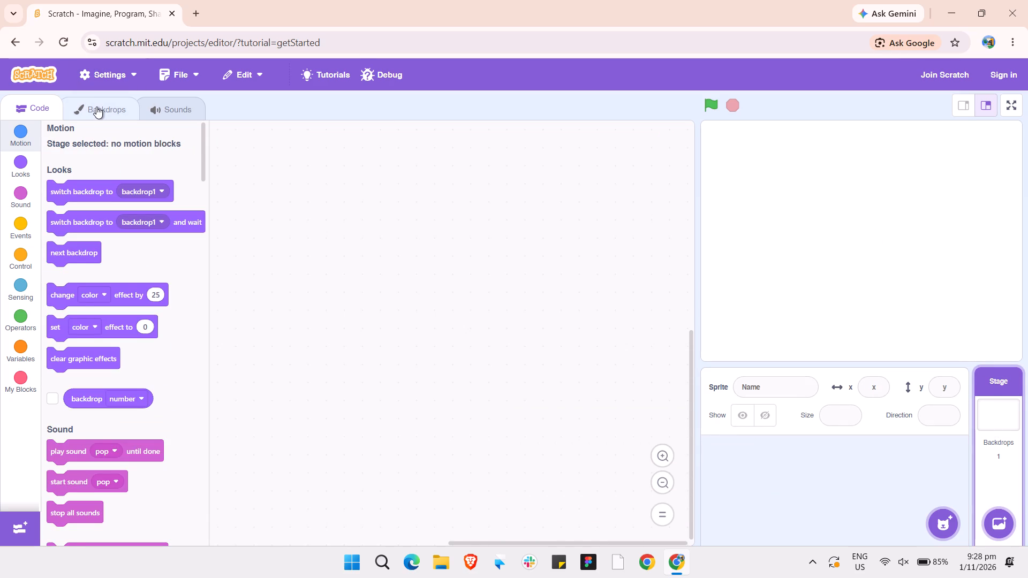
click(96, 107)
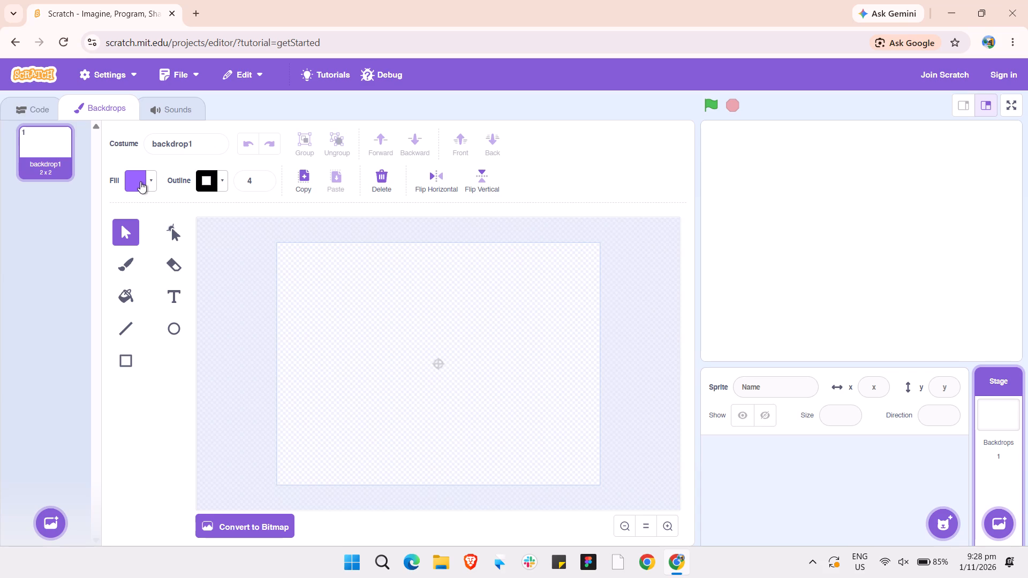
Set the fill to red with colour 100, saturation 91 and brightness 100.
click(156, 184)
drag(147, 252, 169, 254)
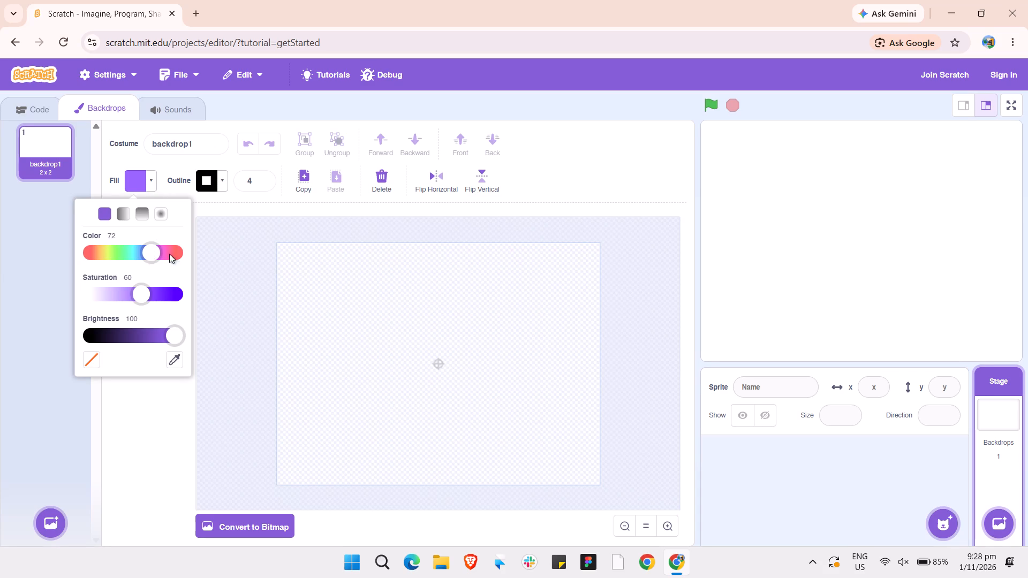
drag(169, 254, 258, 267)
drag(141, 292, 43, 307)
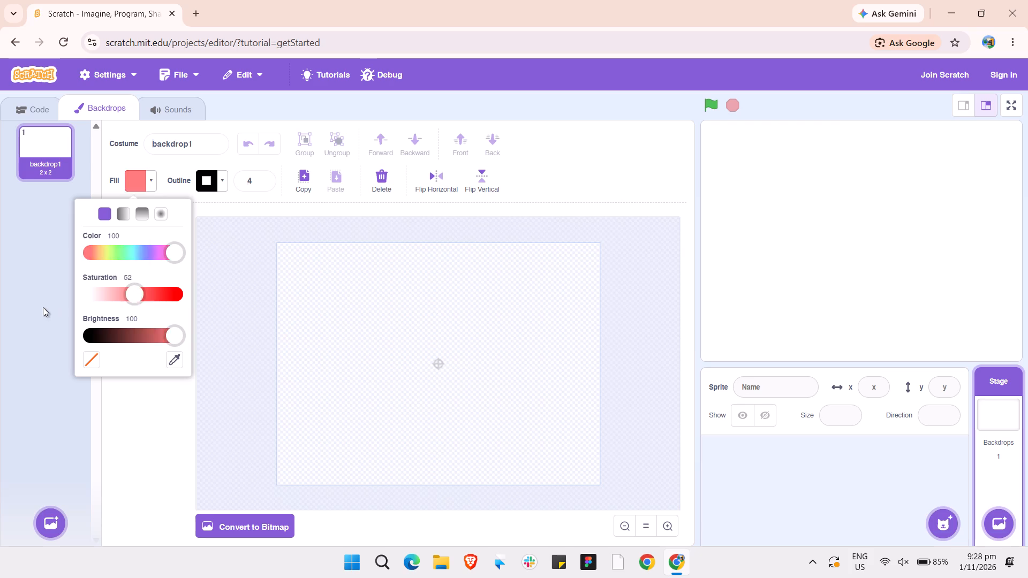
drag(43, 307, 167, 298)
Make the fill a vertical gradient from red to yellow, with the second colour's hue at 15.
click(125, 217)
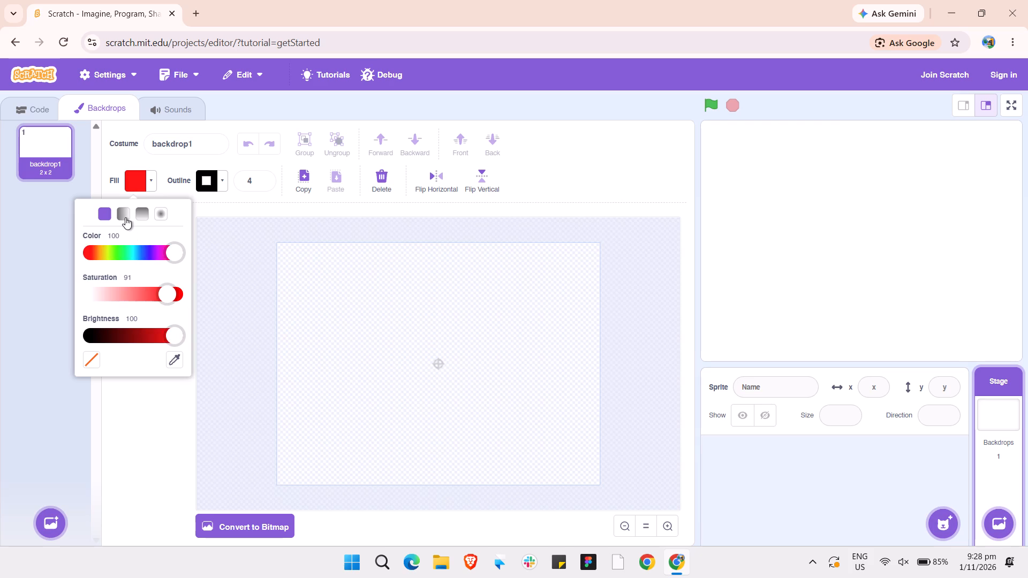
click(139, 216)
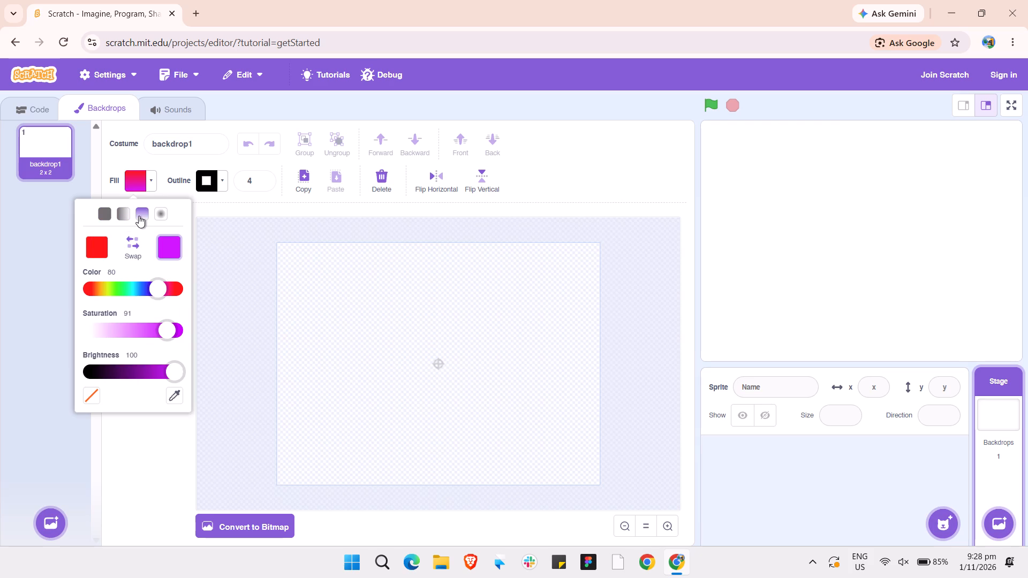
drag(157, 289, 200, 299)
drag(179, 290, 159, 290)
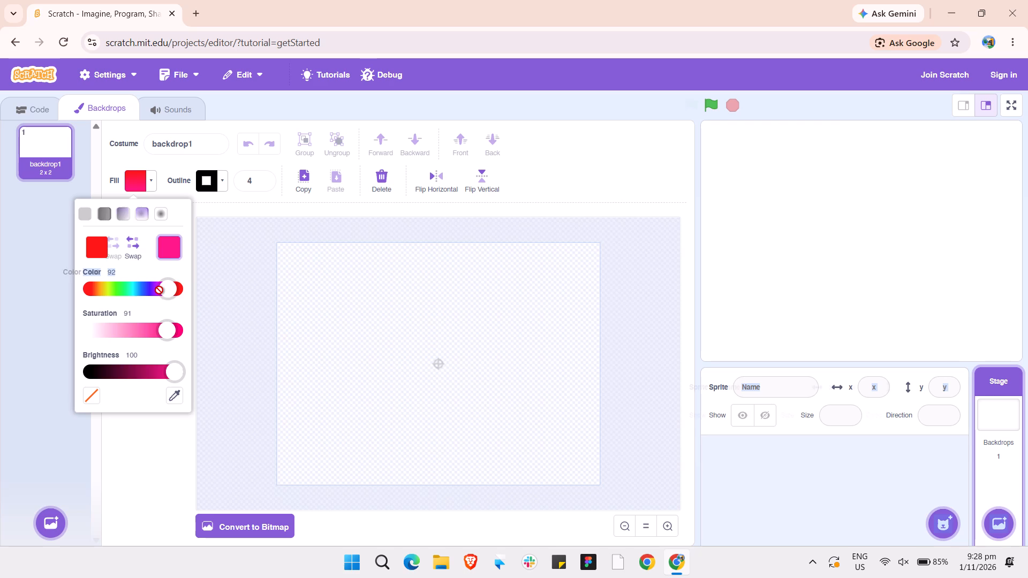
drag(159, 290, 160, 290)
drag(160, 290, 94, 290)
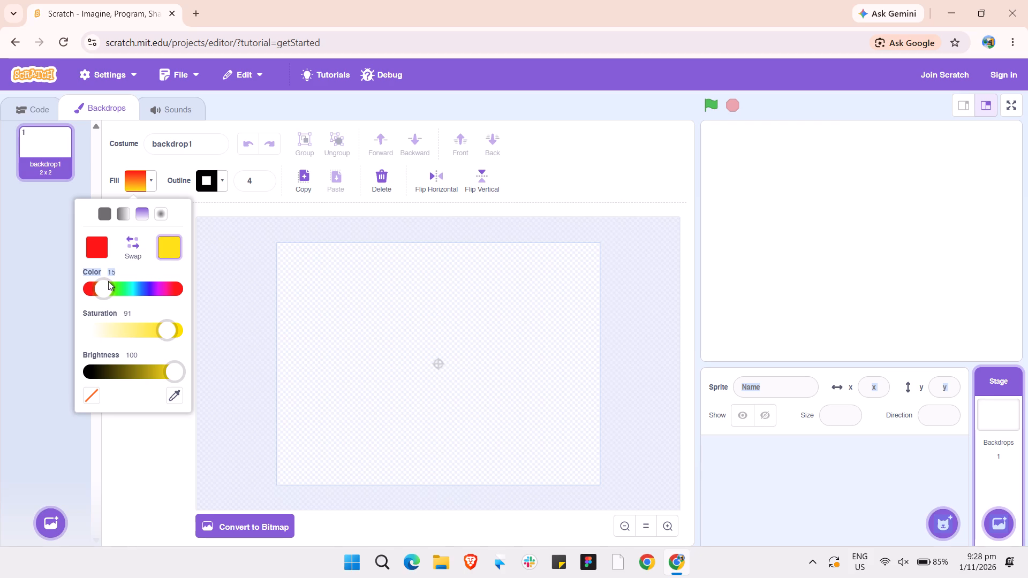
click(108, 281)
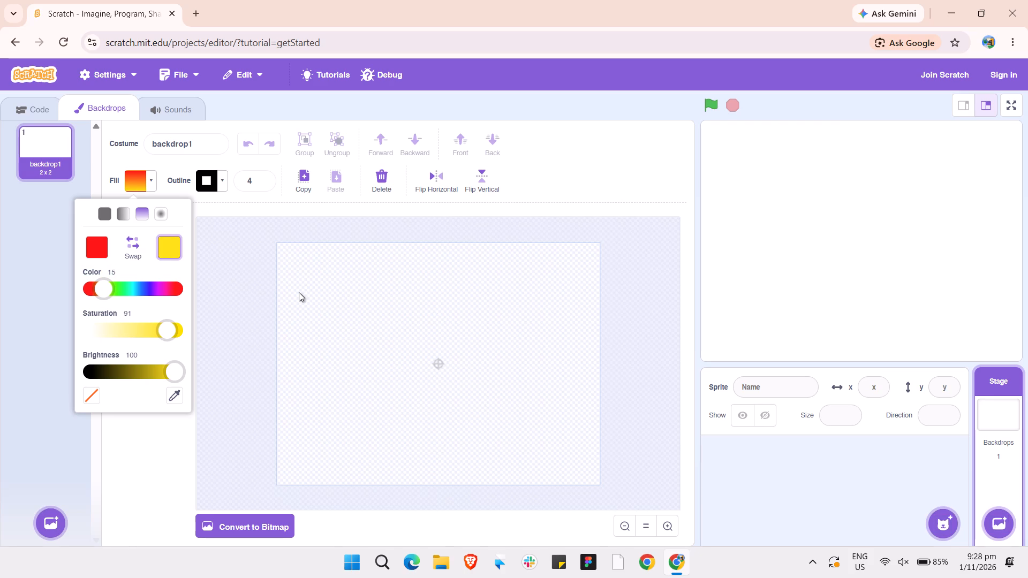
click(299, 292)
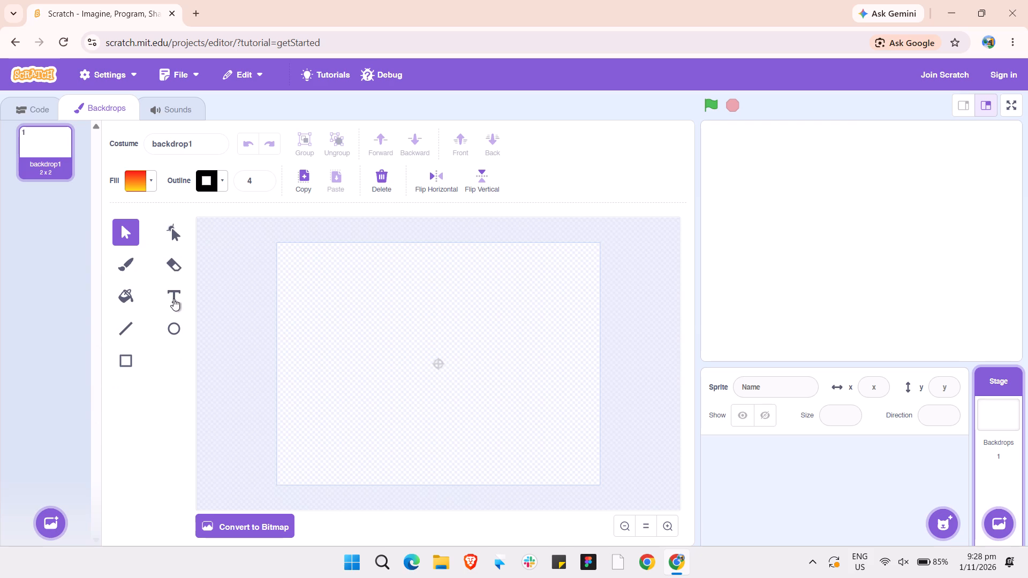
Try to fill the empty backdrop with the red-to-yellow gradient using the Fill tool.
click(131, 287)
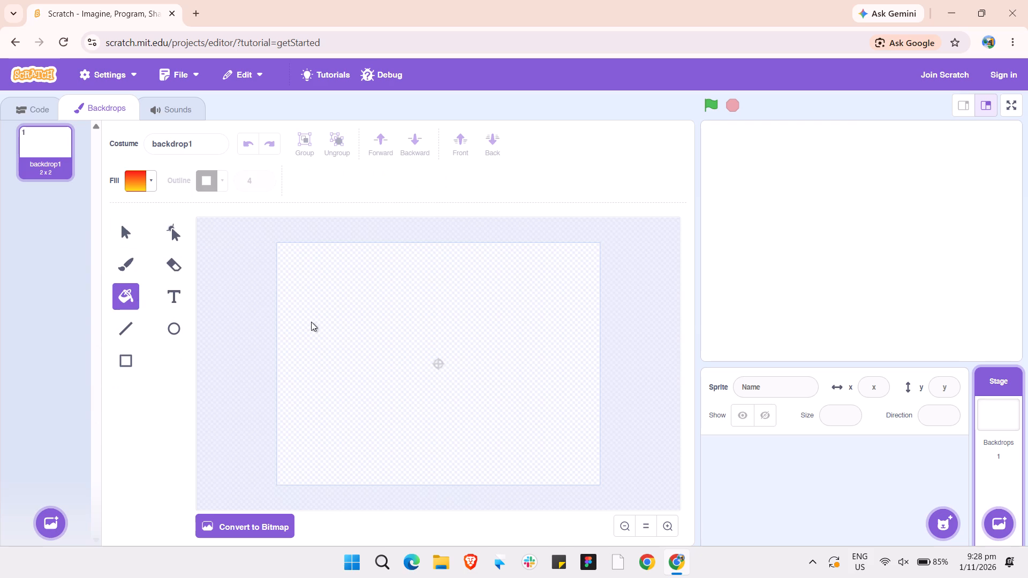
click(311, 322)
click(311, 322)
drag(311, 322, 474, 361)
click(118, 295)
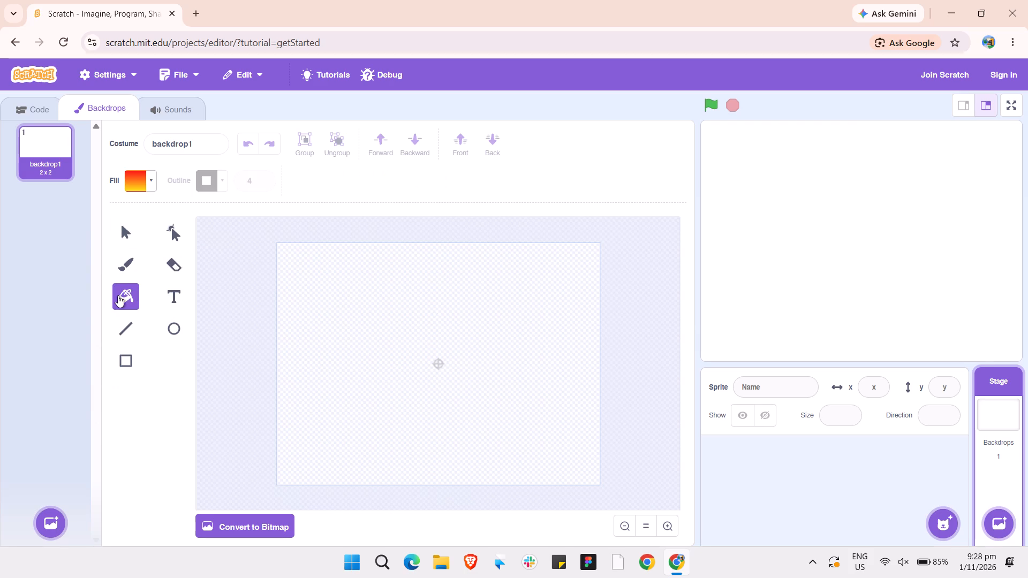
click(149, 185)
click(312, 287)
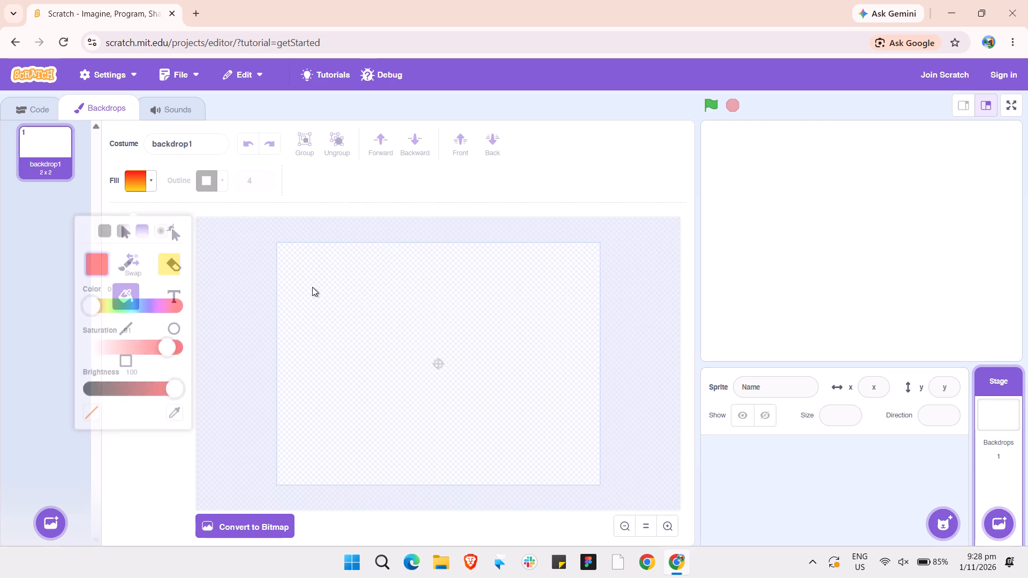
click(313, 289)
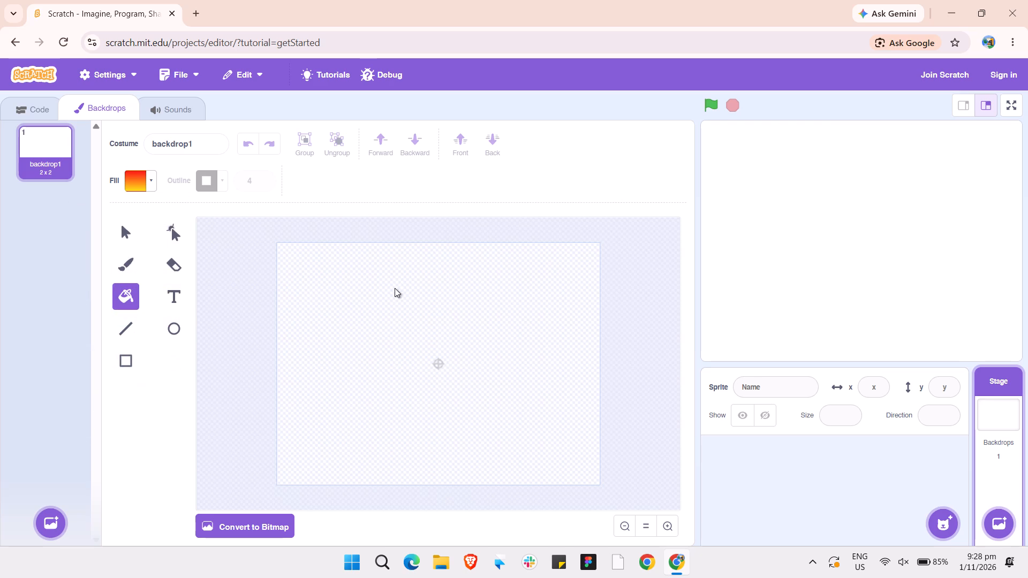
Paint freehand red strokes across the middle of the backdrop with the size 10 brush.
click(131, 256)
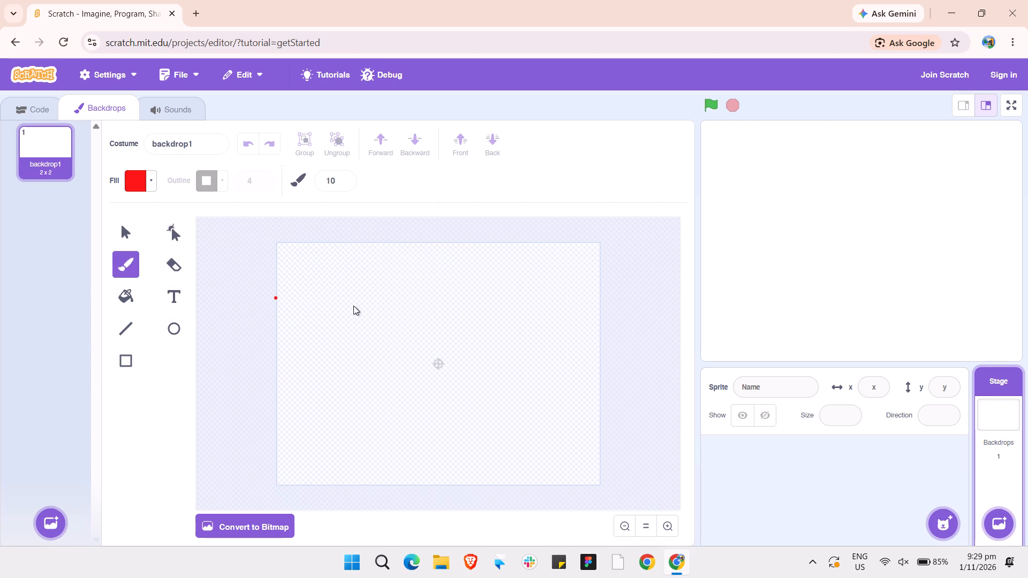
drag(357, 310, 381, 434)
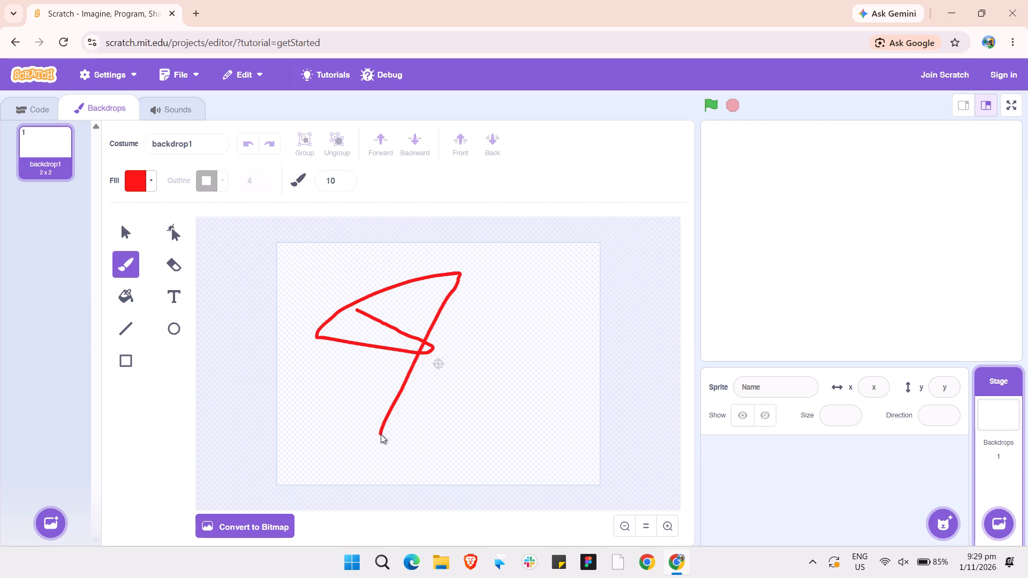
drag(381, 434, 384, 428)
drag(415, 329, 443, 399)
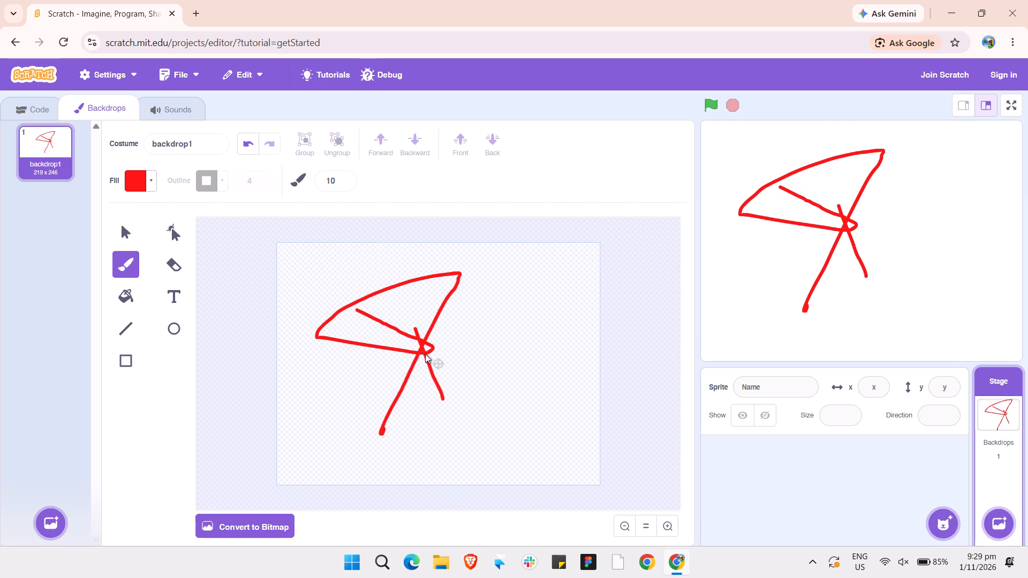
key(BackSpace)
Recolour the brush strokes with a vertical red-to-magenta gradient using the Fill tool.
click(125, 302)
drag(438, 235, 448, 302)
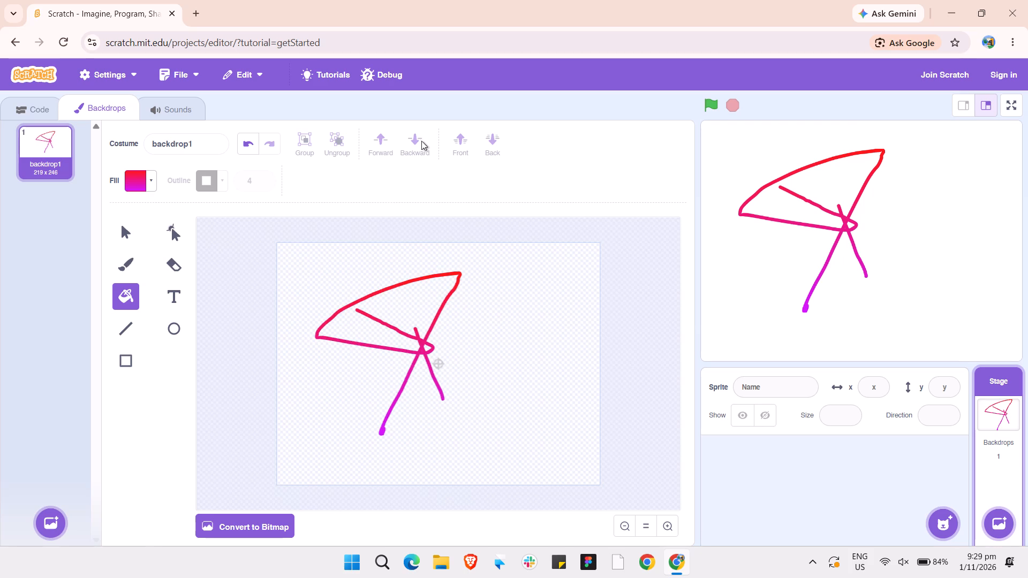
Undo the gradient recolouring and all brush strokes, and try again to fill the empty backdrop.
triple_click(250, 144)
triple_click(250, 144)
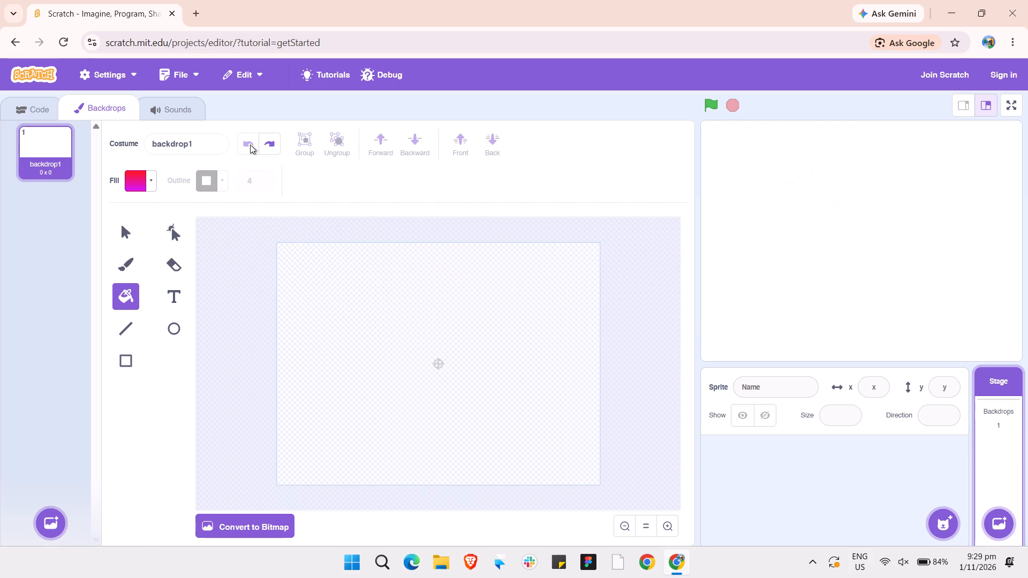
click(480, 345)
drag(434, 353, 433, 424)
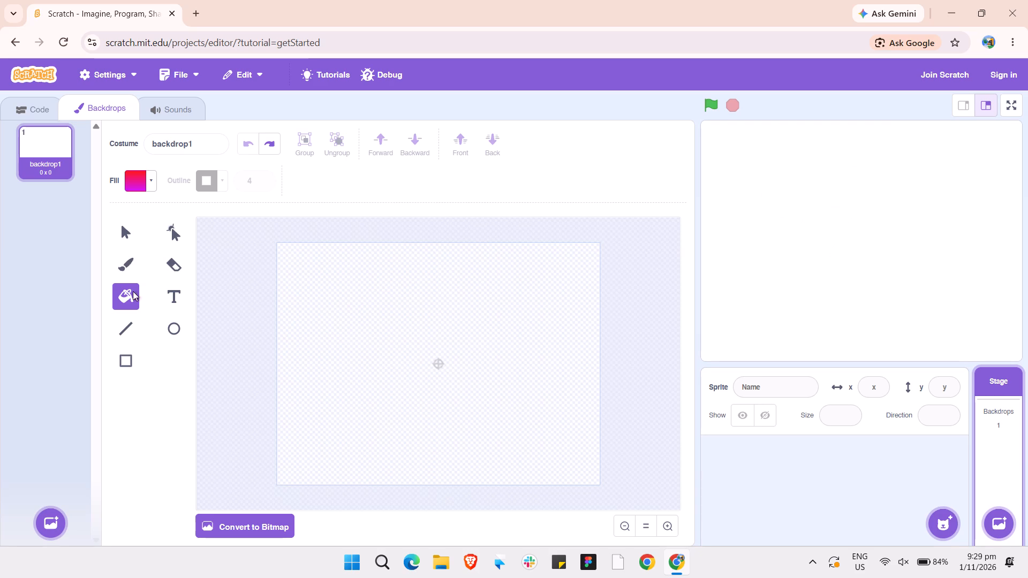
Draw a rectangle covering the whole backdrop, with a vertical red-to-magenta gradient fill and a black outline of width 4.
click(131, 367)
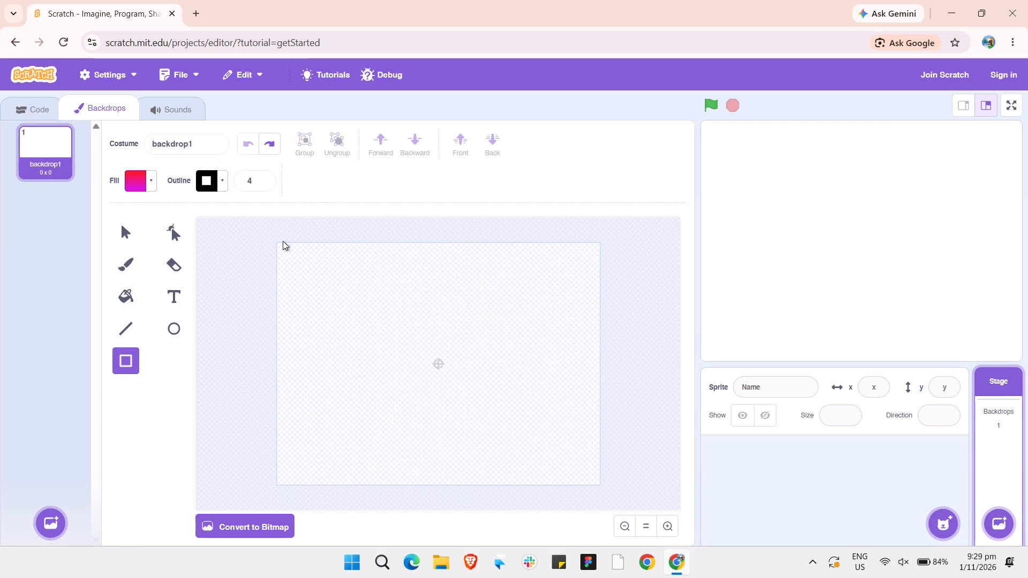
click(222, 185)
click(168, 218)
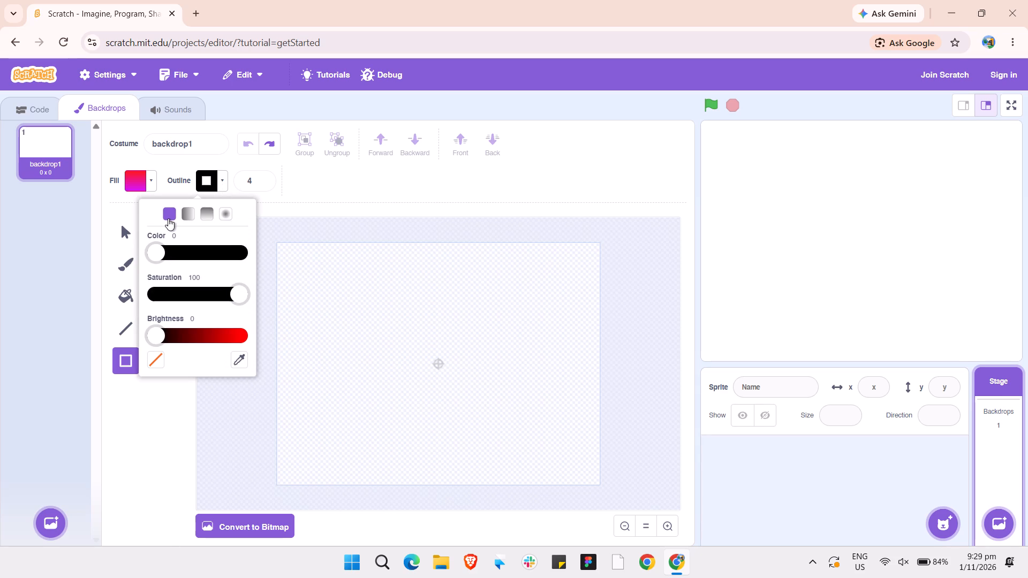
click(173, 212)
click(353, 283)
drag(266, 240, 601, 526)
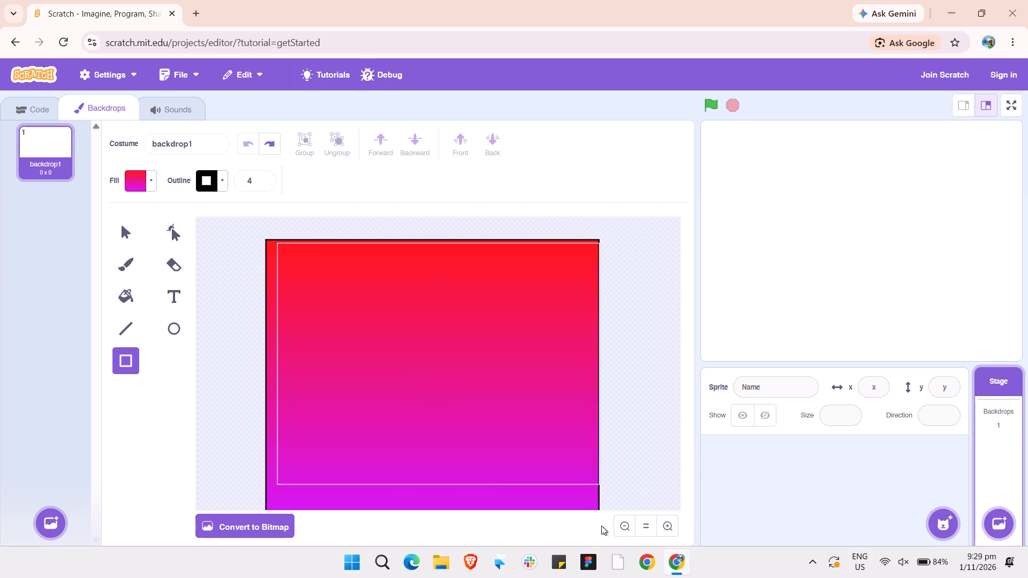
drag(601, 526, 602, 488)
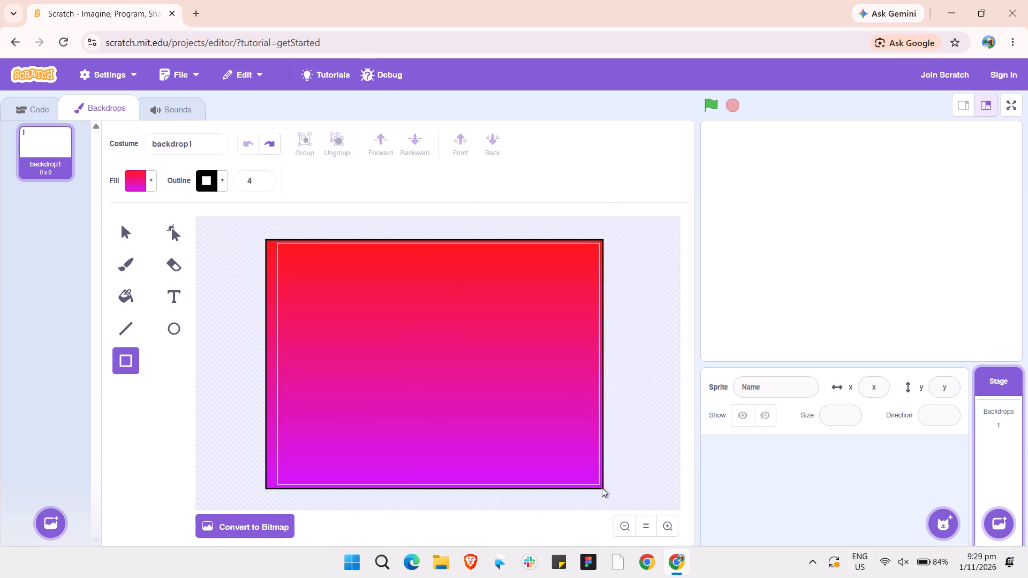
Finish sizing the red-to-magenta gradient rectangle so that it covers the whole backdrop.
drag(602, 488, 602, 483)
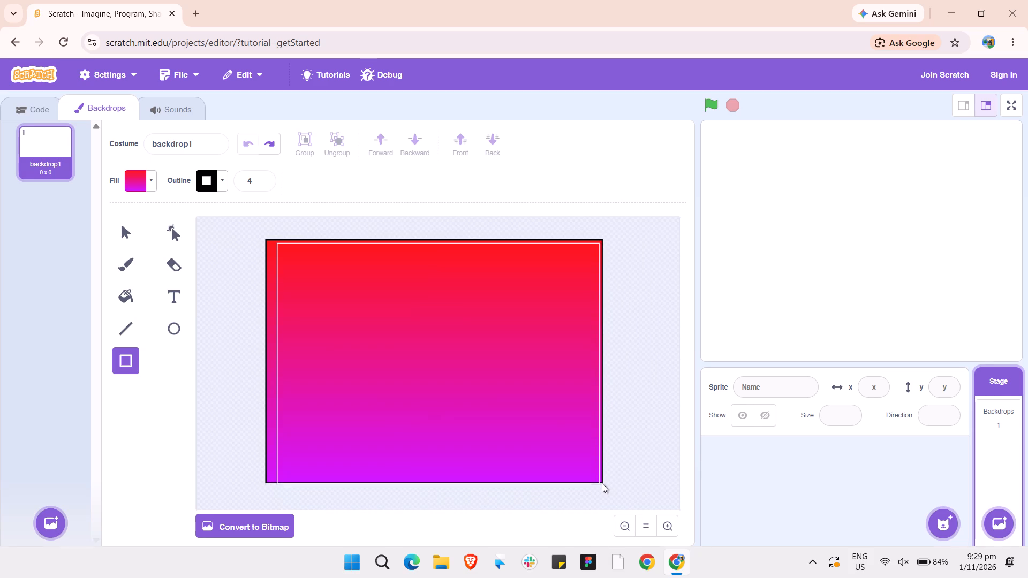
drag(602, 483, 602, 485)
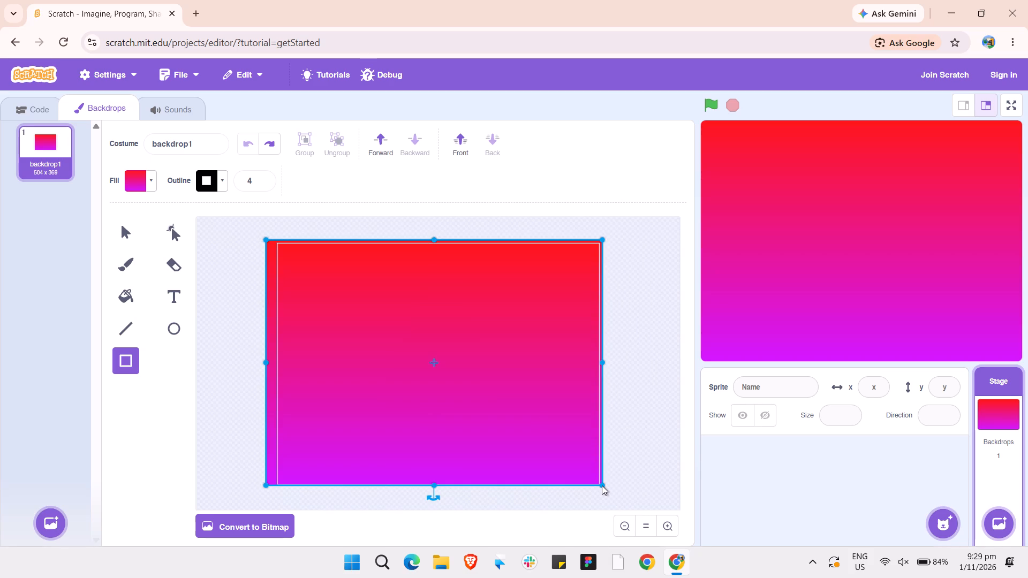
Recolour the rectangle's vertical gradient to run from red at saturation 100 to yellow at color 17.
click(149, 183)
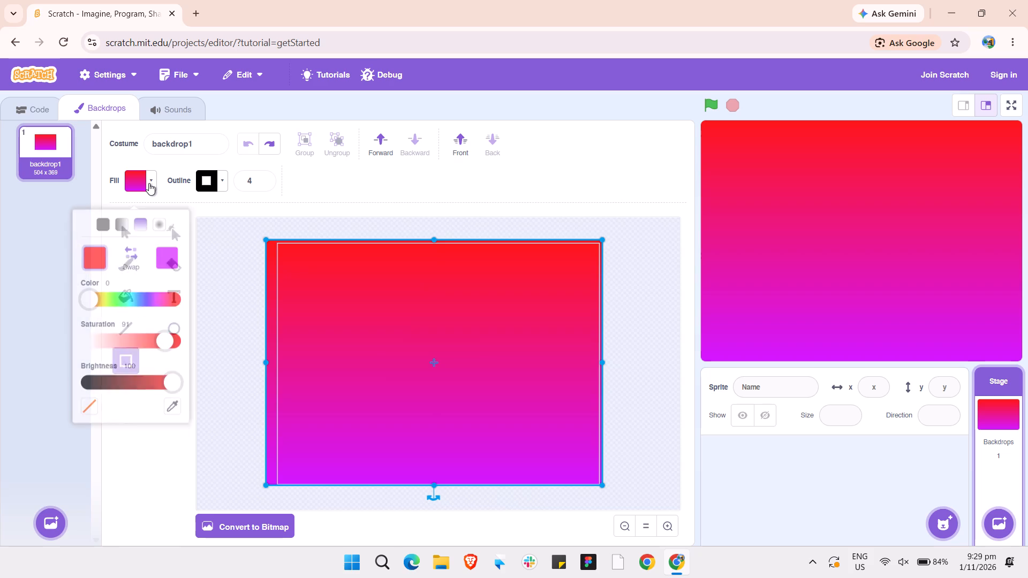
click(96, 288)
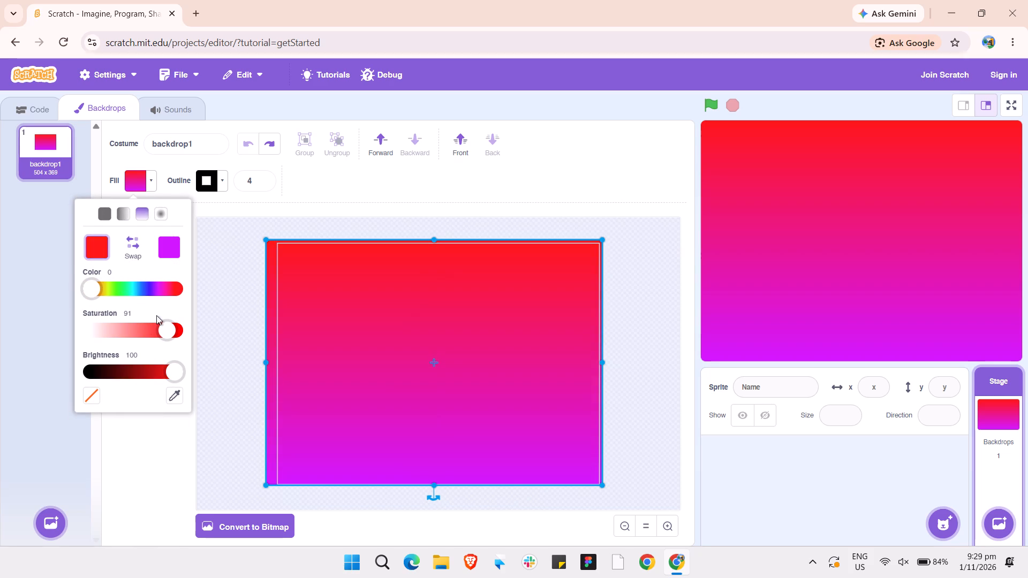
drag(165, 328, 167, 335)
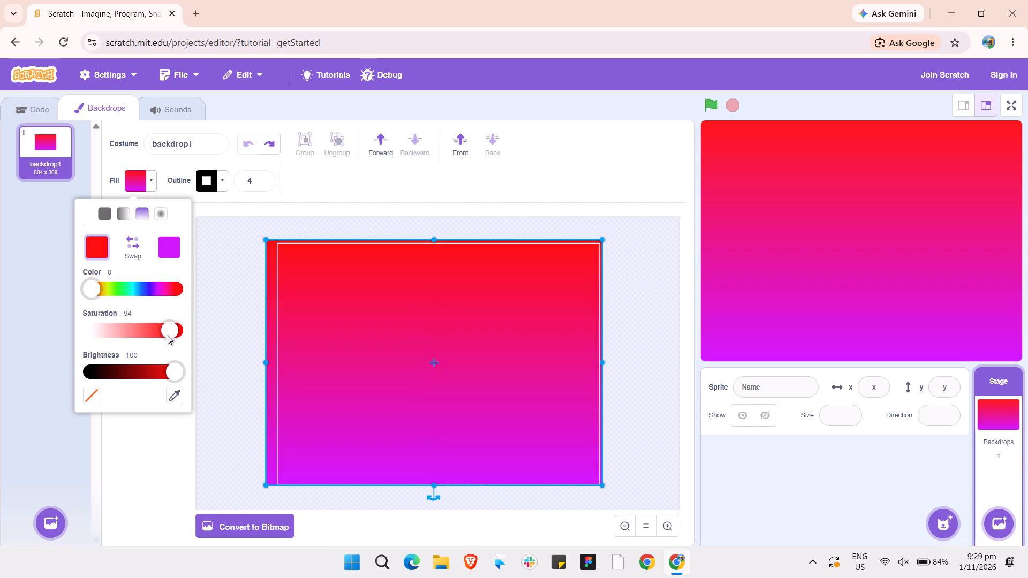
drag(167, 335, 174, 332)
click(167, 250)
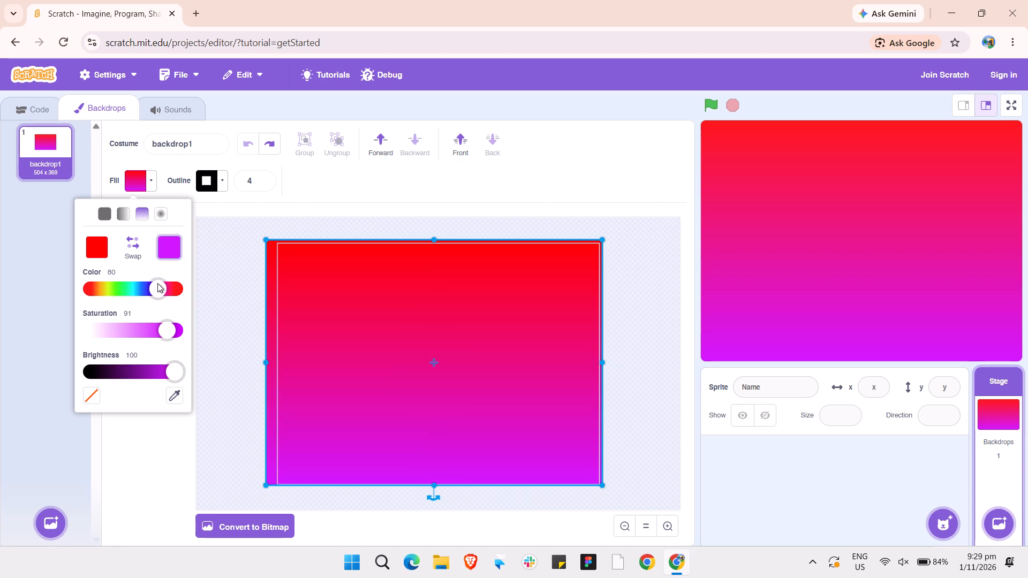
drag(158, 284, 103, 280)
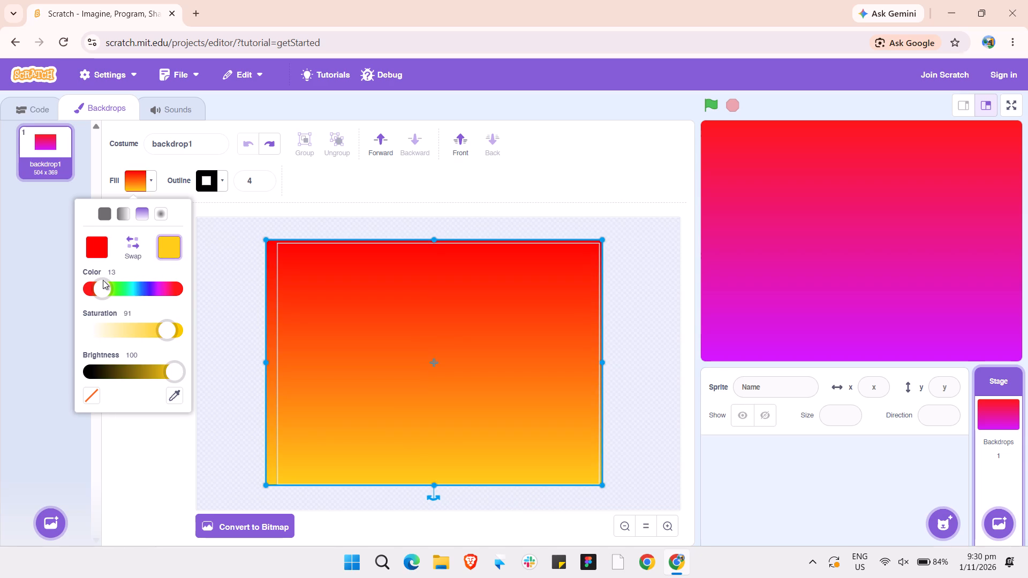
drag(103, 280, 101, 279)
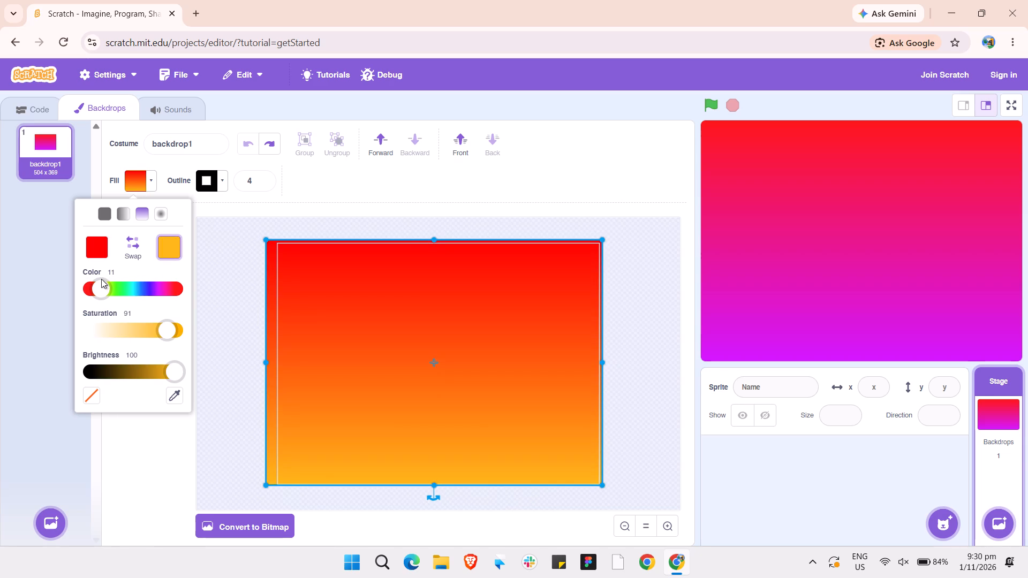
drag(101, 279, 104, 276)
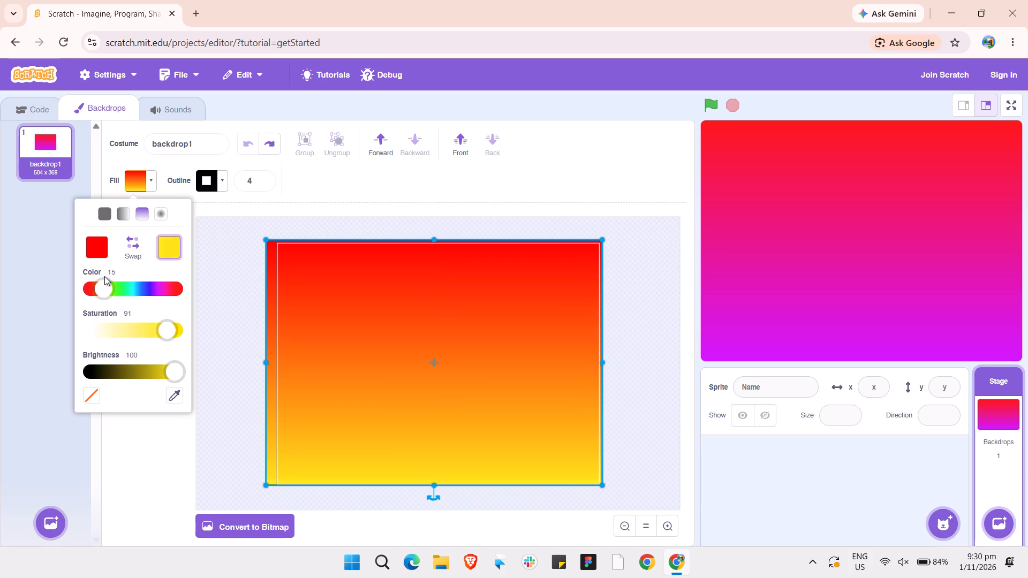
drag(104, 276, 106, 276)
click(106, 276)
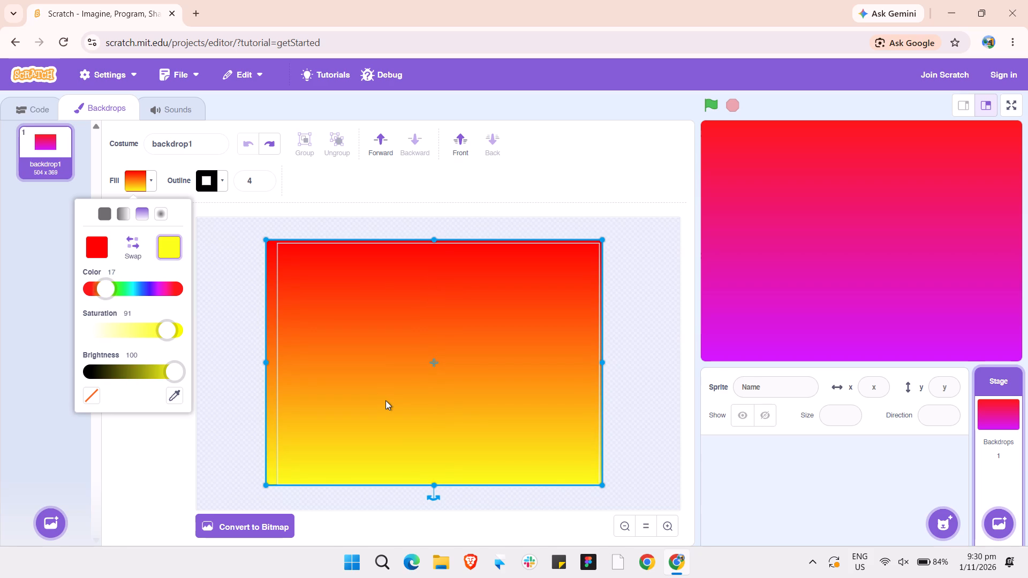
click(385, 400)
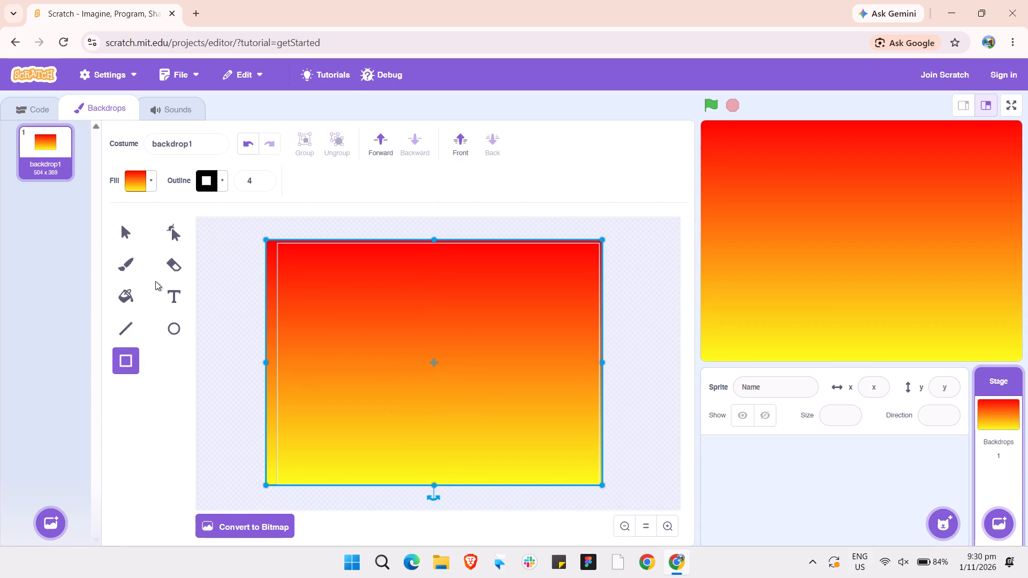
Draw a circle in the backdrop's lower-left corner with a solid lime green fill of color 24, saturation 100 and full brightness.
click(176, 326)
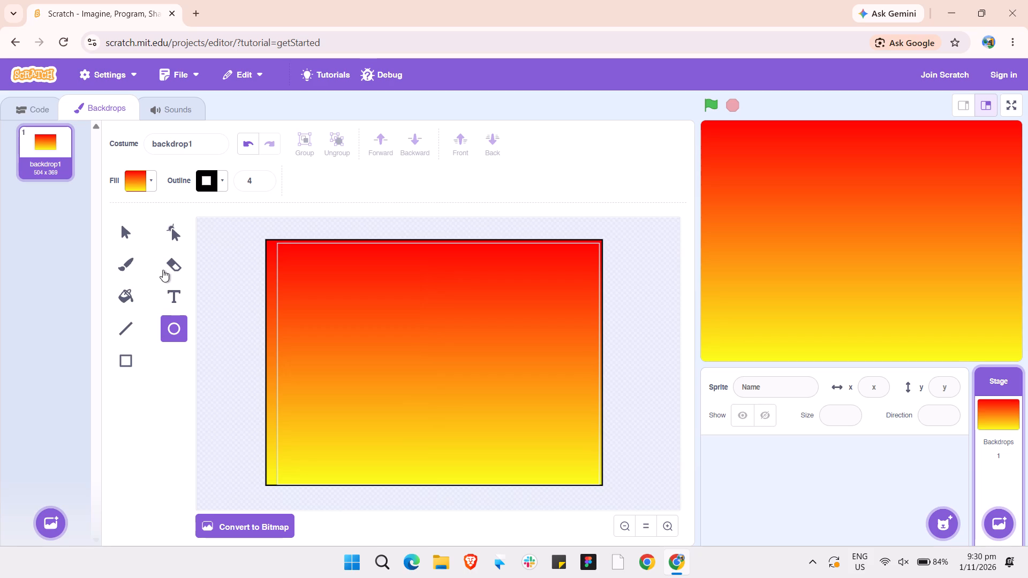
click(149, 185)
drag(89, 285, 161, 302)
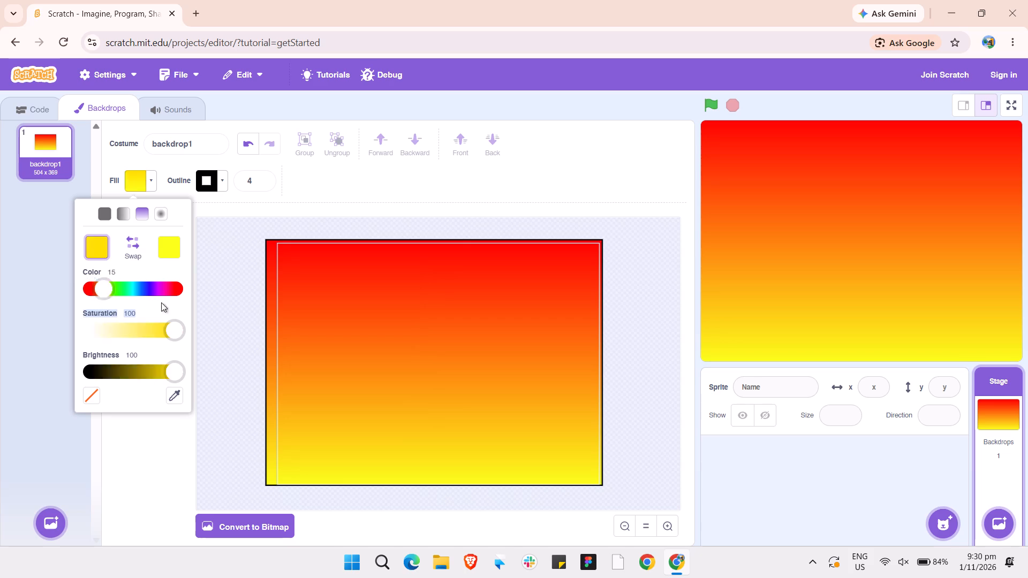
drag(161, 302, 202, 384)
drag(168, 327, 165, 331)
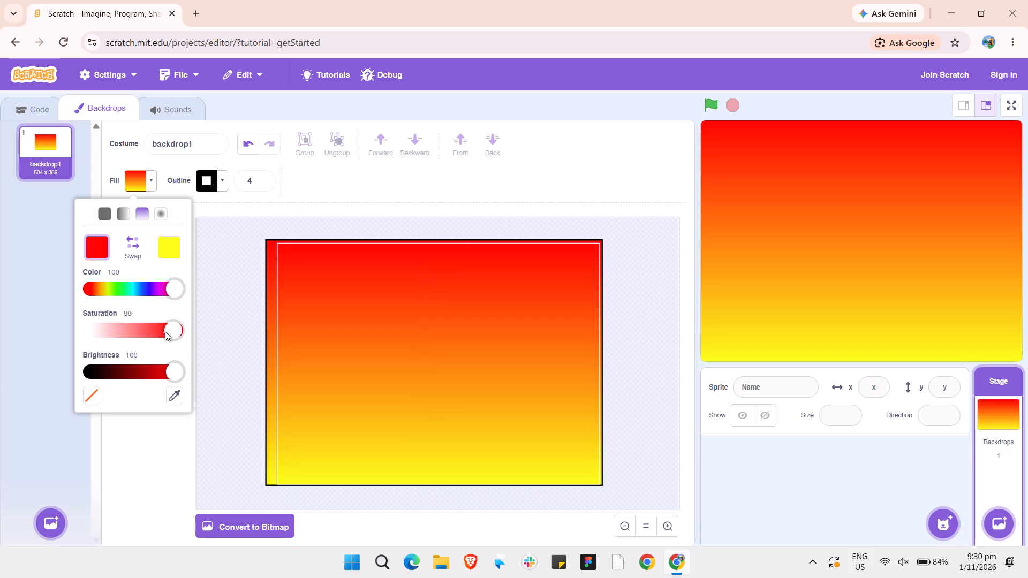
drag(165, 331, 199, 380)
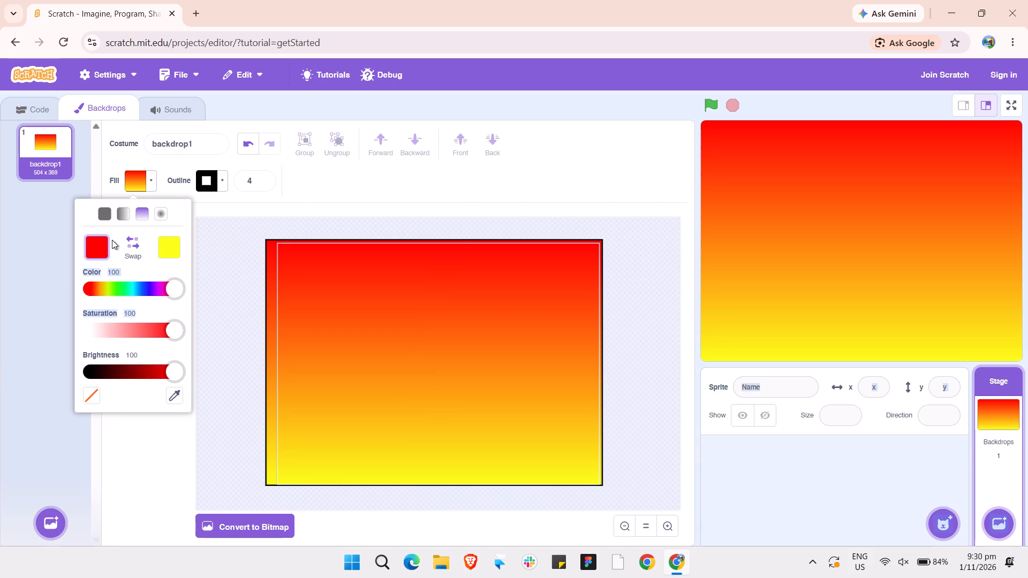
click(107, 210)
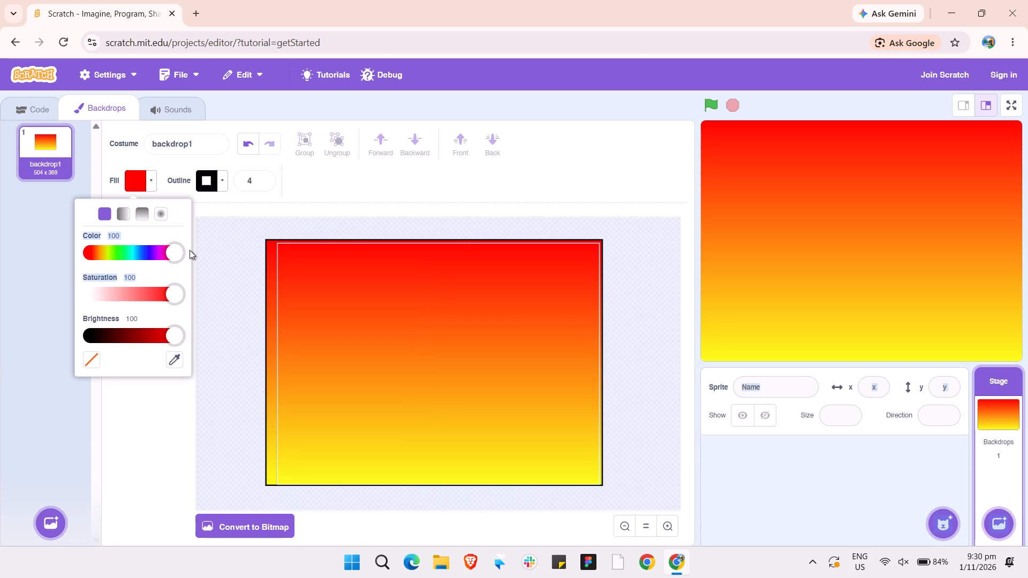
drag(173, 254, 148, 257)
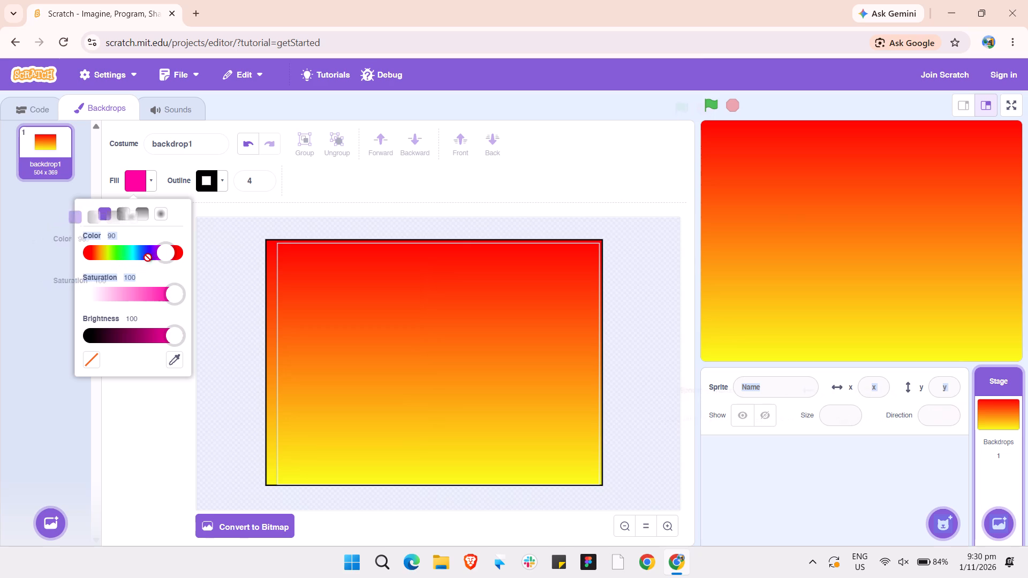
drag(148, 257, 158, 257)
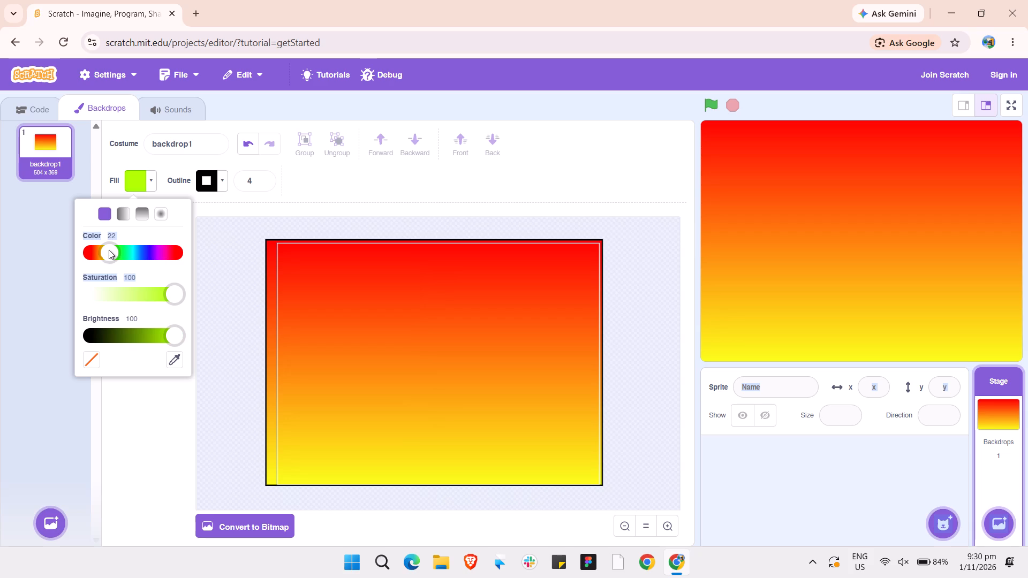
click(111, 249)
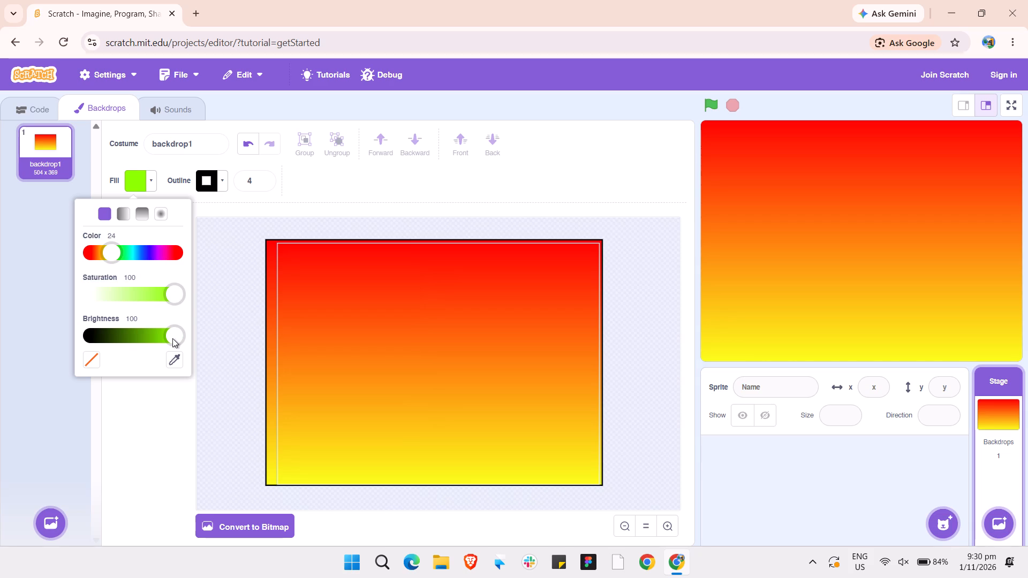
drag(171, 335, 153, 332)
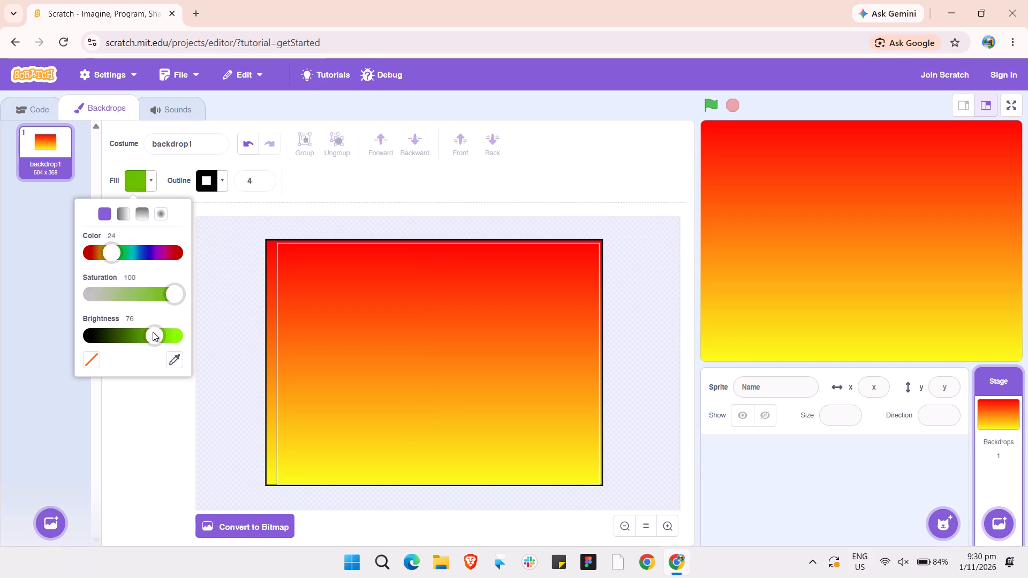
drag(153, 332, 186, 338)
click(205, 334)
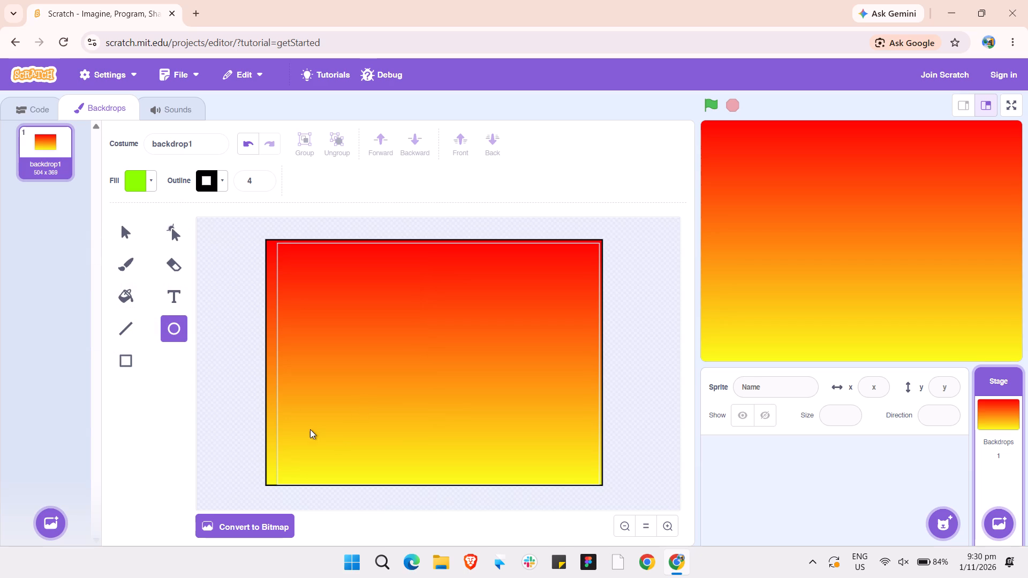
drag(272, 430, 305, 430)
drag(305, 430, 328, 494)
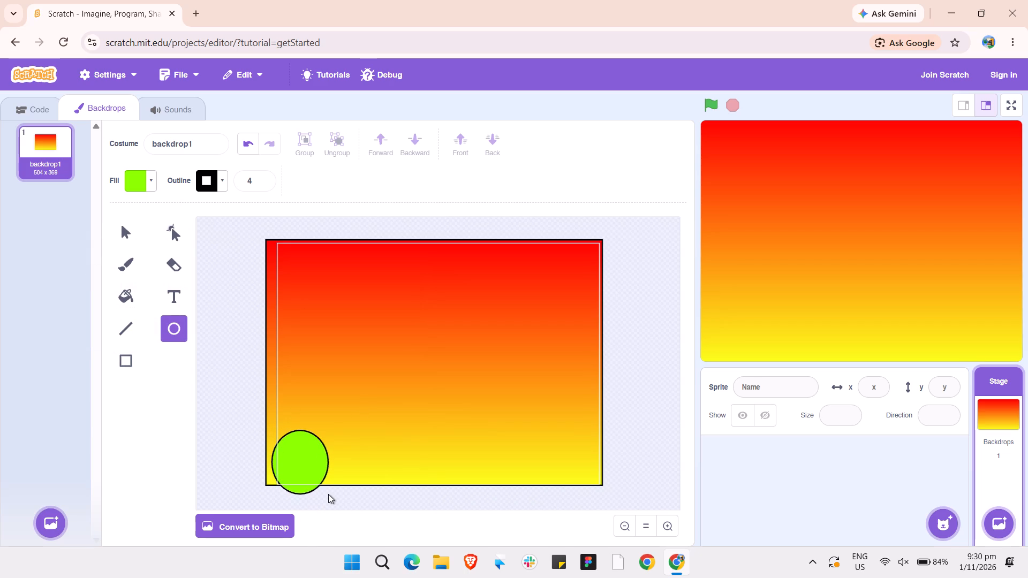
drag(328, 494, 331, 495)
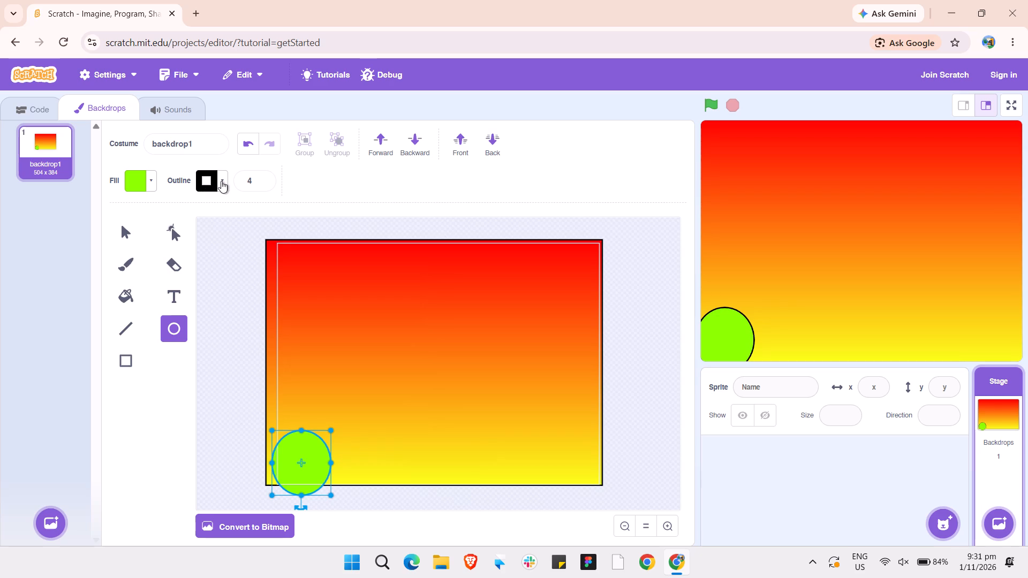
Remove the outline from the lime green circle.
click(221, 181)
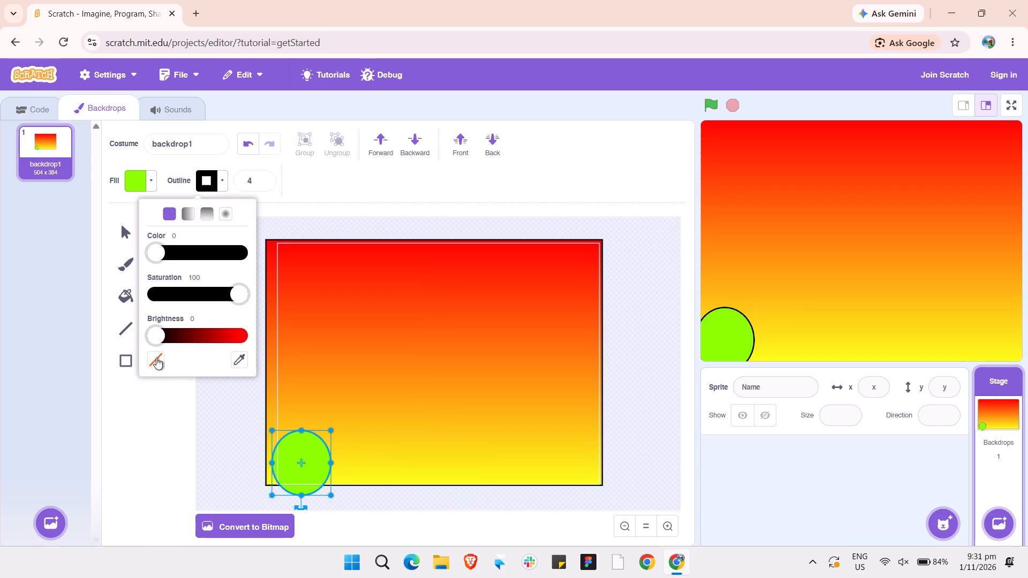
click(156, 357)
click(225, 426)
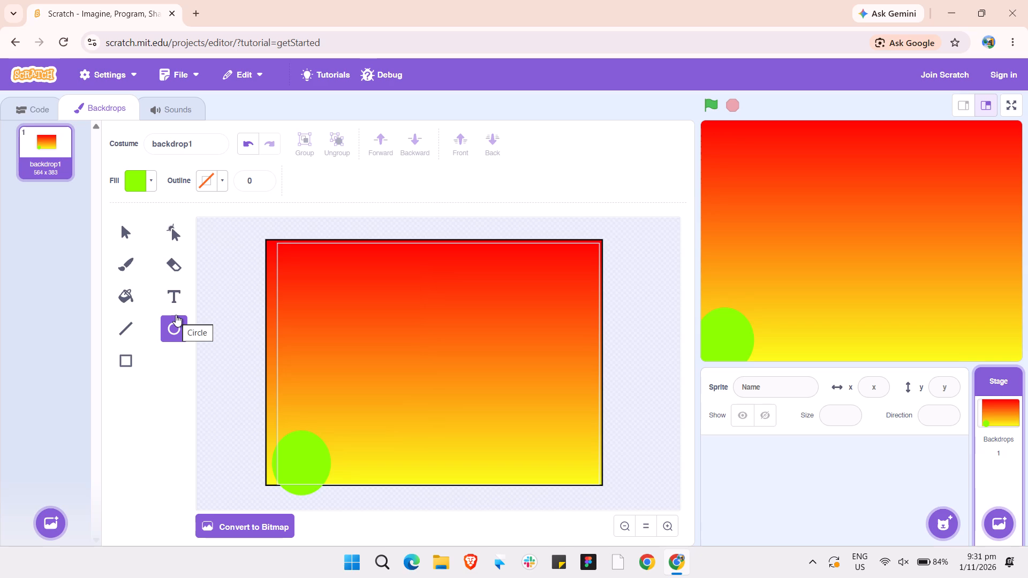
Draw a larger lime green circle without outline and move it to overlap the first circle's upper-right side.
drag(318, 437, 323, 433)
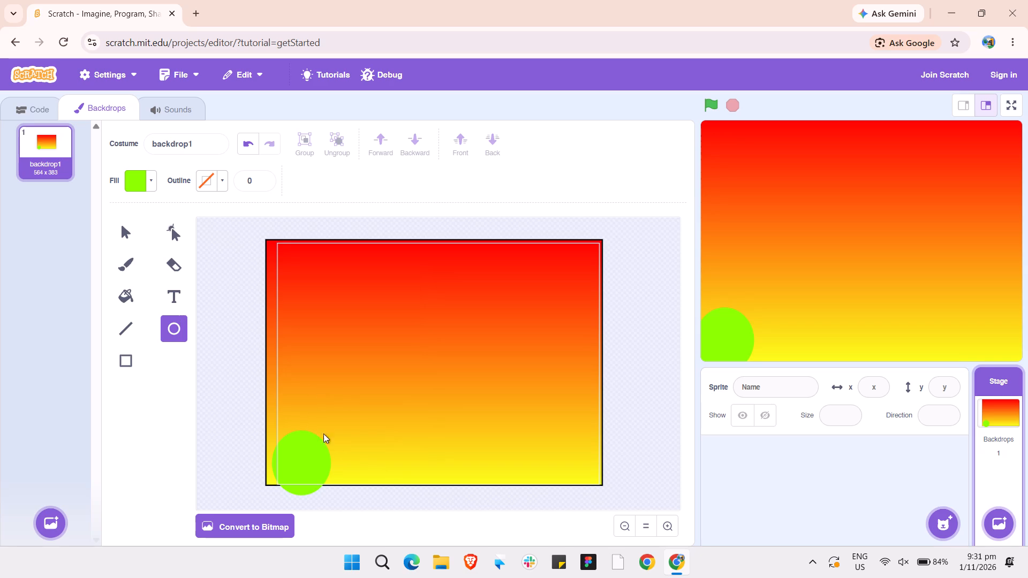
drag(323, 433, 395, 347)
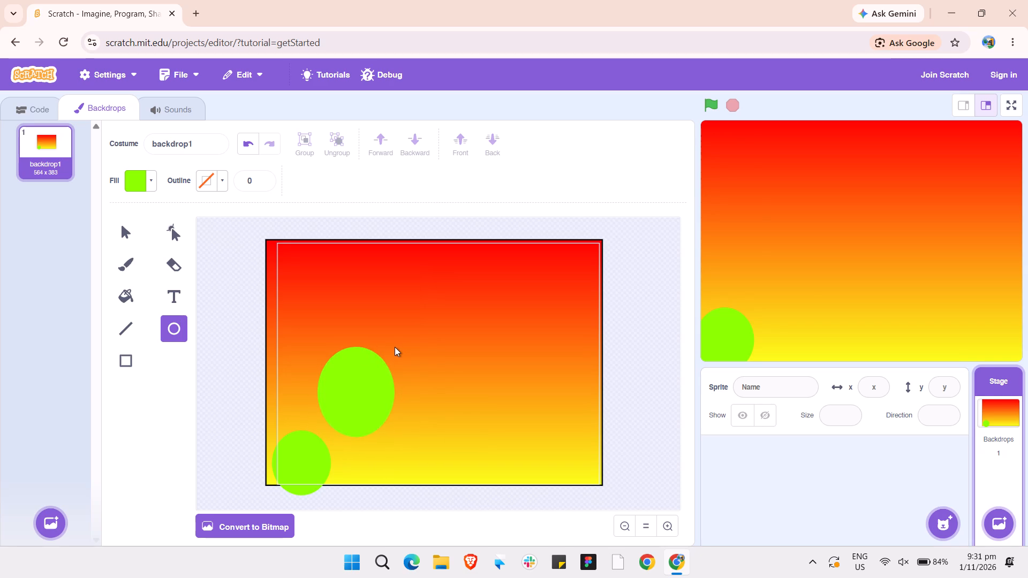
drag(366, 388, 350, 427)
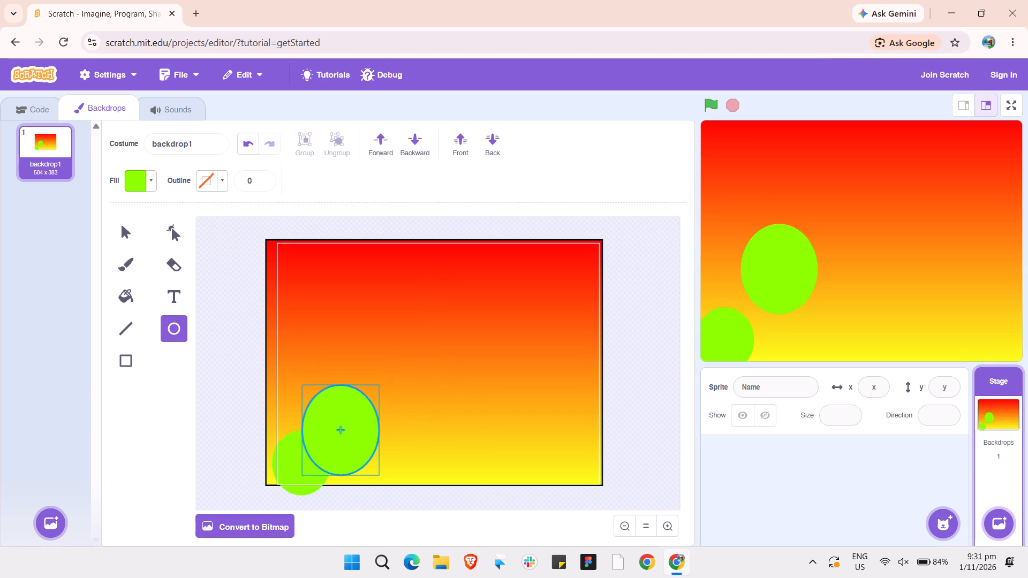
drag(350, 427, 348, 427)
click(369, 438)
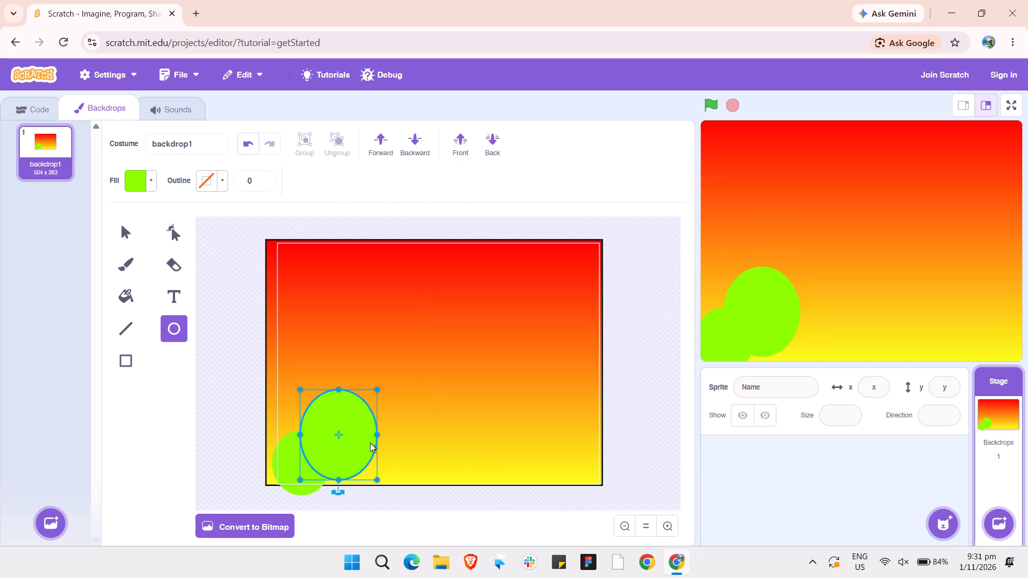
click(372, 443)
click(361, 443)
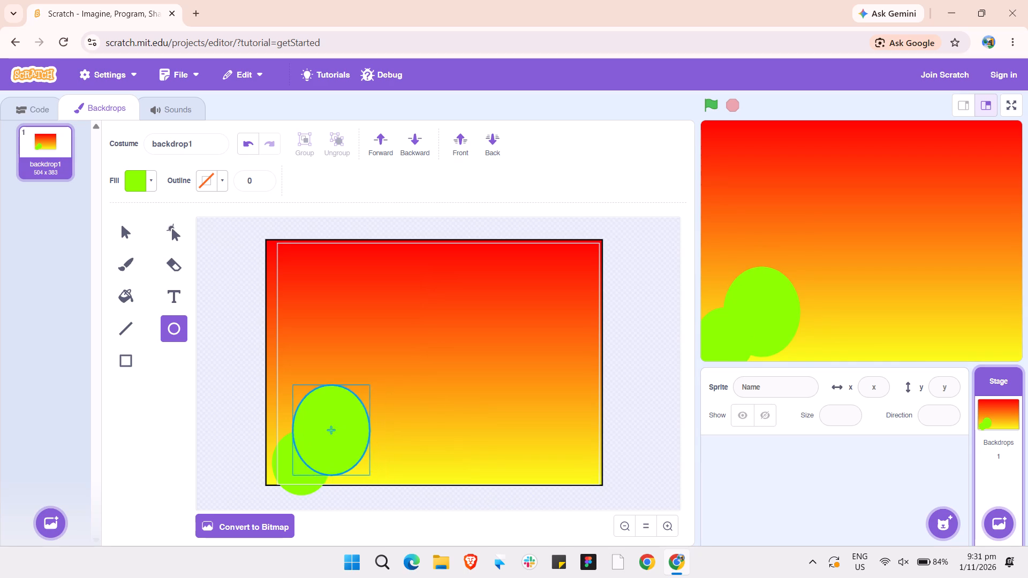
Draw a small lime green circle along the backdrop's bottom edge and move it to overlap the large circle's lower-right side.
drag(382, 445, 380, 454)
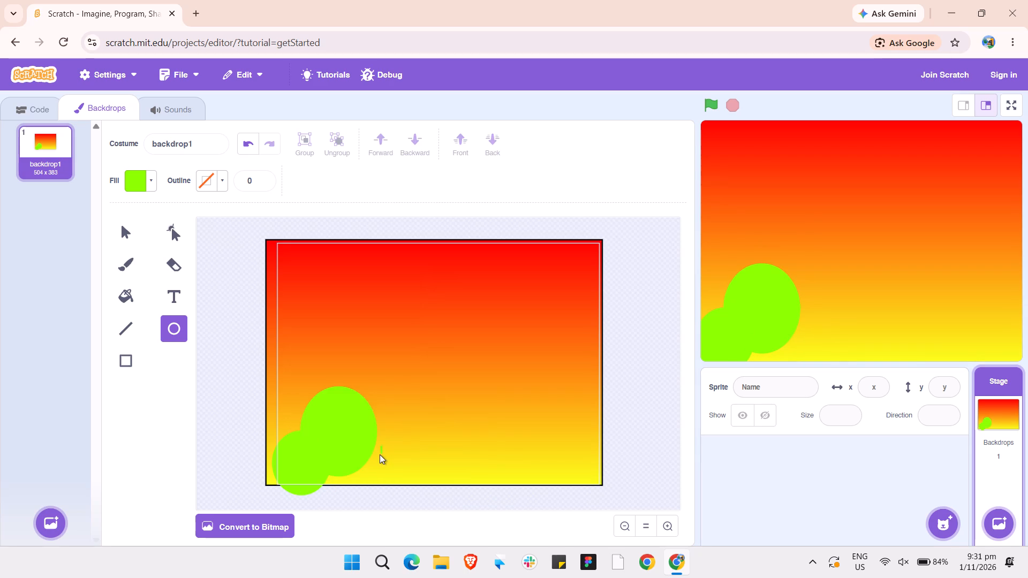
drag(380, 454, 389, 486)
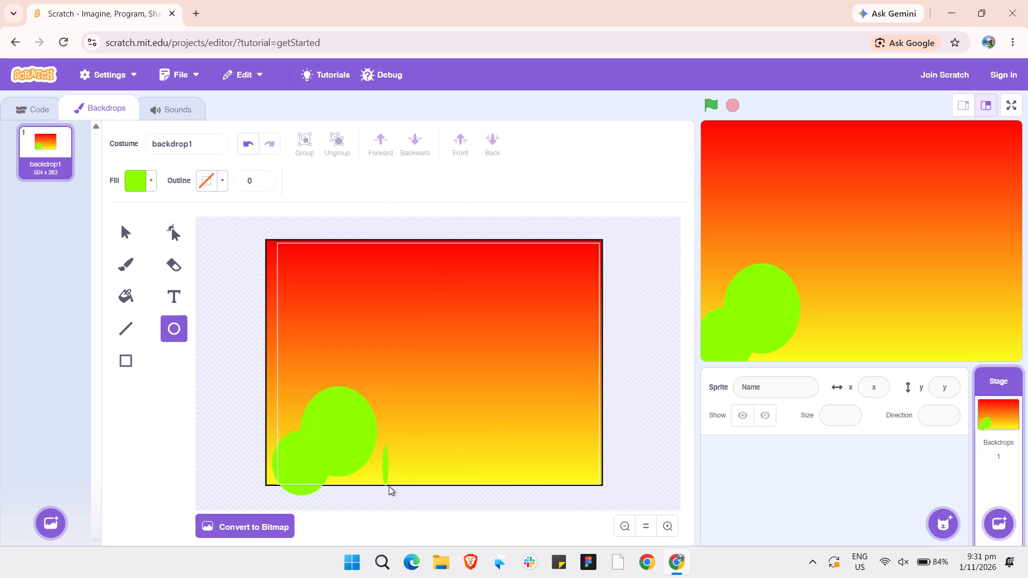
drag(389, 486, 430, 491)
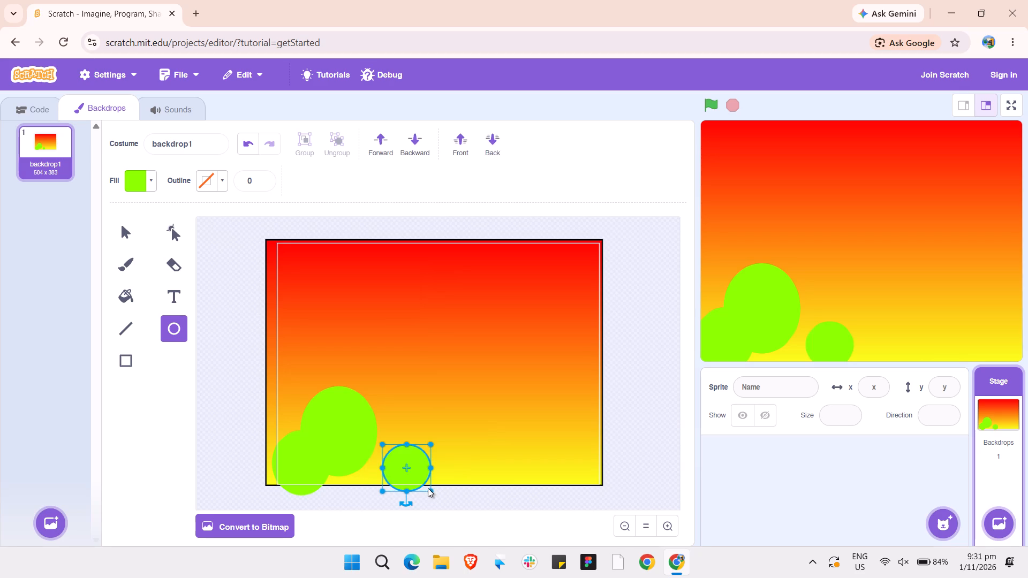
drag(412, 475, 386, 478)
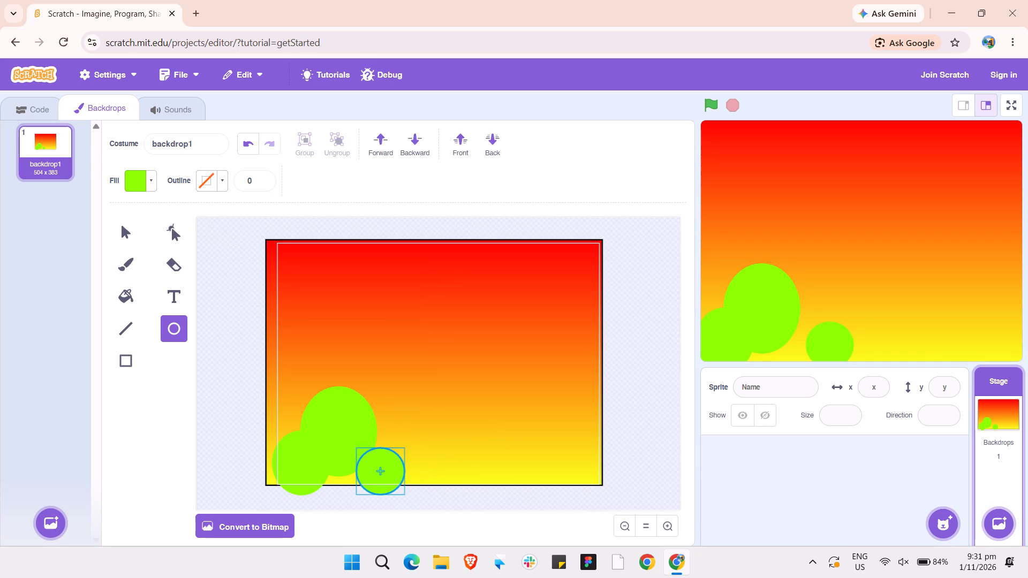
drag(386, 478, 387, 475)
Draw a smaller lime green circle above the bottom-edge circle beside the large one, and adjust its width to make it round.
drag(417, 459, 402, 425)
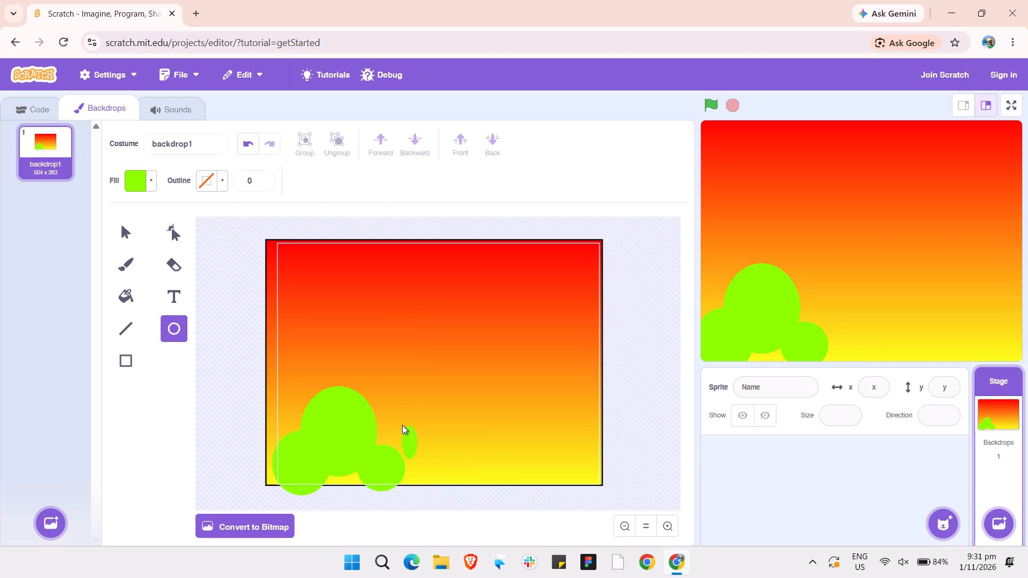
drag(402, 425, 381, 424)
drag(381, 424, 375, 420)
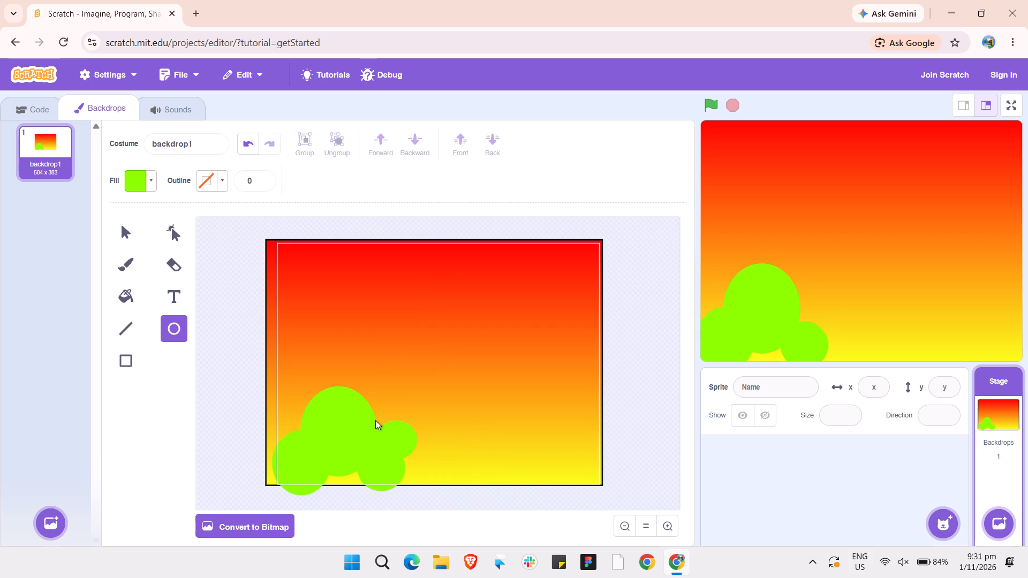
click(375, 420)
click(417, 440)
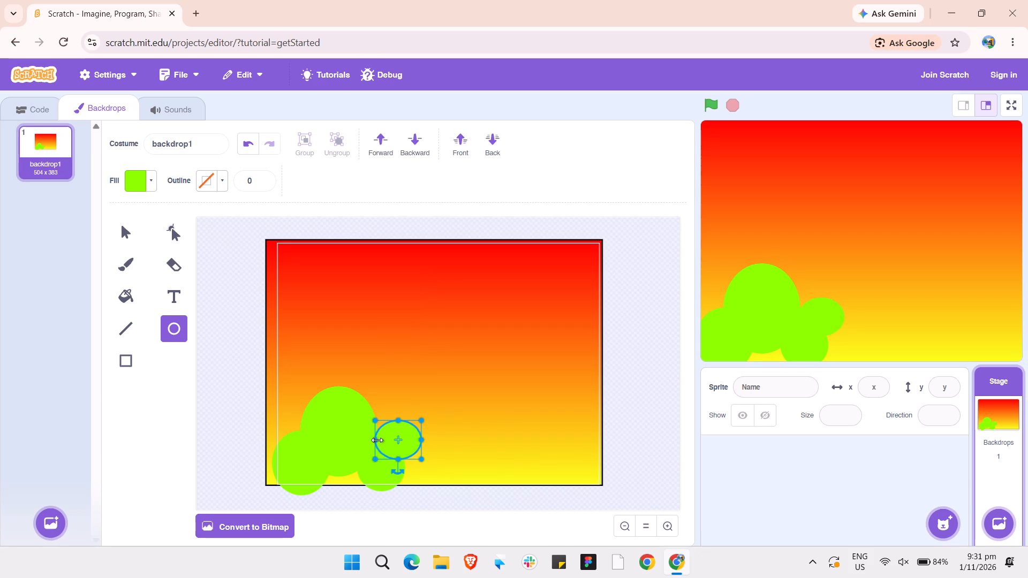
drag(377, 440, 387, 438)
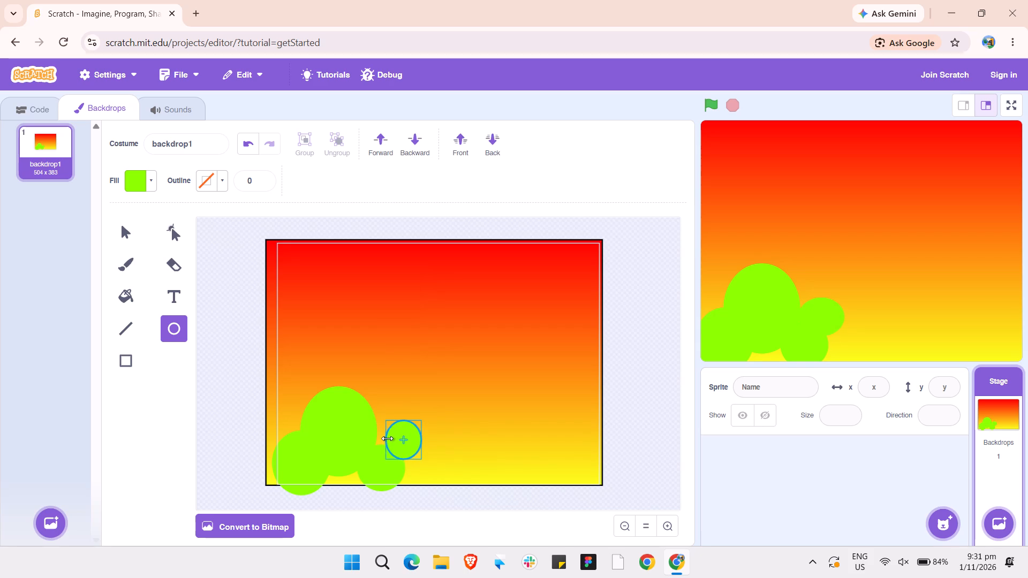
drag(387, 438, 385, 437)
click(434, 438)
Draw a medium lime green circle at the bottom centre of the backdrop and move it slightly up toward the existing cluster.
drag(414, 441, 463, 489)
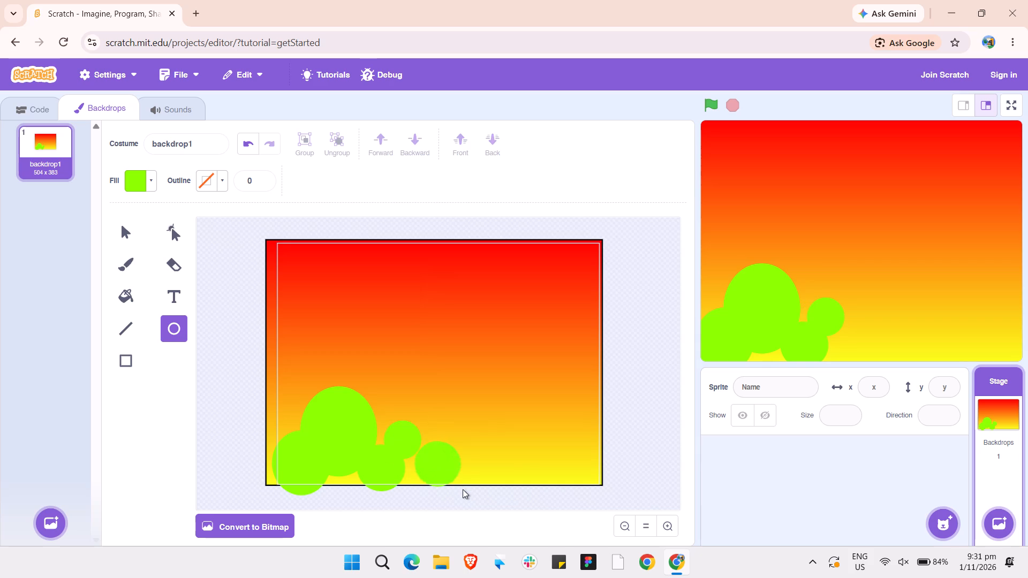
drag(463, 489, 468, 494)
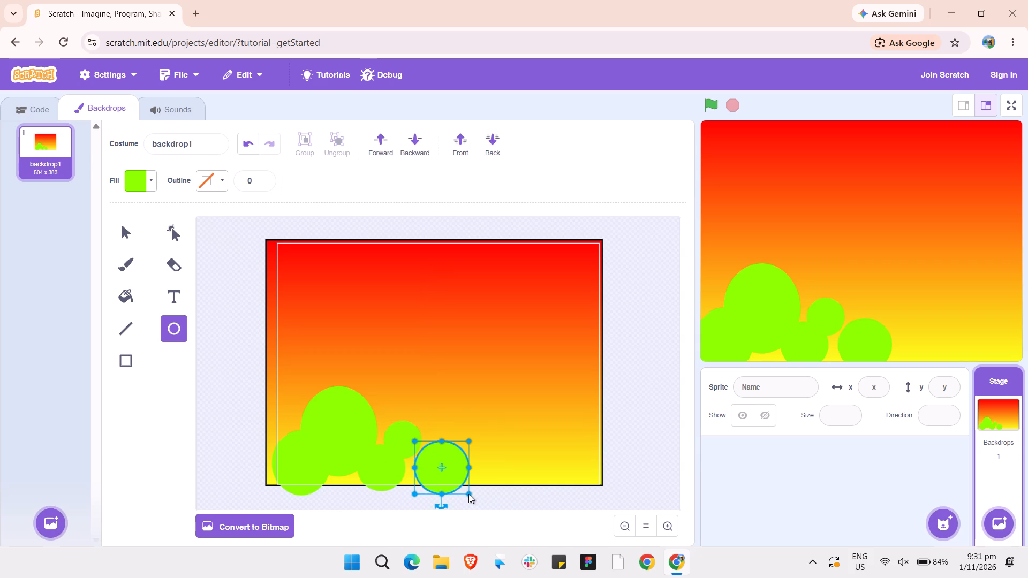
click(449, 468)
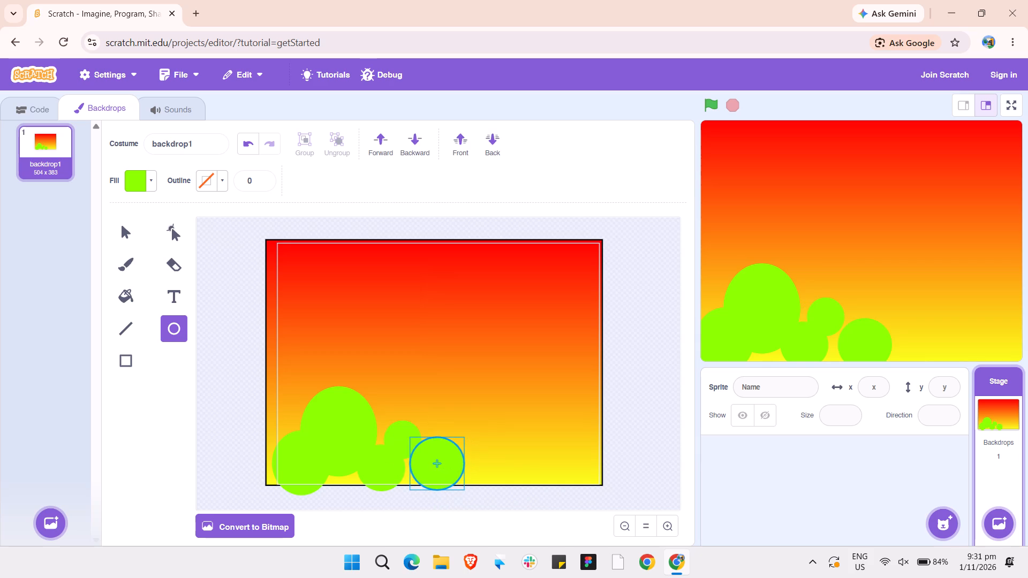
click(463, 462)
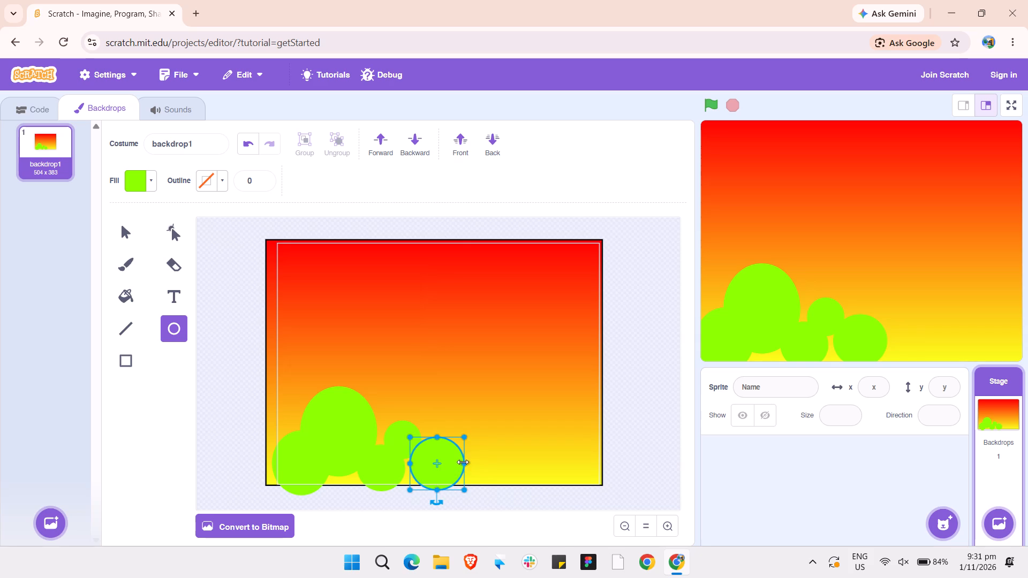
click(507, 448)
Draw another lime green circle along the bottom edge, overlapping the right side of the bottom-centre circle.
drag(458, 443, 459, 443)
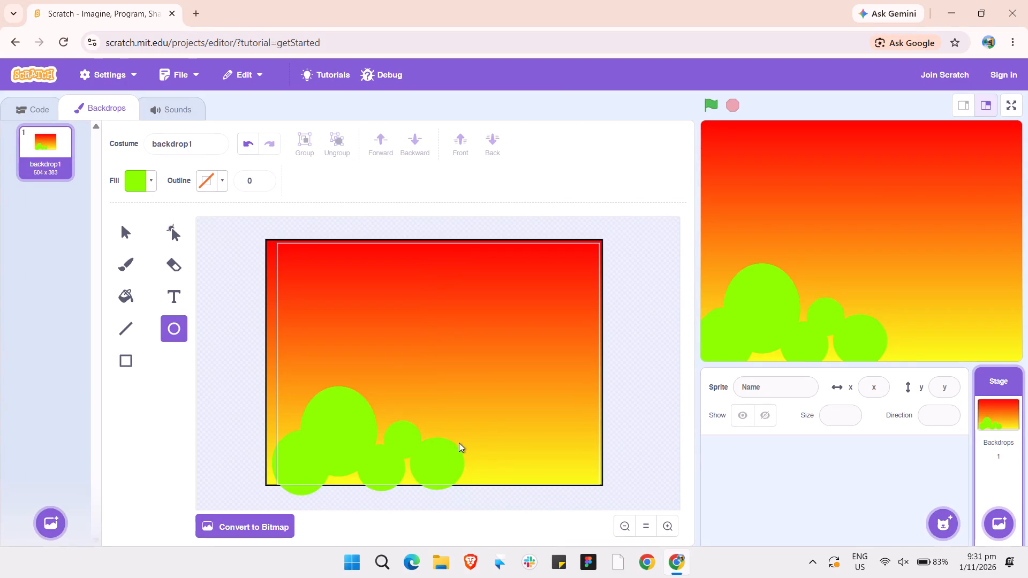
drag(459, 443, 498, 474)
drag(498, 474, 508, 491)
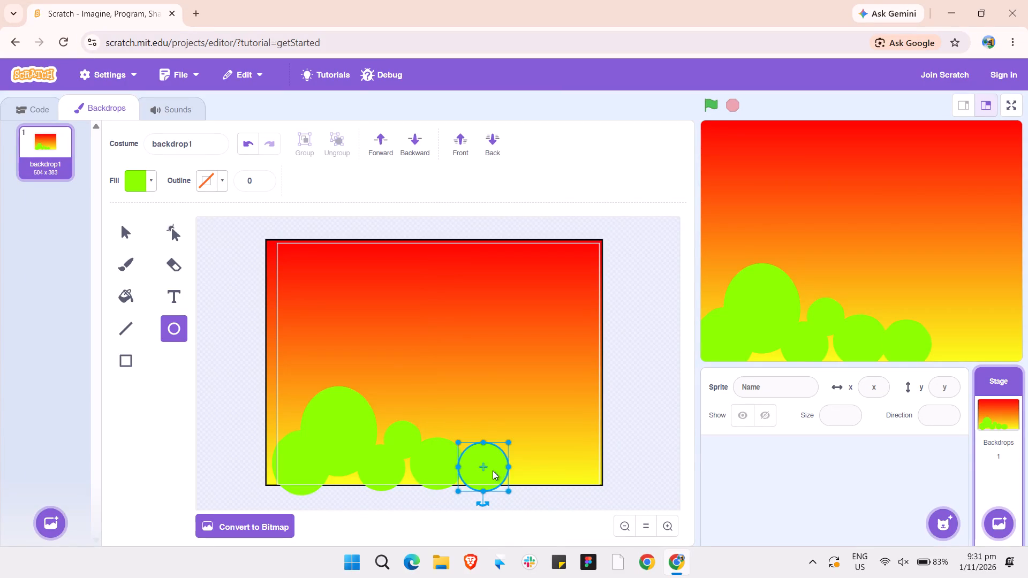
double_click(473, 440)
Draw a tiny lime green circle over the gap between the two rightmost bottom circles and nudge it slightly upward.
drag(452, 440, 470, 454)
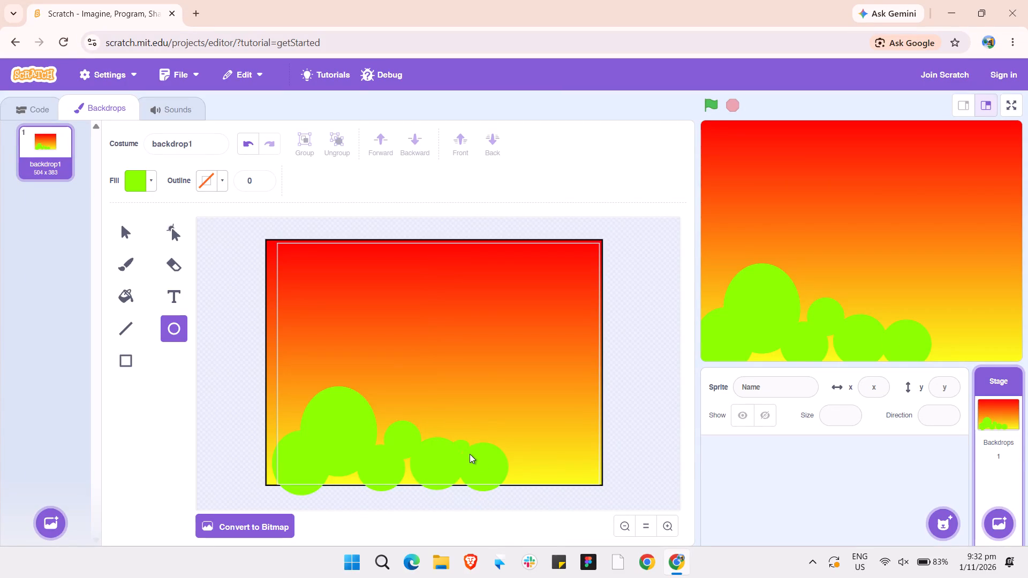
drag(470, 454, 475, 458)
drag(475, 458, 477, 465)
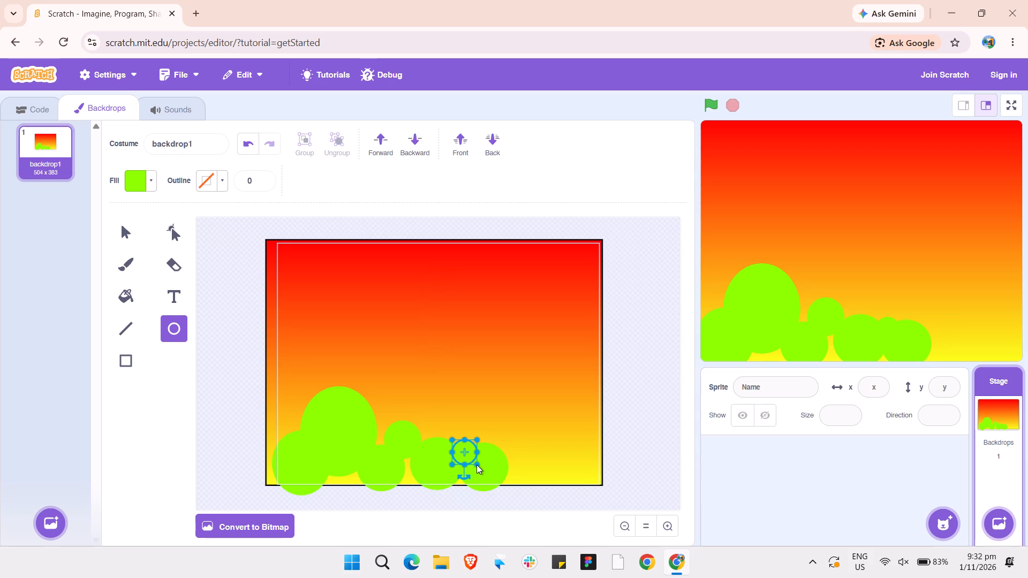
click(465, 452)
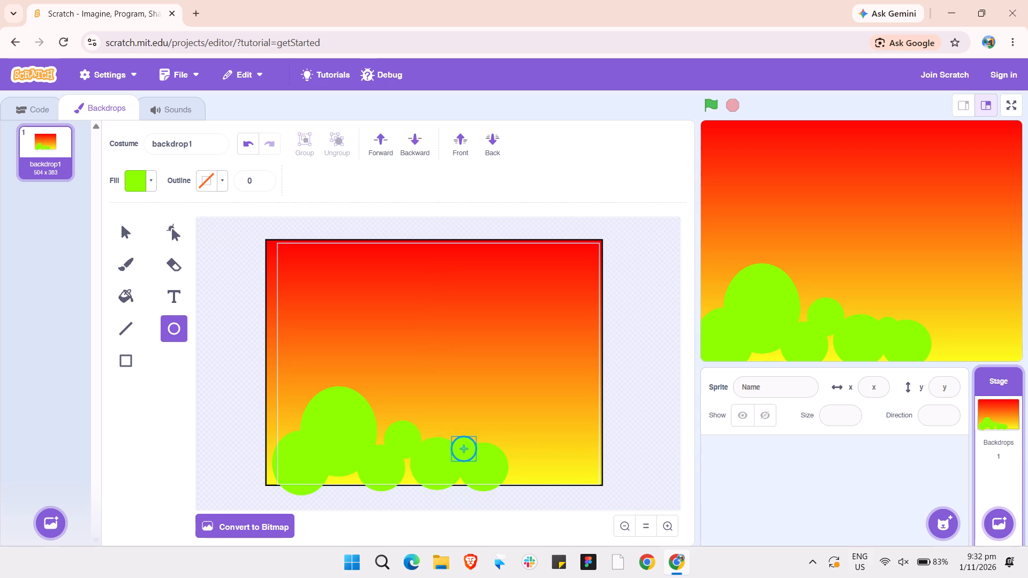
click(485, 451)
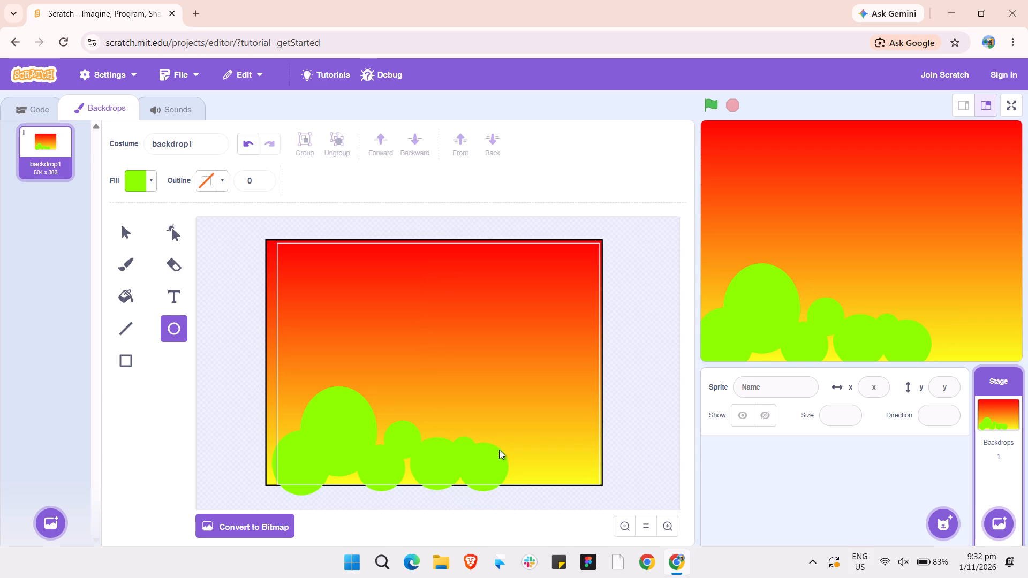
Draw a slightly wide lime green oval and move it to overlap the upper-right side of the rightmost bottom circle.
drag(494, 447, 550, 440)
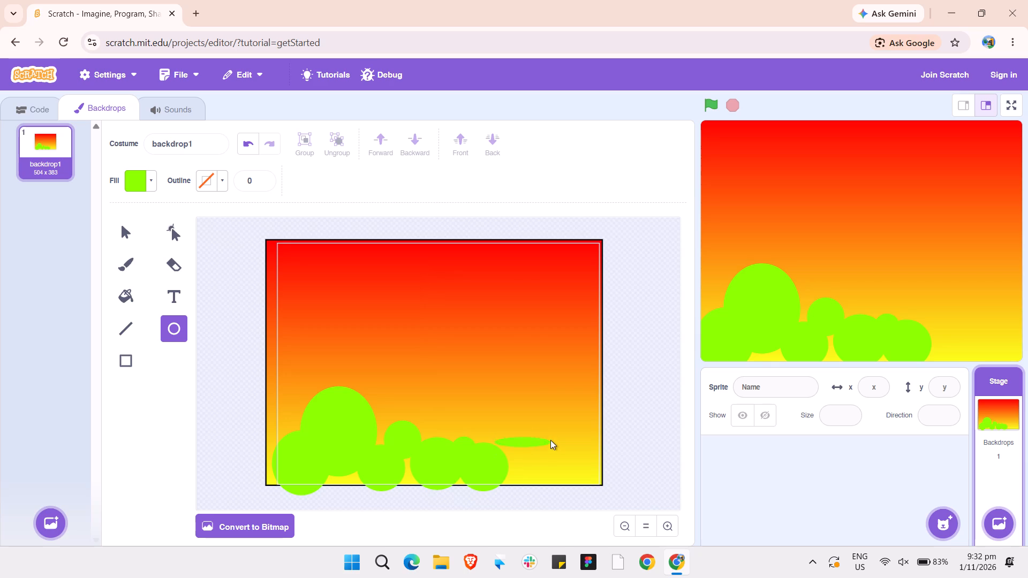
drag(550, 440, 545, 405)
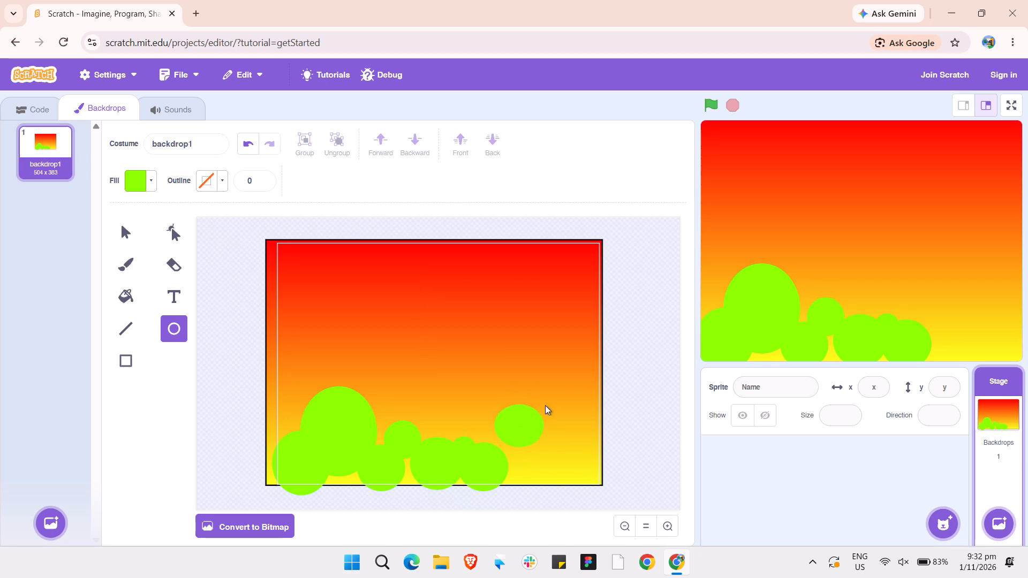
drag(545, 405, 547, 404)
drag(528, 421, 523, 441)
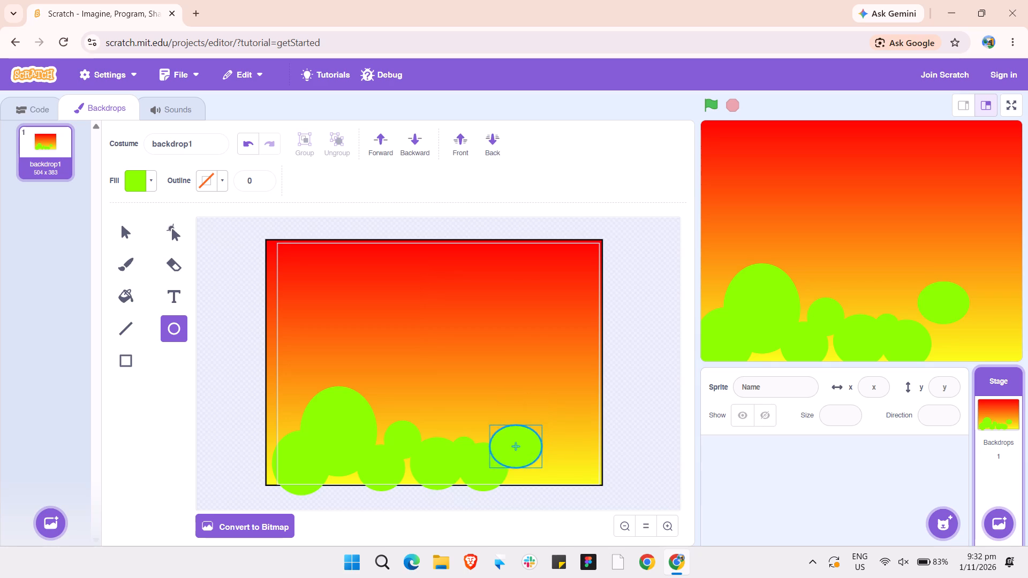
drag(523, 441, 512, 434)
click(512, 434)
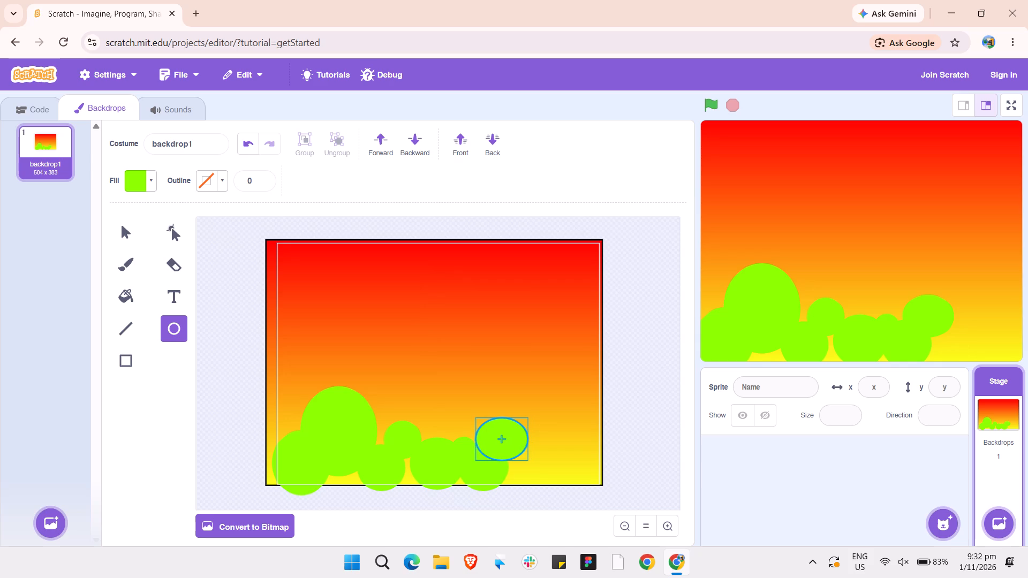
click(521, 448)
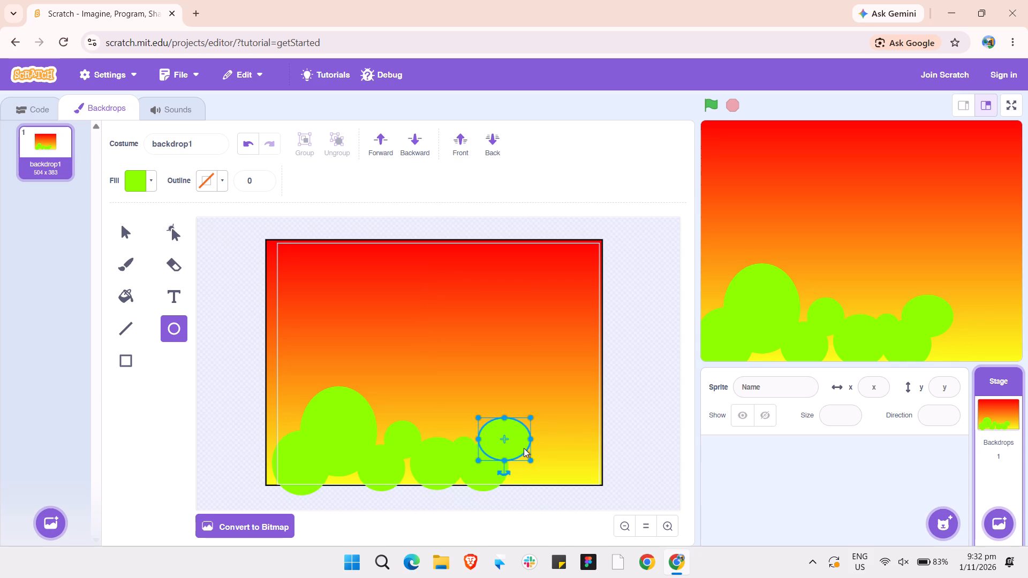
click(534, 446)
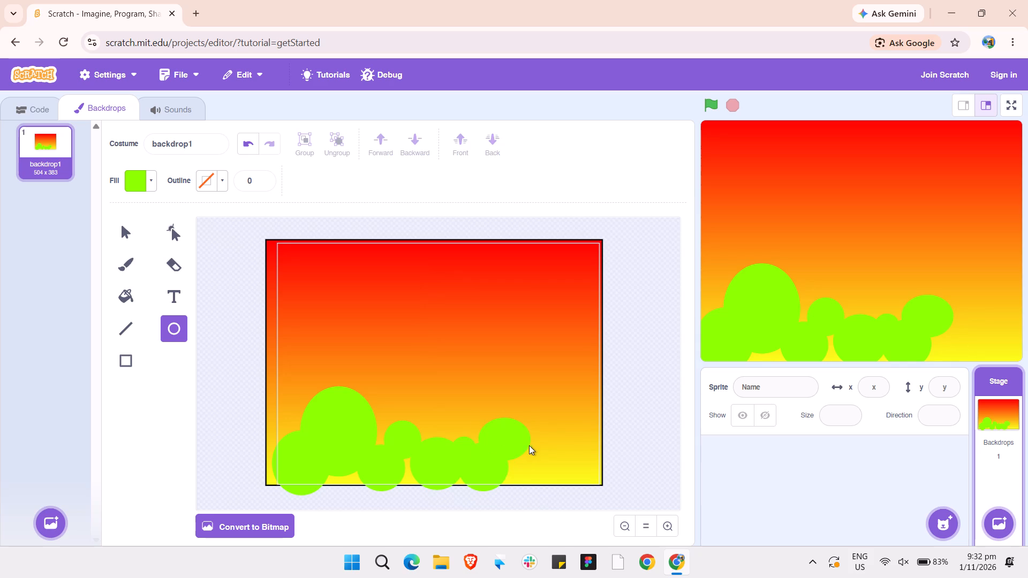
Draw a wide lime green oval and move it down to the backdrop's lower-right area.
drag(527, 443, 592, 402)
click(592, 402)
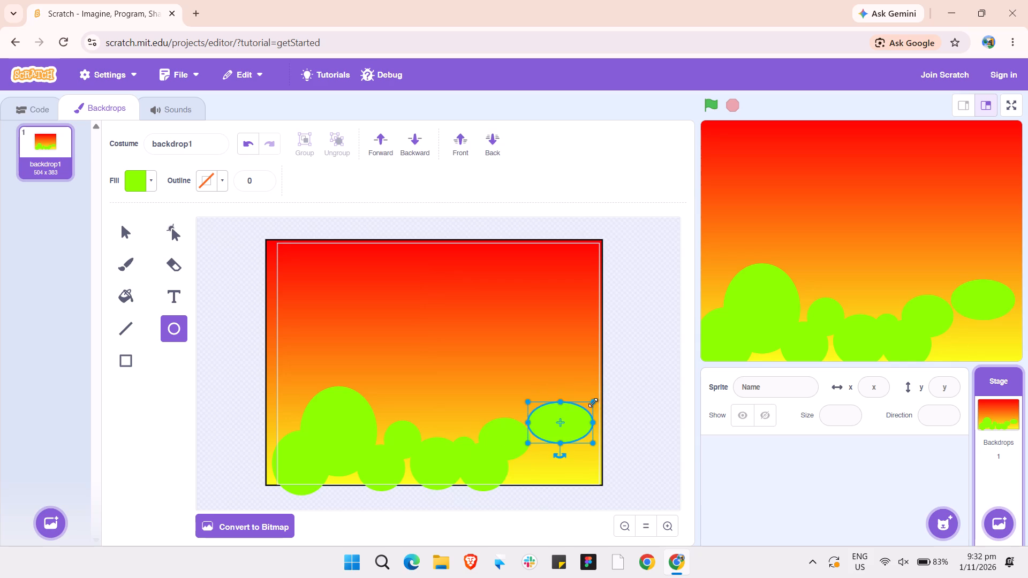
drag(564, 428, 558, 468)
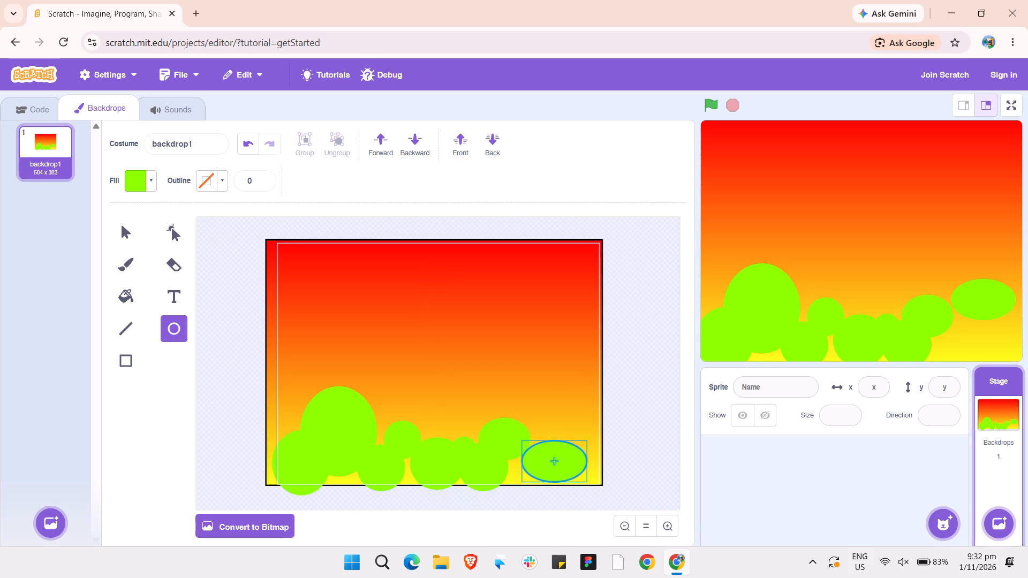
drag(558, 468, 558, 467)
click(589, 431)
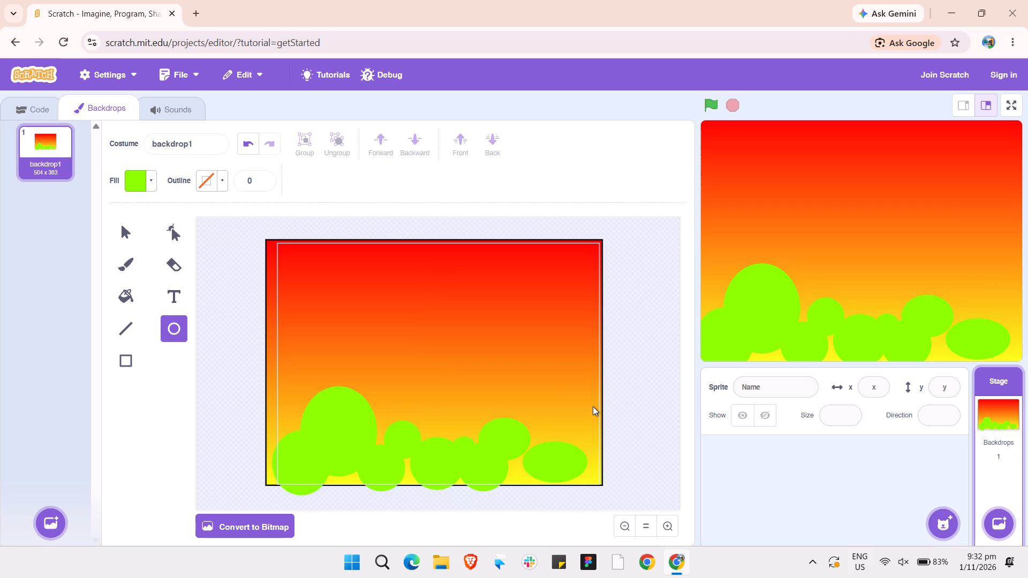
Draw a lime green circle above the wide oval and move it to overlap the backdrop's right edge.
drag(593, 408, 561, 442)
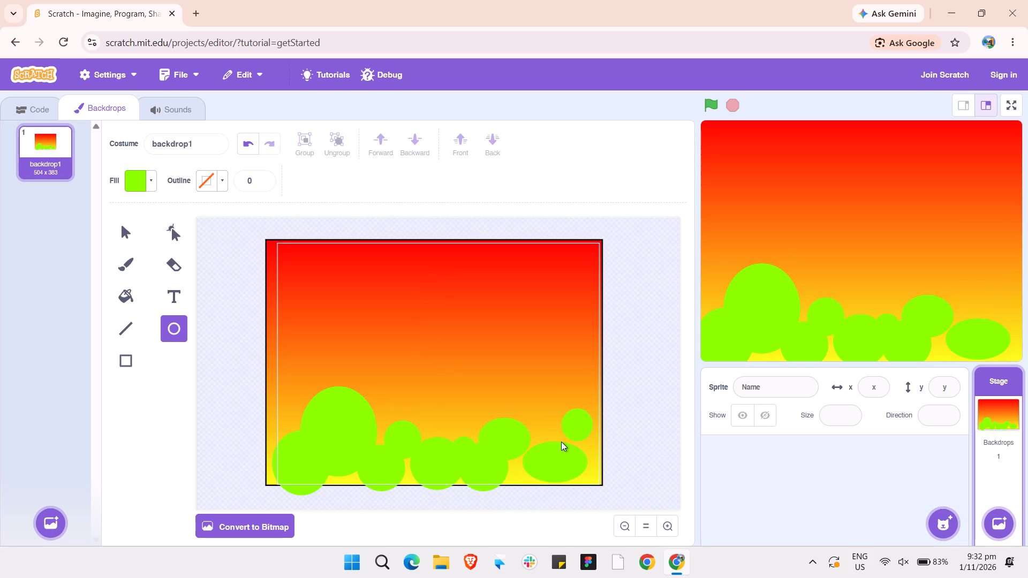
drag(561, 442, 547, 454)
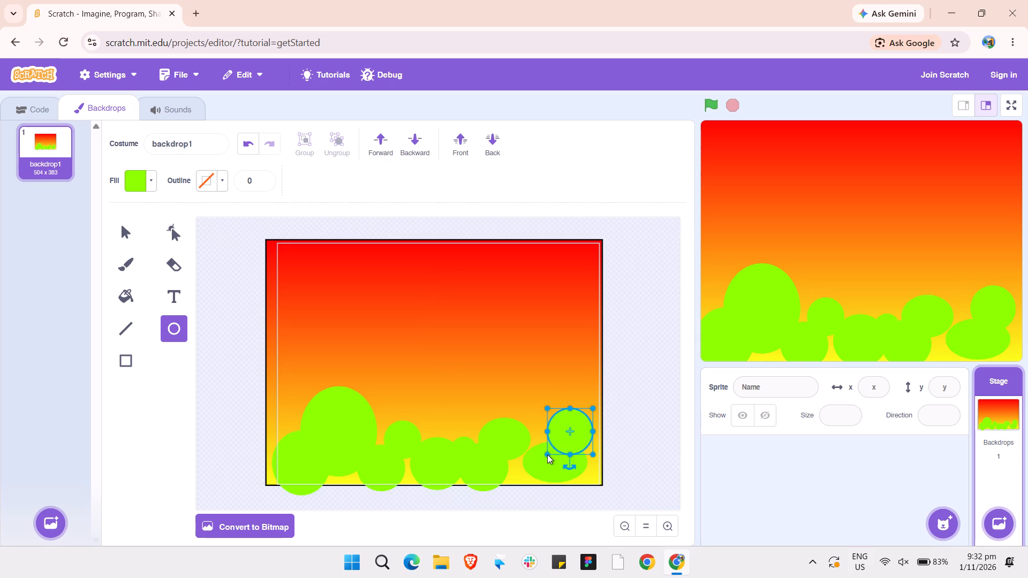
drag(573, 430, 586, 428)
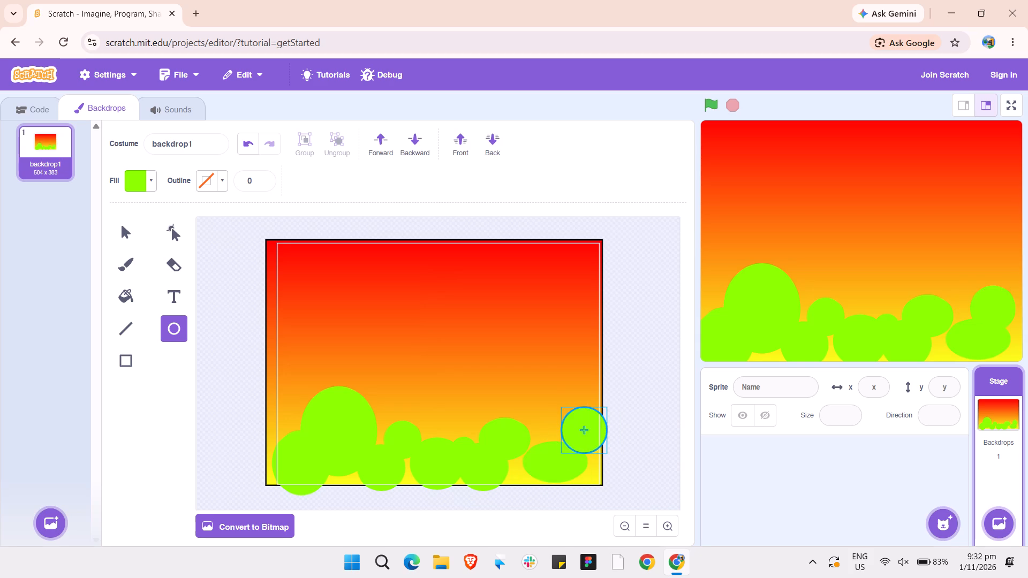
drag(586, 428, 586, 429)
click(540, 443)
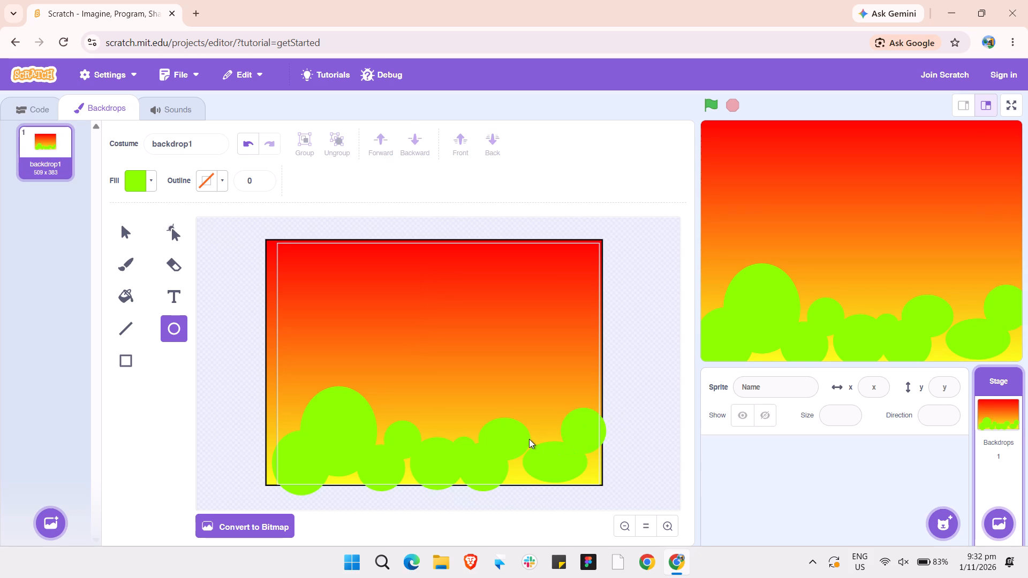
Draw a small lime green circle at the wide oval's upper-left edge and stretch it into a flat oval reaching the neighbouring bushes.
drag(529, 438, 543, 452)
drag(543, 452, 543, 450)
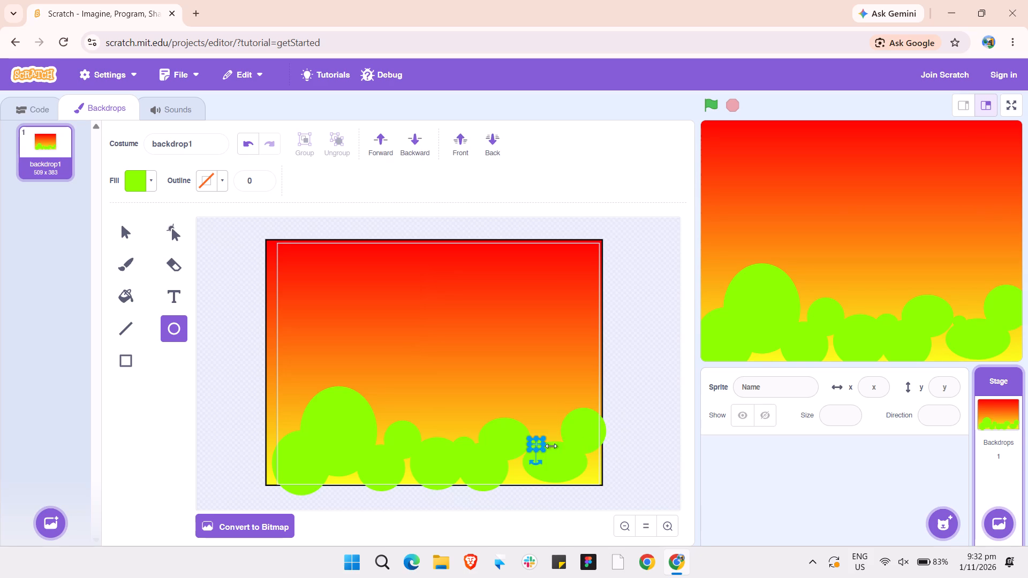
drag(555, 447, 512, 458)
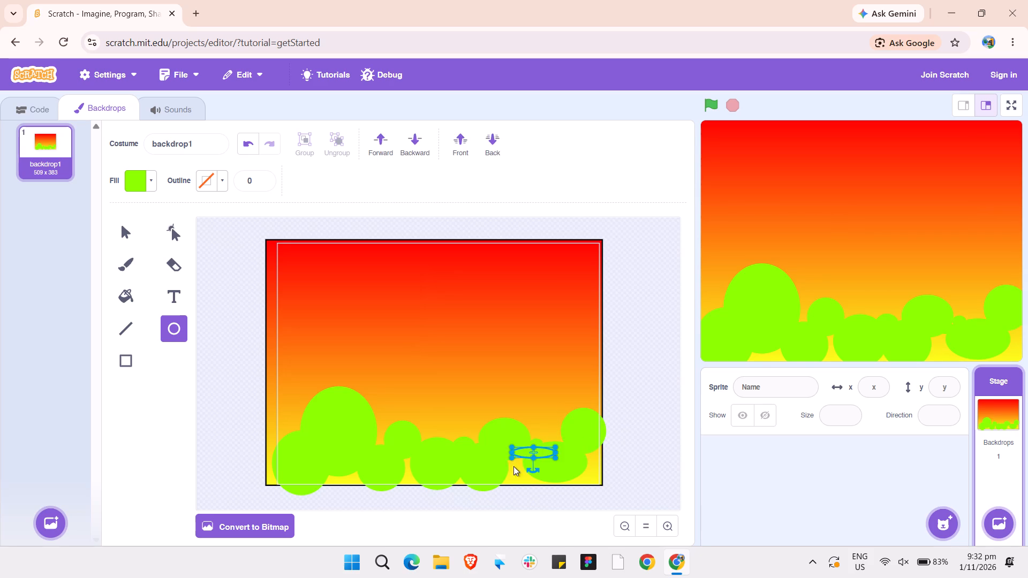
click(539, 483)
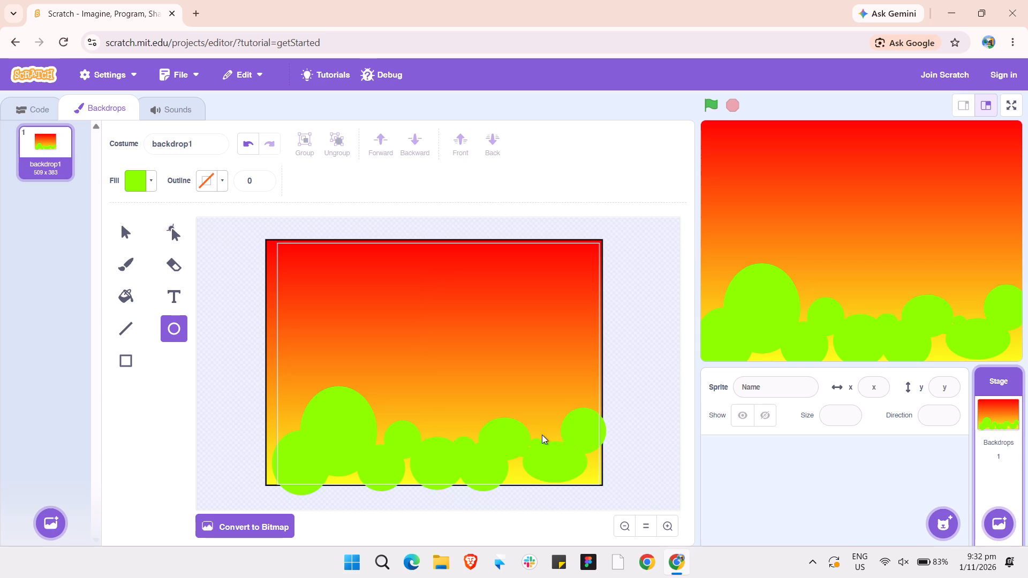
Draw a small lime green circle on the wide oval's upper-left edge and nudge it slightly up and left.
drag(530, 437, 547, 456)
drag(547, 456, 551, 452)
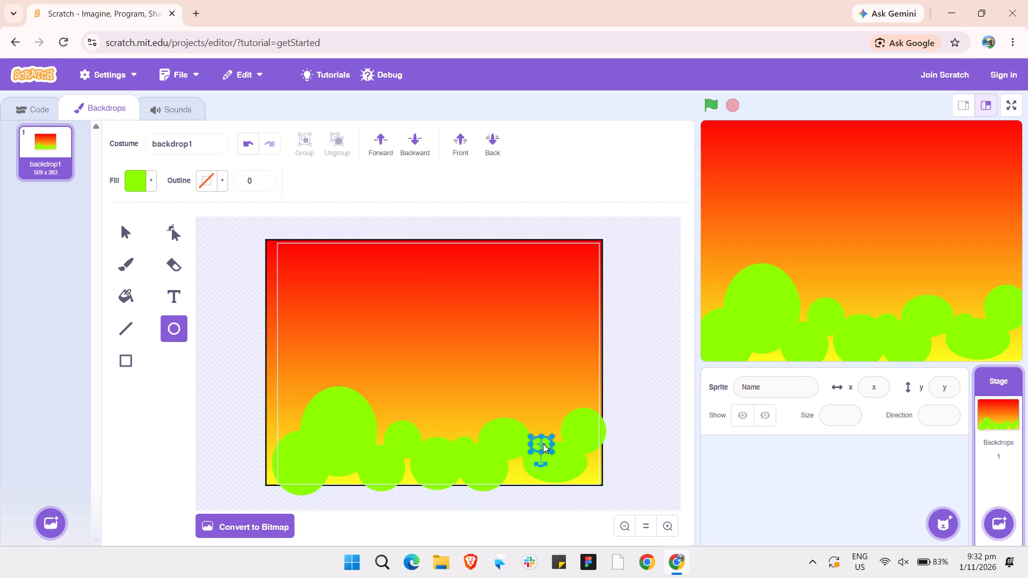
click(543, 444)
click(569, 446)
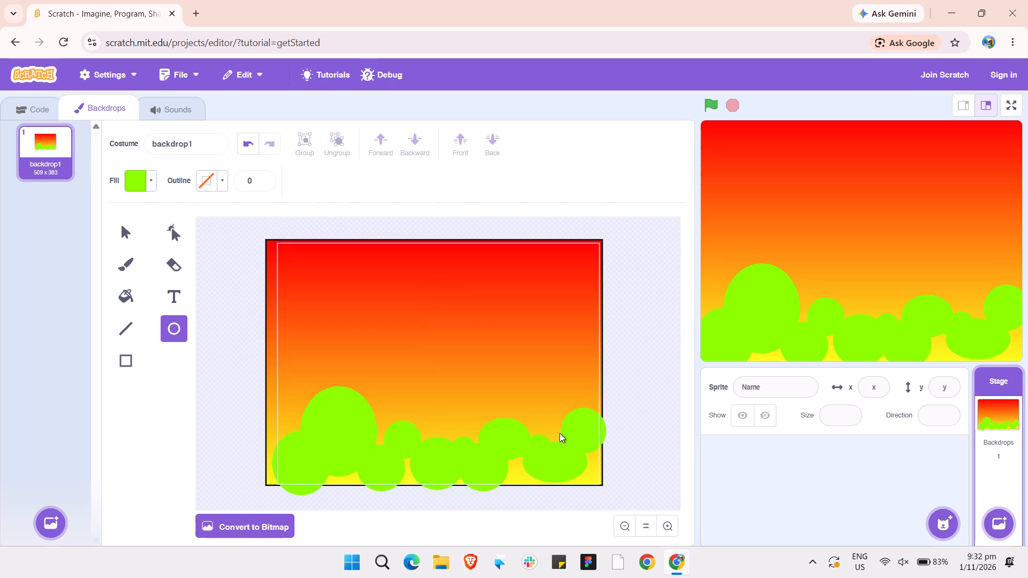
Draw a tiny lime green circle in the gap between the wide oval and the circle at the backdrop's right edge.
drag(564, 435, 547, 444)
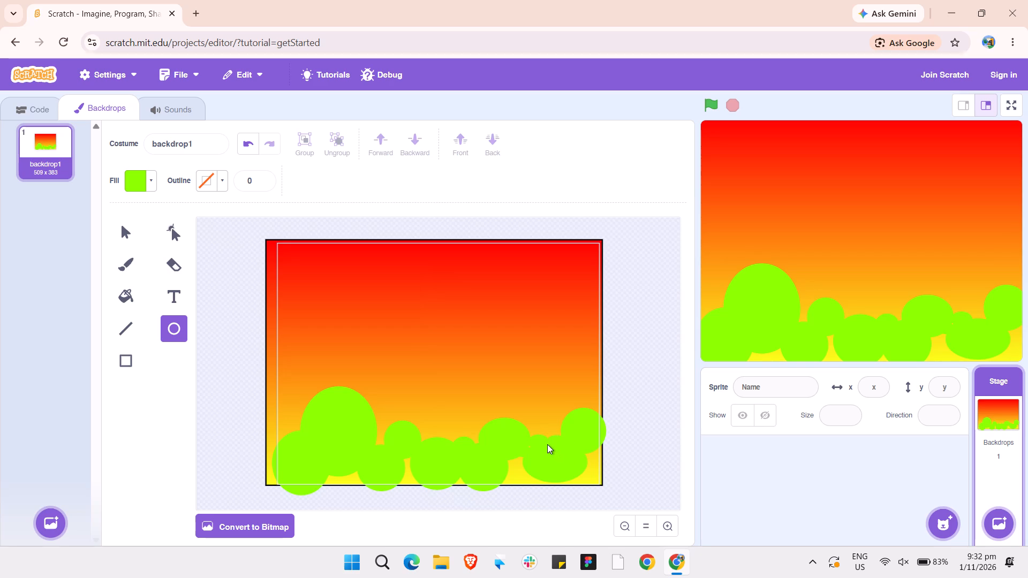
drag(547, 444, 553, 440)
drag(553, 440, 555, 445)
click(590, 409)
Draw a small lime green circle atop the circle at the backdrop's right edge and move it right to overlap the edge.
drag(598, 399, 589, 415)
drag(589, 415, 581, 416)
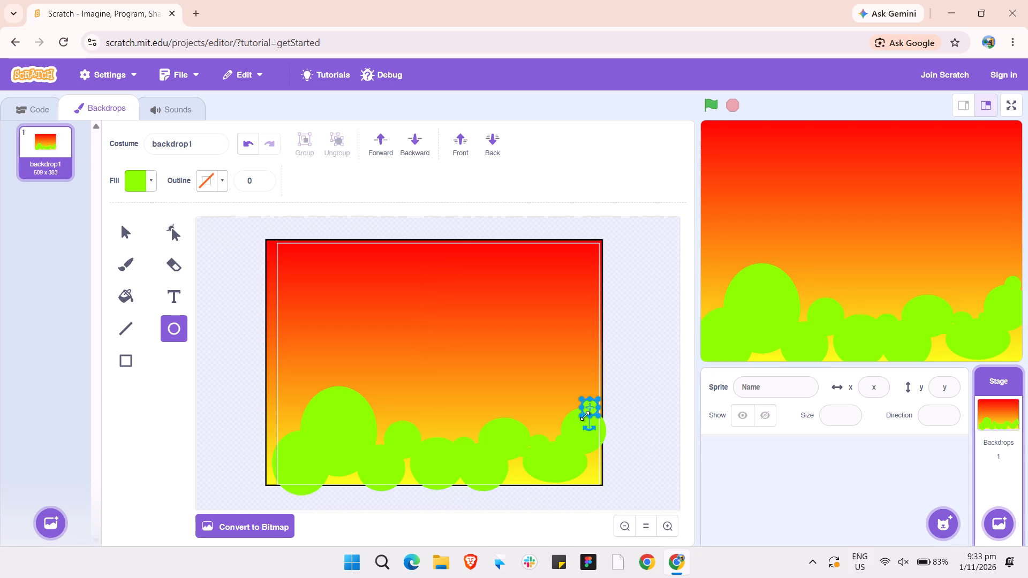
drag(590, 404, 600, 406)
click(584, 436)
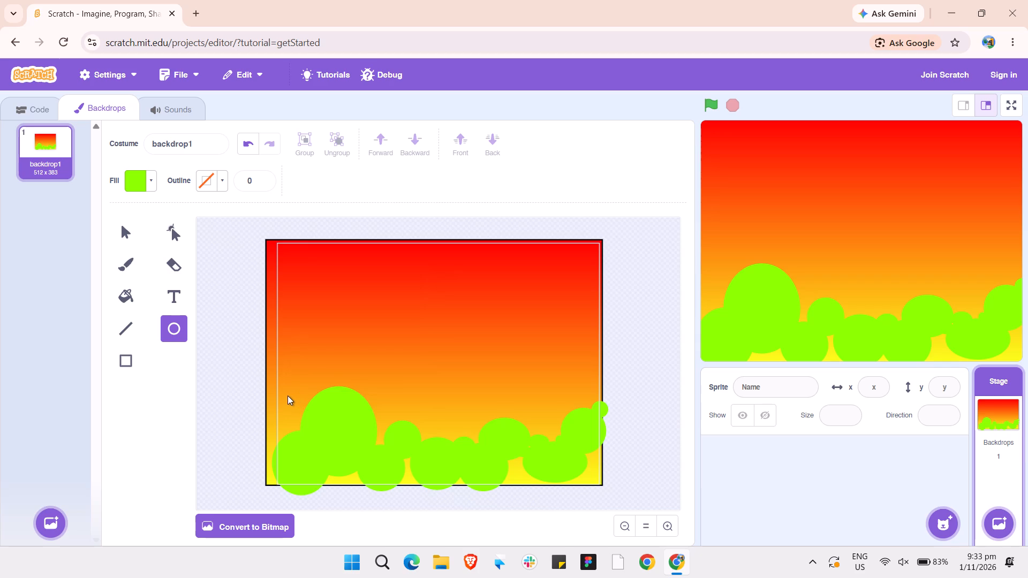
Draw a medium lime green circle at the backdrop's left edge and move it to overlap the top-left of the leftmost bottom circle.
drag(288, 396, 290, 429)
drag(290, 429, 246, 429)
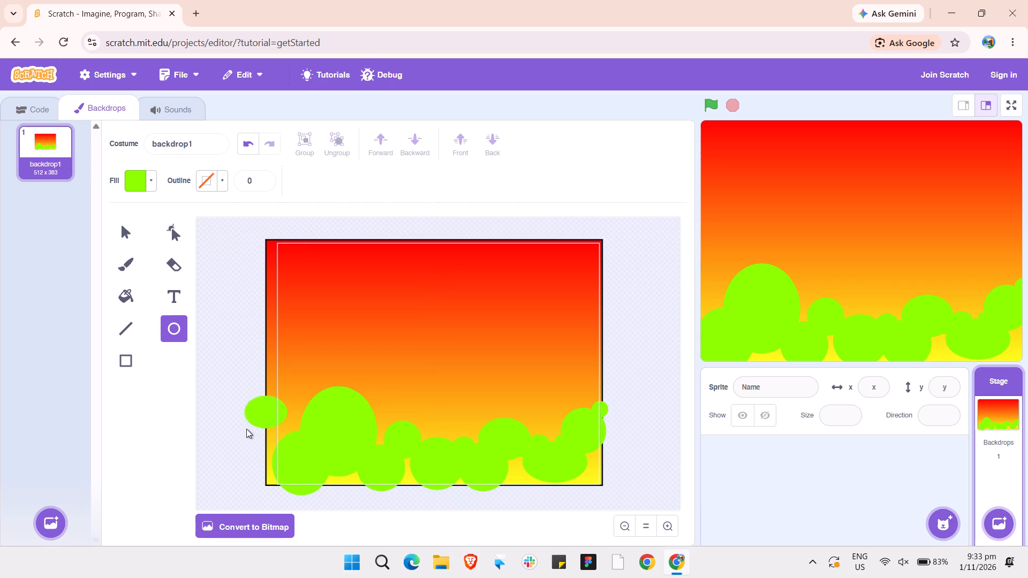
drag(246, 429, 245, 436)
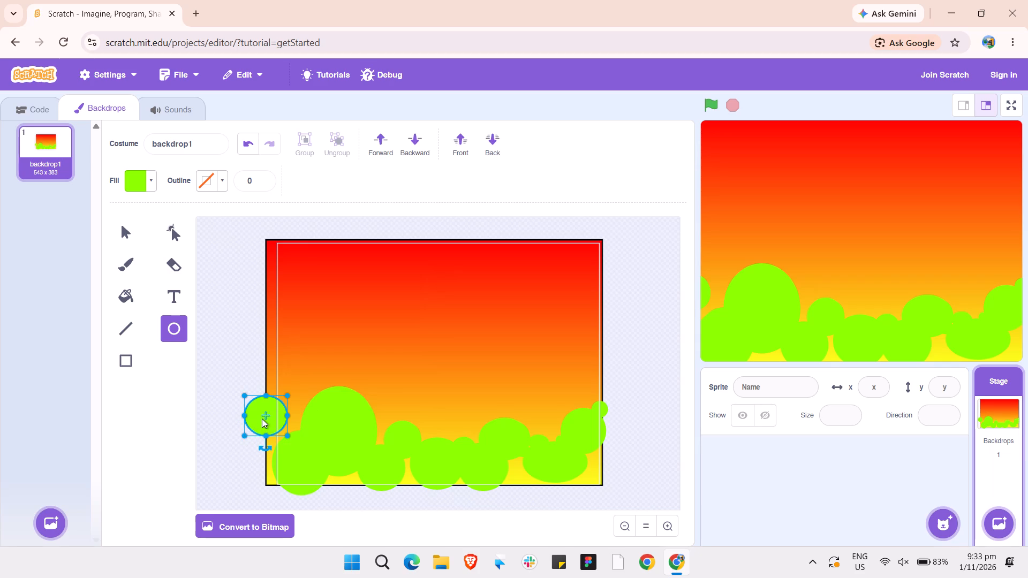
drag(262, 419, 283, 422)
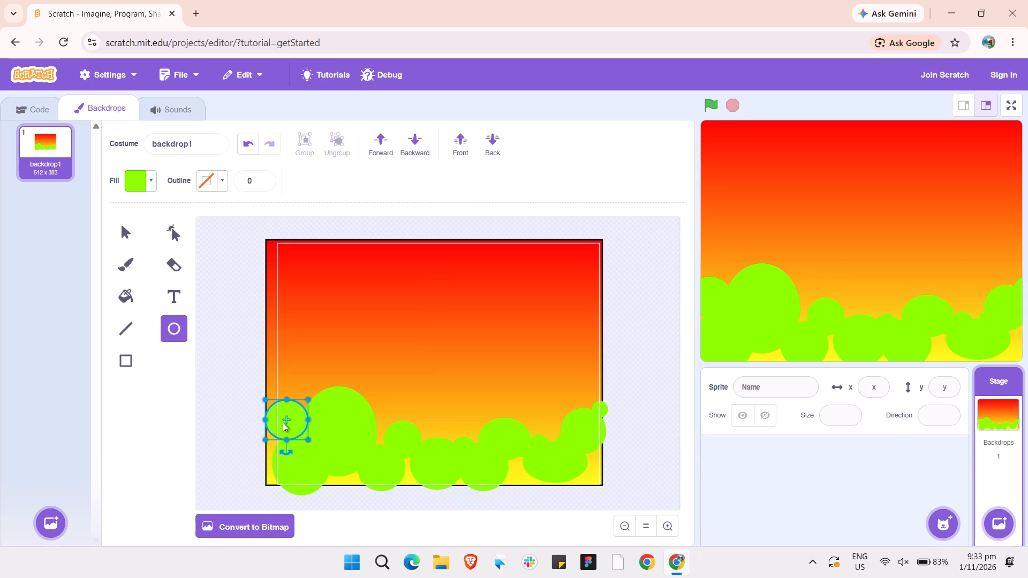
drag(286, 414, 297, 406)
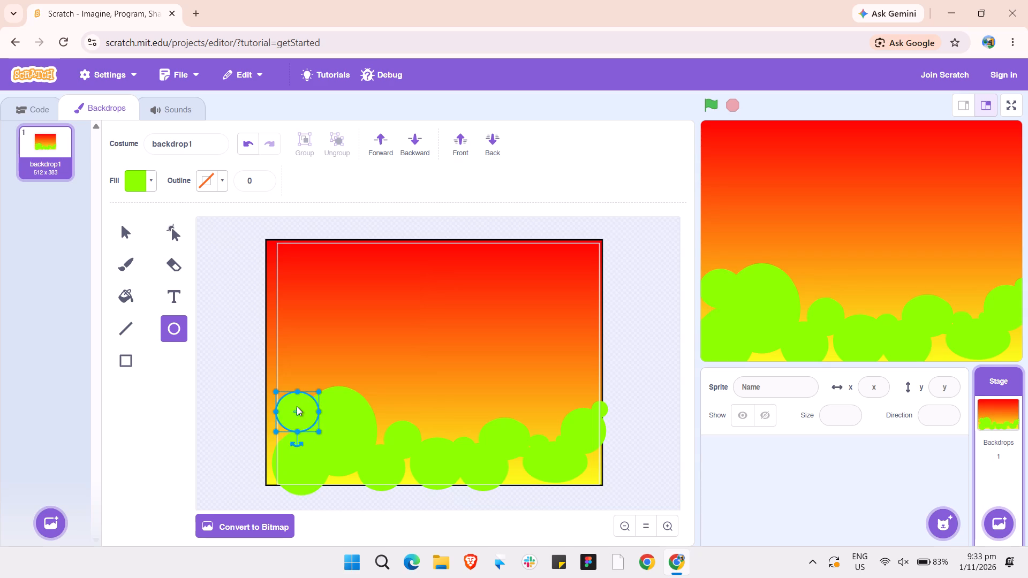
click(303, 428)
drag(298, 408, 289, 426)
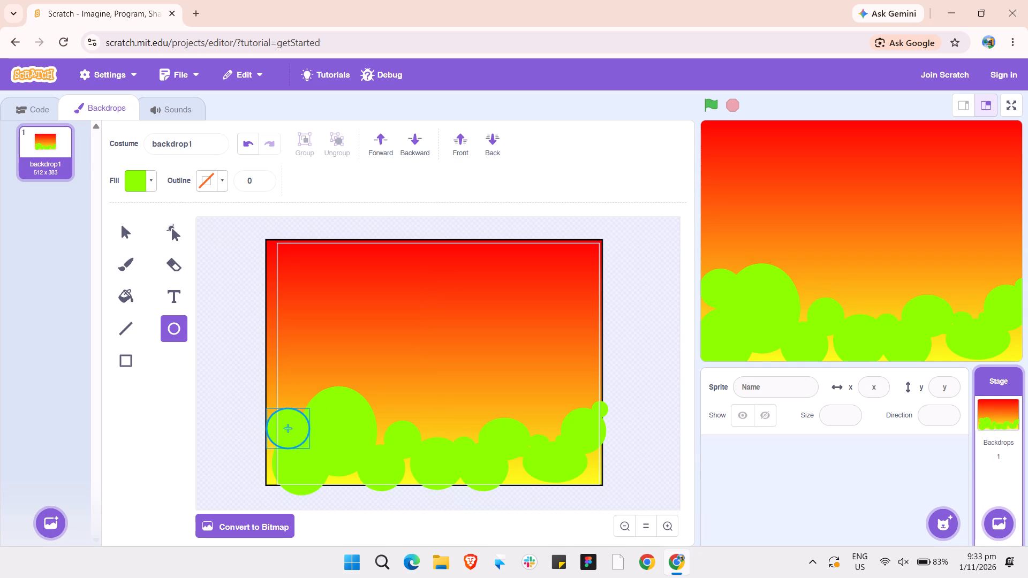
drag(289, 426, 290, 429)
click(340, 421)
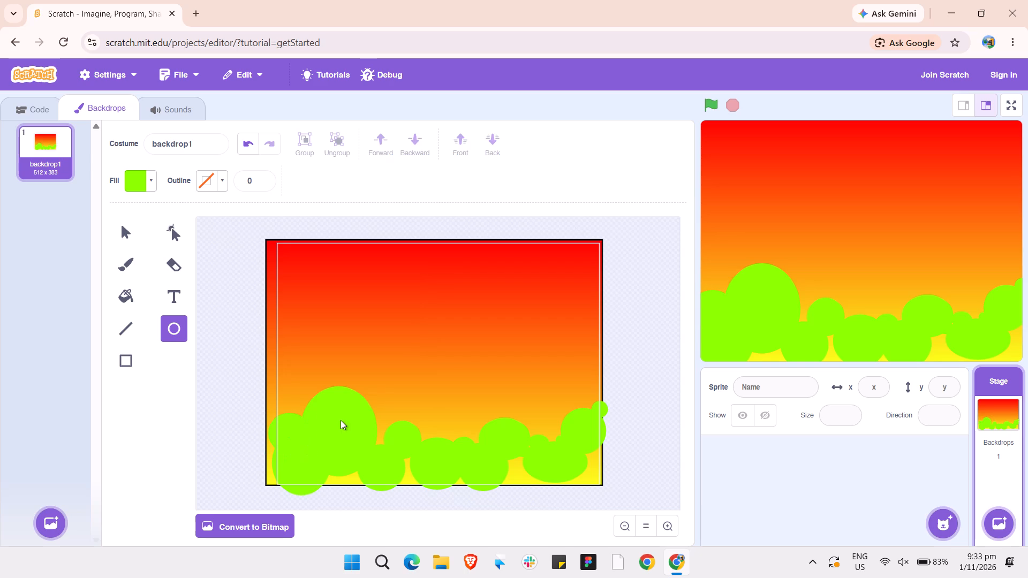
Draw a small lime green circle in the notch between the new left-edge circle and the large circle.
drag(309, 397, 302, 398)
drag(302, 398, 289, 421)
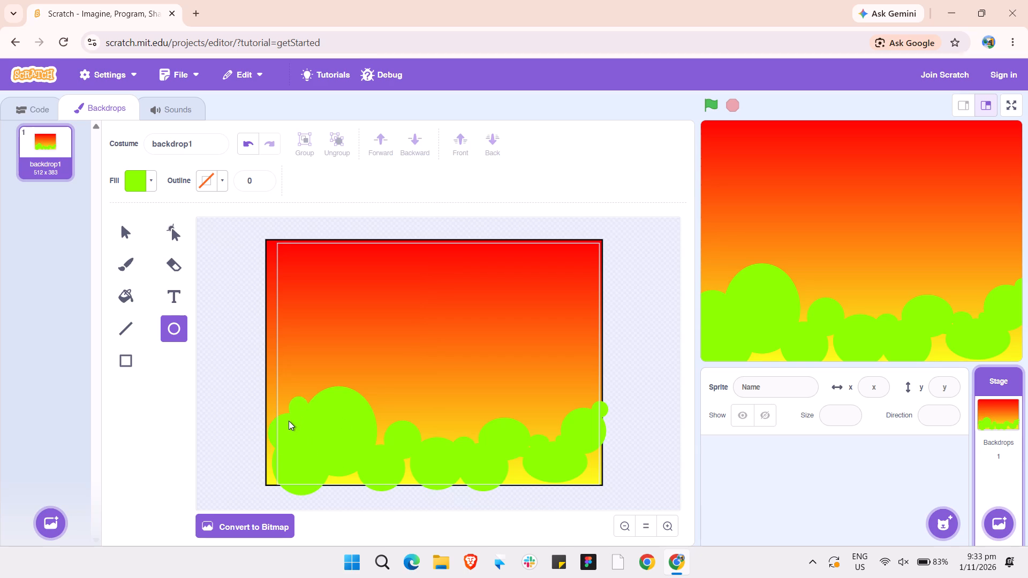
drag(289, 421, 285, 423)
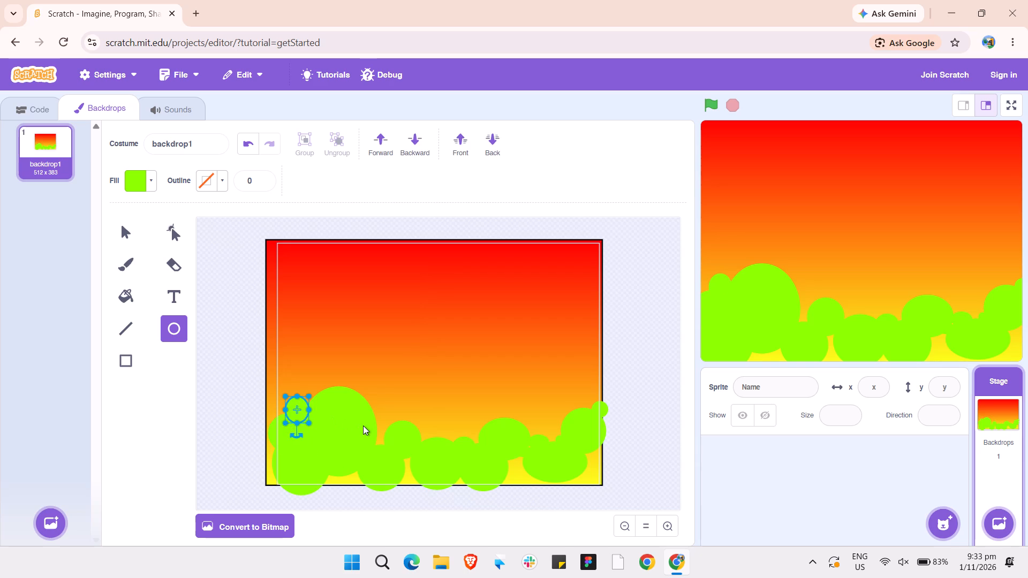
Draw a tiny lime green circle inside the right side of the large circle.
drag(363, 425, 385, 407)
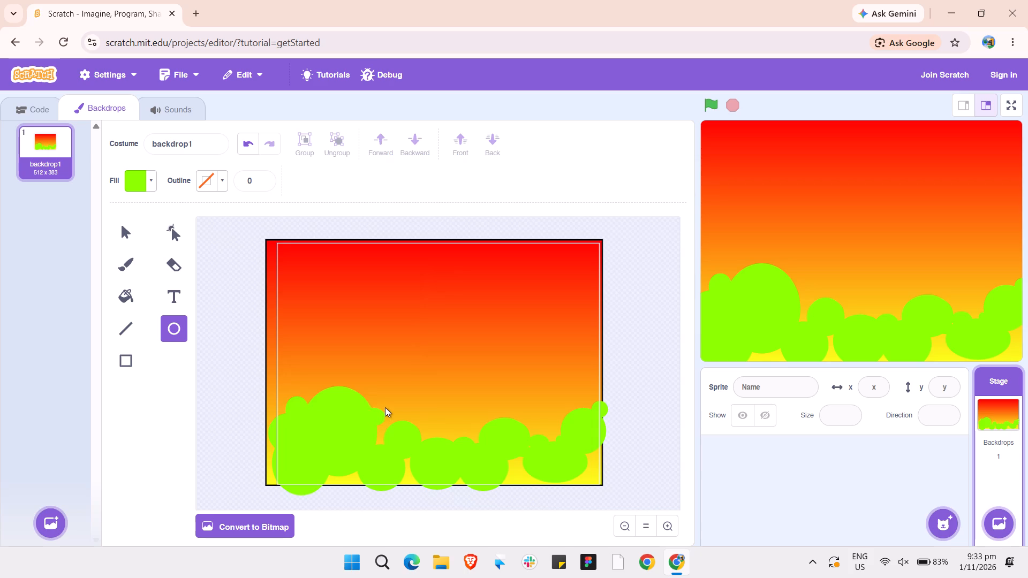
drag(385, 407, 366, 411)
drag(366, 411, 366, 413)
Draw a tiny lime green circle at the large circle's upper-left edge and move it down into the notch beside the small circle.
drag(306, 402, 315, 406)
drag(315, 406, 313, 390)
drag(313, 390, 321, 385)
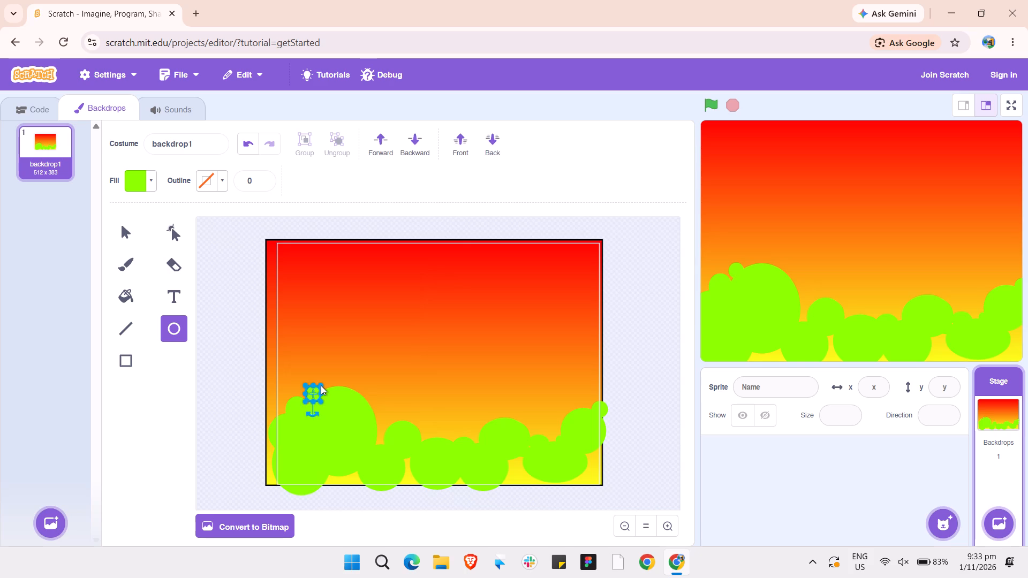
drag(310, 392, 306, 398)
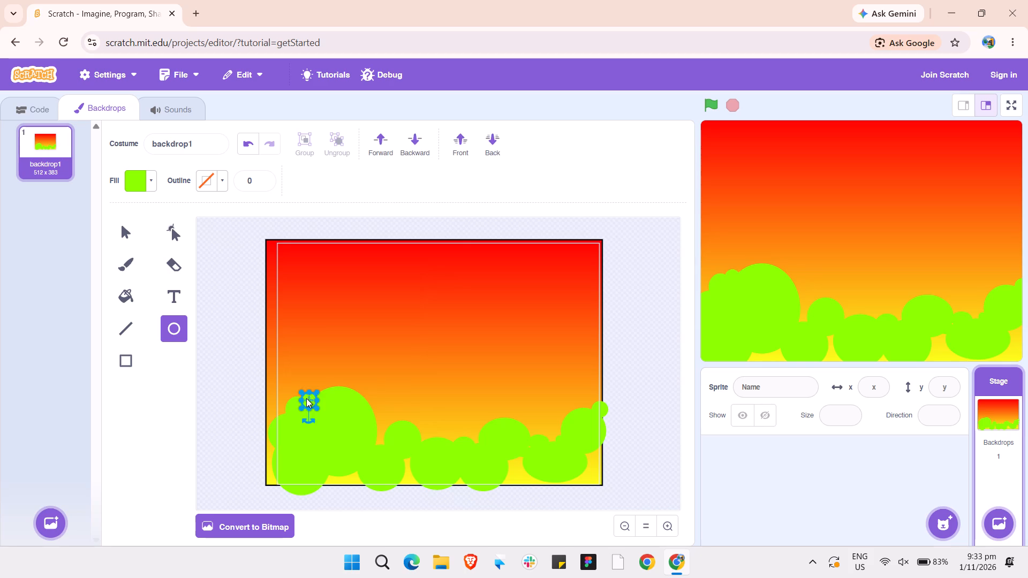
click(316, 408)
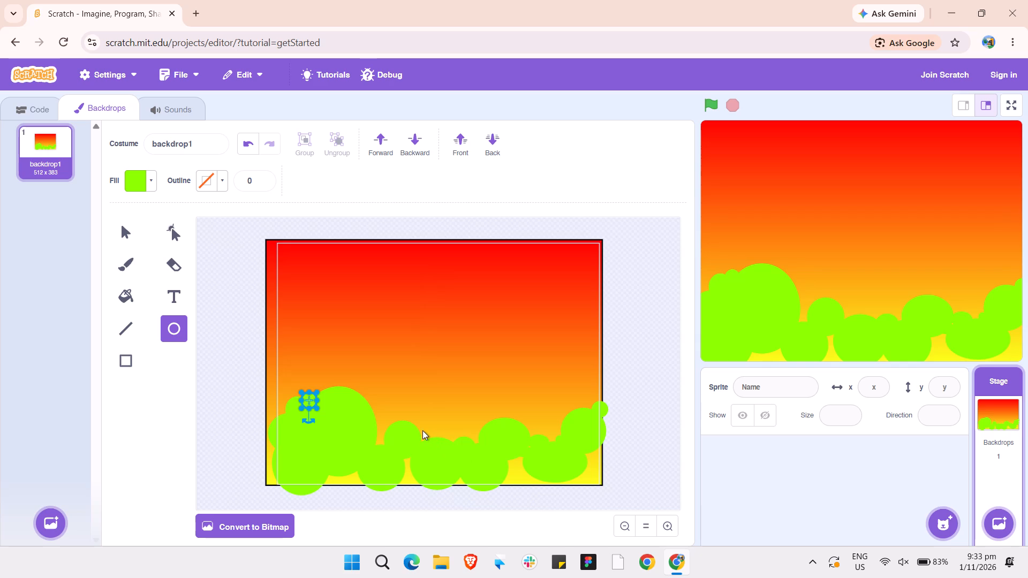
Draw a small lime green circle between the two middle bushes, right of the large circle, and nudge it slightly up and left.
drag(422, 430, 444, 446)
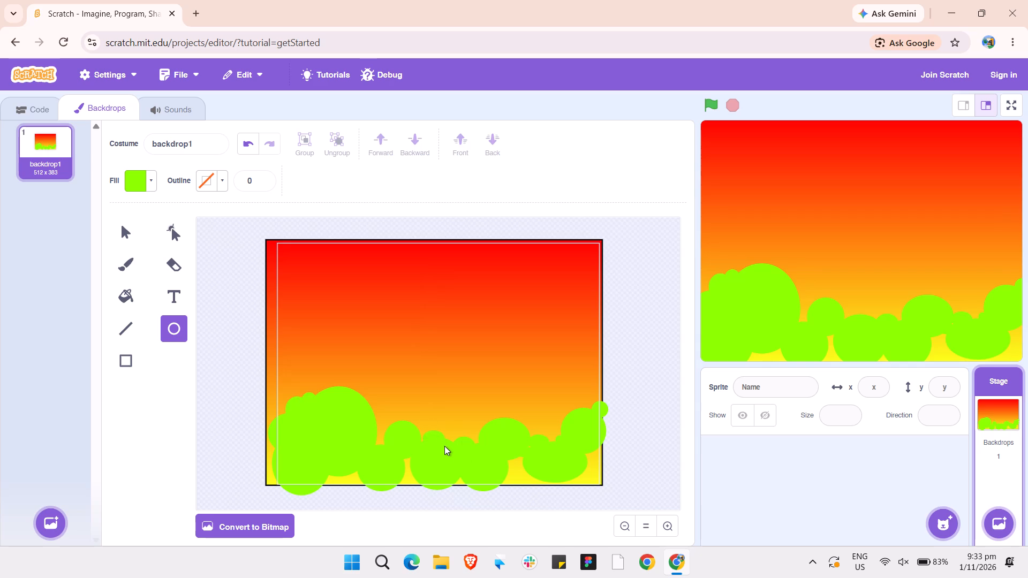
drag(444, 446, 443, 450)
drag(434, 442, 429, 438)
click(448, 454)
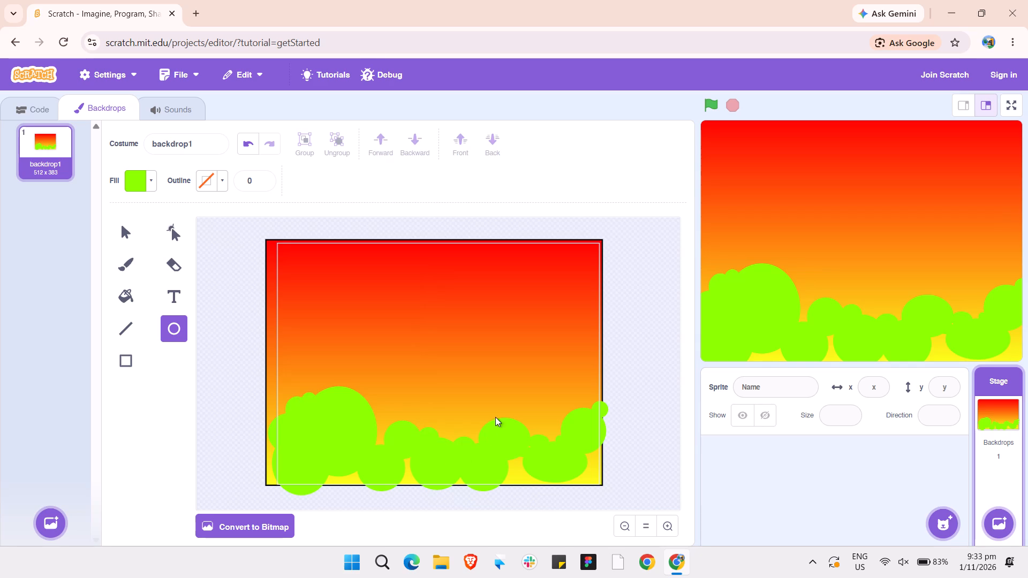
Draw a small lime green oval among the middle-right bushes and shift it right onto the wide bush's left edge.
drag(479, 427, 474, 436)
drag(474, 436, 464, 455)
drag(464, 455, 448, 448)
drag(468, 438, 489, 437)
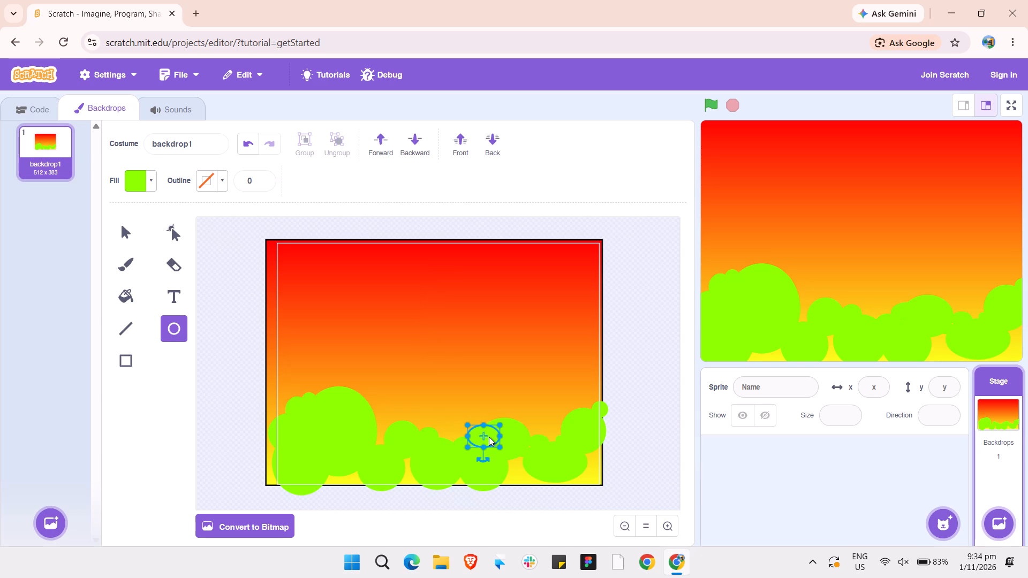
Draw a medium lime green circle near the wide middle-right bush and move it onto the large circle's right edge.
drag(498, 470, 540, 416)
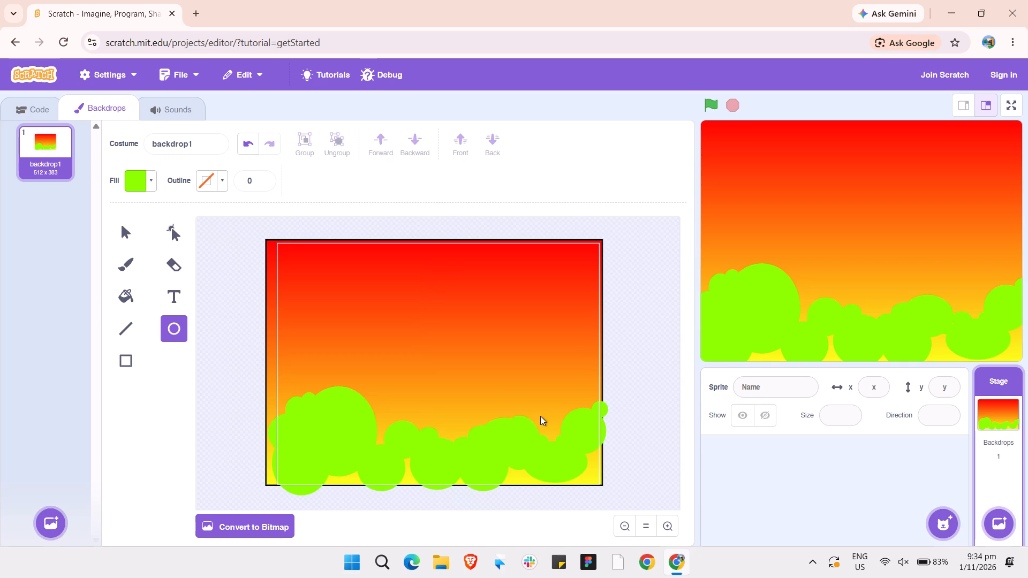
drag(540, 416, 541, 424)
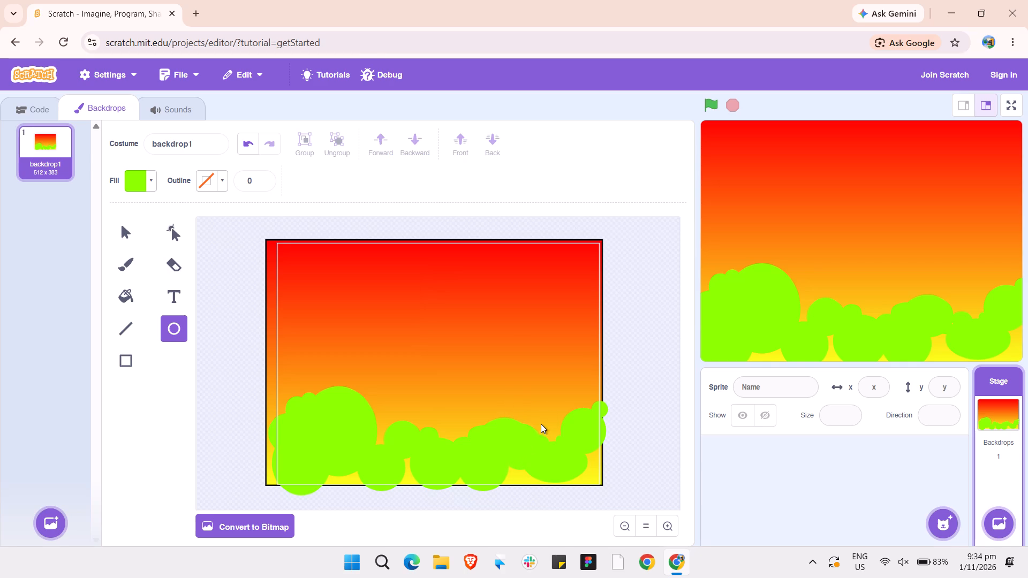
drag(541, 424, 538, 425)
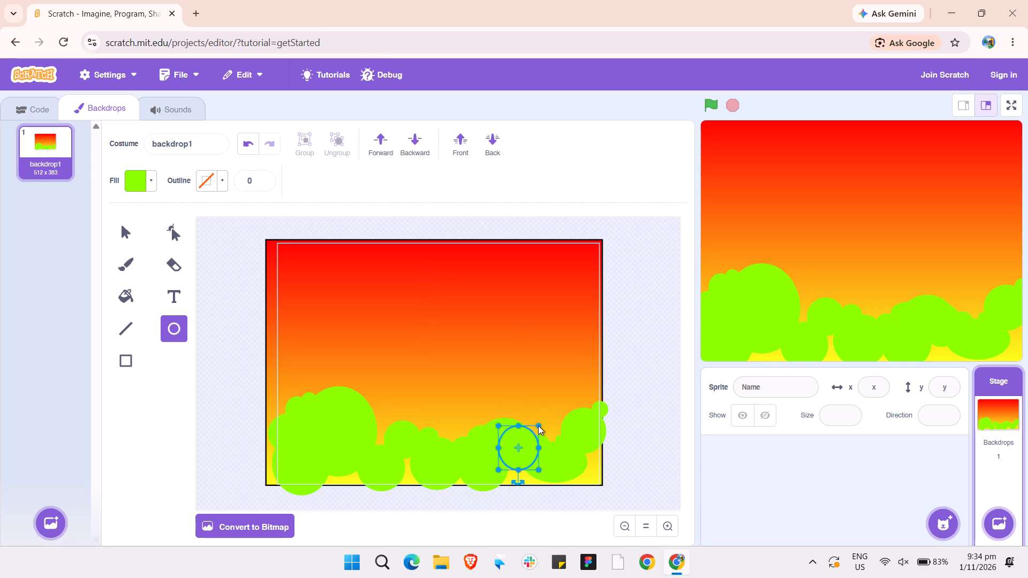
drag(520, 446, 389, 424)
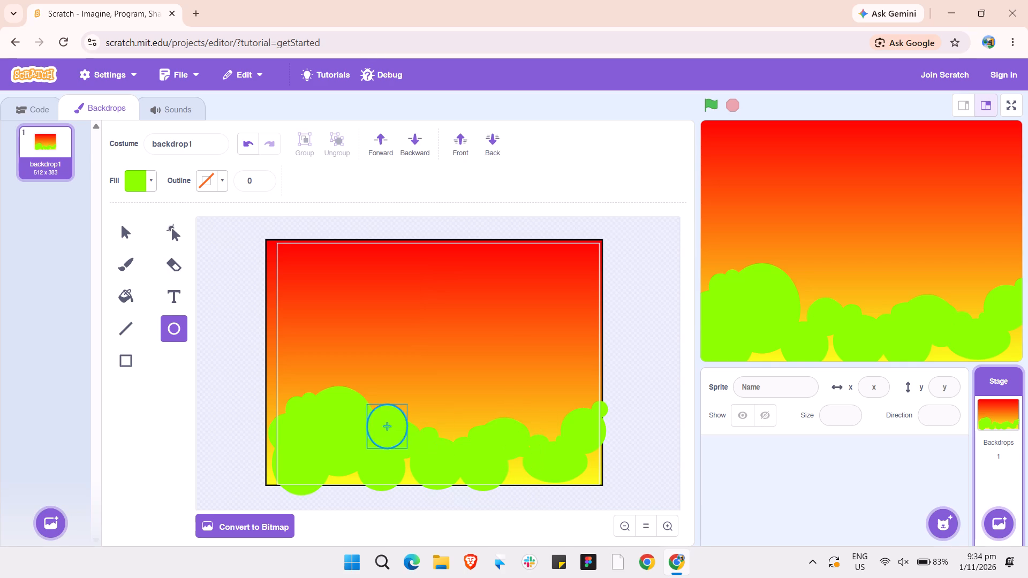
drag(389, 424, 376, 425)
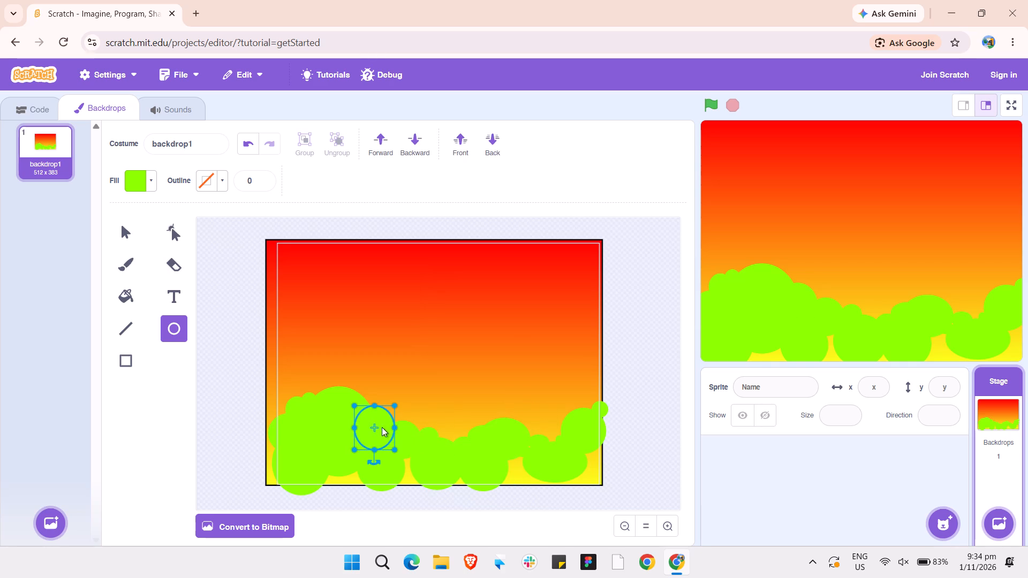
click(464, 443)
Draw a small lime green oval above the low right bush and move it up and right against the right-edge bush.
drag(563, 438, 535, 459)
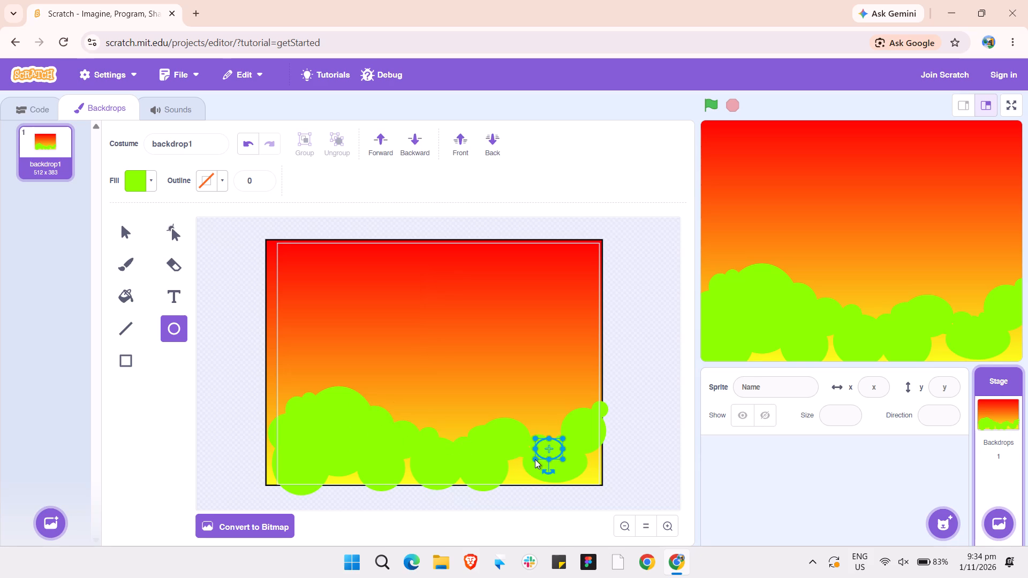
drag(546, 450, 563, 444)
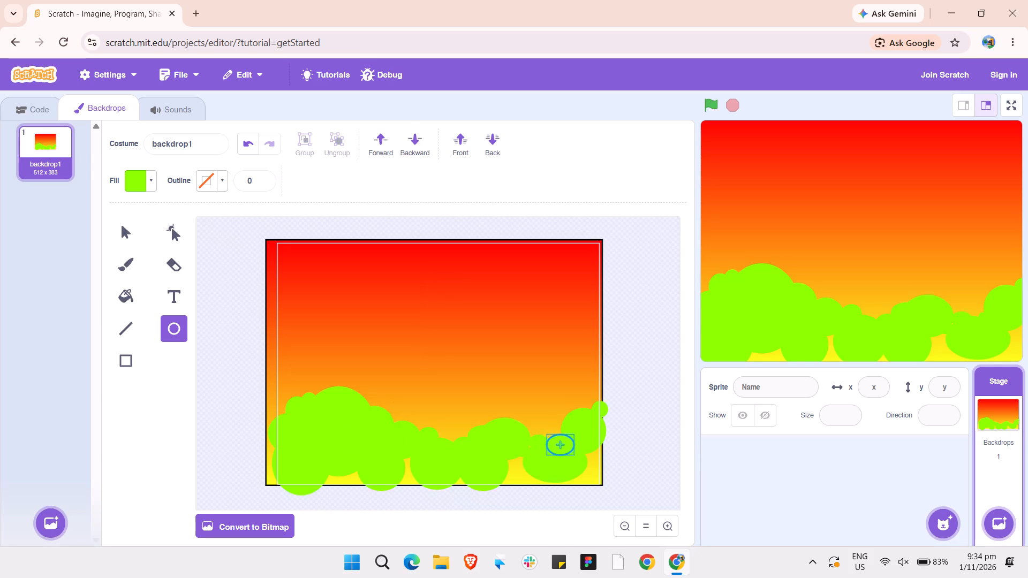
drag(563, 444, 564, 438)
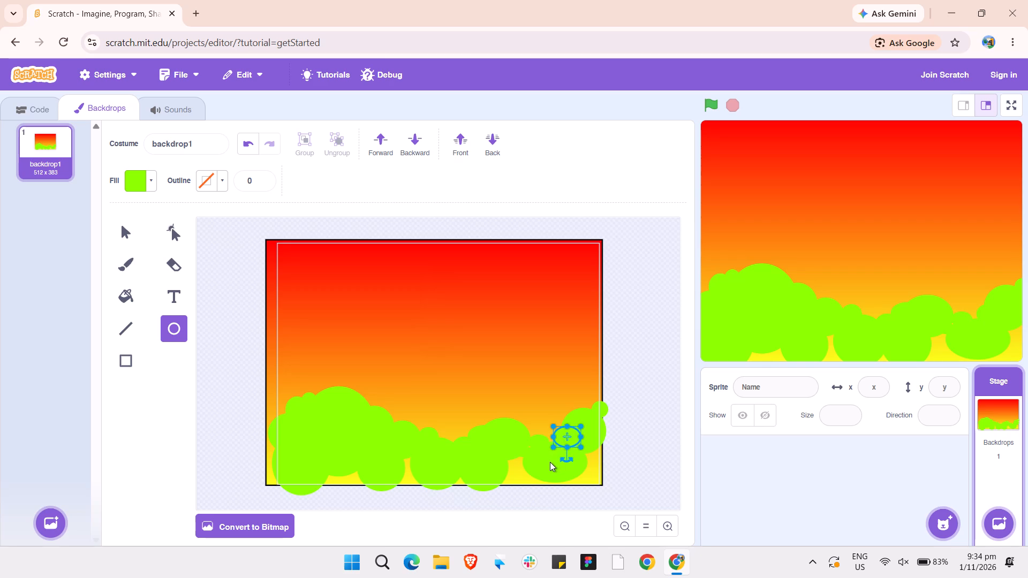
click(550, 461)
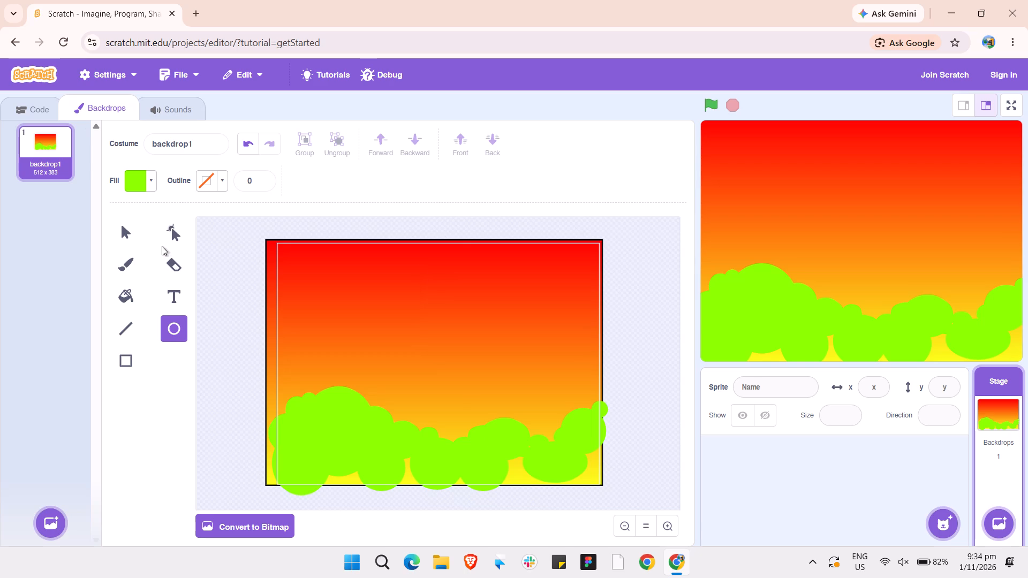
Select the sky rectangle and set the red colour of its gradient fill to hue 2.
click(127, 238)
click(298, 262)
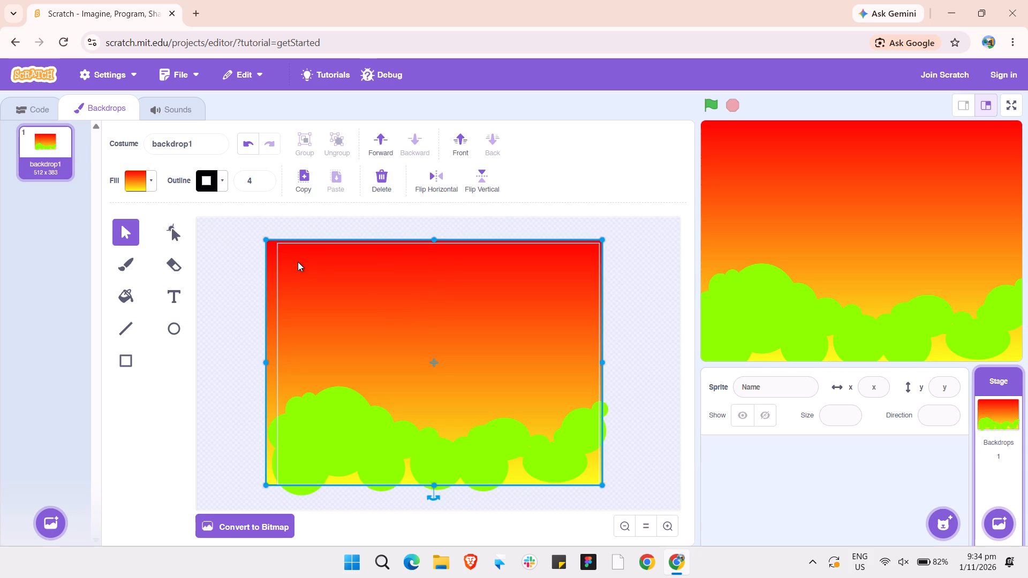
click(514, 286)
click(148, 180)
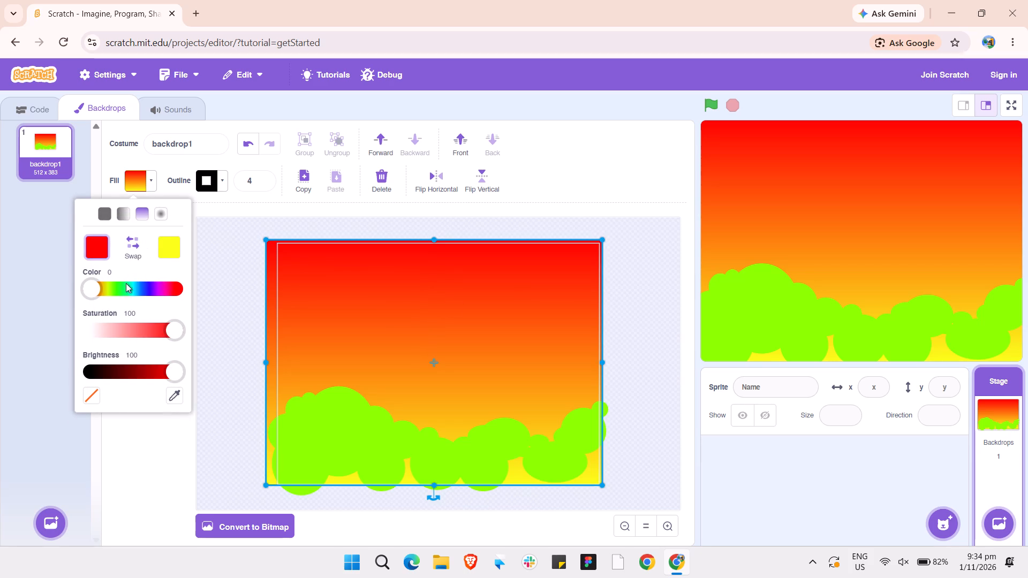
click(95, 285)
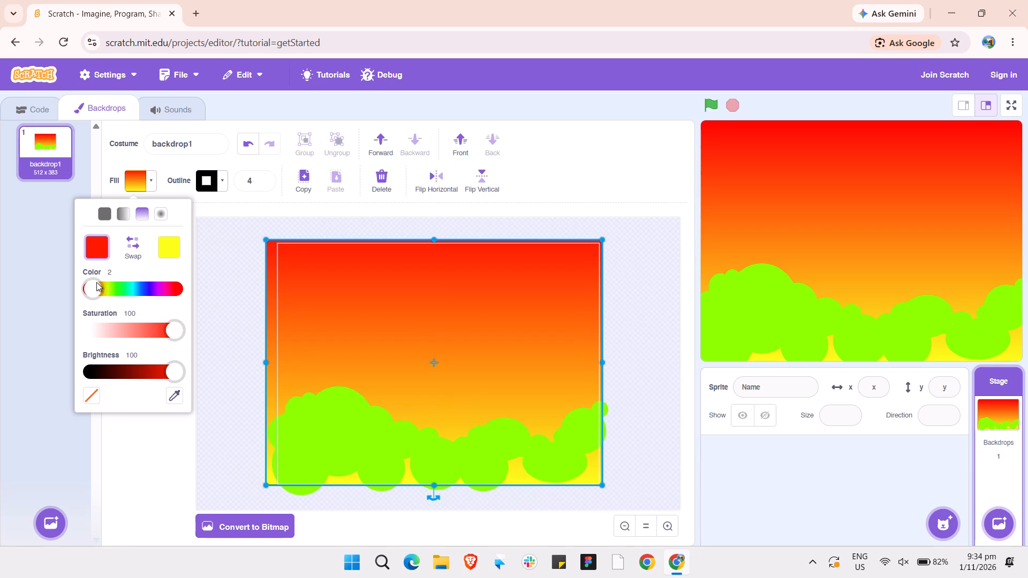
Set the sky gradient's yellow colour to saturation 100 and hue 16.
click(166, 238)
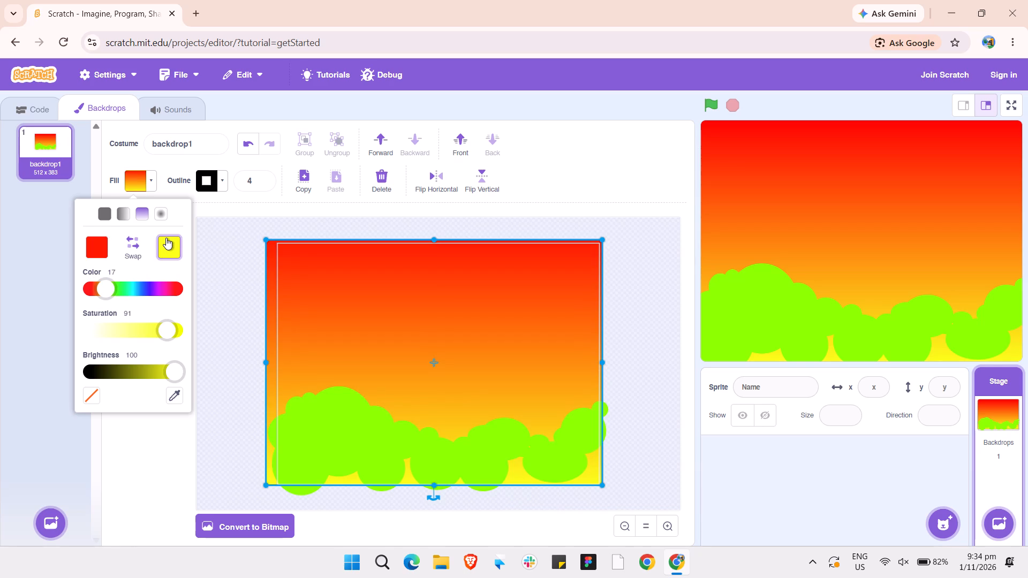
drag(168, 326, 186, 328)
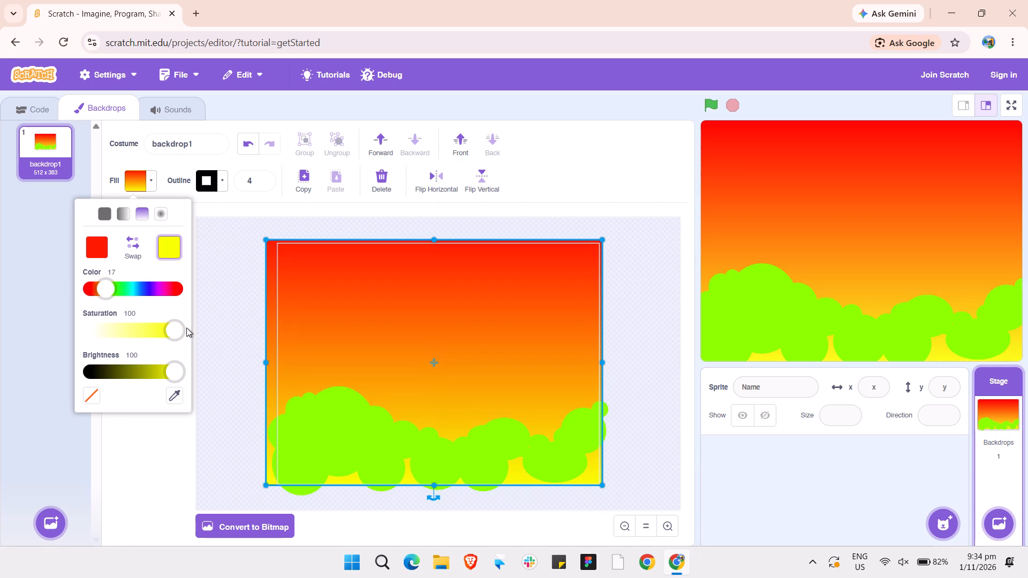
drag(186, 328, 158, 330)
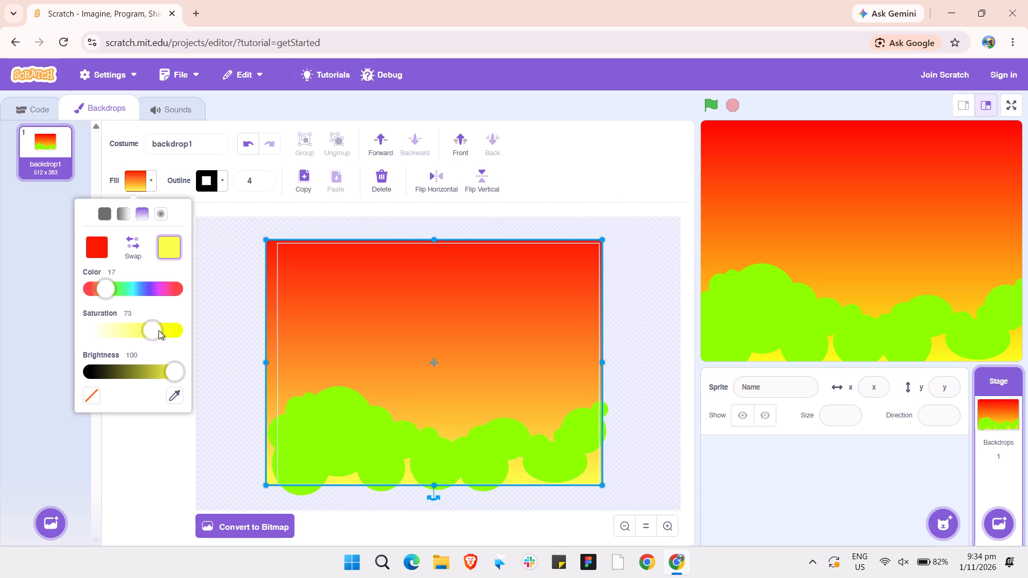
drag(158, 330, 225, 335)
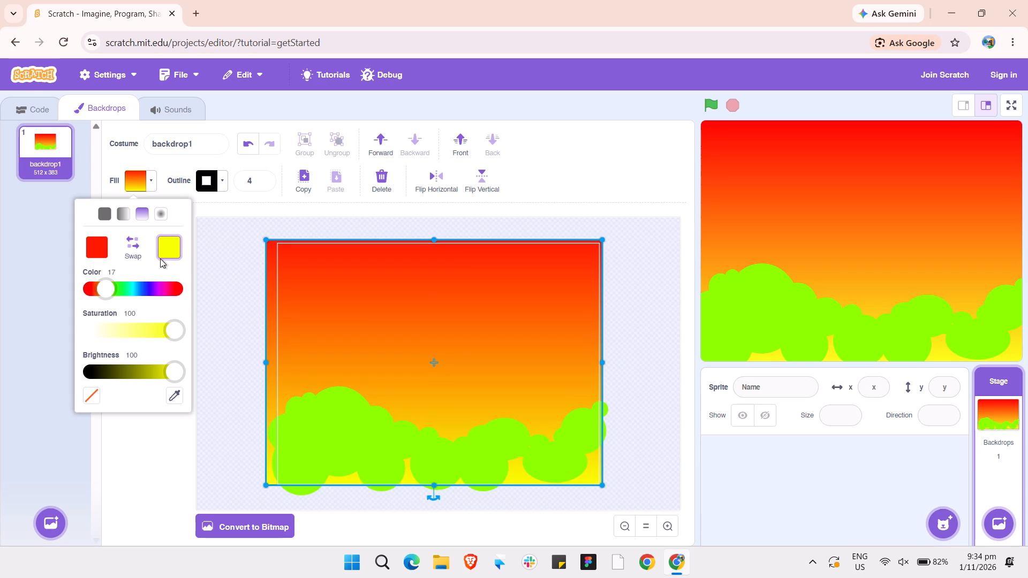
drag(173, 242, 118, 297)
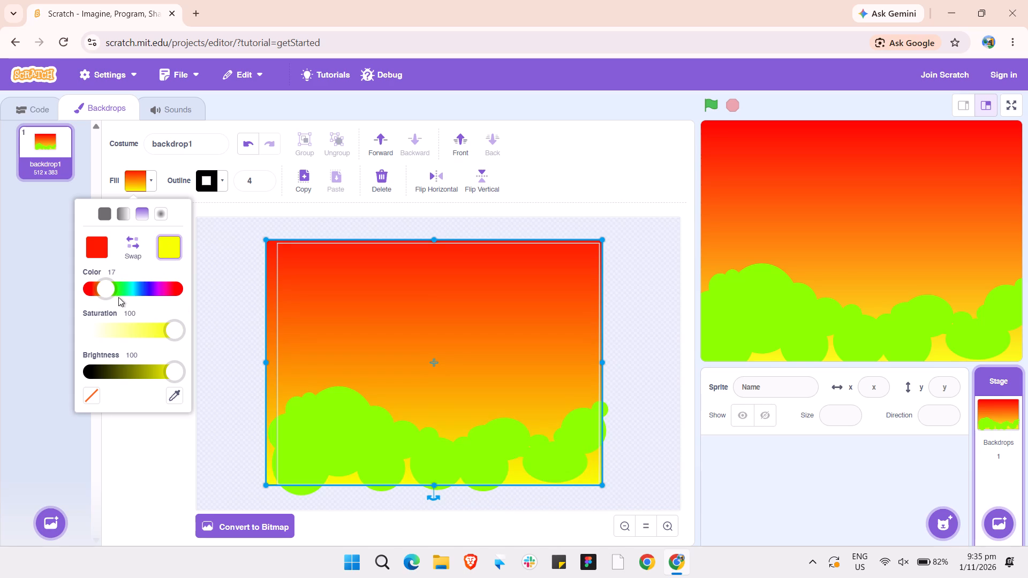
drag(118, 297, 112, 290)
drag(112, 290, 111, 285)
drag(111, 285, 100, 280)
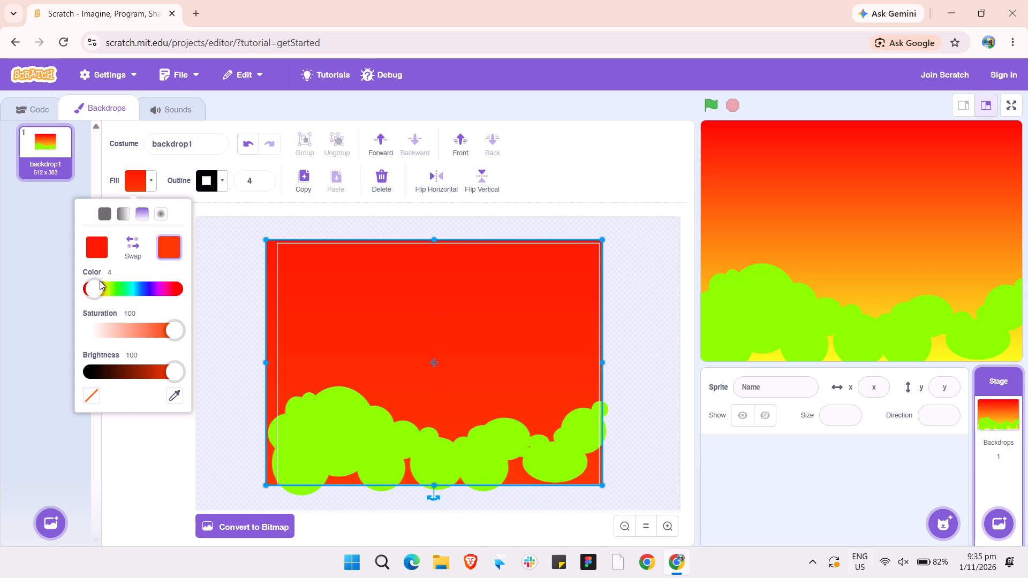
drag(100, 280, 114, 278)
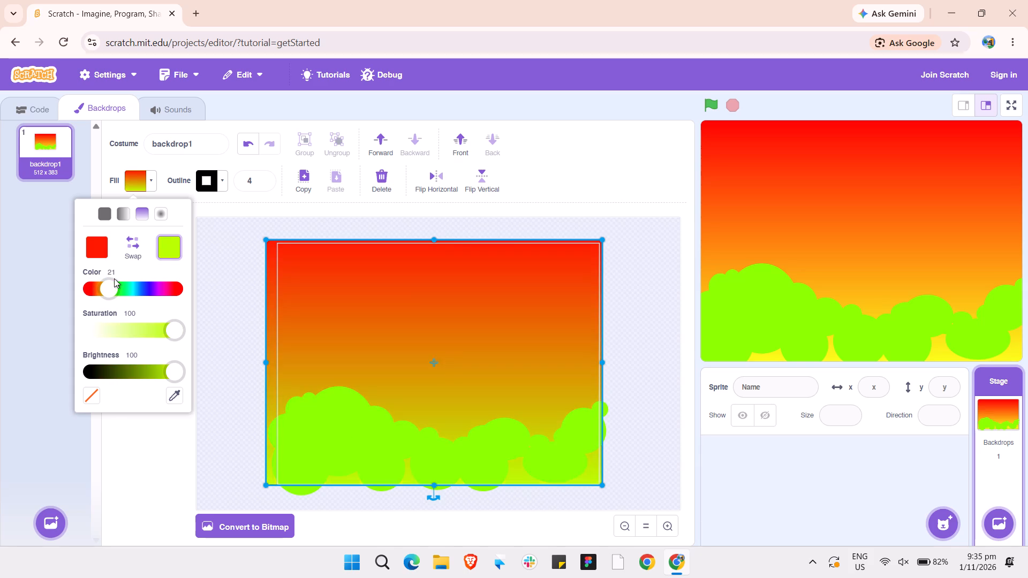
drag(114, 278, 108, 276)
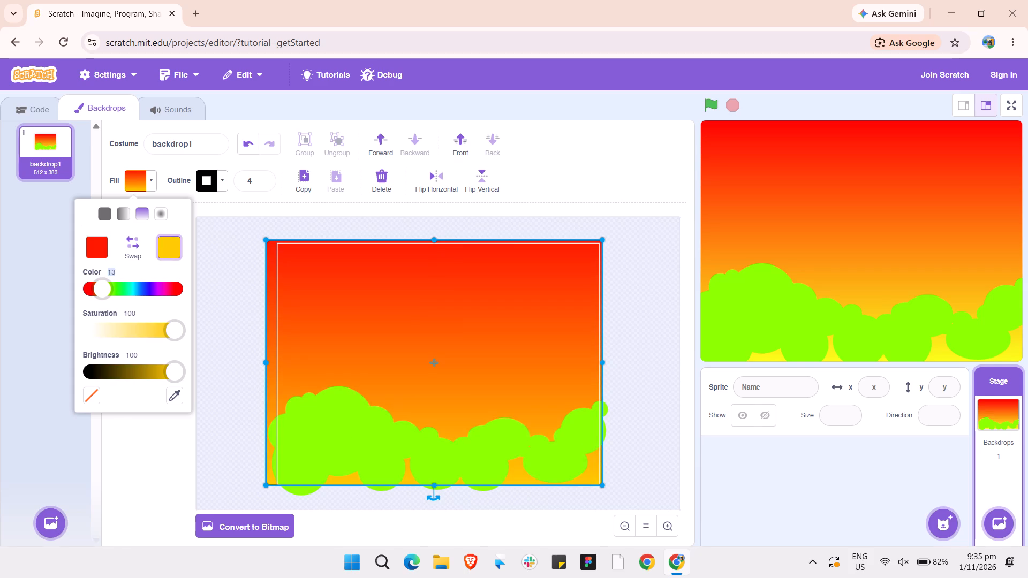
drag(108, 276, 110, 276)
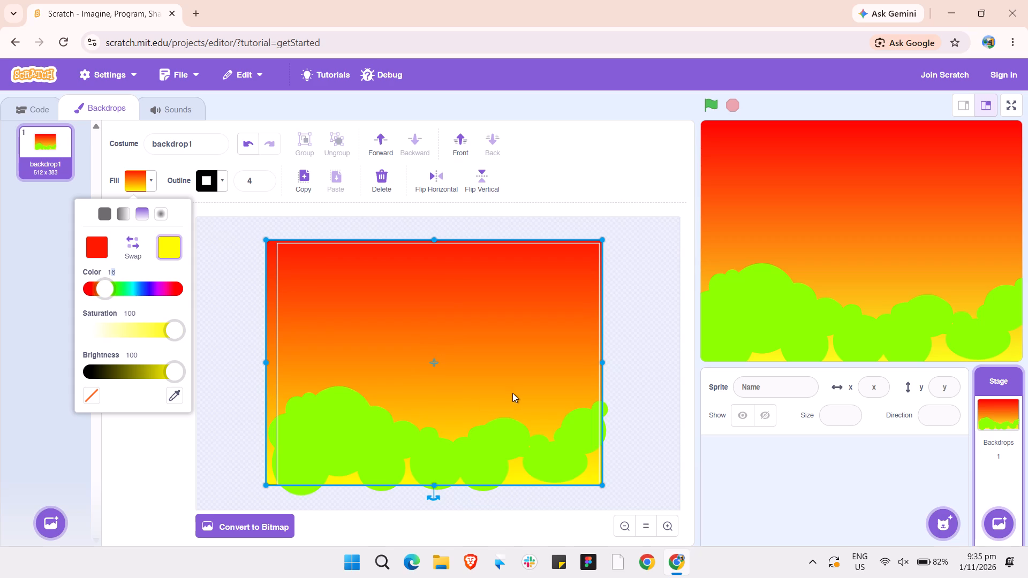
click(514, 393)
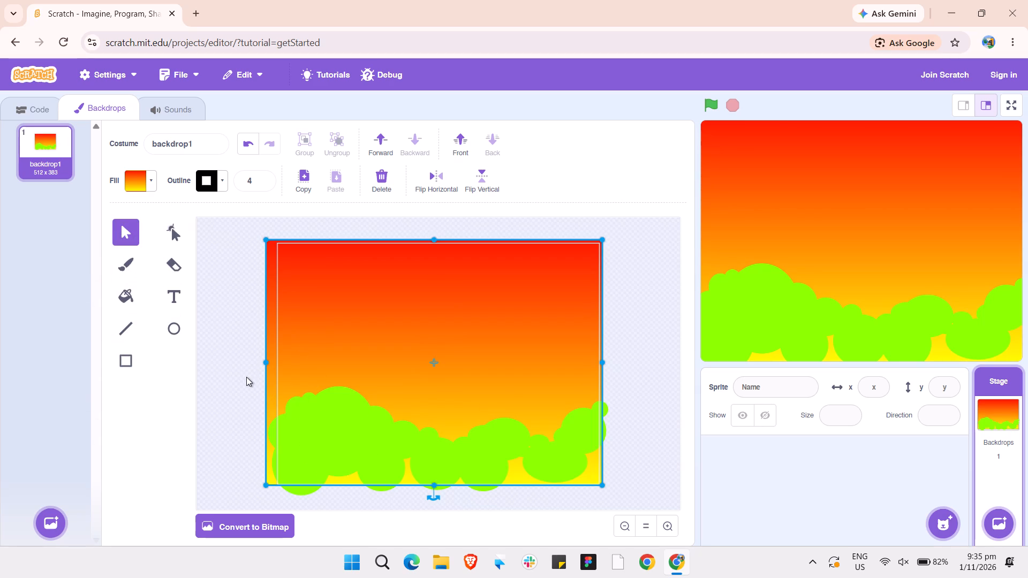
Select the sky rectangle and all the bushes together and shift them slightly up and right.
drag(246, 377, 599, 522)
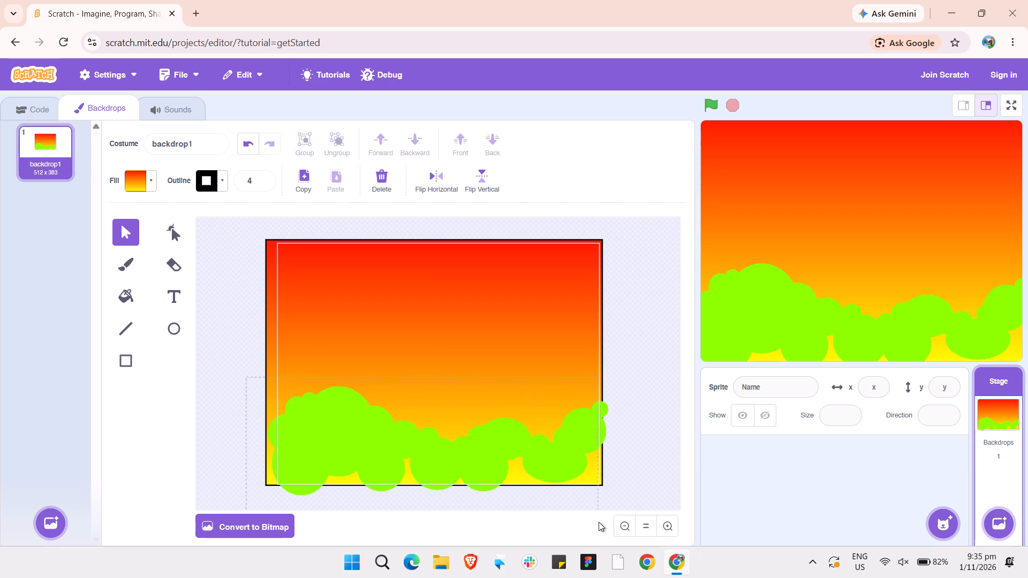
drag(599, 522, 632, 505)
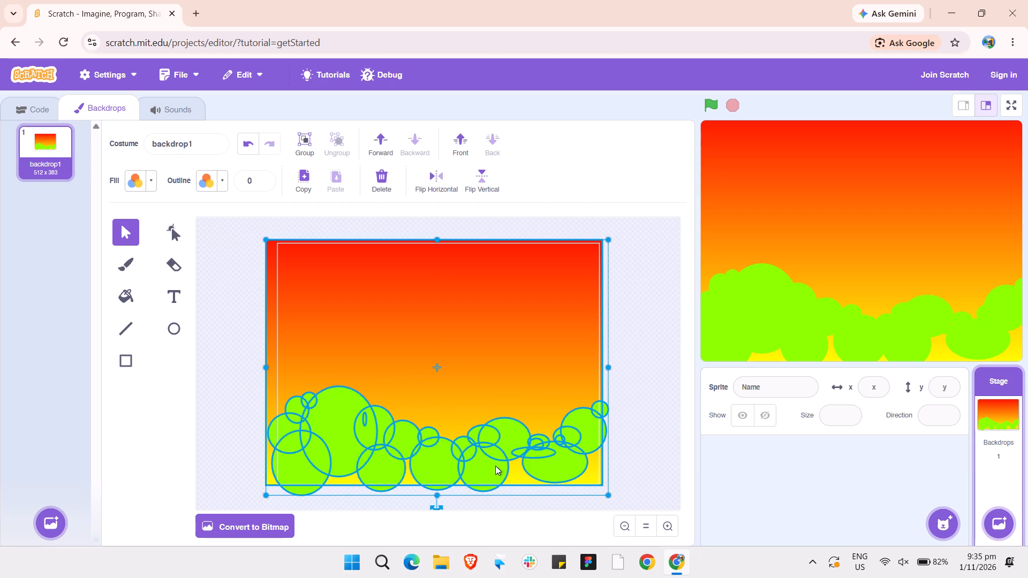
click(480, 460)
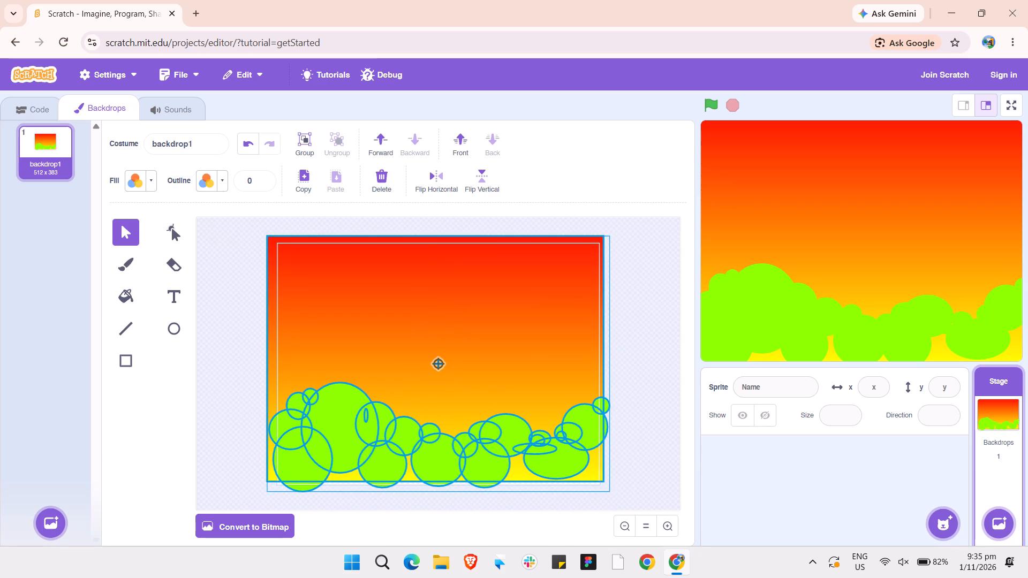
click(602, 347)
click(607, 358)
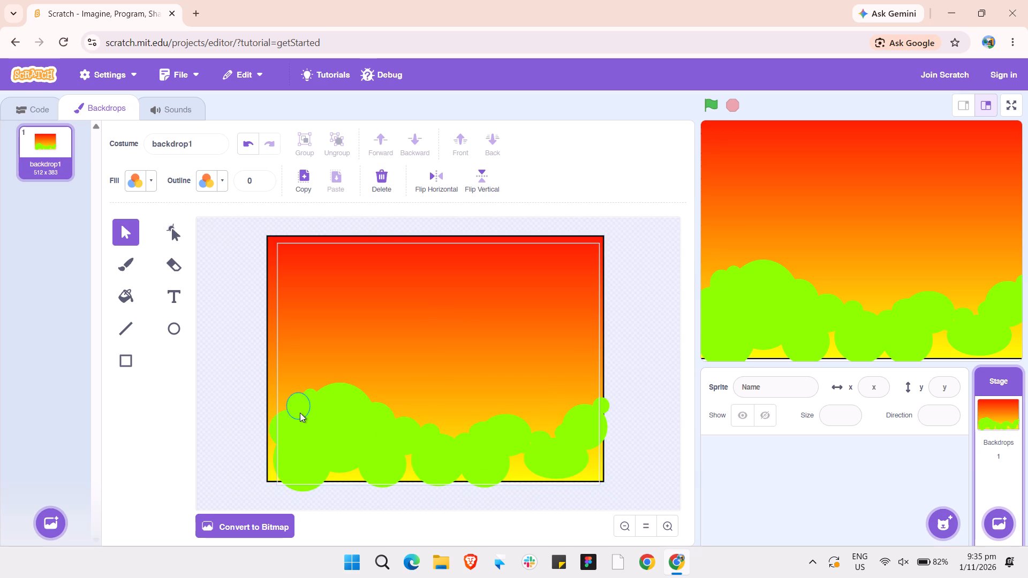
Move the sky rectangle on its own so it is centred on the stage and covers the bottom edge.
click(288, 376)
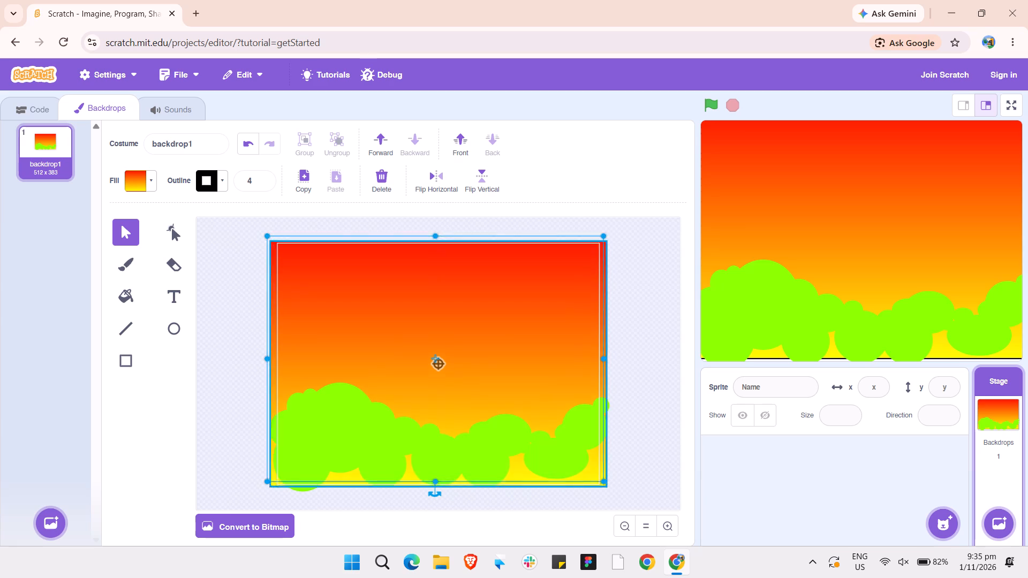
click(645, 363)
click(382, 387)
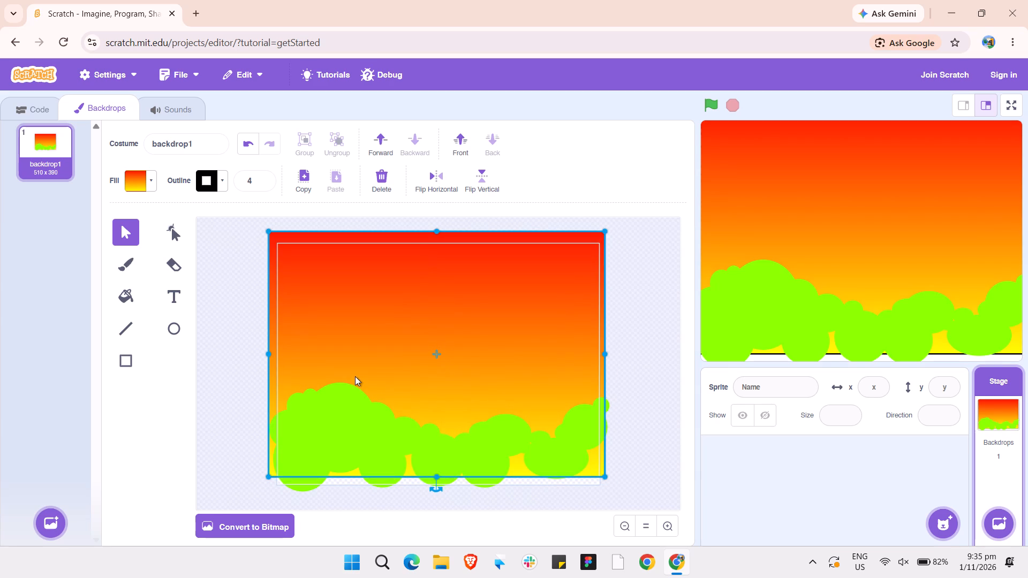
drag(354, 376, 354, 384)
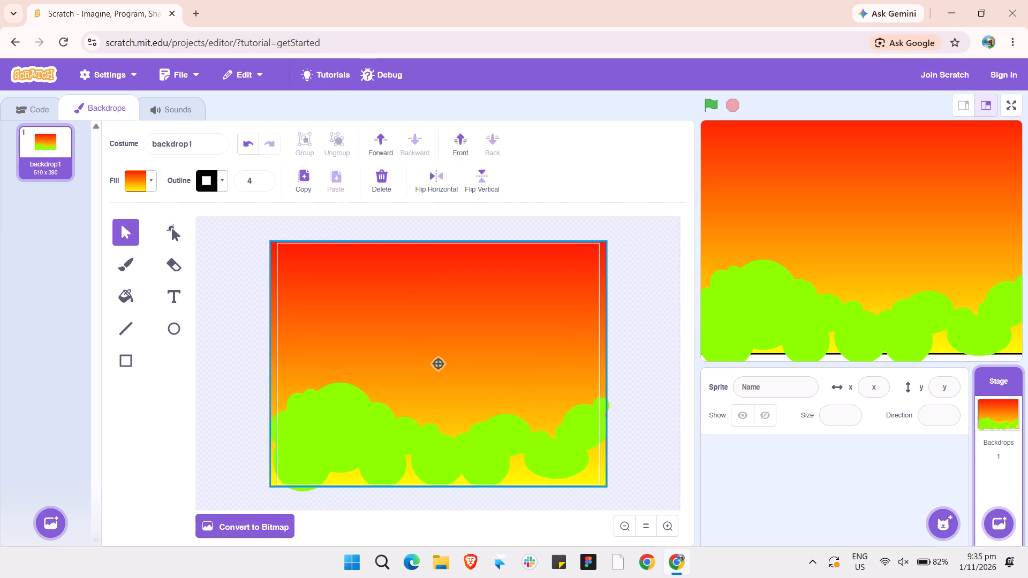
drag(354, 384, 355, 385)
Lower the large bush oval on the stage's left side and shift the three smaller circles beside it to stay overlapping.
drag(355, 385, 355, 377)
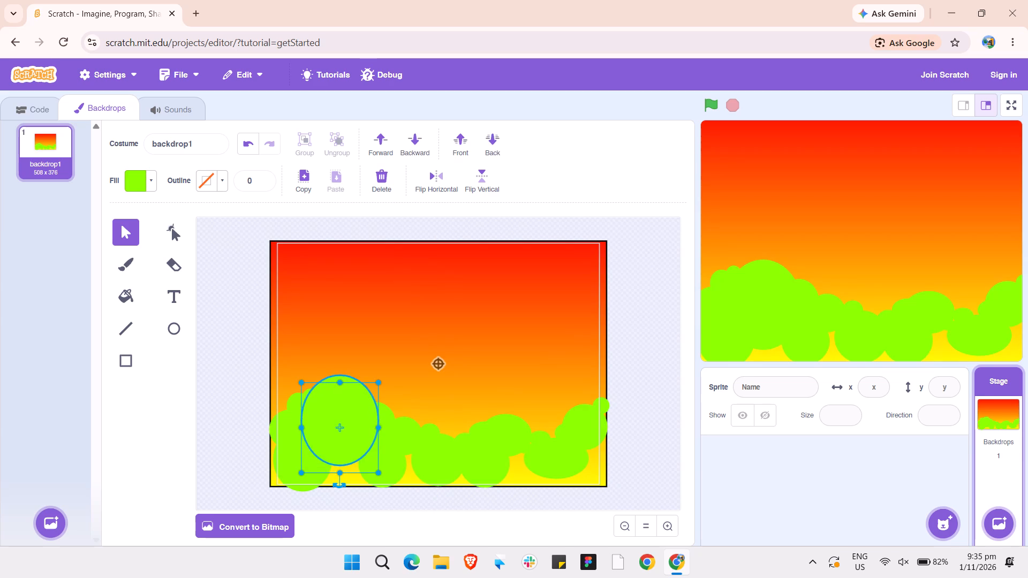
drag(355, 377, 355, 399)
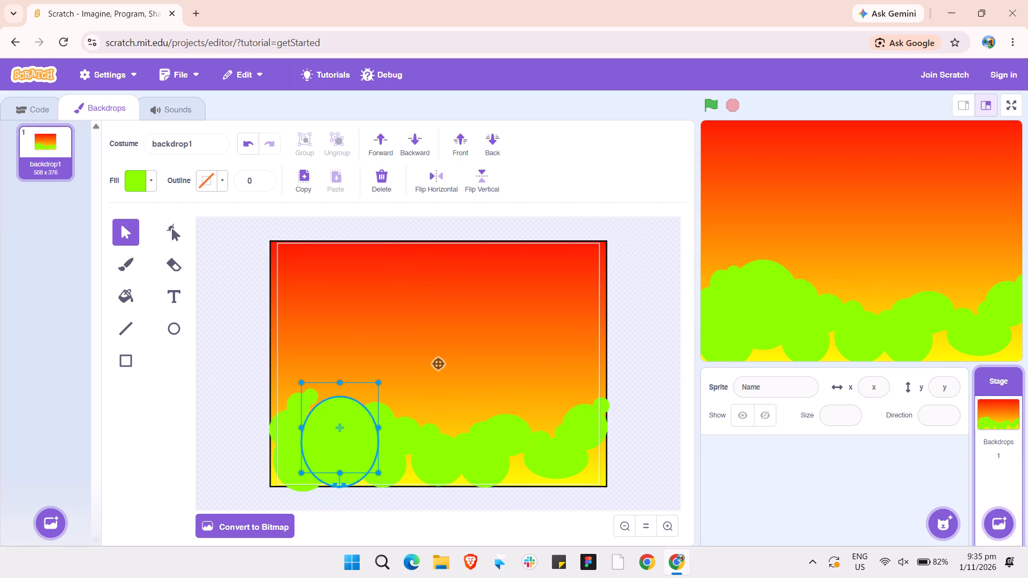
drag(355, 399, 356, 412)
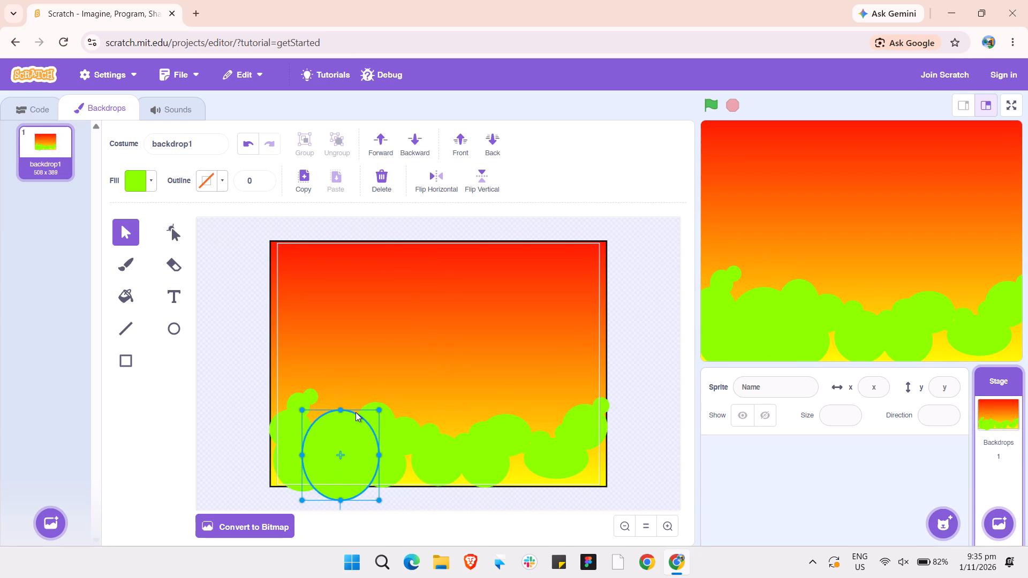
drag(380, 428, 380, 438)
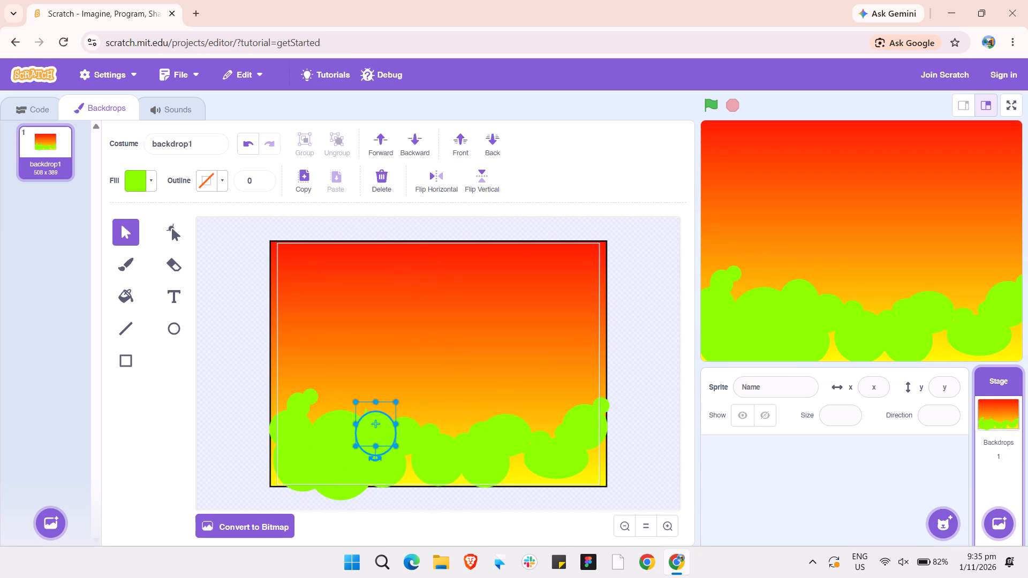
drag(380, 438, 380, 436)
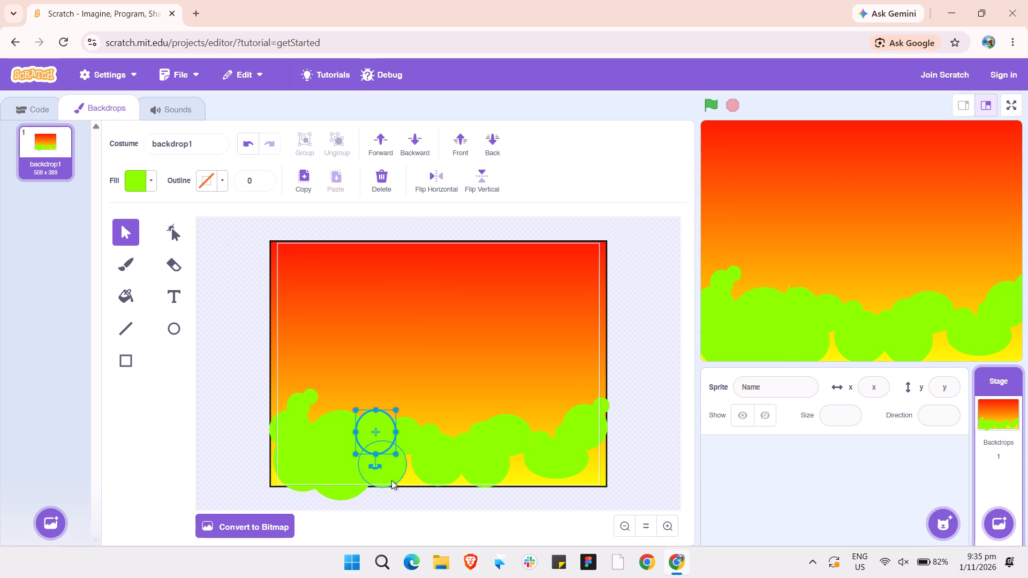
drag(391, 473, 399, 483)
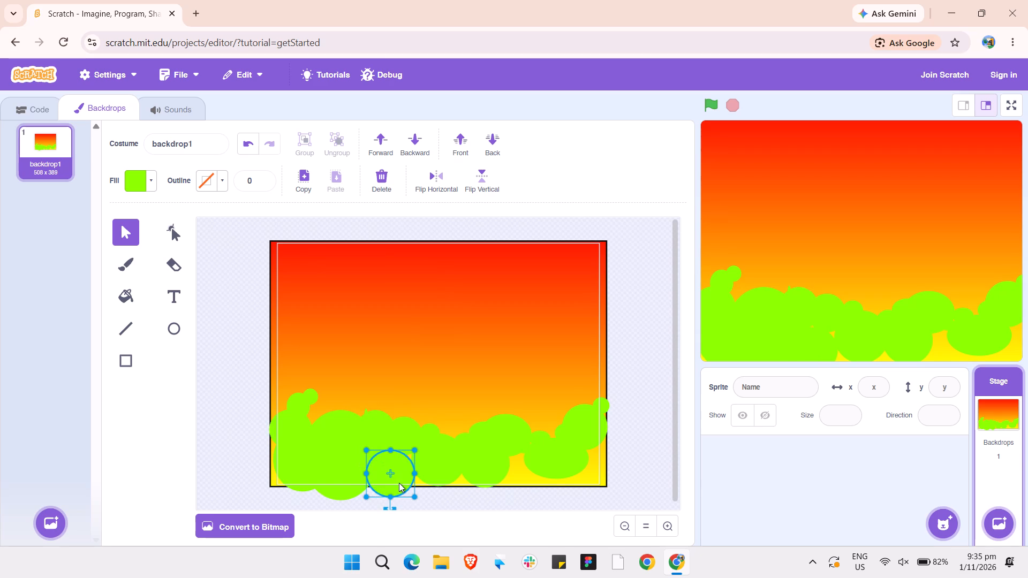
click(377, 423)
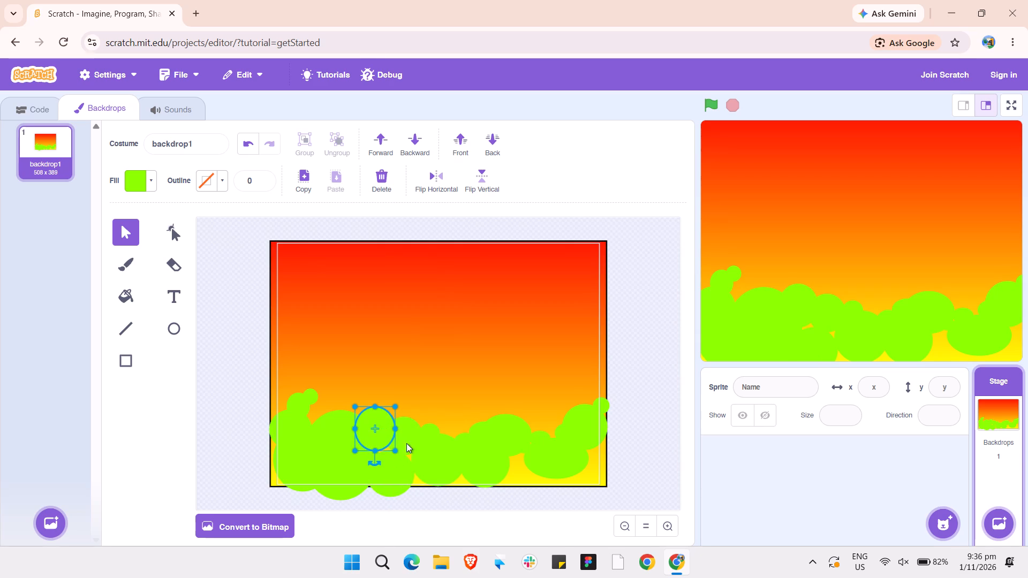
drag(402, 444, 404, 455)
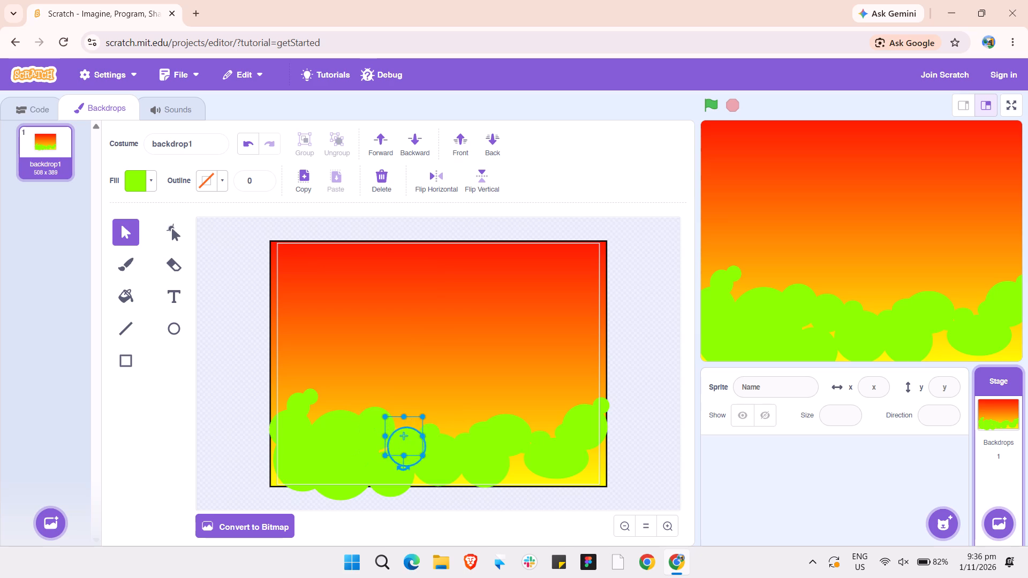
drag(404, 455, 396, 456)
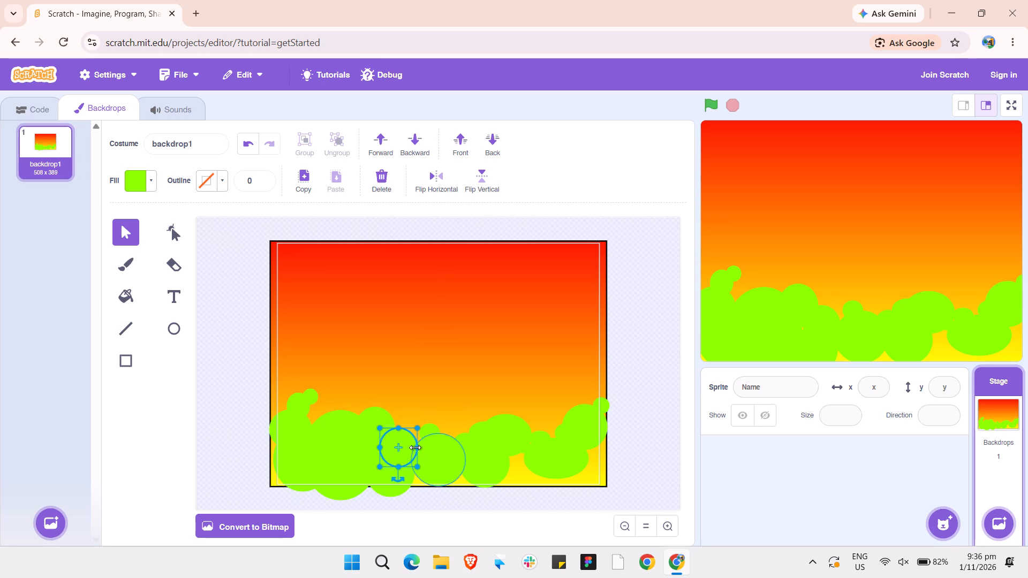
Shift the large middle bush circle slightly left and nudge the small circle and oval beside it up and left.
click(424, 436)
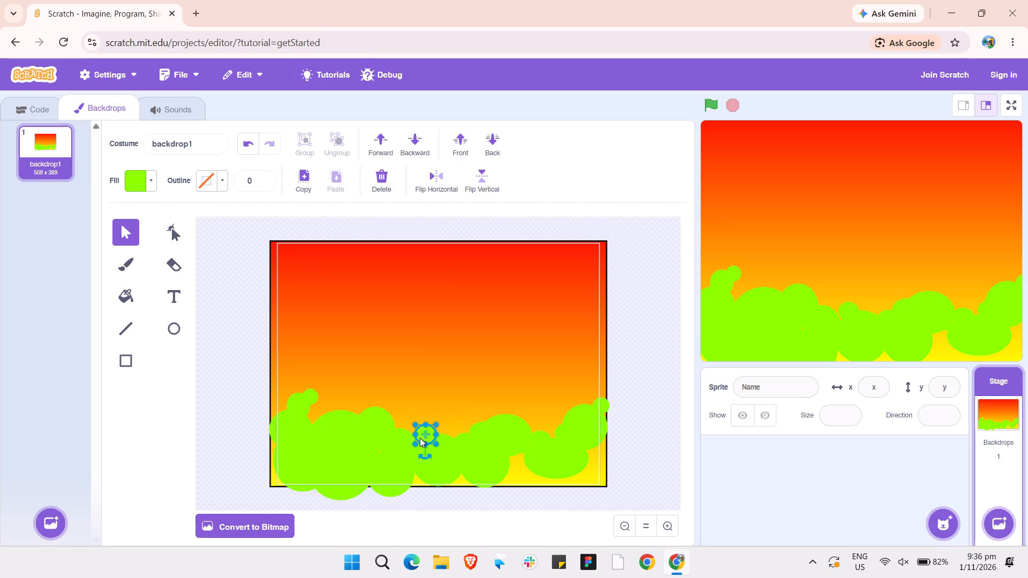
drag(434, 452, 429, 446)
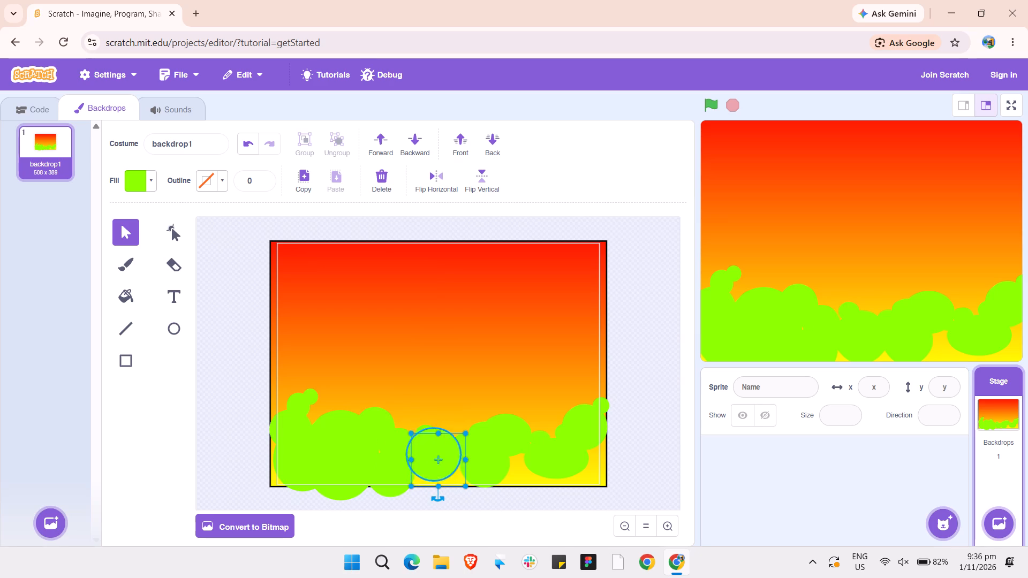
drag(429, 446, 429, 451)
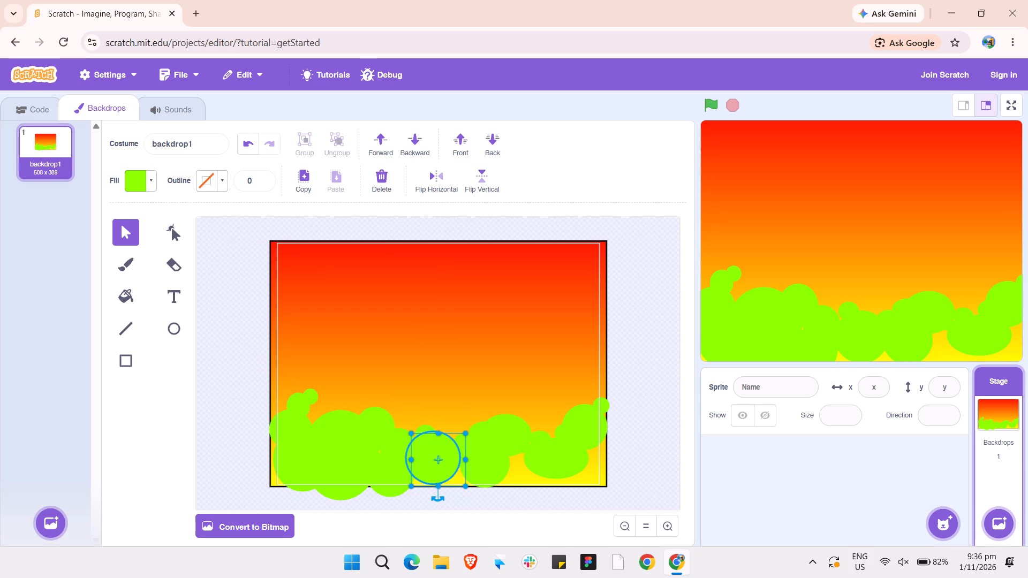
drag(429, 451, 429, 453)
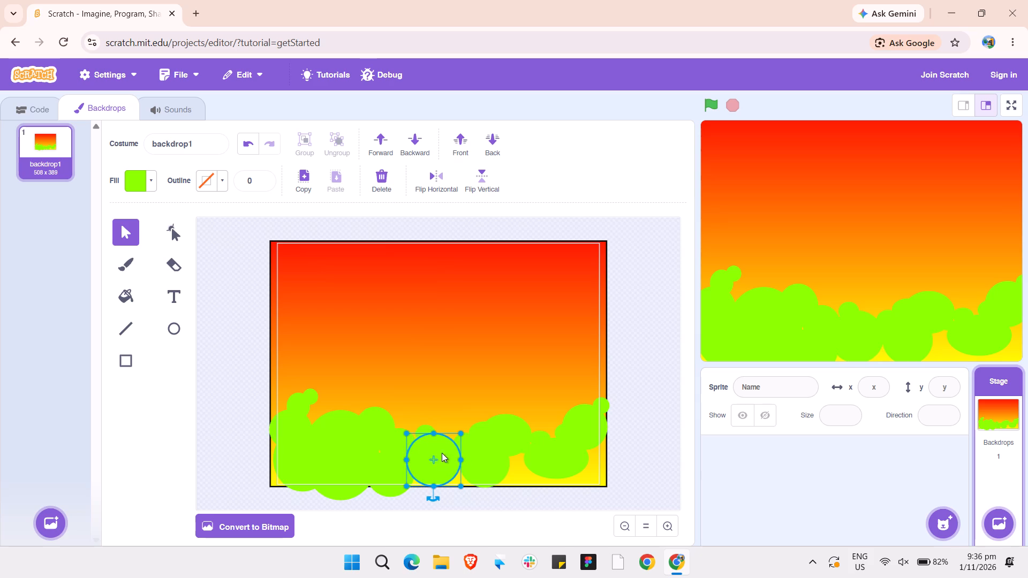
drag(464, 446, 460, 440)
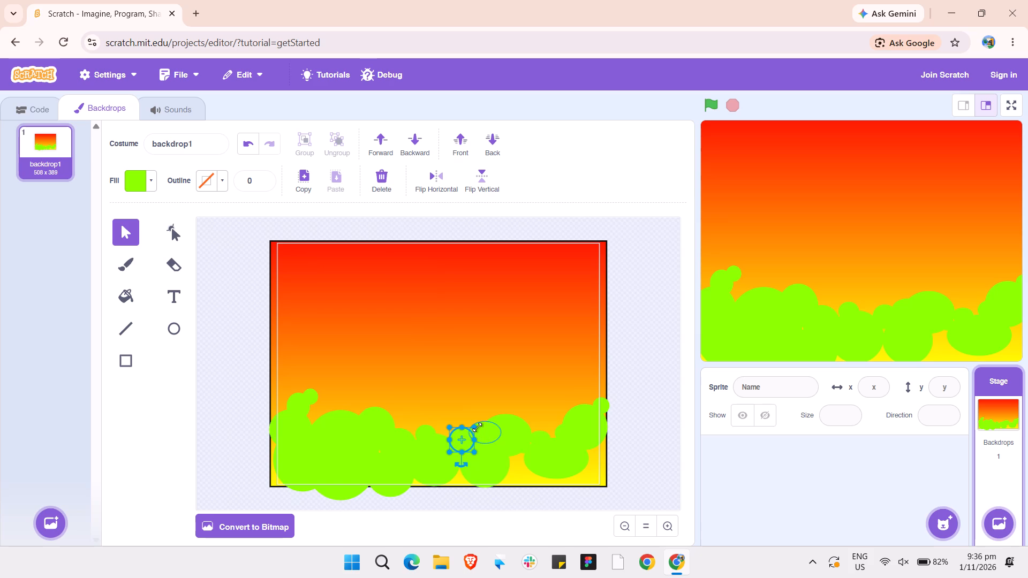
drag(482, 428, 481, 421)
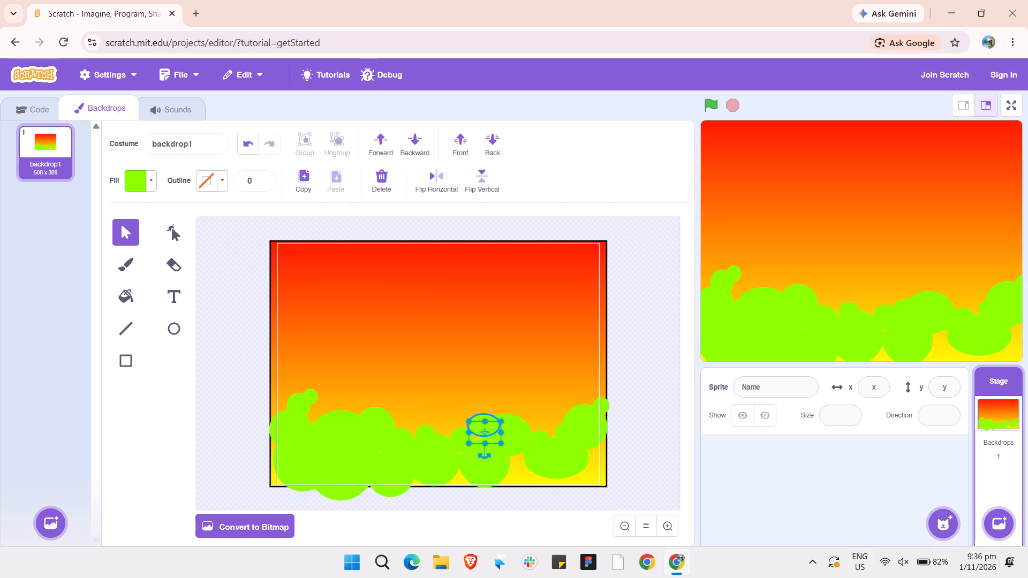
drag(481, 421, 480, 422)
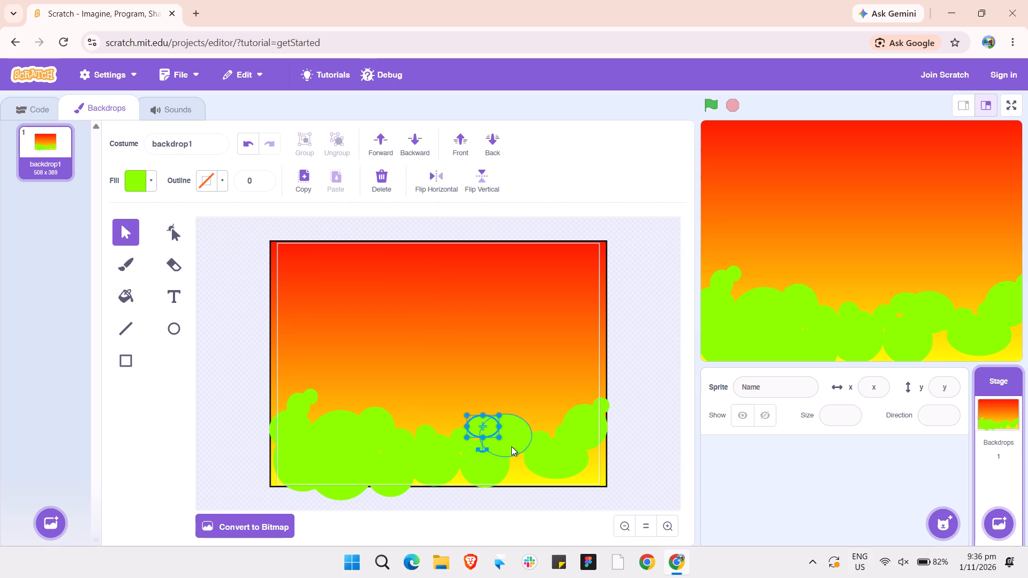
Raise the wide bush oval right of centre and adjust the small oval, low wide oval and right-edge circle next to it.
drag(511, 446, 520, 433)
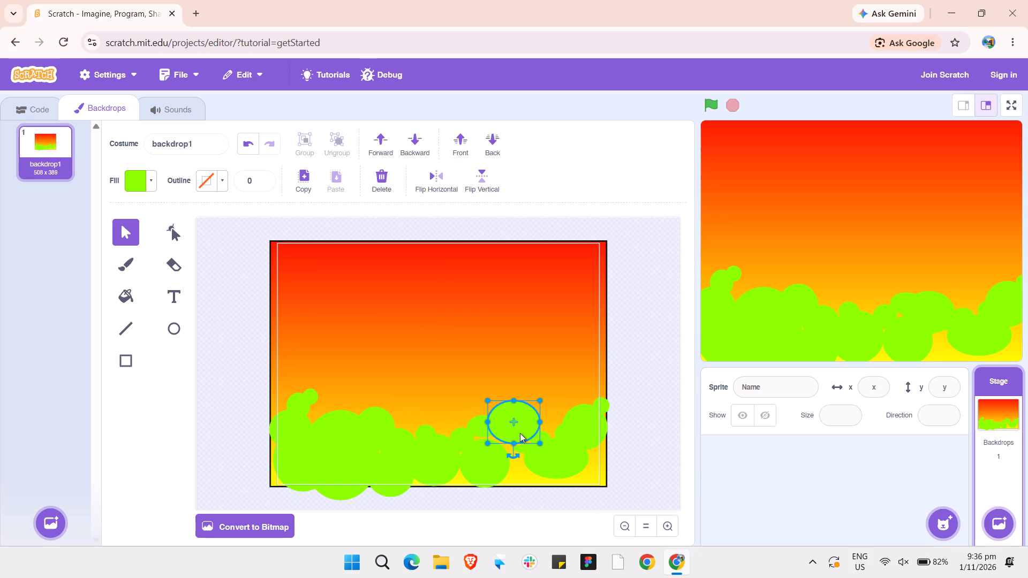
drag(546, 438, 551, 421)
click(551, 421)
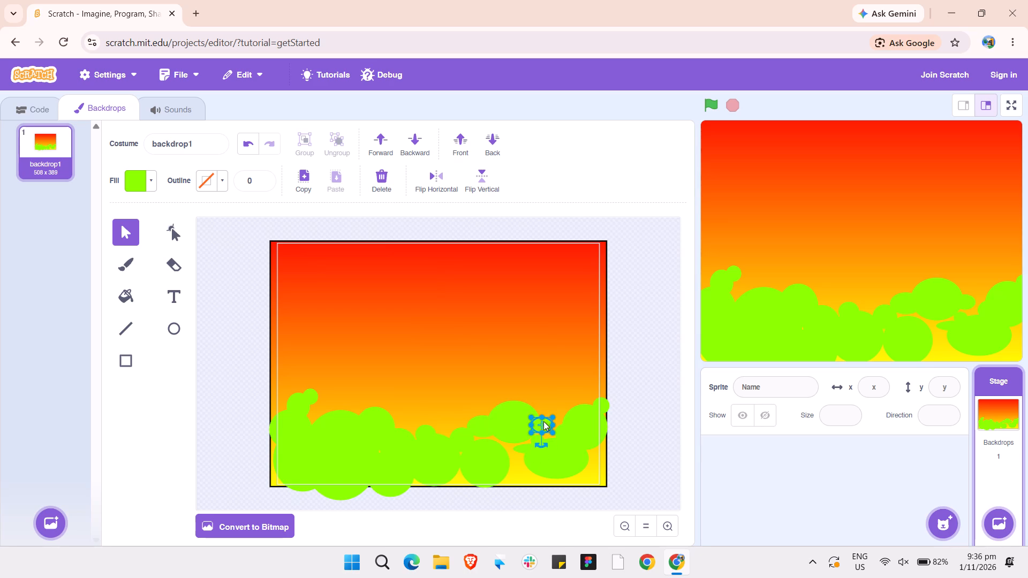
drag(543, 421, 541, 426)
drag(541, 426, 541, 429)
click(559, 470)
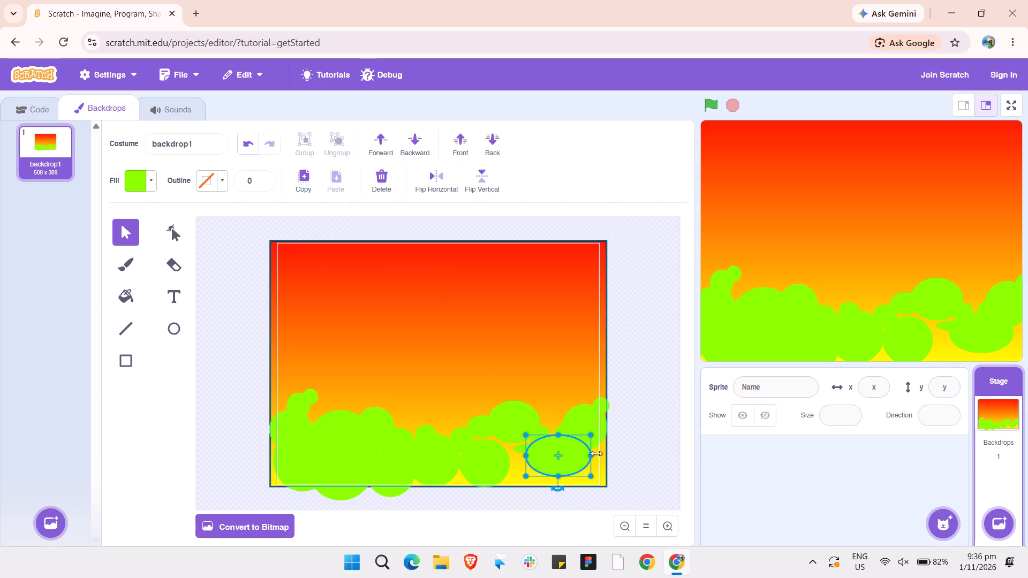
drag(583, 424, 588, 422)
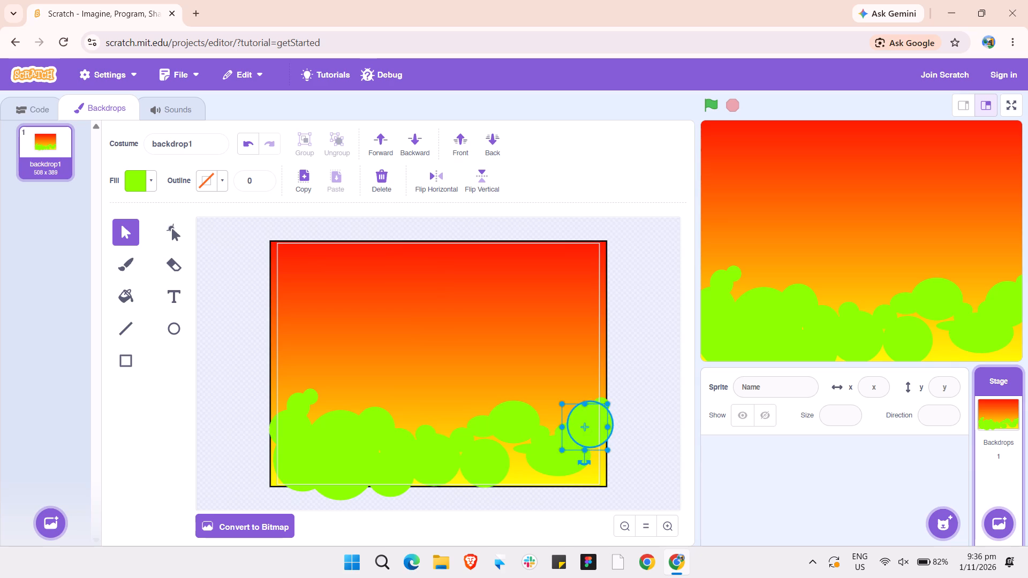
drag(588, 422, 588, 425)
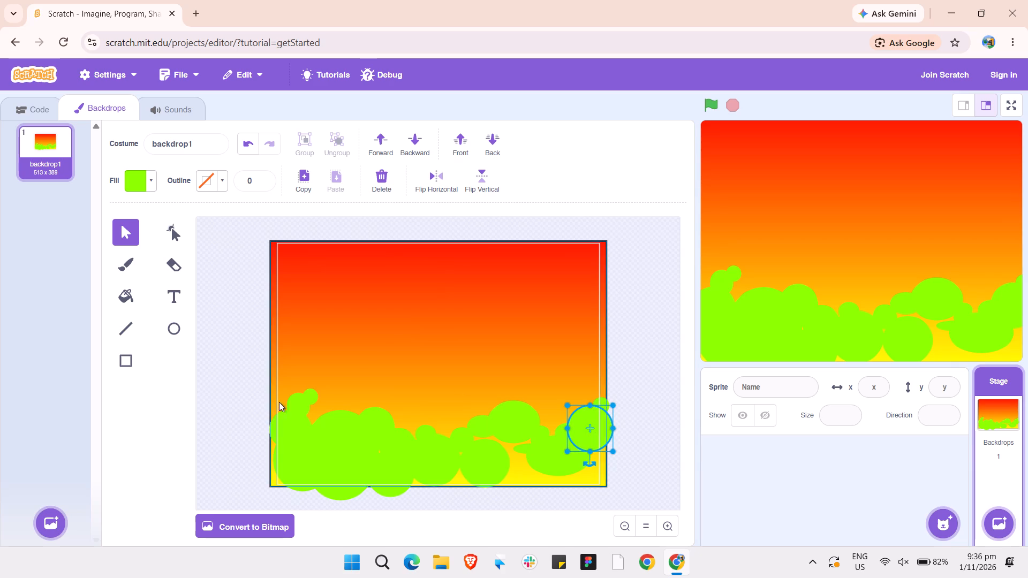
Lower the smallest left bush circle beside the large oval and move the small oval to the stage's left edge.
drag(313, 399, 318, 413)
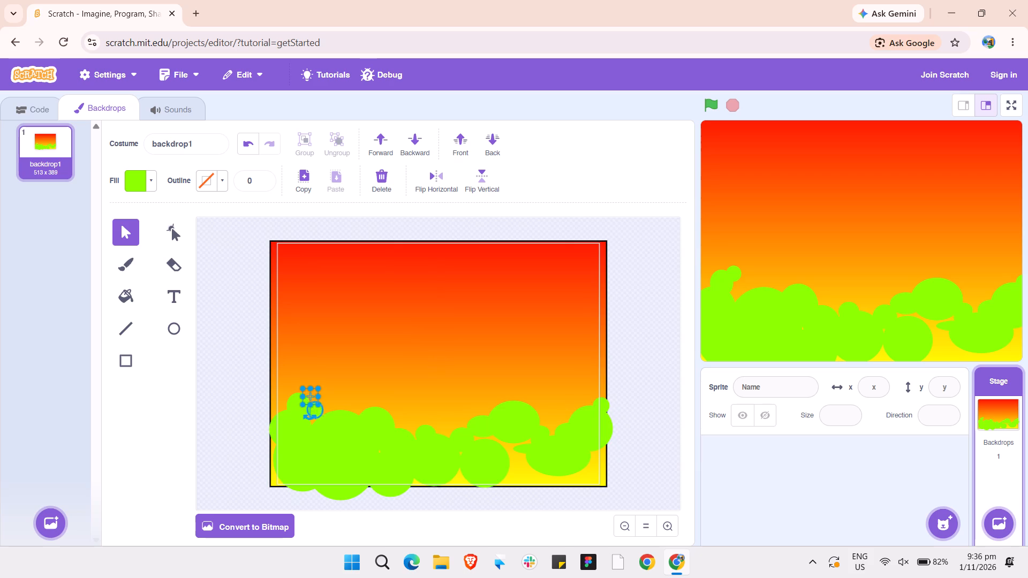
drag(318, 413, 318, 417)
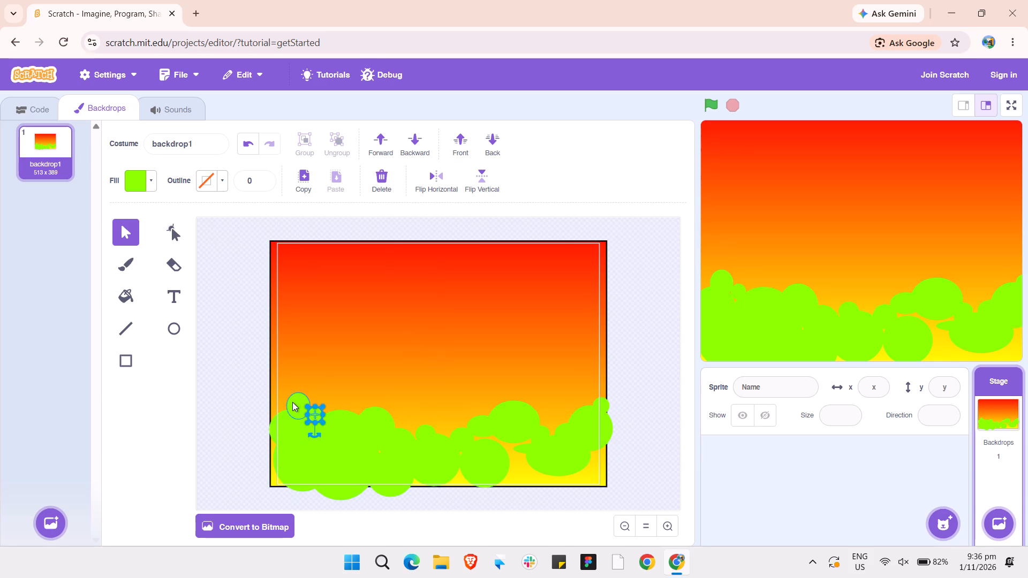
drag(292, 402, 286, 394)
drag(286, 394, 280, 400)
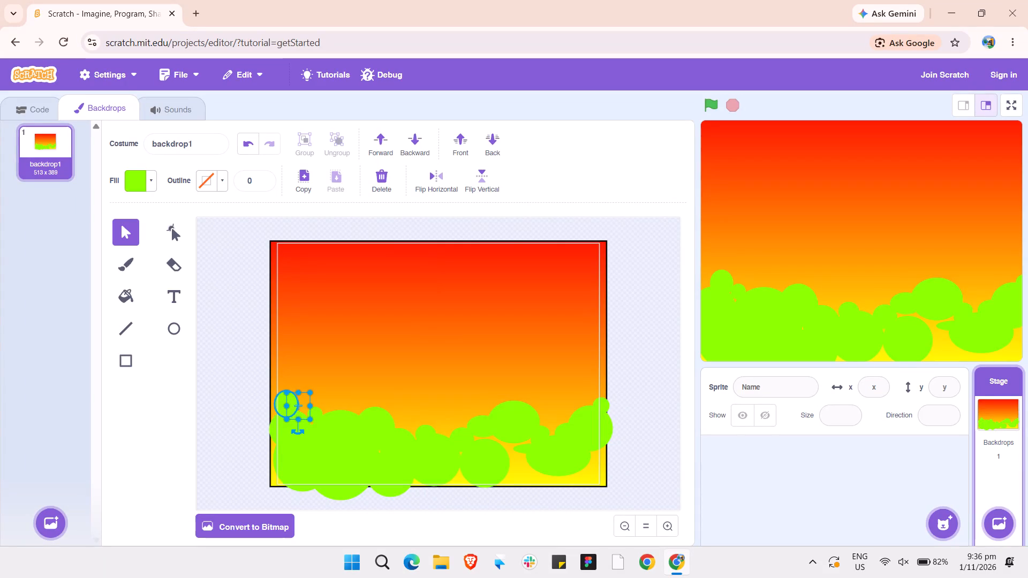
drag(280, 400, 277, 403)
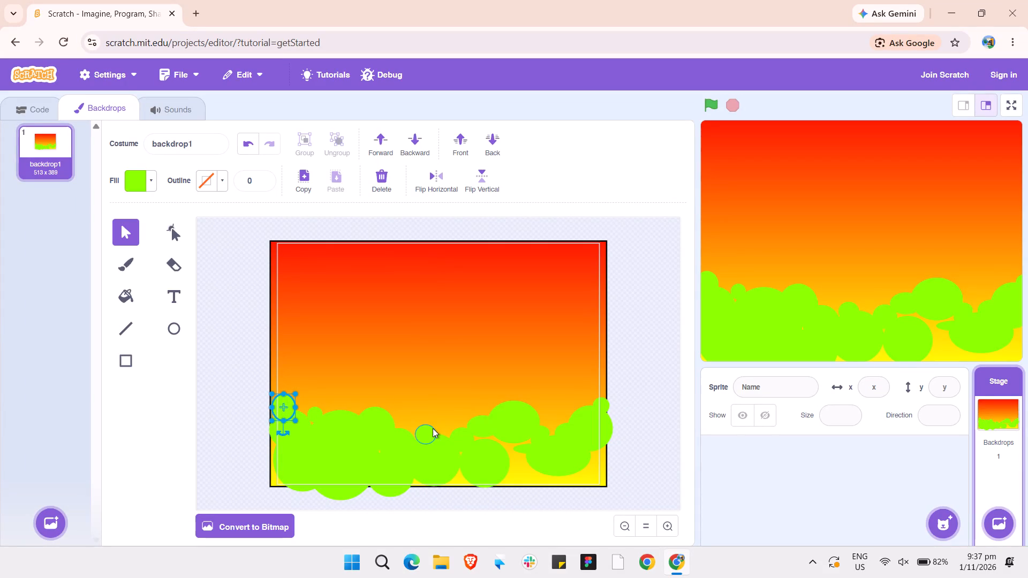
click(315, 414)
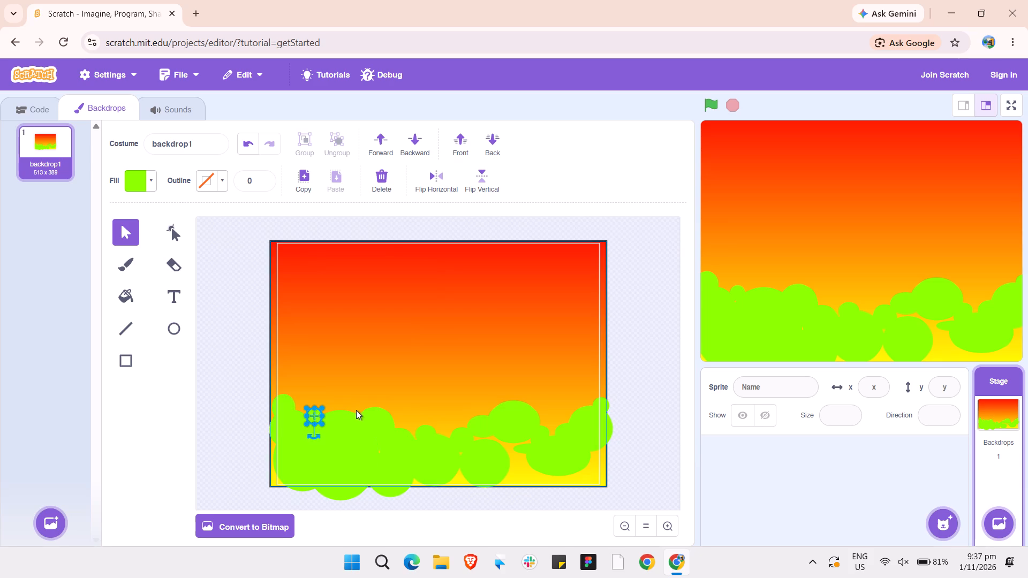
Raise the large left bush oval, then shift the smallest circle up and left and the circle on its other side down and right.
drag(346, 422, 346, 409)
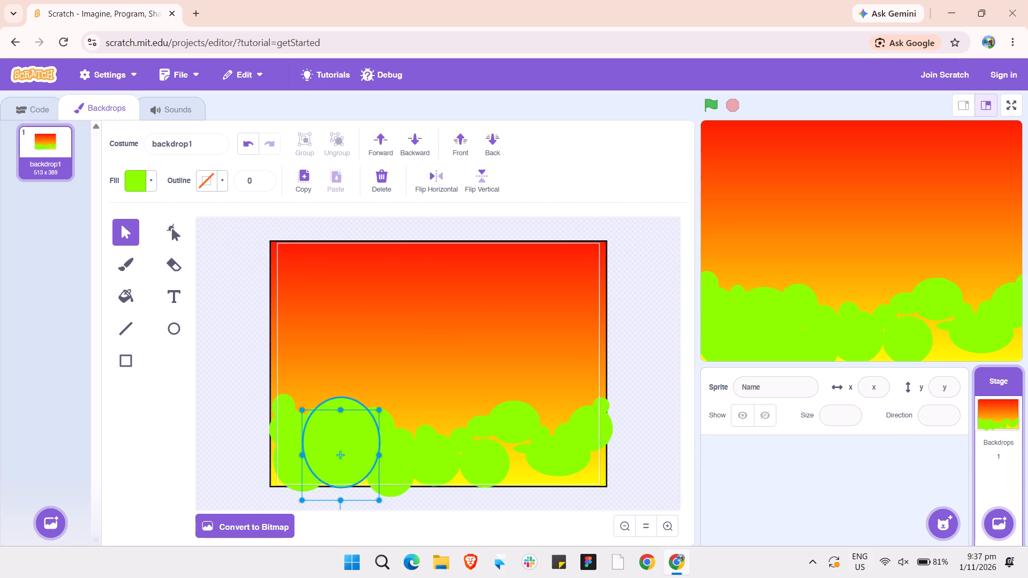
drag(346, 409, 347, 409)
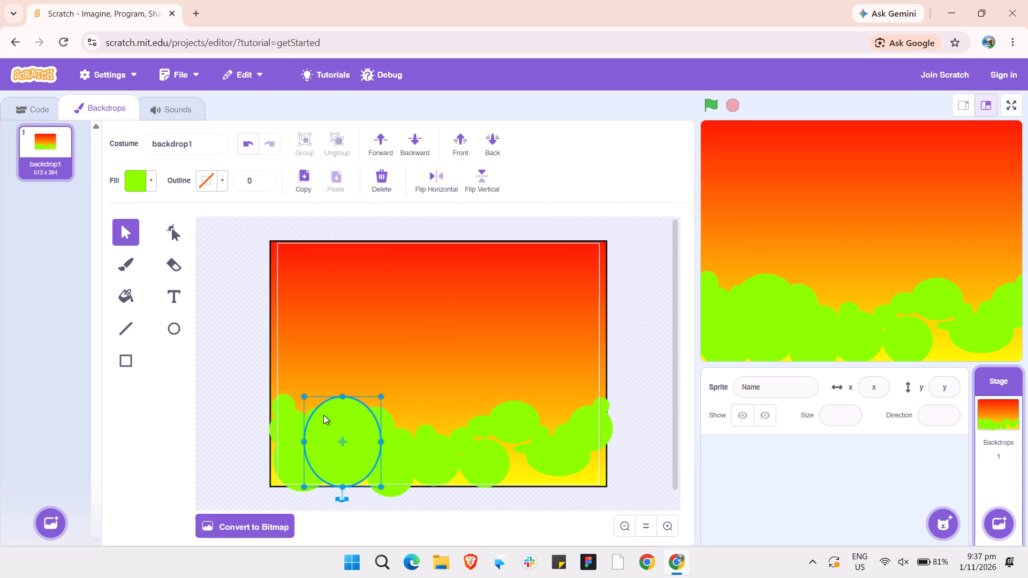
drag(318, 412, 313, 408)
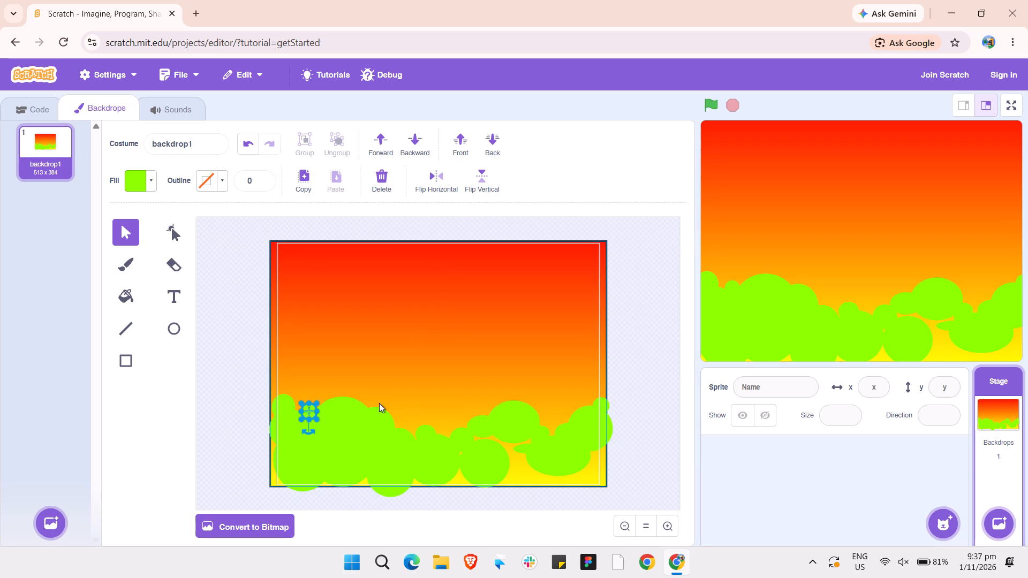
drag(394, 429, 394, 436)
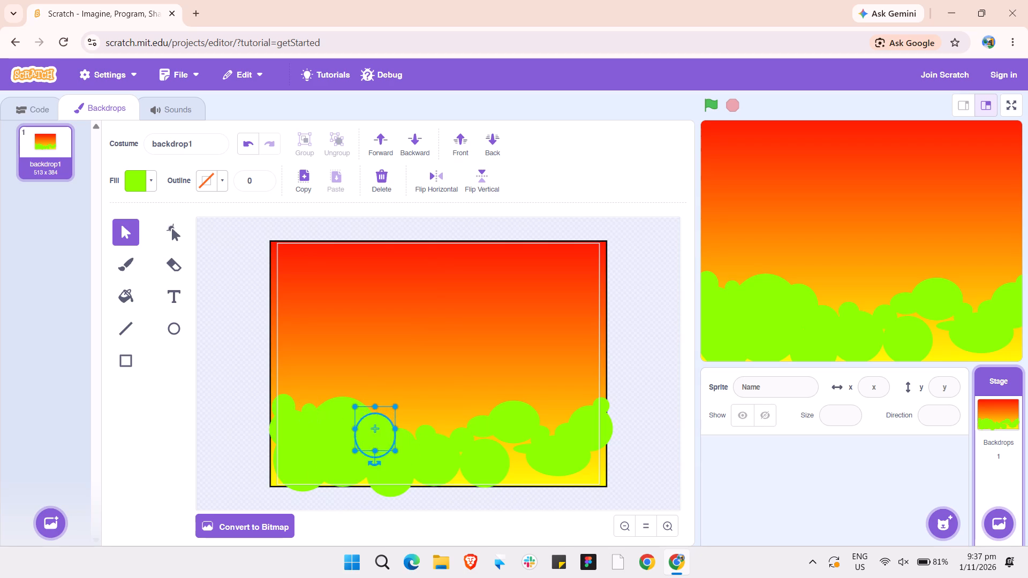
drag(394, 436, 400, 436)
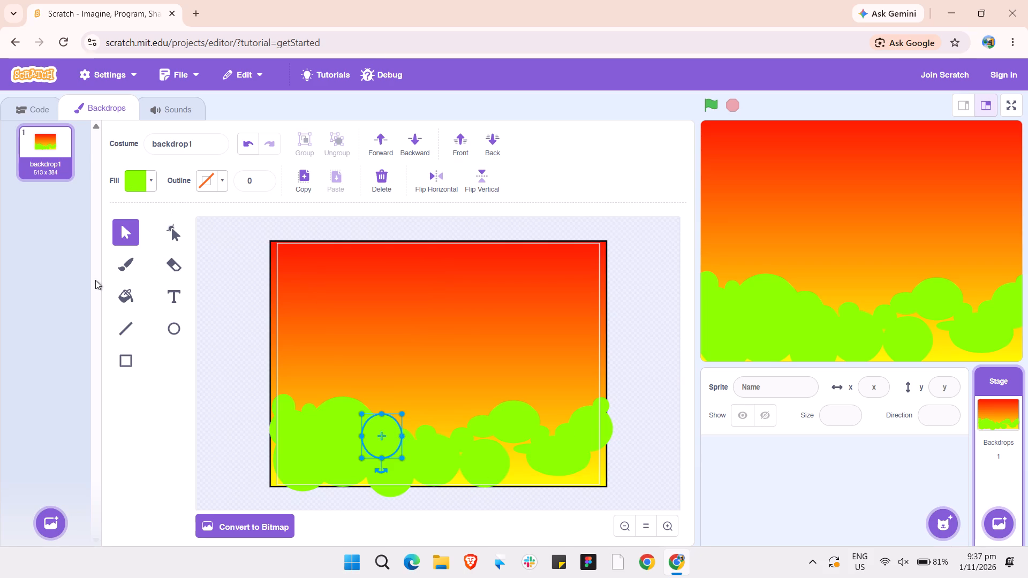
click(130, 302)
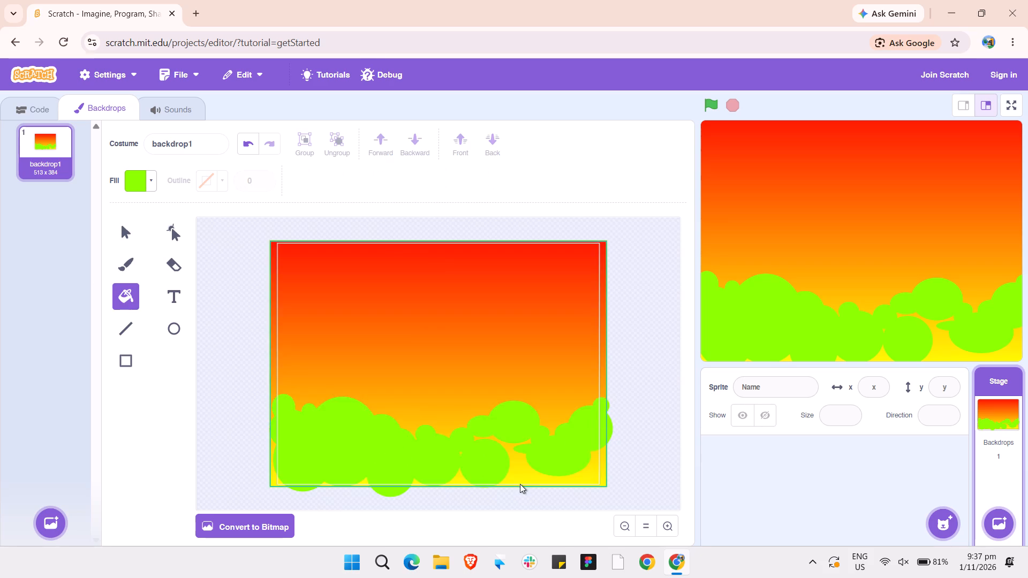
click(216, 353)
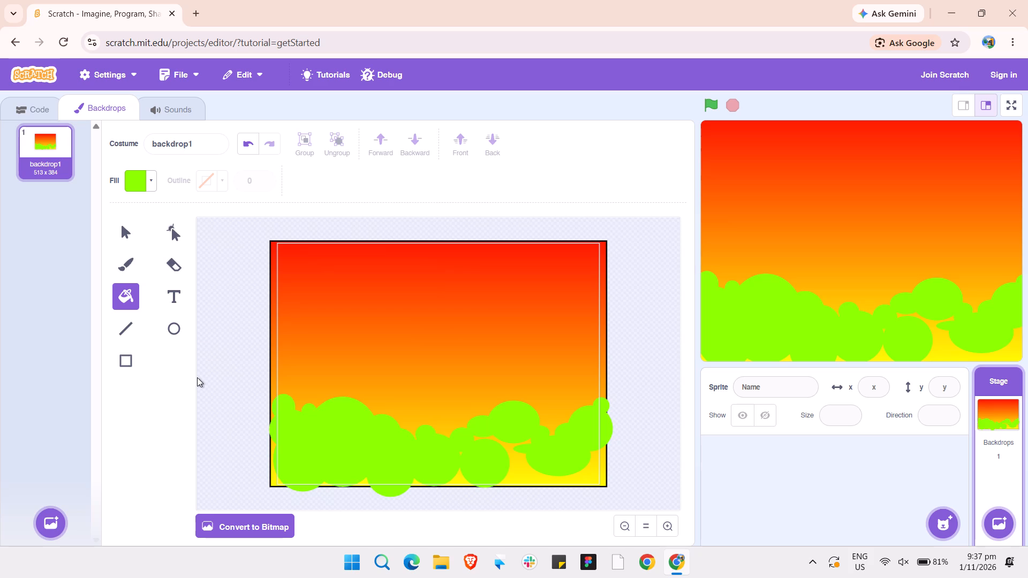
Paint lime green strokes with the size 10 brush over the yellow gaps between the bushes right of centre.
click(129, 265)
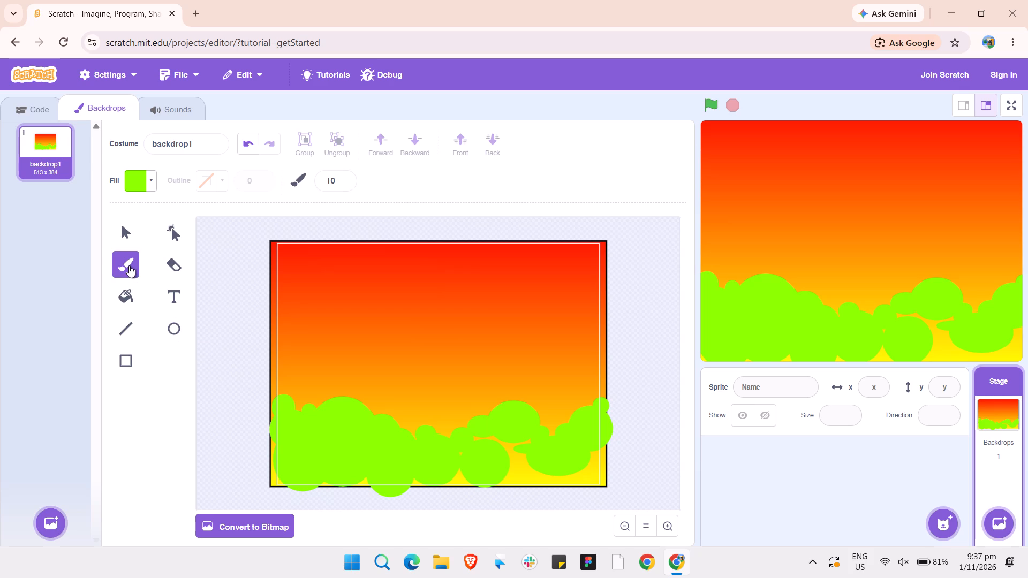
drag(460, 453, 463, 453)
drag(463, 453, 539, 438)
drag(534, 440, 497, 457)
drag(497, 457, 555, 461)
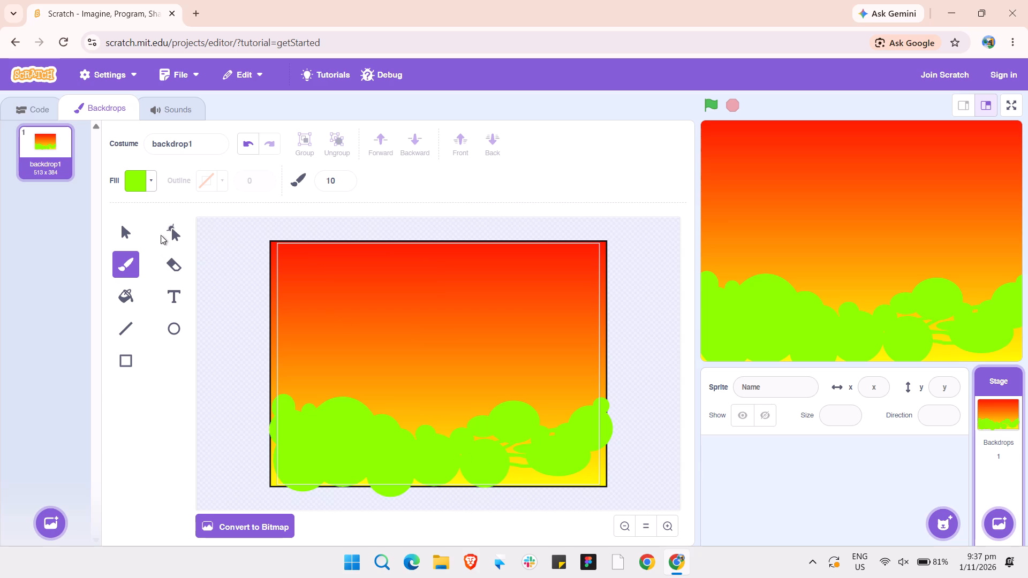
Set the brush size to 100 and paint over the remaining gaps between the bushes right of centre in lime green.
click(114, 270)
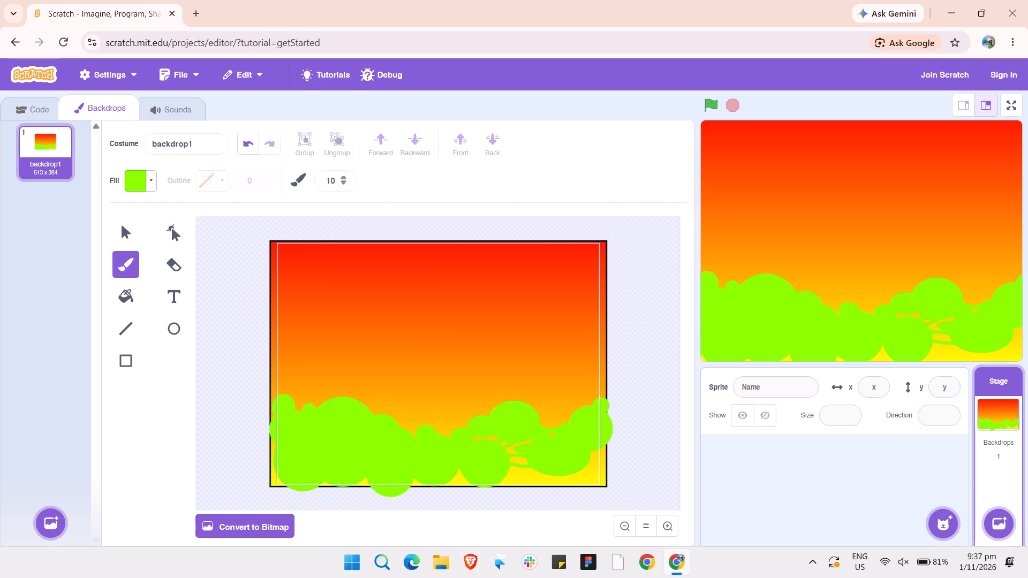
click(341, 186)
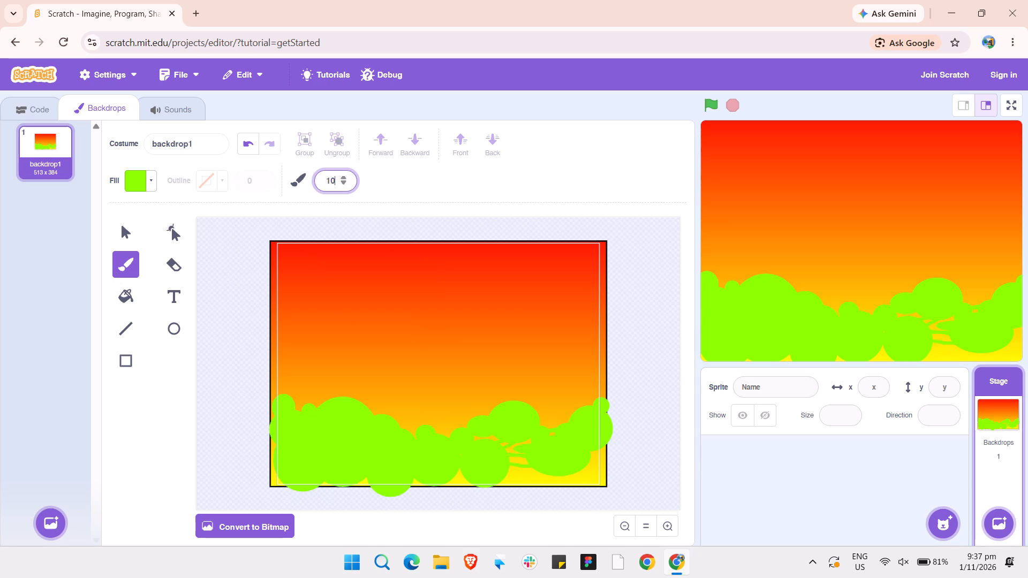
key(BackSpace)
key(BackSpace)
text(100)
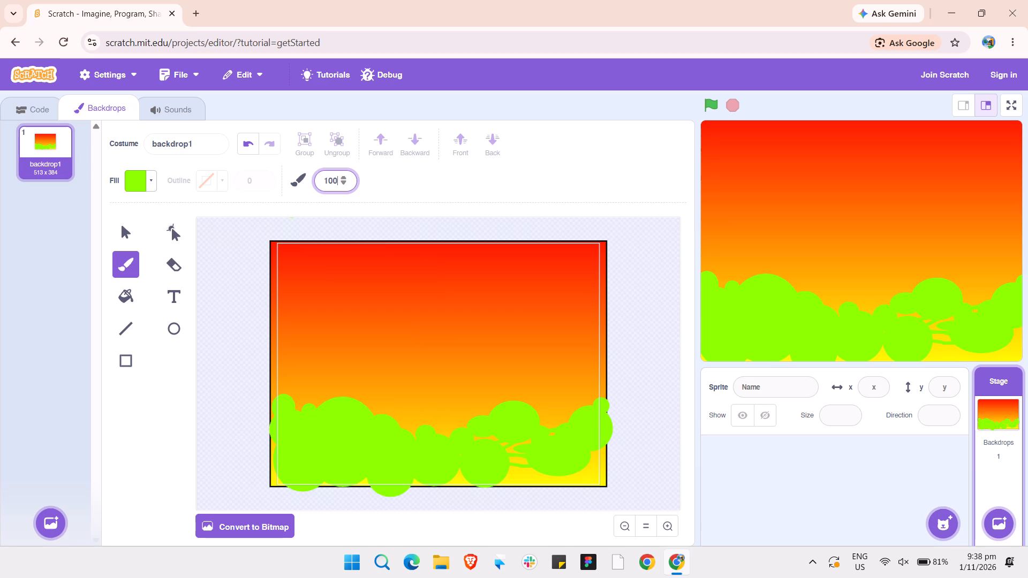
key(Return)
drag(524, 465, 504, 446)
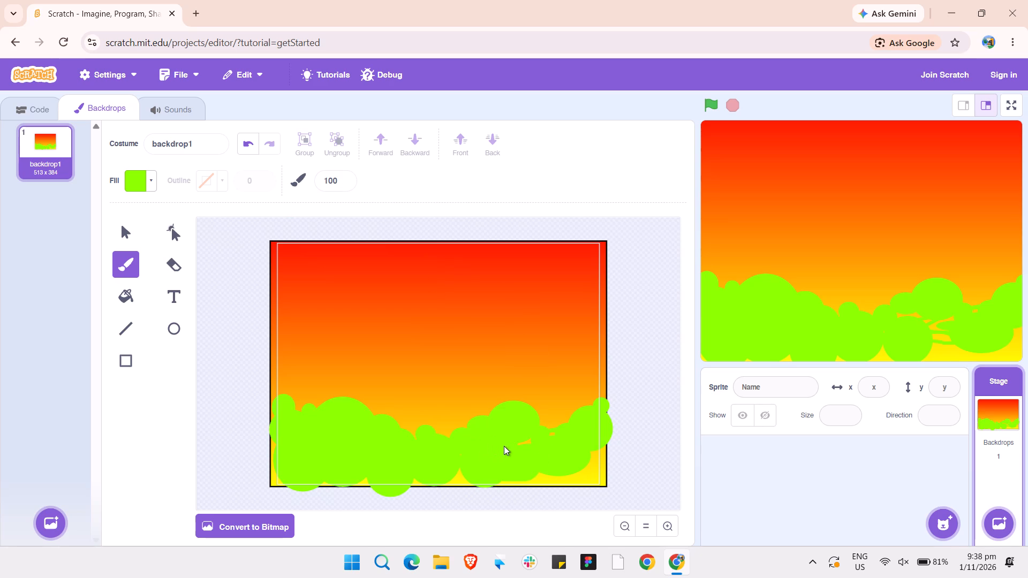
drag(504, 446, 545, 446)
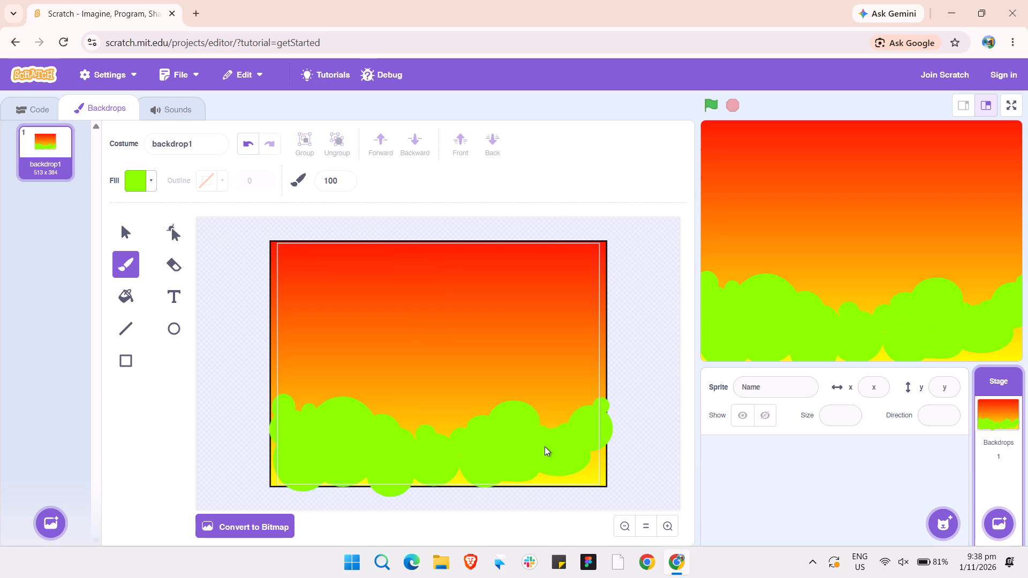
Paint lime green along the bottom of the bushes, up the stage's left edge and across the bottom right corner.
drag(454, 462, 360, 481)
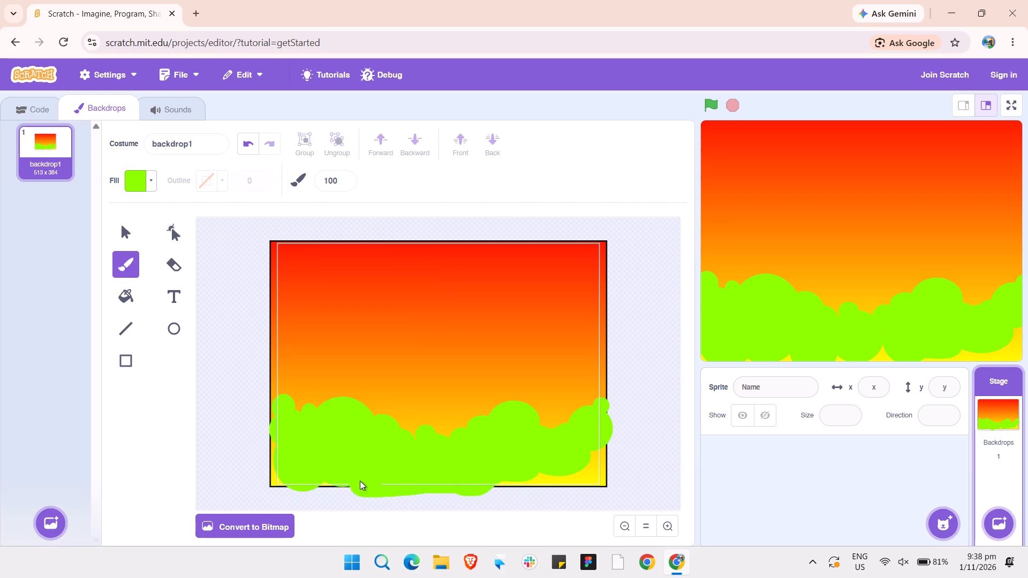
drag(360, 481, 281, 445)
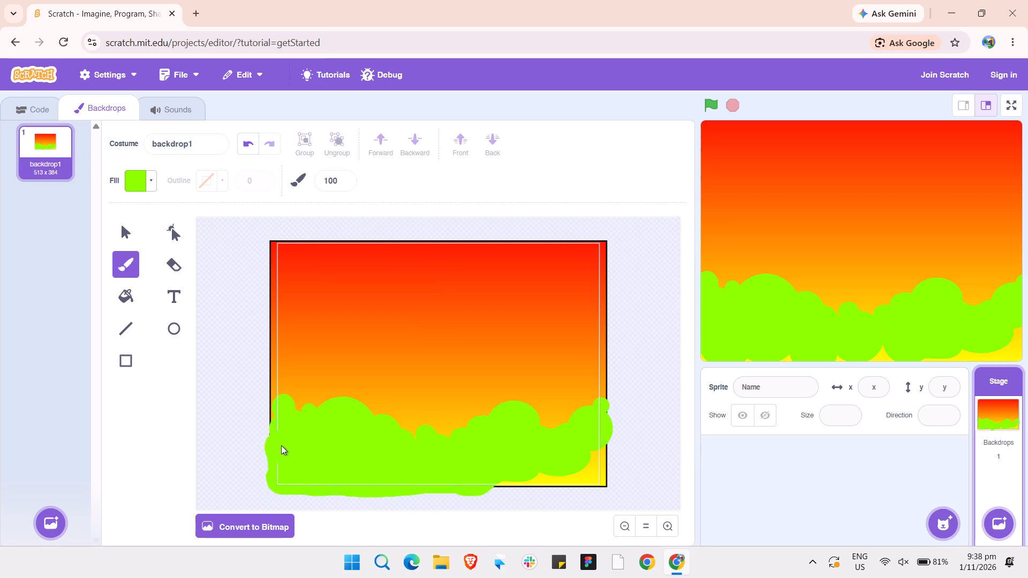
drag(281, 445, 275, 429)
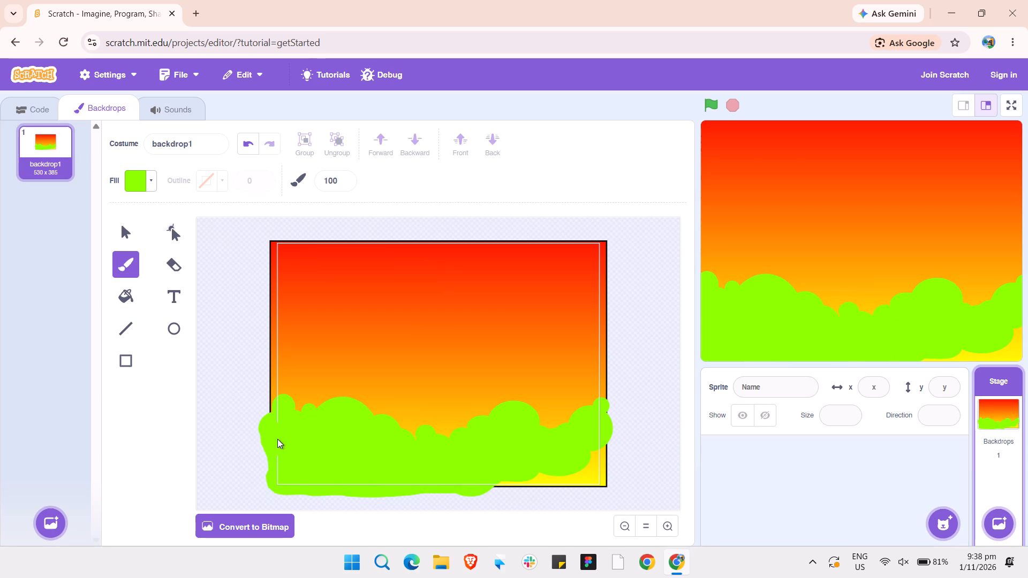
drag(596, 457, 592, 477)
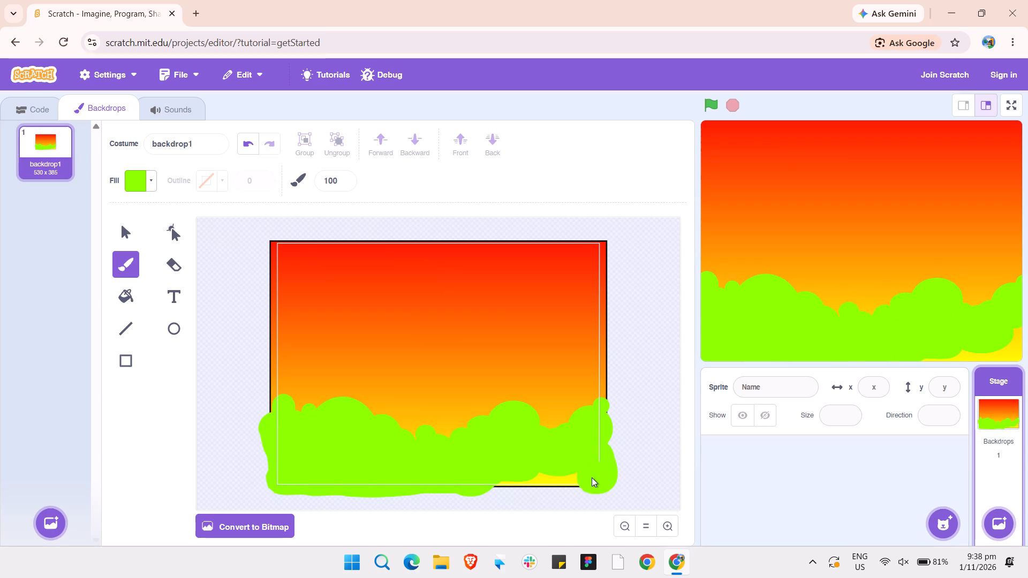
drag(592, 477, 482, 485)
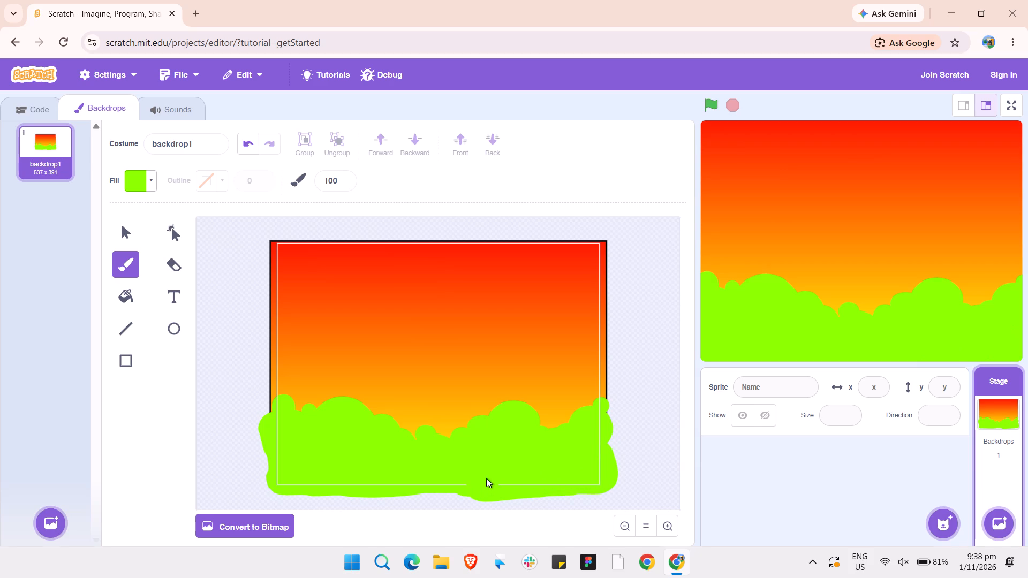
Enlarge the tops of the bush at the stage's left edge and the large left bush with lime green brush dabs.
click(277, 406)
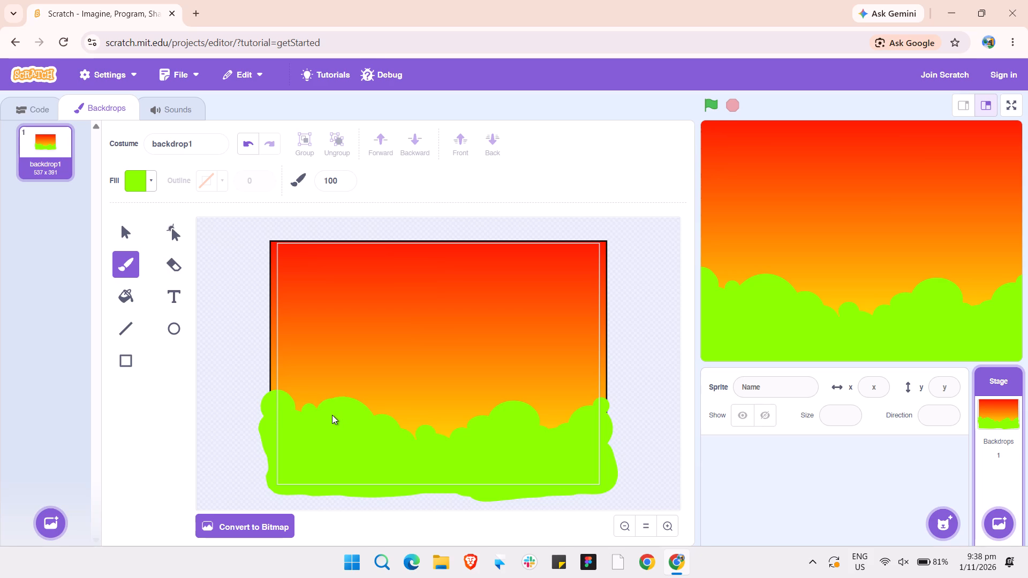
drag(332, 415, 344, 410)
drag(344, 410, 352, 413)
drag(352, 413, 360, 417)
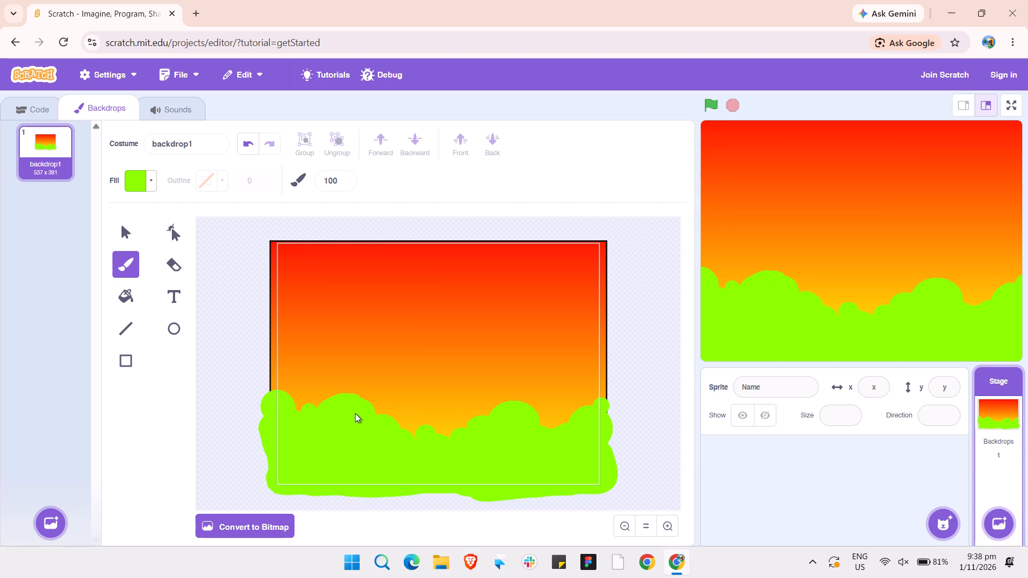
click(355, 414)
Draw a lime green oval without outline and position it over the top of the large left bush.
click(170, 334)
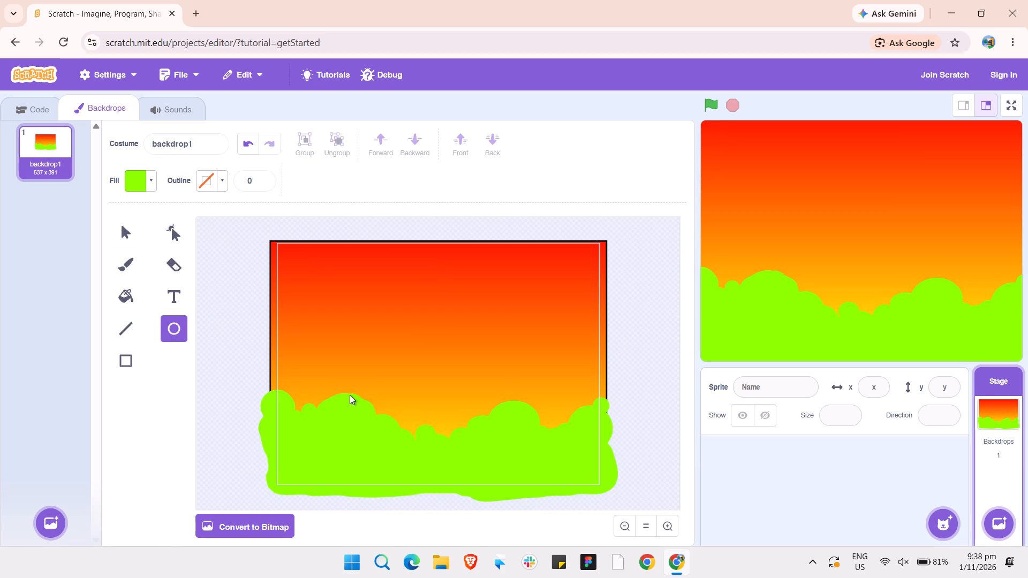
drag(348, 394, 292, 442)
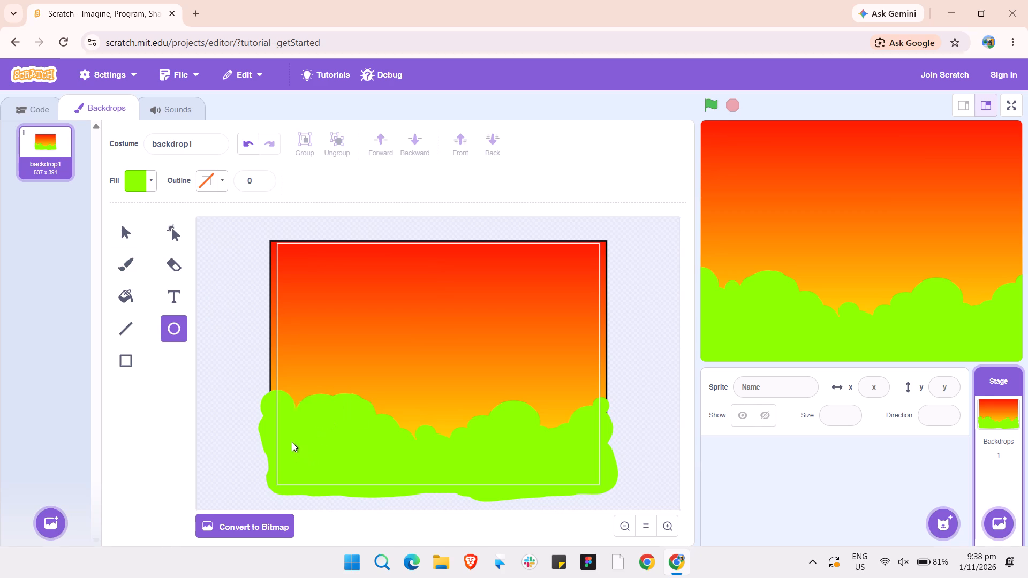
drag(292, 442, 289, 438)
drag(322, 408, 341, 406)
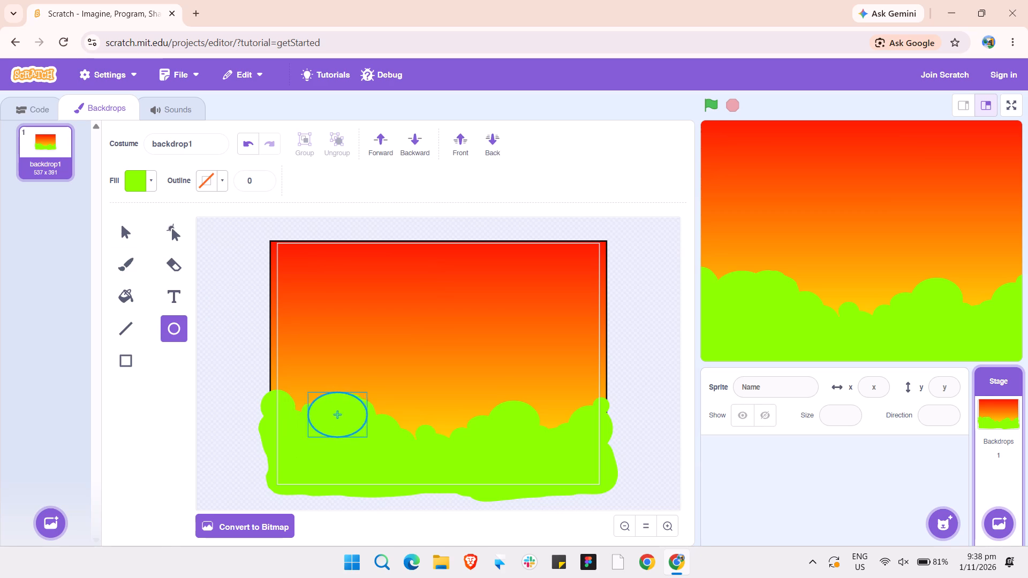
drag(341, 406, 349, 406)
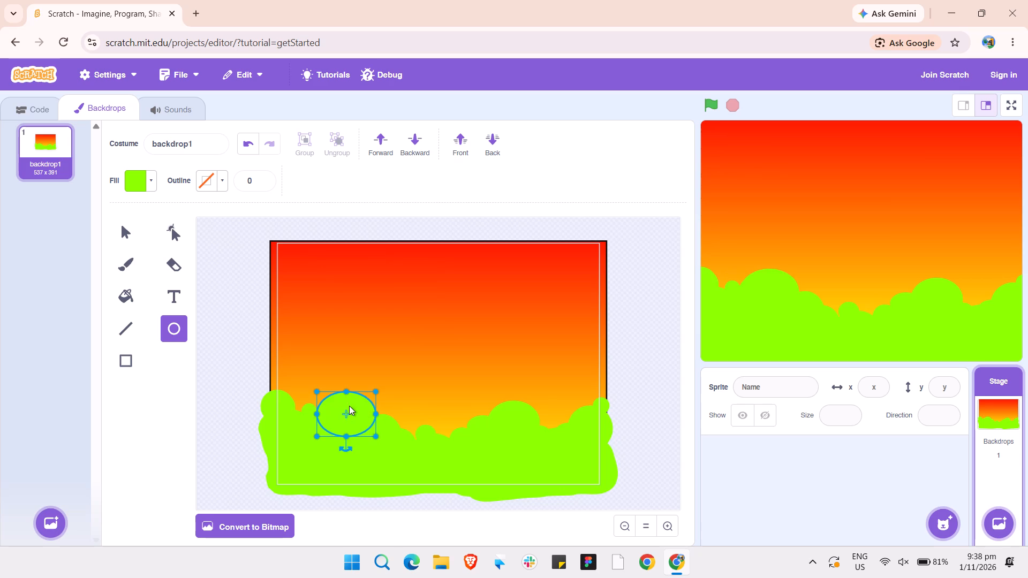
click(399, 398)
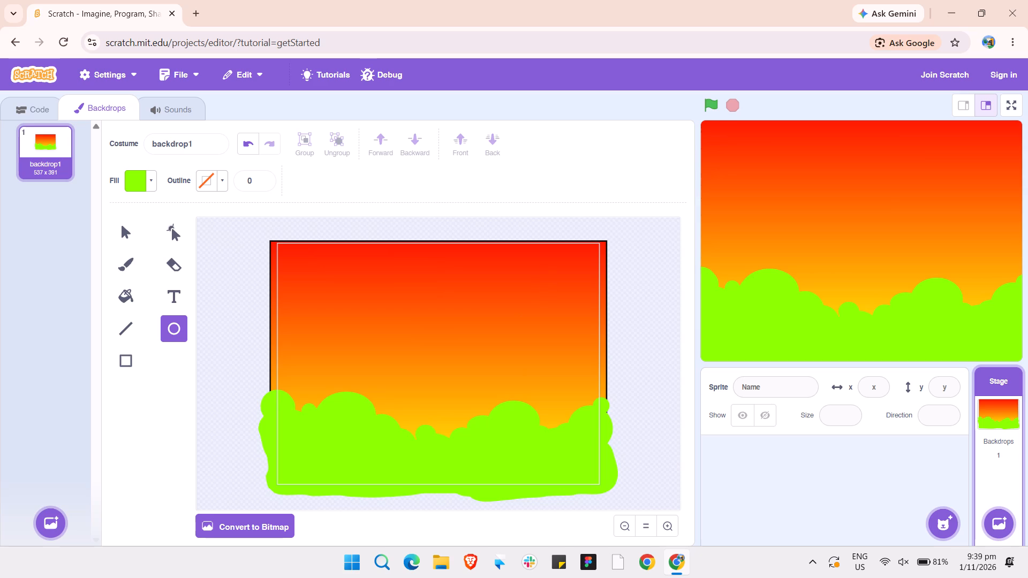
Select the sky rectangle and shift the red top colour of its gradient slightly toward orange.
click(332, 279)
click(125, 222)
click(330, 299)
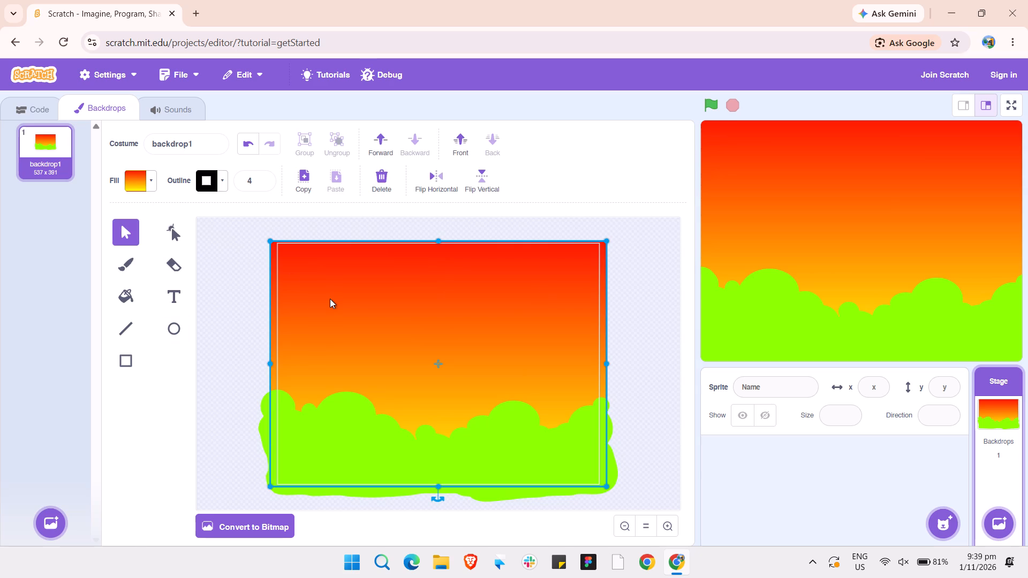
click(151, 189)
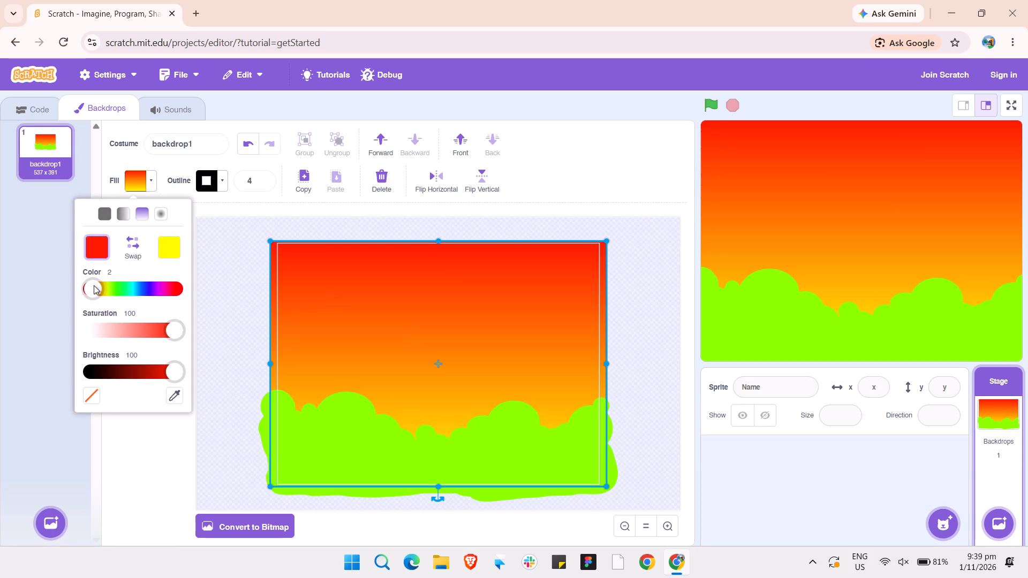
click(97, 285)
click(250, 307)
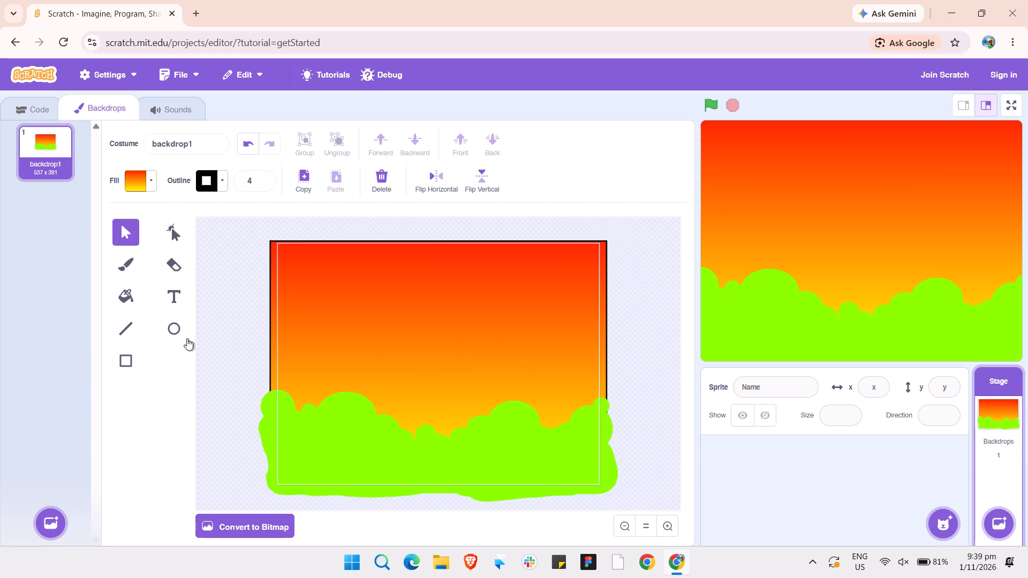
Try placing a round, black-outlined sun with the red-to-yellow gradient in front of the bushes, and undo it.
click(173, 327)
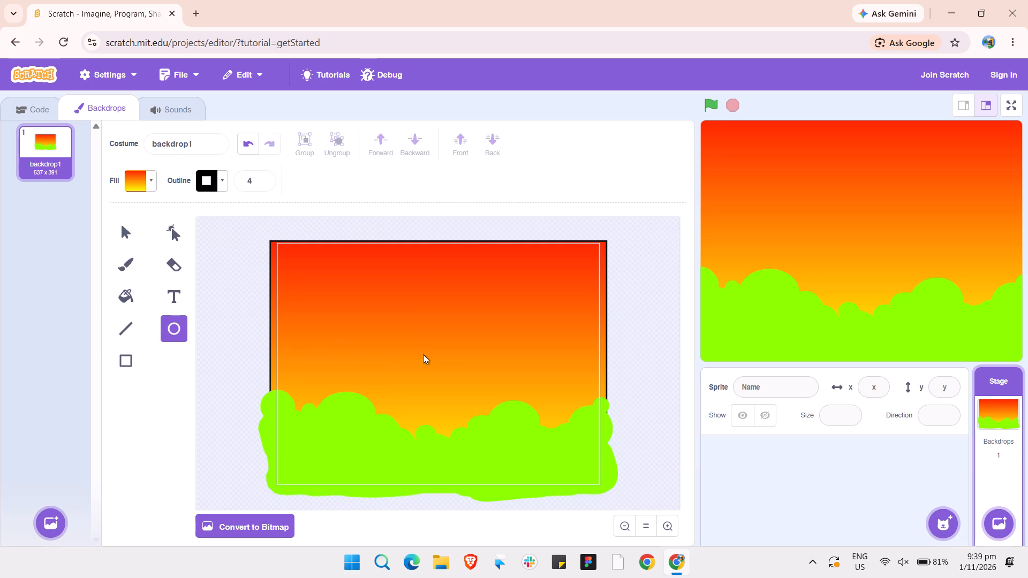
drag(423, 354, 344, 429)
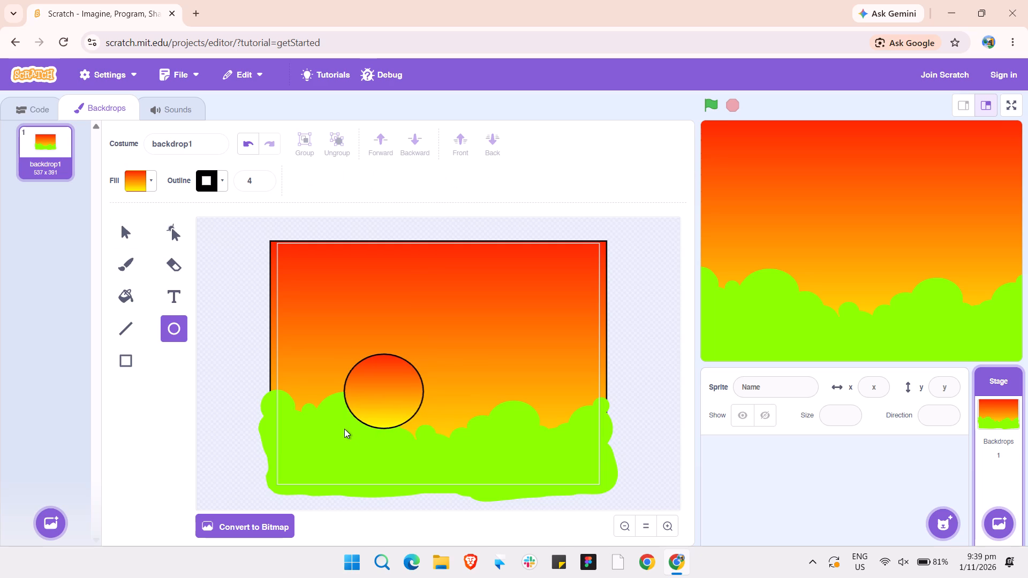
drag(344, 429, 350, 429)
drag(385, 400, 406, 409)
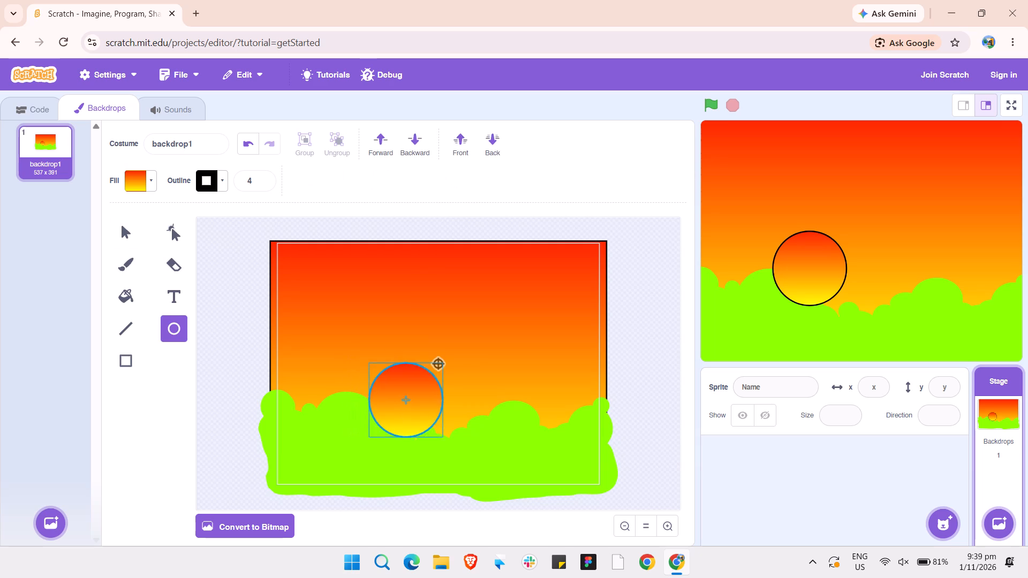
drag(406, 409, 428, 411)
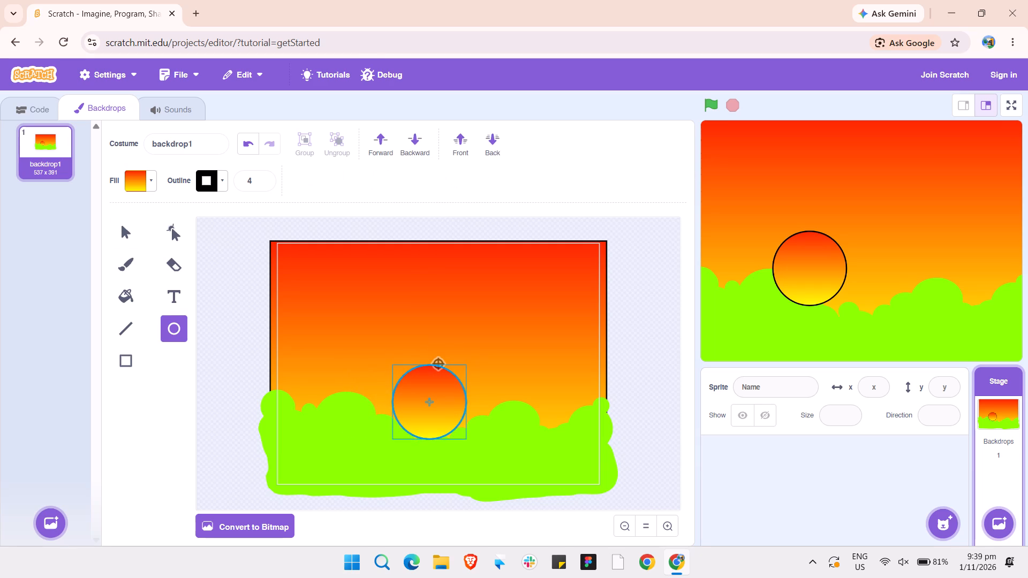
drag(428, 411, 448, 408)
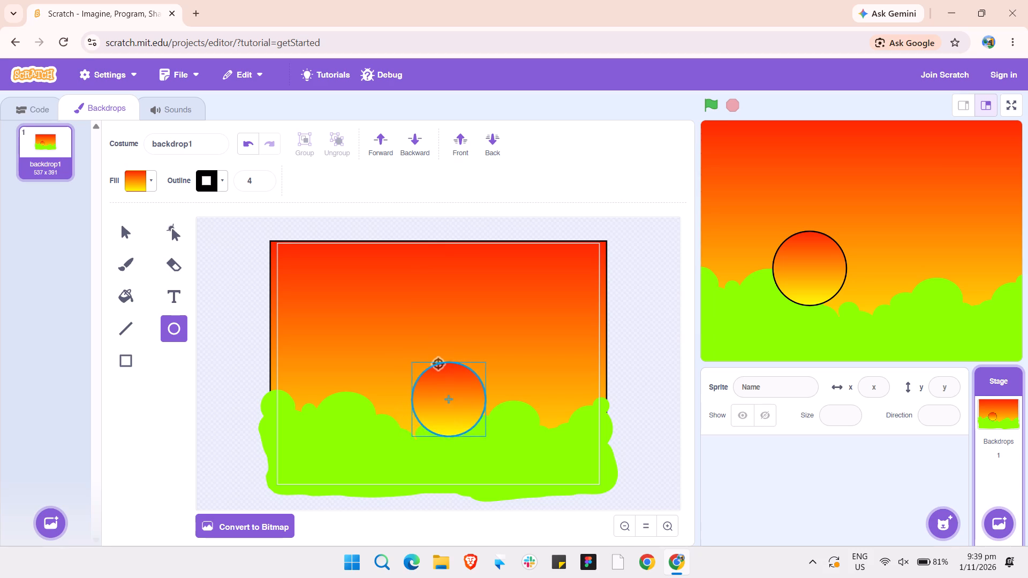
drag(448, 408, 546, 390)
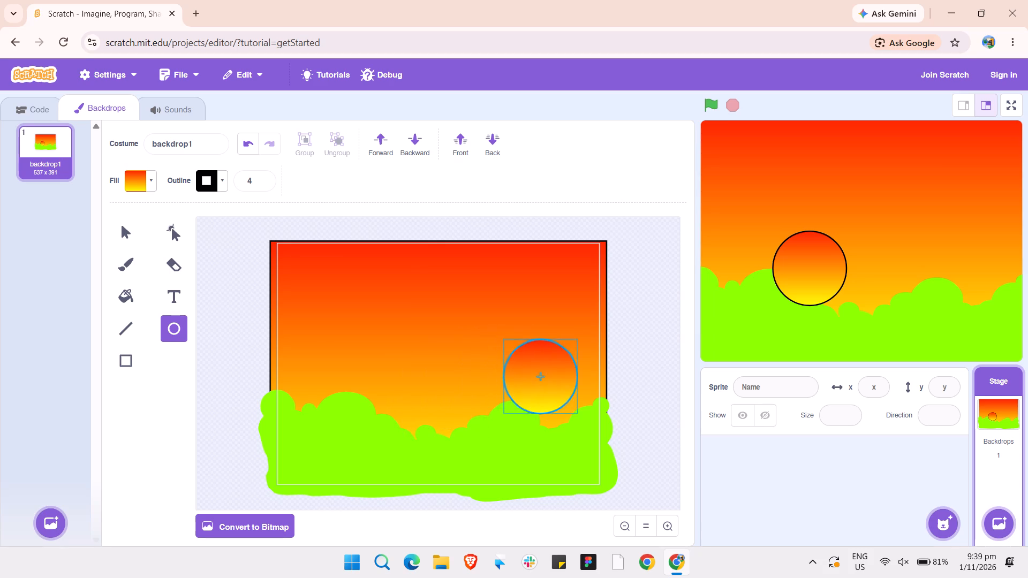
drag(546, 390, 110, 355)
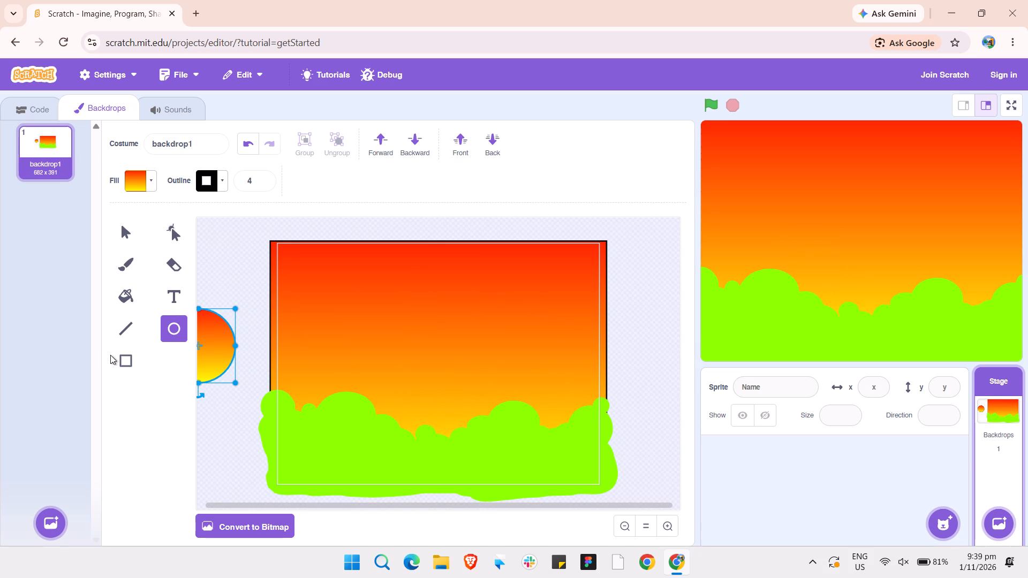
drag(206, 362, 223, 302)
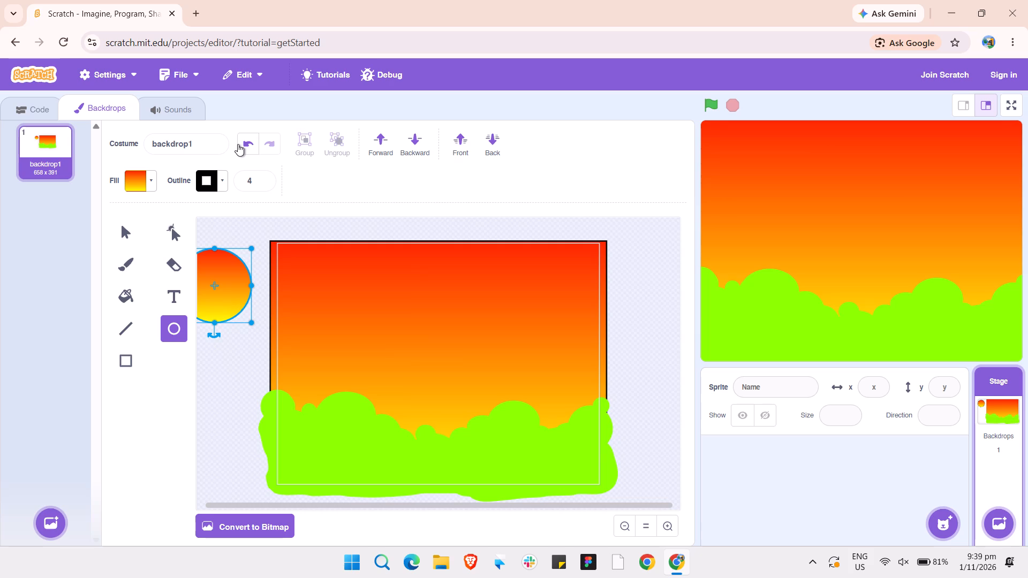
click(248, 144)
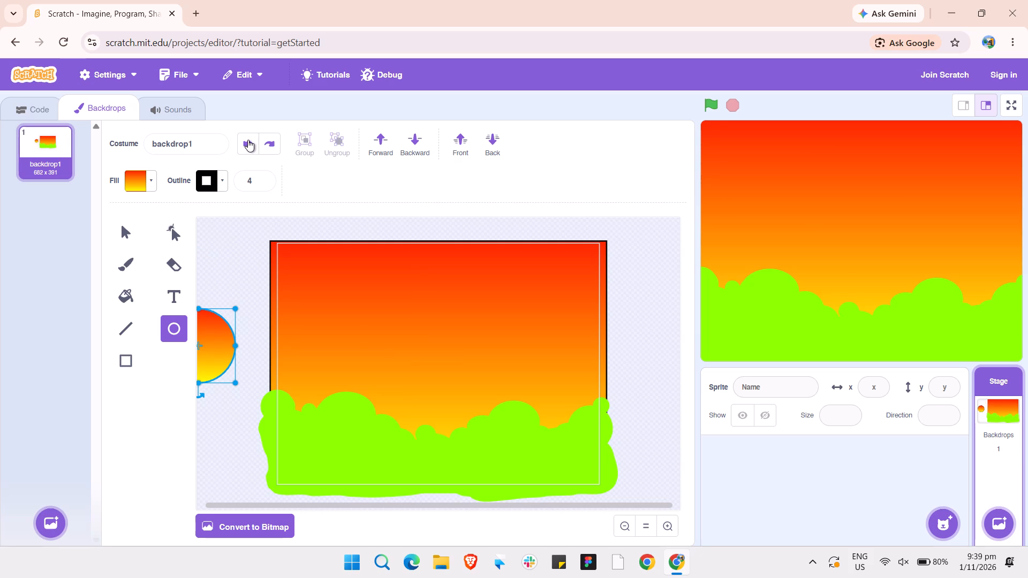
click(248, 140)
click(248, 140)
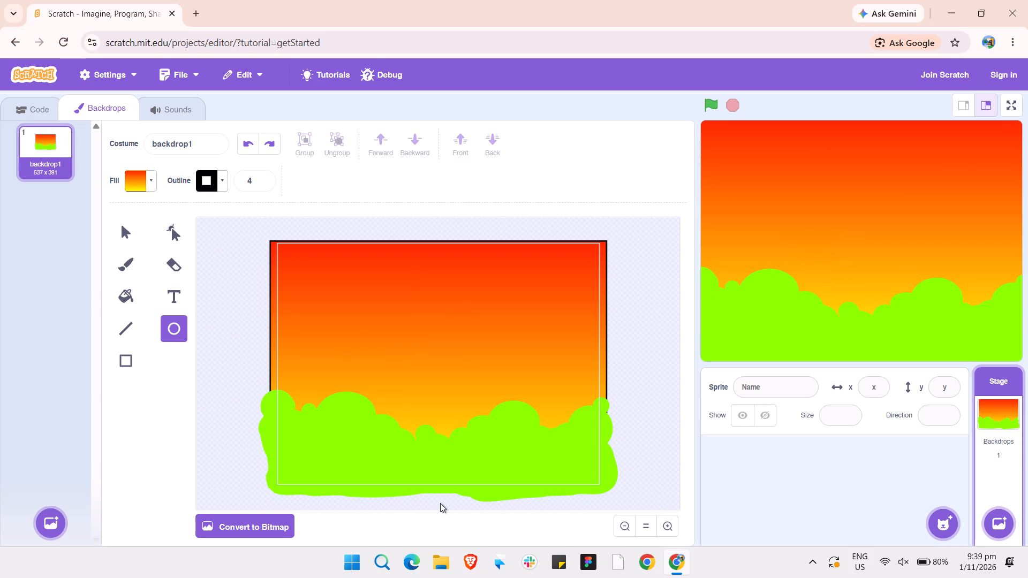
Move the gradient sky rectangle up and to the right, clear of the lime green bushes.
click(352, 410)
click(352, 410)
click(122, 235)
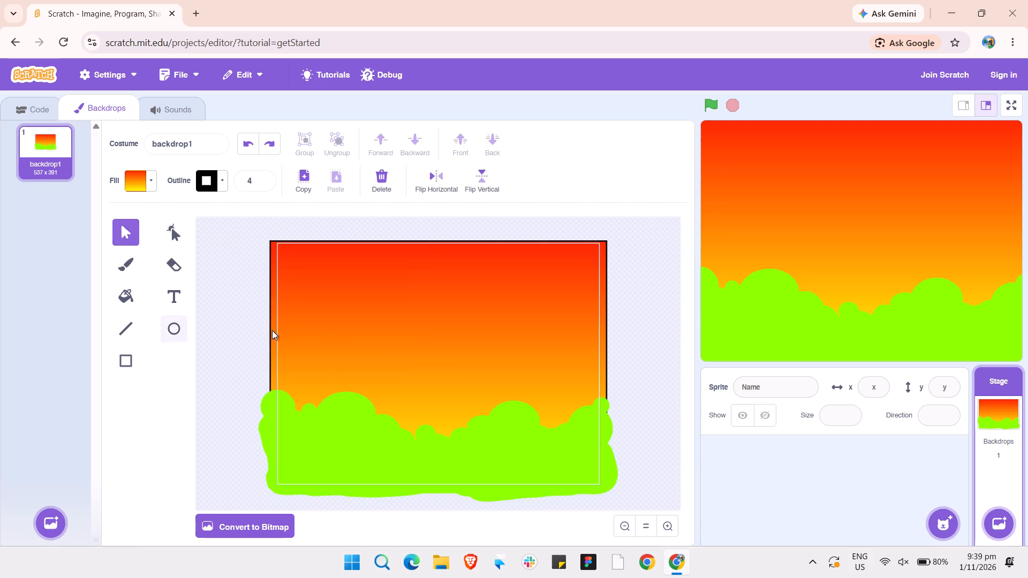
click(342, 415)
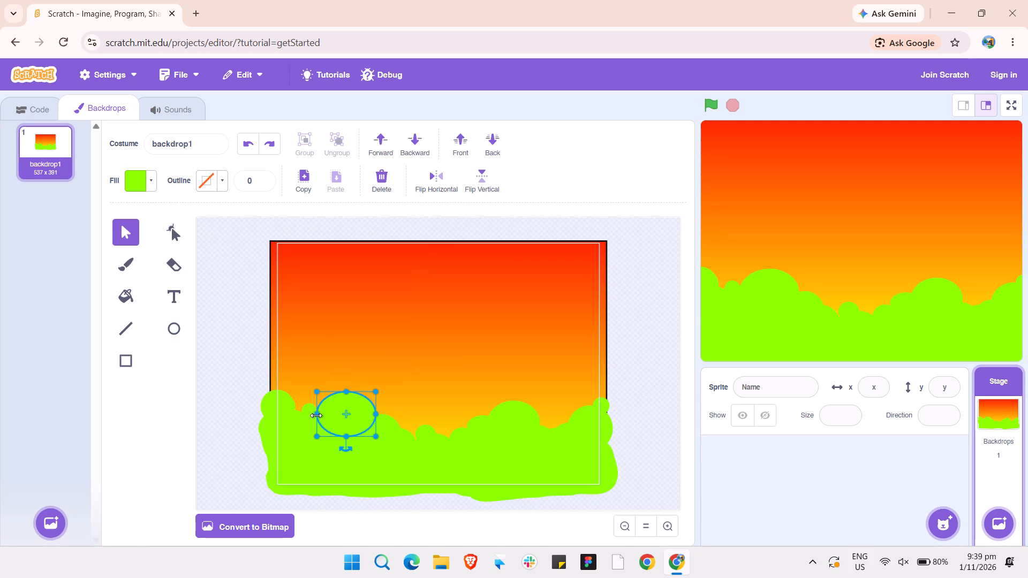
click(405, 352)
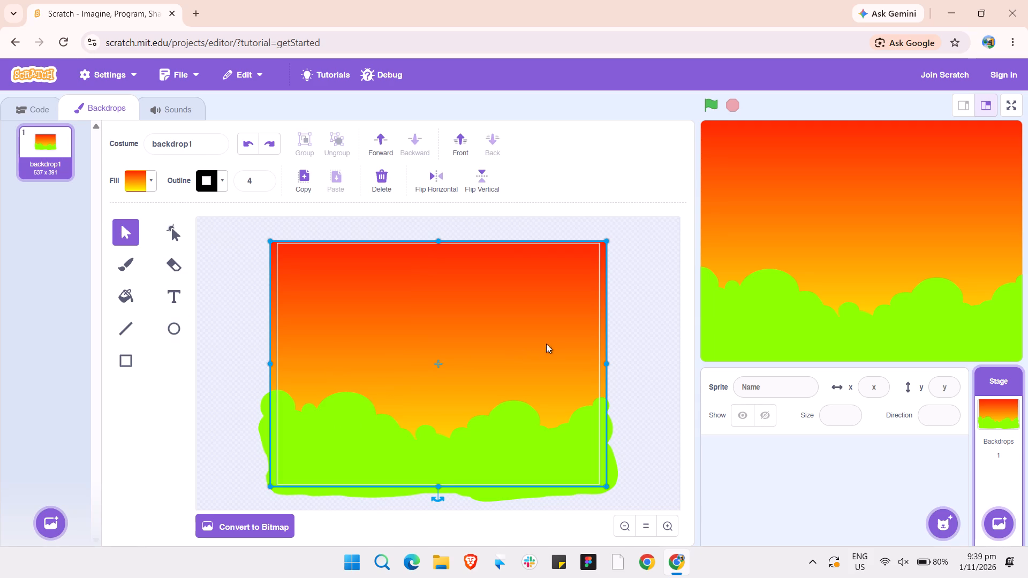
click(651, 323)
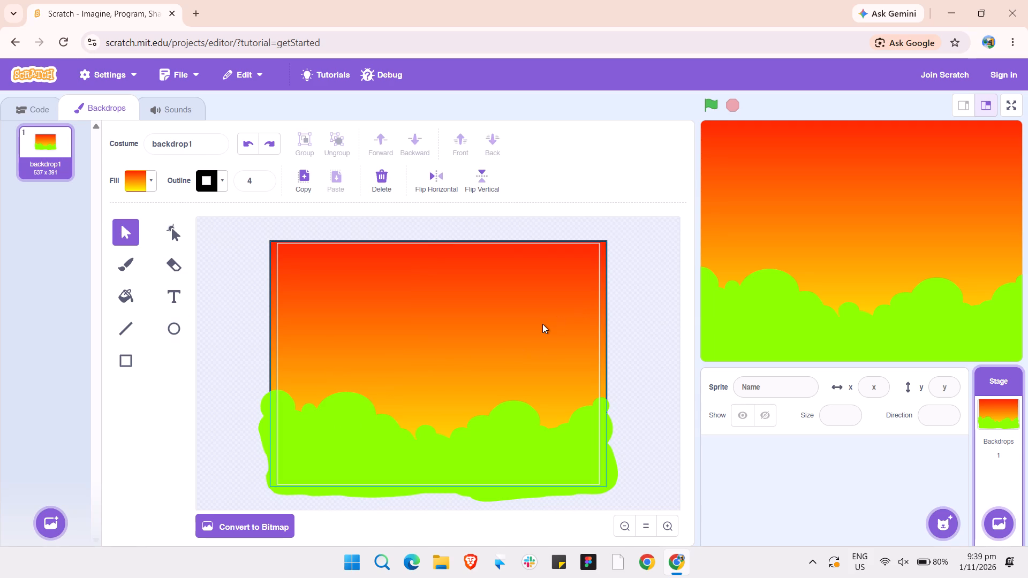
click(542, 324)
drag(542, 324, 813, 330)
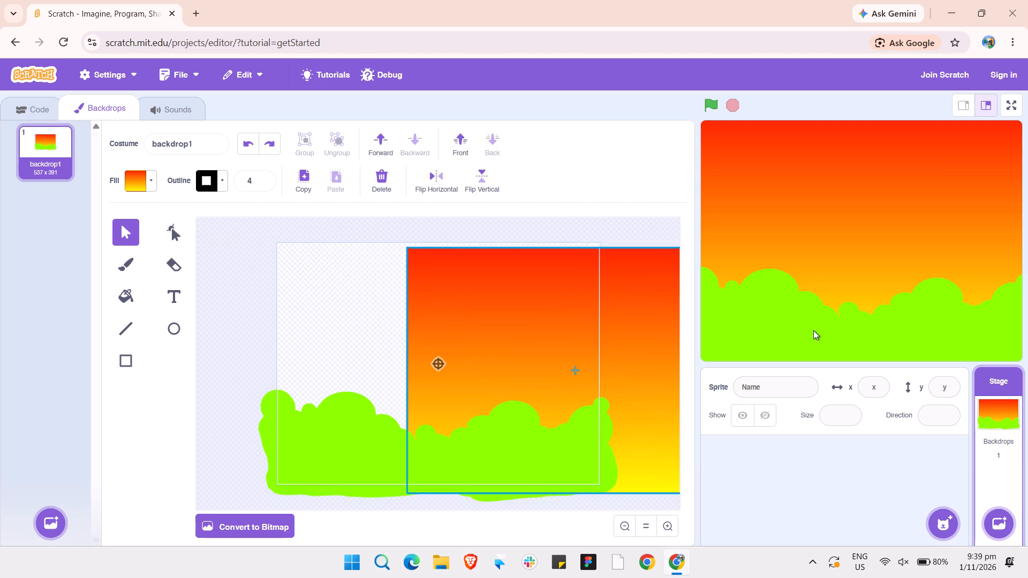
drag(813, 330, 751, 268)
drag(631, 295, 620, 225)
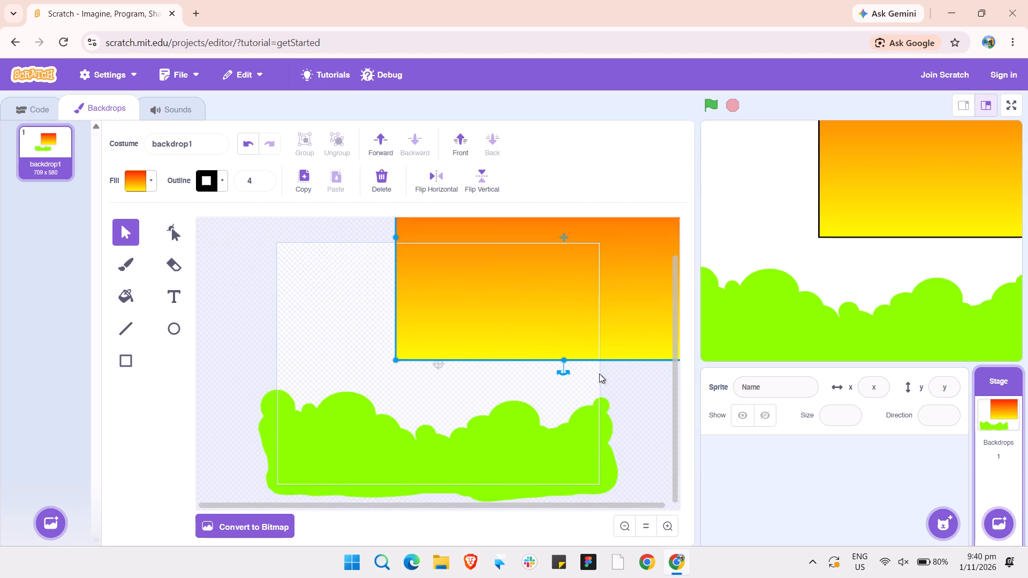
click(627, 385)
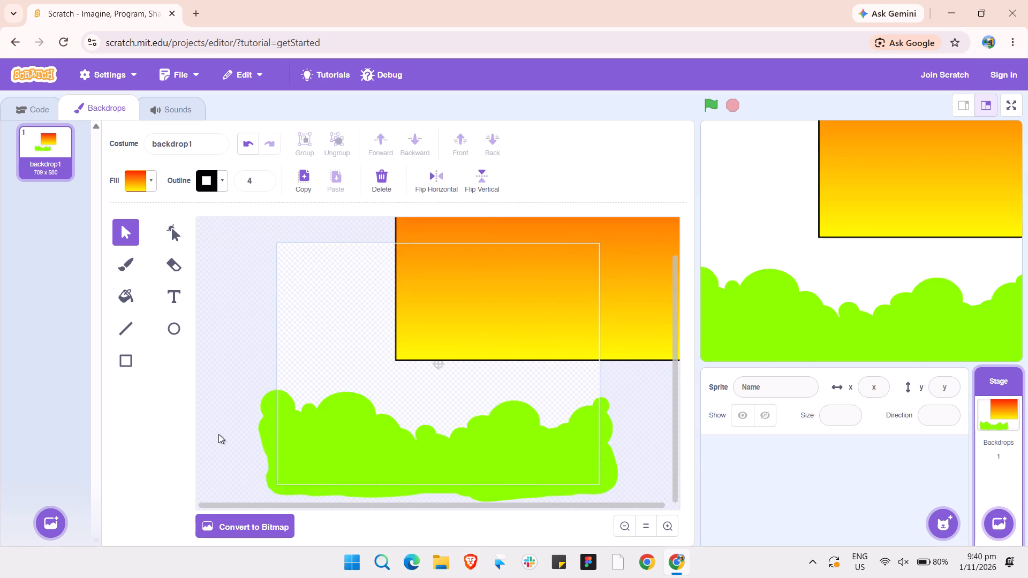
Select all the bush shapes together, narrow them and reposition them to extend just past both sides of the stage.
drag(246, 397, 602, 468)
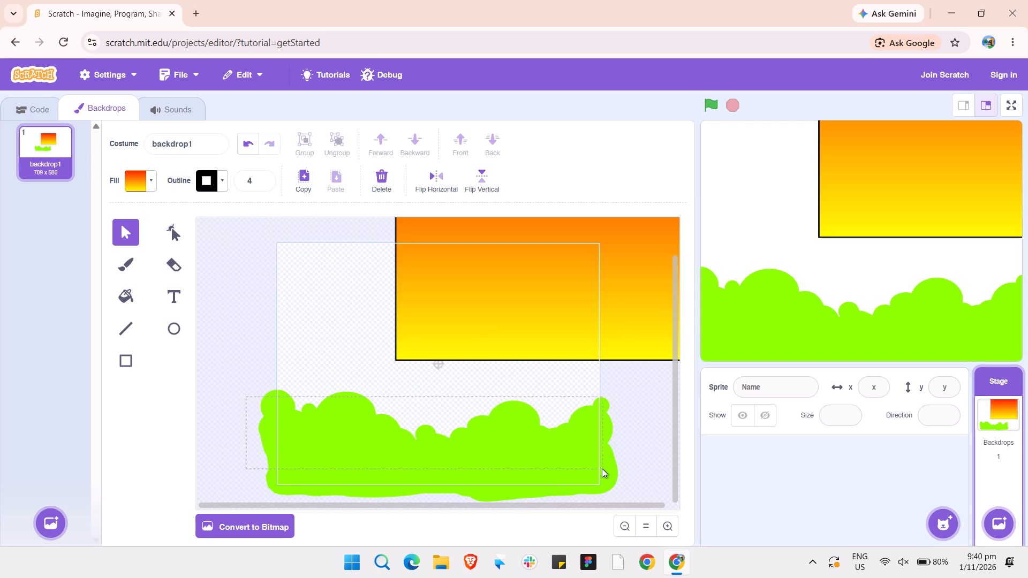
drag(602, 468, 632, 516)
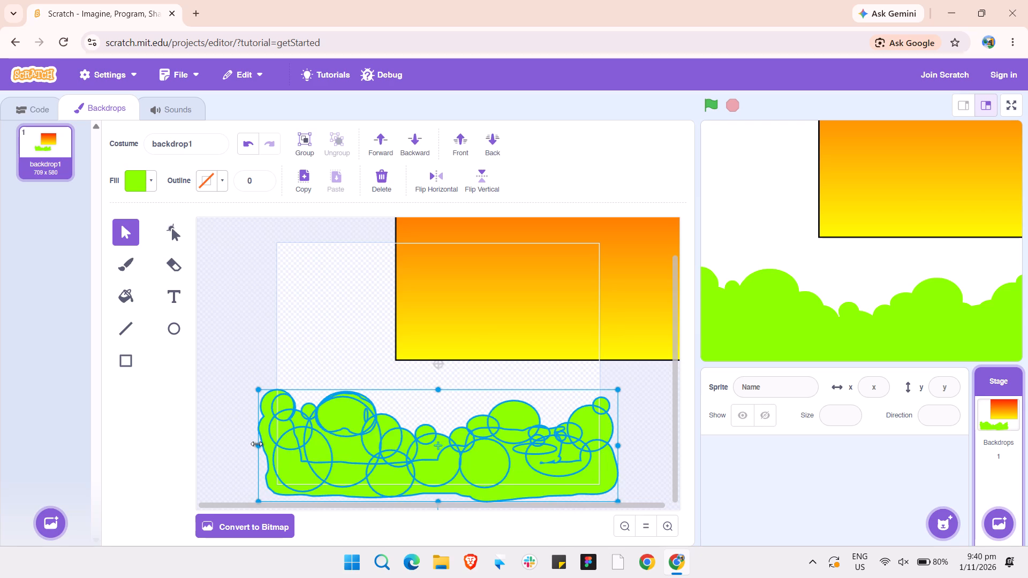
drag(256, 444, 291, 443)
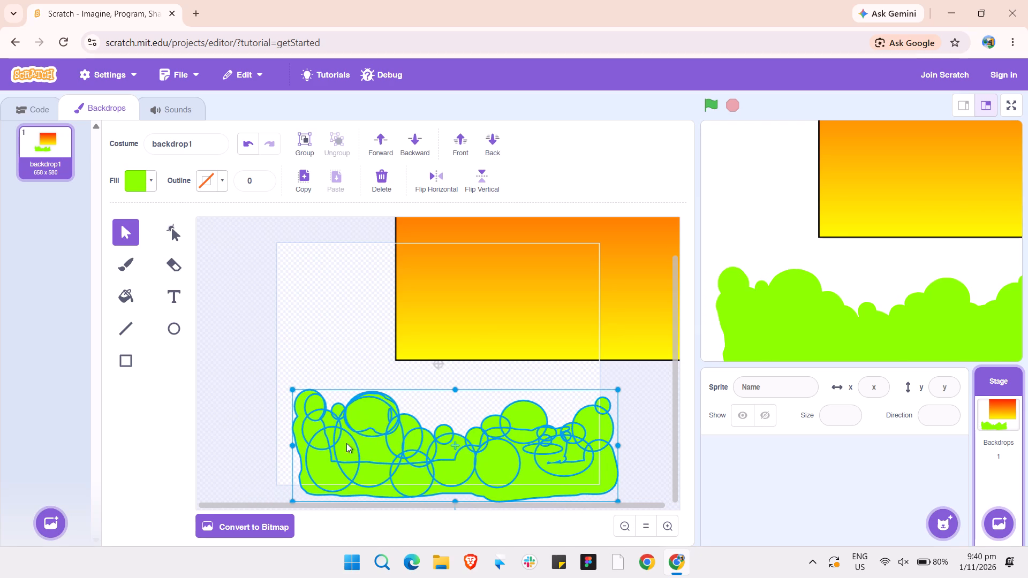
drag(616, 447, 611, 448)
drag(485, 434, 464, 432)
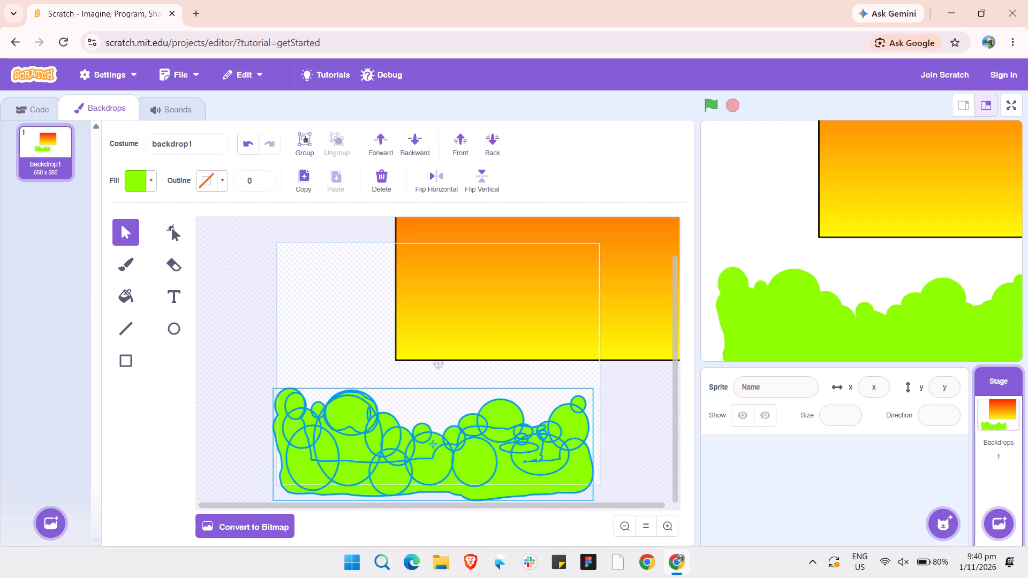
drag(464, 432, 477, 431)
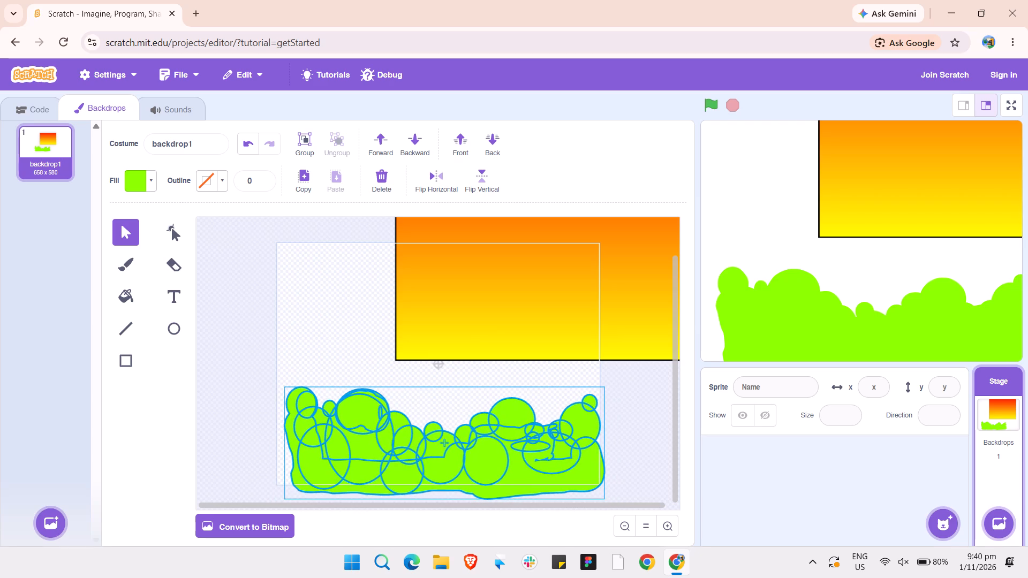
drag(477, 431, 477, 430)
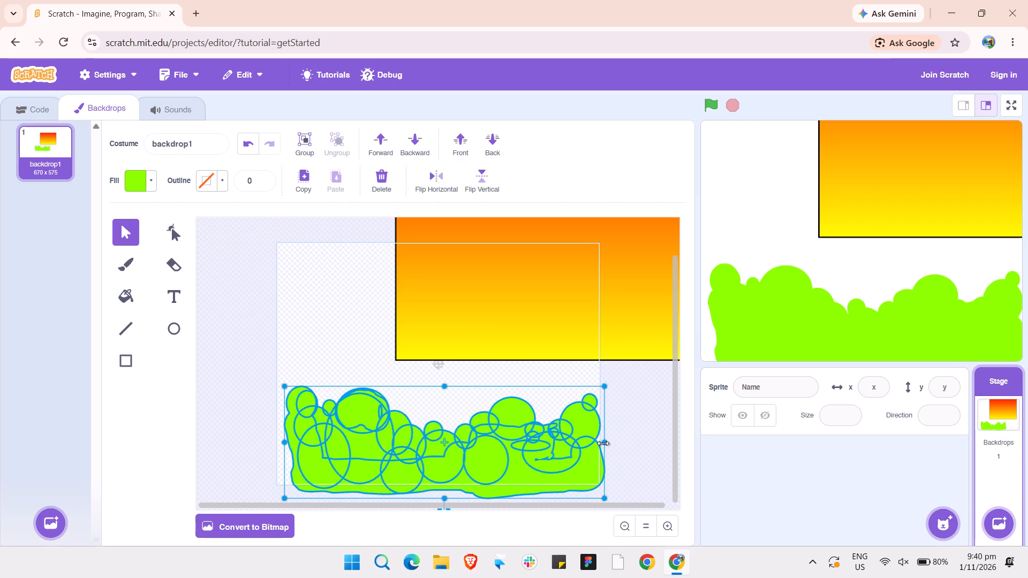
click(603, 443)
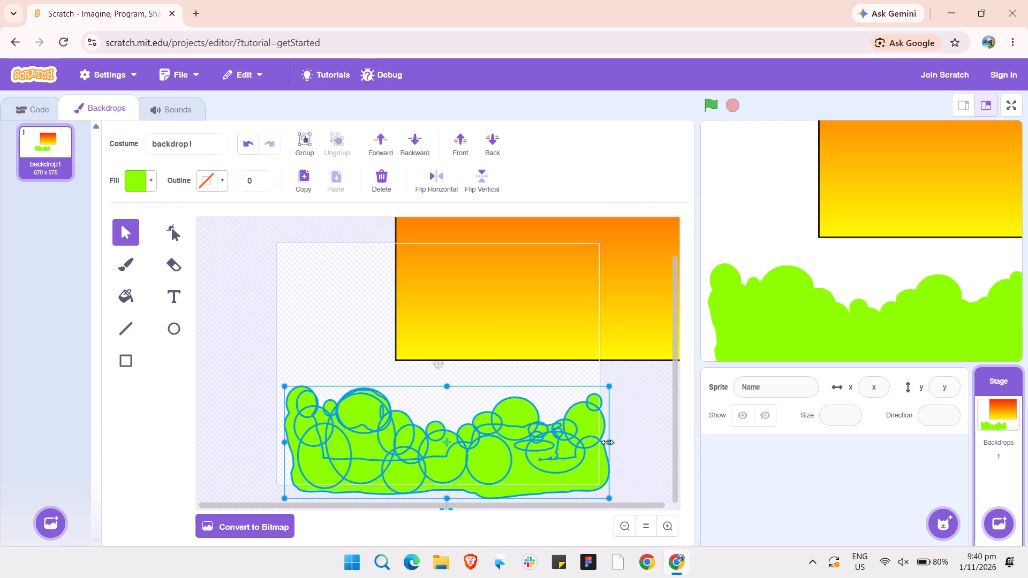
drag(283, 442, 269, 438)
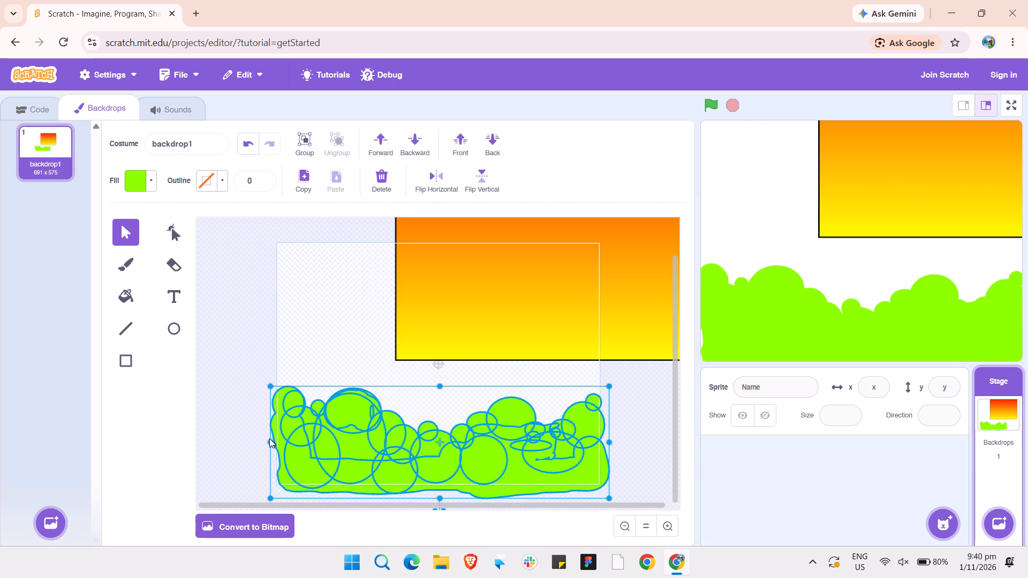
click(269, 441)
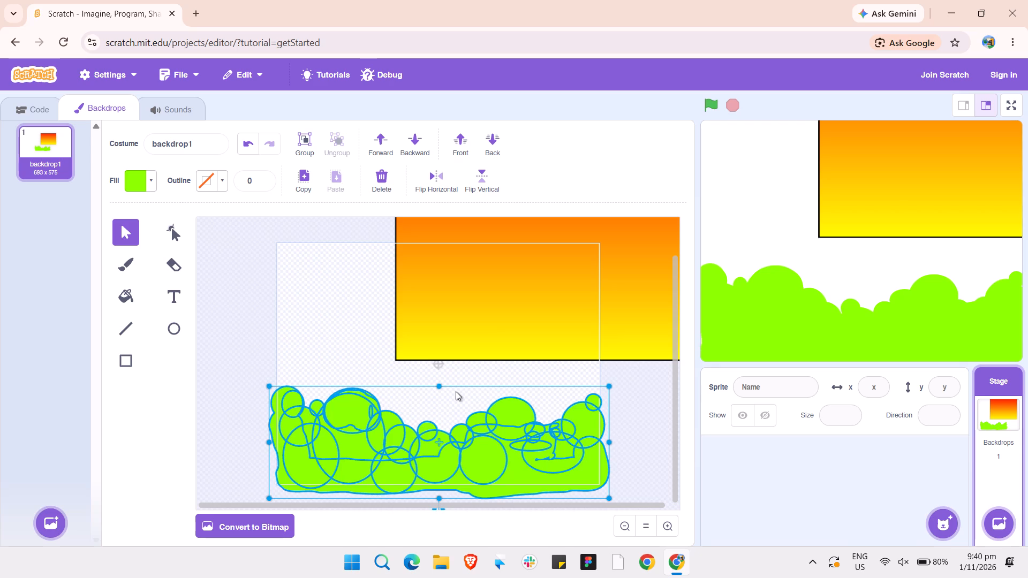
Squash the selected bushes to lower their tops, and stretch their base slightly further below the stage's bottom edge.
drag(442, 386, 443, 401)
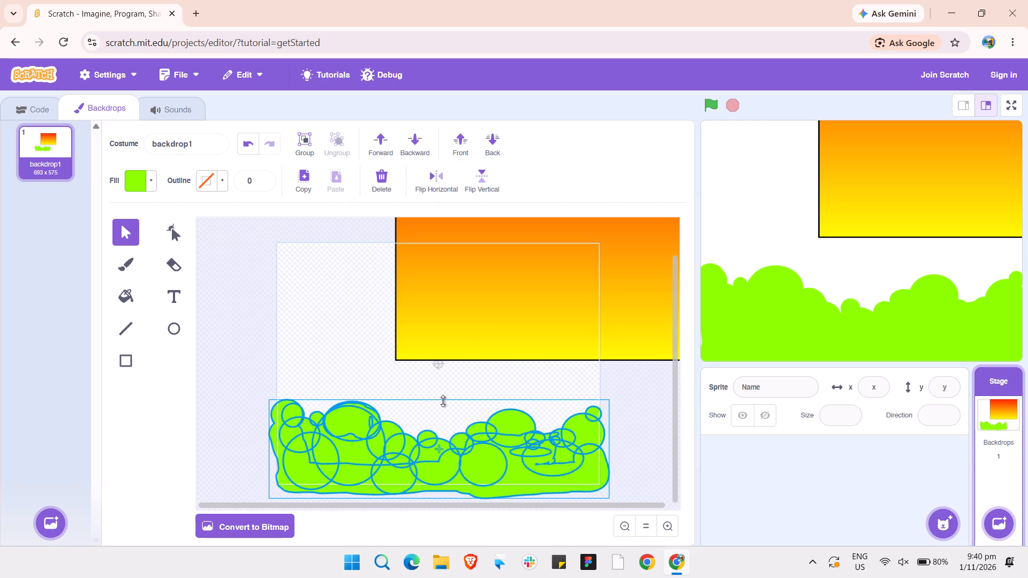
drag(443, 401, 443, 402)
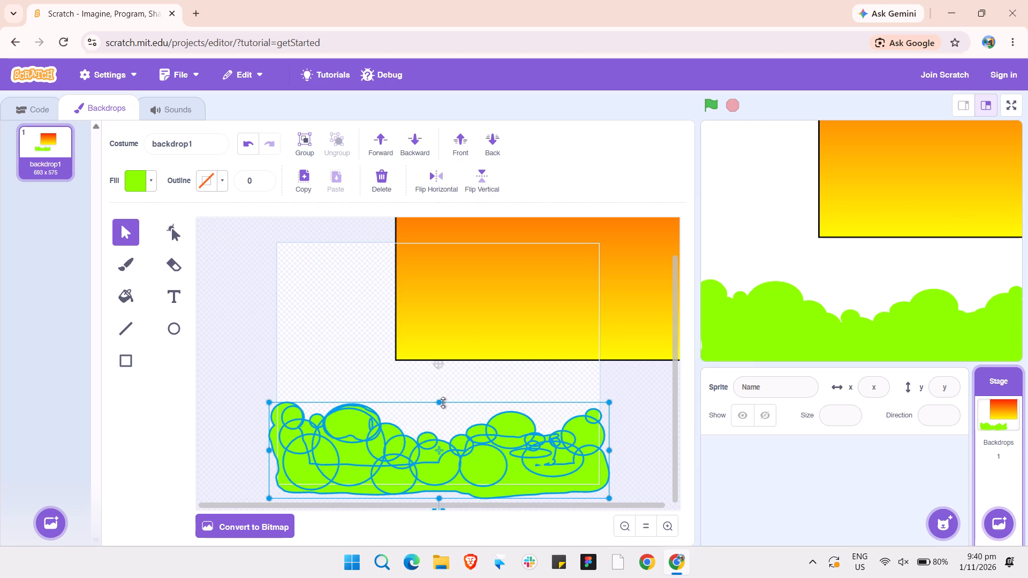
click(439, 498)
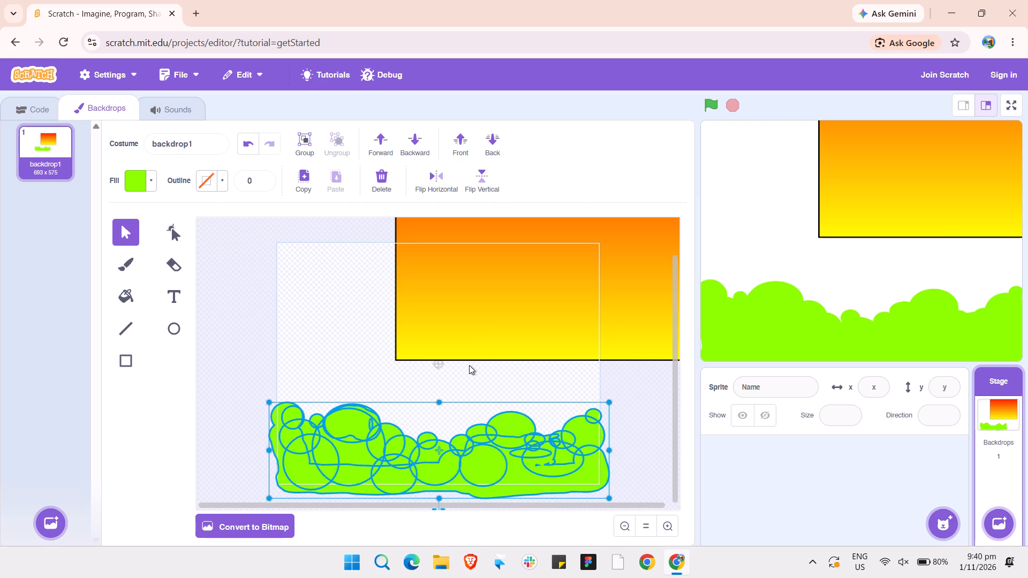
drag(437, 404, 440, 410)
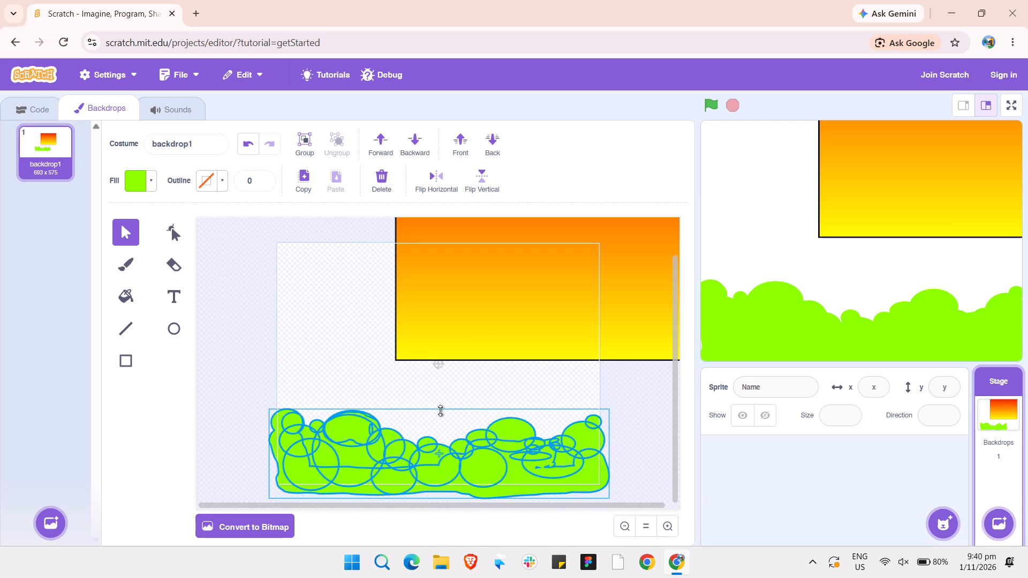
drag(440, 410, 441, 410)
click(441, 410)
drag(441, 410, 444, 425)
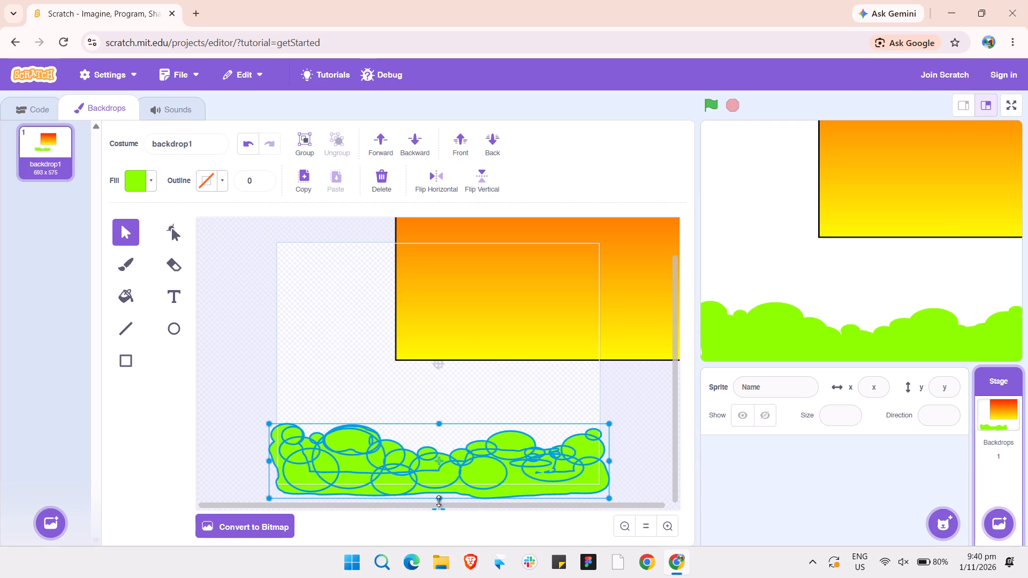
drag(438, 500, 439, 507)
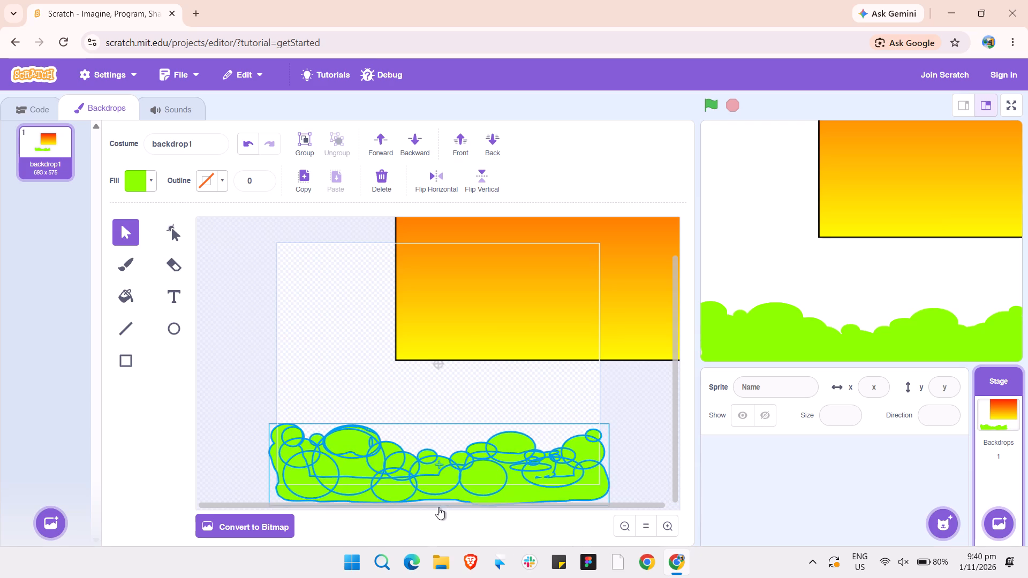
drag(439, 507, 439, 506)
Move the gradient sky rectangle back behind the bushes so it covers the whole stage.
drag(530, 312, 406, 430)
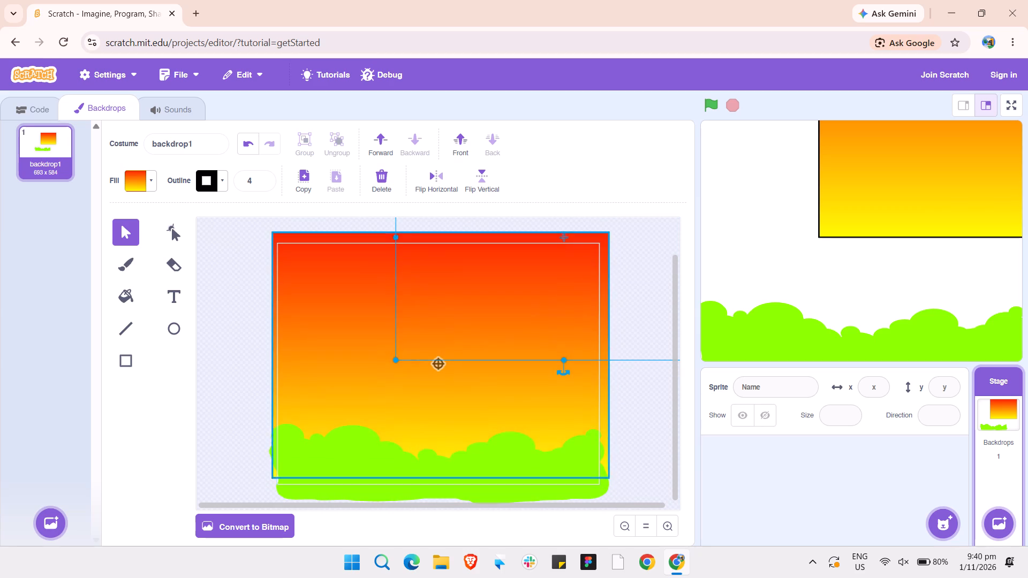
drag(406, 430, 406, 440)
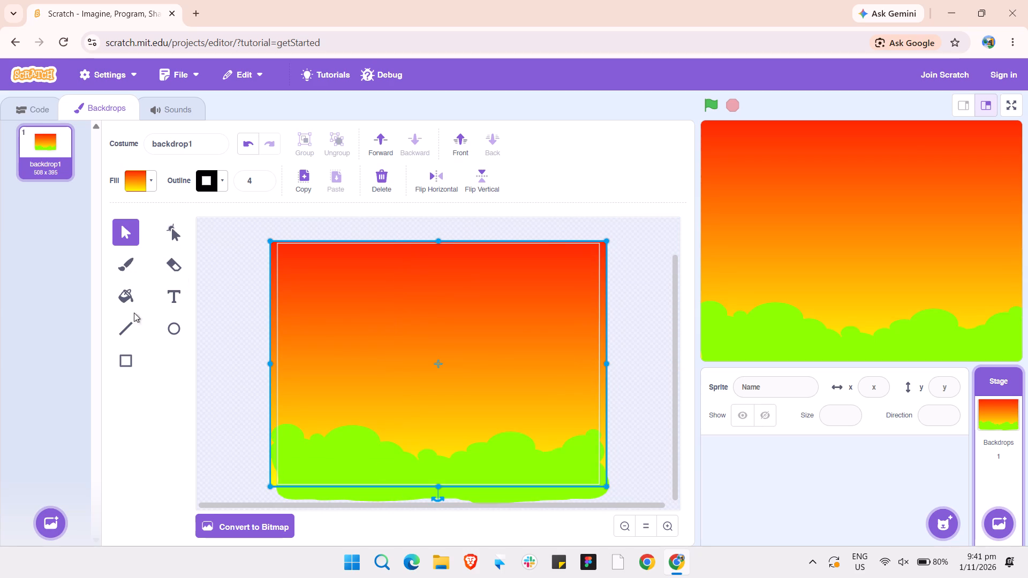
Brush a lime green dab, fill colour 24, at the lower-left corner of the bushes to cover the exposed sky corner.
click(127, 266)
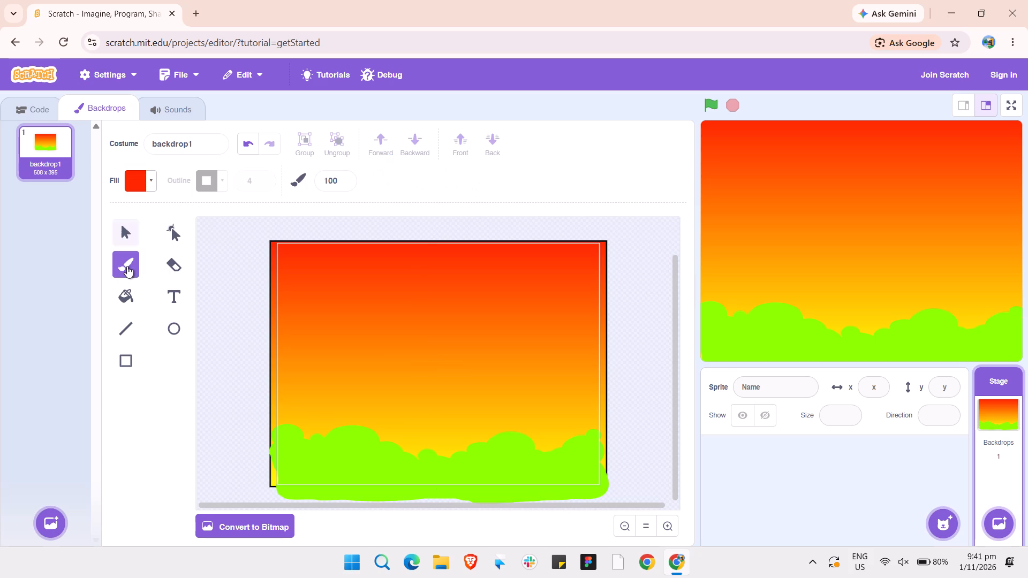
click(153, 178)
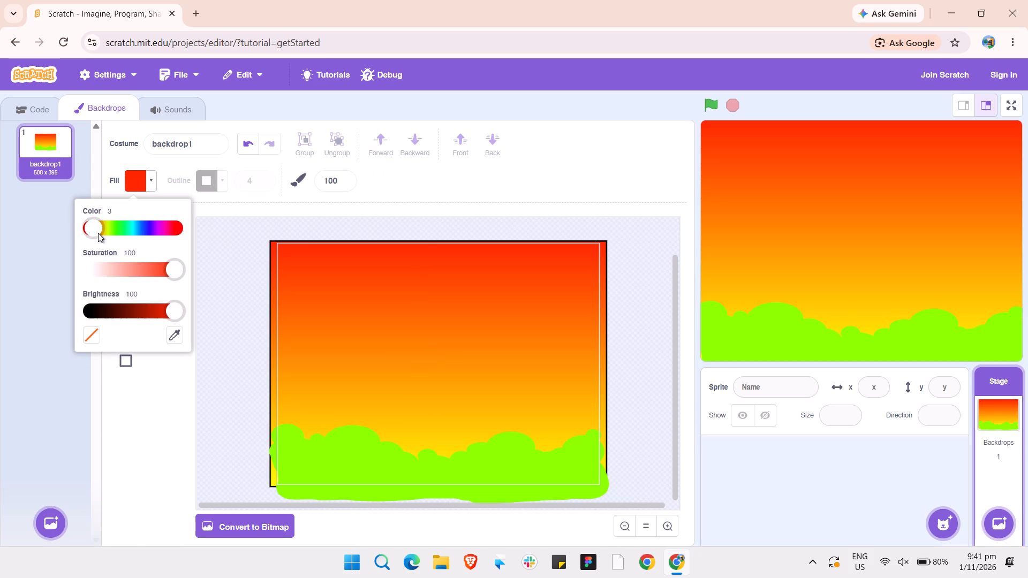
drag(98, 233, 124, 234)
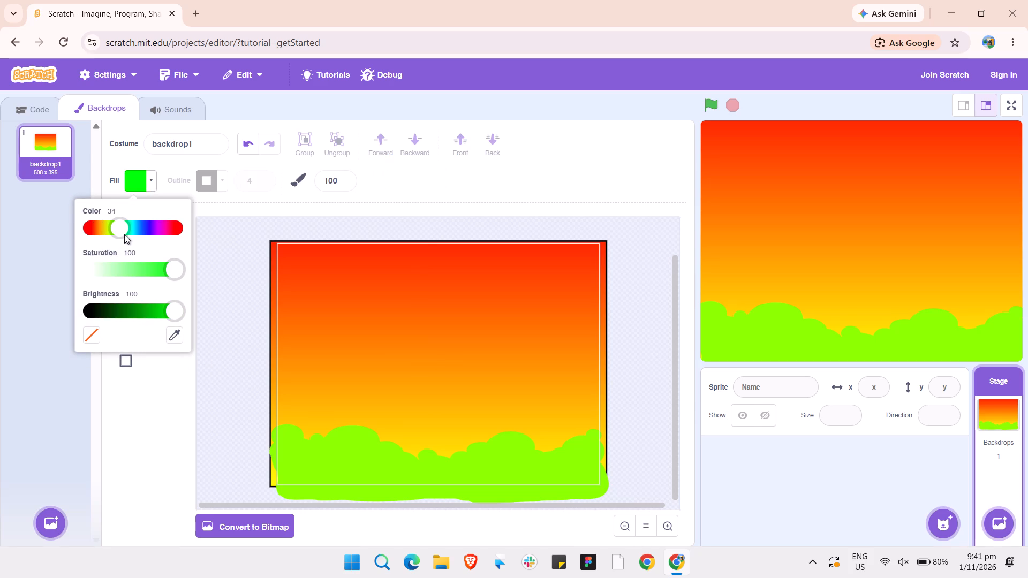
drag(124, 234, 116, 234)
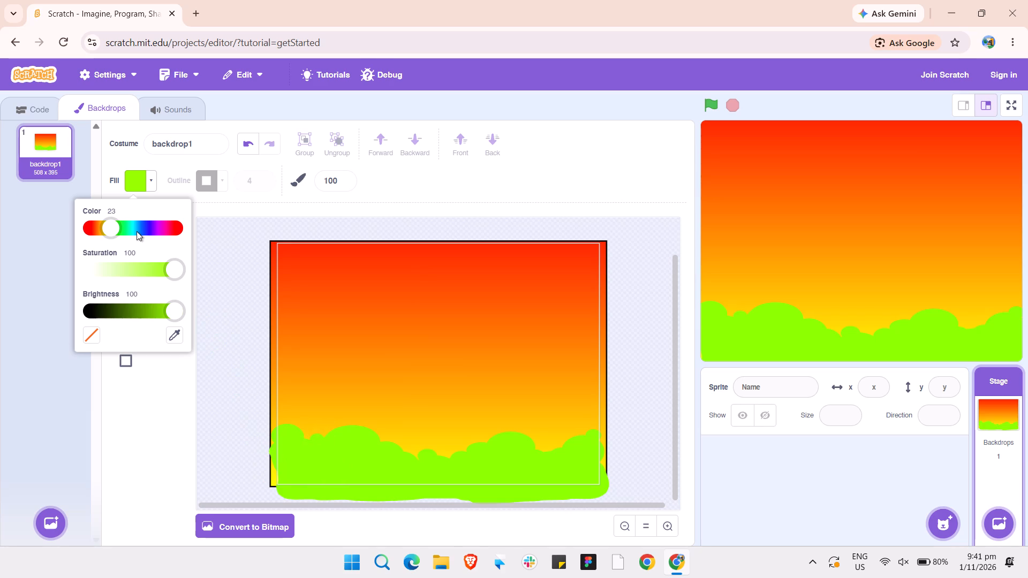
click(105, 228)
click(108, 226)
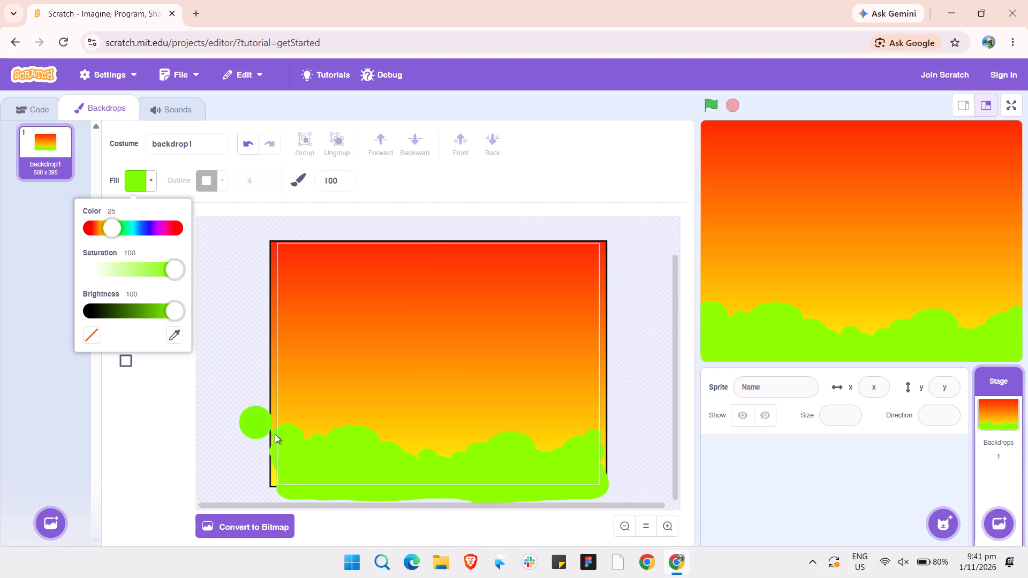
click(114, 231)
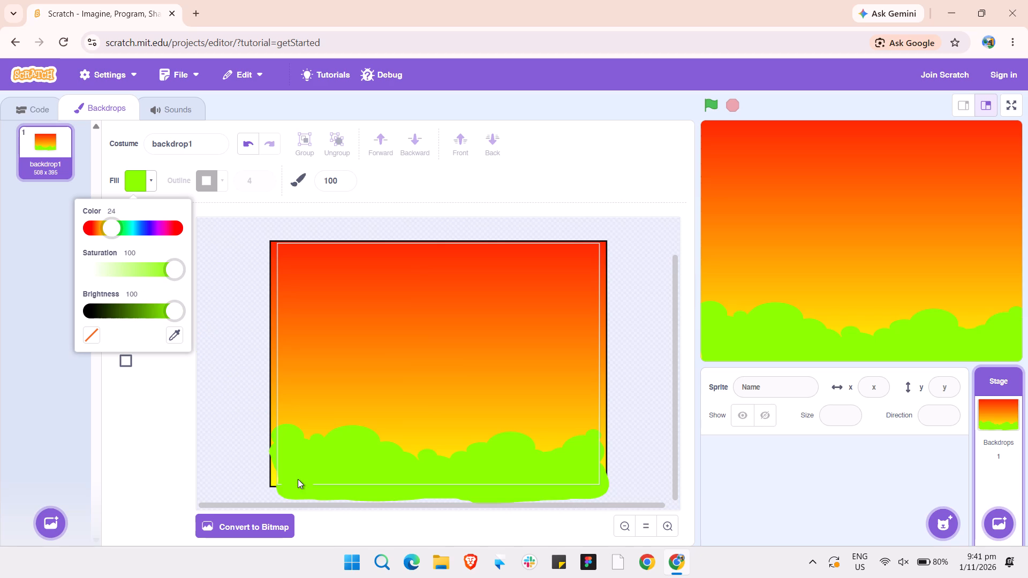
click(276, 480)
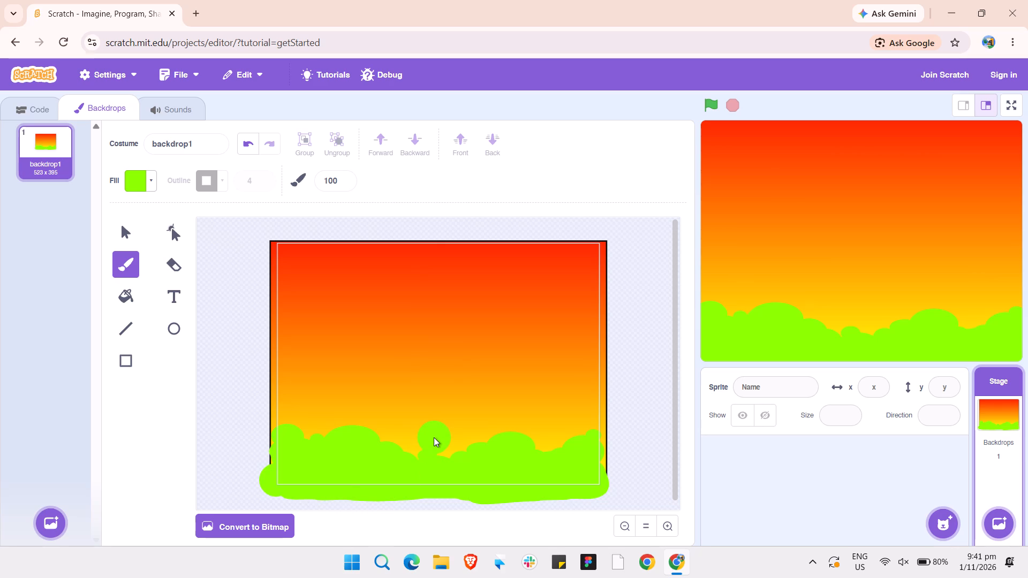
Recolour the sky rectangle's vertical gradient, setting the top to pure red (colour 0) and the bottom to a slightly warmer yellow (colour 16).
click(132, 231)
click(352, 312)
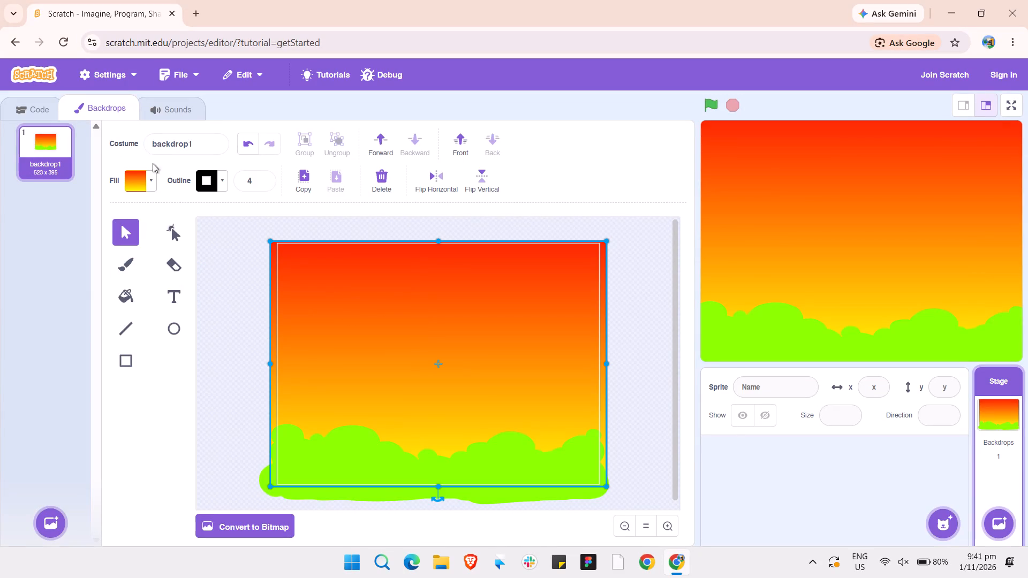
click(149, 180)
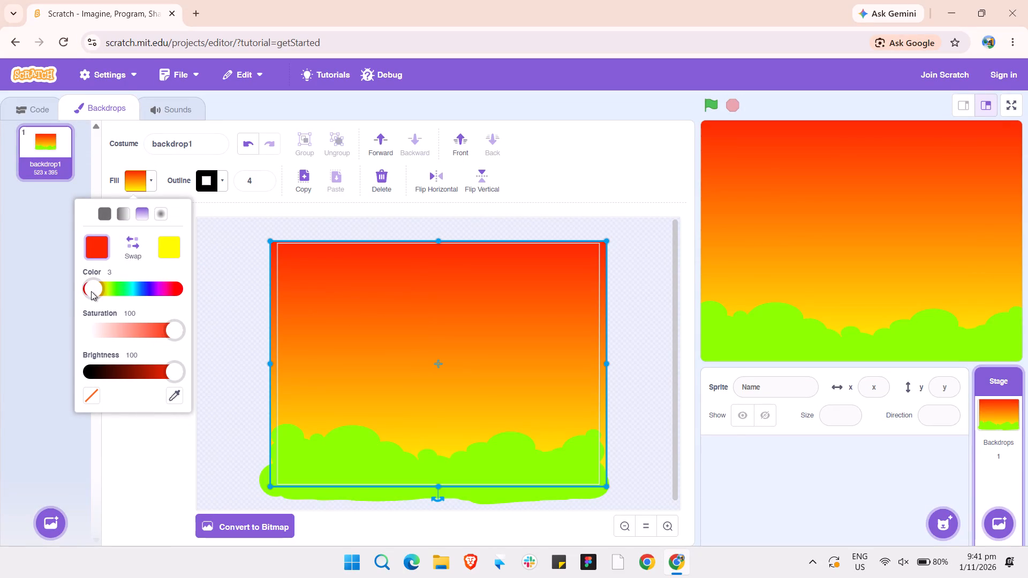
drag(91, 291, 64, 299)
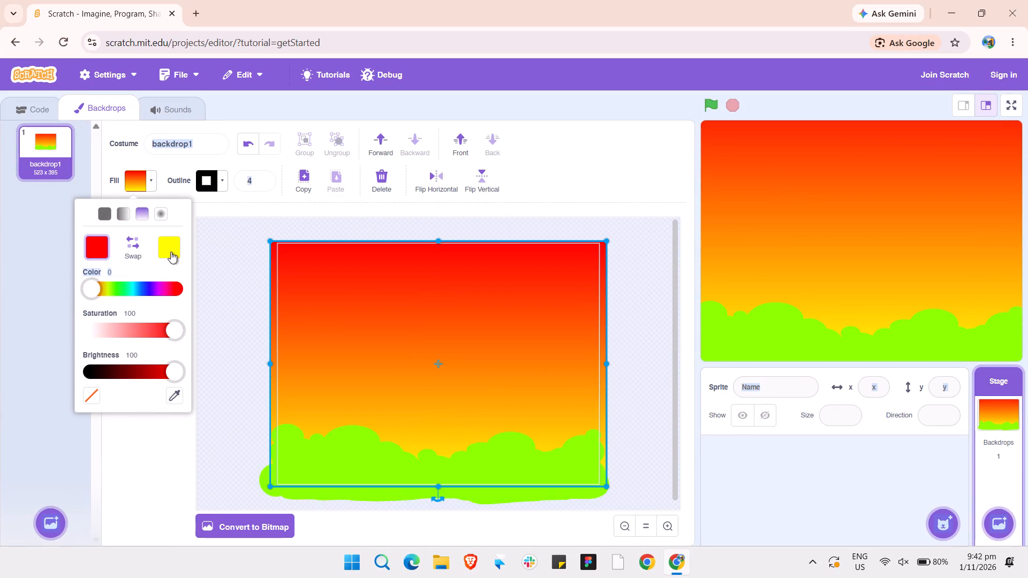
click(171, 251)
click(96, 292)
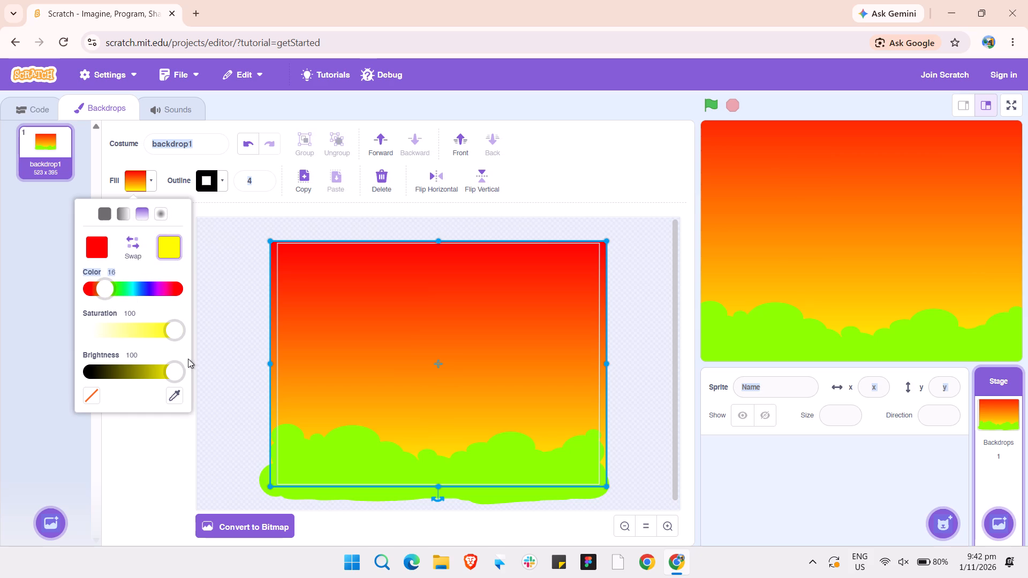
click(171, 326)
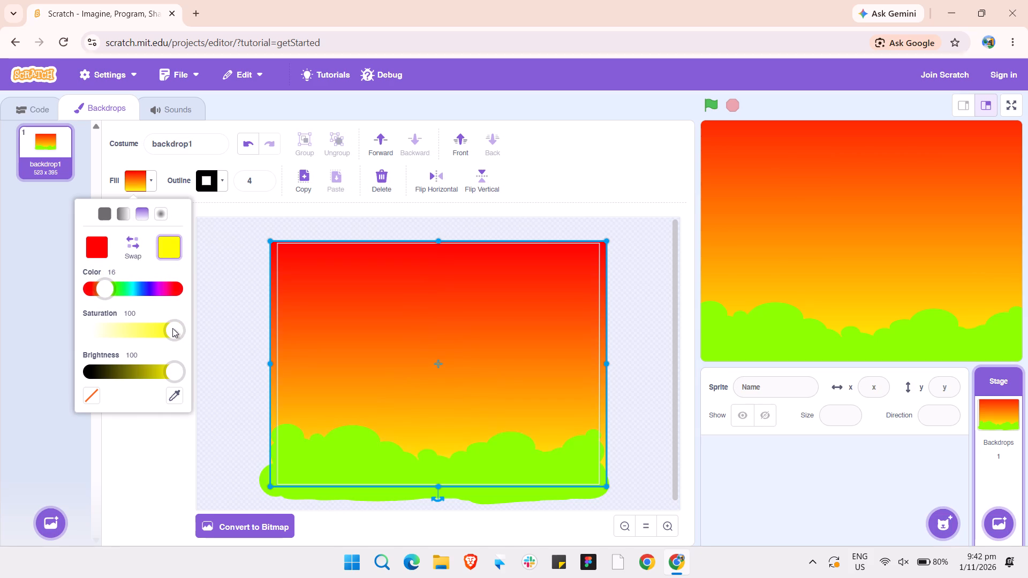
drag(170, 375, 165, 375)
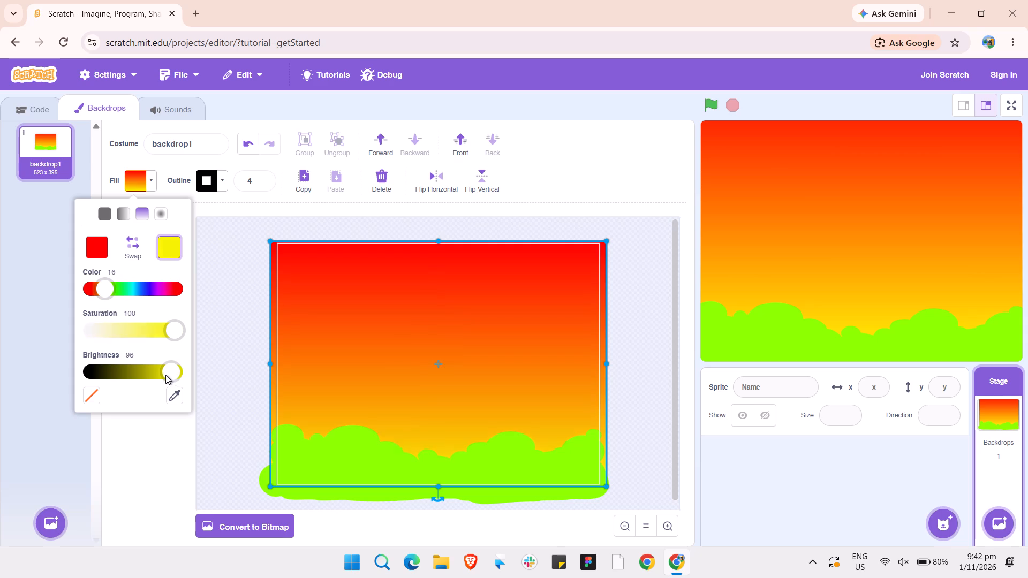
drag(165, 375, 198, 371)
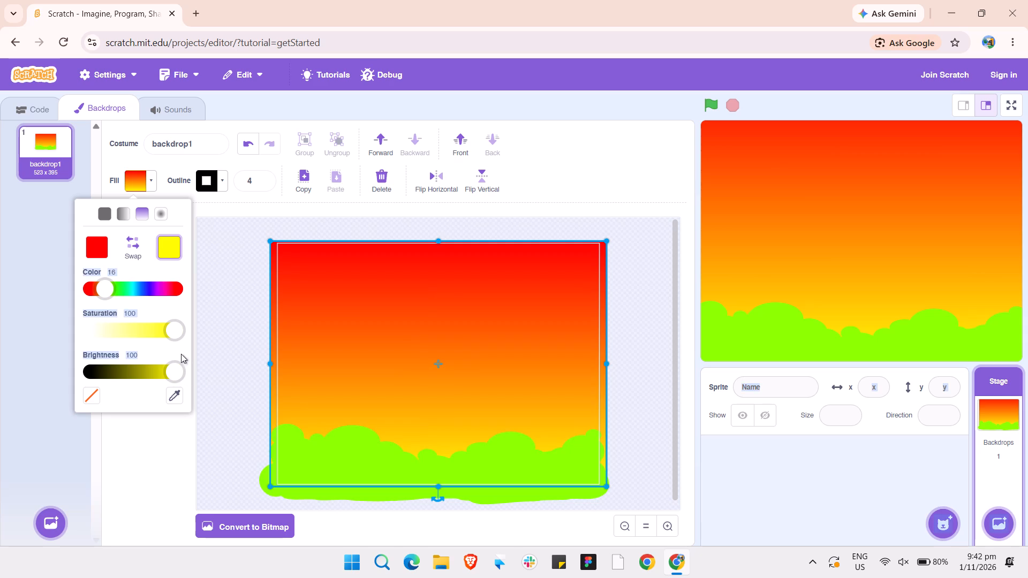
click(100, 290)
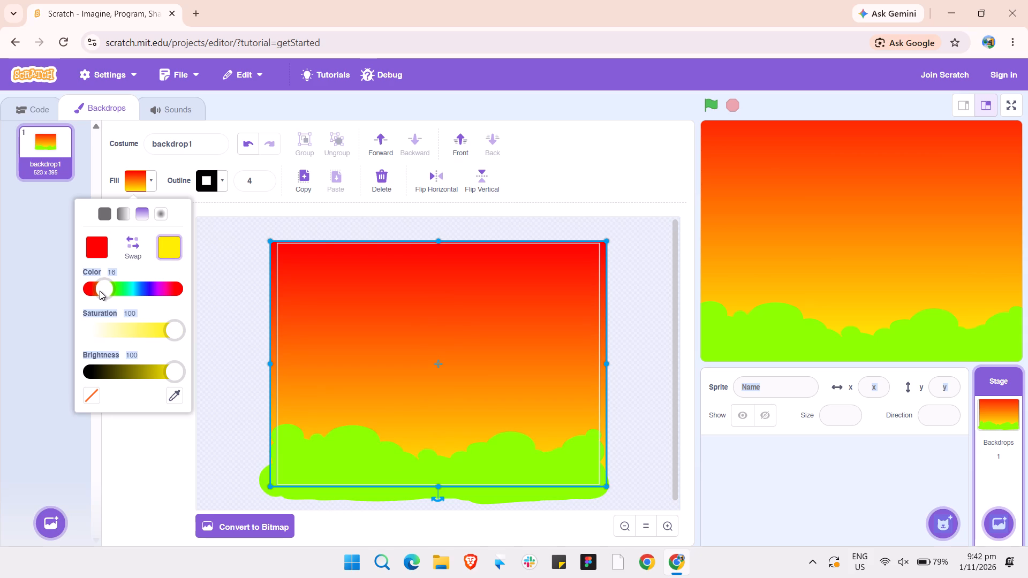
click(100, 291)
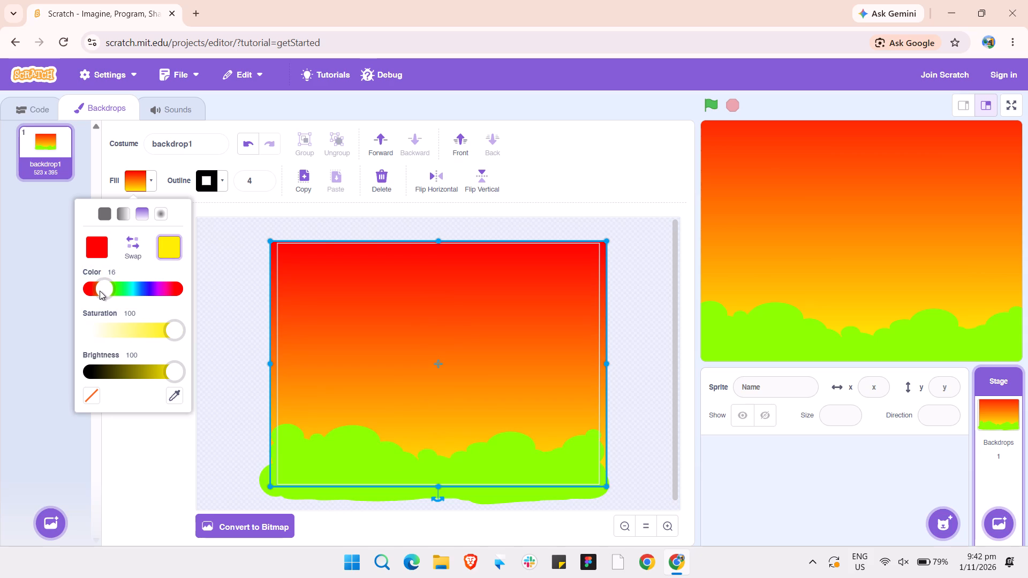
click(265, 328)
Paint a single brighter green dot, fill colour 31, on the empty canvas outside the upper-left corner of the sky.
click(127, 271)
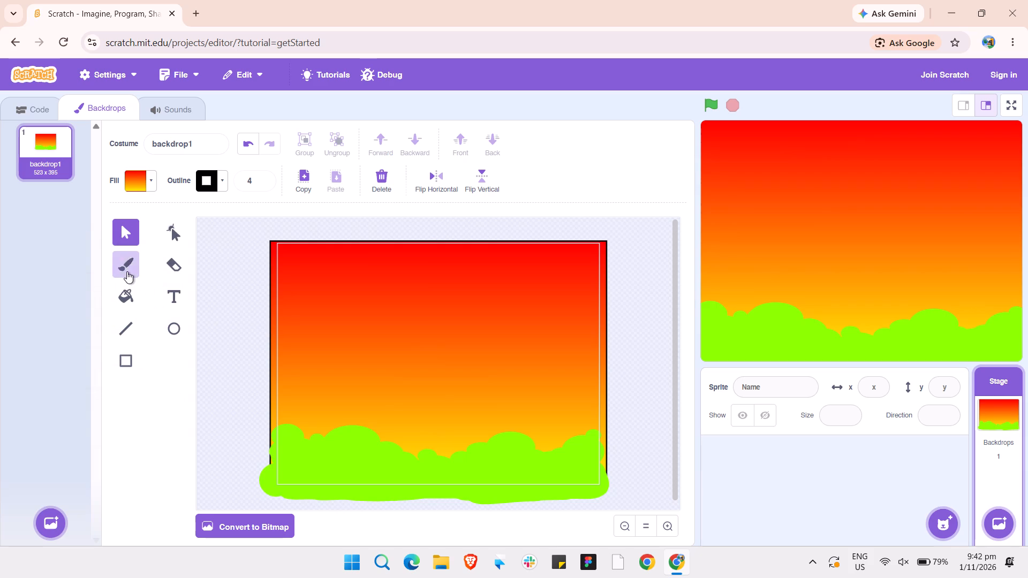
click(149, 192)
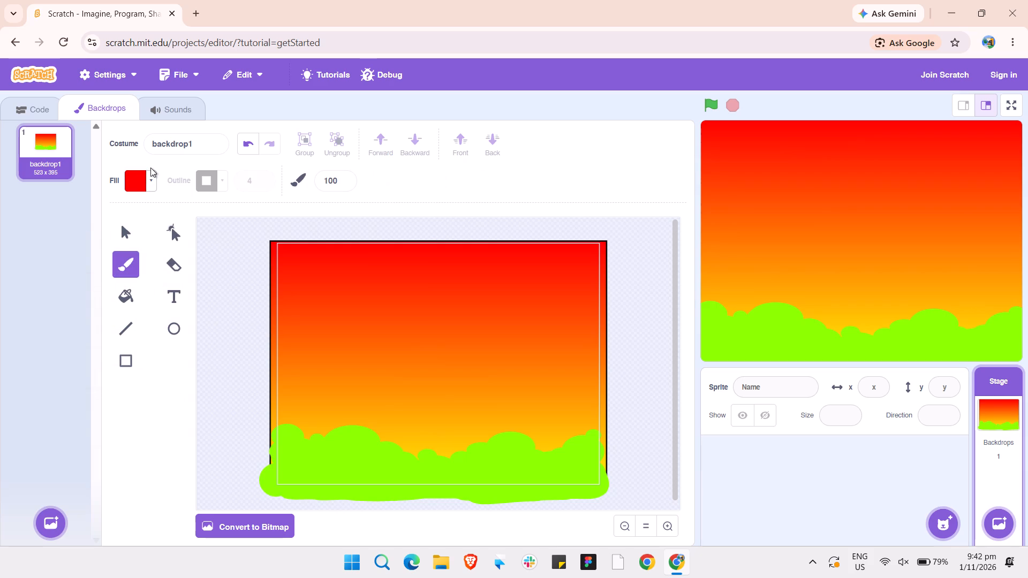
click(150, 168)
click(150, 177)
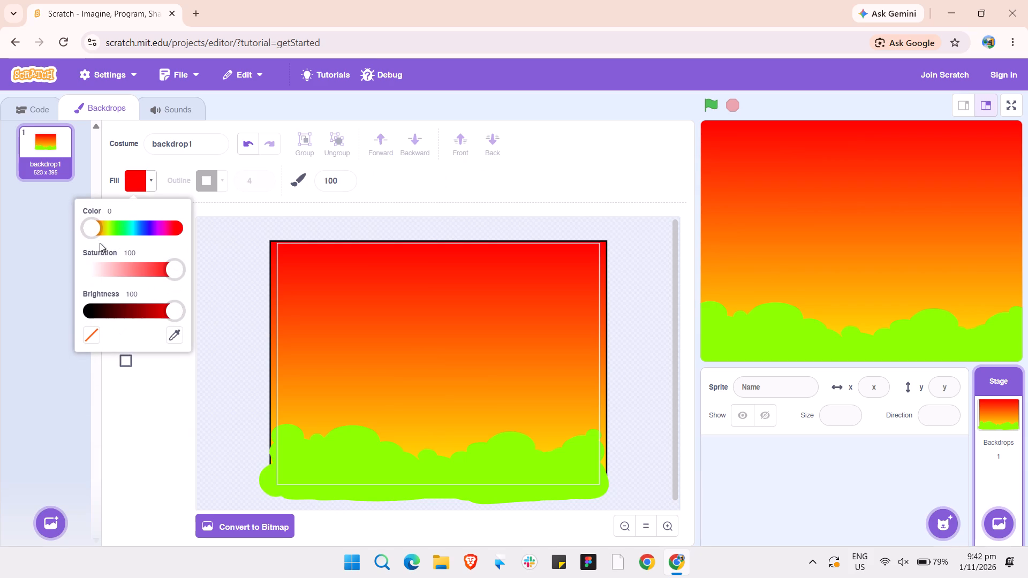
drag(96, 231, 122, 233)
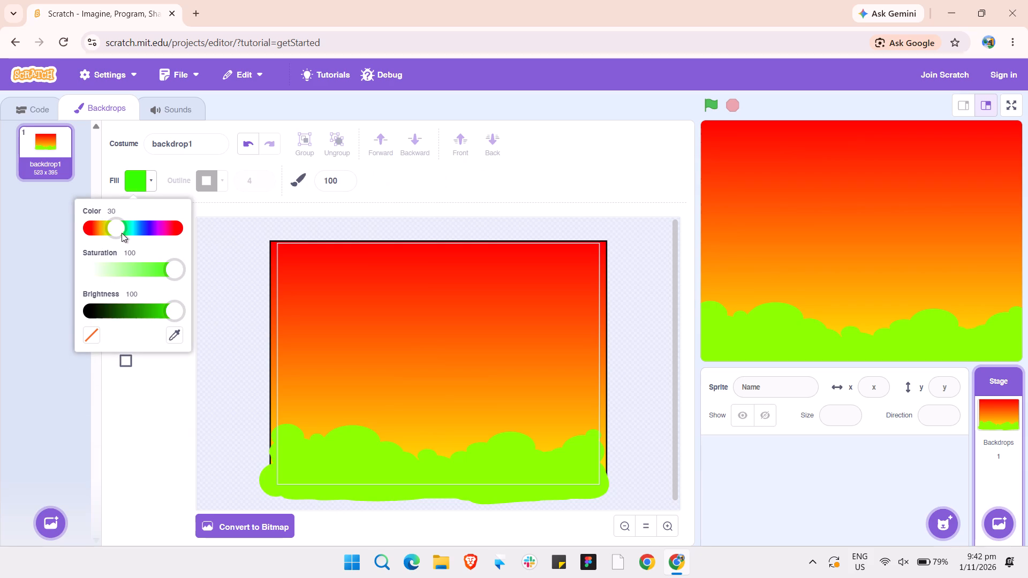
drag(122, 233, 122, 233)
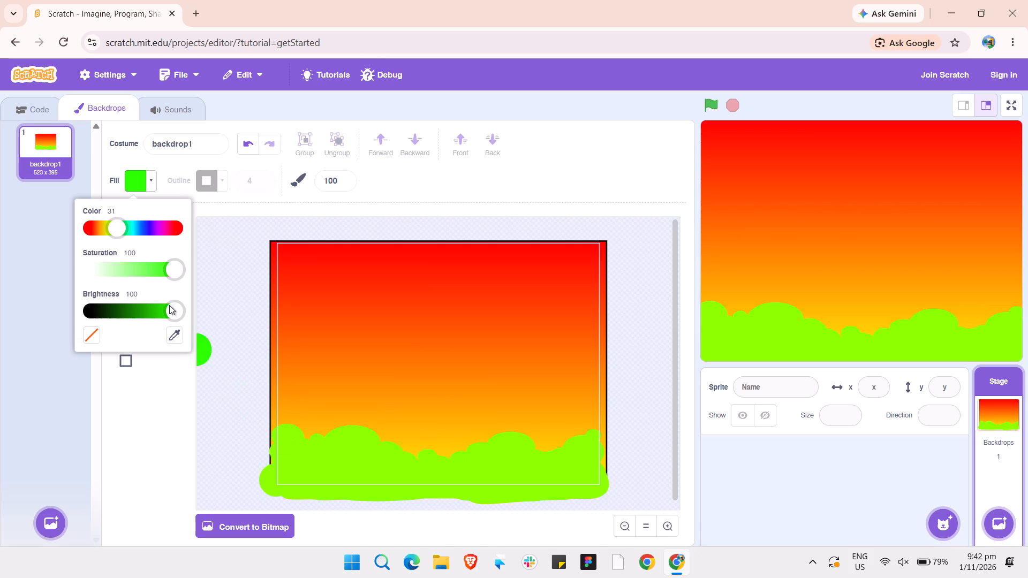
click(186, 197)
click(228, 238)
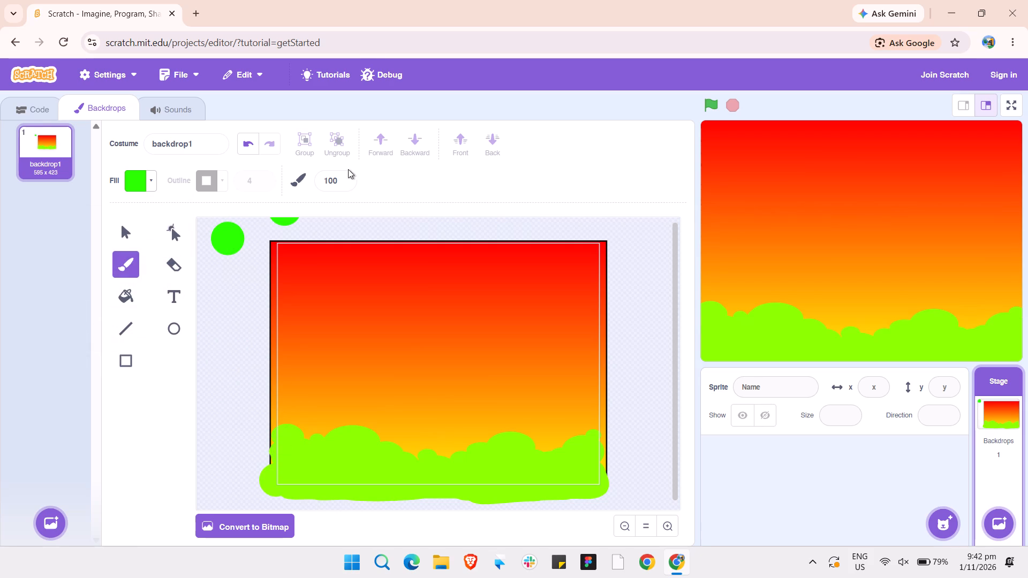
Set the brush size to 20.
click(343, 184)
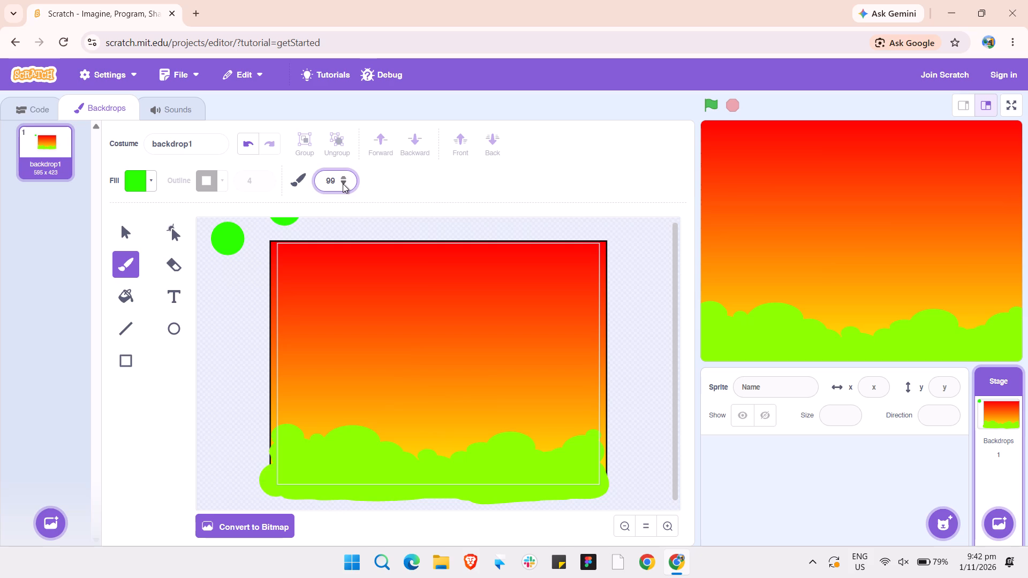
triple_click(343, 184)
triple_click(343, 184)
triple_click(343, 184)
triple_click(343, 184)
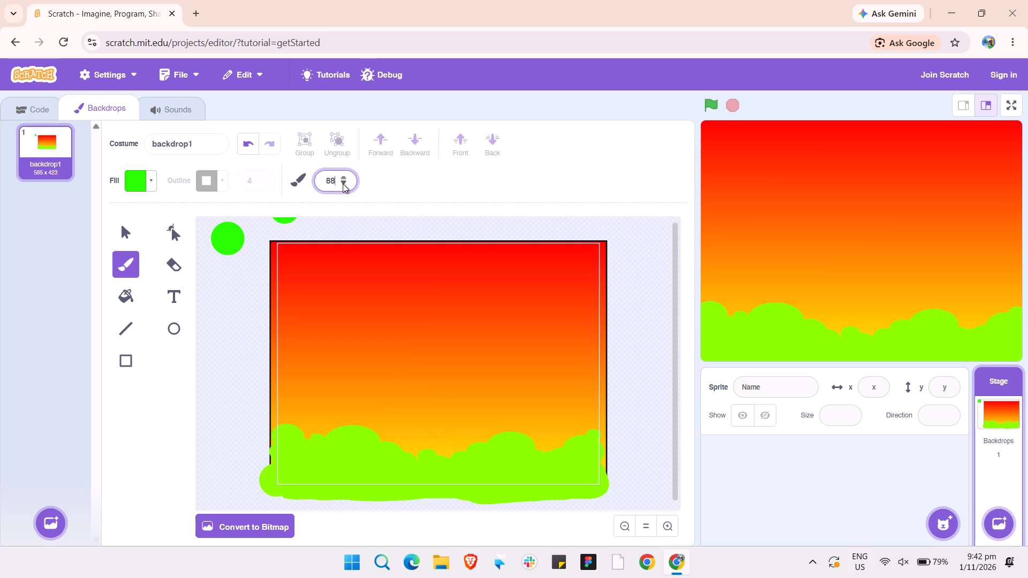
triple_click(343, 184)
triple_click(343, 184)
click(343, 184)
key(BackSpace)
key(BackSpace)
key(BackSpace)
key(BackSpace)
text(20)
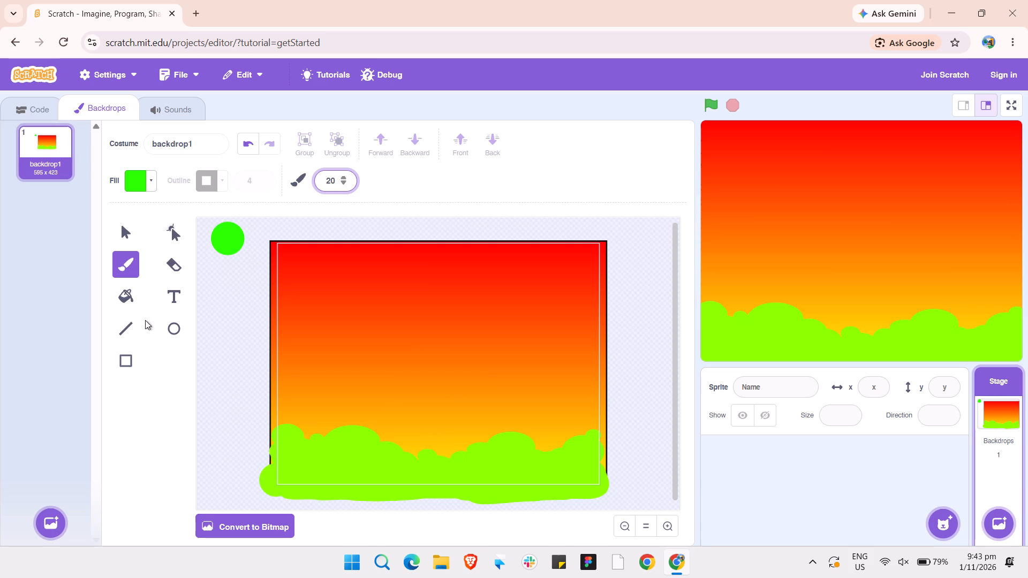
Switch to the Circle tool, keeping the green fill and black outline.
click(170, 326)
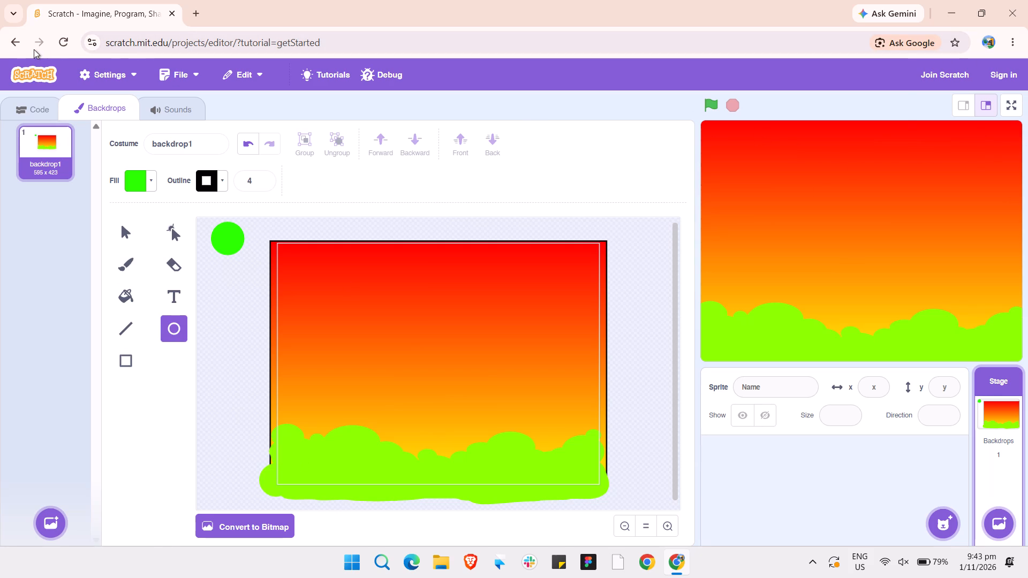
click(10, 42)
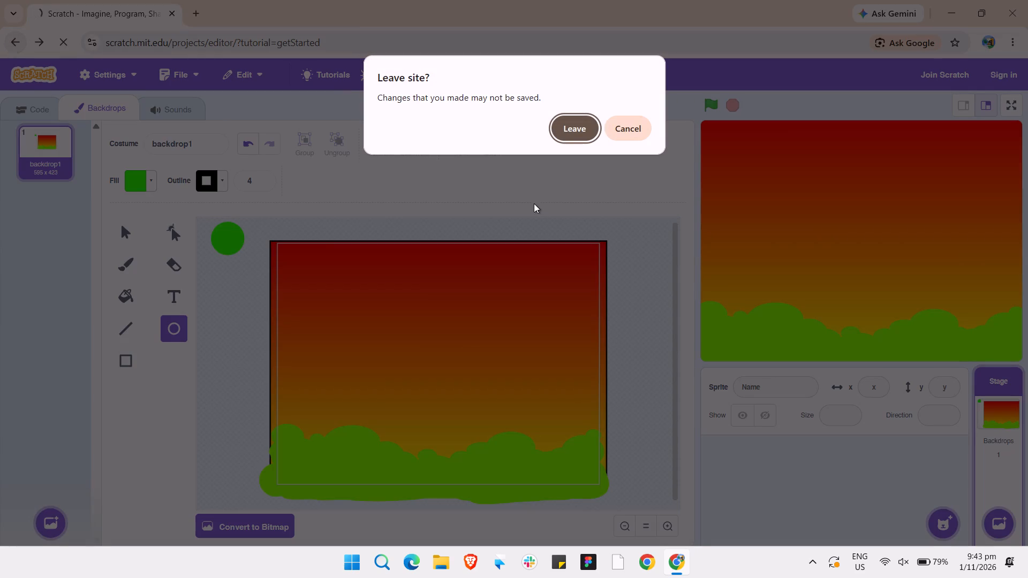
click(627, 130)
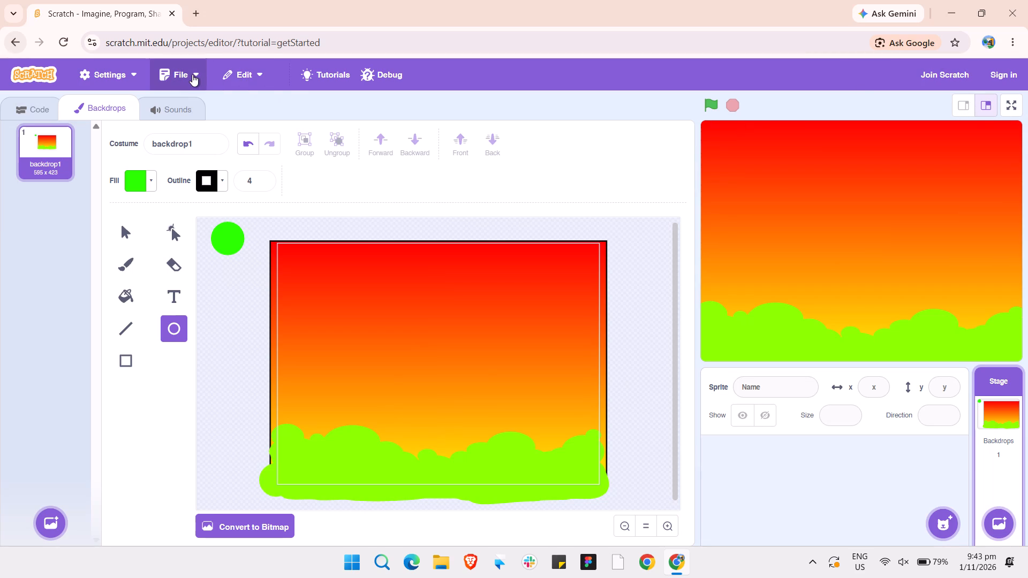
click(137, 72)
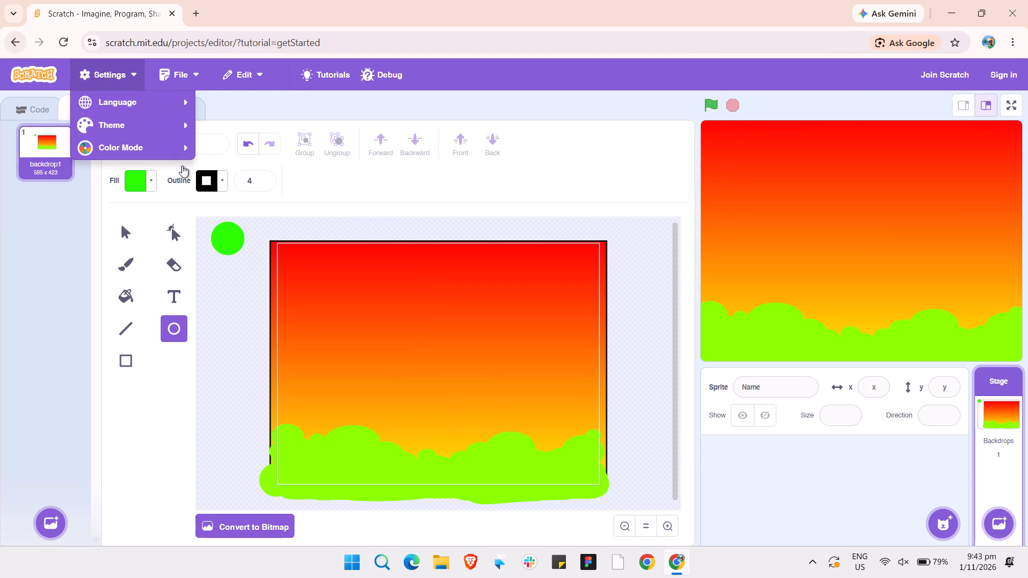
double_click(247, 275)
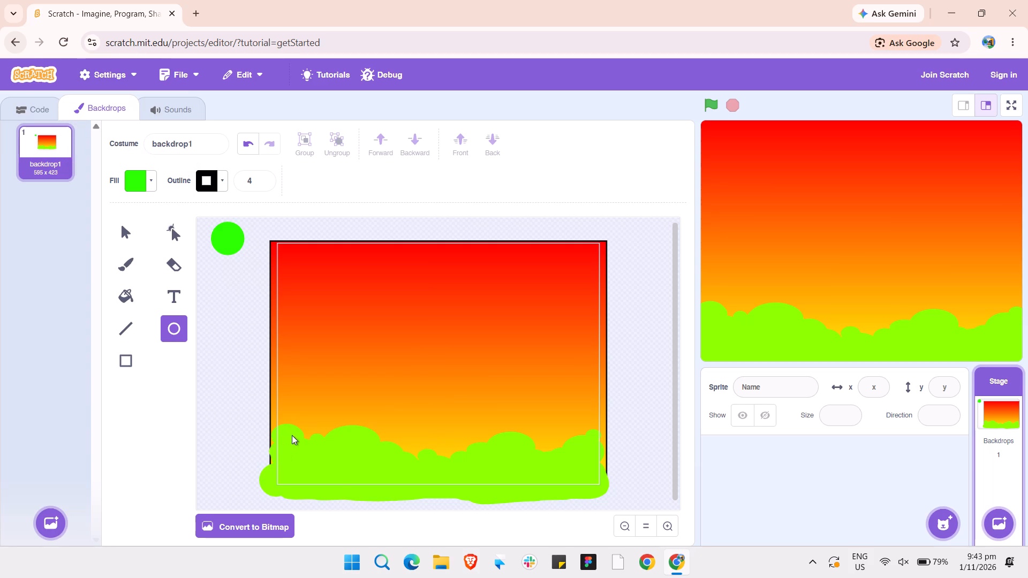
Draw a small green ellipse outside the sky's left edge, level with the bushes, and remove its outline.
drag(284, 457, 303, 456)
drag(303, 456, 208, 432)
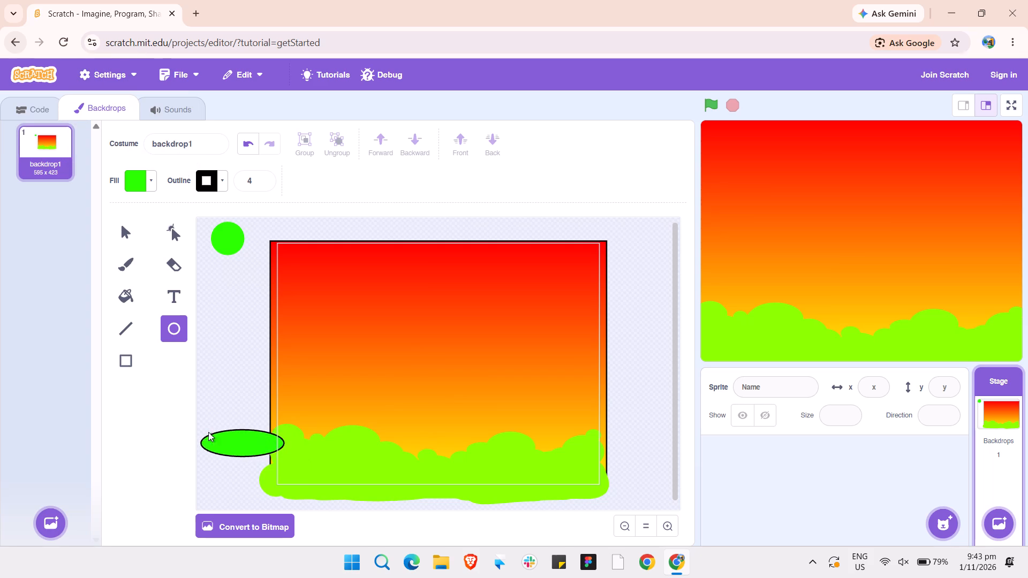
drag(208, 432, 264, 442)
drag(274, 448, 150, 448)
click(225, 186)
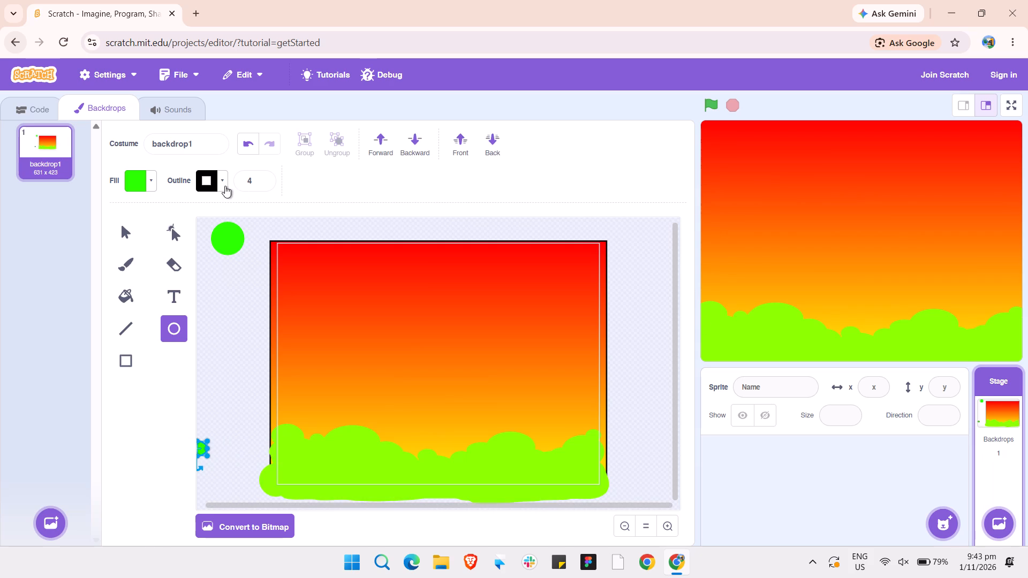
click(152, 360)
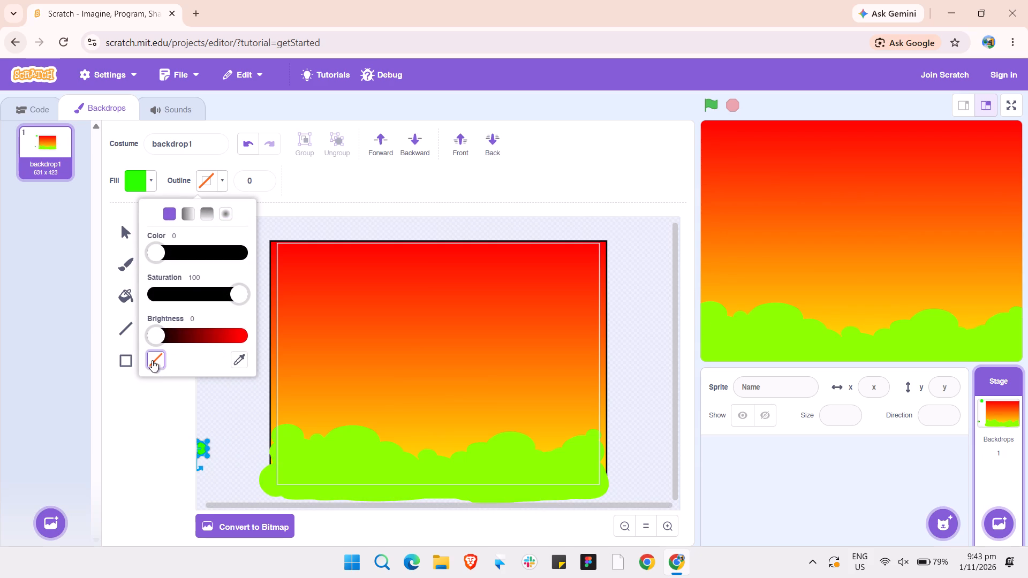
Stretch the ellipse wider and taller, and place it over the lower-left corner of the light-green bushes.
drag(203, 448, 241, 446)
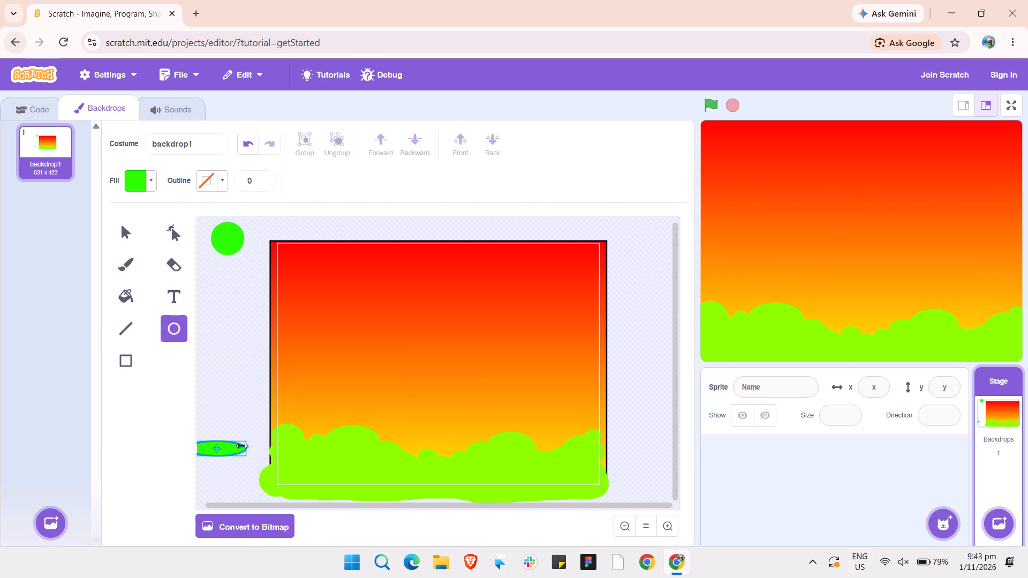
drag(241, 446, 224, 422)
drag(208, 439, 210, 424)
drag(206, 440, 243, 459)
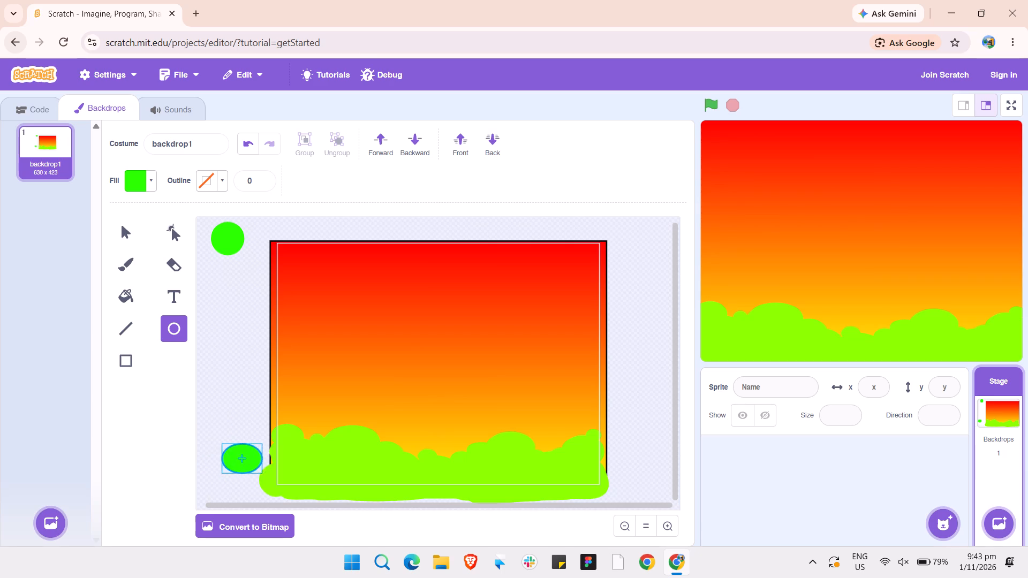
drag(243, 459, 283, 474)
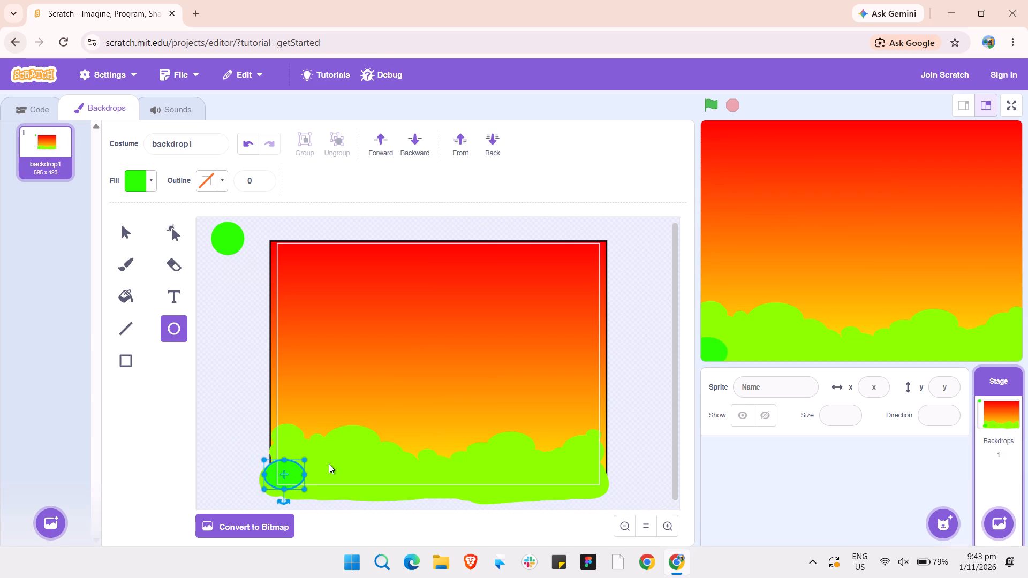
click(325, 480)
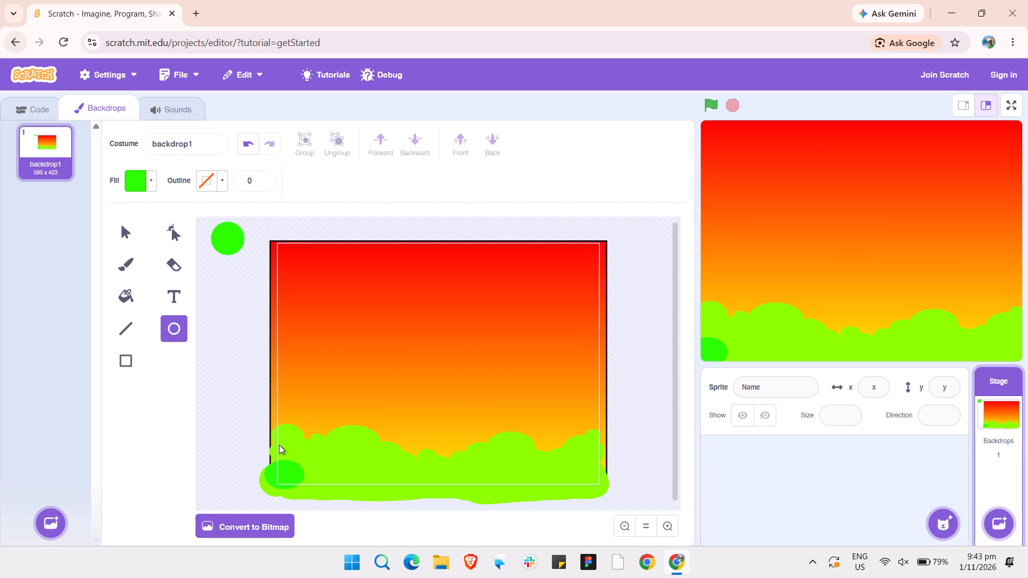
Add a second green ellipse of similar size, overlapping the first one's upper-right side.
drag(278, 445, 318, 474)
click(302, 461)
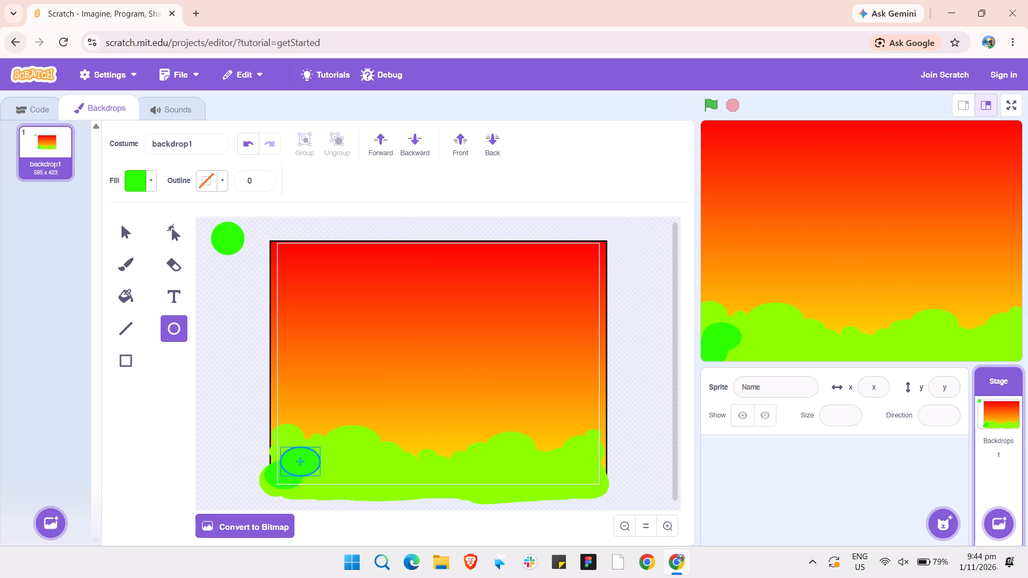
Draw a round green circle and place it against the right side of the second ellipse, slightly higher.
drag(326, 475, 314, 447)
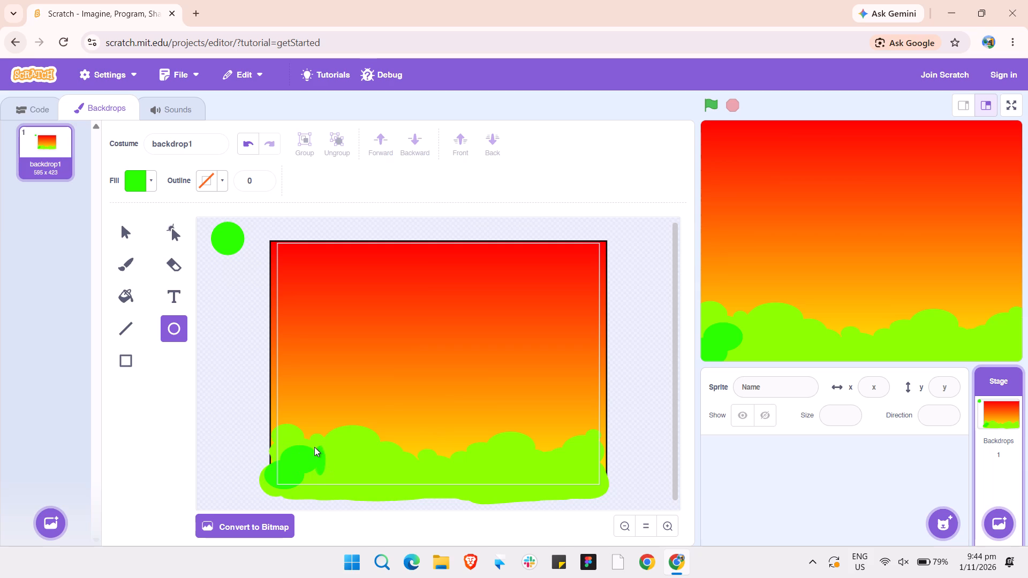
drag(314, 447, 351, 446)
drag(351, 446, 356, 446)
drag(338, 460, 326, 456)
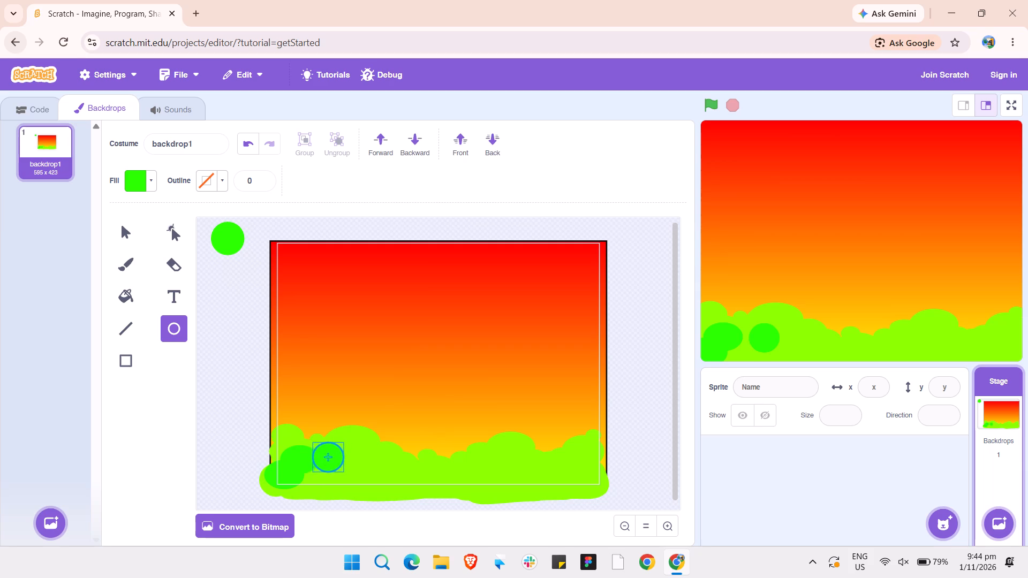
drag(326, 456, 327, 453)
Draw a small green circle and place it at the upper-right edge of the round circle.
drag(347, 457, 362, 445)
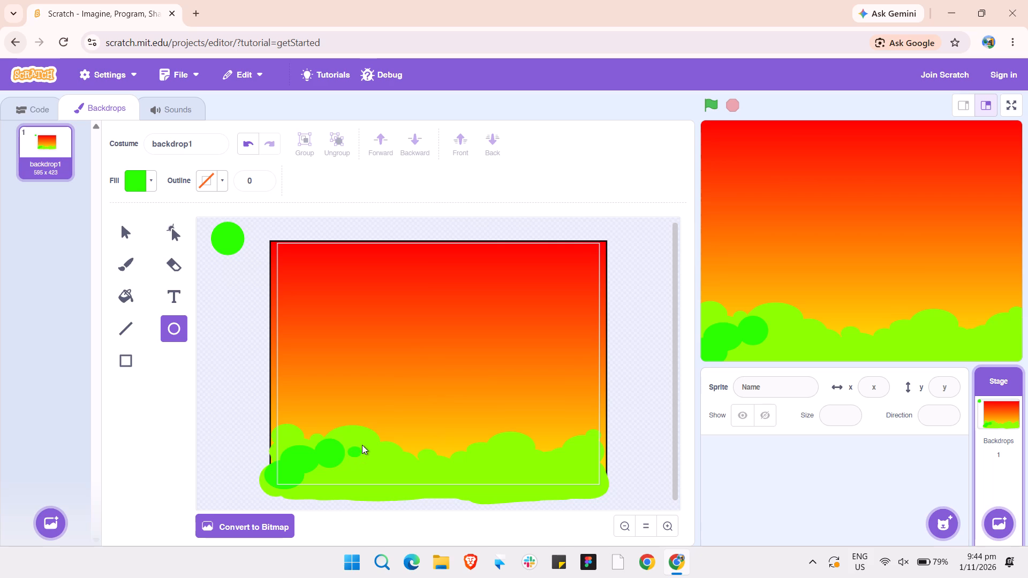
drag(362, 445, 361, 443)
click(361, 443)
drag(353, 452, 352, 452)
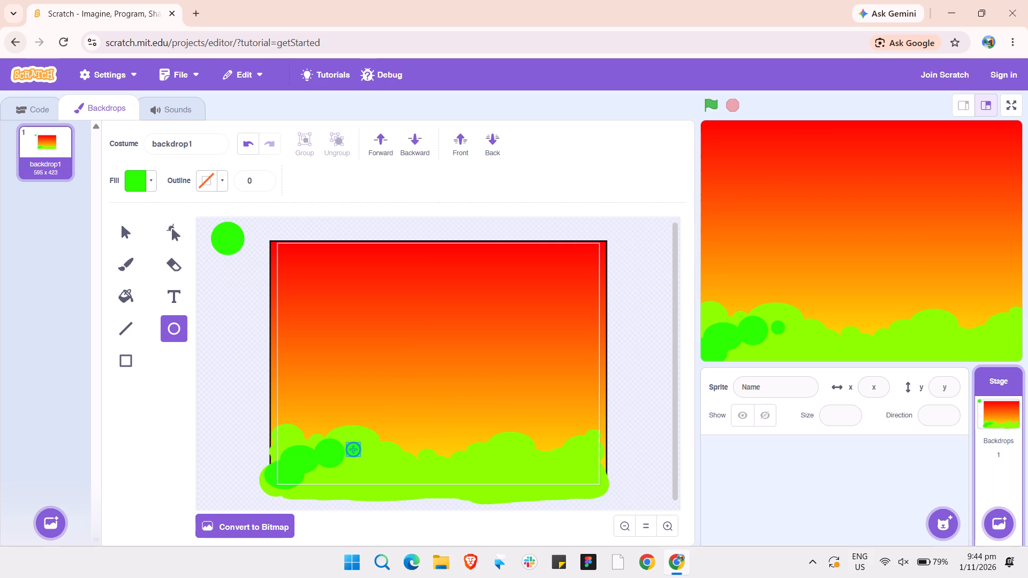
drag(352, 452, 347, 446)
click(360, 455)
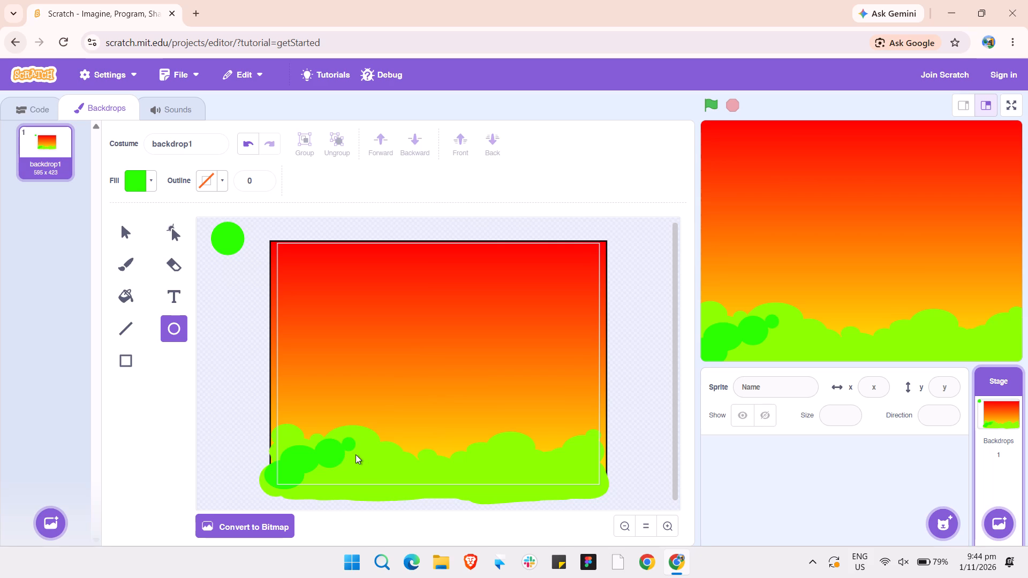
Draw a wide green ellipse and place it just below and to the right of the small circle.
drag(353, 448, 390, 474)
drag(390, 474, 391, 473)
drag(376, 462, 375, 460)
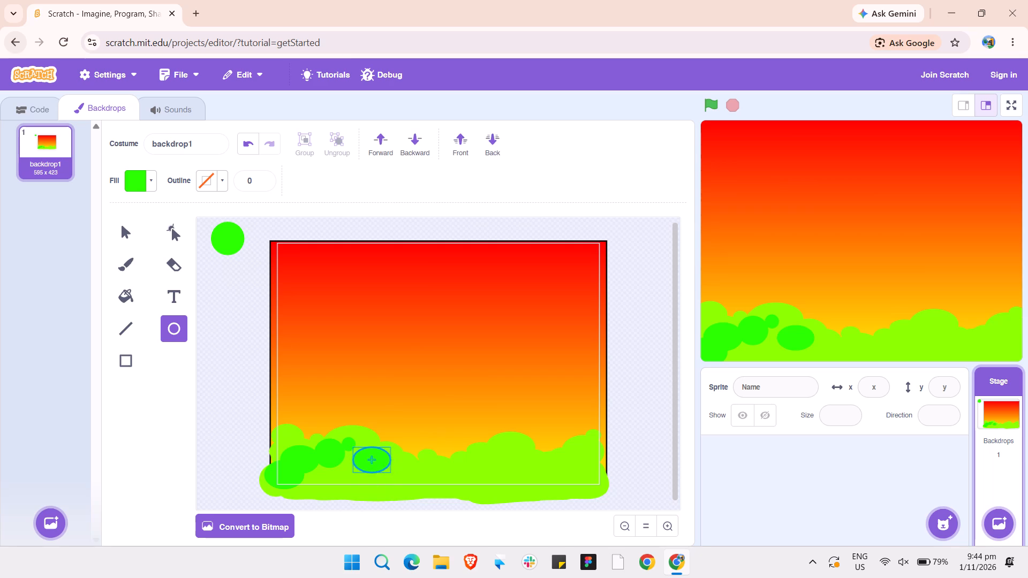
drag(375, 460, 369, 457)
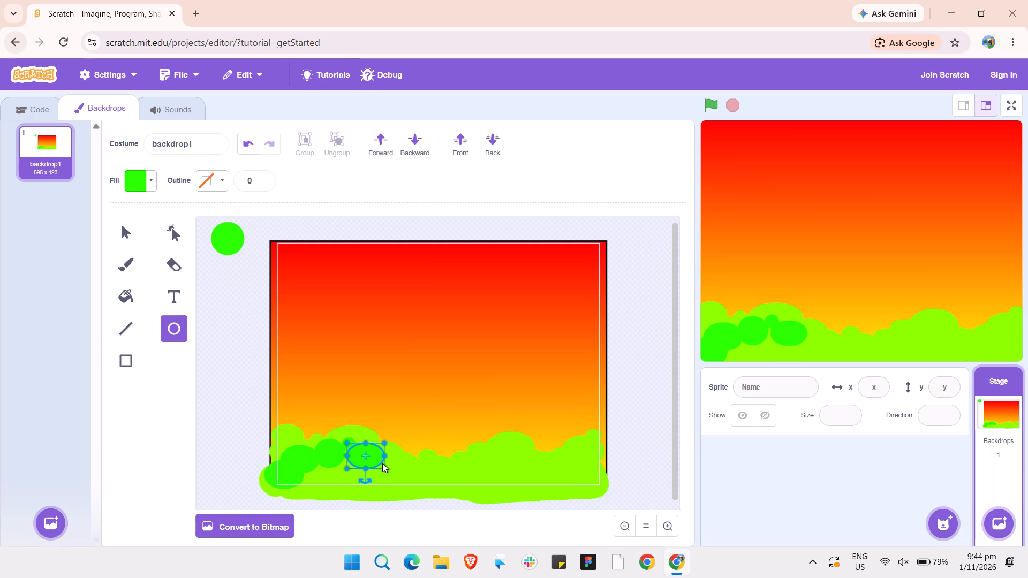
click(382, 463)
Draw a thin green ellipse, widen and thicken it, and overlap it with the right end of the wide ellipse.
click(390, 459)
drag(381, 457, 392, 459)
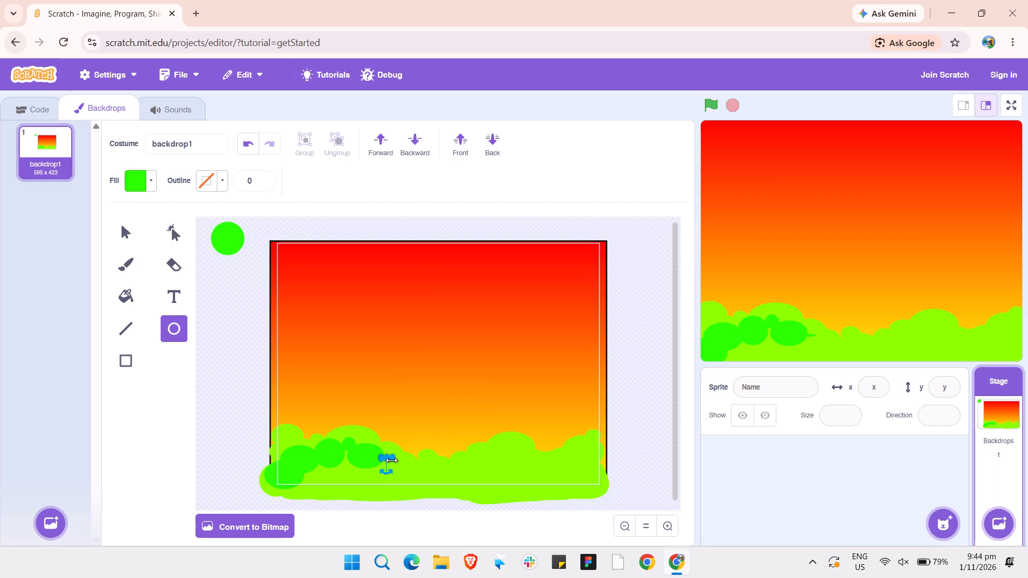
drag(391, 461, 406, 469)
drag(394, 457, 394, 445)
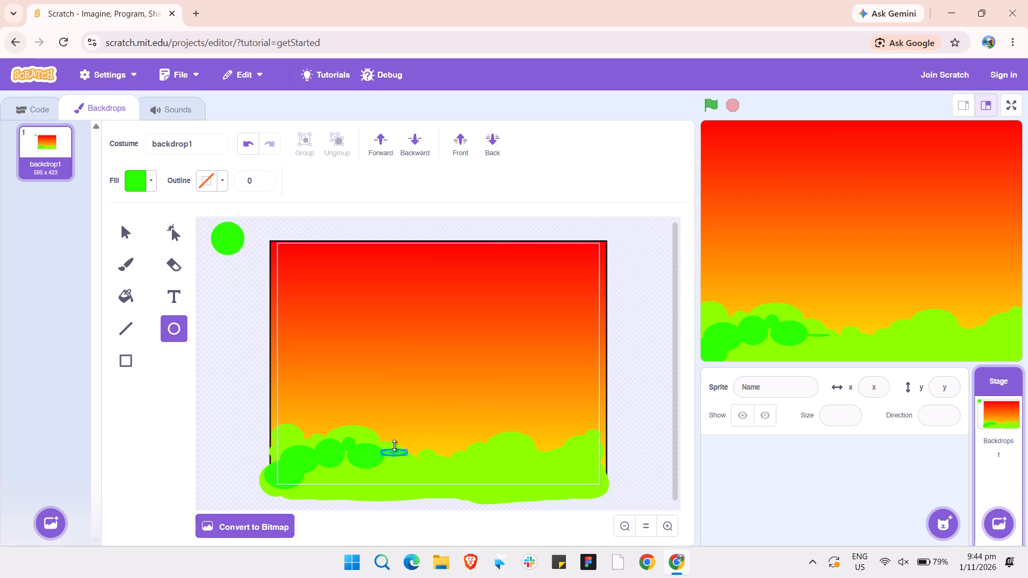
drag(394, 445, 395, 434)
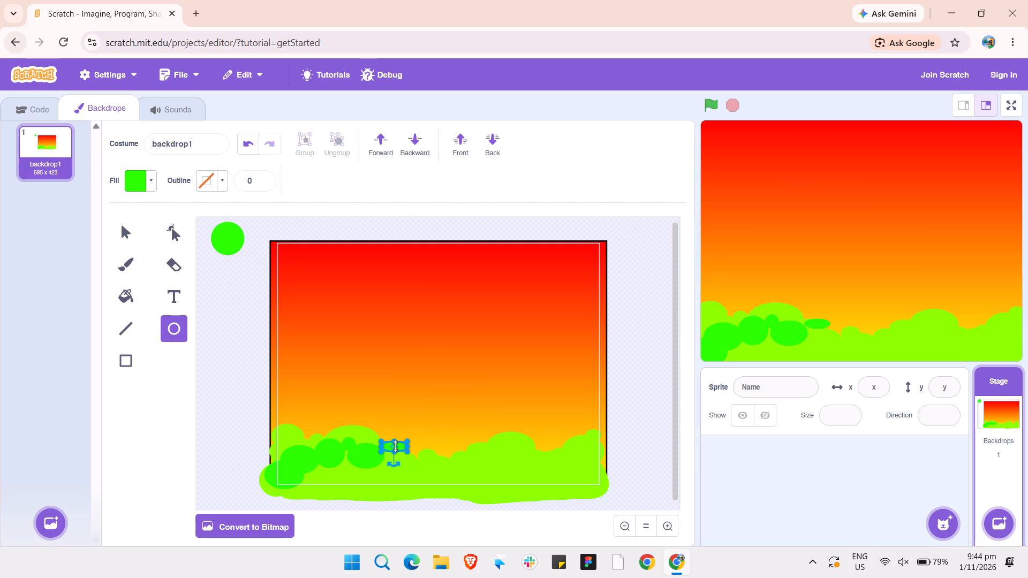
drag(395, 446, 387, 453)
drag(387, 453, 387, 455)
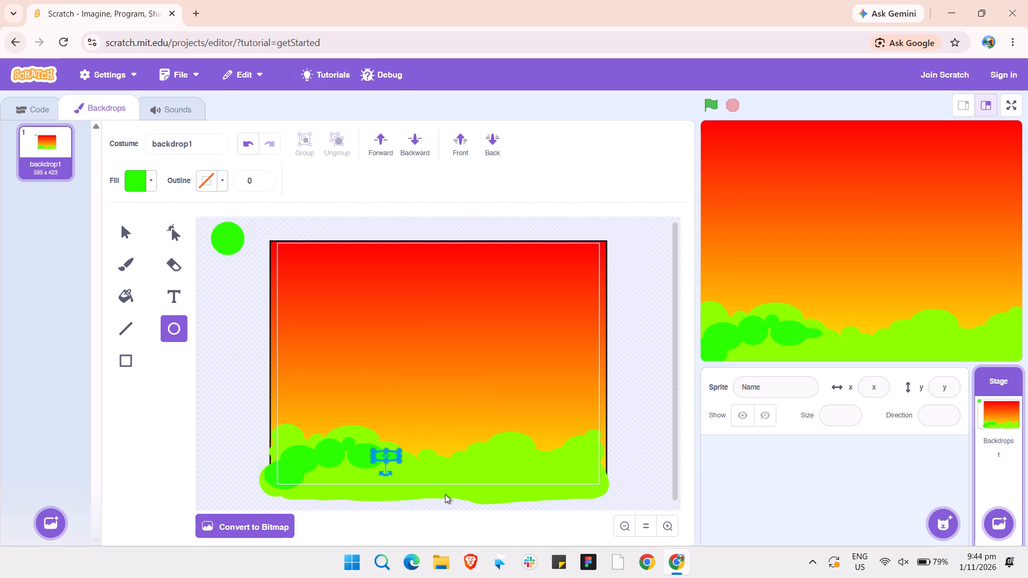
click(432, 476)
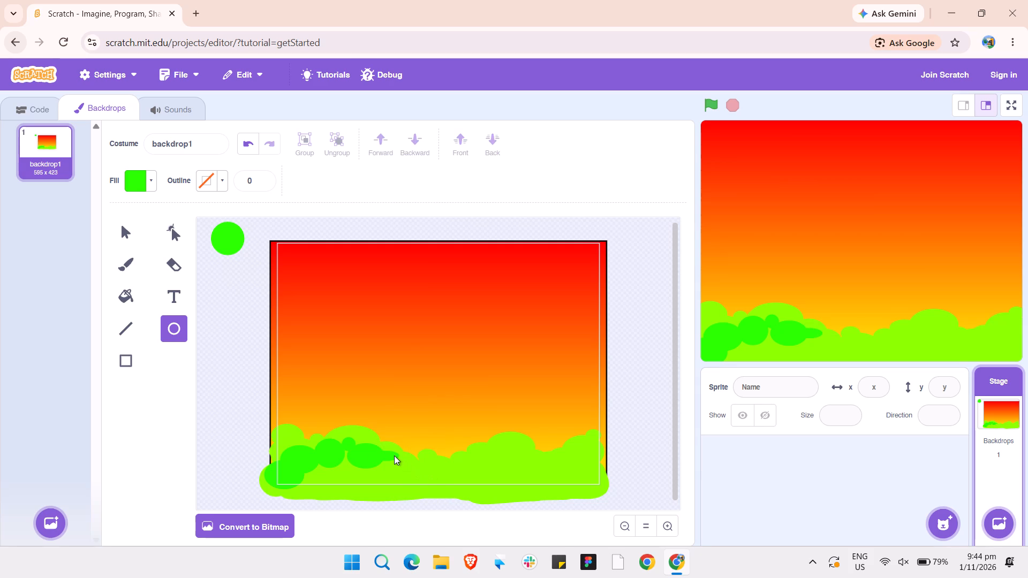
Draw a larger green circle low in the bushes and place it below the thin ellipse's right end.
drag(394, 455, 439, 489)
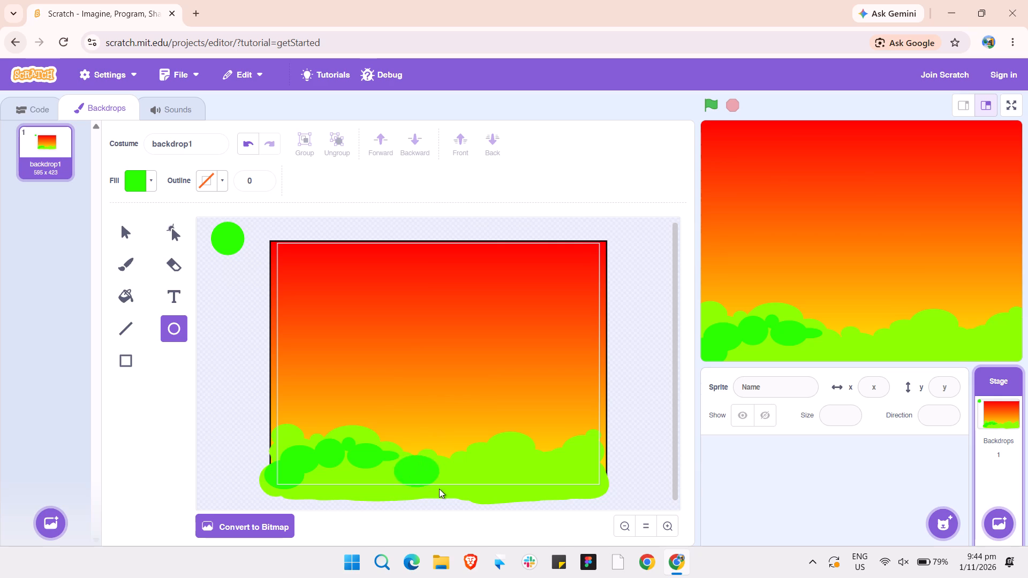
drag(439, 489, 433, 493)
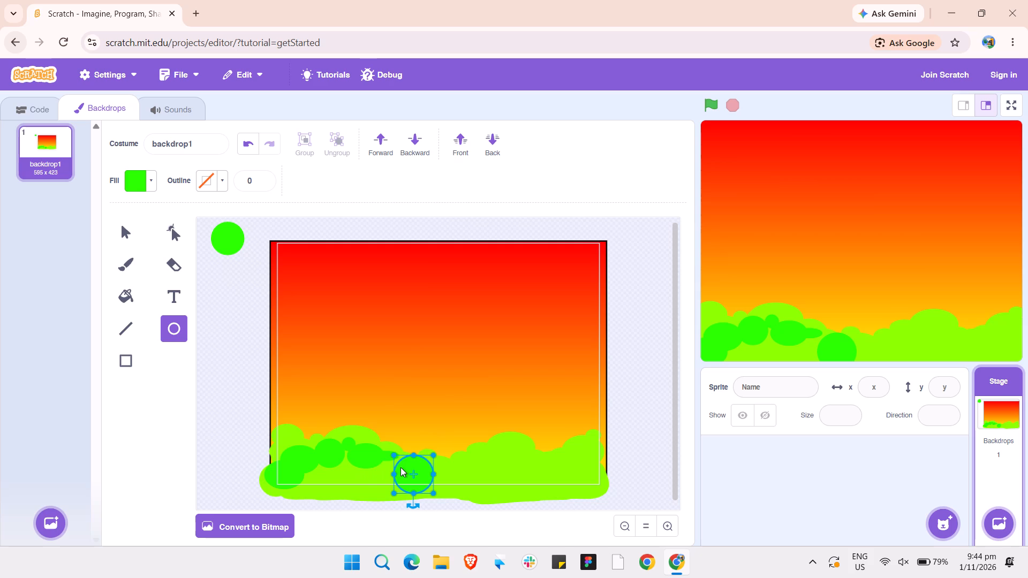
drag(400, 467, 394, 467)
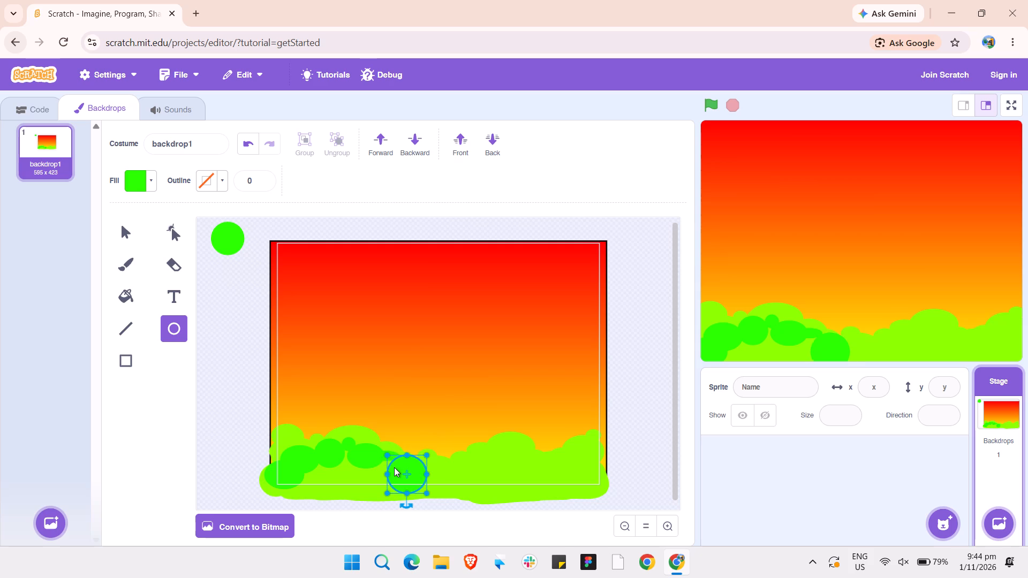
click(434, 475)
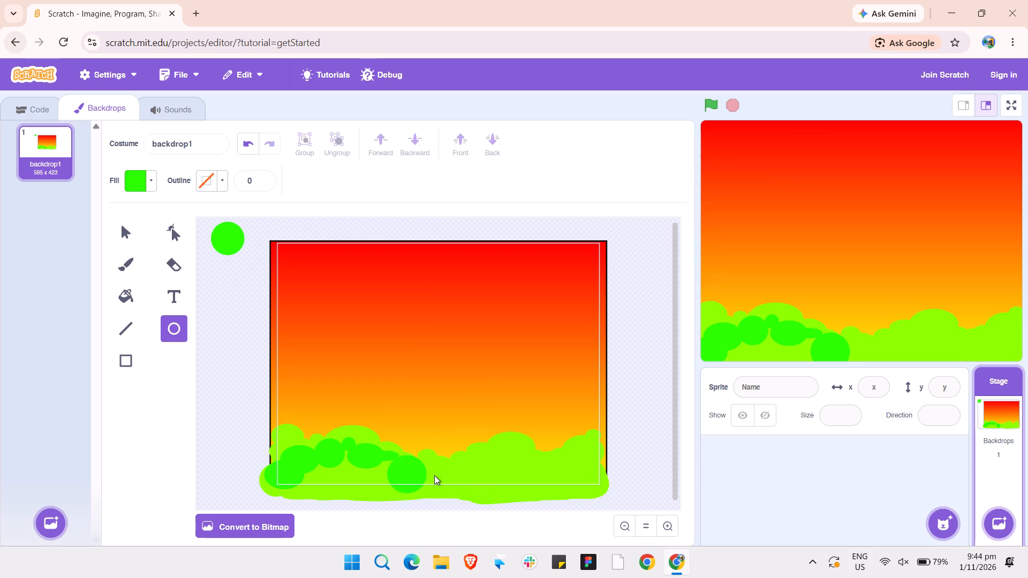
Draw a small green circle and place it against the upper-right side of the larger circle.
drag(426, 476, 430, 473)
drag(430, 473, 437, 461)
drag(437, 461, 445, 459)
drag(433, 468, 428, 471)
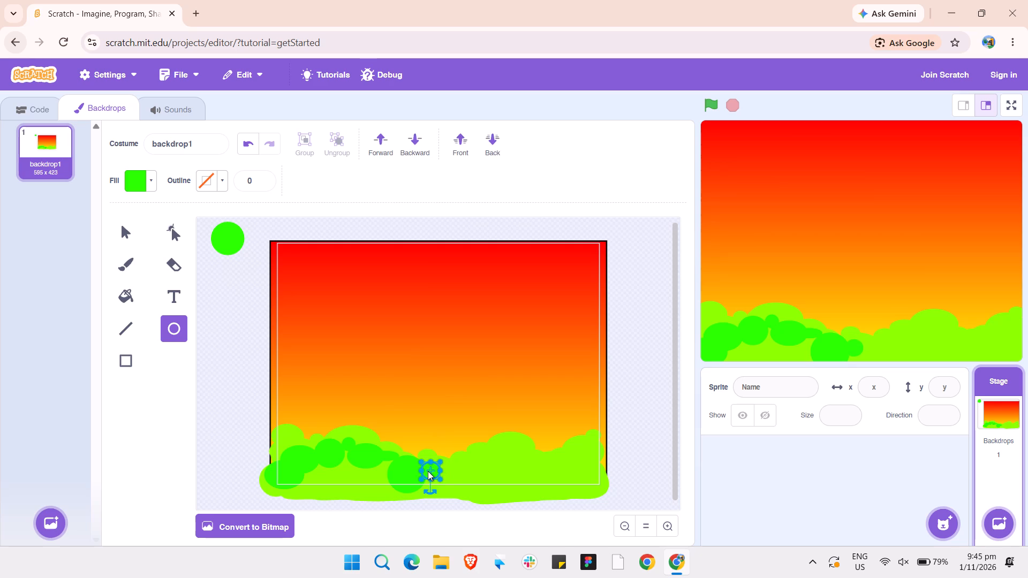
Draw a large green circle low in the bushes and place it against the small circle's lower-right side.
drag(448, 475, 438, 467)
drag(440, 467, 489, 453)
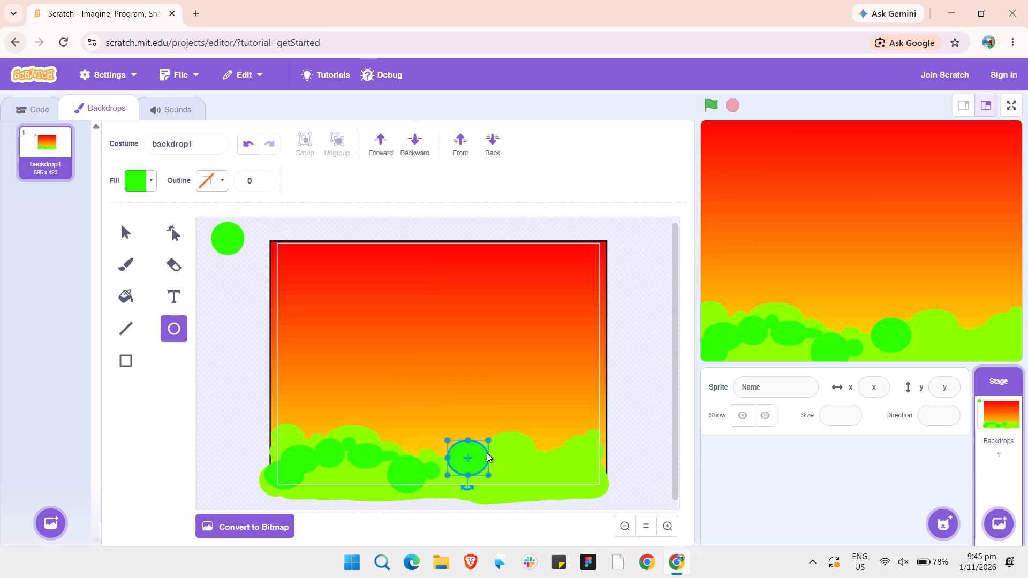
drag(479, 453, 468, 475)
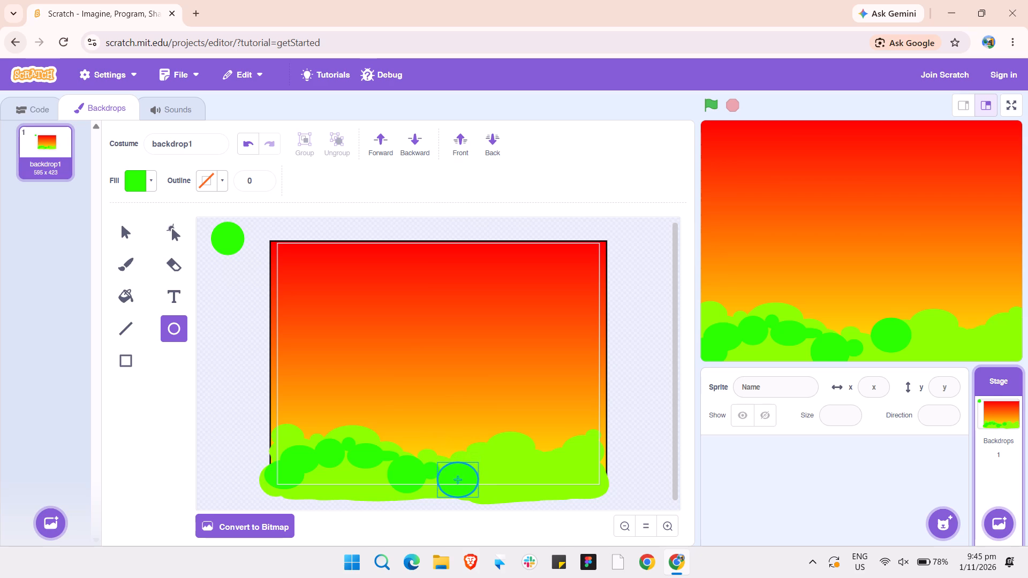
drag(468, 475, 472, 471)
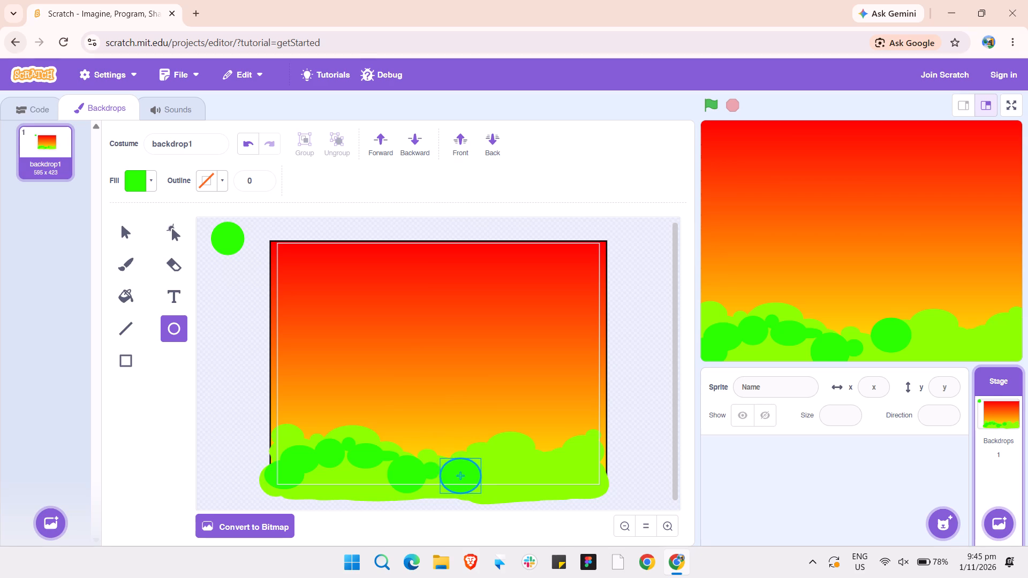
drag(472, 471, 470, 471)
click(500, 474)
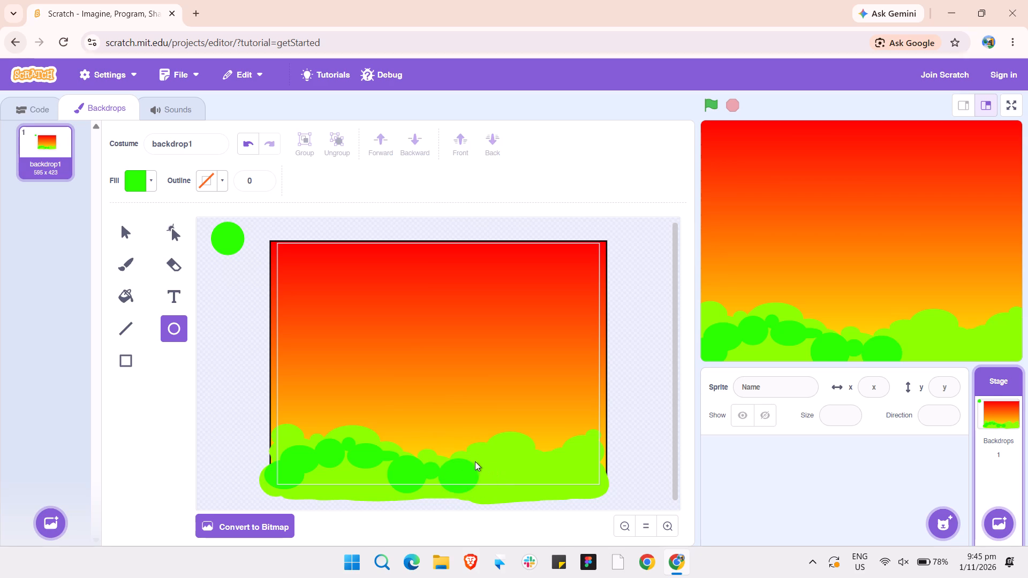
Draw a smaller green ellipse and place it overlapping the upper-right side of the large circle.
drag(468, 459, 495, 447)
drag(495, 447, 498, 436)
drag(487, 446, 487, 461)
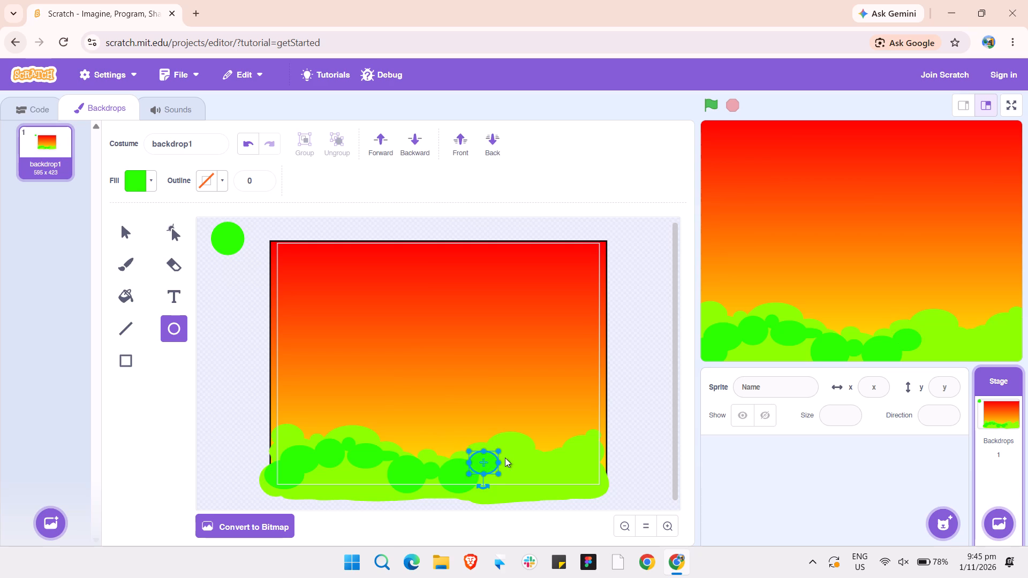
Draw a wide green ellipse, narrow it to a rounder oval, and place it at the upper-right side of the previous ellipse.
drag(507, 458, 497, 455)
drag(497, 455, 512, 444)
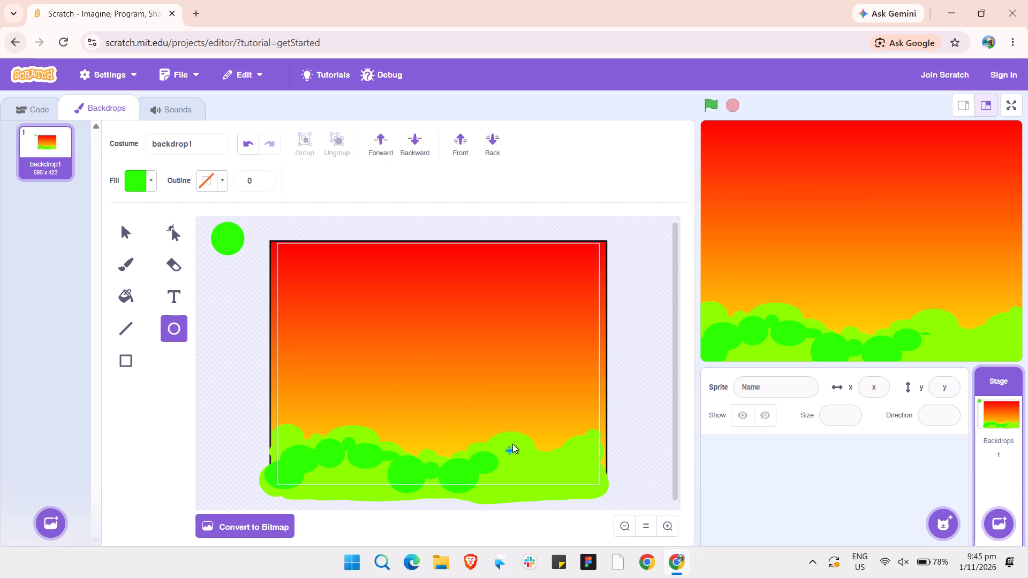
drag(512, 444, 548, 414)
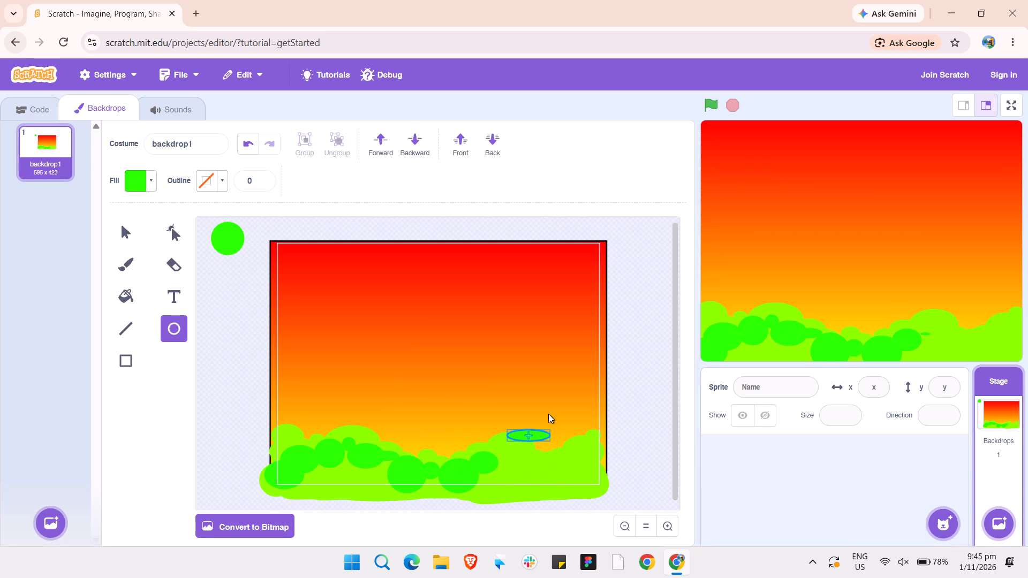
drag(548, 414, 534, 368)
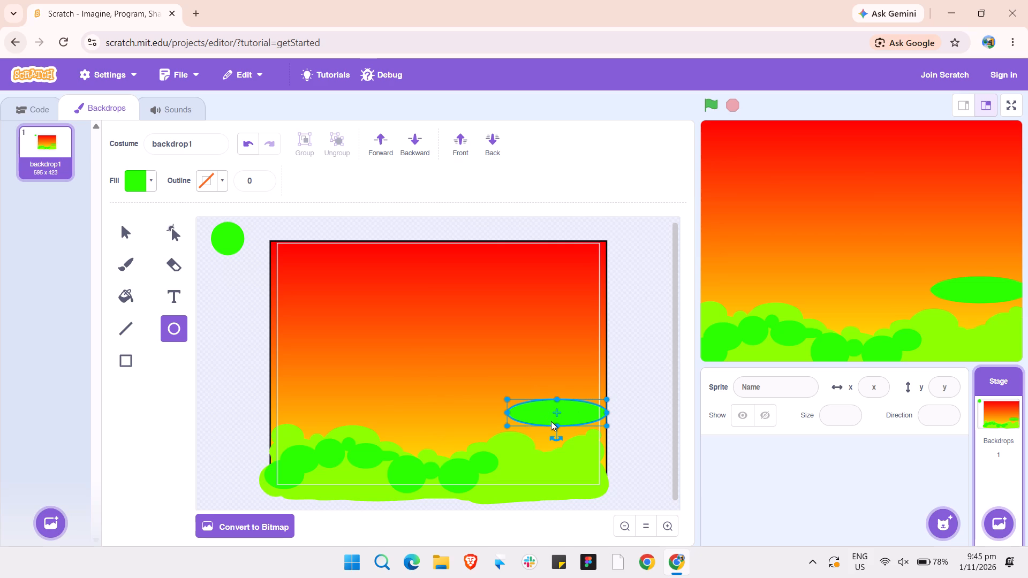
drag(551, 421, 532, 474)
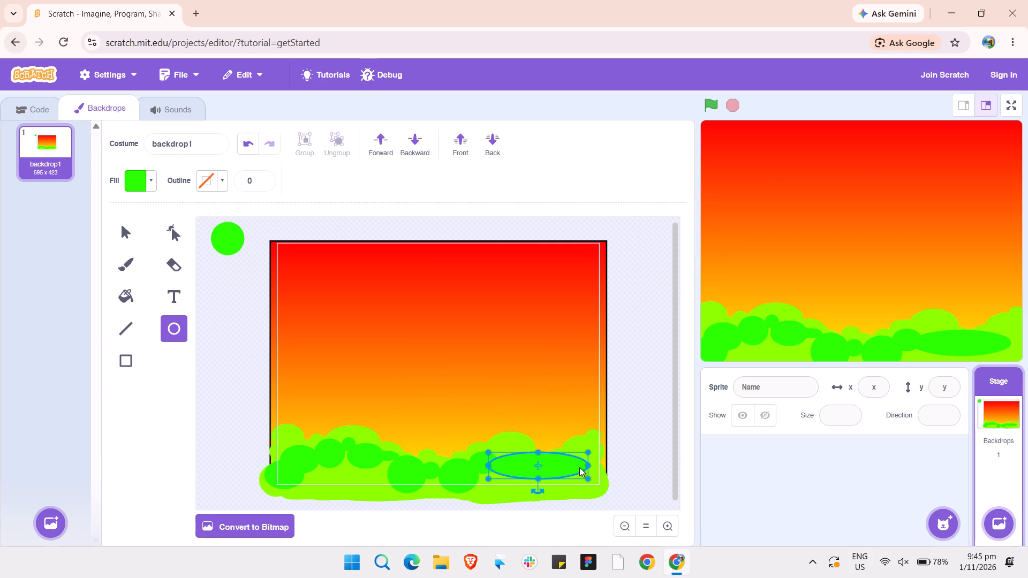
drag(585, 465, 523, 457)
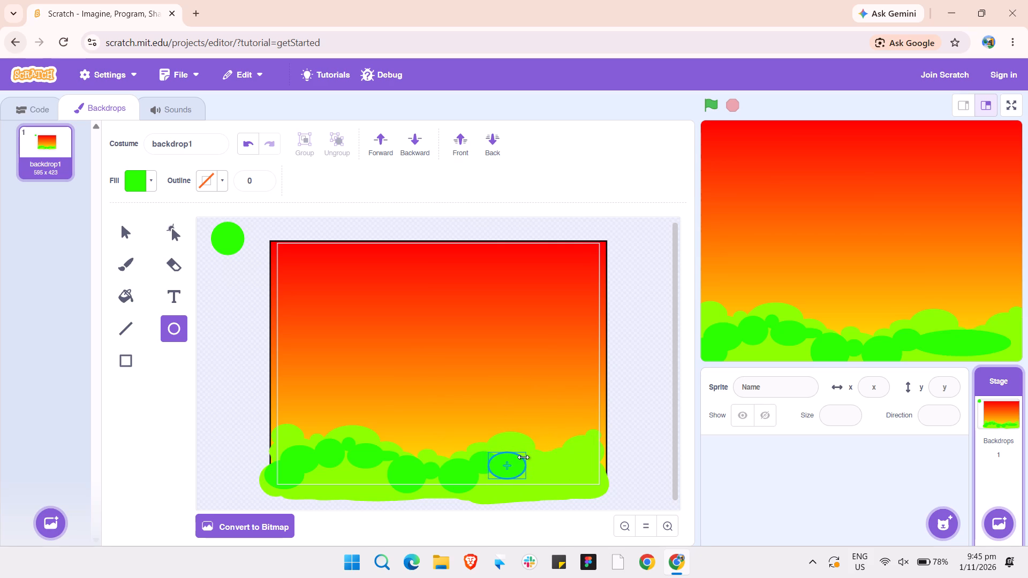
drag(523, 457, 521, 457)
drag(504, 463, 508, 453)
click(531, 468)
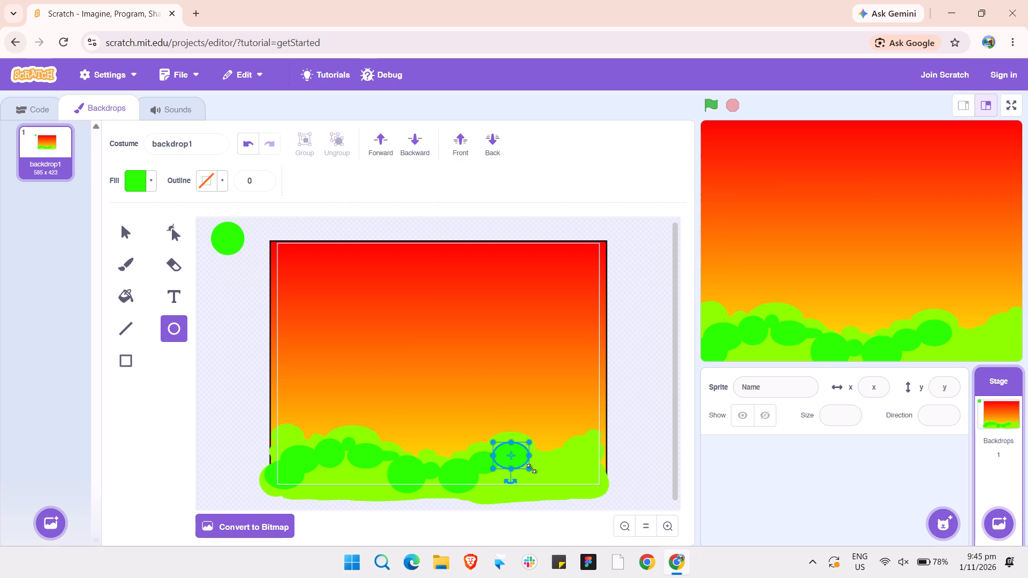
Draw a small green ellipse at the oval's lower-right side and a green circle just below that ellipse.
drag(547, 468, 523, 458)
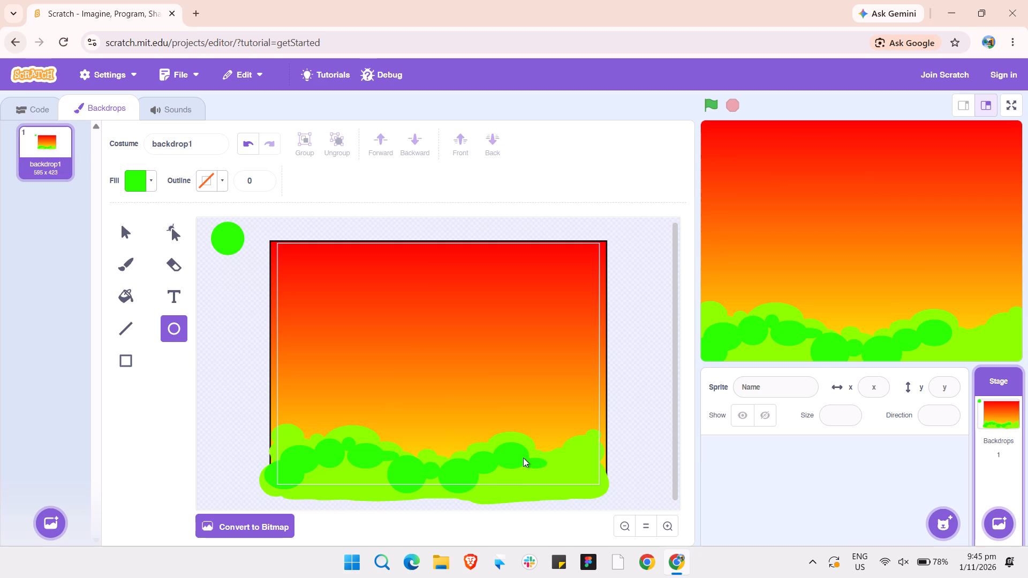
drag(523, 458, 523, 453)
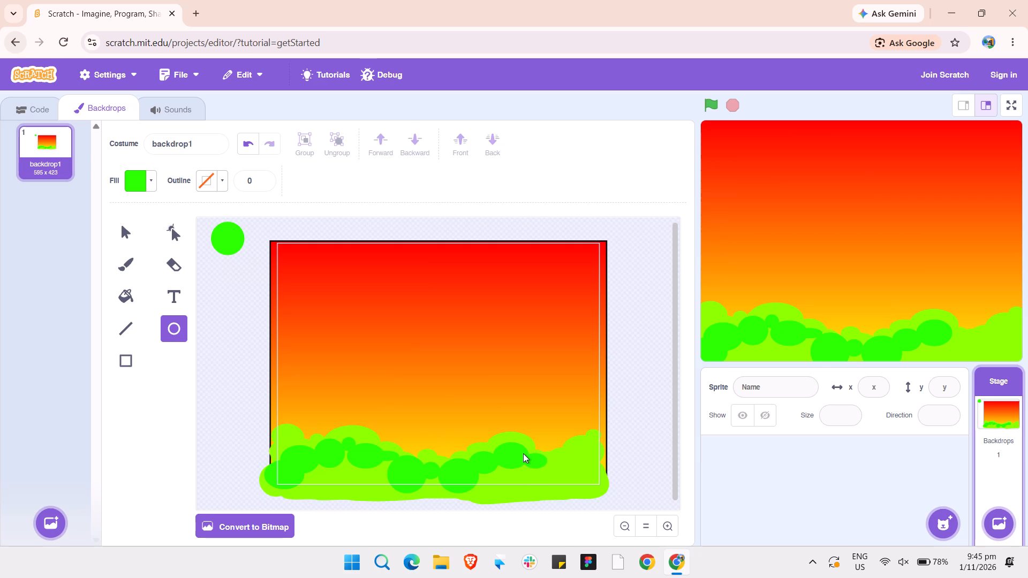
drag(523, 453, 524, 452)
click(524, 452)
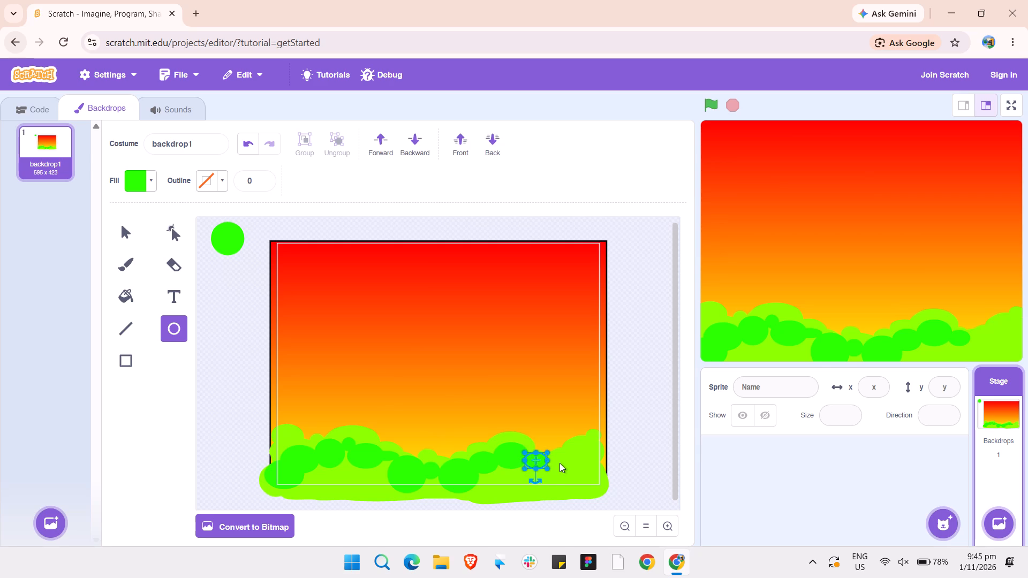
drag(560, 462, 532, 485)
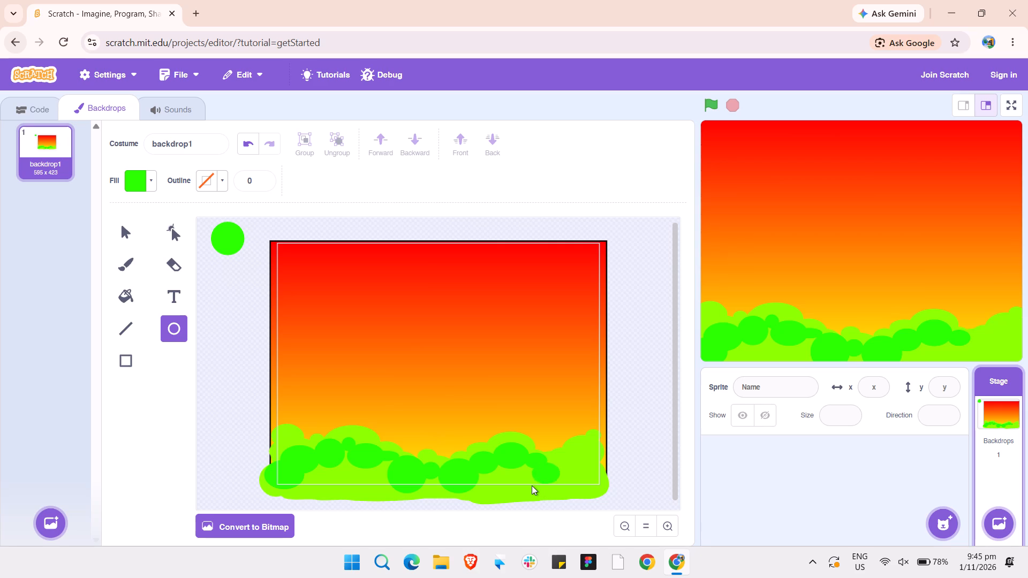
drag(532, 485, 530, 486)
Draw a small green circle and place it against the upper-right side of the circle just drawn.
drag(579, 470, 560, 452)
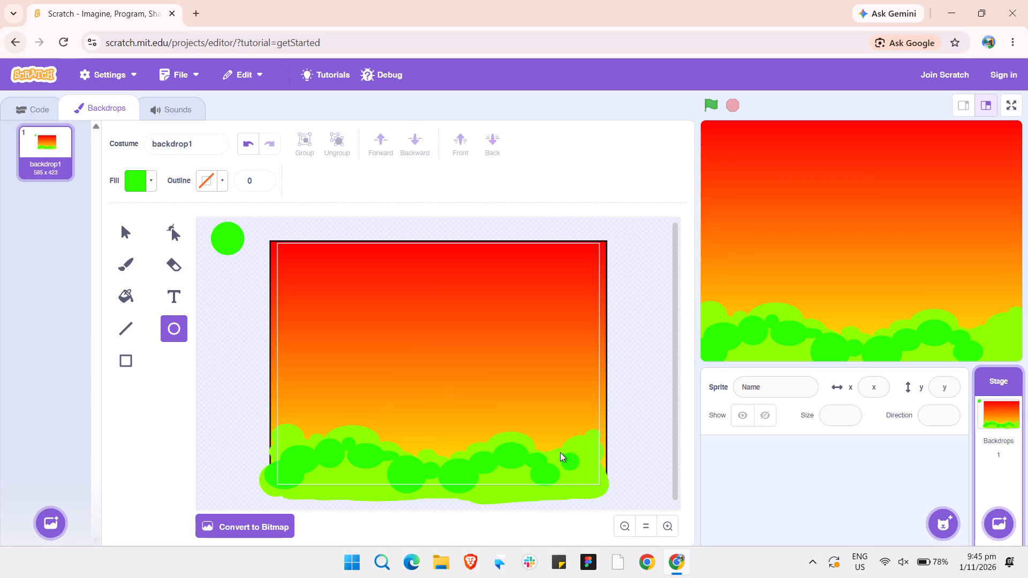
drag(560, 452, 559, 452)
click(559, 452)
drag(573, 463, 566, 466)
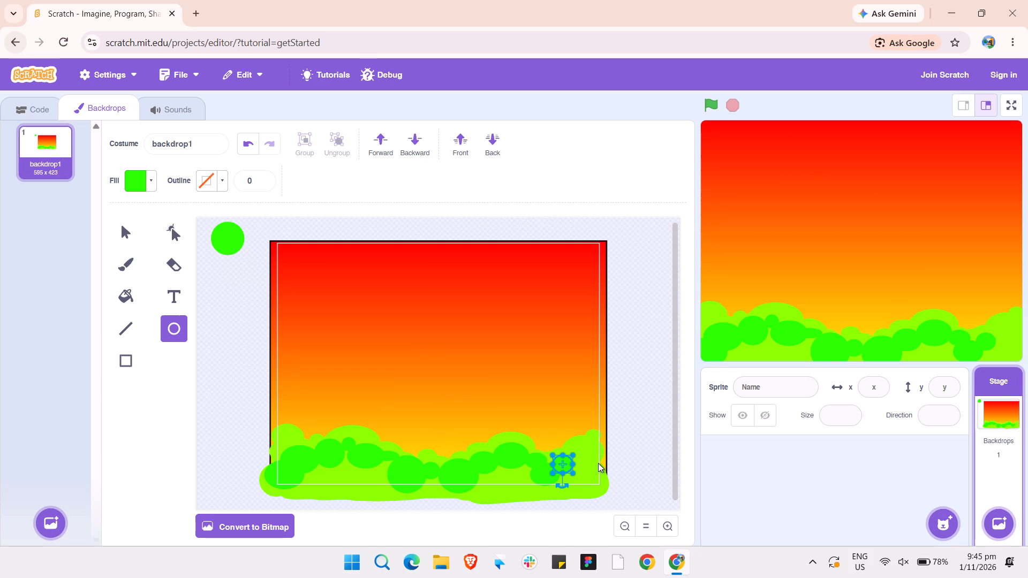
click(598, 463)
Draw a large green circle and place it at the right end of the bushes, extending past the backdrop's edge.
drag(595, 443, 589, 462)
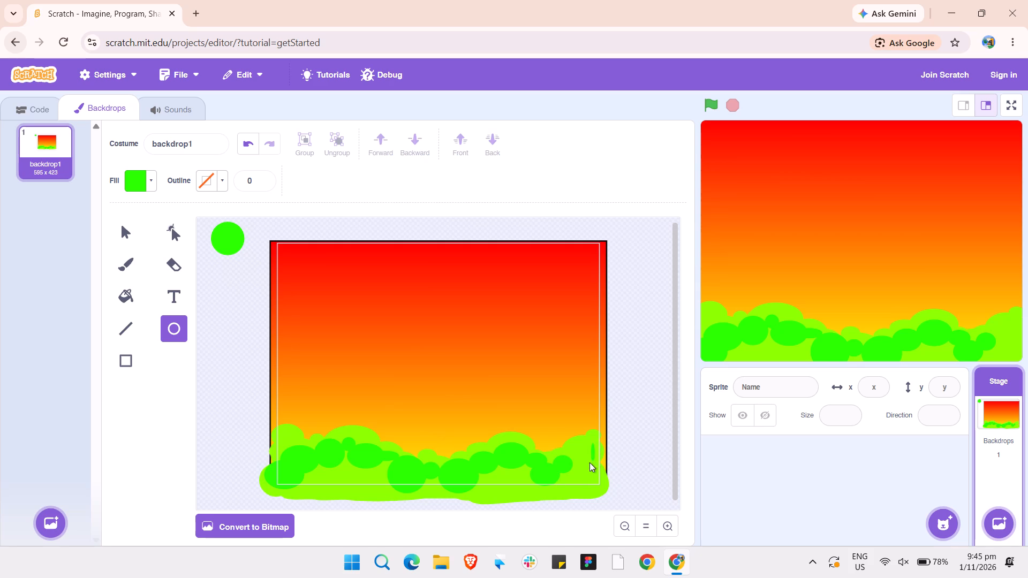
drag(589, 462, 541, 490)
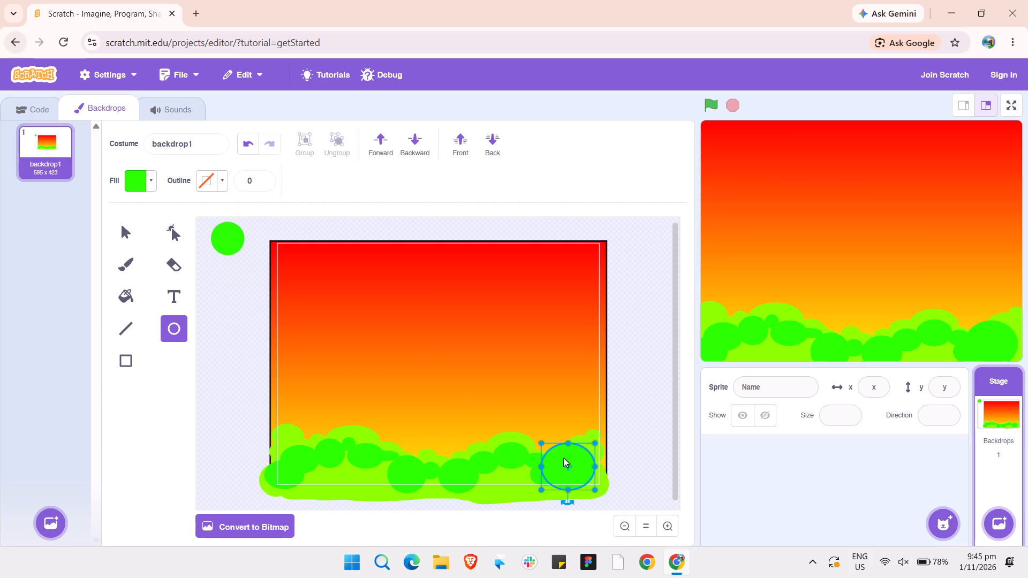
drag(563, 459, 586, 458)
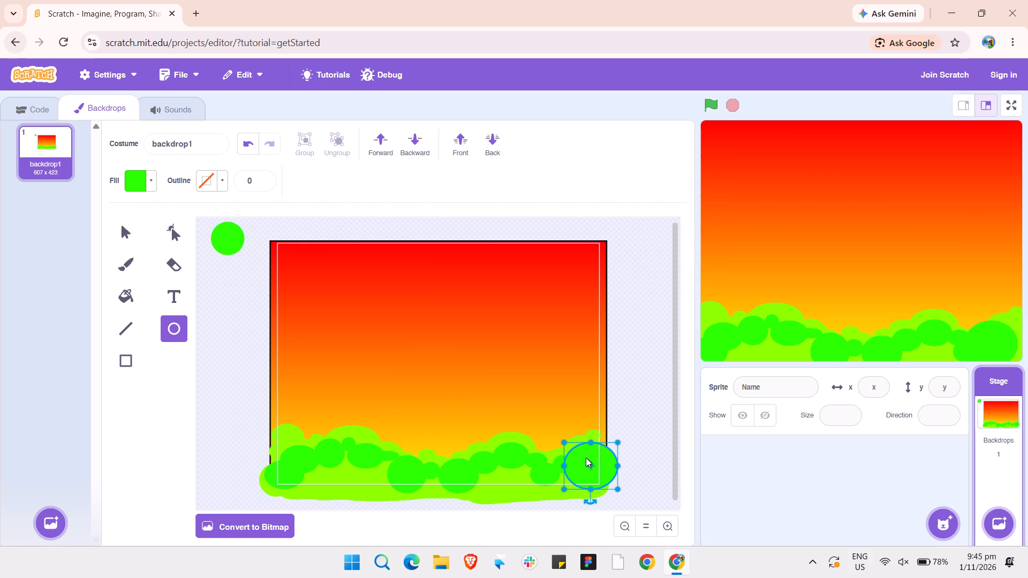
click(535, 346)
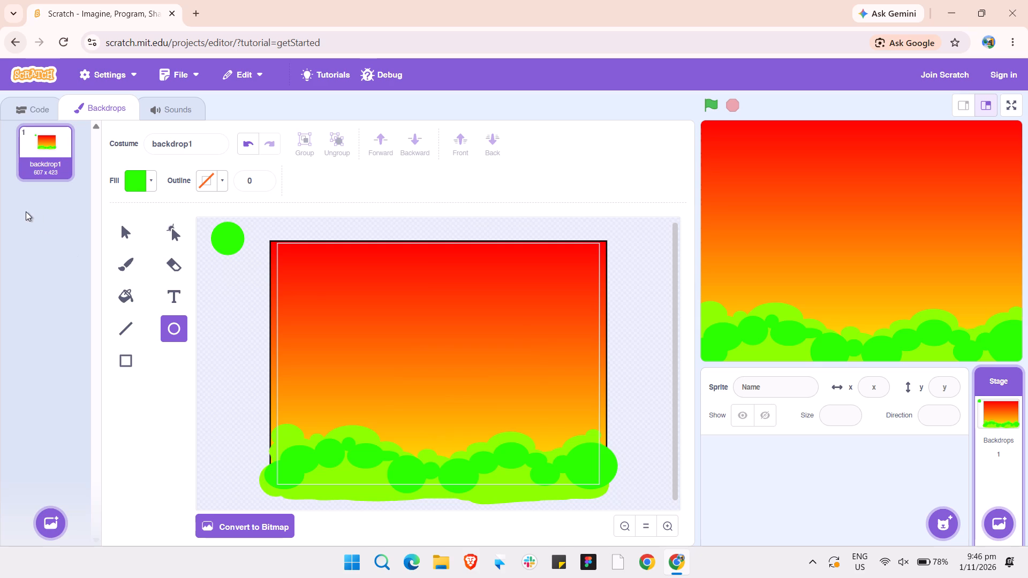
Set the fill to a darker green with color 31 and brightness 73.
click(155, 185)
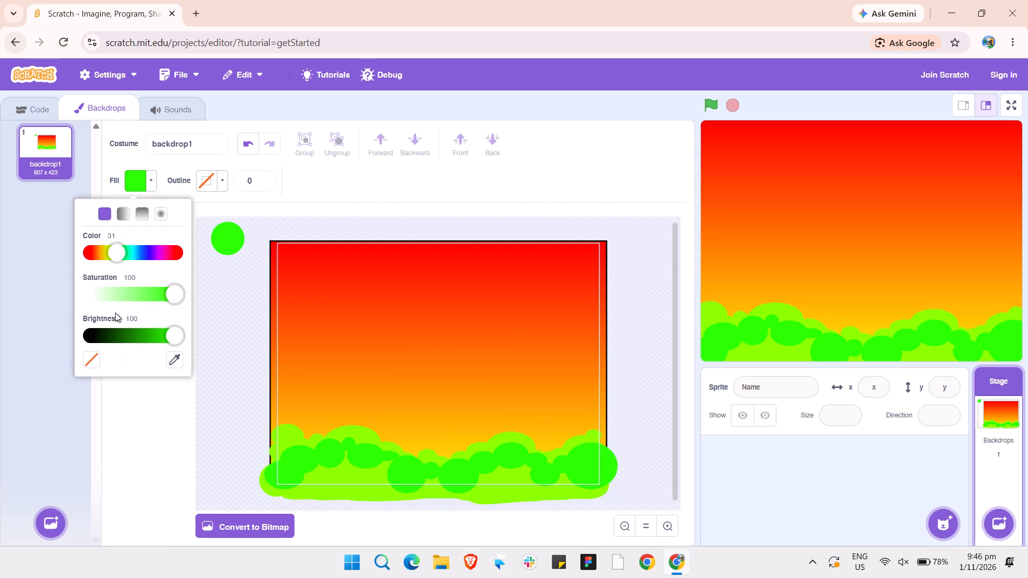
drag(116, 251, 123, 249)
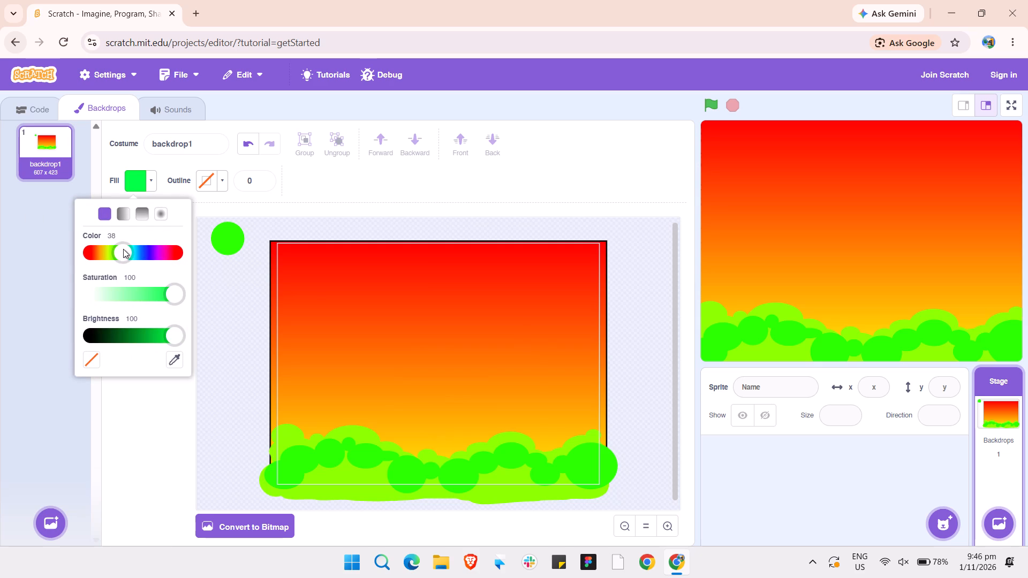
drag(123, 249, 114, 246)
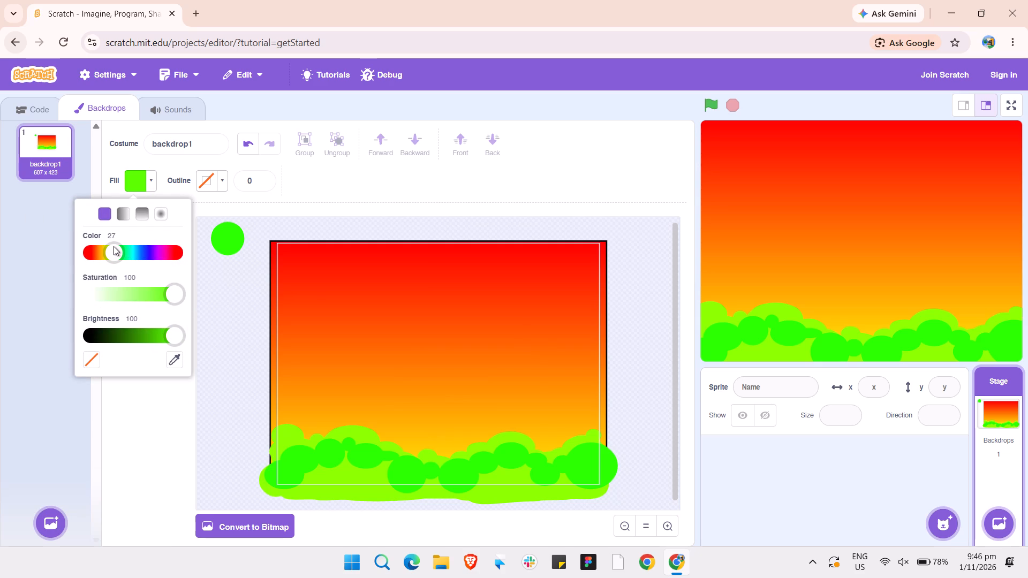
click(114, 246)
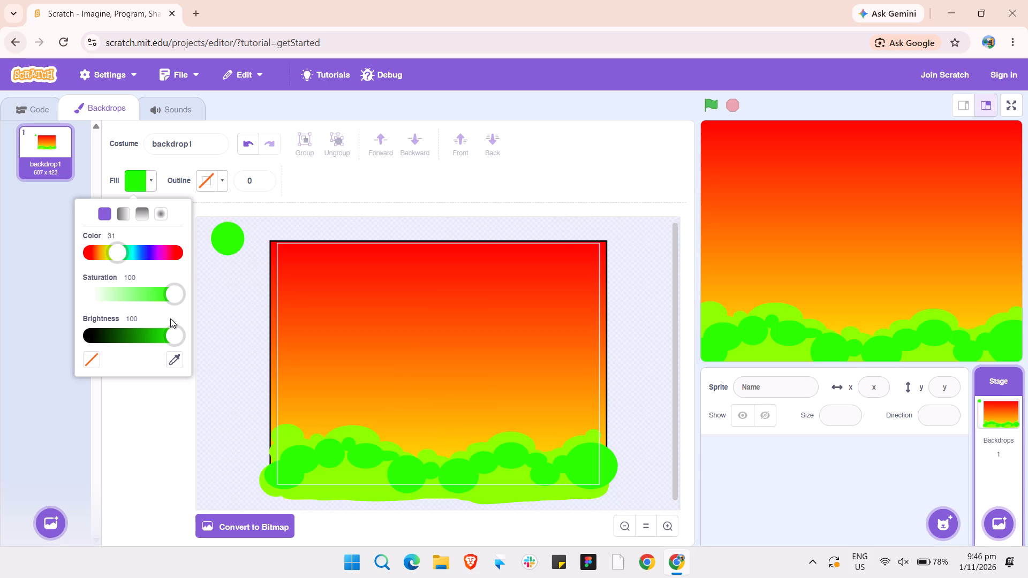
drag(171, 336, 113, 357)
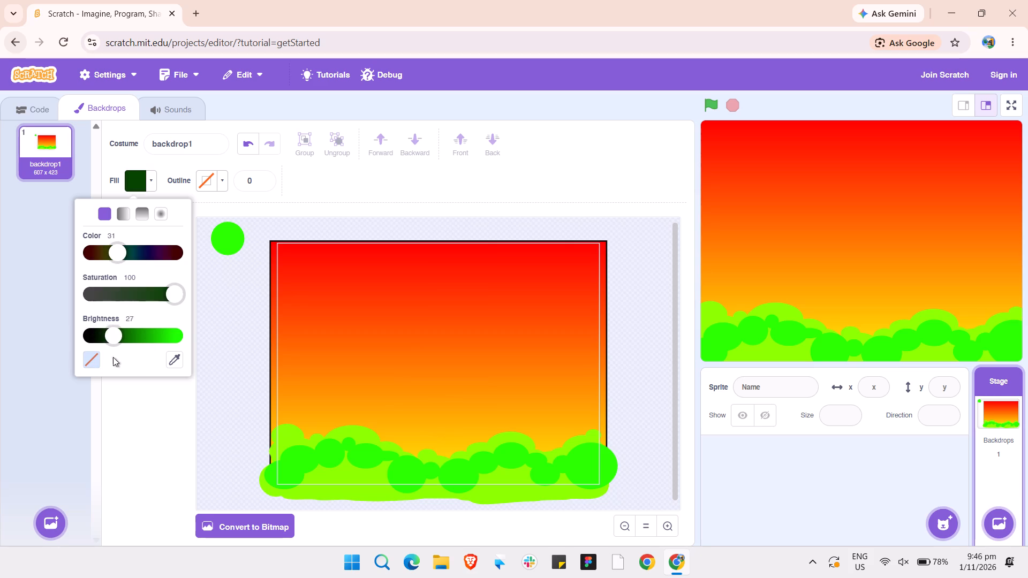
drag(113, 357, 143, 360)
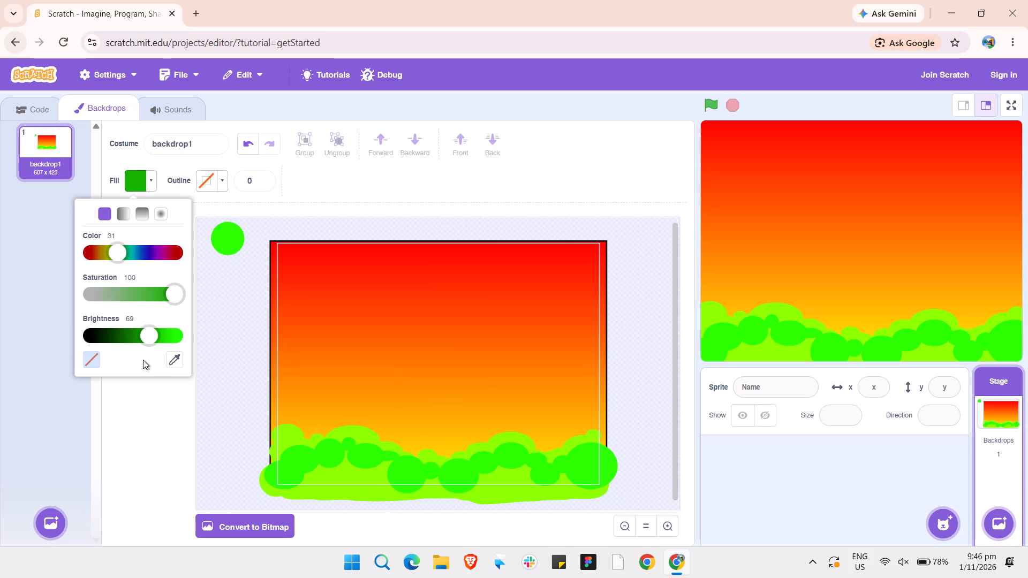
drag(143, 360, 134, 360)
drag(134, 360, 147, 356)
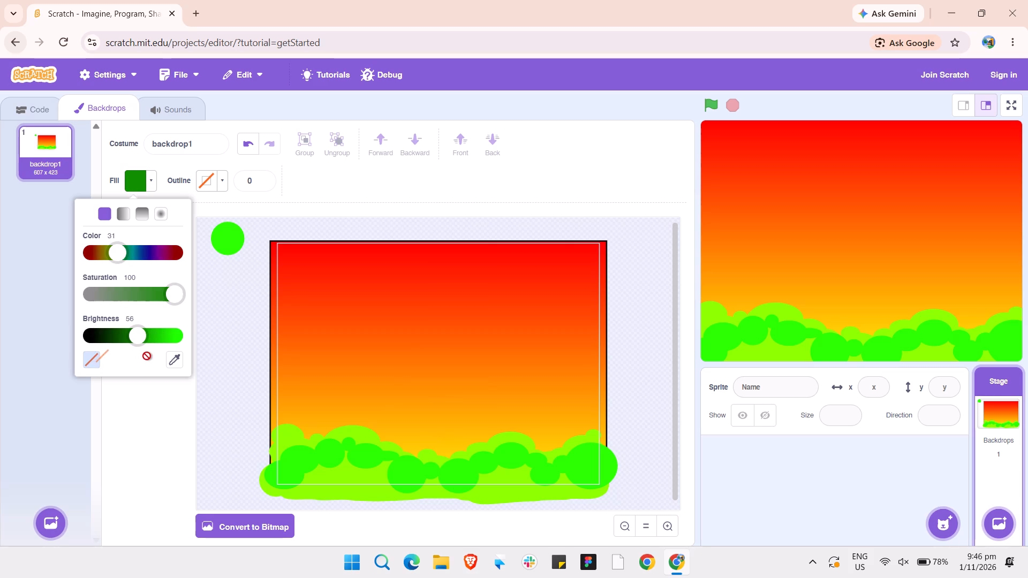
drag(147, 356, 149, 356)
click(152, 342)
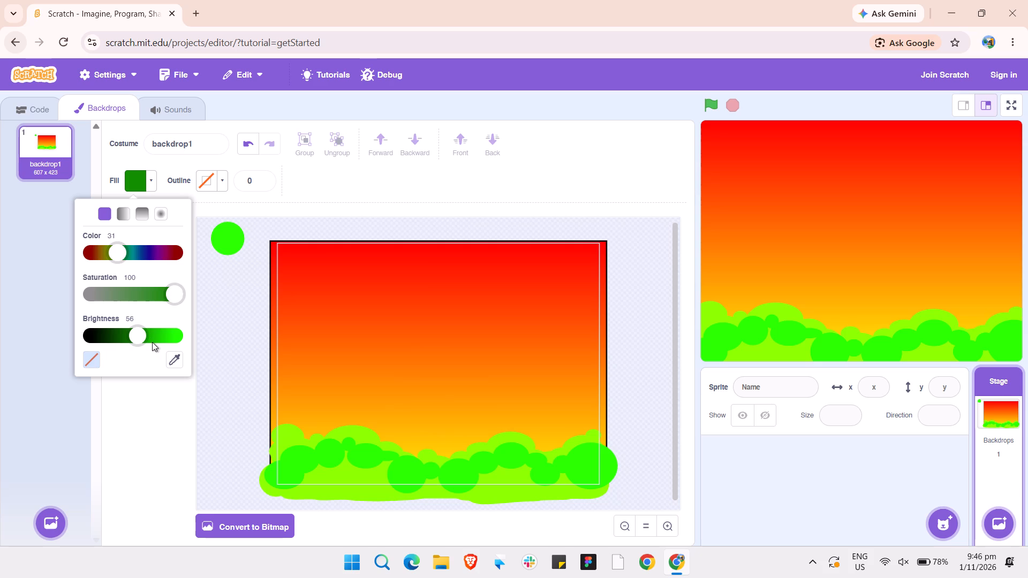
click(245, 326)
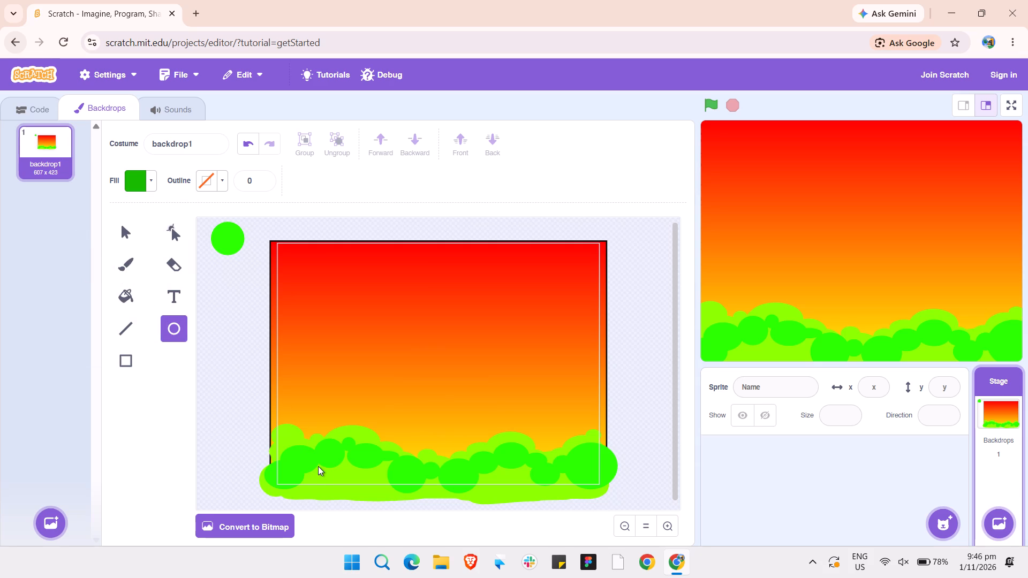
Draw a dark green circle and place it over the lower bushes near the backdrop's left edge.
drag(317, 463, 352, 491)
drag(352, 491, 353, 496)
drag(331, 476, 319, 474)
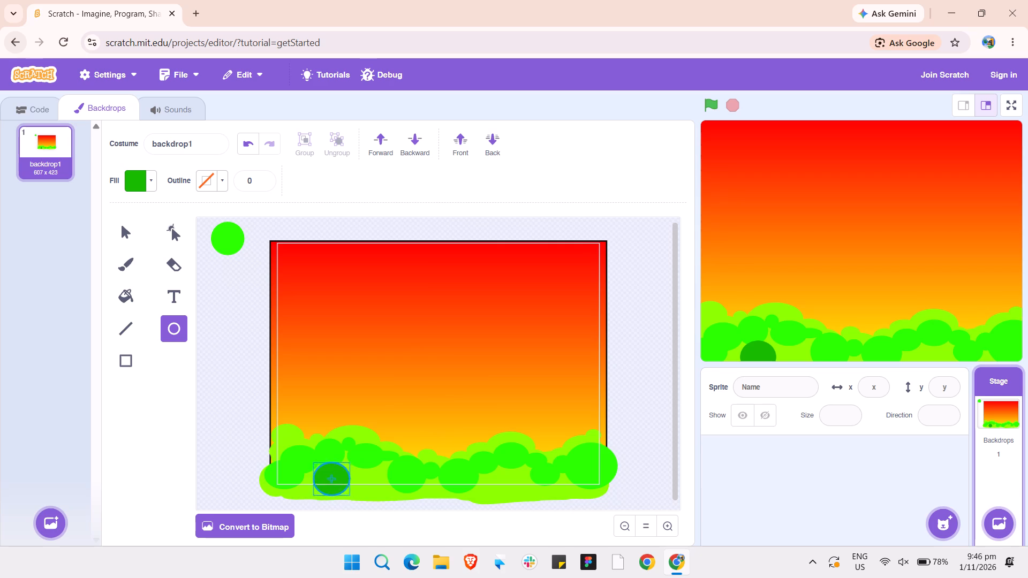
drag(319, 474, 296, 472)
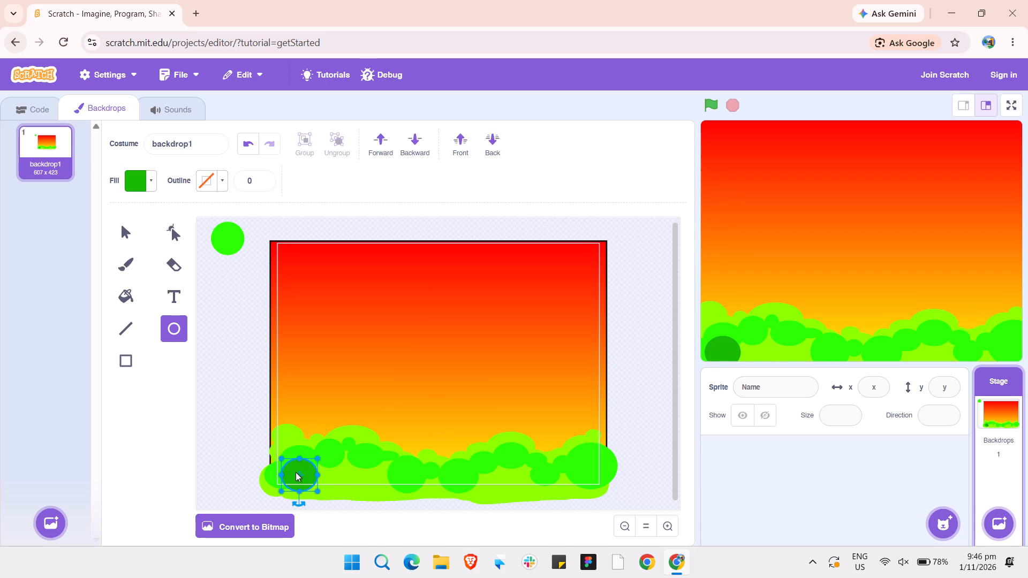
click(323, 472)
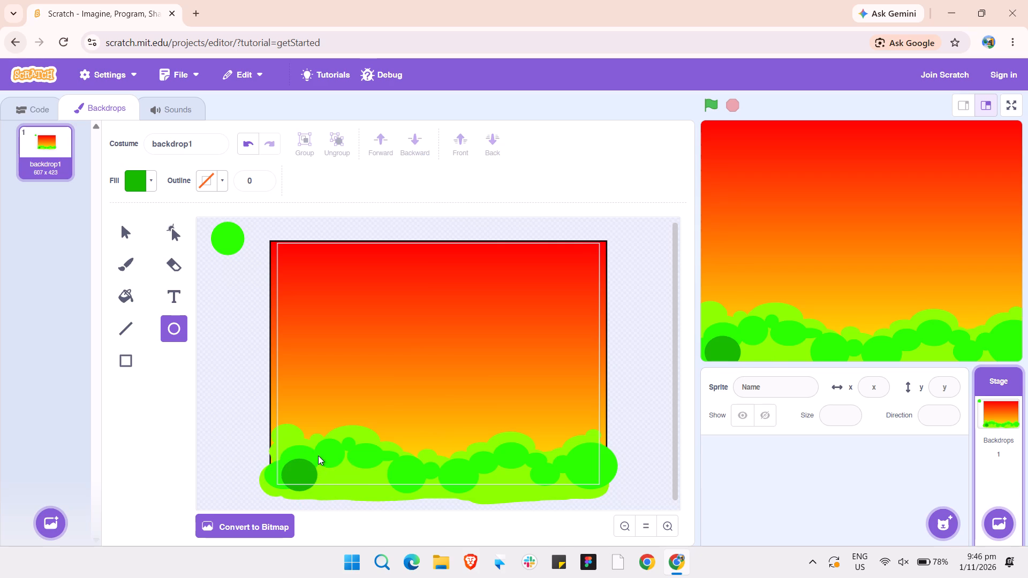
Draw two small dark green circles overlapping the upper-right and right sides of the existing dark circle.
drag(318, 455, 306, 472)
drag(306, 472, 303, 469)
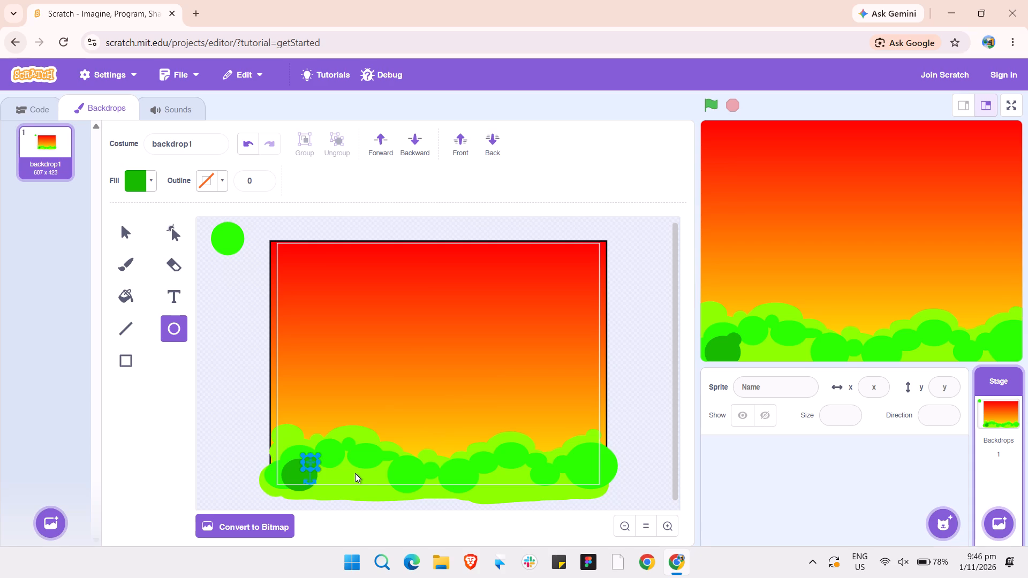
drag(329, 463, 321, 471)
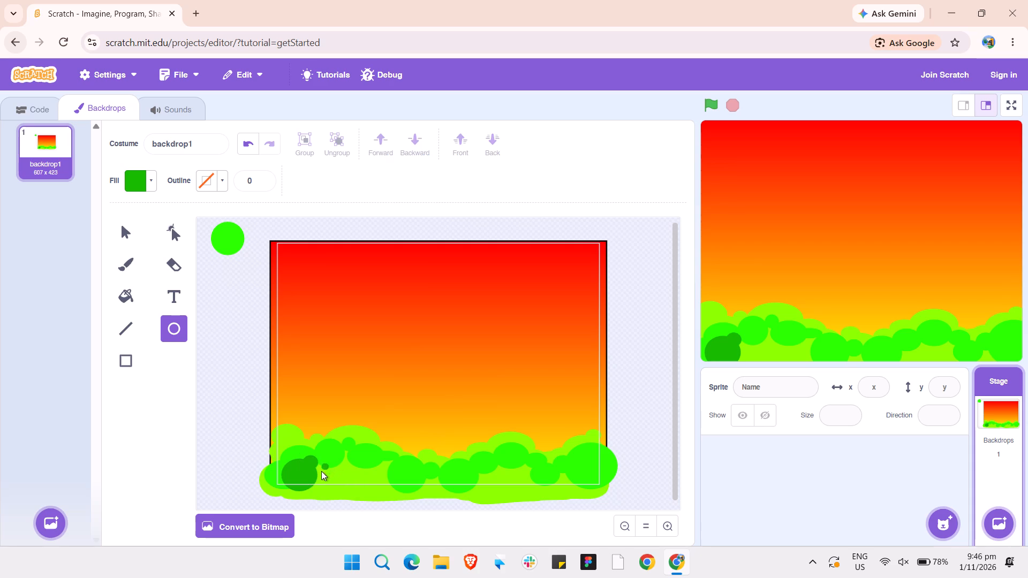
drag(321, 471, 306, 490)
drag(306, 490, 304, 489)
drag(332, 462, 329, 471)
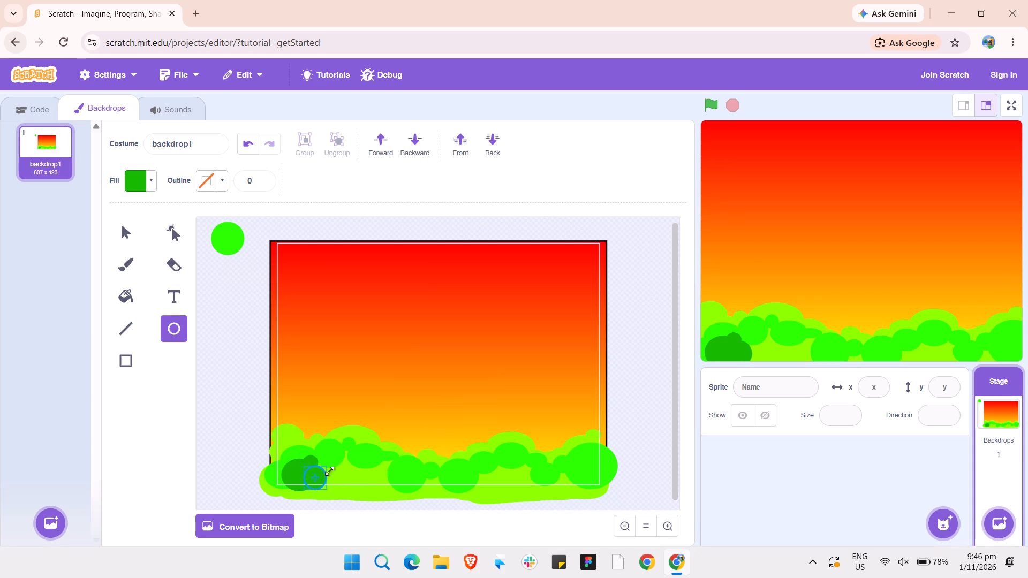
drag(329, 471, 332, 470)
click(332, 470)
Draw a dark green oval right of that cluster, followed by two progressively smaller circles stepping down to its right.
drag(324, 473, 335, 462)
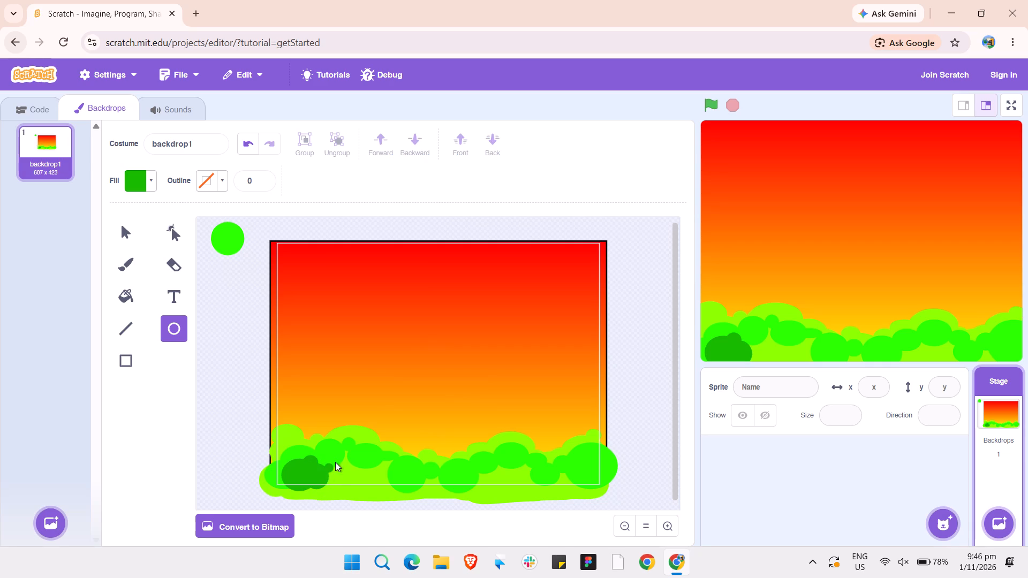
drag(335, 462, 350, 453)
drag(361, 480, 352, 484)
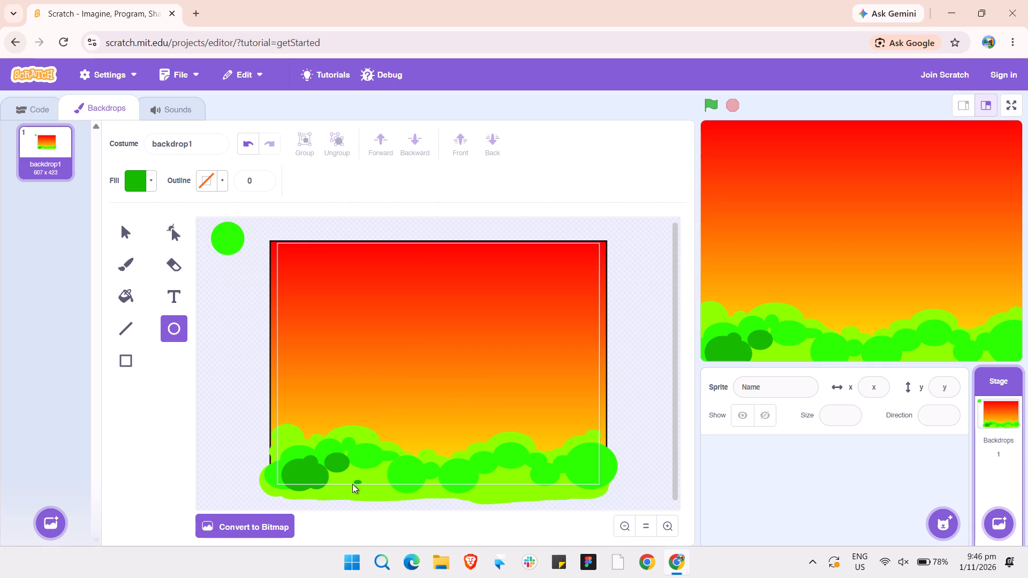
drag(352, 484, 340, 464)
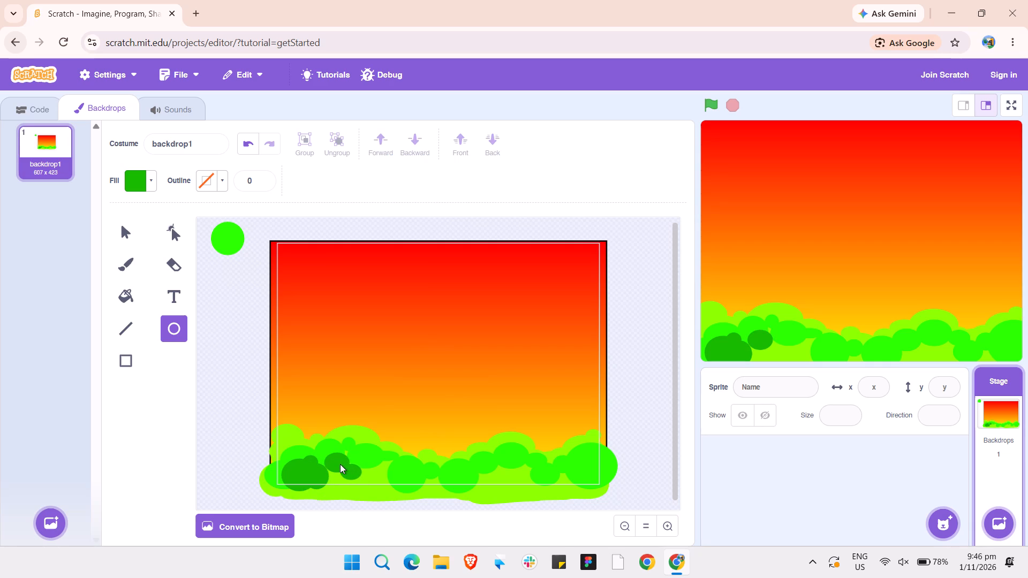
drag(340, 464, 341, 460)
click(341, 460)
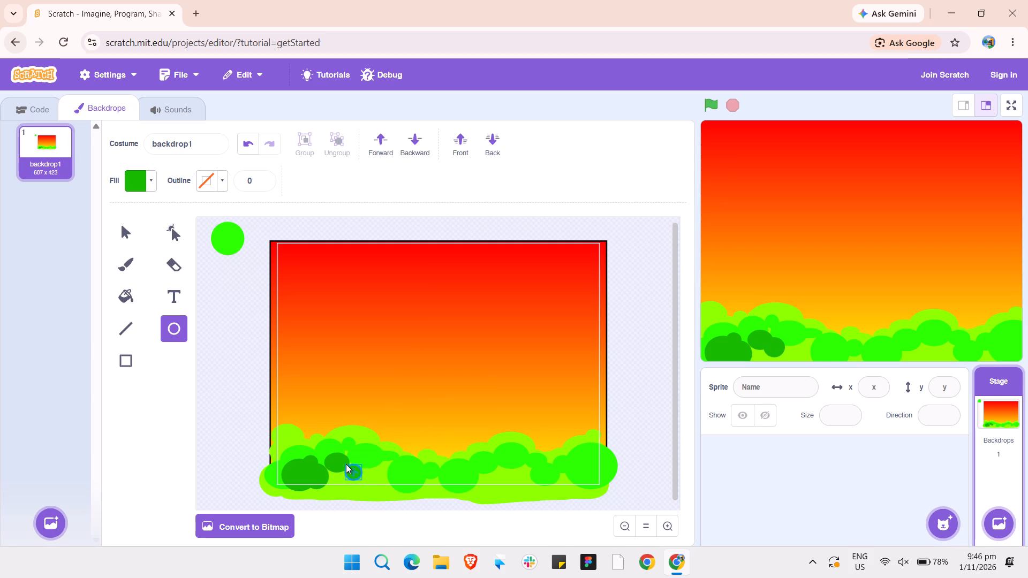
click(344, 462)
drag(367, 472, 360, 464)
click(360, 464)
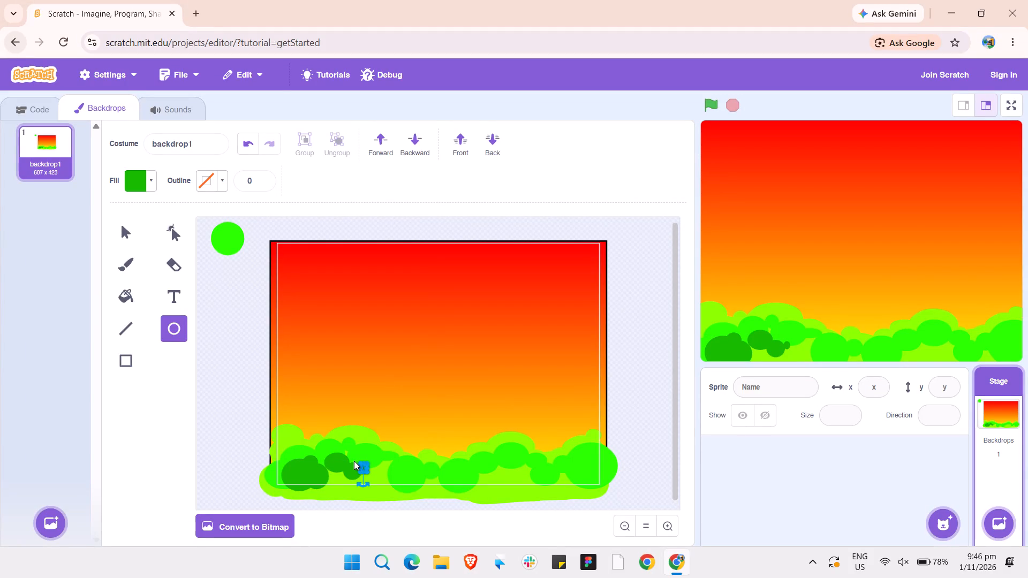
click(380, 467)
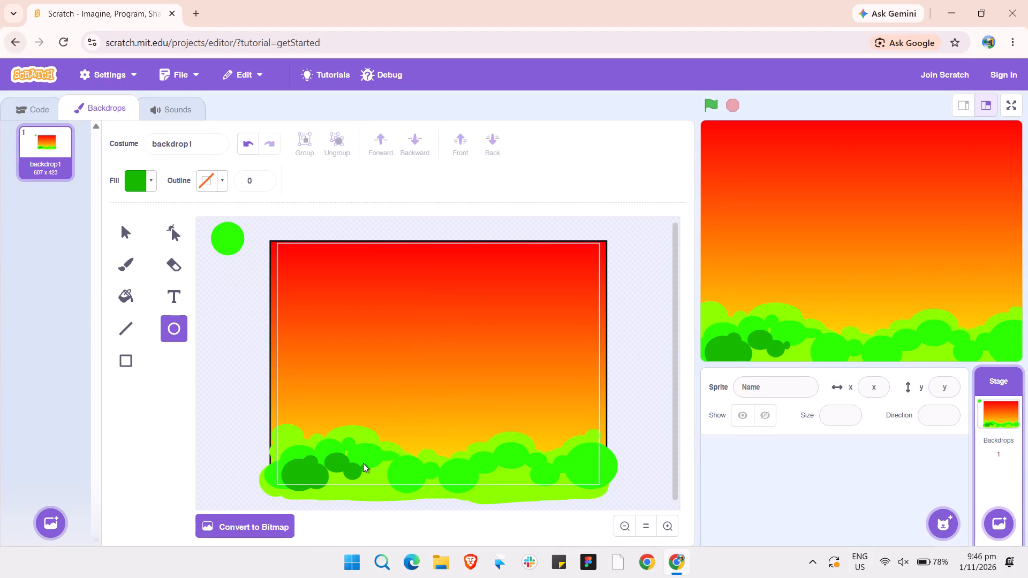
Draw a medium dark green circle at the right end of the dark bushes and nudge it slightly upward.
drag(362, 467, 383, 489)
drag(383, 489, 396, 500)
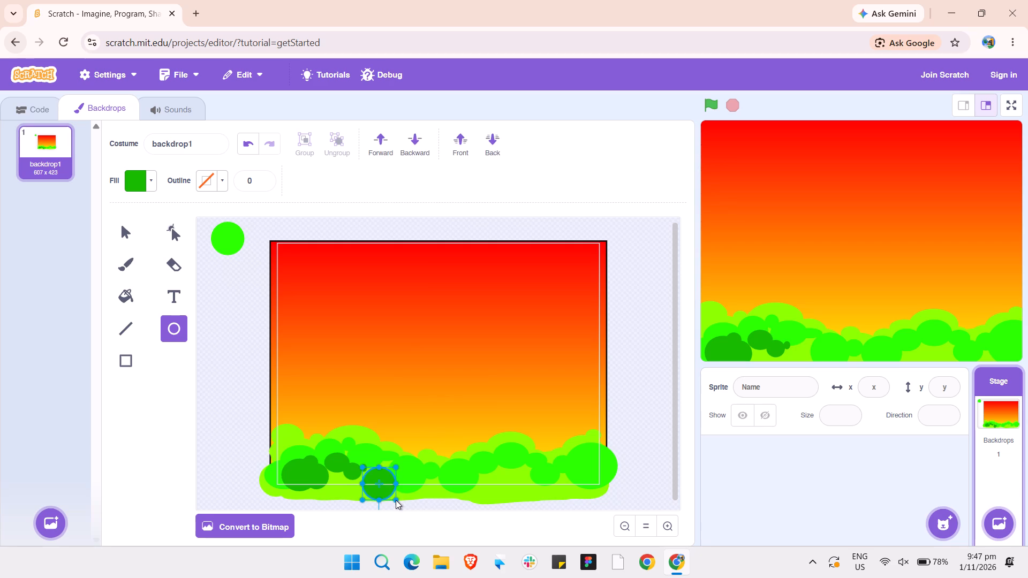
click(376, 486)
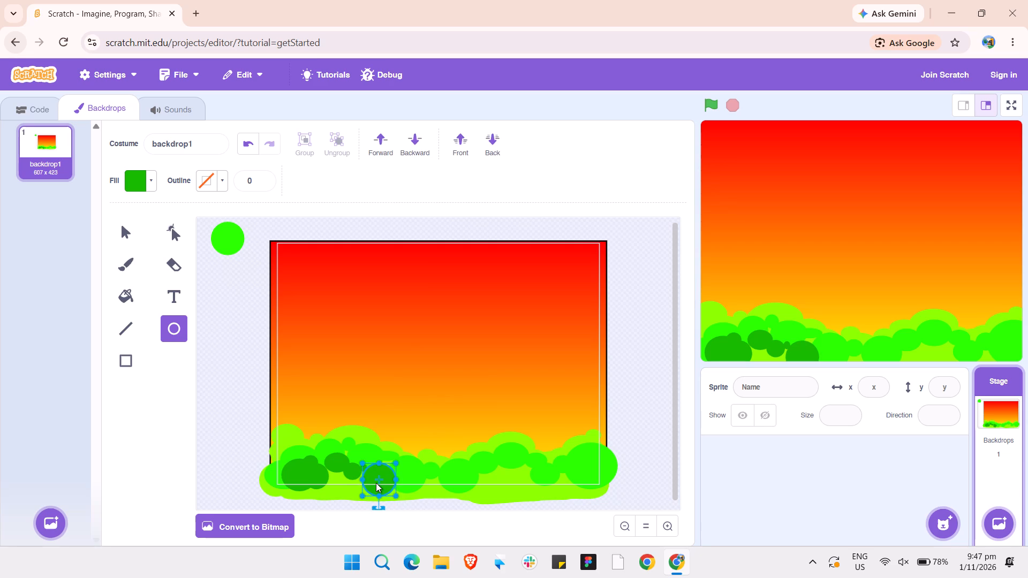
click(437, 493)
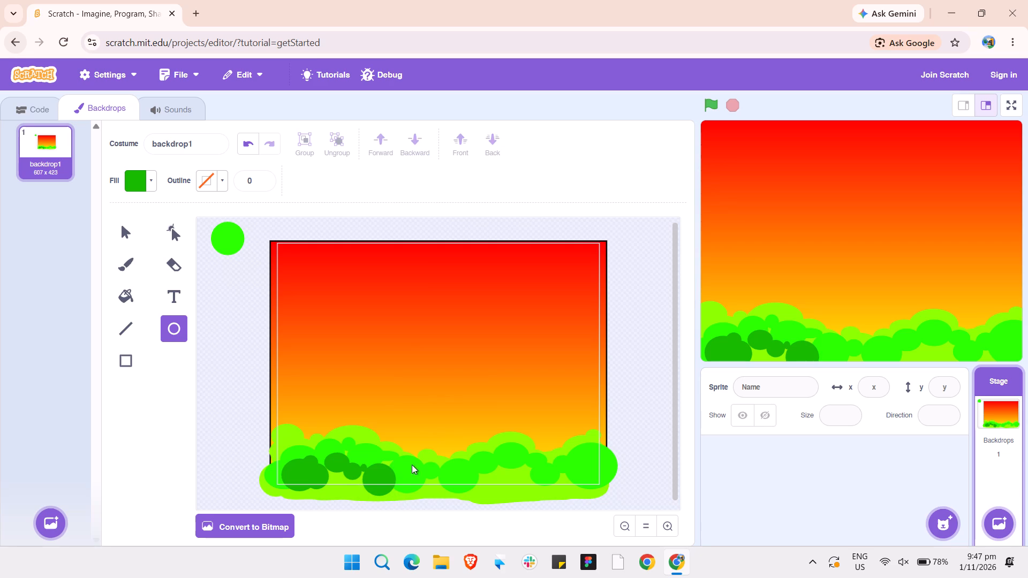
Draw a large dark green circle extending below the backdrop right of the medium circle, then raise and narrow it.
drag(392, 473, 410, 468)
drag(410, 468, 449, 517)
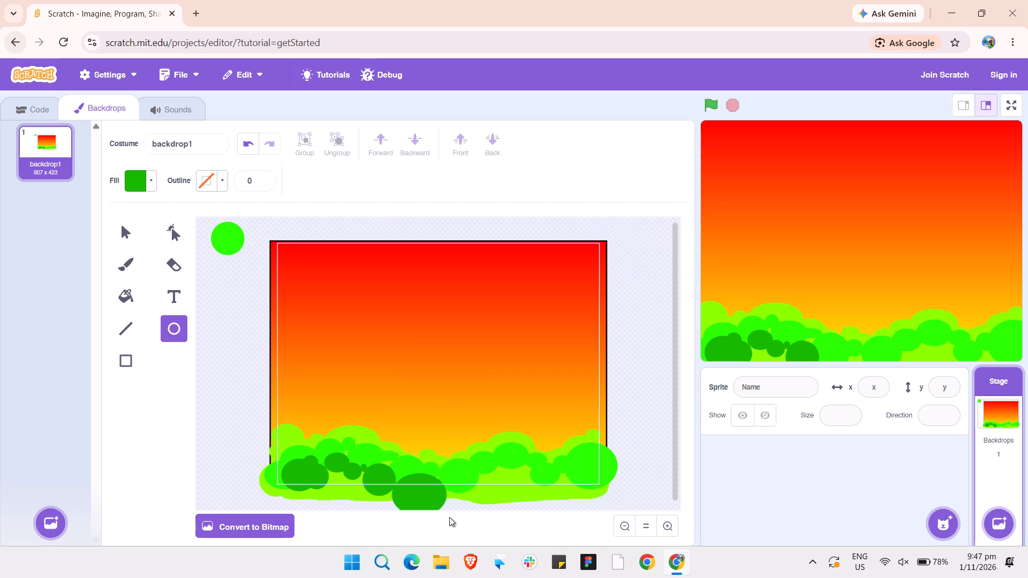
drag(449, 517, 444, 520)
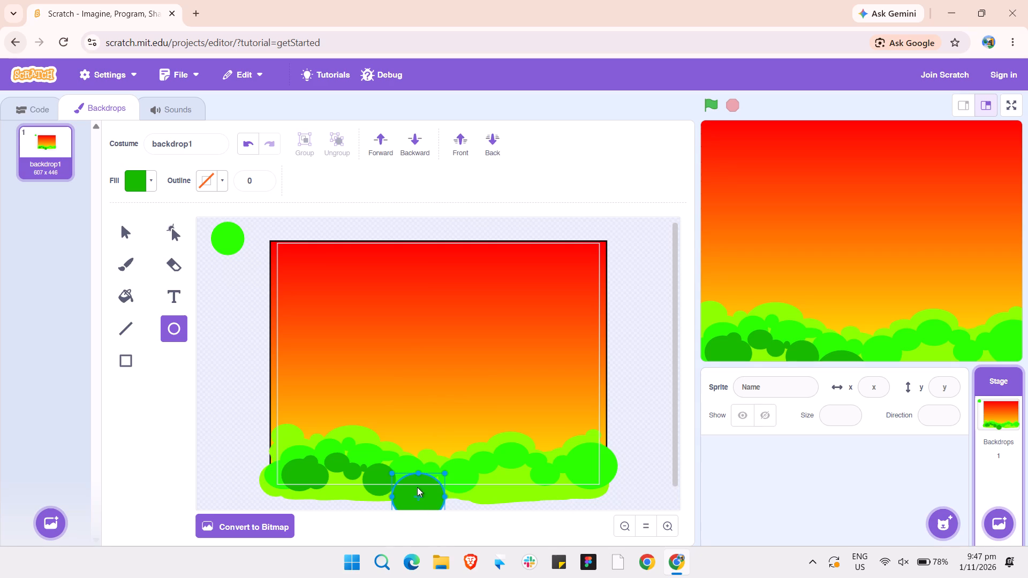
drag(417, 487, 417, 476)
click(417, 476)
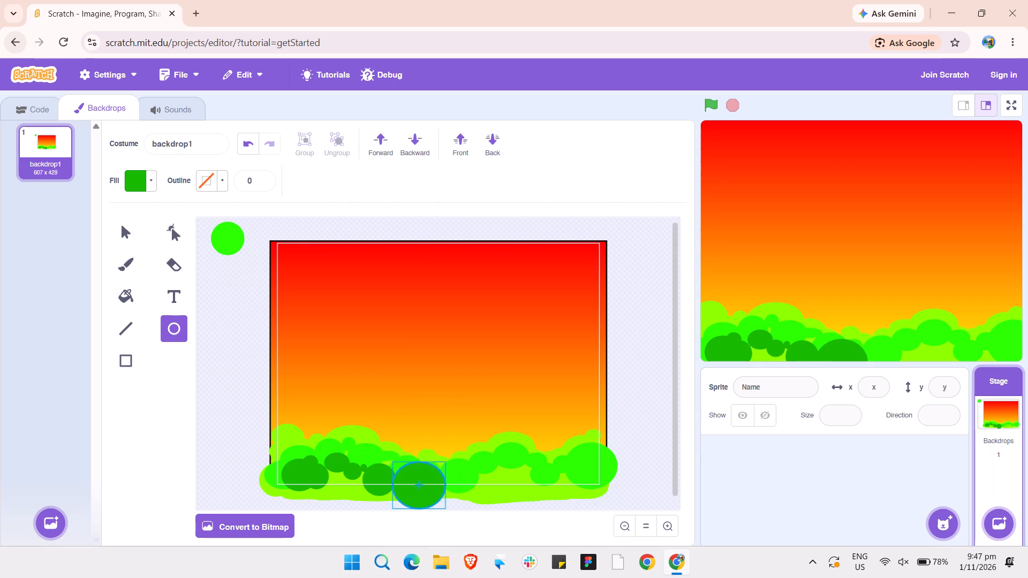
drag(444, 489, 433, 488)
click(443, 488)
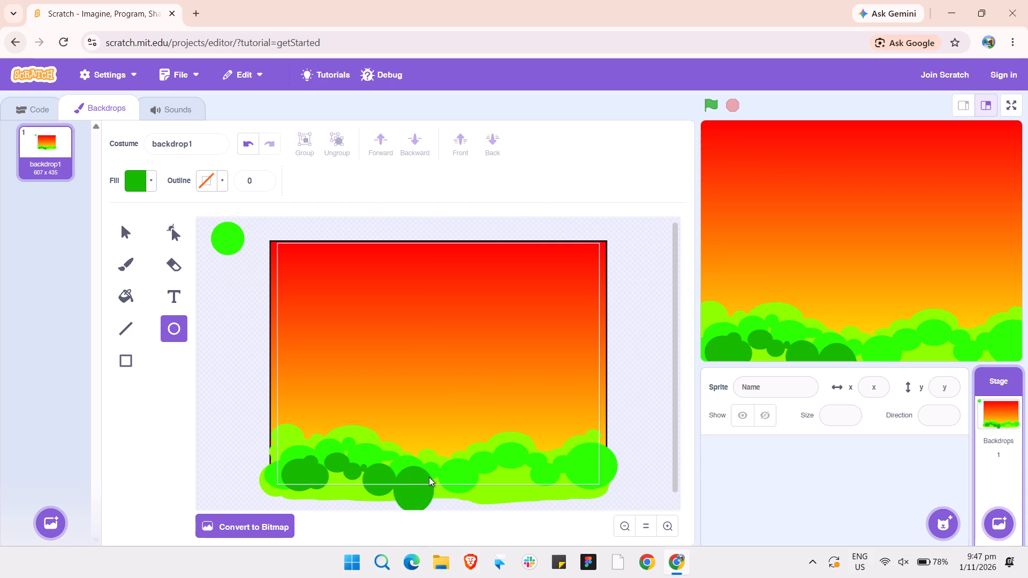
Draw a small dark green circle against the large circle's right side and a medium one just beyond it.
drag(429, 477, 445, 492)
click(445, 492)
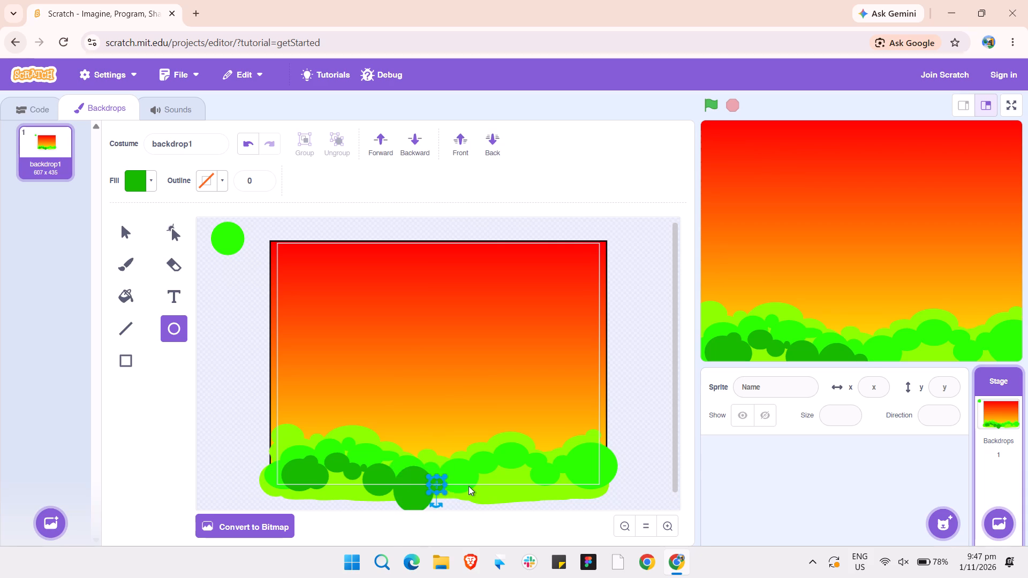
drag(468, 486, 448, 465)
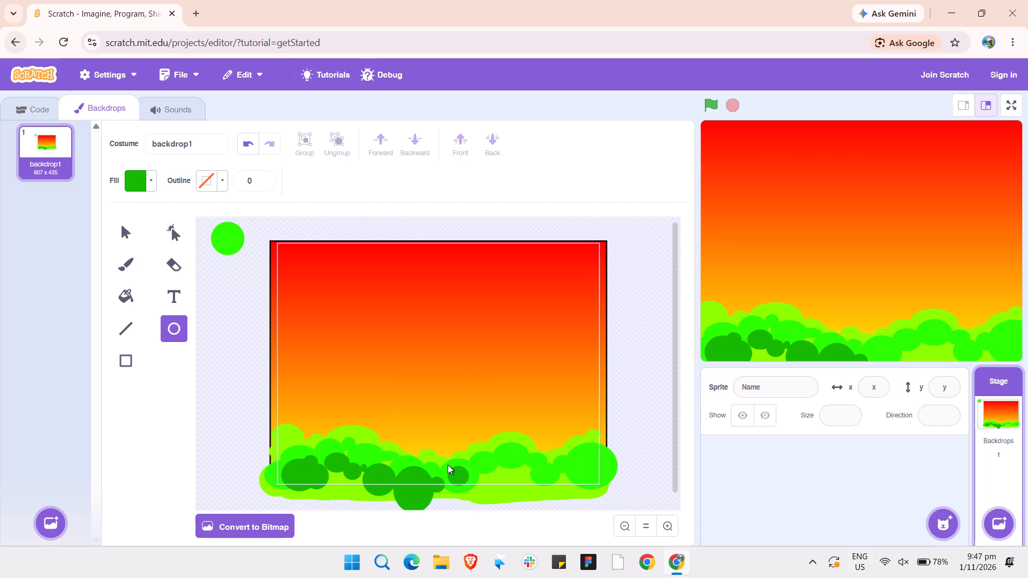
drag(448, 465, 437, 454)
drag(437, 454, 449, 467)
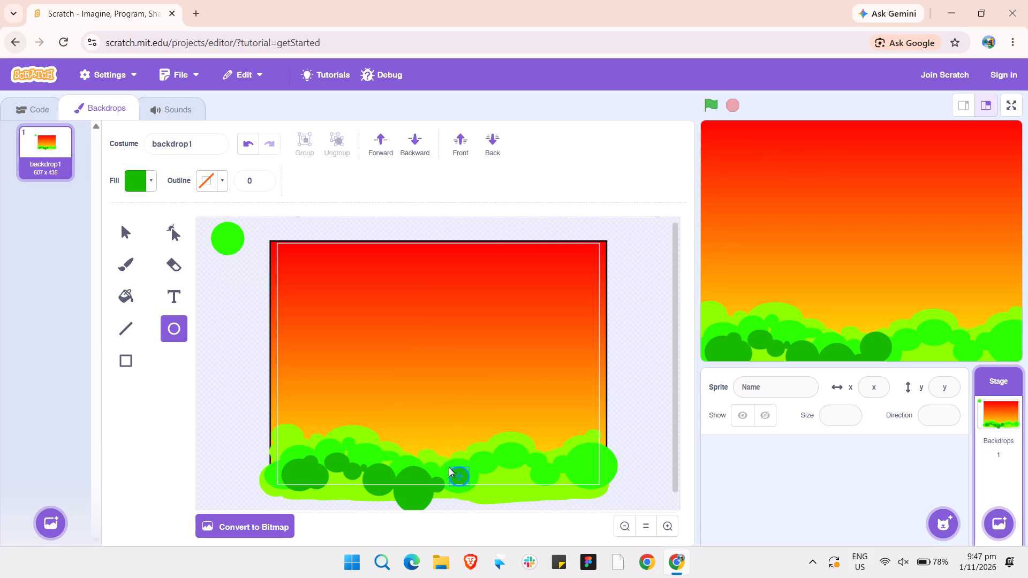
drag(449, 467, 447, 460)
click(447, 460)
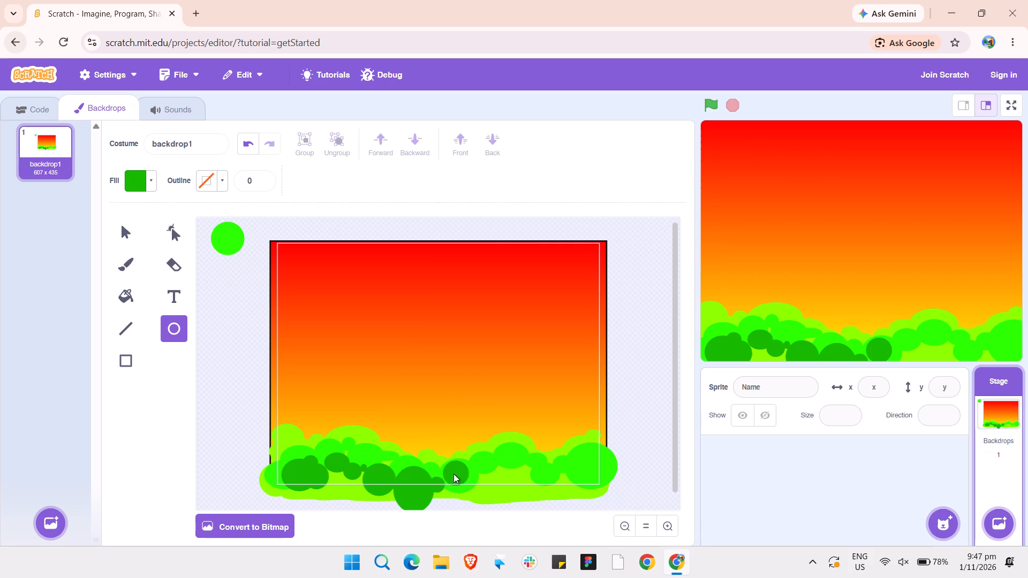
drag(452, 475, 455, 484)
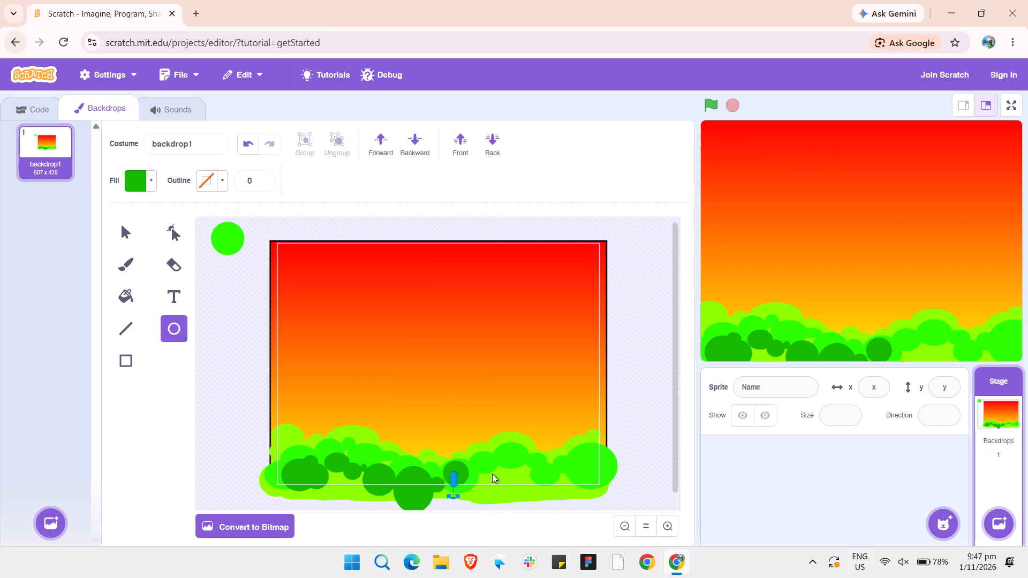
click(492, 474)
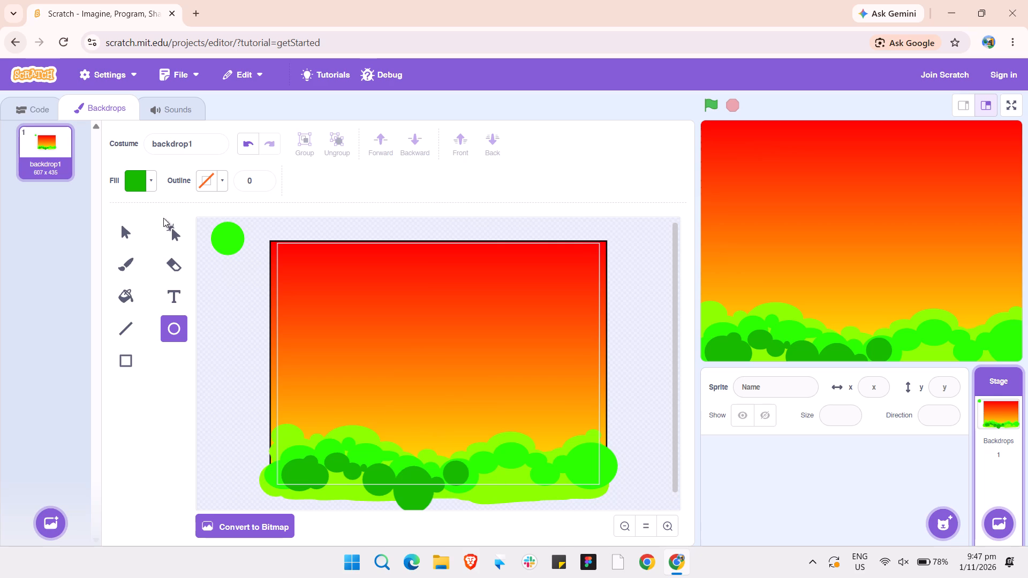
Move the rightmost dark green circle slightly down and left so it overlaps the small circle beside it.
click(119, 229)
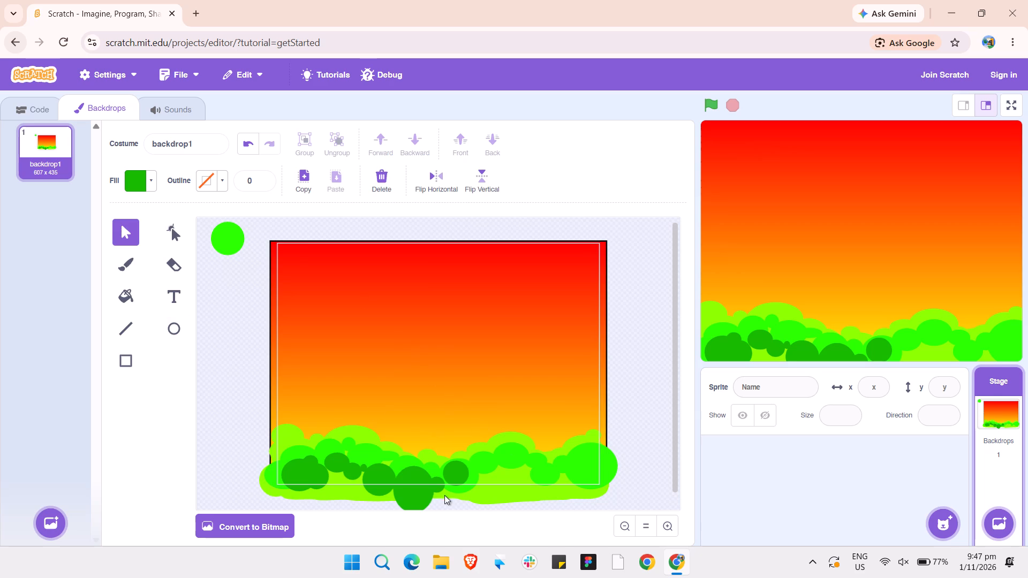
click(455, 473)
drag(457, 480, 456, 482)
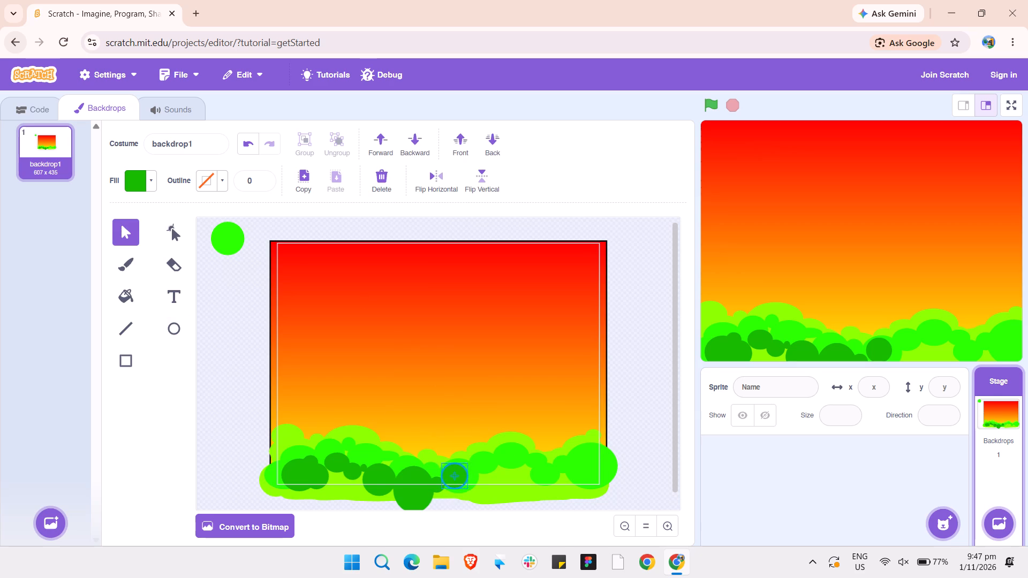
drag(456, 482, 452, 486)
click(481, 479)
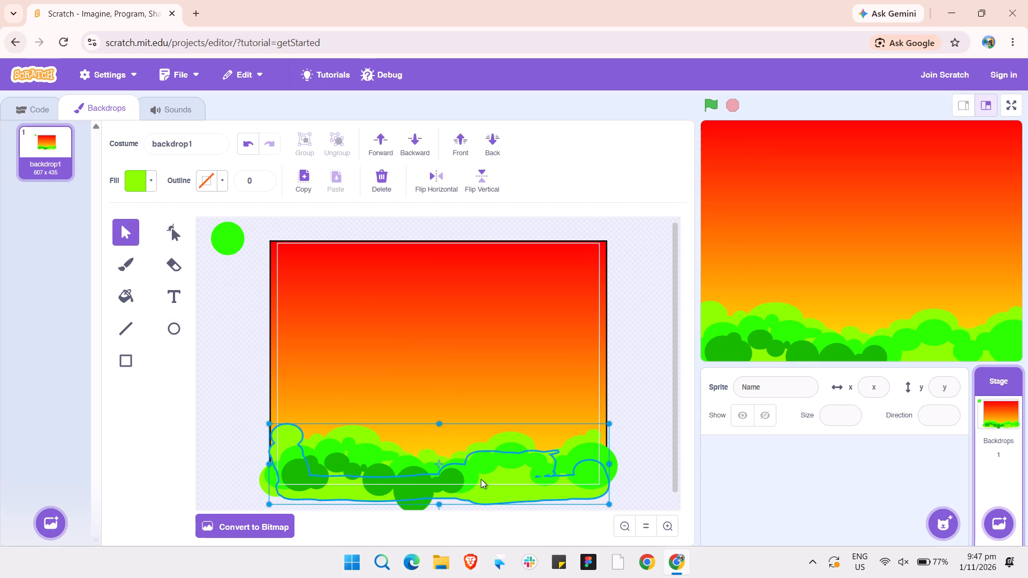
click(638, 392)
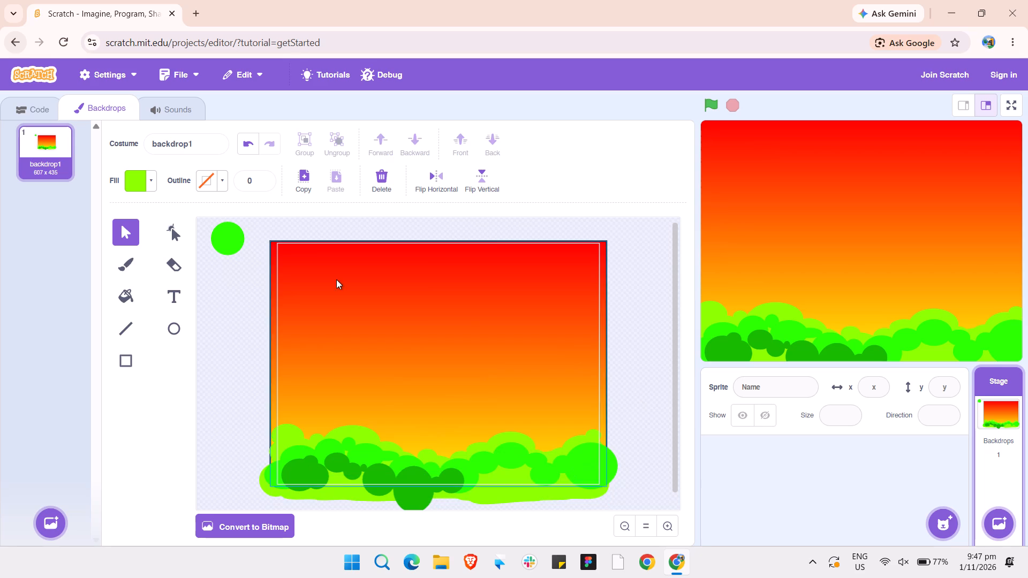
Draw a narrow upright oval over the bushes, just above and right of the last dark green circle.
click(176, 325)
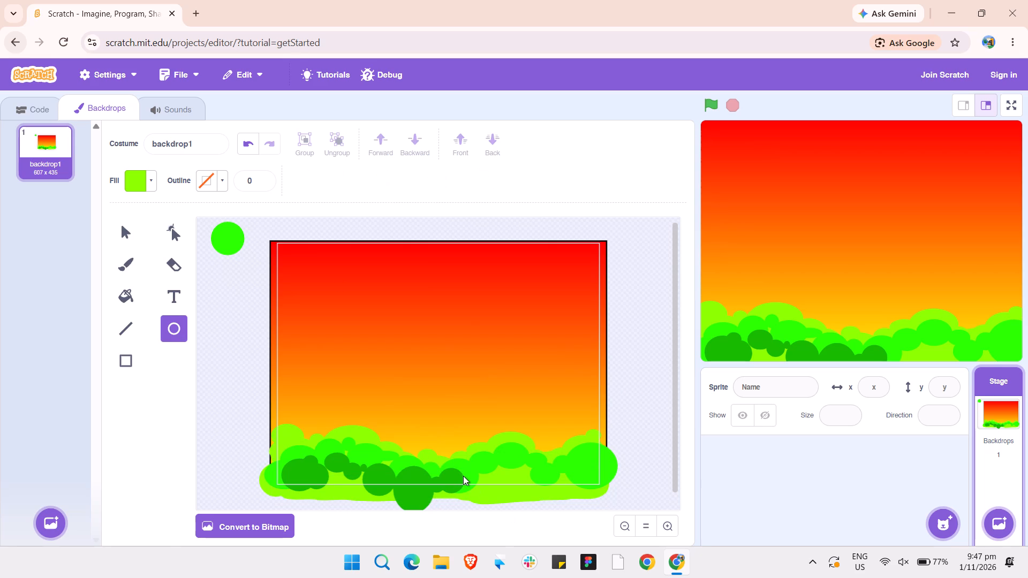
drag(463, 476, 489, 444)
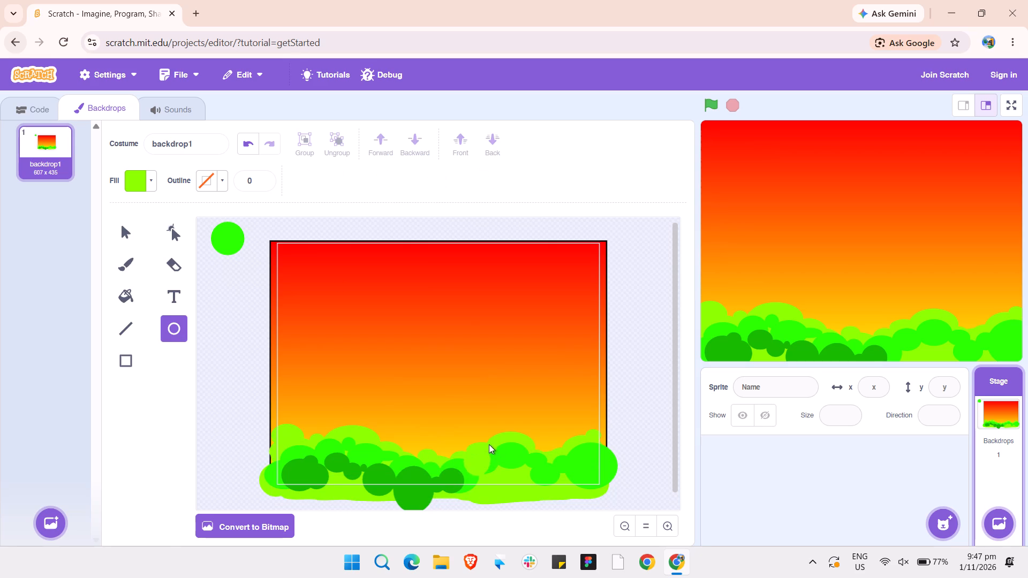
drag(489, 444, 486, 443)
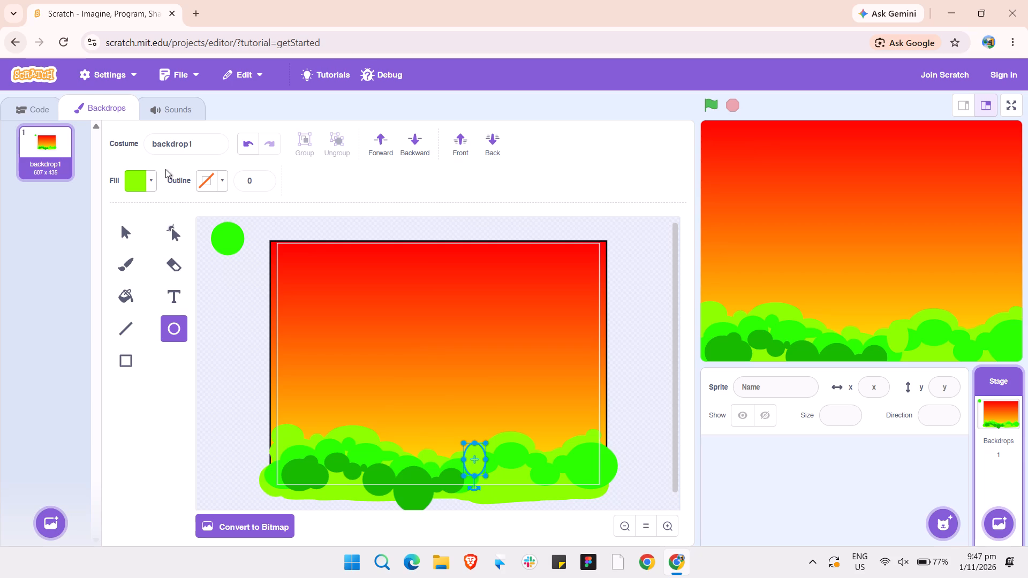
Recolour the upright oval dark green with color 31, saturation 100 and brightness 75.
click(146, 187)
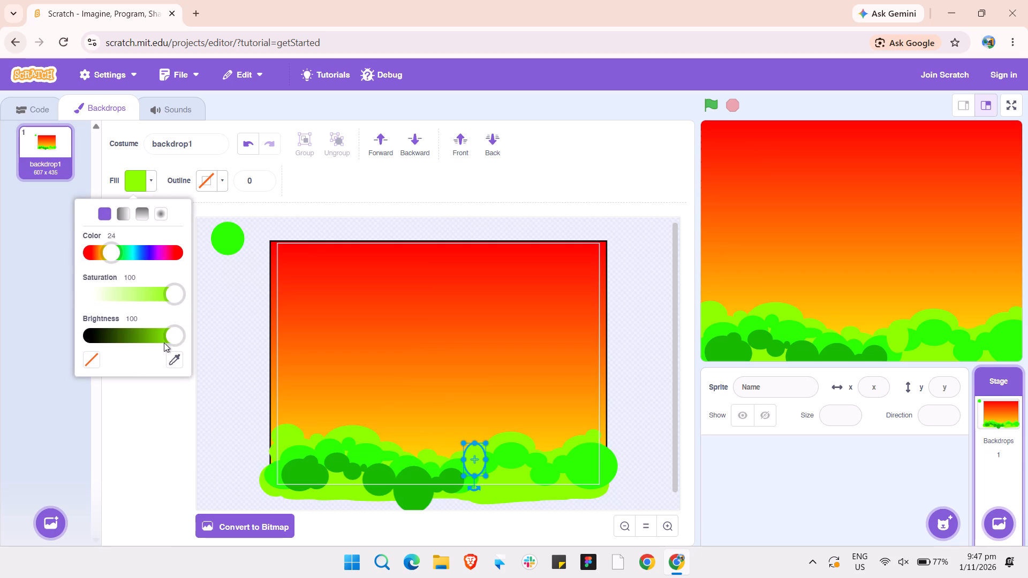
drag(171, 337, 155, 334)
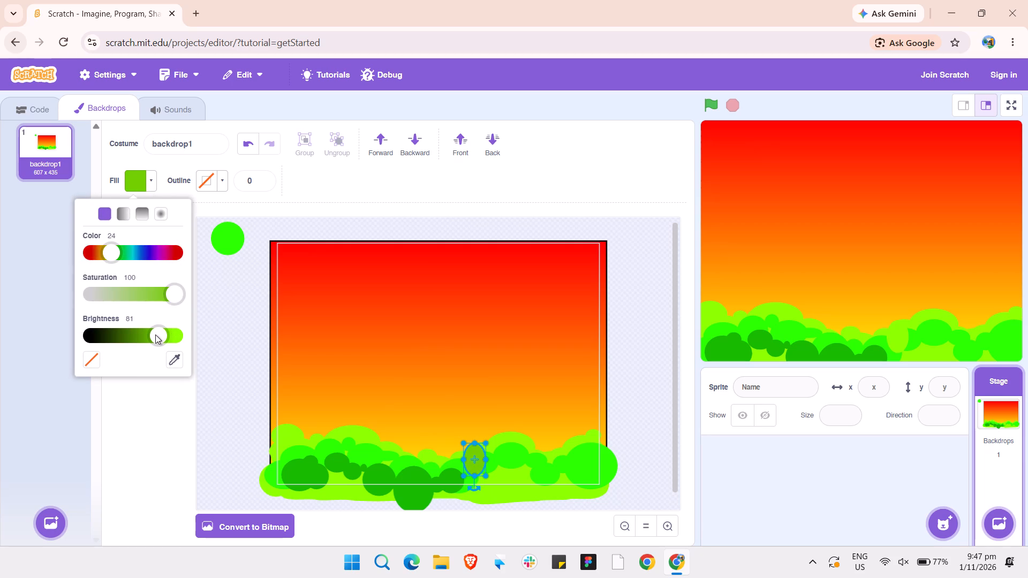
drag(155, 334, 151, 334)
click(111, 253)
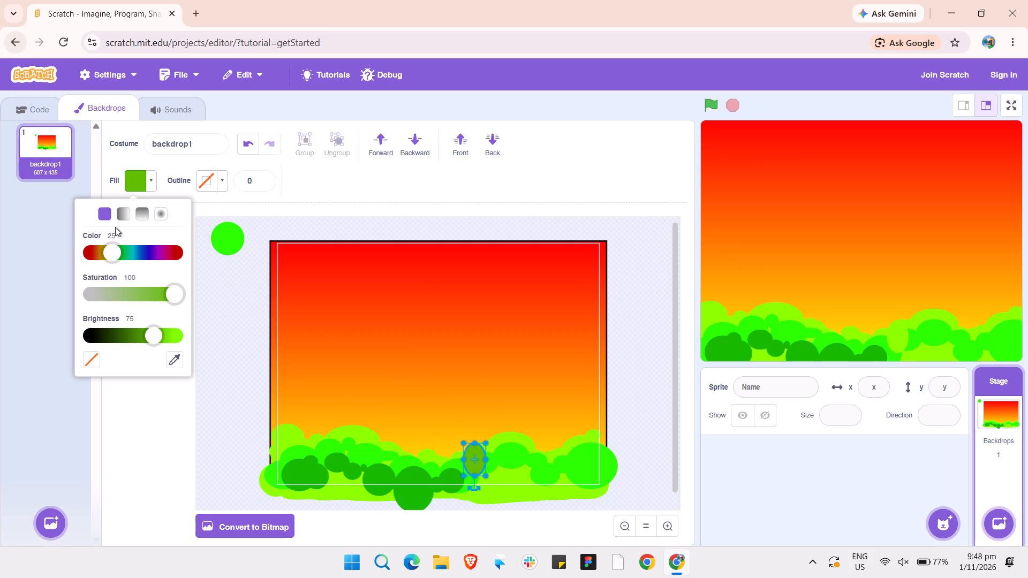
drag(118, 252, 122, 252)
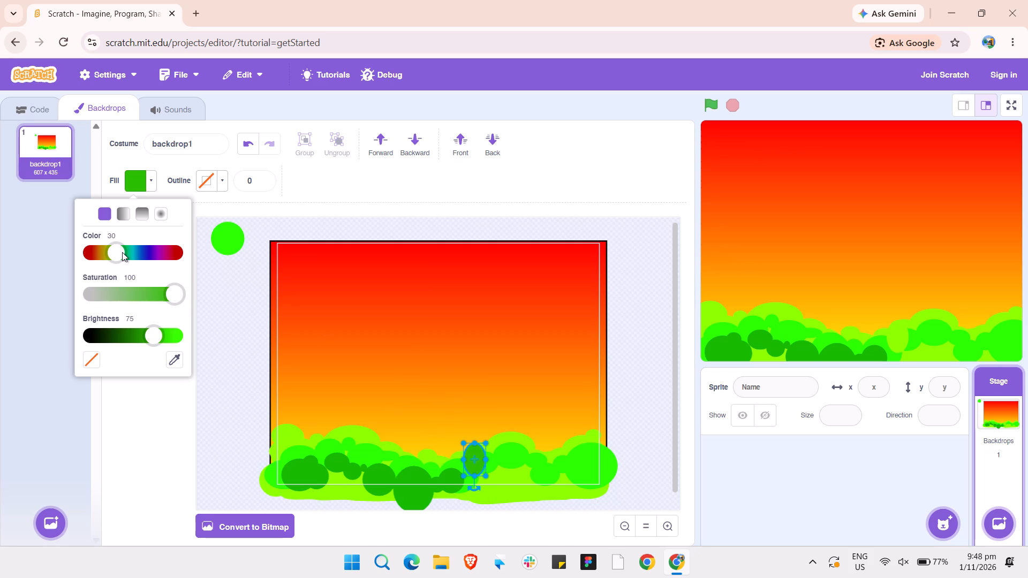
drag(122, 252, 123, 254)
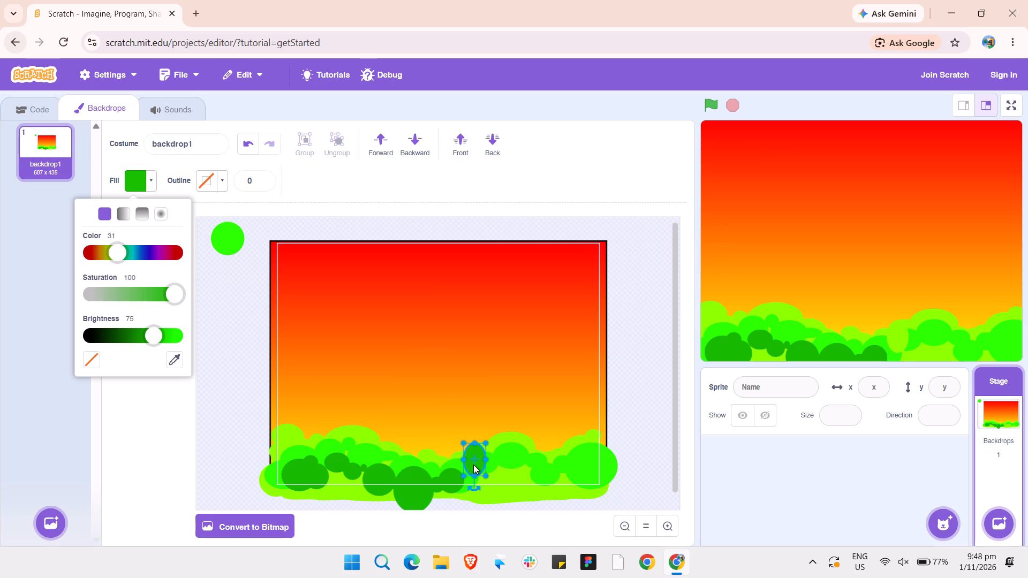
Lower the dark green oval so it sits against the right side of the last dark green circle.
drag(473, 465, 471, 482)
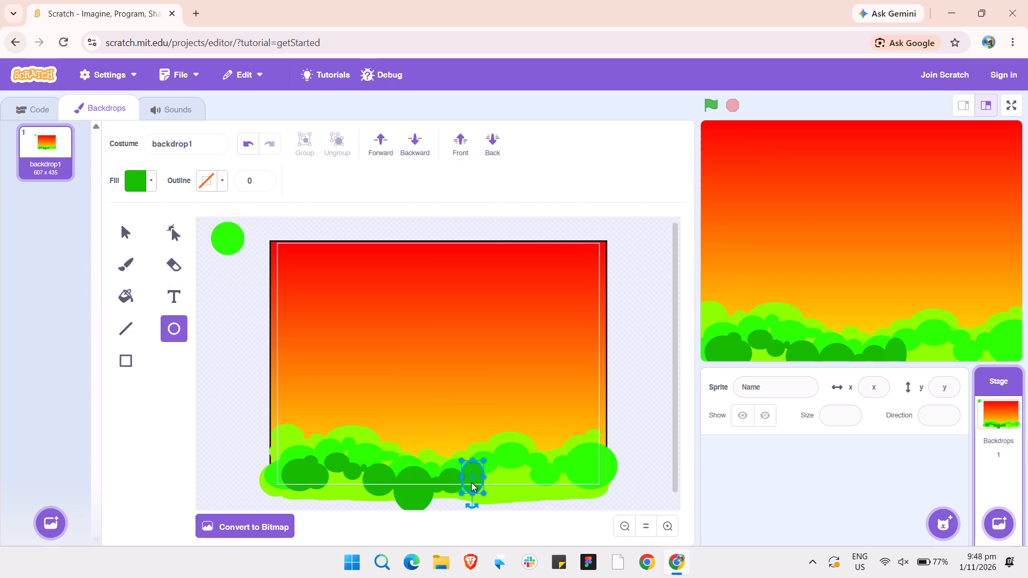
click(489, 483)
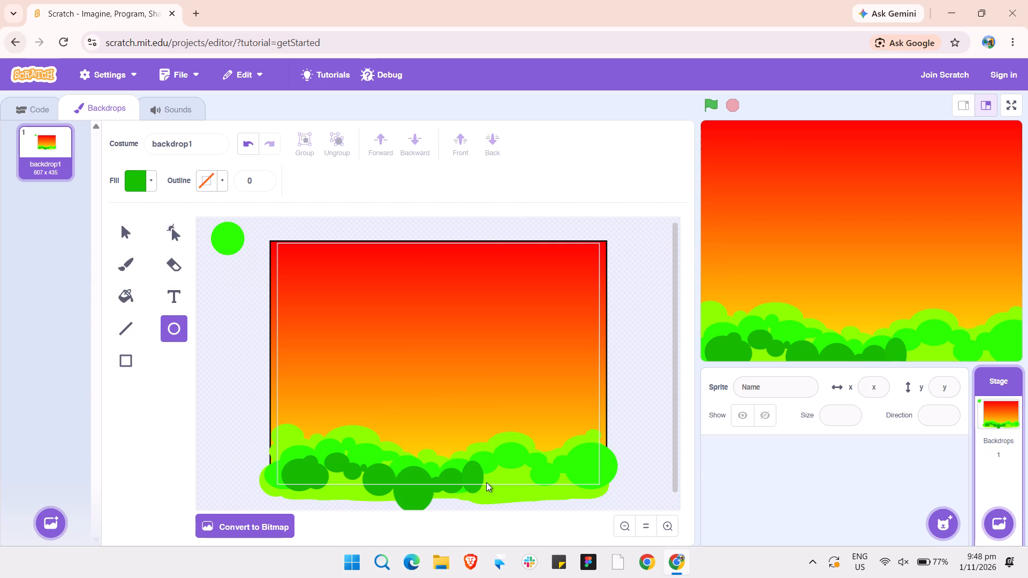
Draw a medium dark green circle and lower it against the right side of the upright oval.
drag(478, 472, 514, 442)
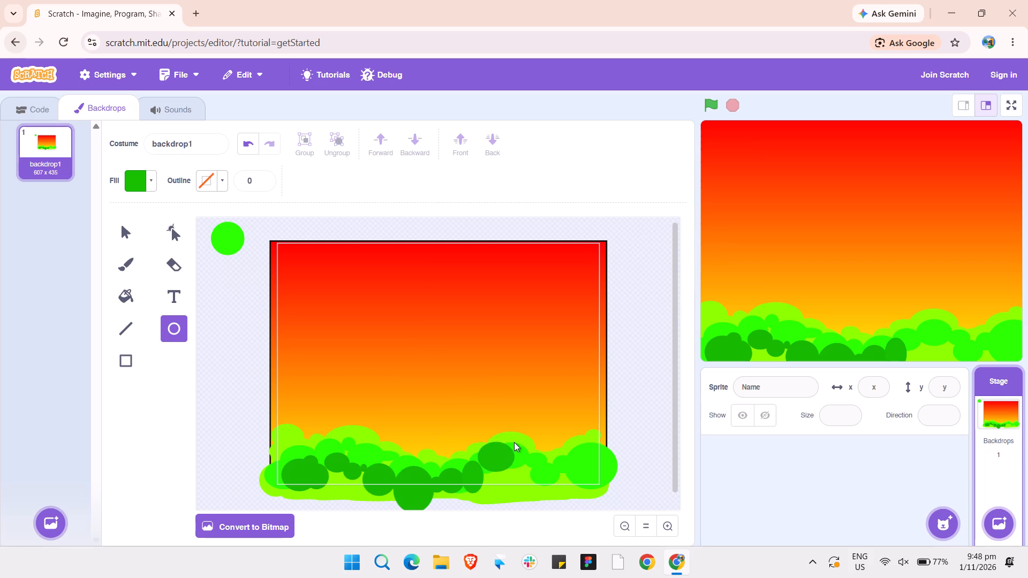
drag(514, 442, 505, 440)
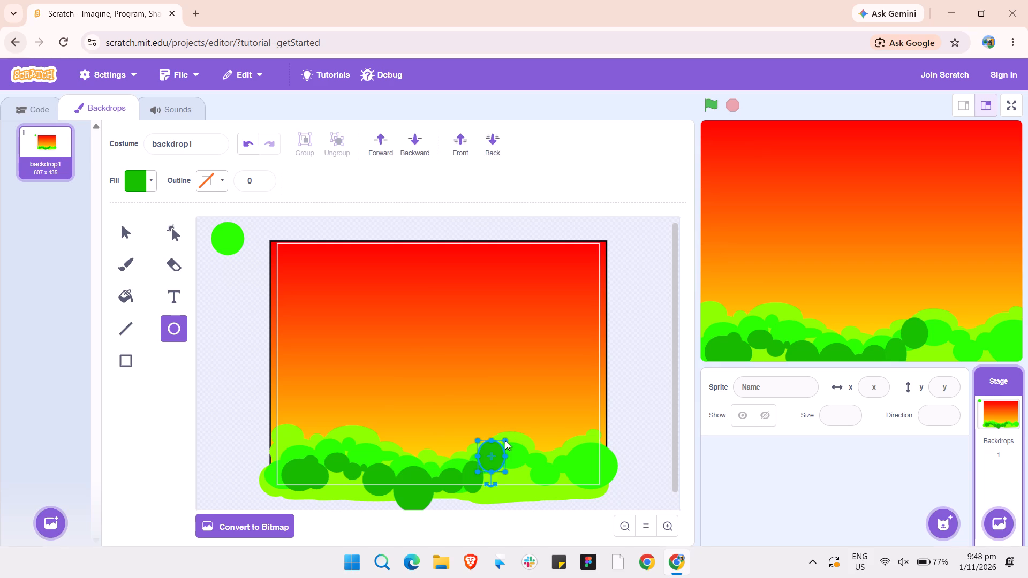
drag(493, 454, 496, 473)
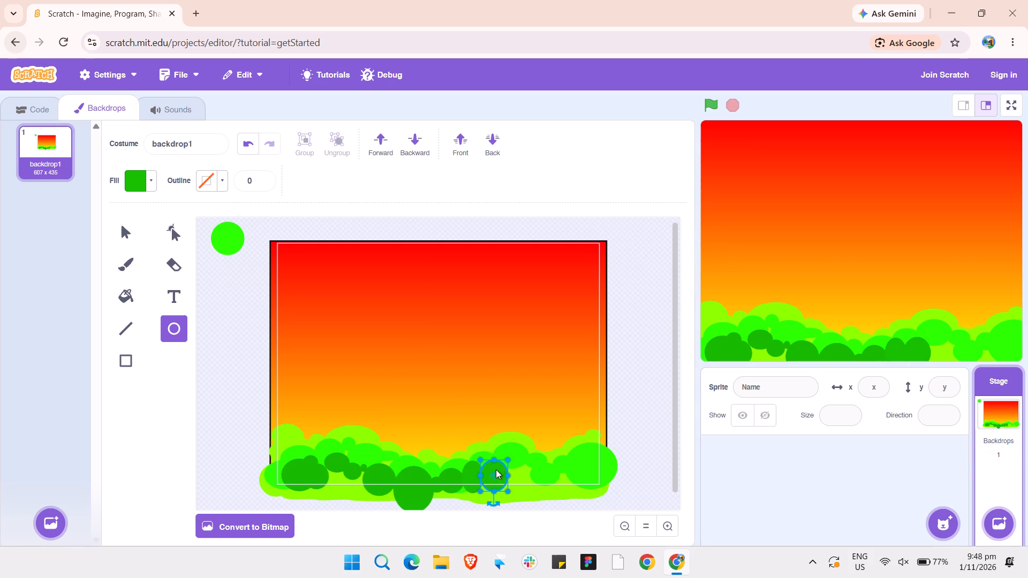
click(516, 470)
Draw a tiny dark green oval just above and right of the last circle, nudging it slightly down.
drag(504, 461, 508, 457)
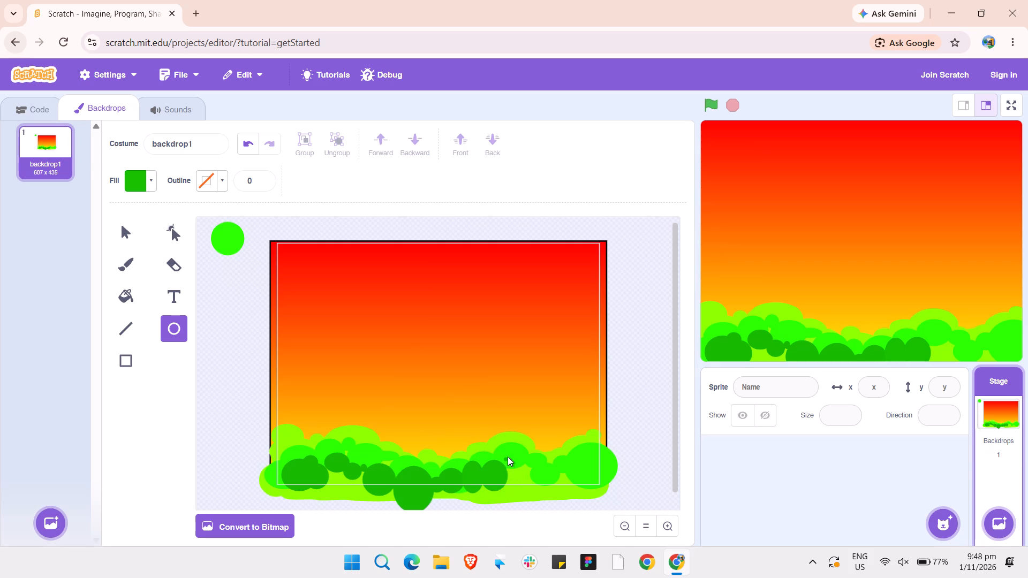
drag(508, 457, 519, 450)
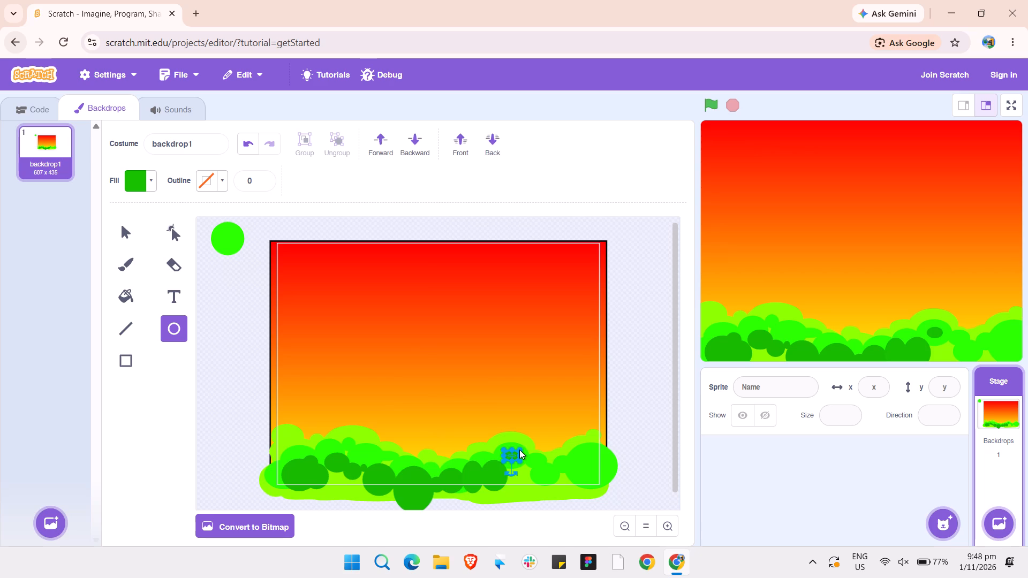
click(512, 454)
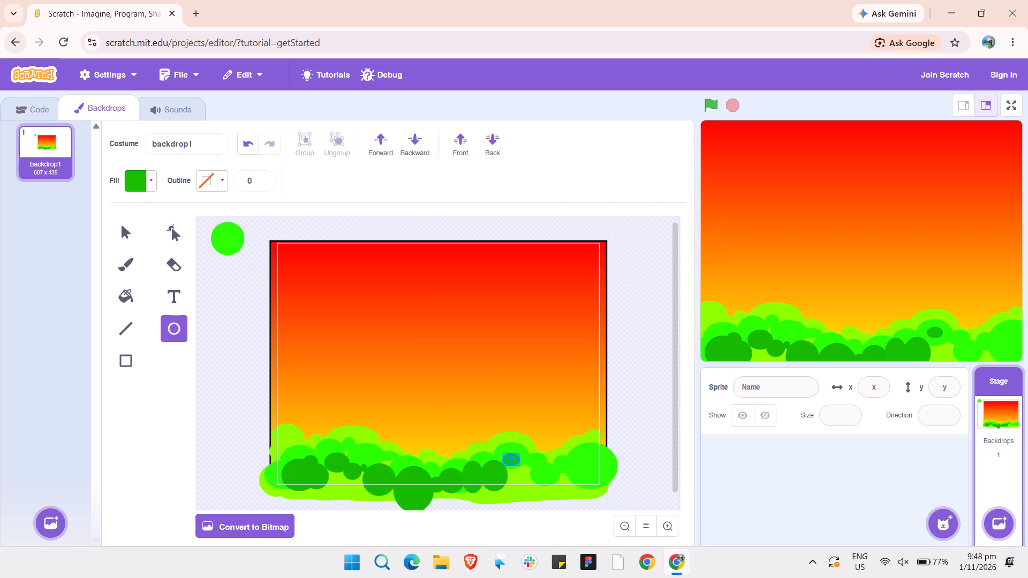
Draw a medium dark green oval over the tiny one and shift it down and right beside the dark bushes.
drag(533, 470, 504, 445)
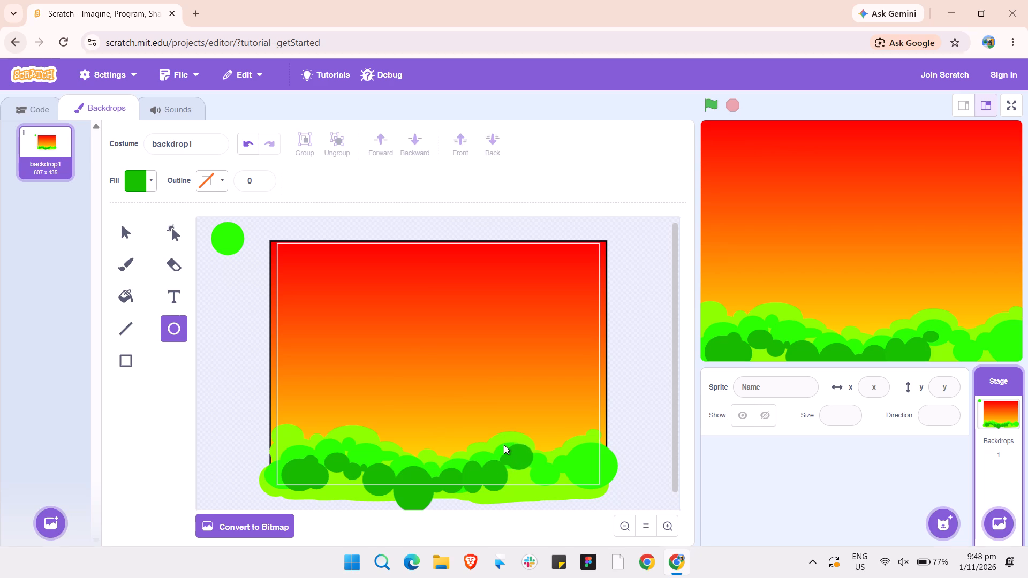
drag(504, 445, 504, 445)
click(504, 445)
drag(521, 458, 527, 474)
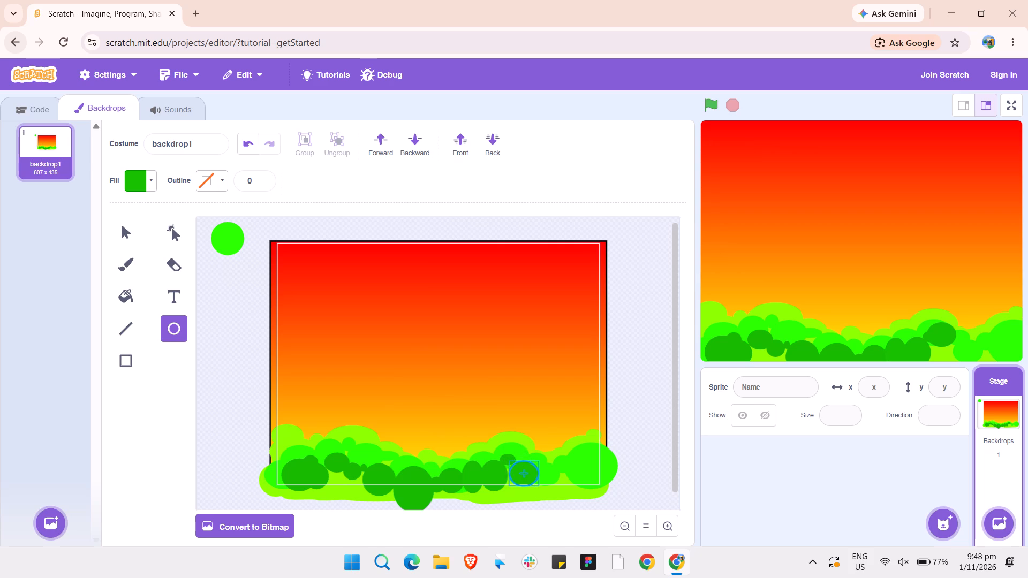
drag(527, 474, 526, 470)
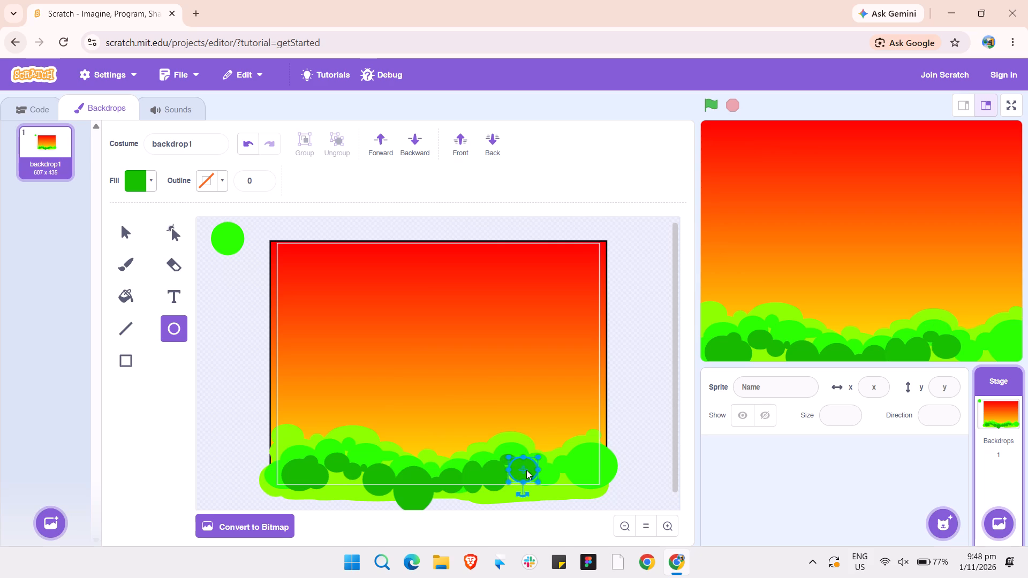
click(558, 479)
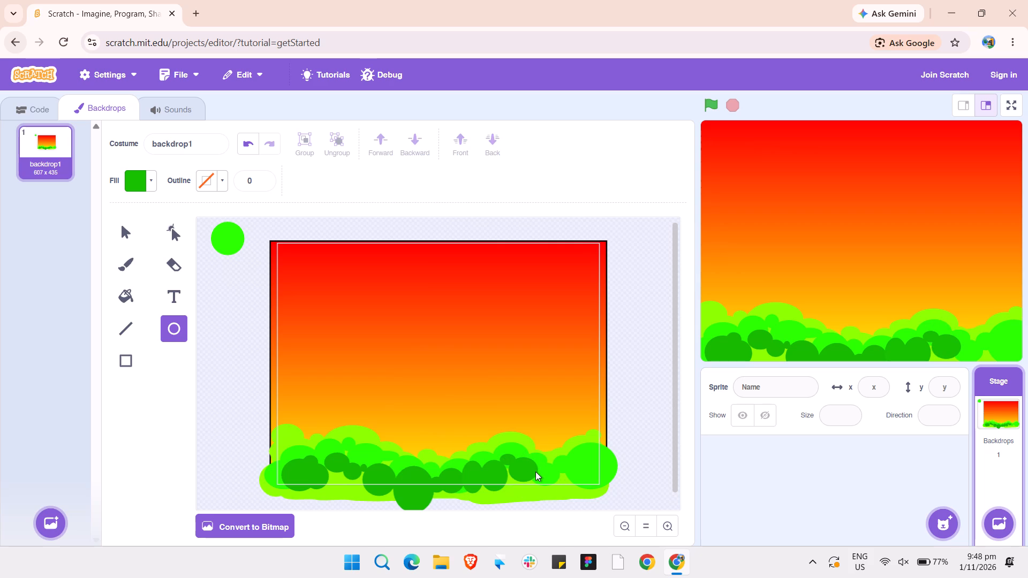
Draw a medium dark green circle overlapping the lower right side of the last oval.
drag(535, 471, 560, 496)
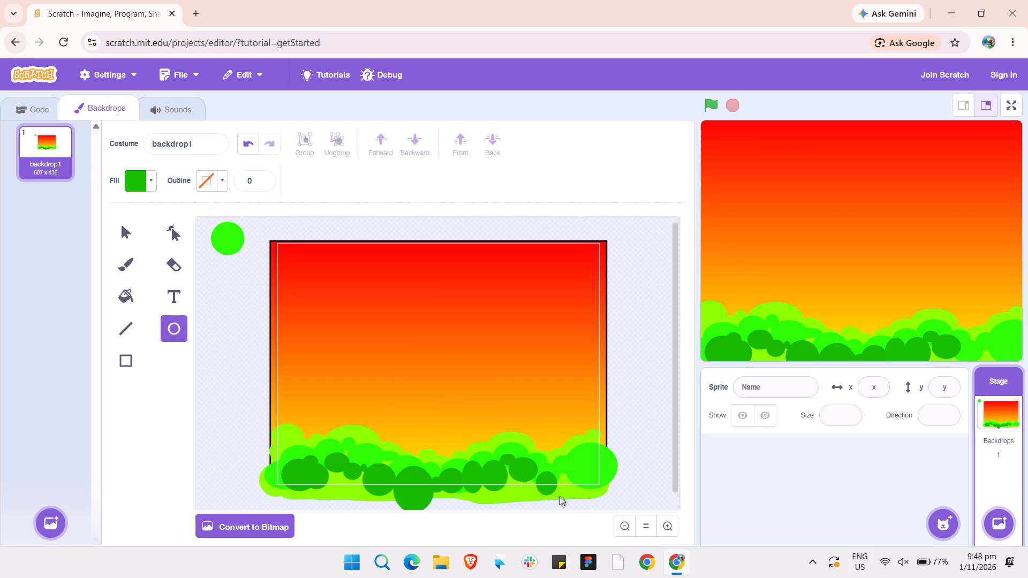
drag(560, 496, 563, 499)
drag(550, 484, 540, 480)
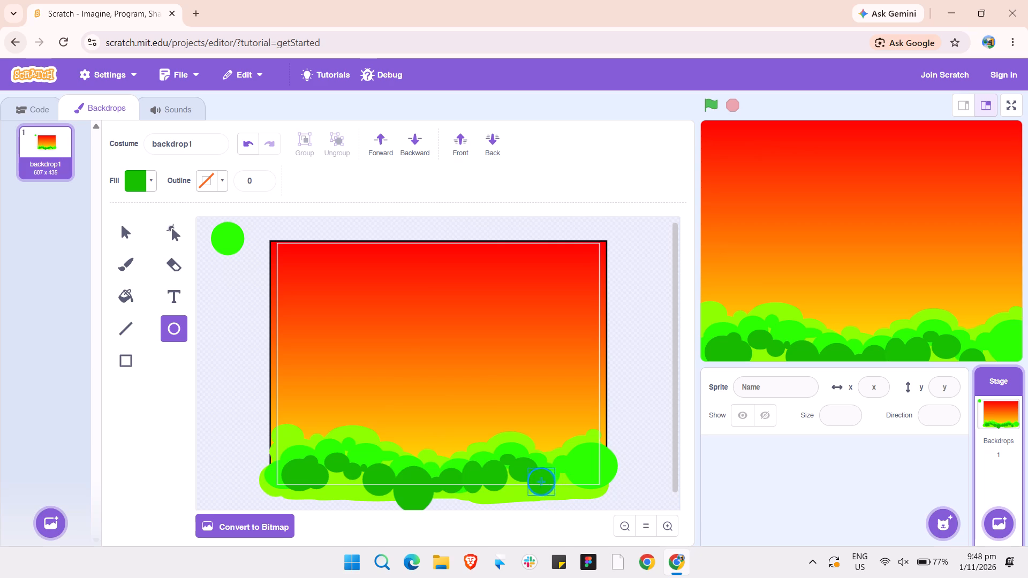
drag(540, 480, 541, 478)
click(586, 485)
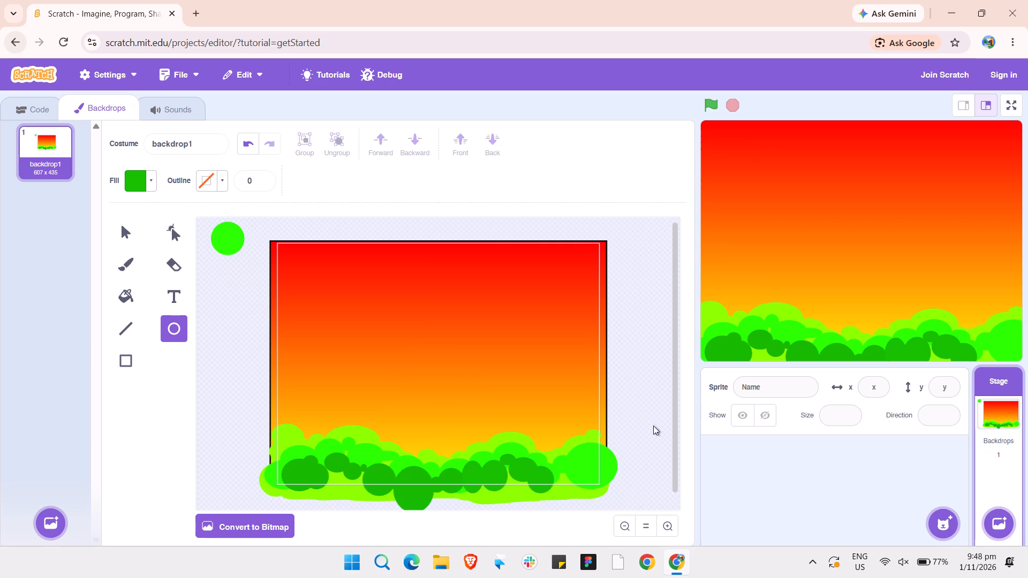
Draw a large dark green circle right of the last one and lower it past the backdrop's bottom edge.
drag(553, 475, 595, 436)
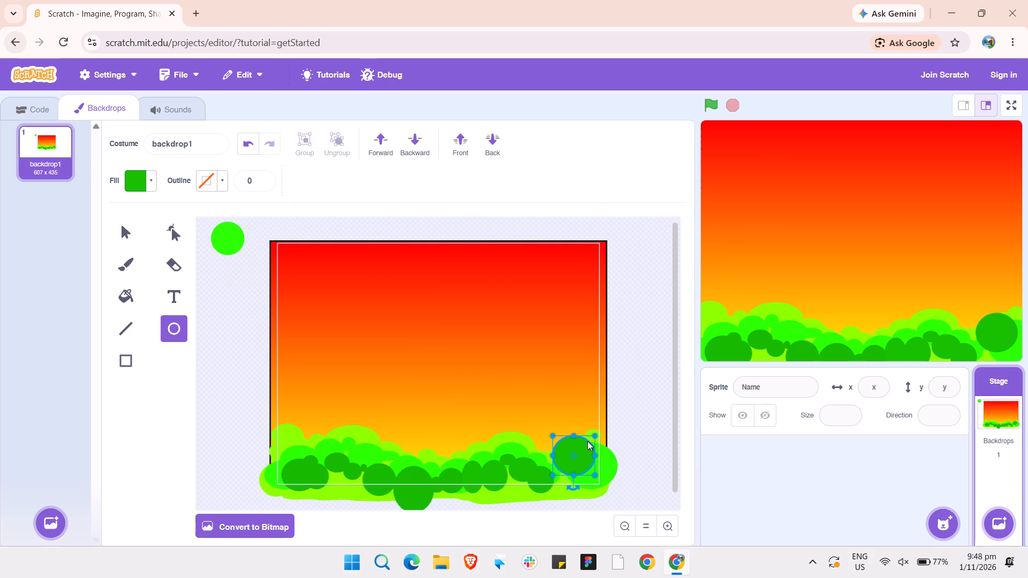
drag(578, 448, 573, 476)
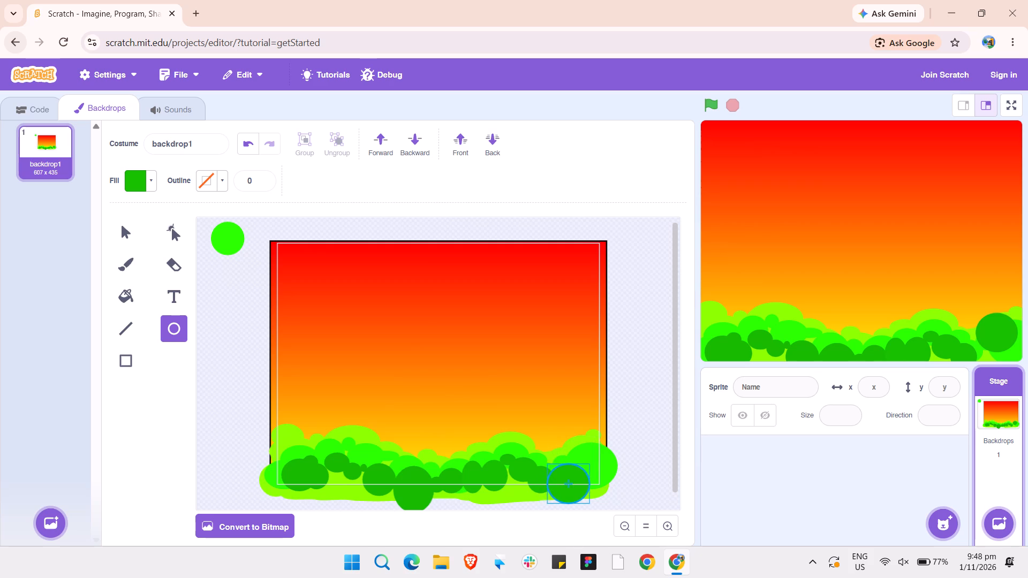
drag(573, 476, 573, 473)
click(586, 473)
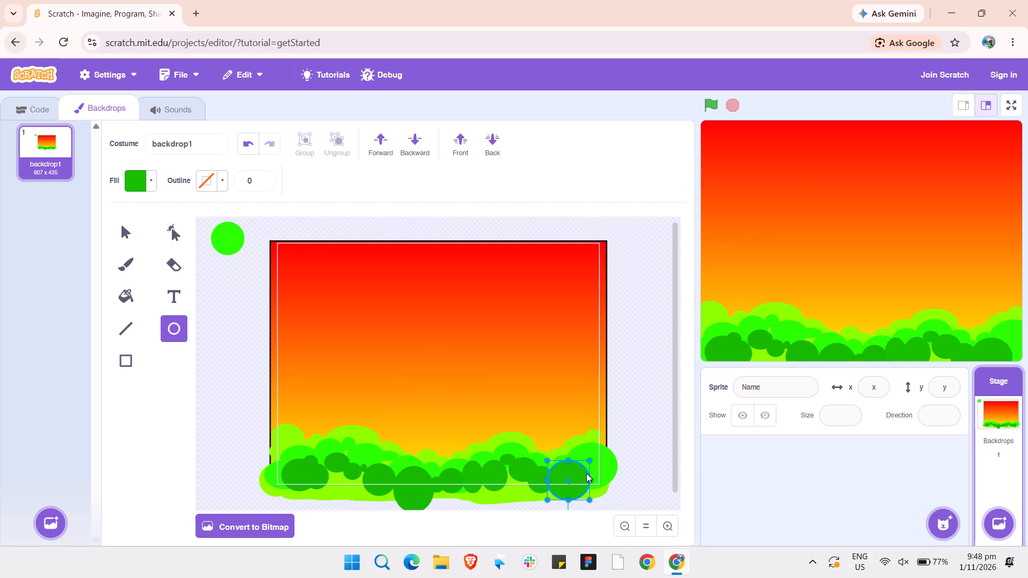
Draw a medium dark green circle at the backdrop's right edge, overlapping the large circle's upper right side.
drag(598, 457, 594, 484)
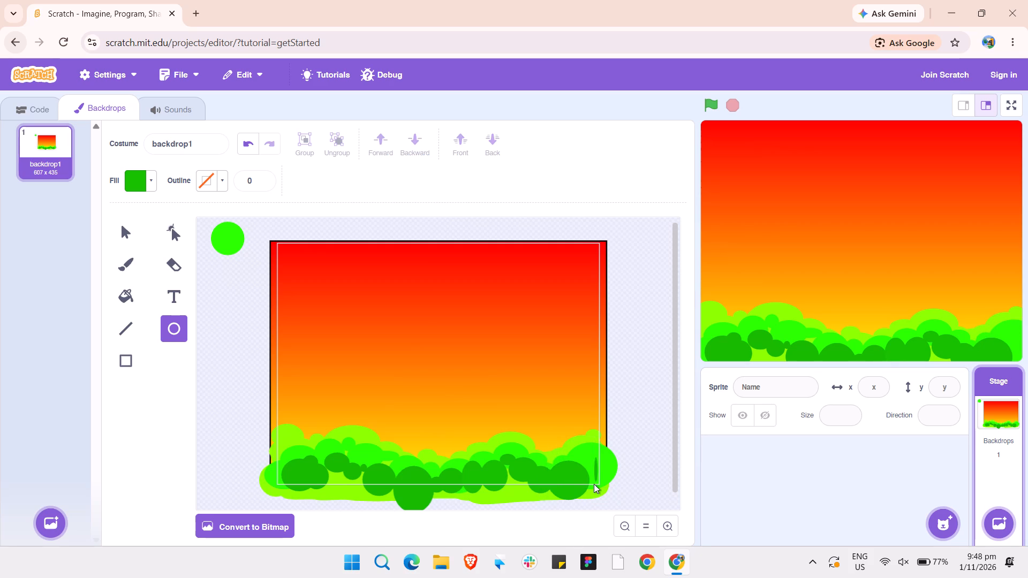
drag(594, 484, 570, 484)
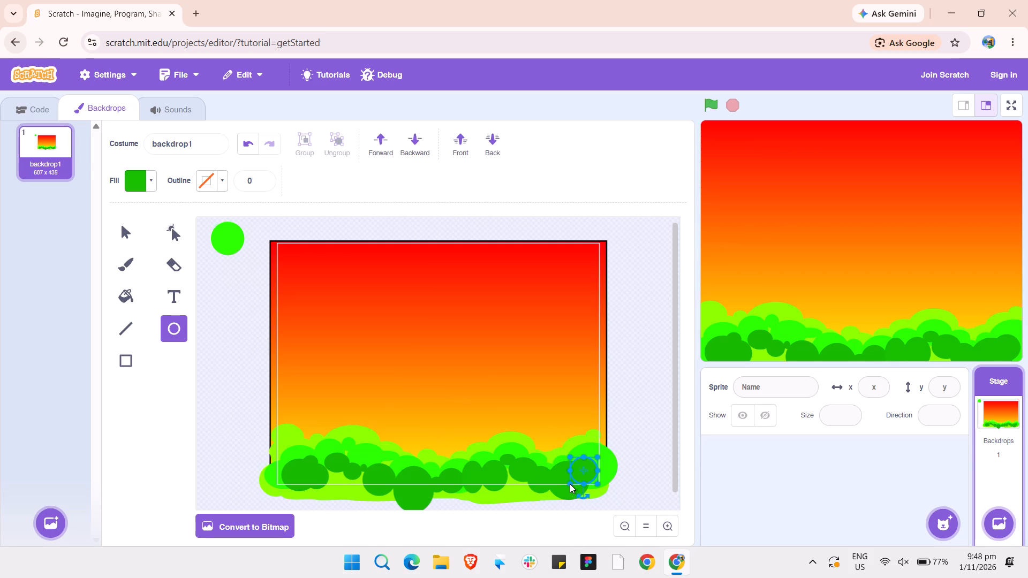
drag(588, 470, 596, 465)
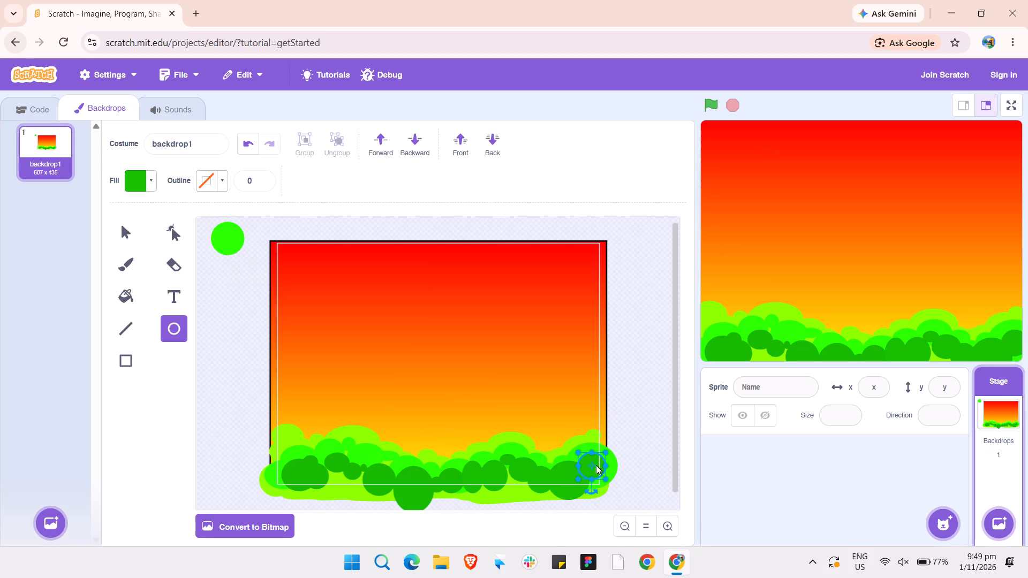
click(634, 484)
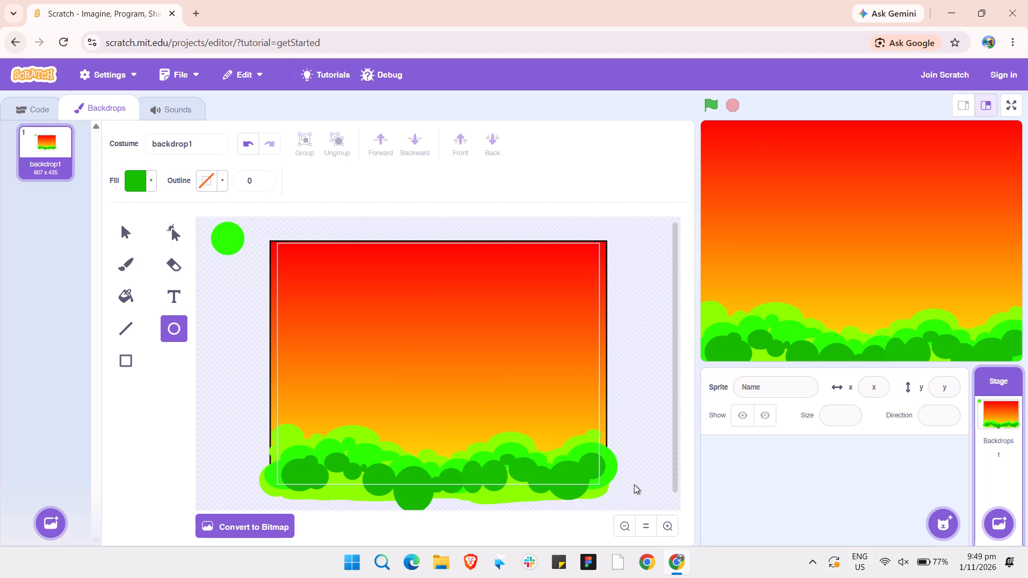
Dab the Brush once in dark green at the right side of the leftmost dark green circle.
click(130, 261)
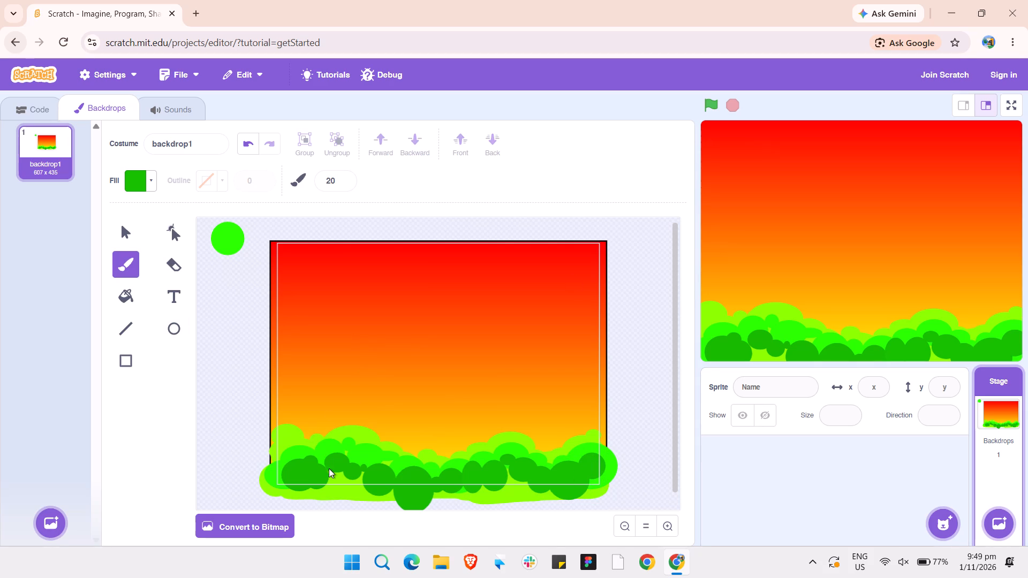
click(326, 469)
Set the Brush size to 50 and paint dark green strokes filling the gaps along the bottom of the dark green bushes.
click(343, 182)
double_click(343, 182)
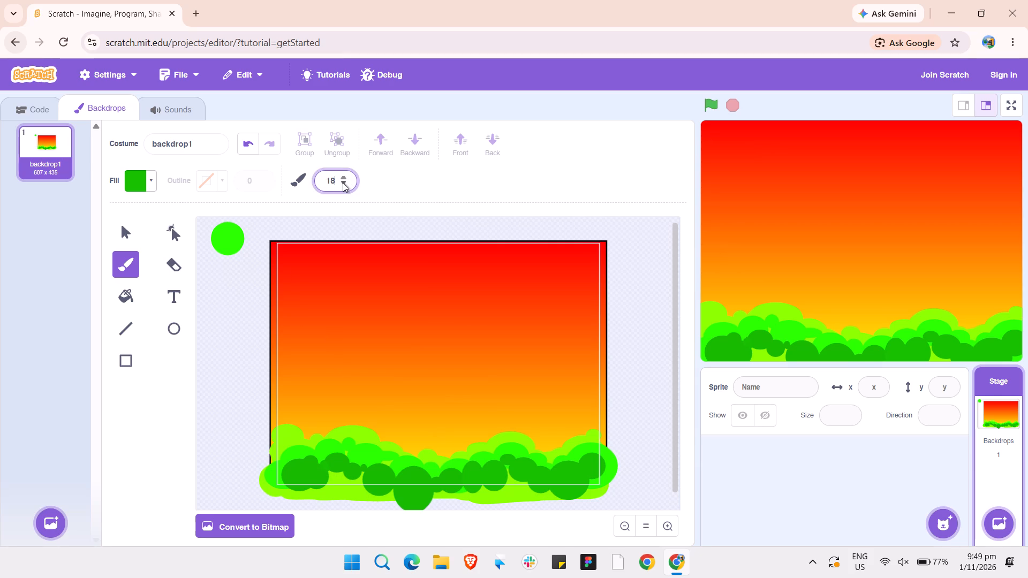
triple_click(343, 178)
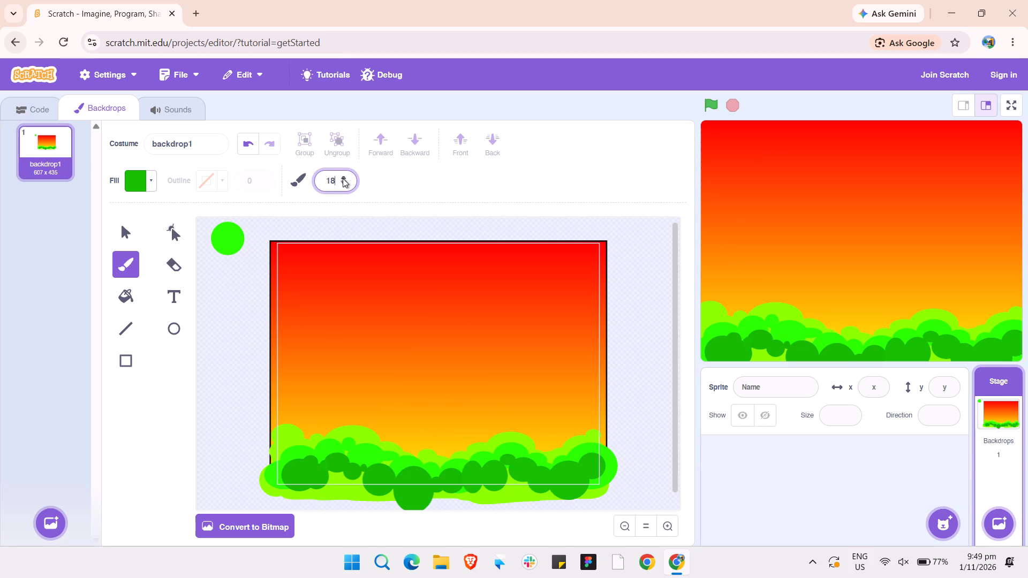
triple_click(343, 178)
triple_click(343, 178)
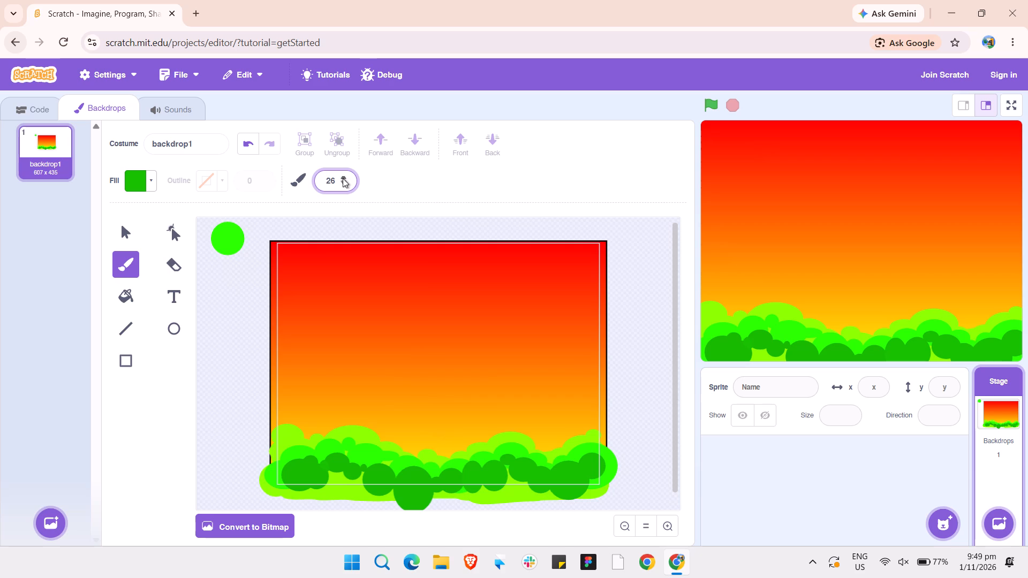
triple_click(343, 178)
triple_click(343, 175)
double_click(343, 175)
drag(343, 175, 335, 189)
drag(335, 189, 336, 187)
text(50)
key(Return)
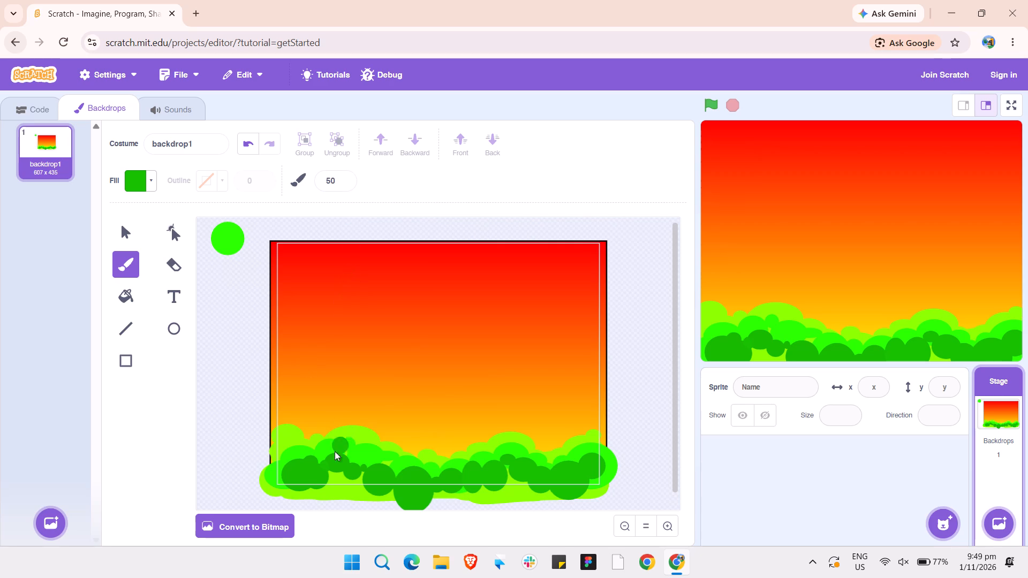
drag(328, 477, 350, 481)
drag(350, 481, 368, 481)
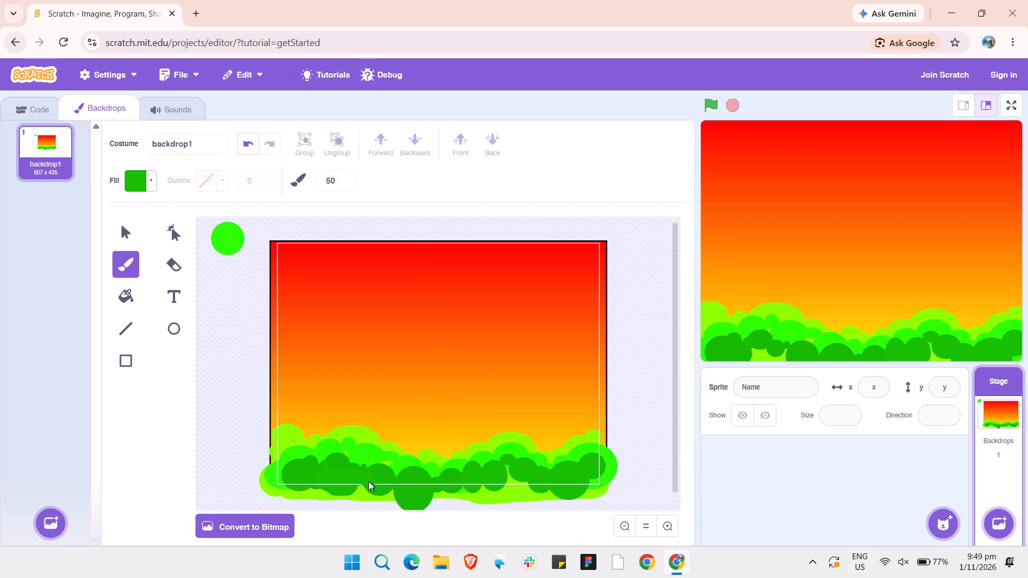
drag(368, 481, 391, 491)
drag(391, 491, 509, 482)
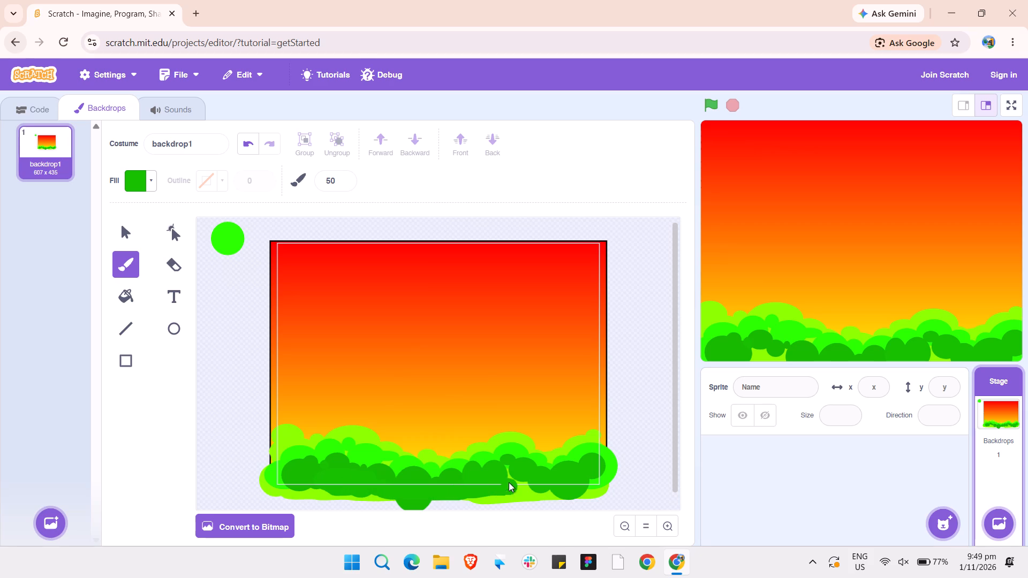
drag(509, 482, 542, 493)
drag(542, 493, 520, 489)
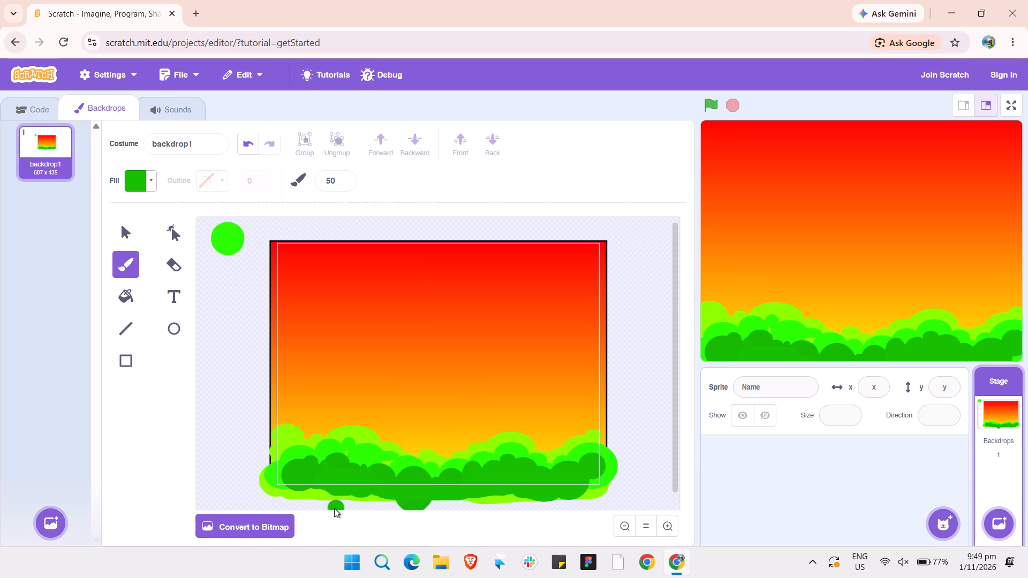
Add more dark green Brush dabs over the bushes, plus a stroke down through the large middle circle past the backdrop's bottom edge.
click(313, 481)
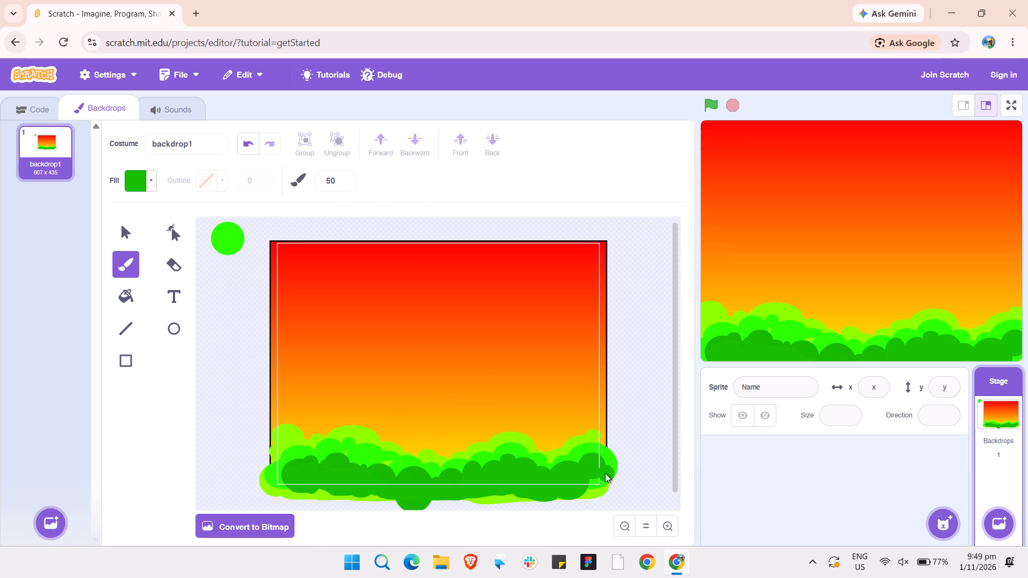
click(339, 471)
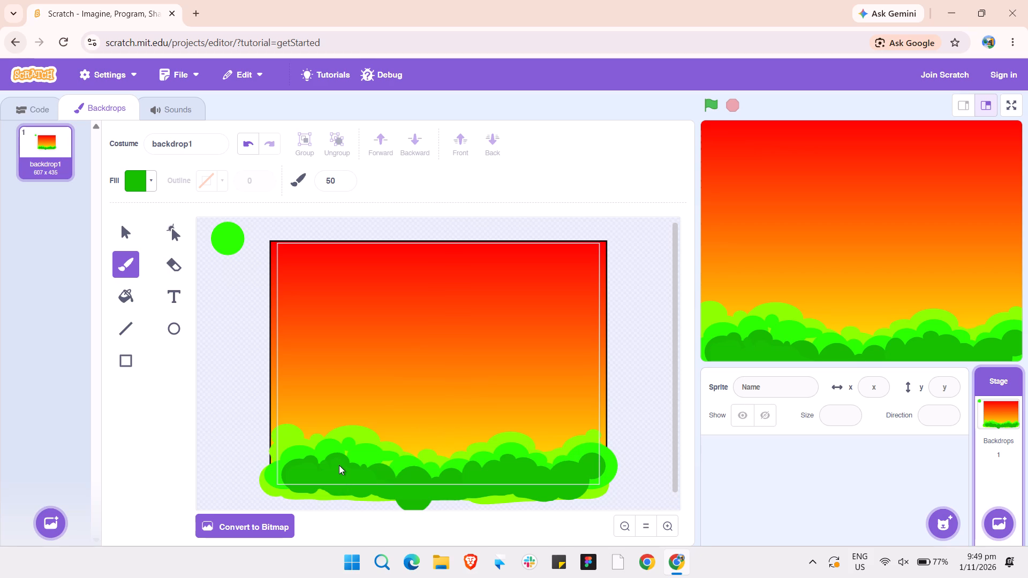
click(339, 465)
click(298, 468)
drag(410, 481, 407, 524)
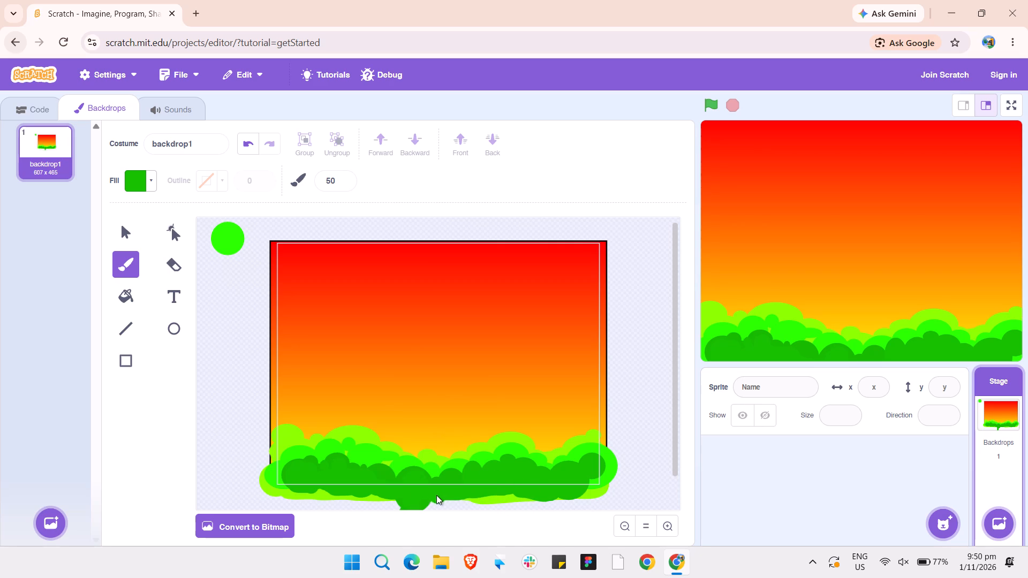
click(409, 479)
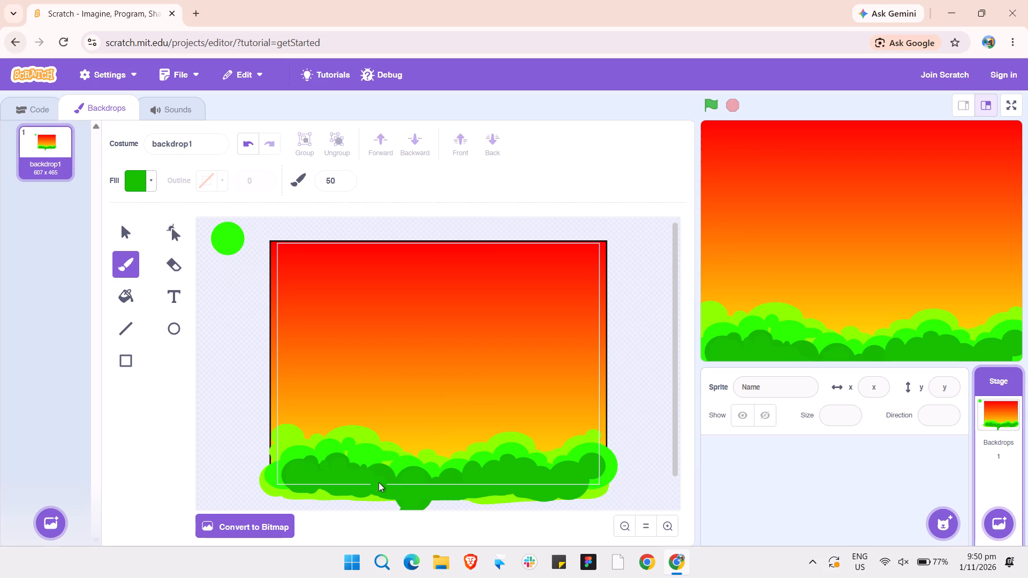
click(380, 477)
drag(592, 477, 598, 478)
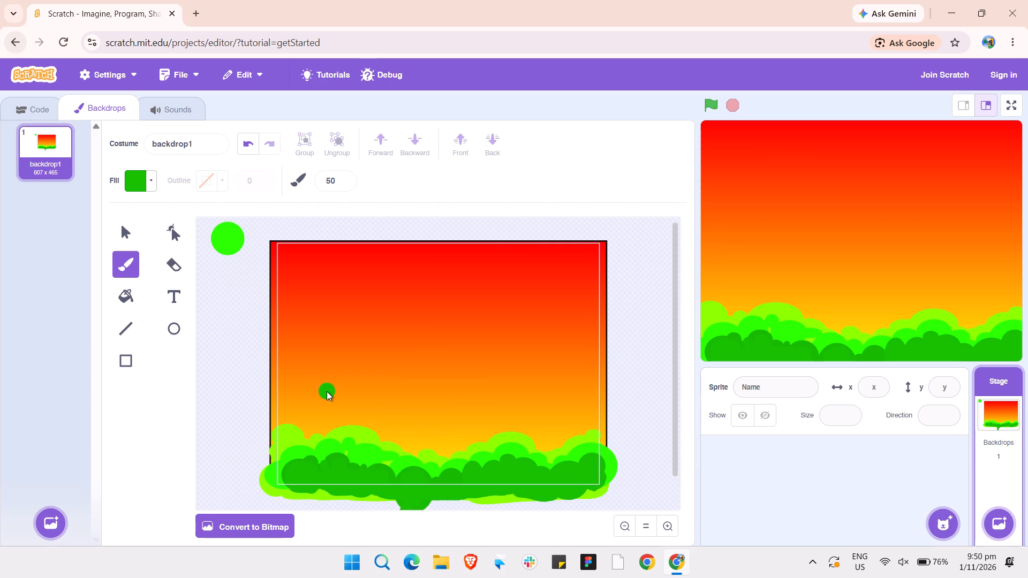
Set the fill brightness to 69 and dab a darker green layer with the Brush over the lower bushes just right of the backdrop's centre.
click(152, 180)
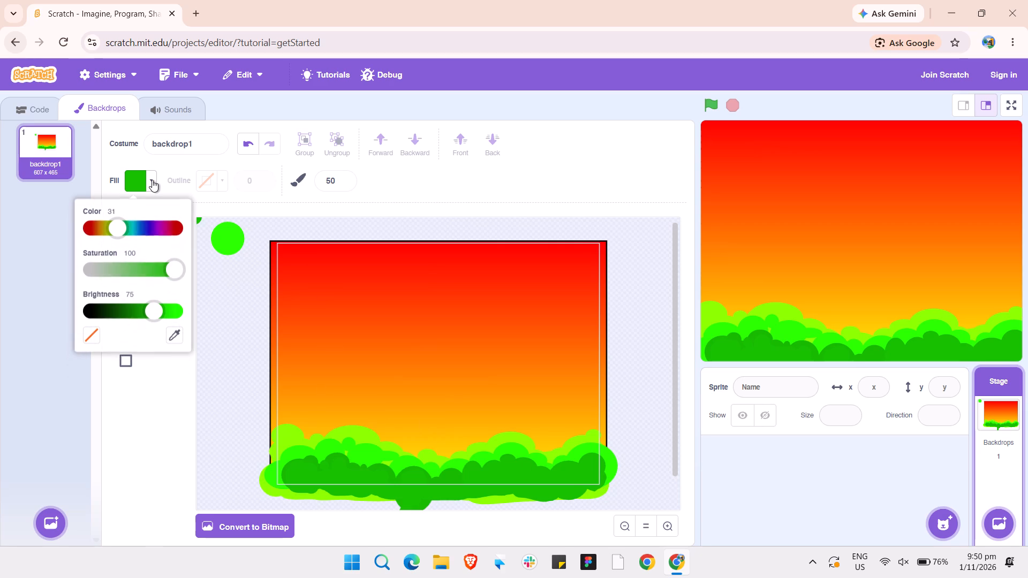
click(155, 317)
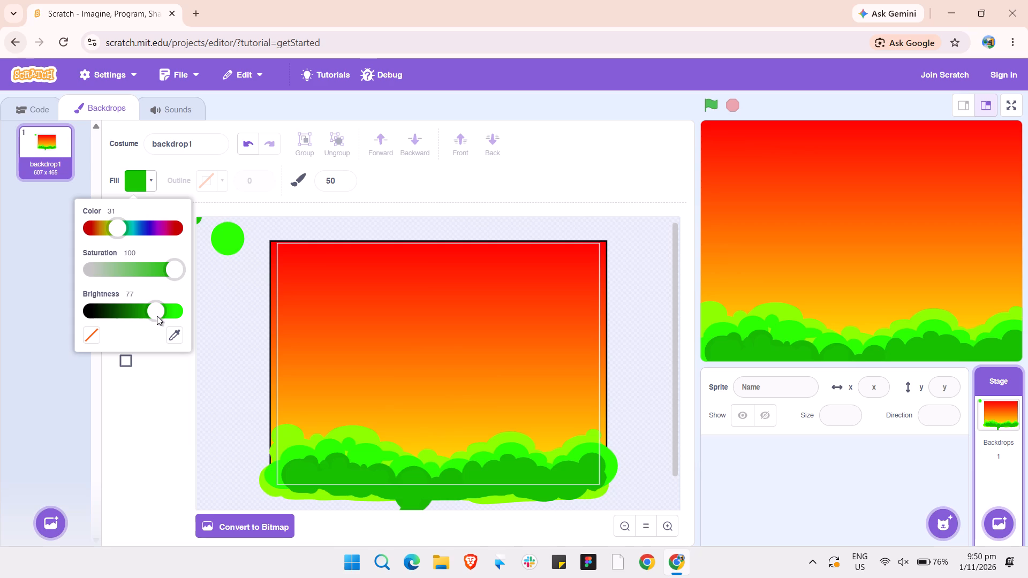
click(157, 316)
click(154, 309)
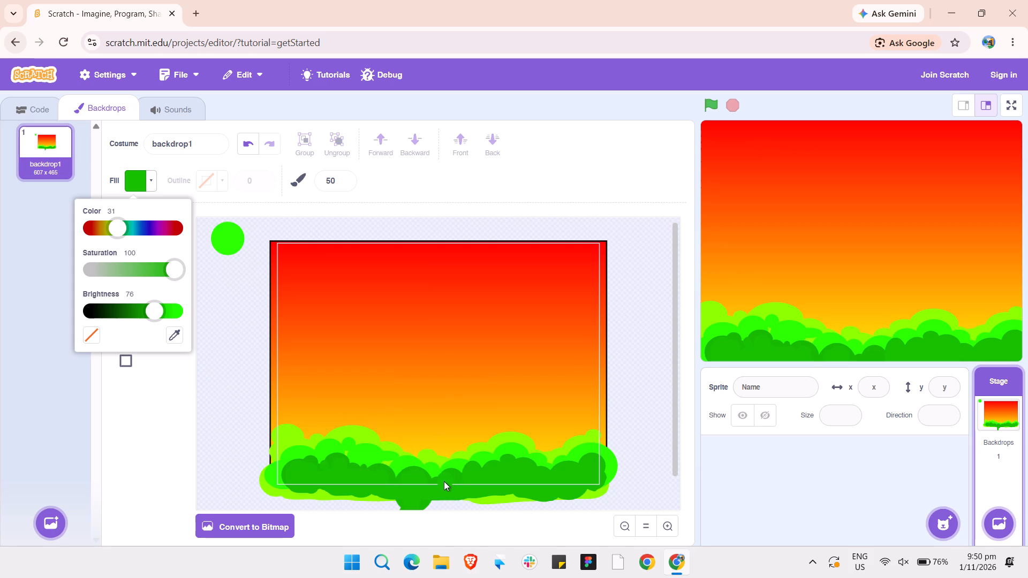
click(151, 311)
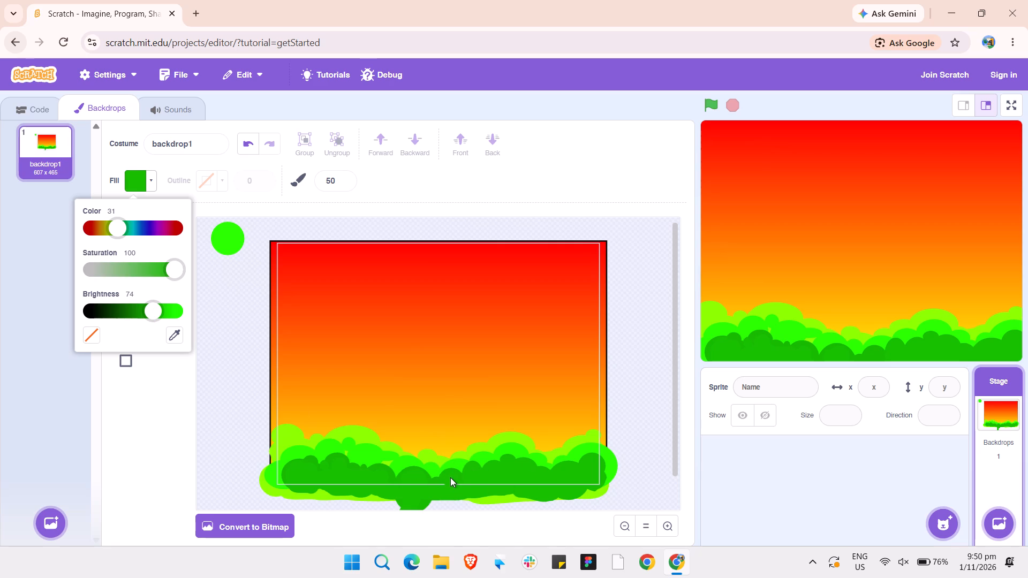
click(150, 311)
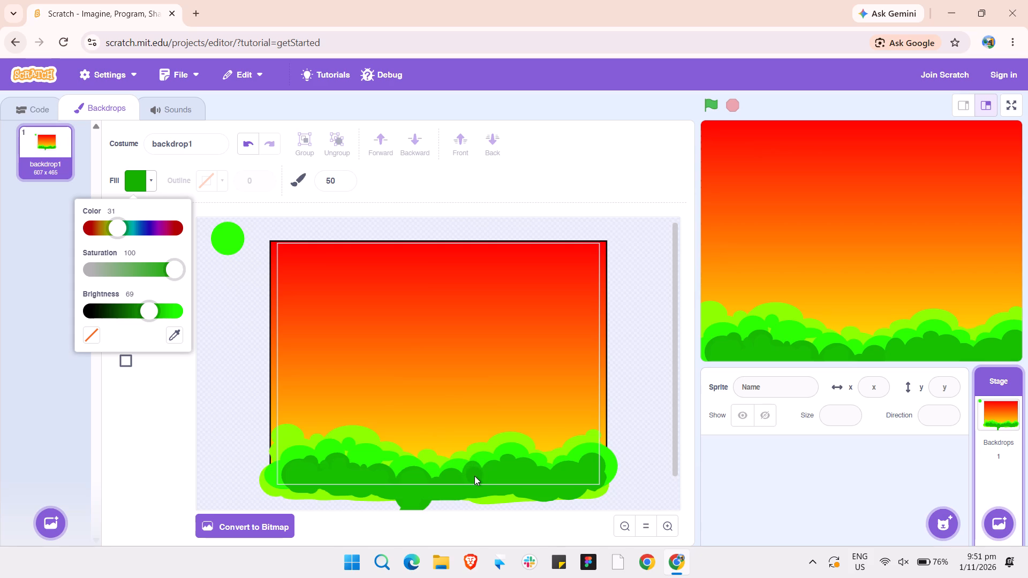
click(472, 480)
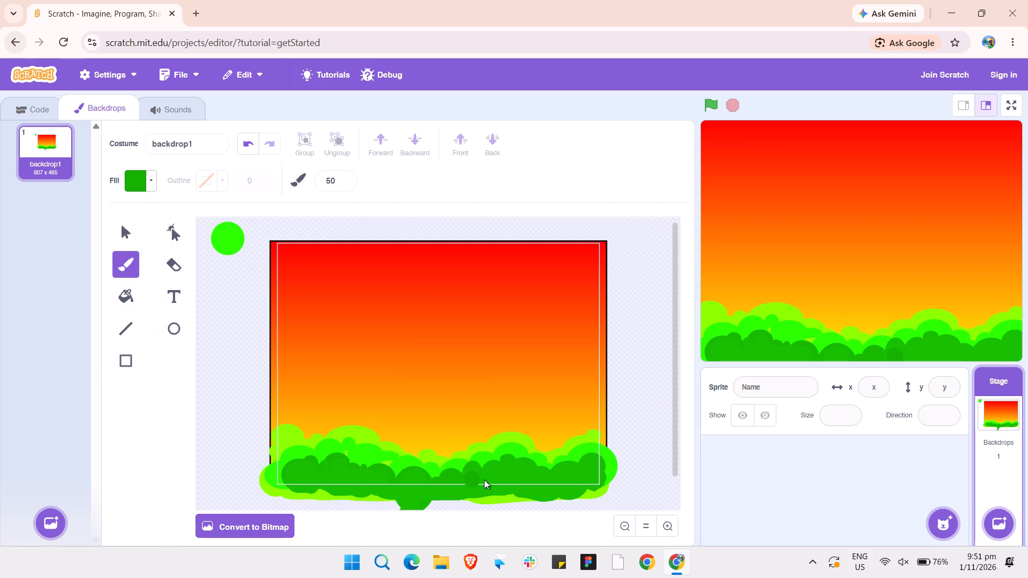
drag(485, 480, 490, 477)
drag(490, 477, 493, 481)
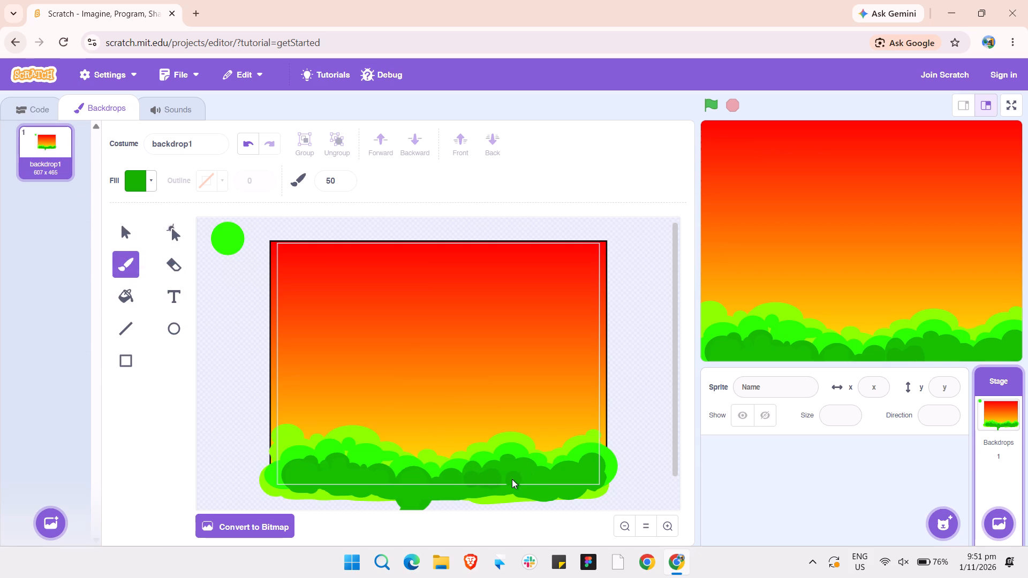
click(504, 478)
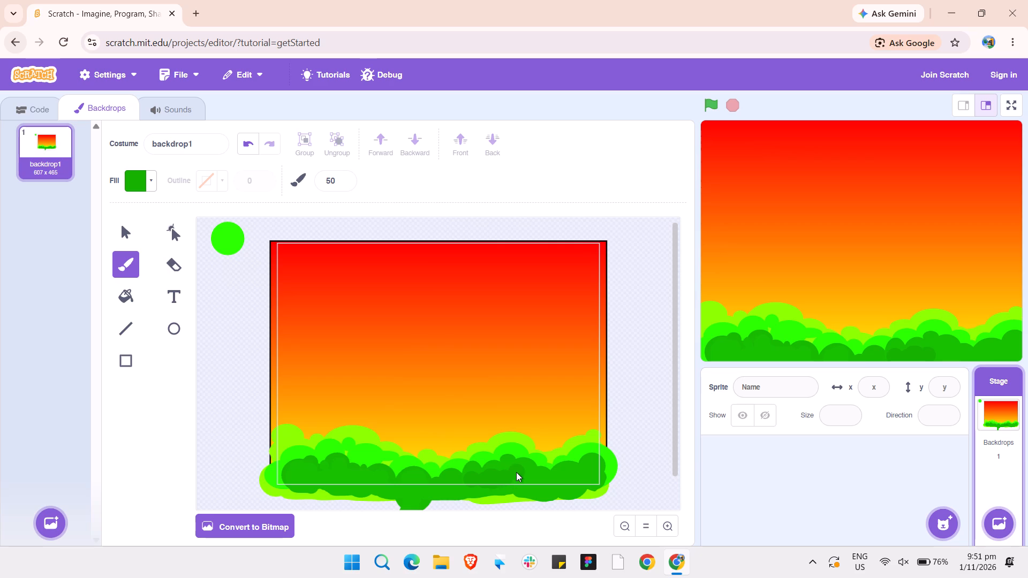
click(516, 472)
click(524, 480)
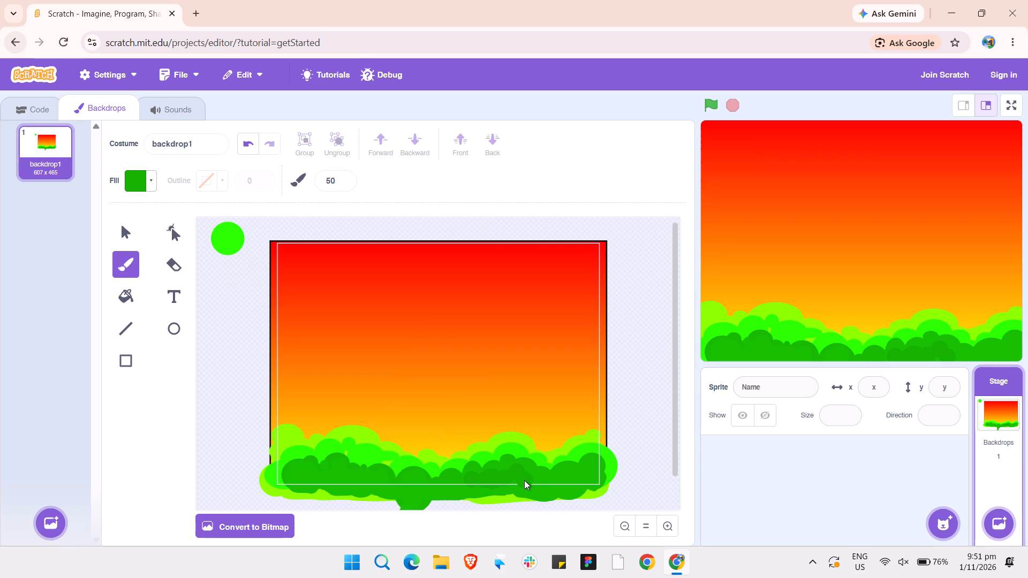
Extend the darker green Brush dabs along the lower bushes to the backdrop's right edge.
click(532, 478)
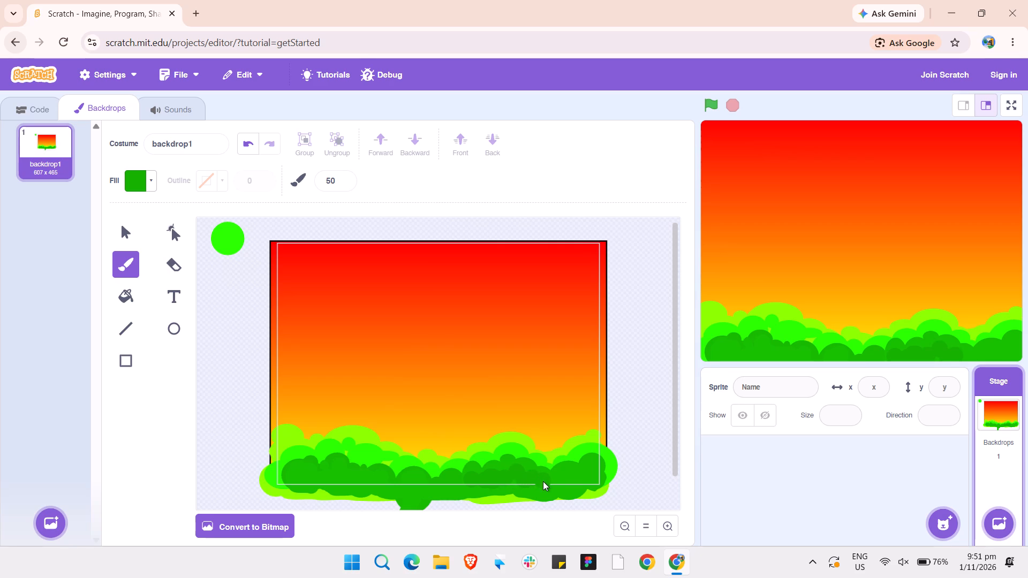
click(544, 482)
click(555, 479)
click(568, 472)
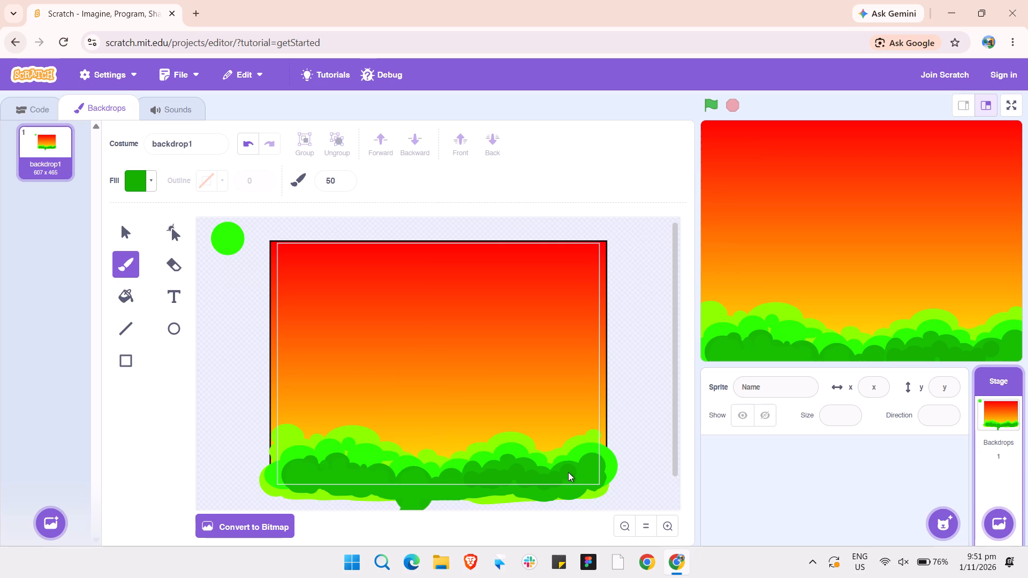
click(578, 480)
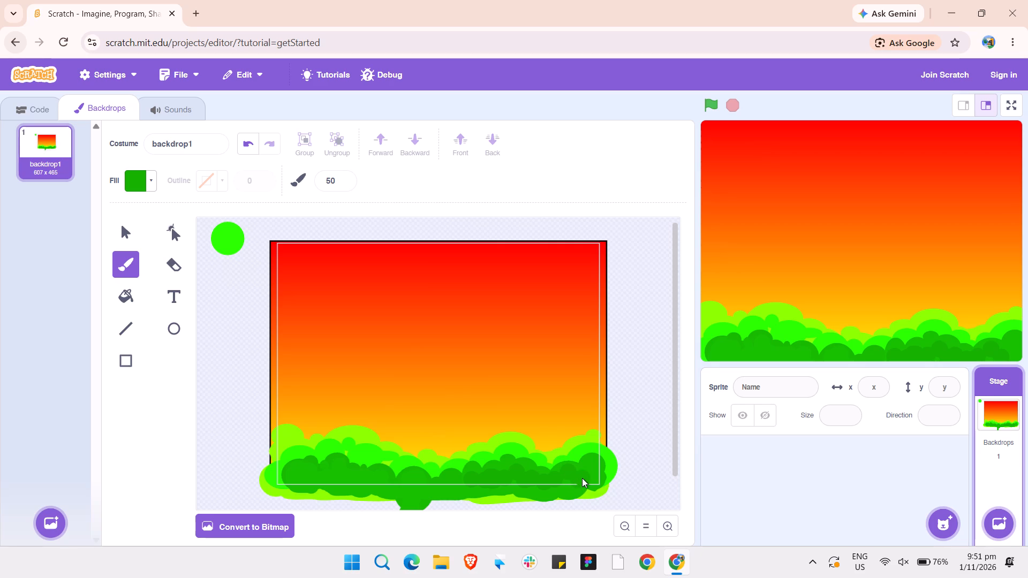
click(585, 478)
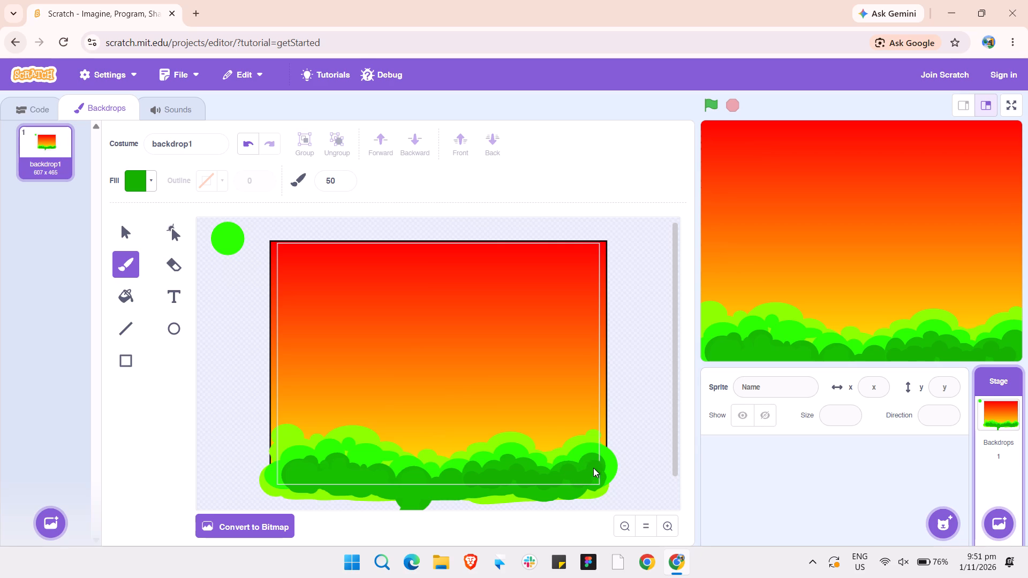
click(590, 467)
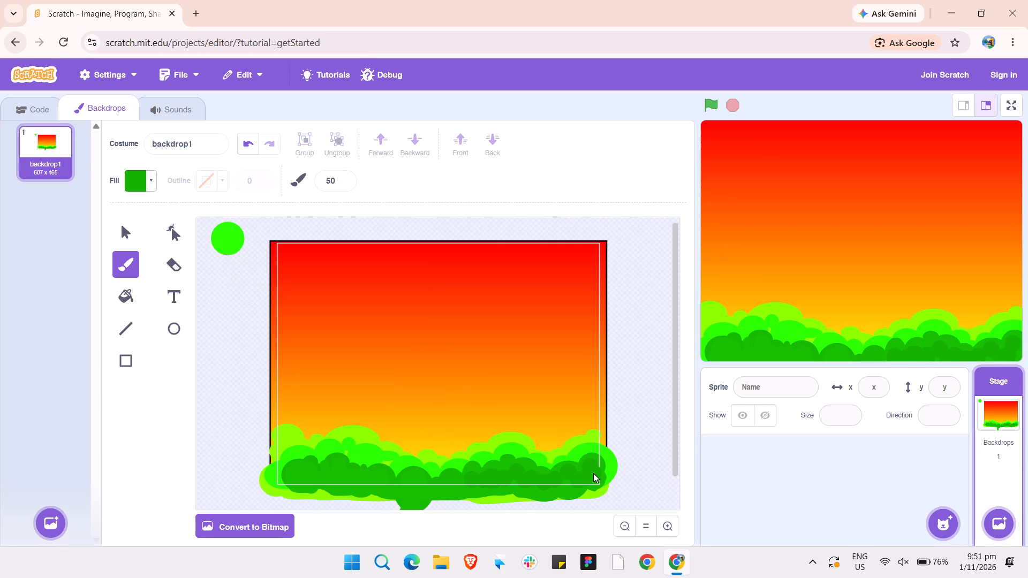
click(593, 473)
Add darker green Brush dabs along the bottom of the middle bushes, across the large middle circle and the gap to its left.
click(455, 481)
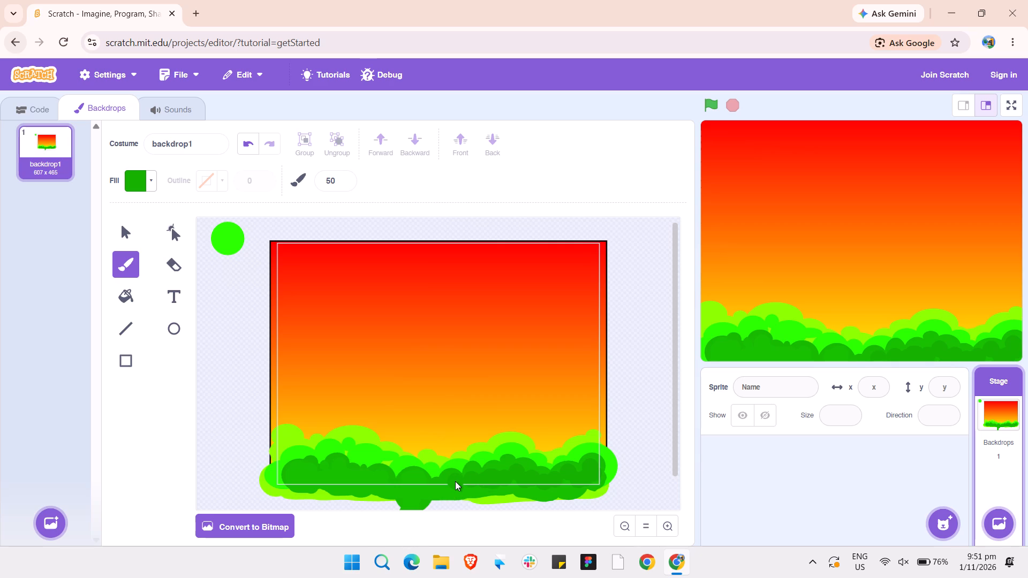
click(447, 485)
drag(422, 483, 418, 482)
drag(418, 482, 415, 486)
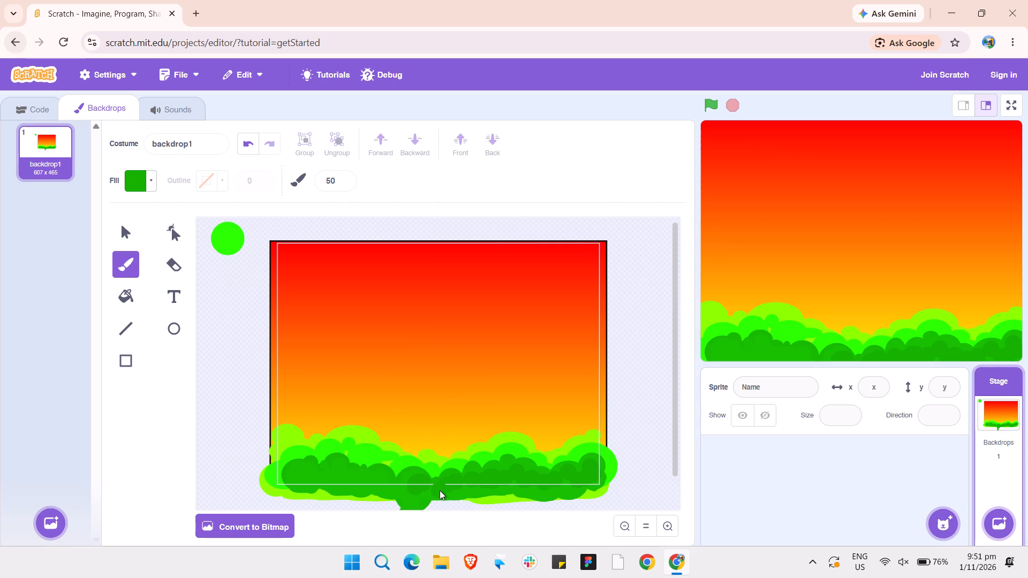
click(436, 489)
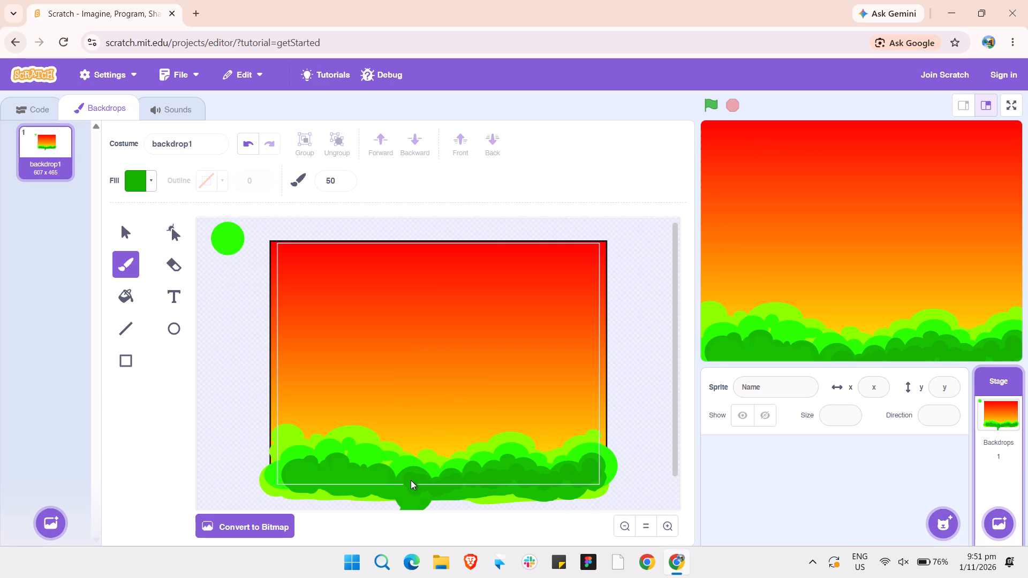
click(411, 481)
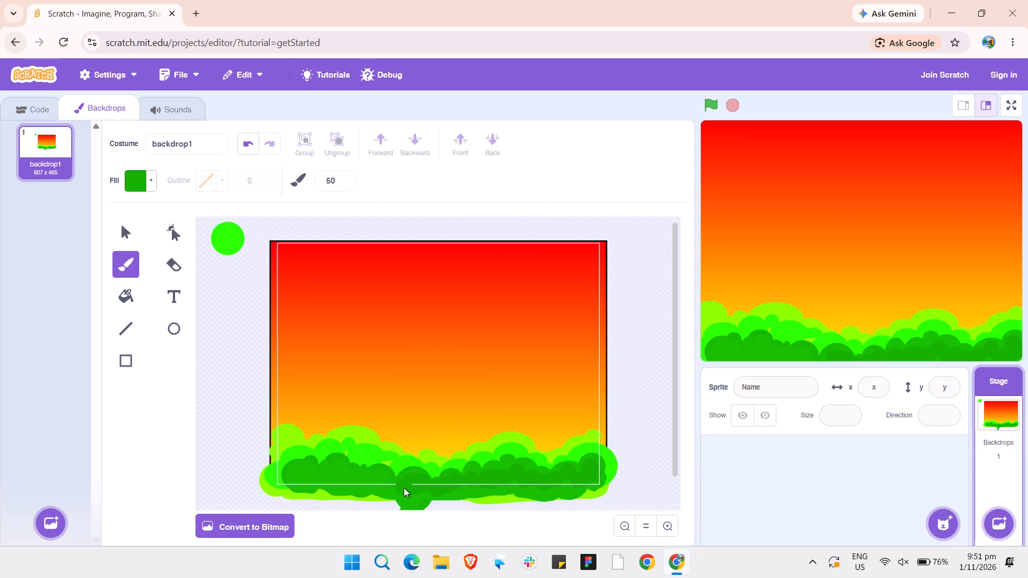
click(404, 488)
drag(379, 479, 387, 487)
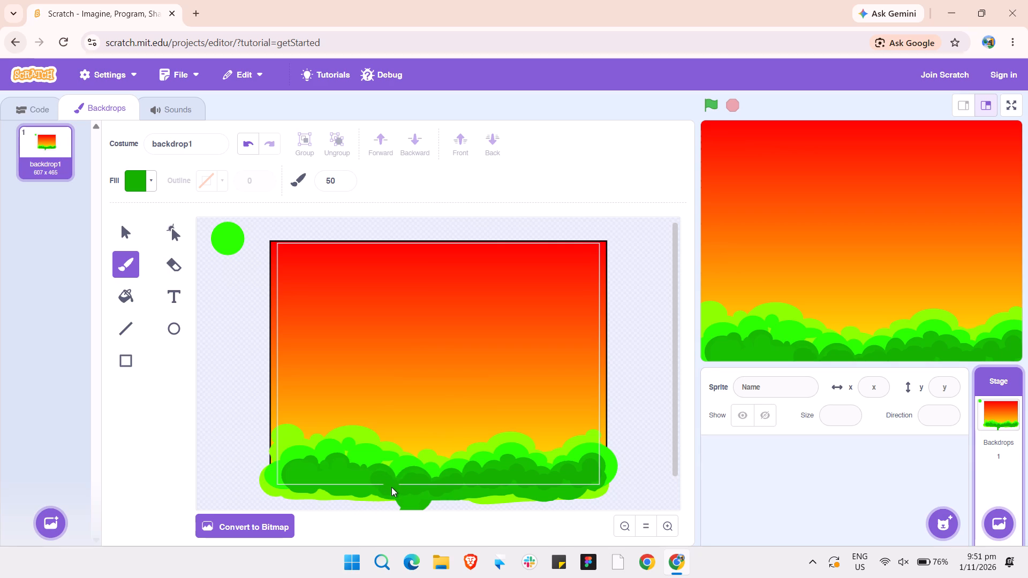
click(394, 486)
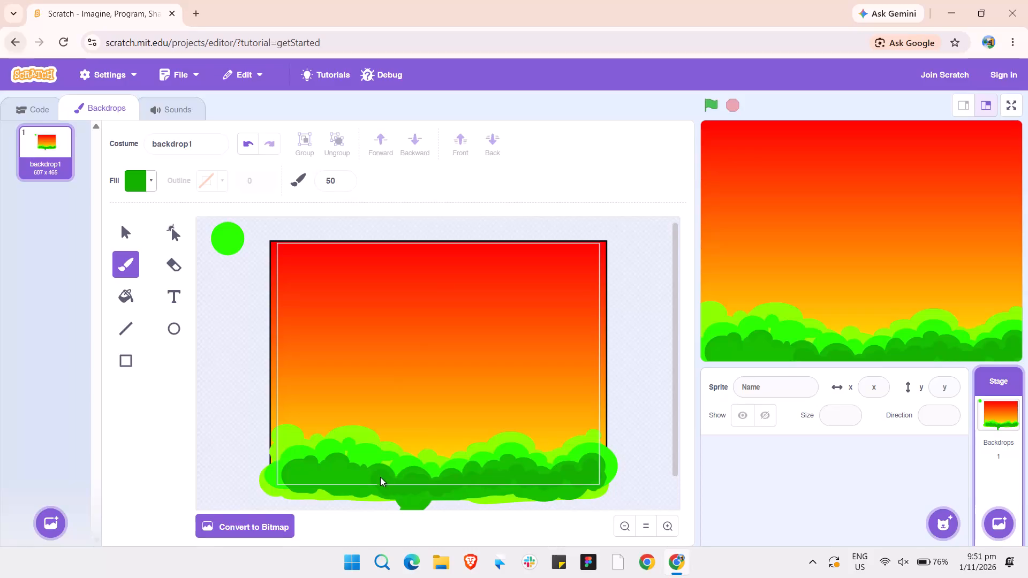
Extend the darker green Brush dabs along the bottom of the left bushes to the backdrop's left edge.
click(381, 478)
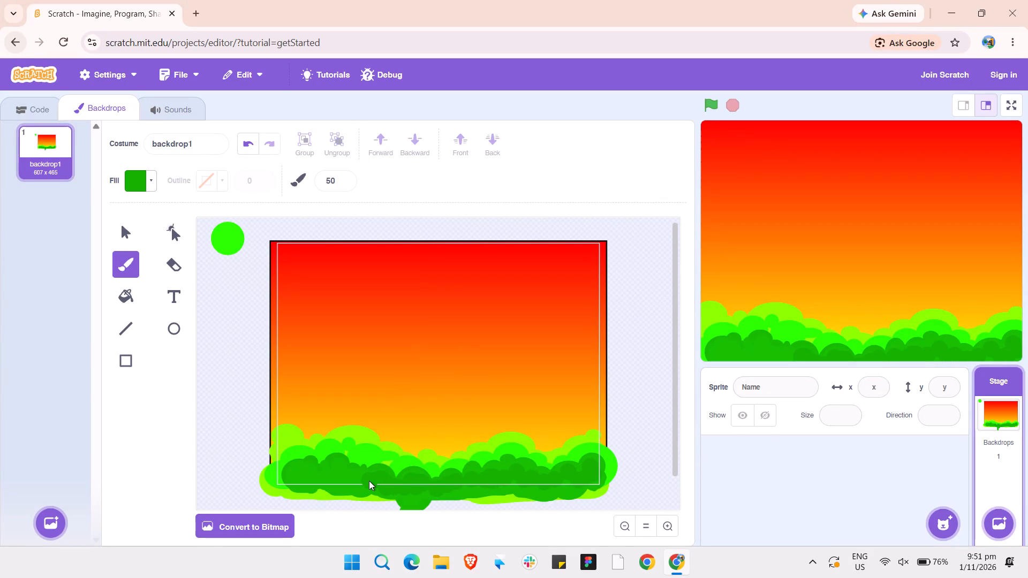
click(369, 481)
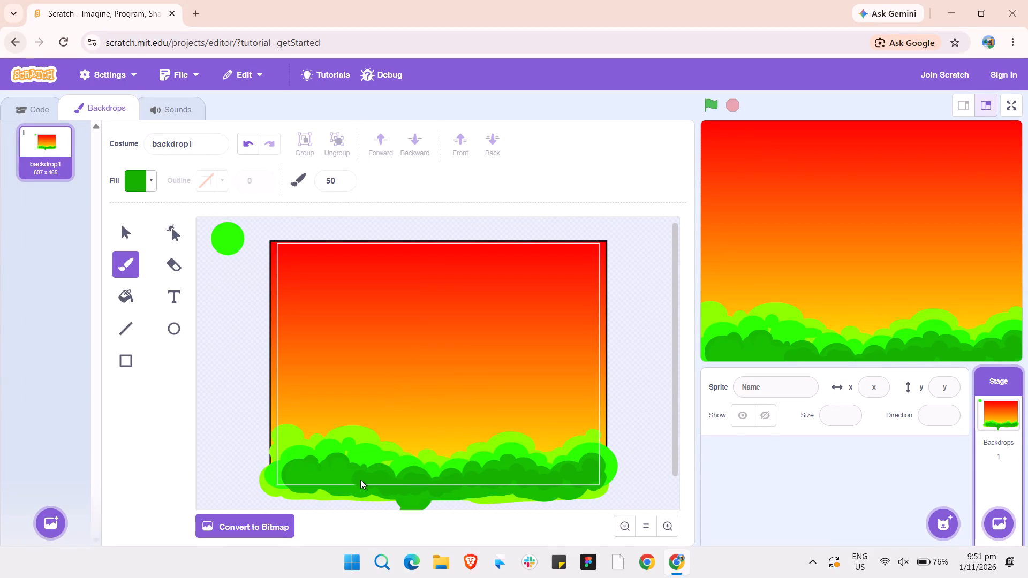
click(358, 483)
click(344, 477)
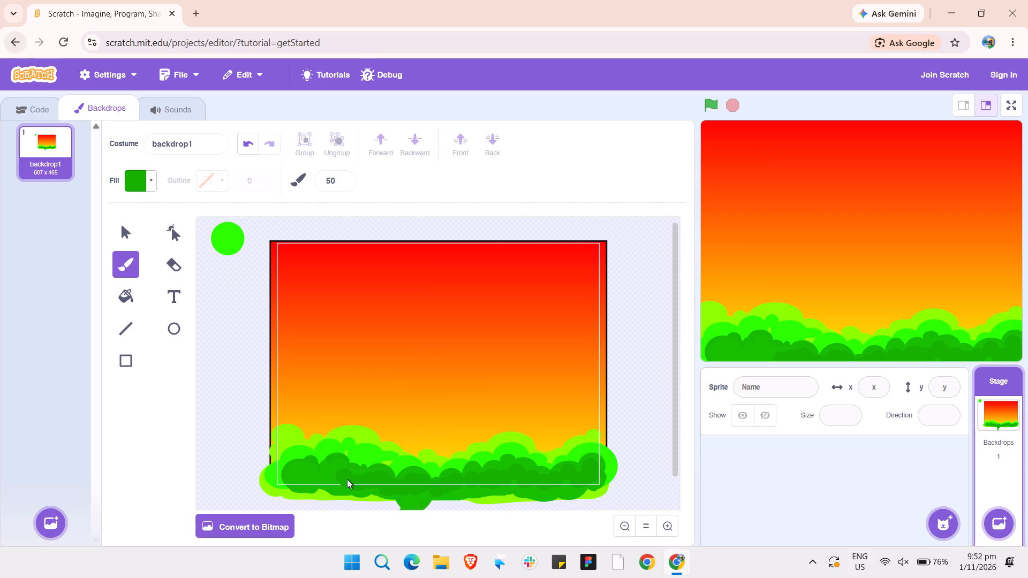
click(339, 480)
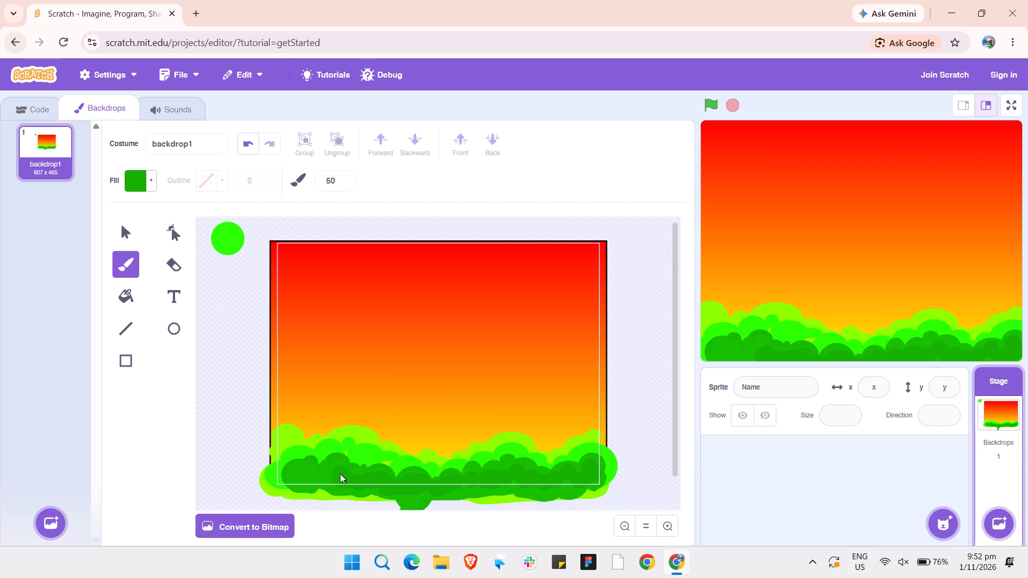
click(341, 477)
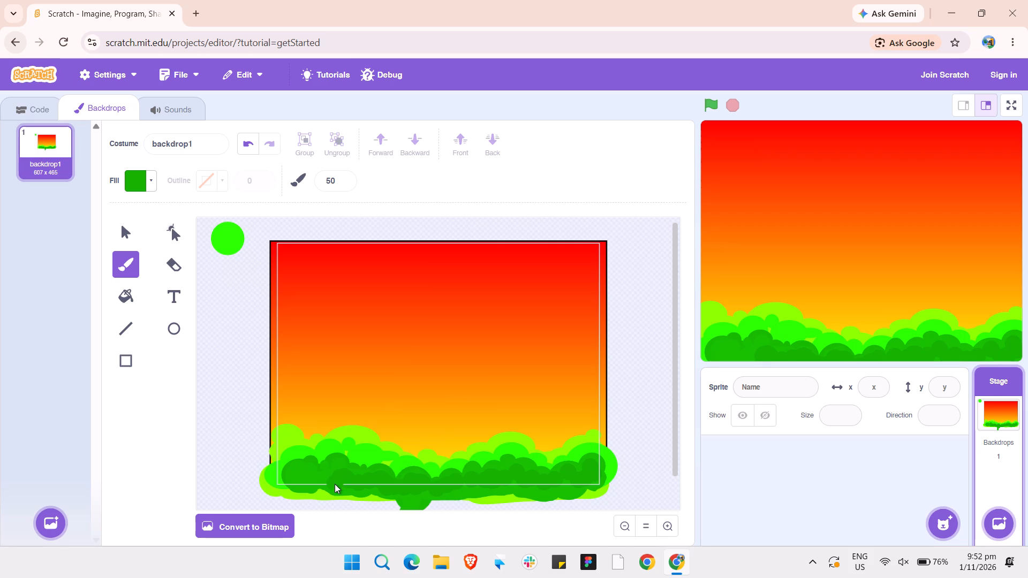
click(330, 481)
click(341, 475)
click(317, 485)
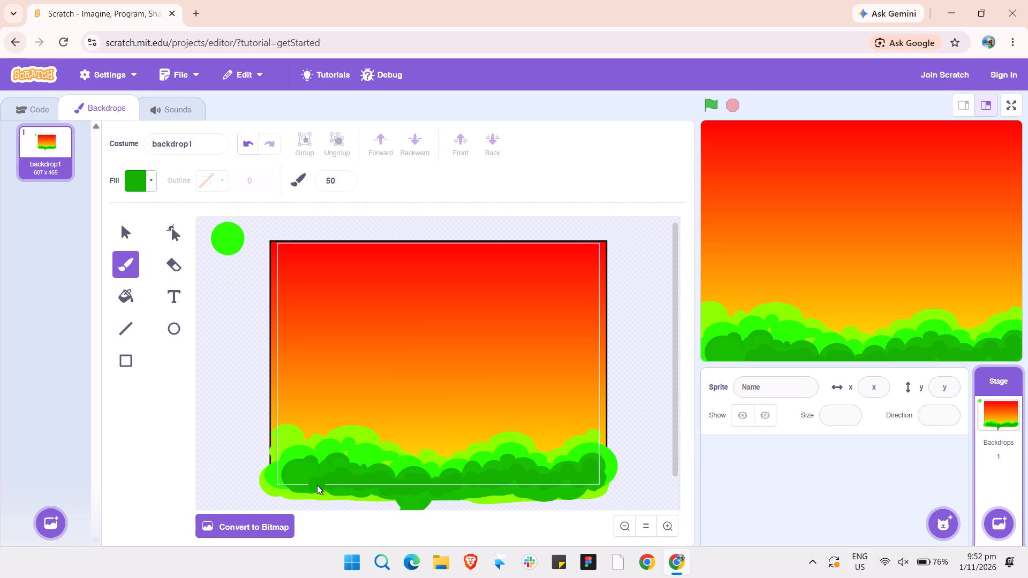
click(308, 477)
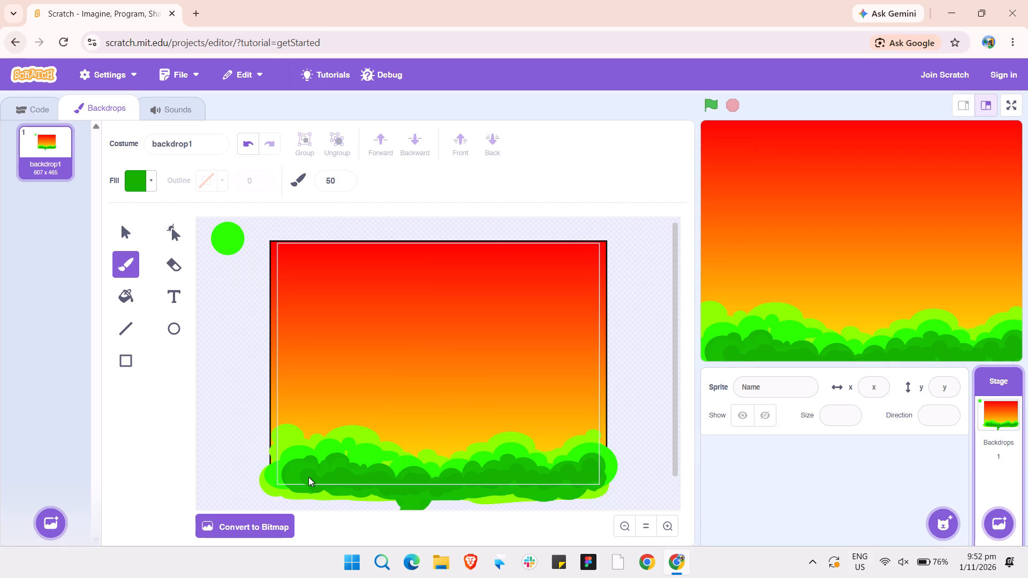
click(297, 480)
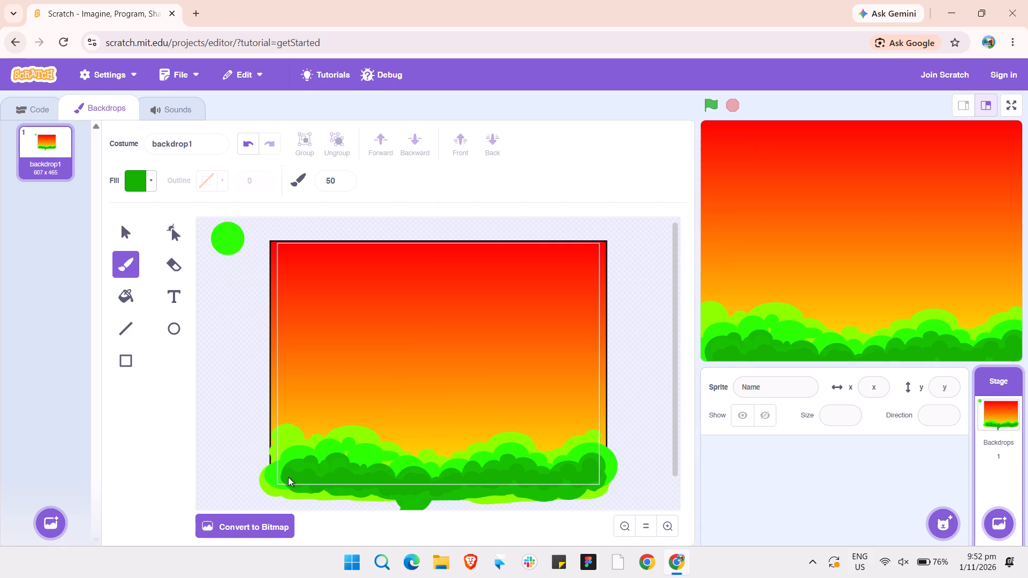
click(287, 477)
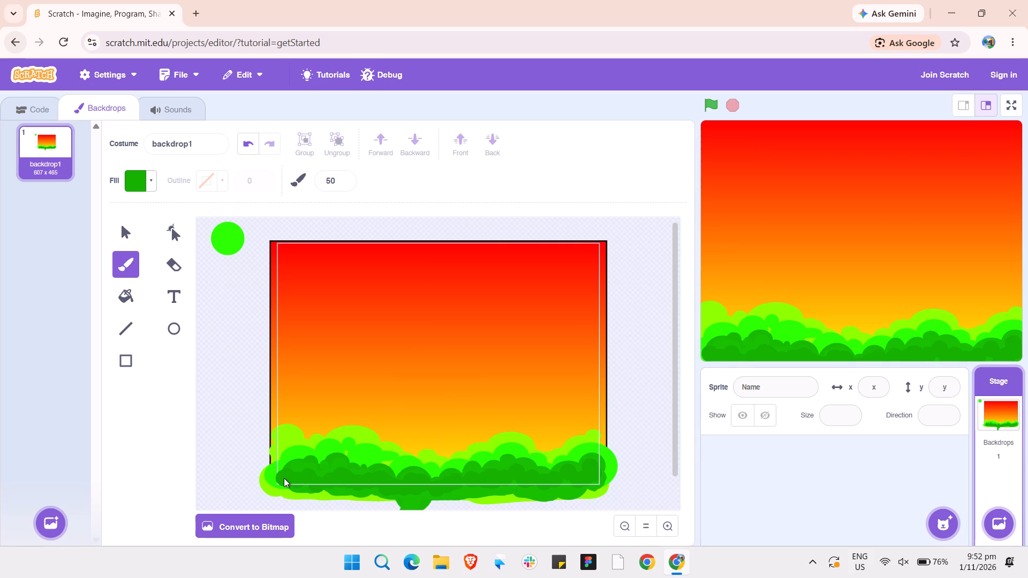
click(284, 478)
click(281, 483)
Set the fill brightness to about 78 and dab one Brush circle outside the backdrop, beside its left edge.
click(152, 179)
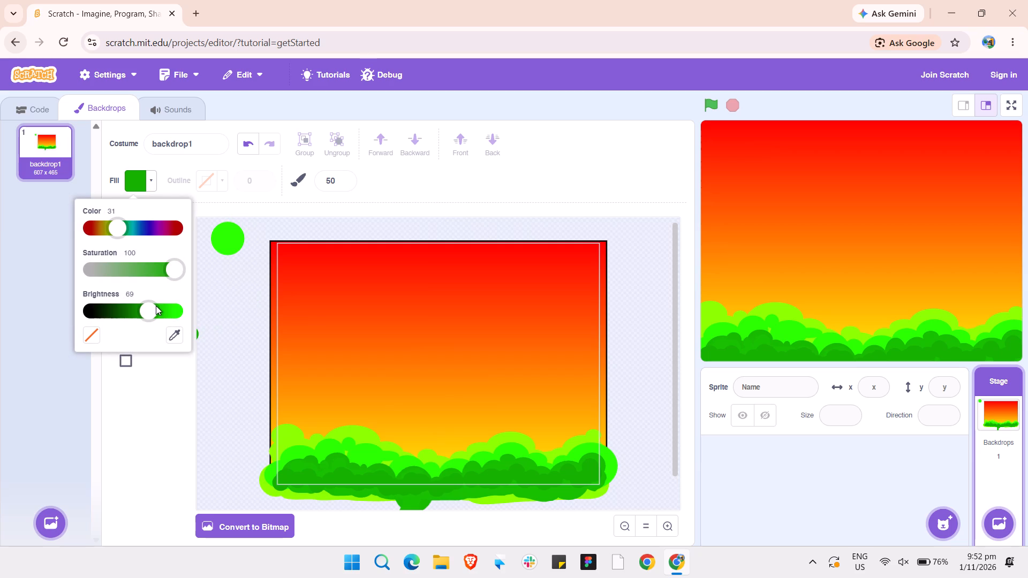
drag(154, 311, 162, 314)
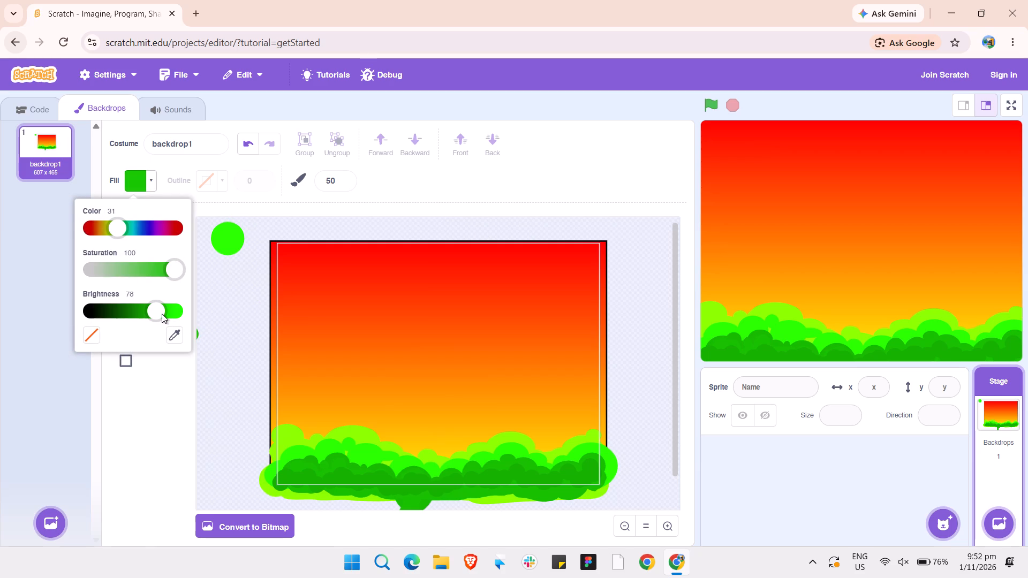
drag(162, 314, 163, 314)
click(244, 316)
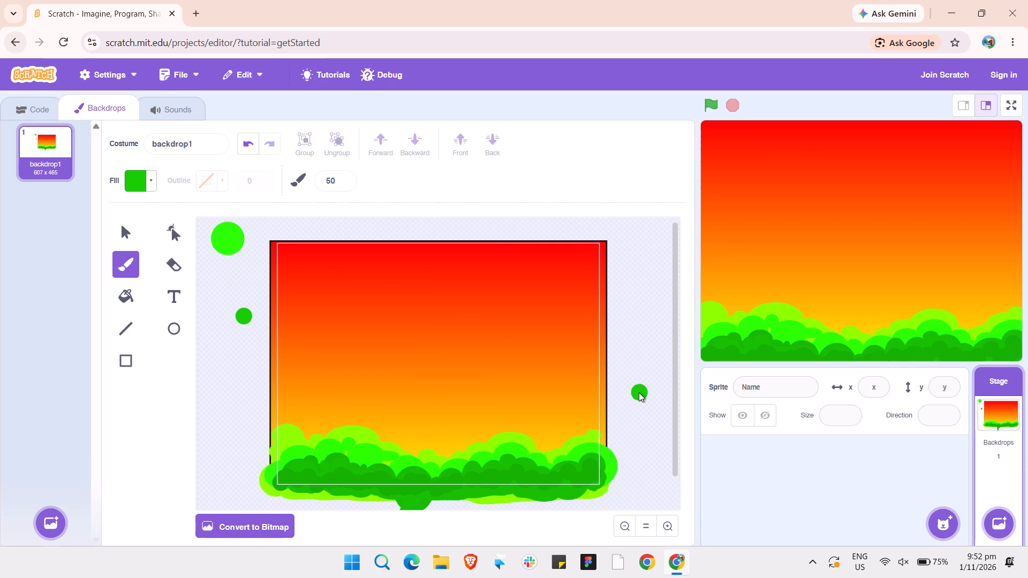
Reduce the Brush size to 9 and paint a short stroke on the bright green bush near the backdrop's left edge.
triple_click(343, 181)
triple_click(343, 181)
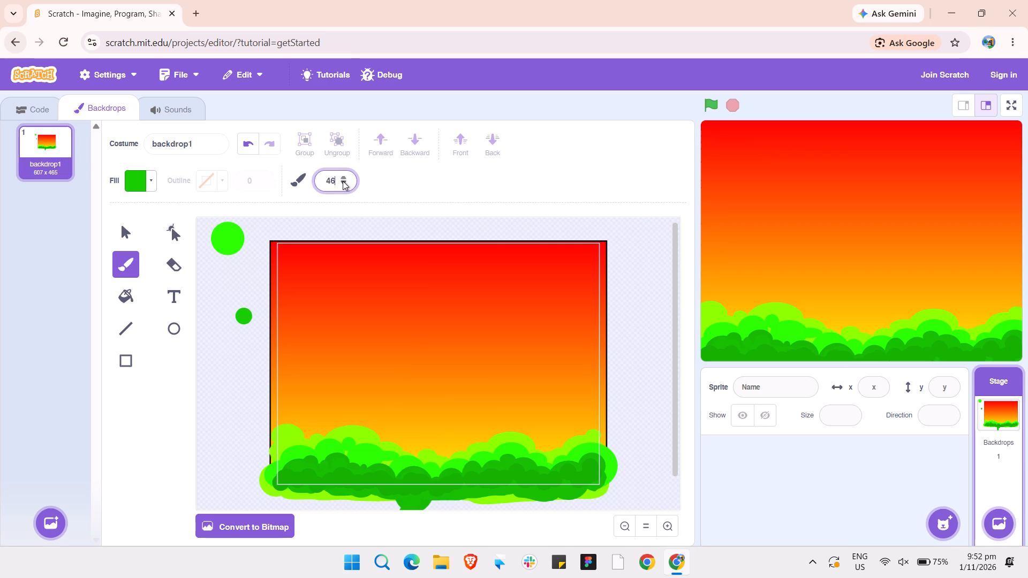
triple_click(343, 181)
triple_click(343, 181)
triple_click(343, 181)
triple_click(343, 181)
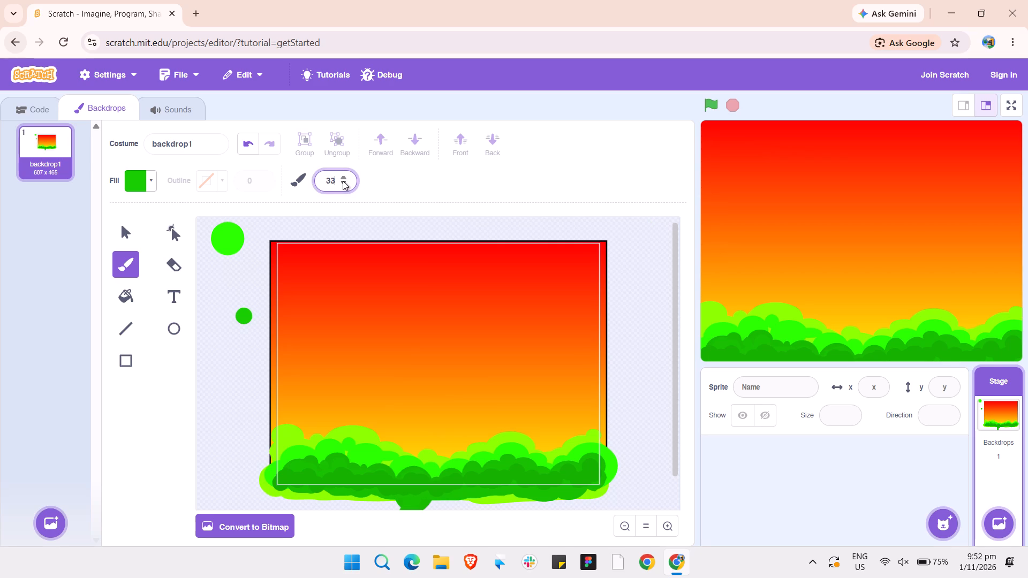
triple_click(343, 181)
triple_click(343, 181)
triple_click(343, 181)
triple_click(343, 181)
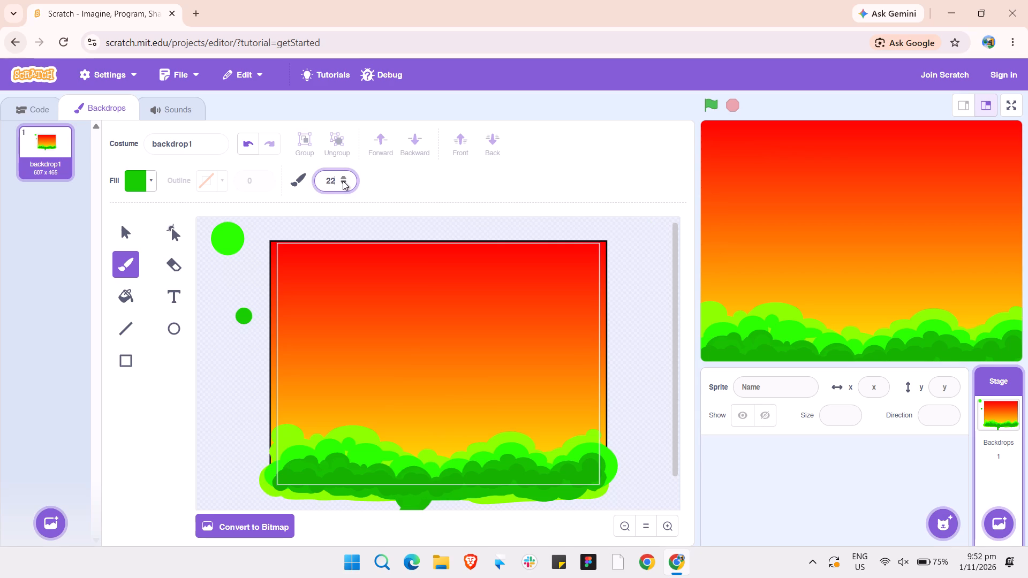
triple_click(343, 181)
triple_click(343, 181)
triple_click(343, 181)
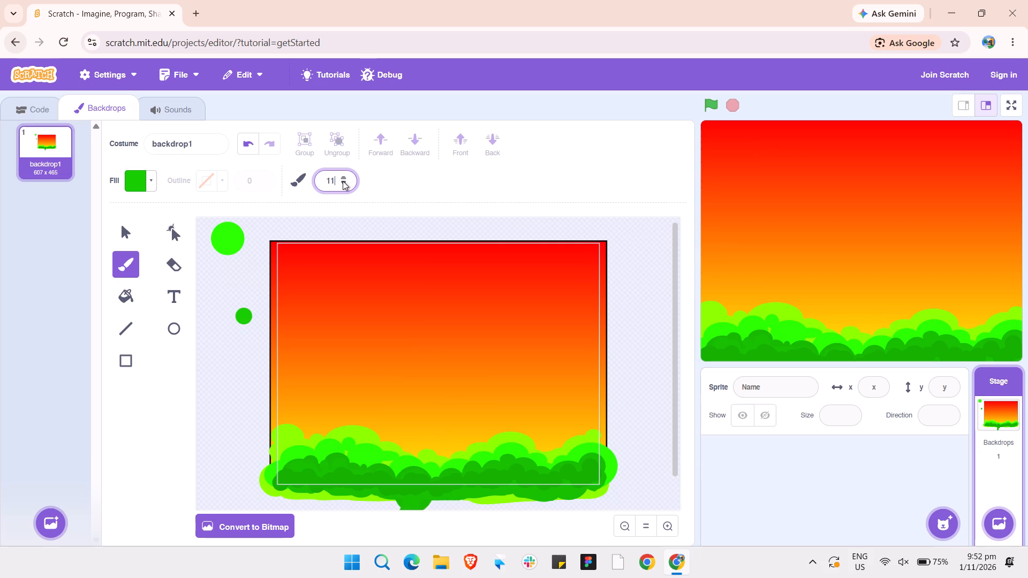
double_click(343, 181)
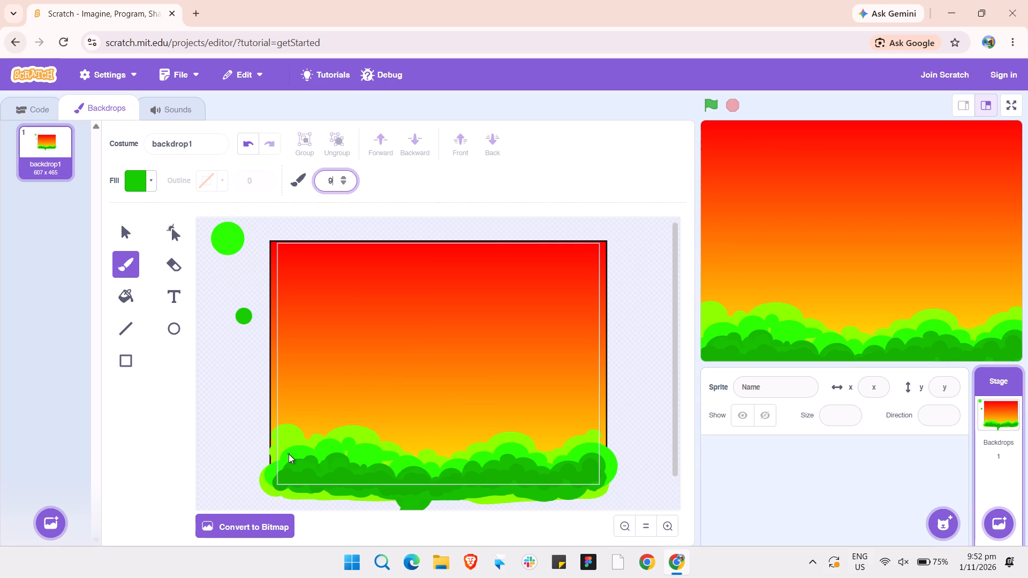
drag(289, 454, 294, 453)
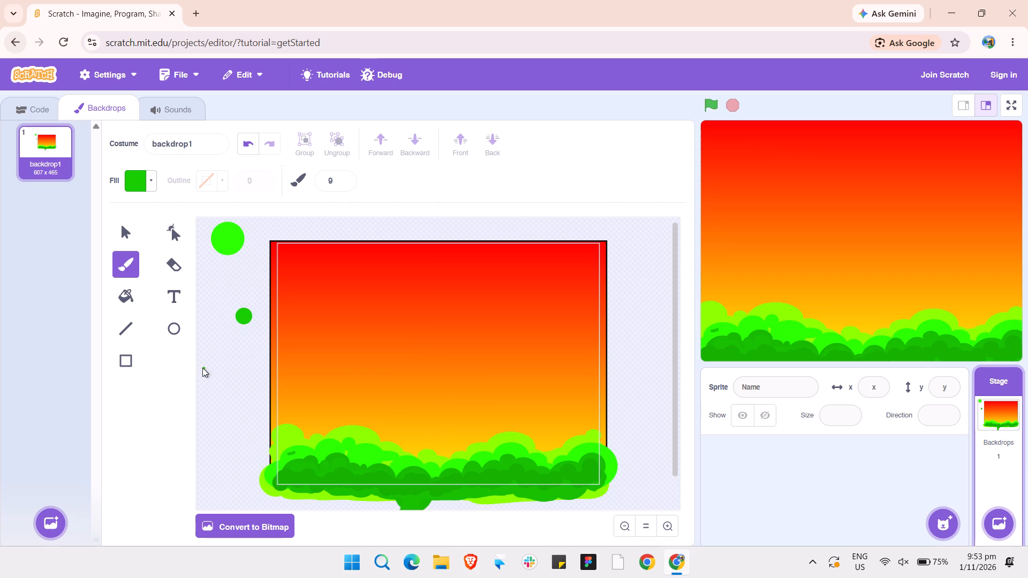
Draw a short horizontal black line of width 1 with the Line tool across the small stroke on the leftmost bush.
click(172, 325)
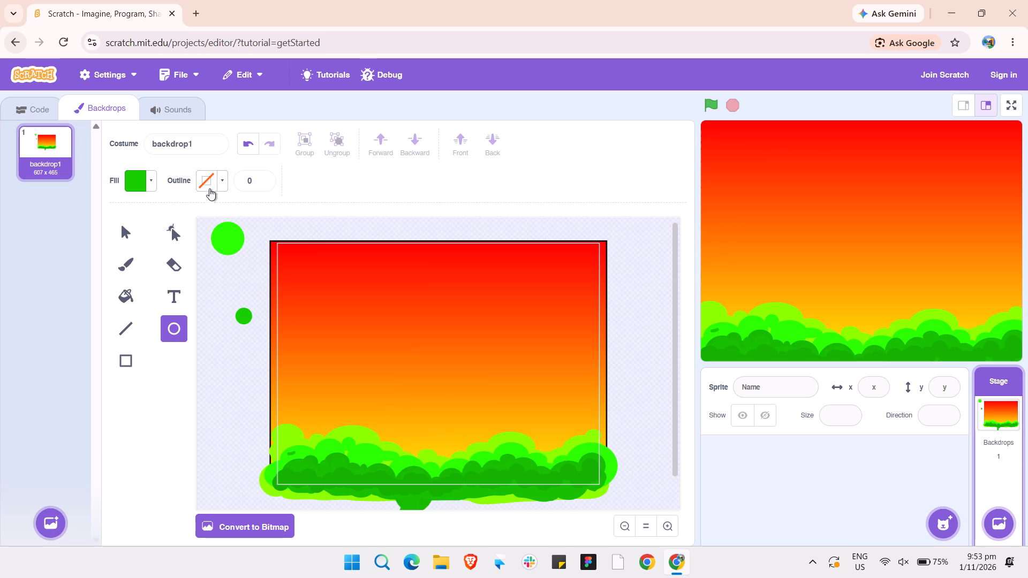
click(133, 263)
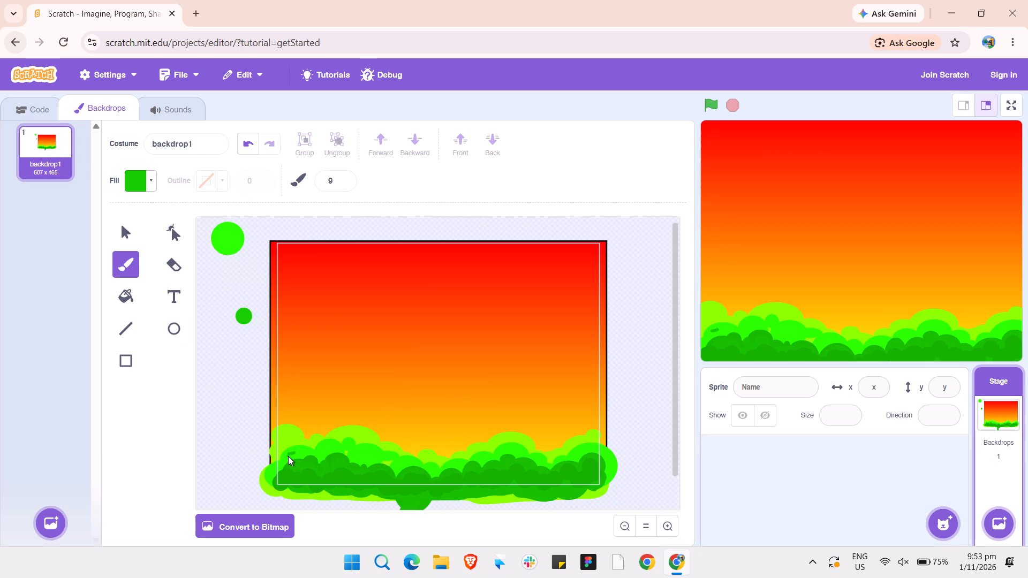
click(125, 329)
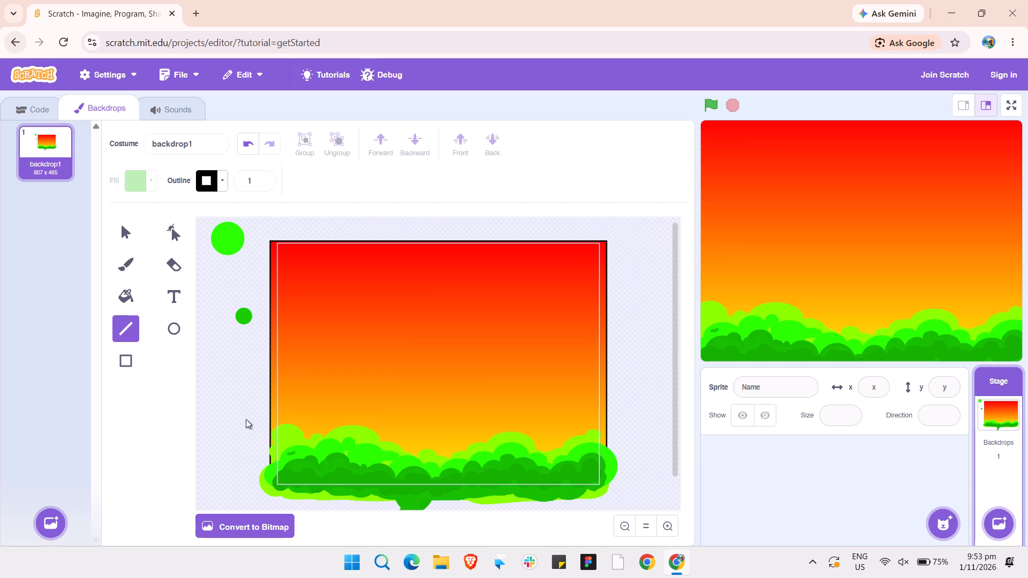
drag(290, 454, 305, 454)
drag(305, 454, 306, 455)
drag(306, 455, 305, 454)
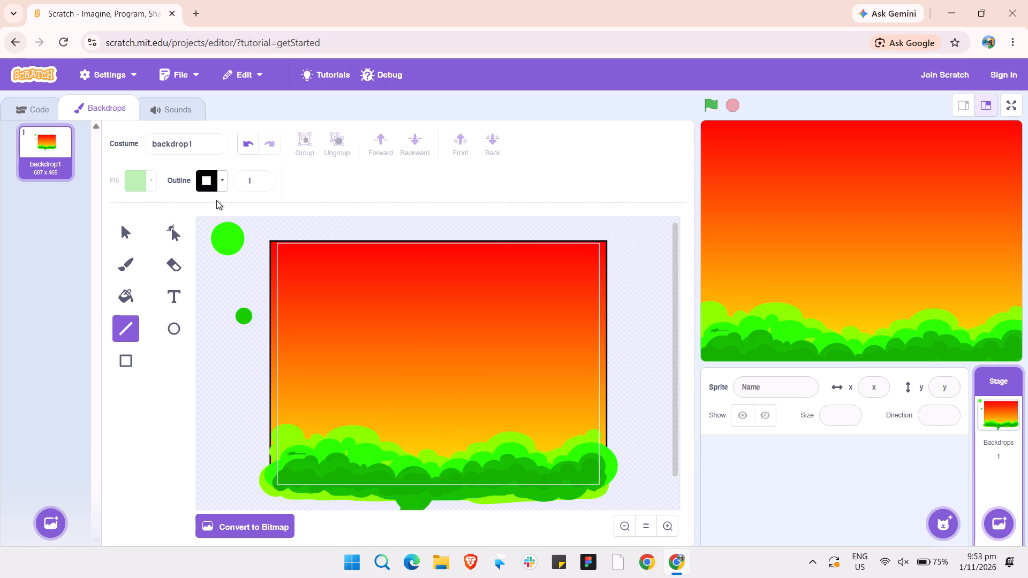
Set the Line tool's outline to green with color 29, saturation 100 and brightness 79.
click(220, 186)
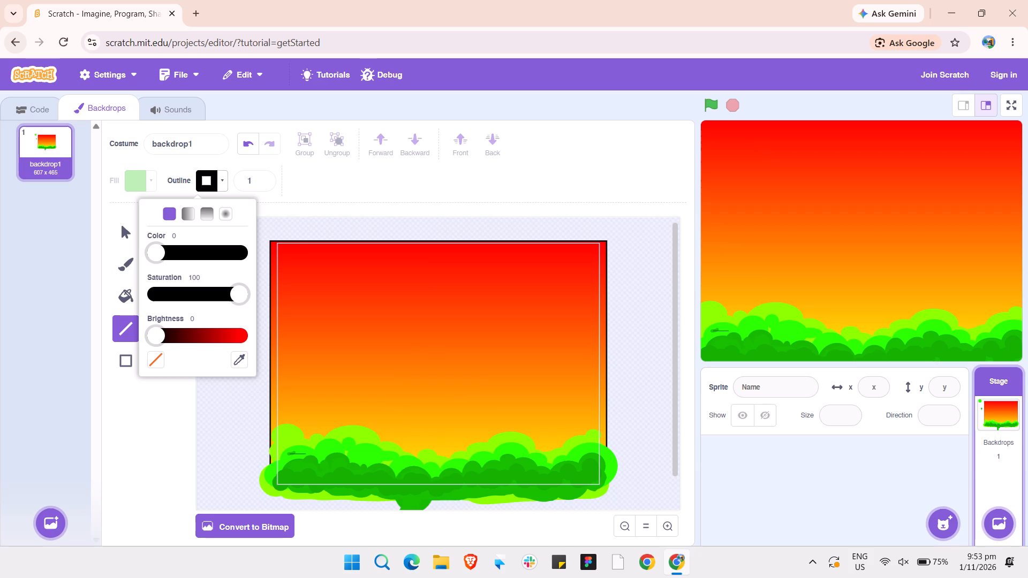
click(135, 184)
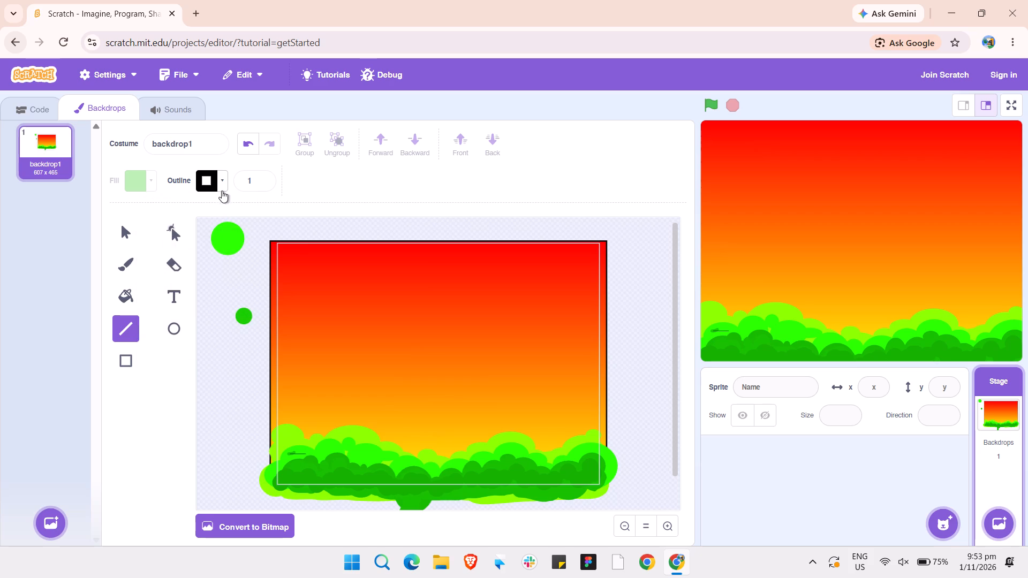
click(223, 187)
drag(168, 257, 254, 261)
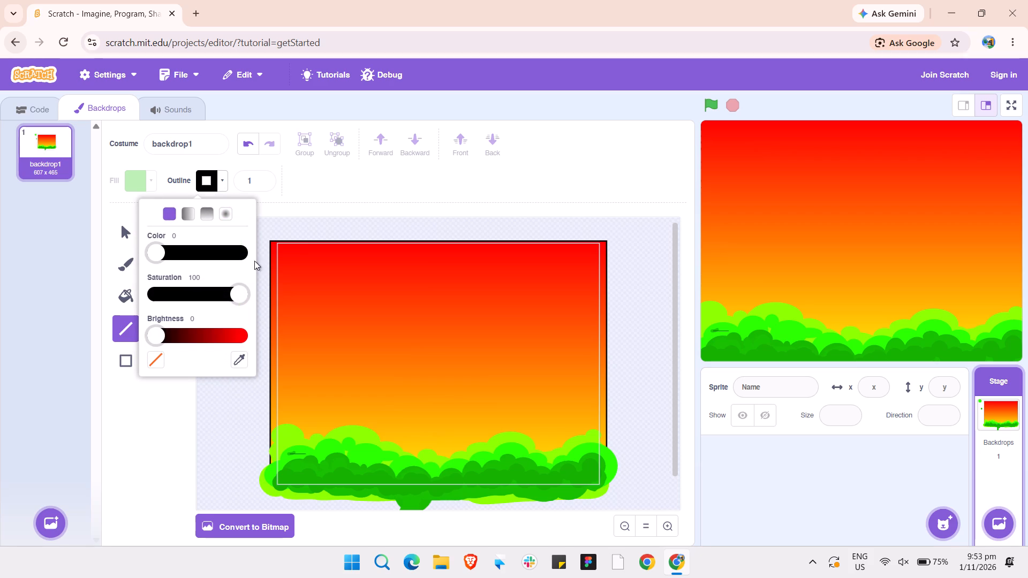
drag(254, 261, 264, 263)
drag(173, 328, 214, 330)
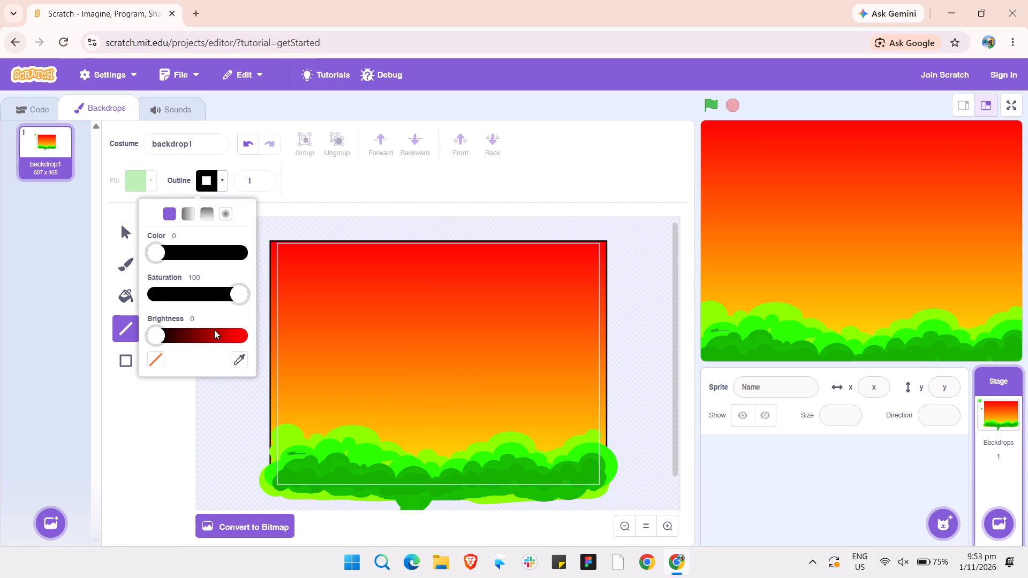
drag(214, 330, 222, 330)
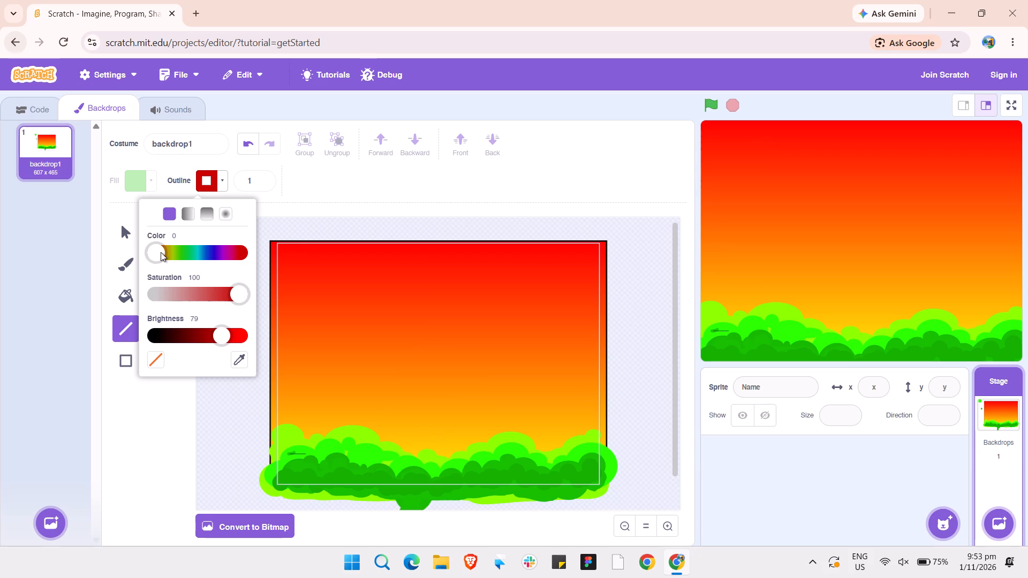
drag(161, 252, 187, 253)
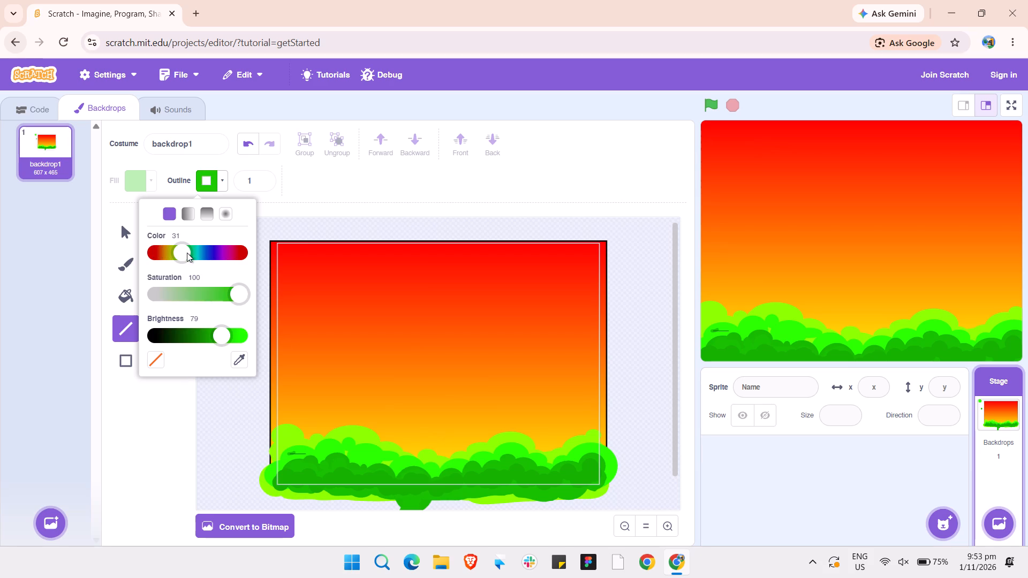
drag(187, 253, 185, 252)
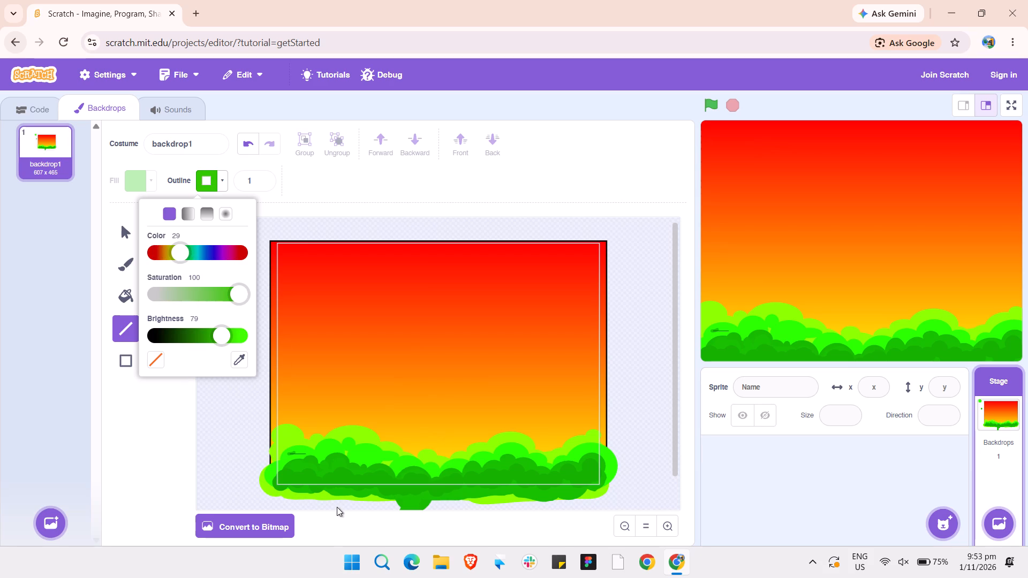
click(297, 455)
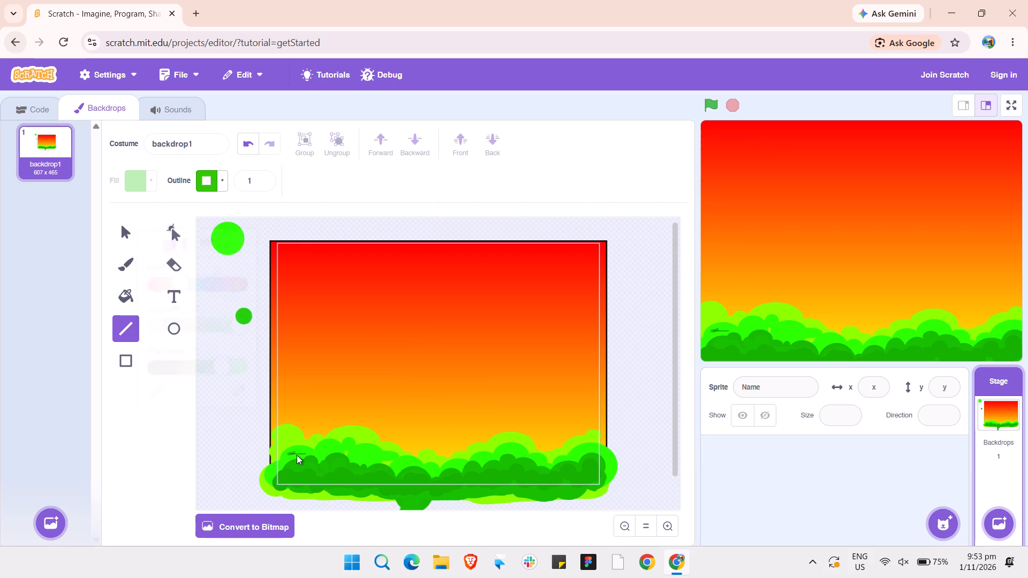
Bend the short black line on the leftmost bush into a slight upward arc by reshaping its middle.
click(120, 228)
click(297, 453)
drag(297, 453, 297, 448)
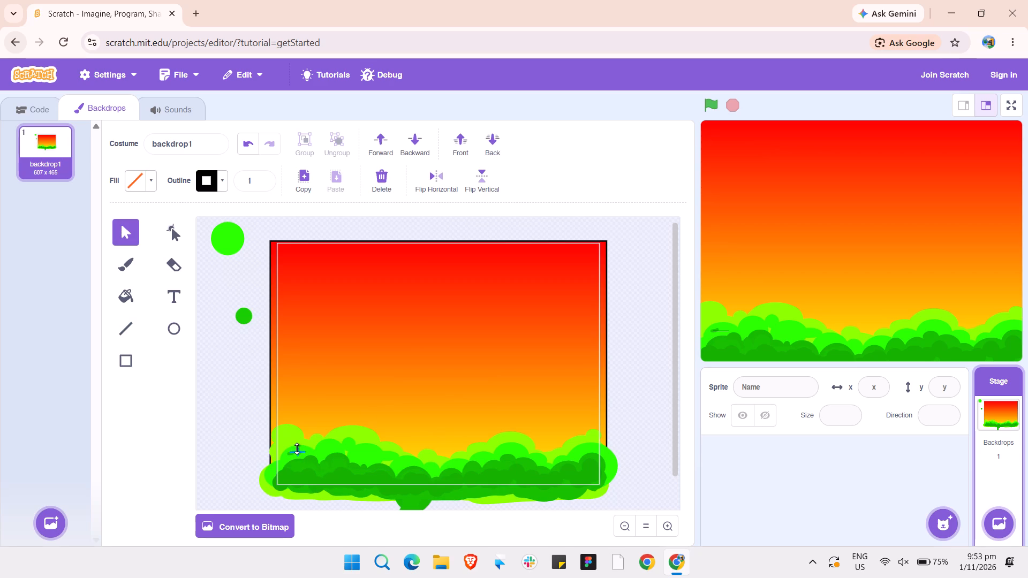
drag(297, 448, 292, 452)
click(170, 239)
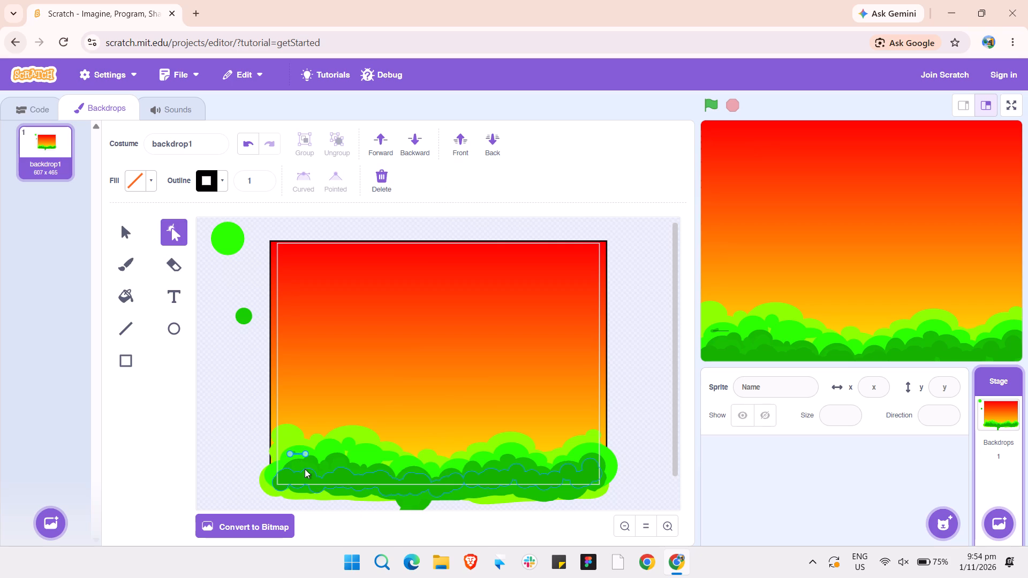
click(297, 454)
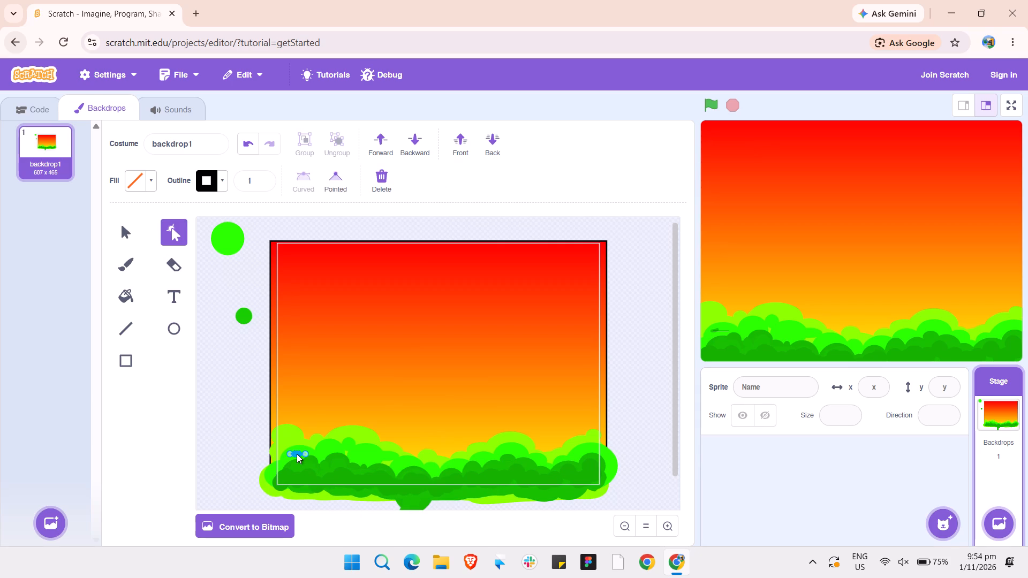
click(297, 454)
click(228, 408)
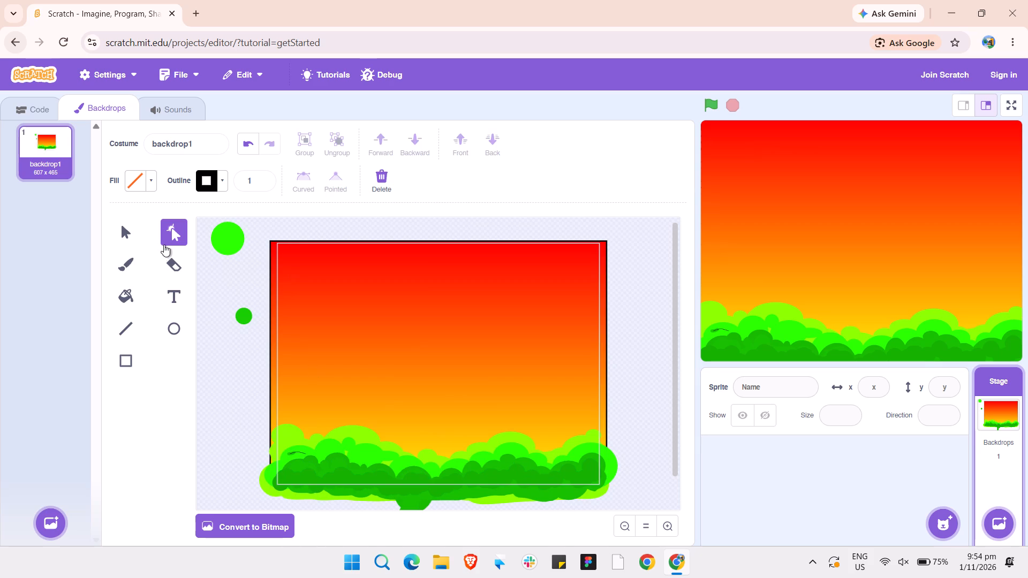
Set the Brush fill to green with color 29, saturation 100 and brightness 77.
click(122, 255)
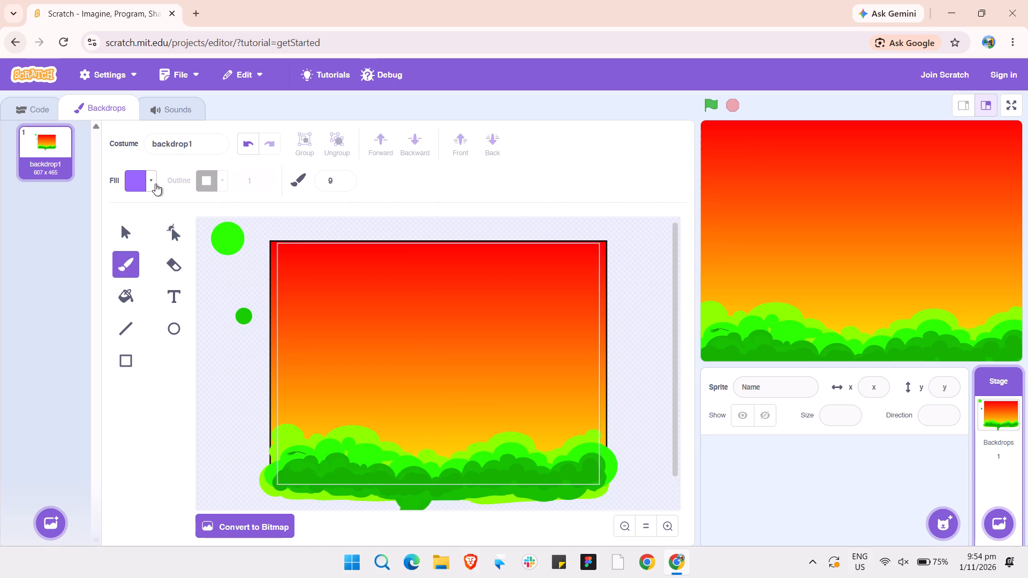
click(154, 178)
drag(142, 233, 132, 241)
click(116, 230)
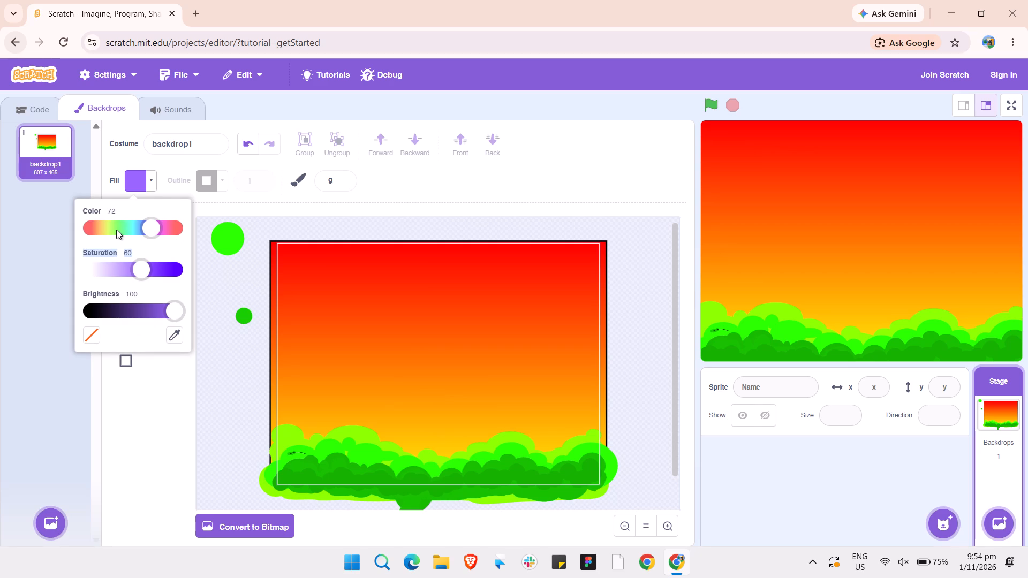
click(116, 230)
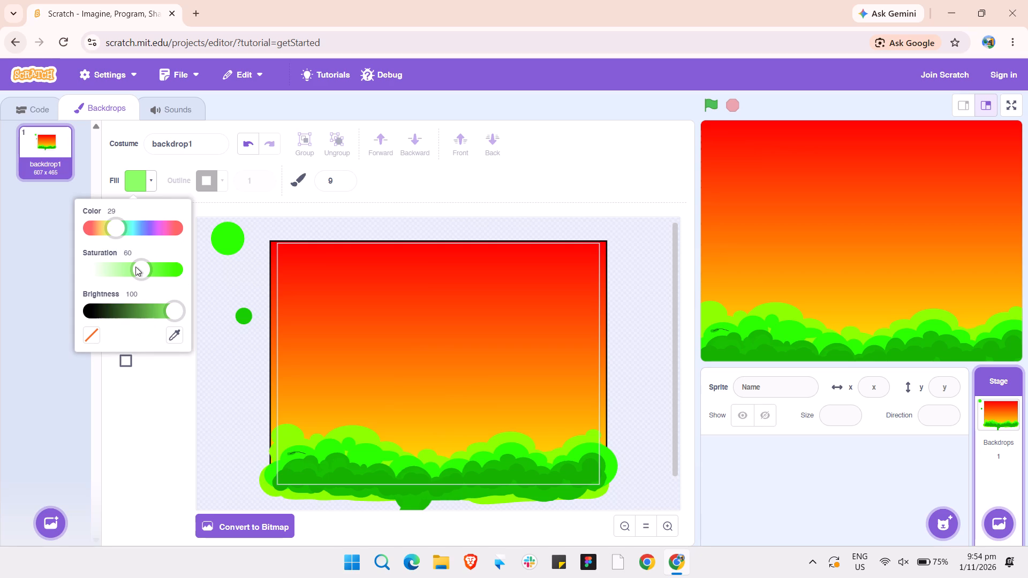
drag(138, 266, 182, 271)
drag(174, 310, 172, 311)
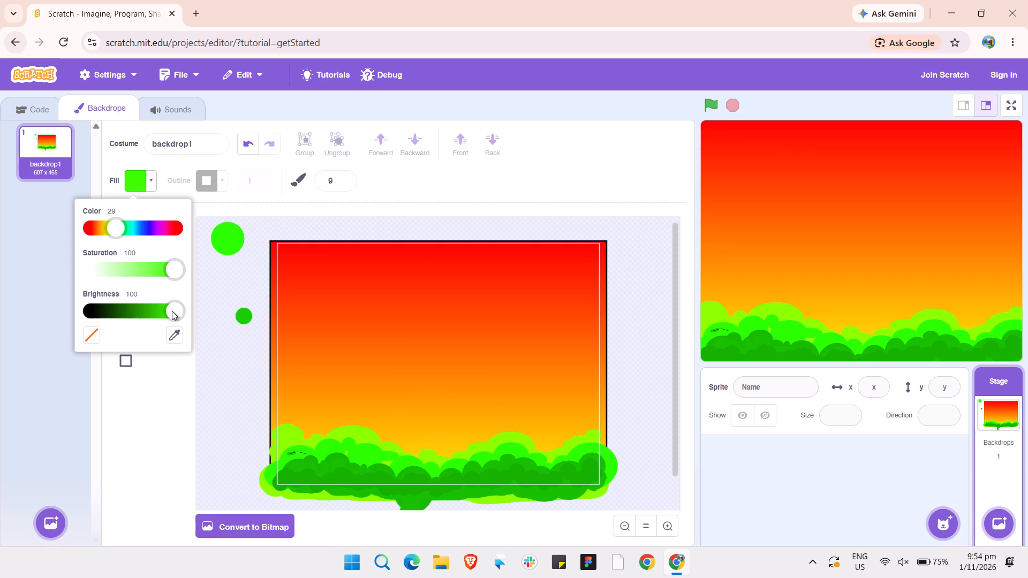
drag(172, 311, 162, 311)
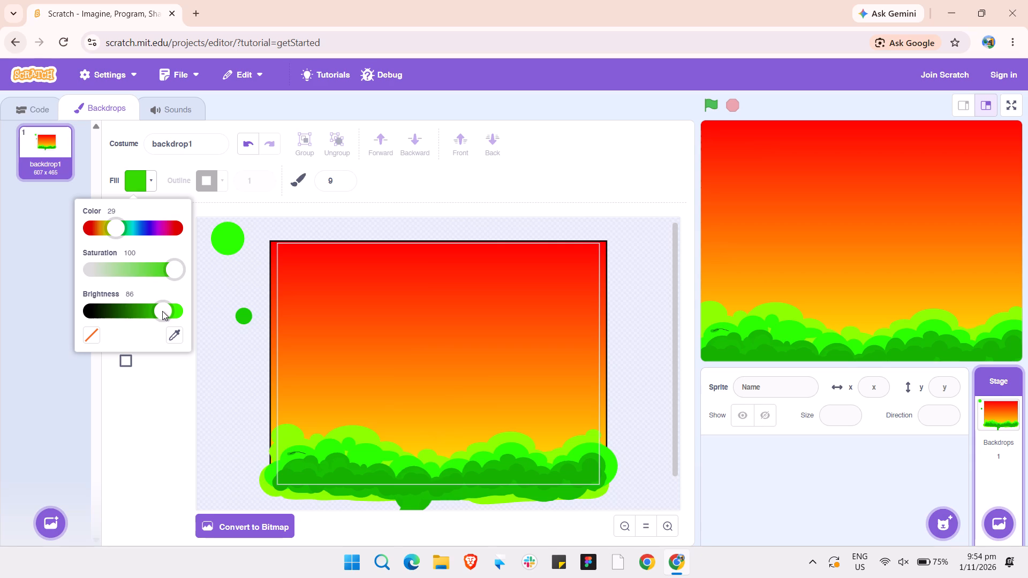
drag(162, 311, 155, 314)
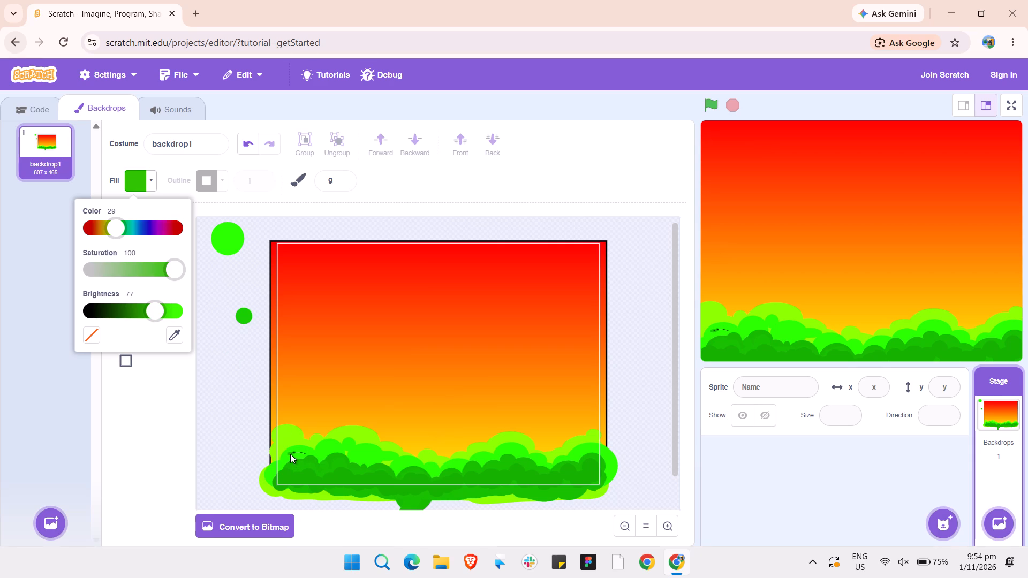
Paint short overlapping size 9 Brush strokes and dabs along the curved black line on the leftmost bush.
drag(289, 454, 295, 451)
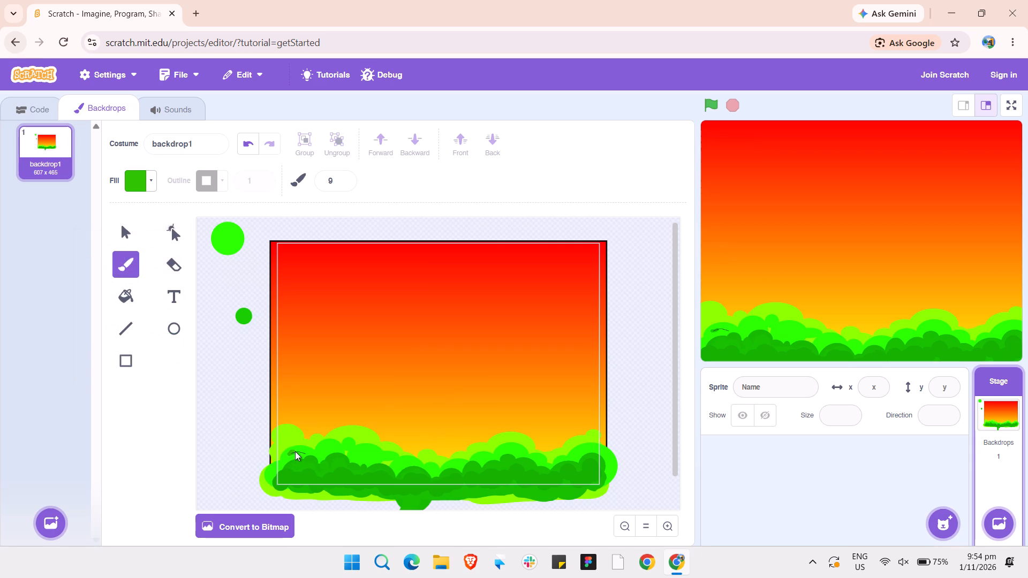
drag(295, 451, 298, 452)
drag(298, 452, 305, 453)
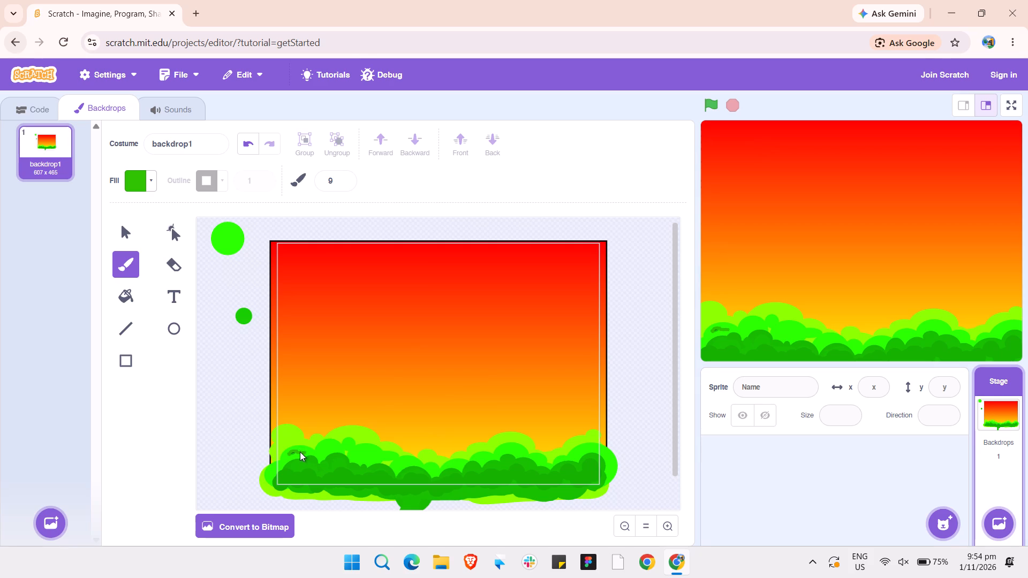
click(299, 451)
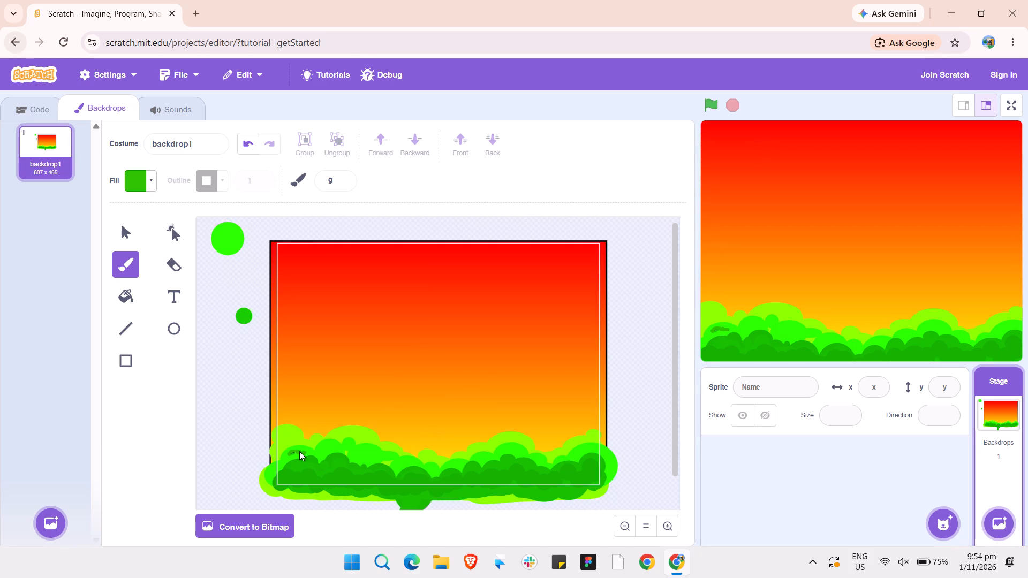
click(298, 451)
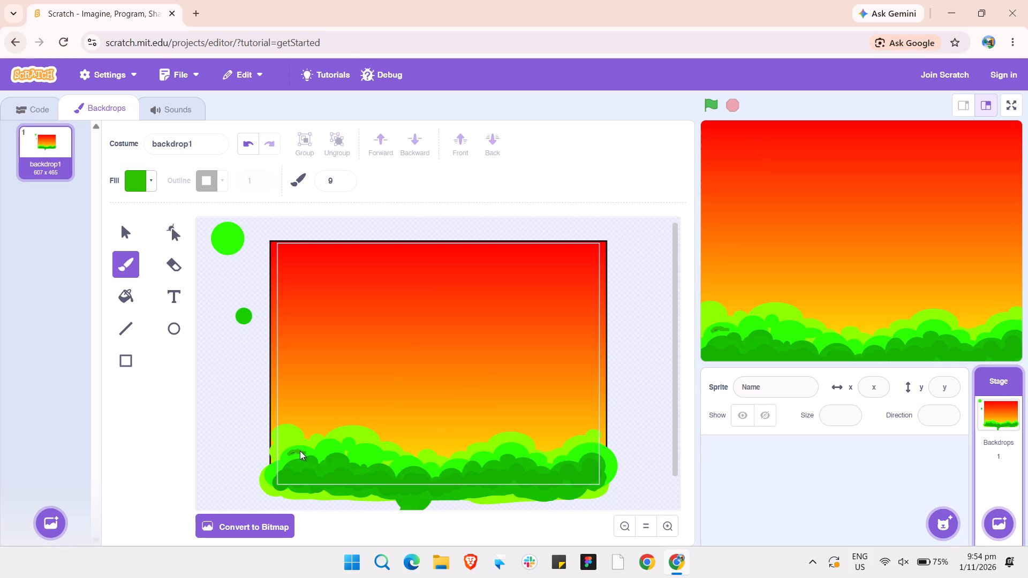
click(296, 450)
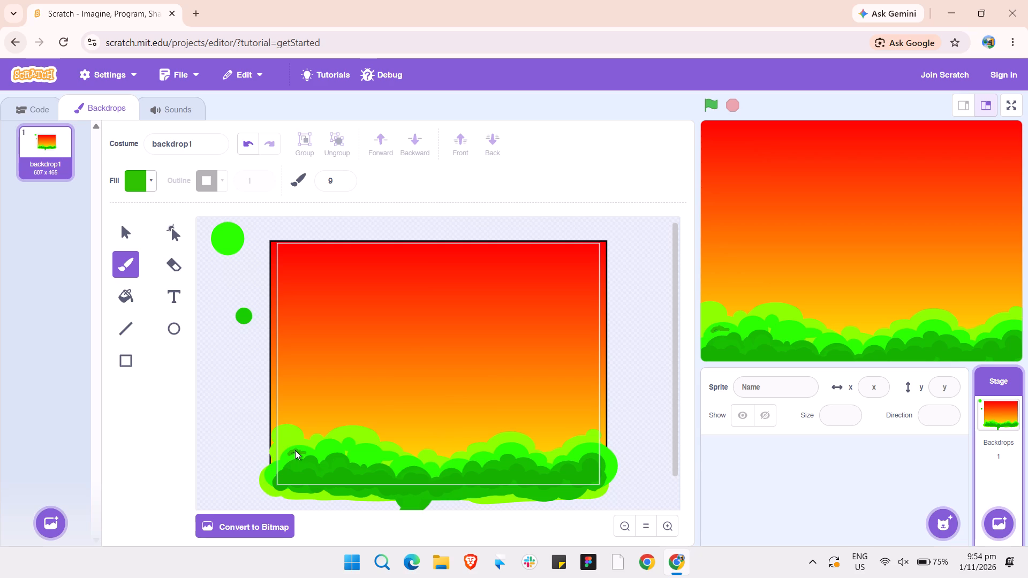
click(294, 451)
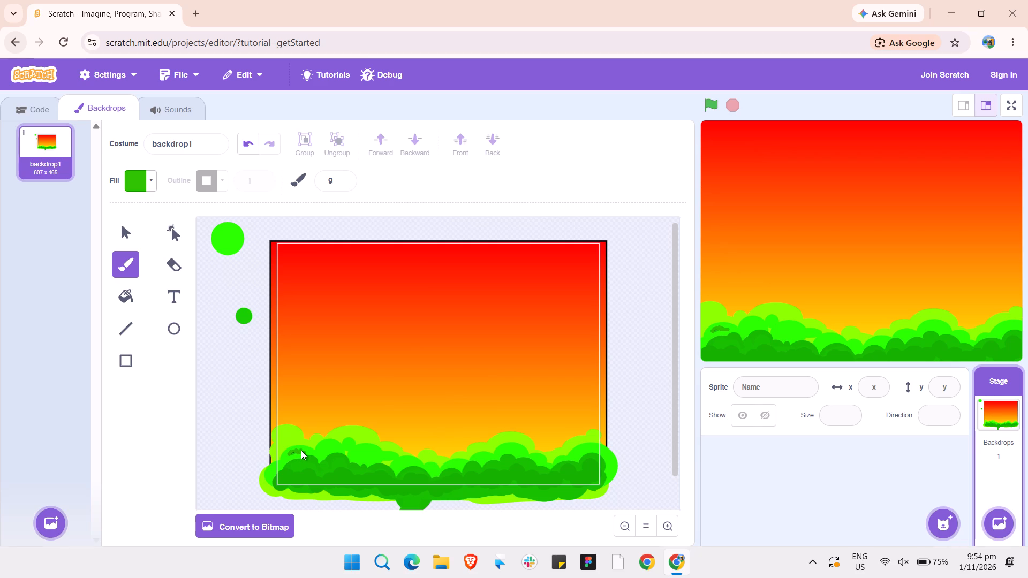
drag(301, 451, 299, 451)
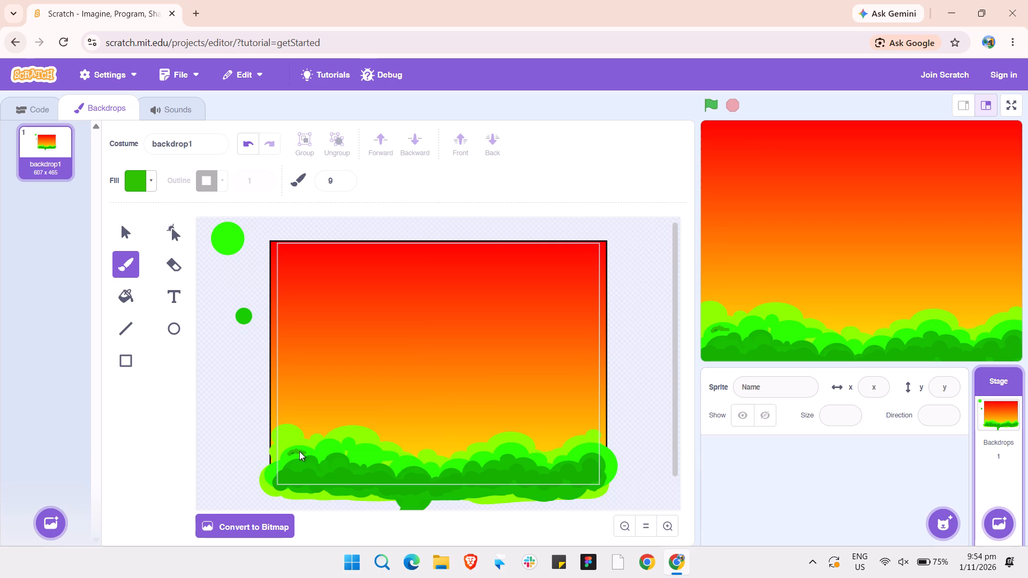
drag(299, 451, 297, 451)
Paint a small arch on the second light green hump and a row of short detail dabs on the bright green bush beneath it.
drag(358, 442, 369, 442)
drag(368, 462, 376, 461)
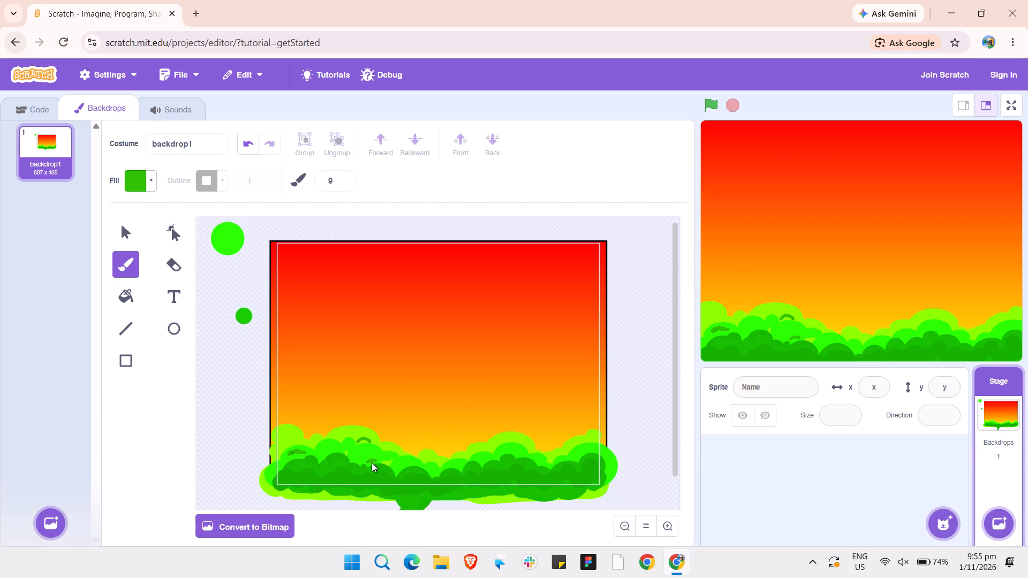
click(369, 459)
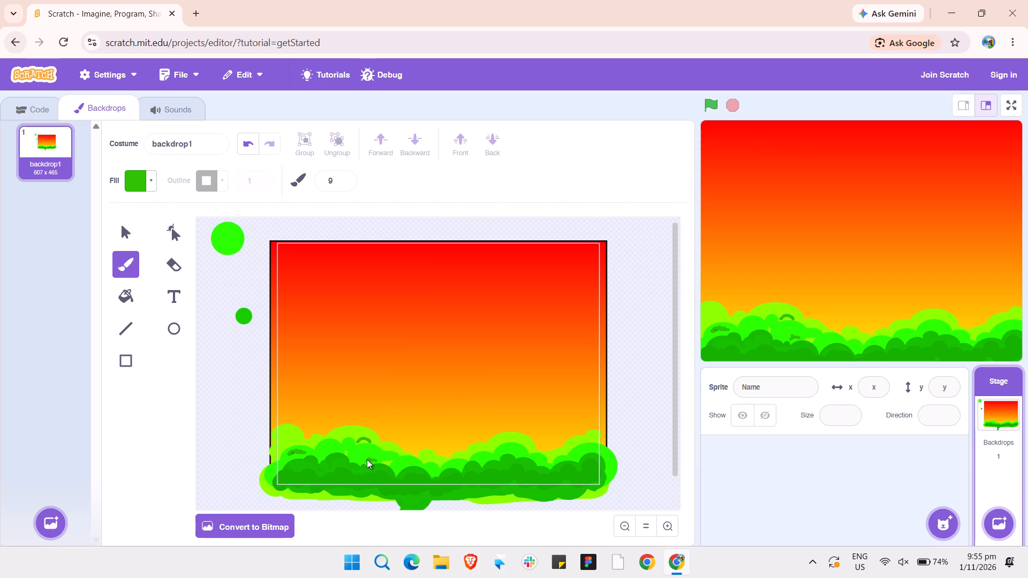
click(367, 459)
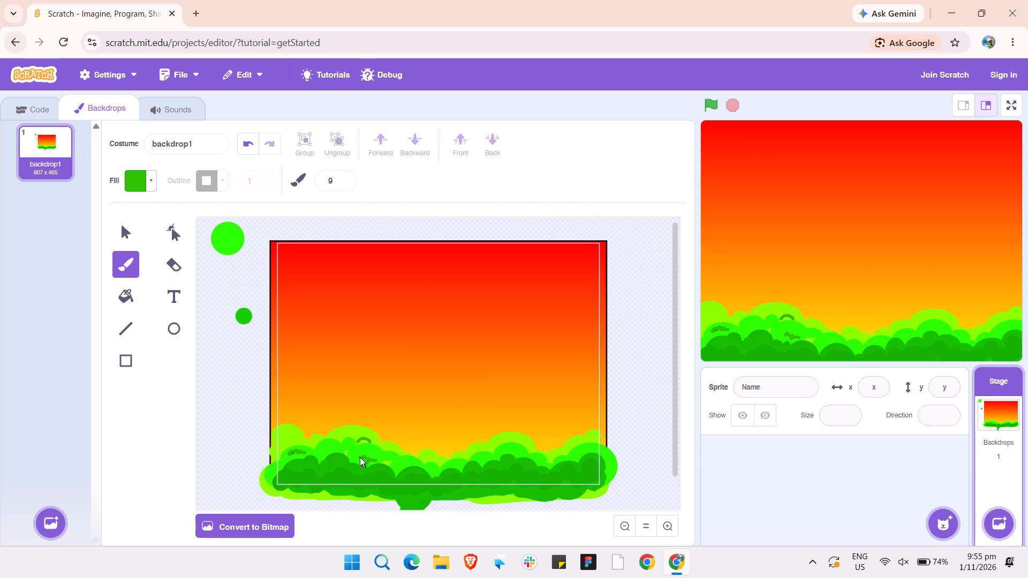
click(360, 457)
click(368, 459)
Paint diagonal Brush strokes from the detail dabs down across the dark green bush and back up.
drag(367, 458, 405, 486)
drag(405, 486, 377, 468)
Pick up the dark green bush circle's fill and draw an outline-free ellipse of that green over the diagonal strokes.
click(125, 235)
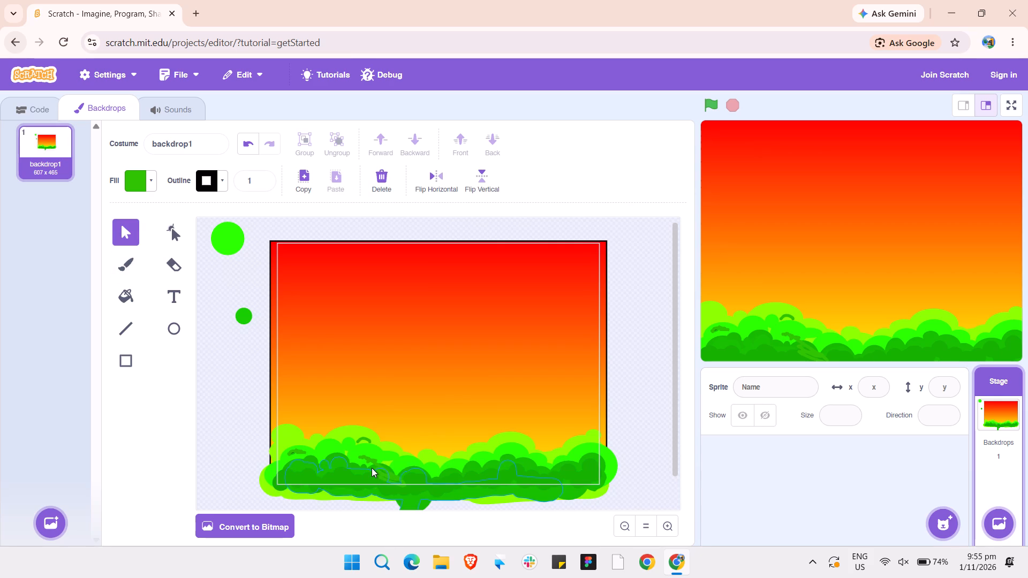
click(372, 467)
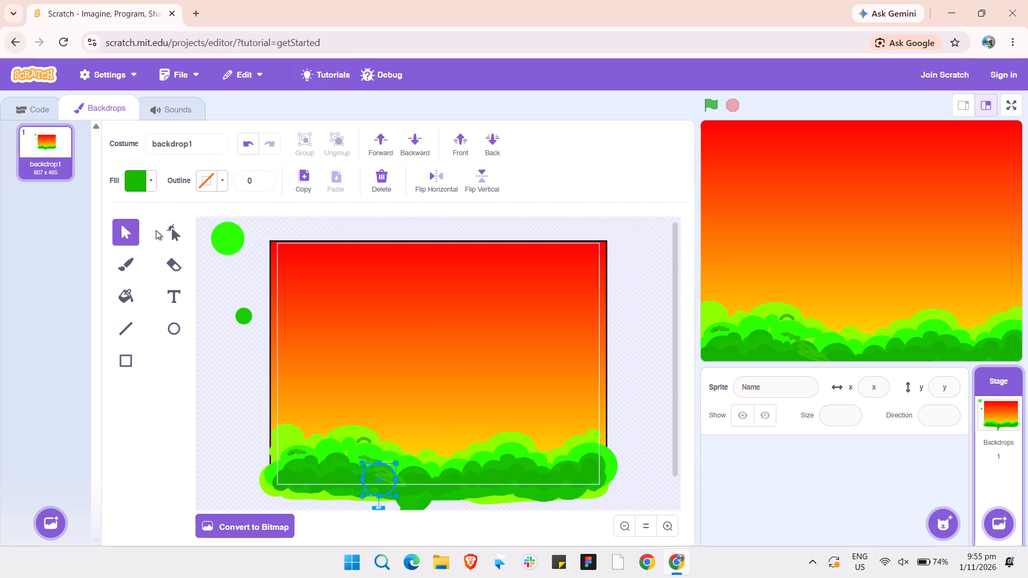
click(147, 180)
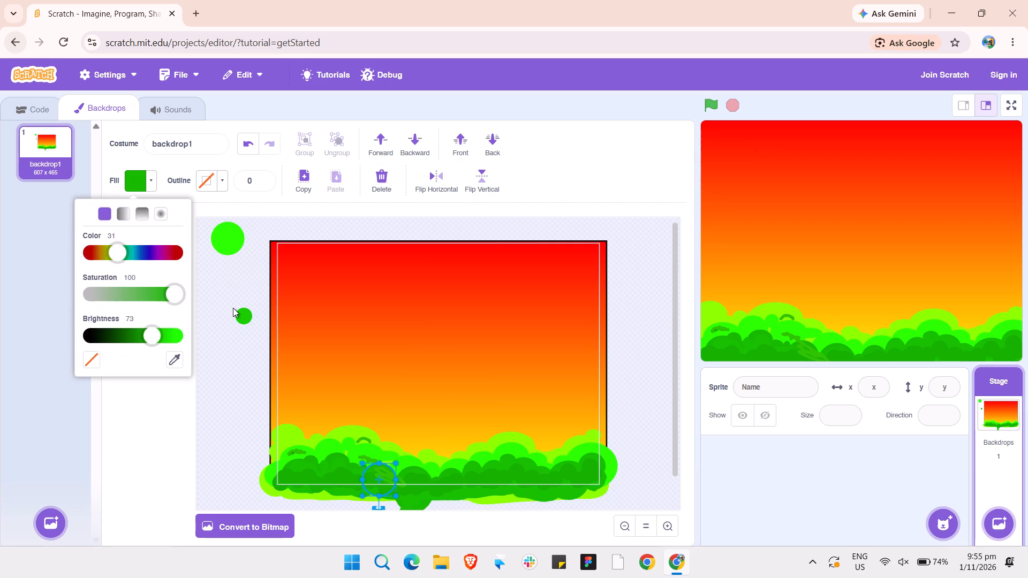
click(233, 308)
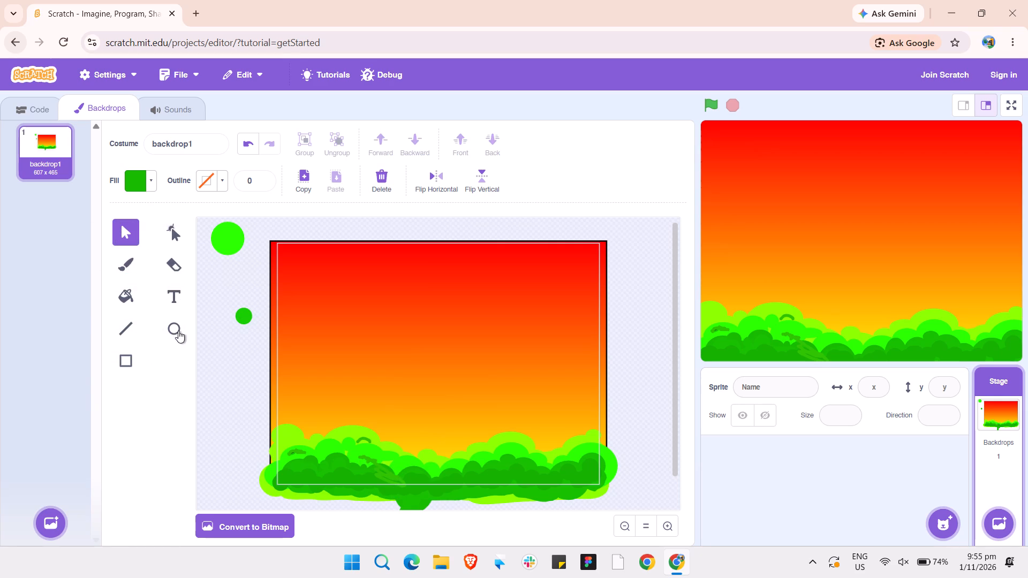
click(178, 330)
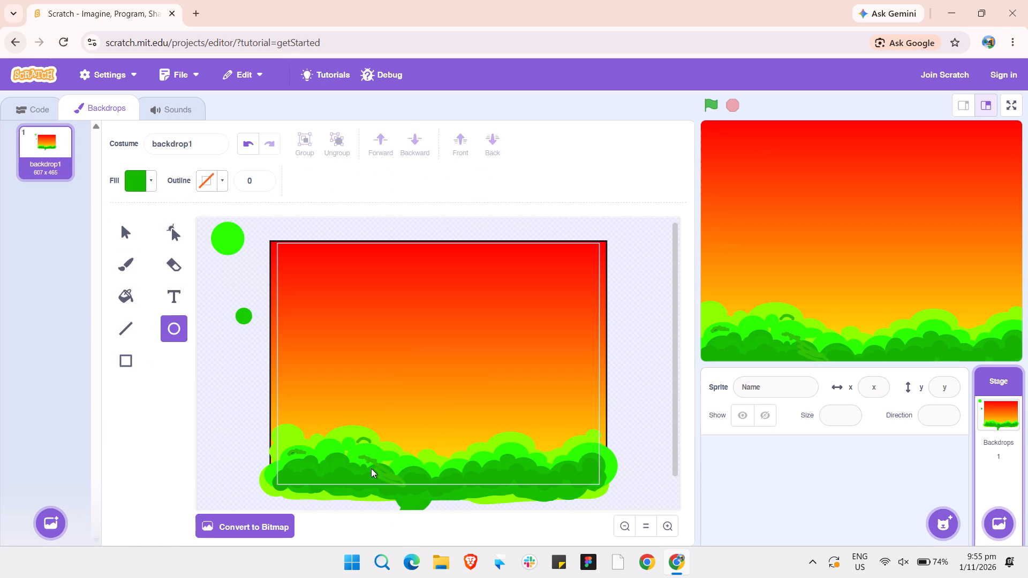
drag(371, 468, 400, 493)
Draw an outline-free dark green circle and position it over the diagonal strokes on the dark green bush.
drag(400, 493, 405, 503)
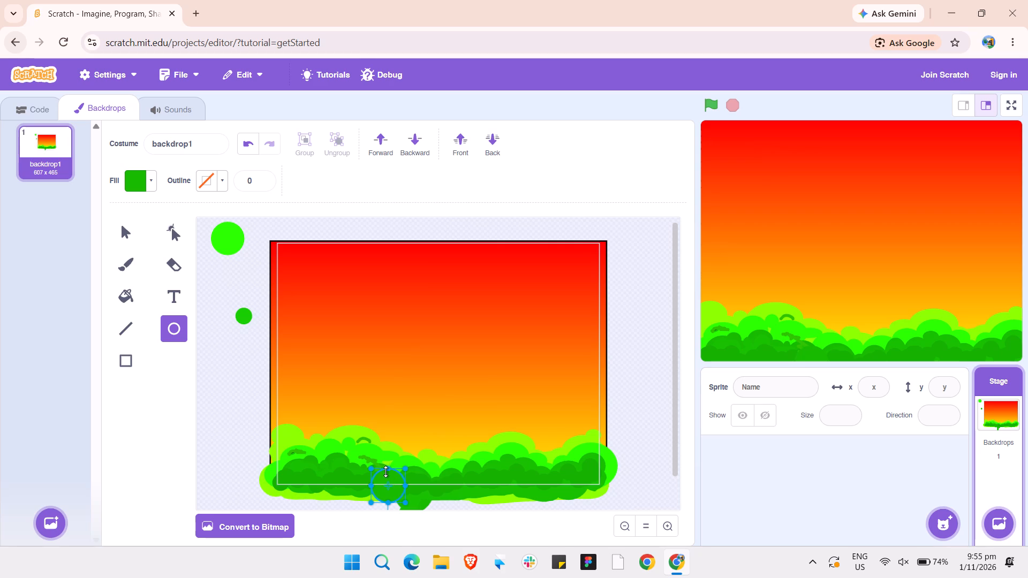
drag(385, 479, 379, 475)
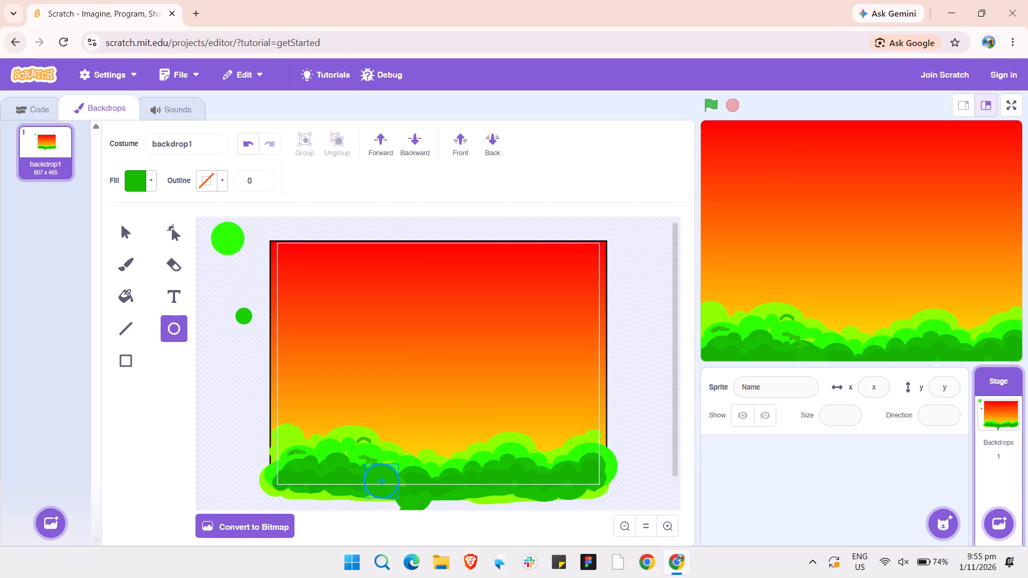
drag(379, 475, 379, 476)
click(376, 364)
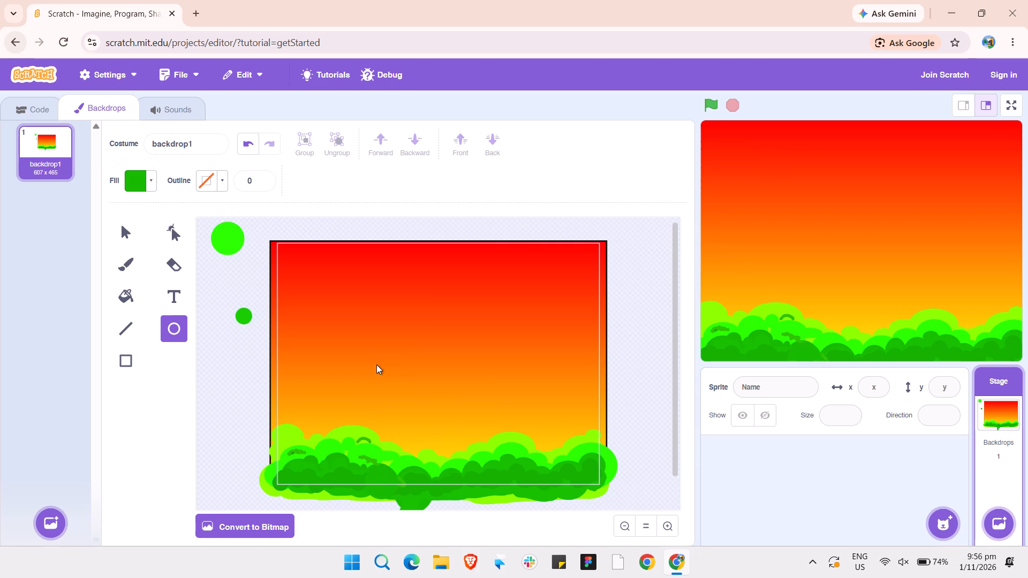
Darken the green fill slightly and draw a small circle on the dark green bush where the diagonal strokes cross it.
click(152, 185)
click(171, 295)
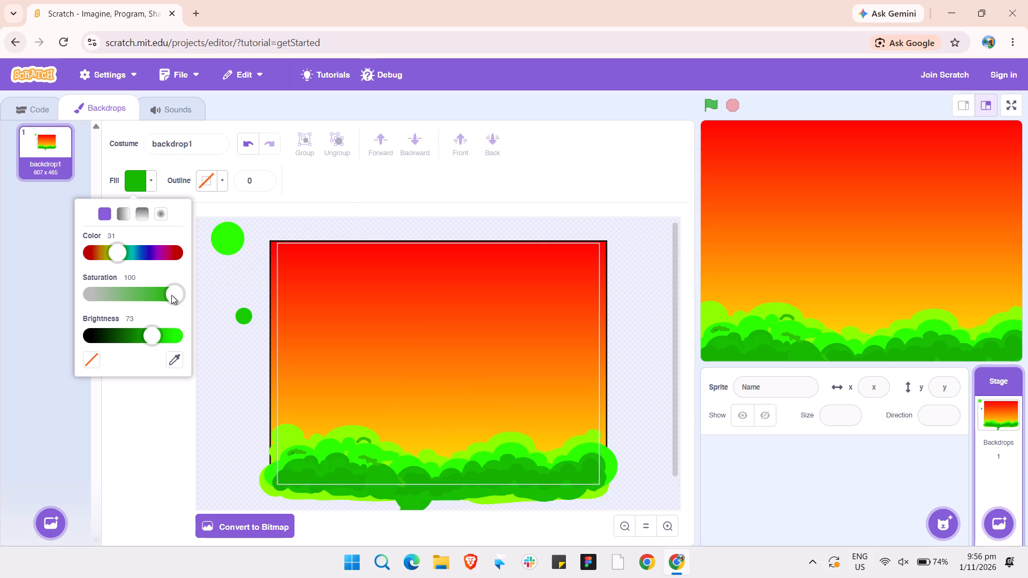
drag(152, 335, 147, 334)
click(147, 334)
click(171, 187)
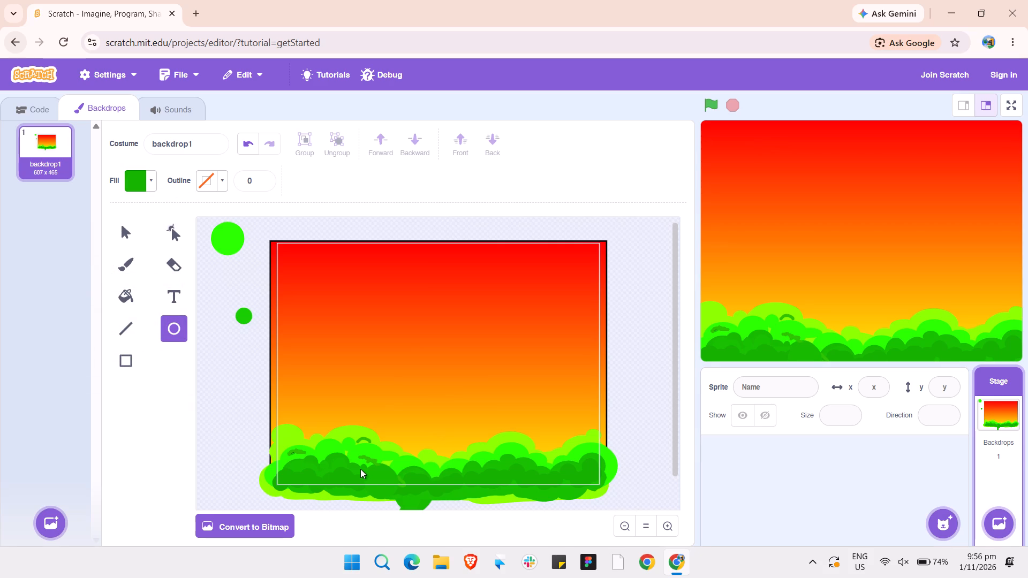
drag(380, 478, 394, 488)
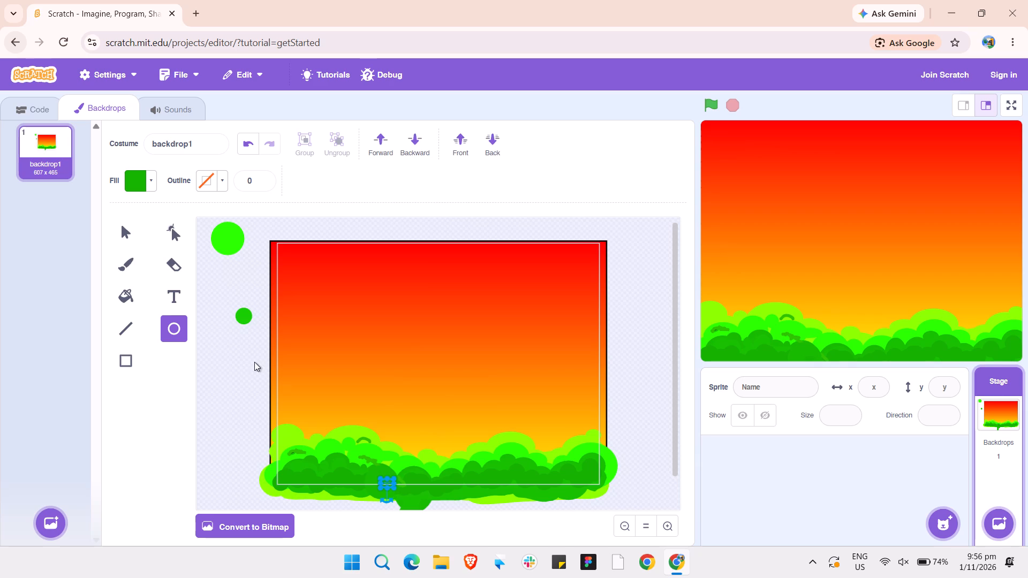
Set the small circle's fill brightness to 67.
click(153, 187)
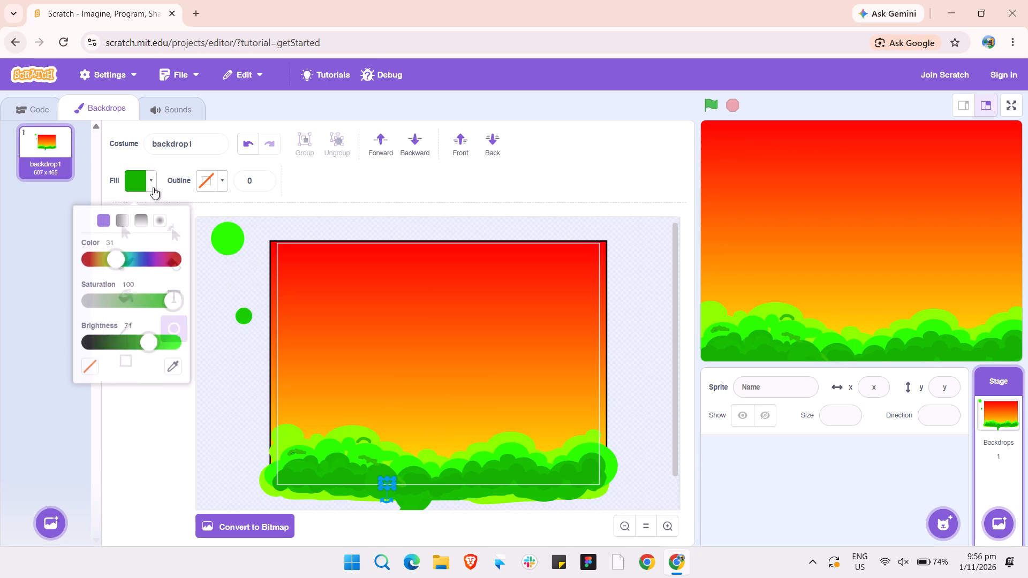
drag(142, 337, 123, 339)
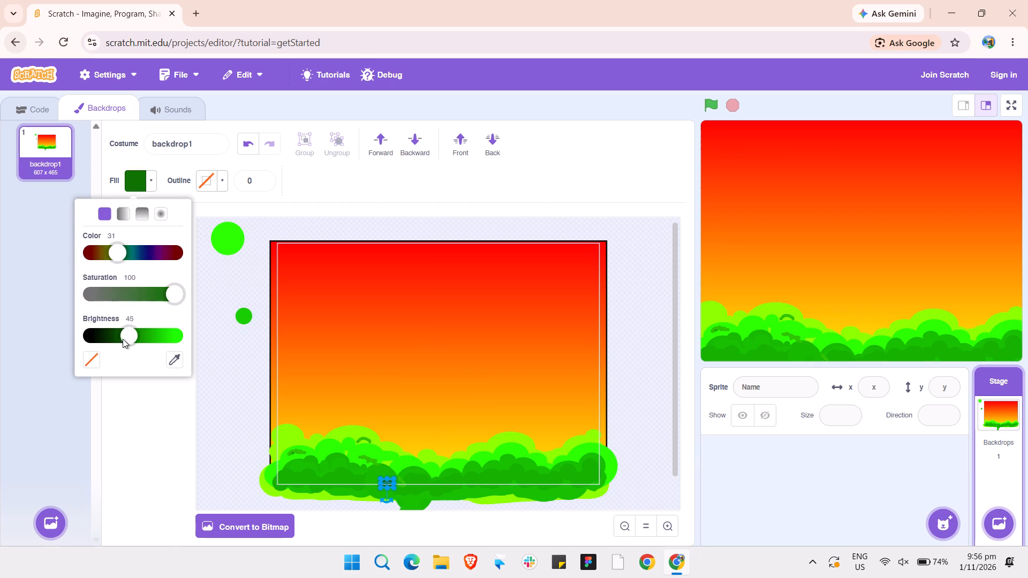
drag(123, 339, 139, 331)
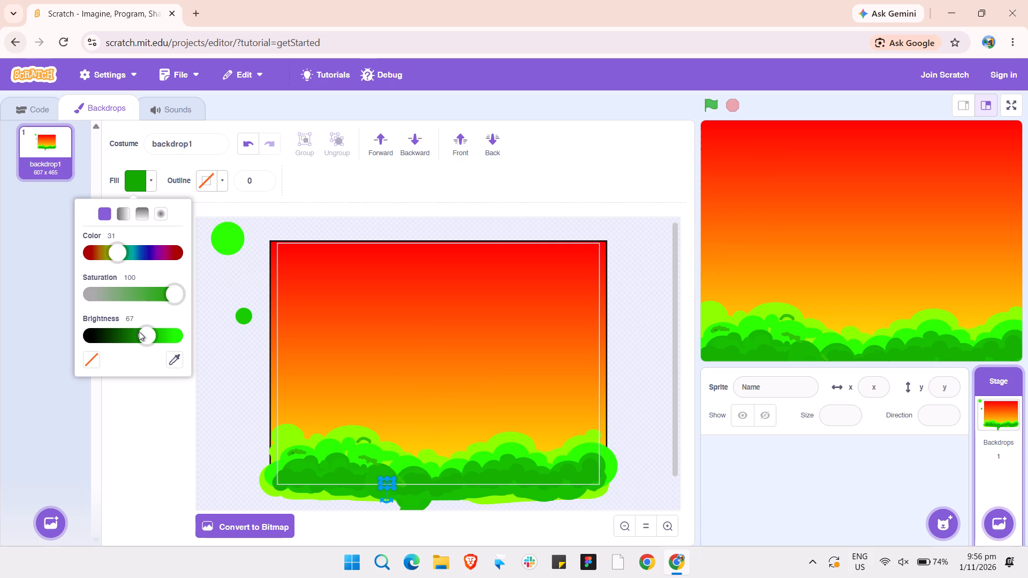
drag(139, 331, 140, 332)
click(220, 374)
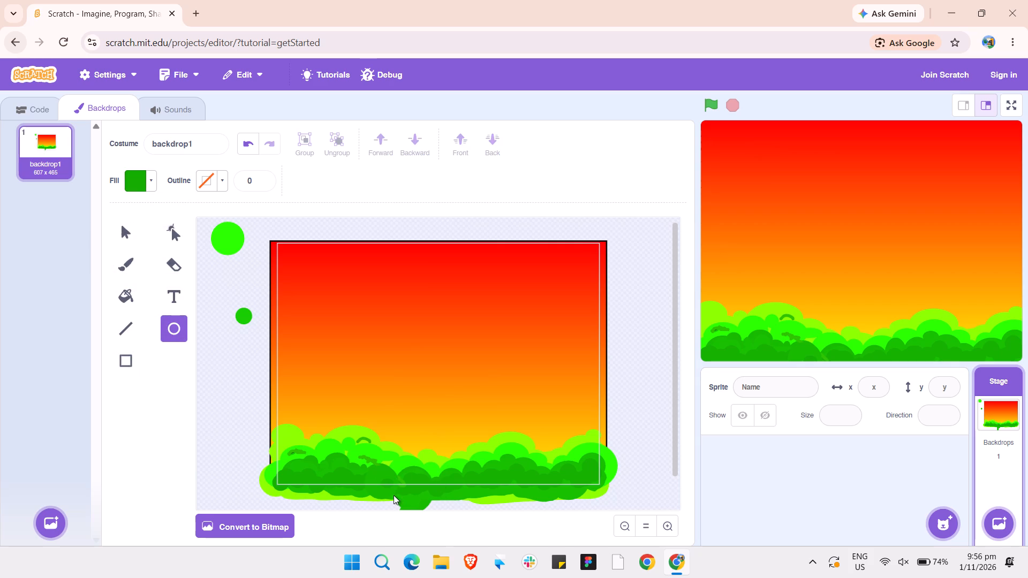
Draw several small outline-free dark green ellipses around the covered diagonal strokes and along the dark green bush beneath the detail dabs.
drag(387, 482, 379, 477)
drag(377, 475, 369, 476)
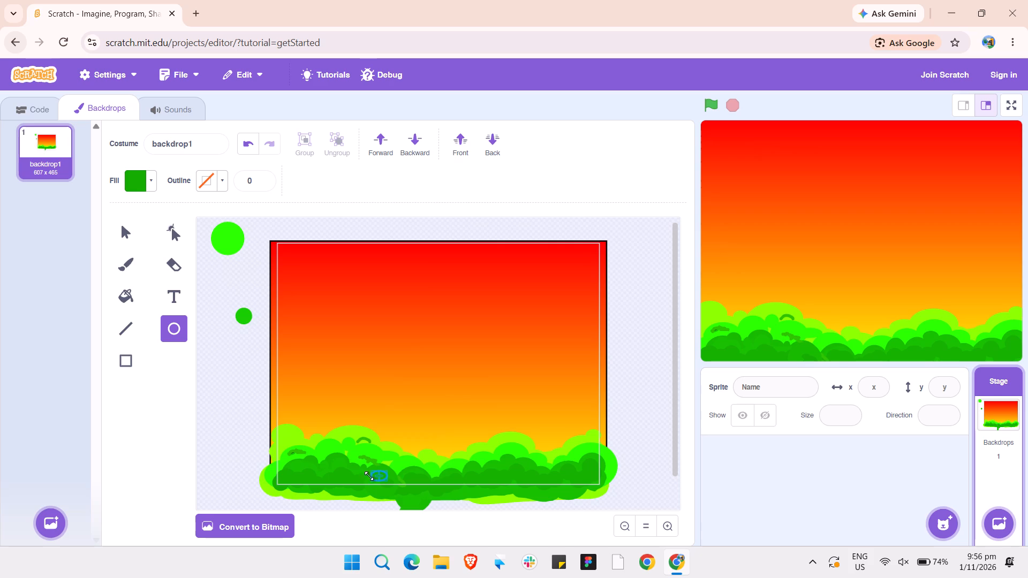
drag(369, 476, 364, 476)
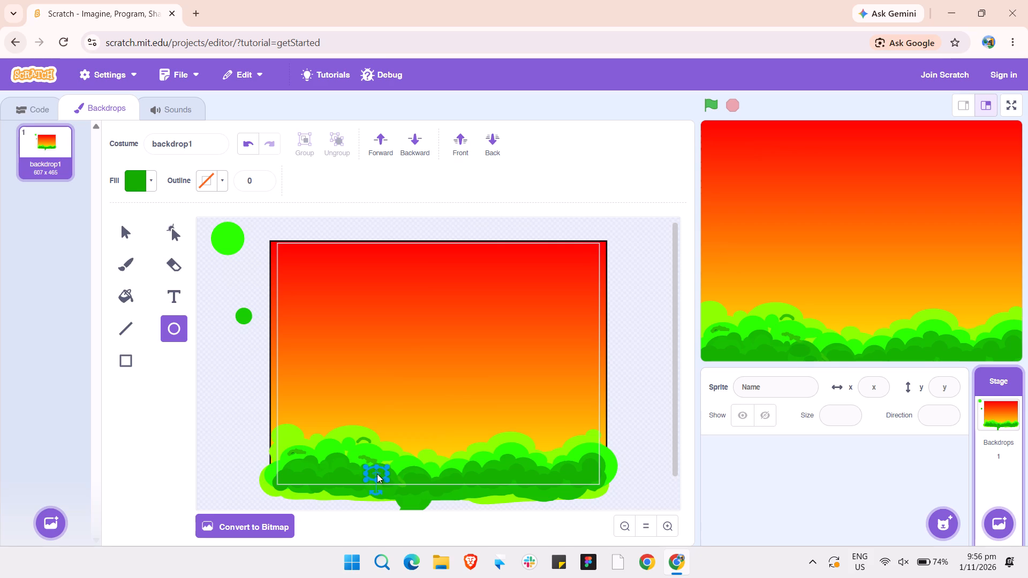
click(375, 473)
click(400, 495)
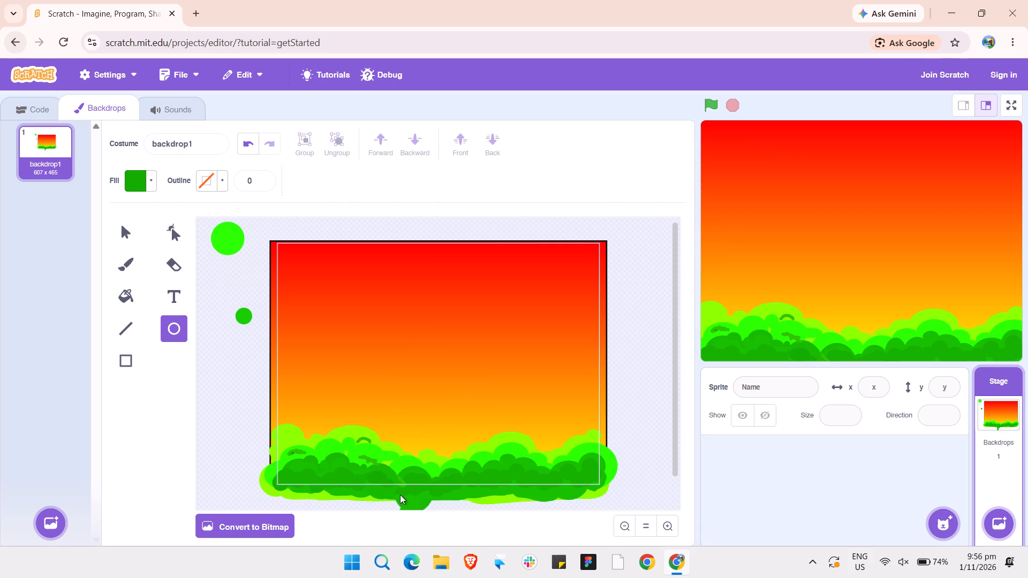
drag(384, 477, 405, 482)
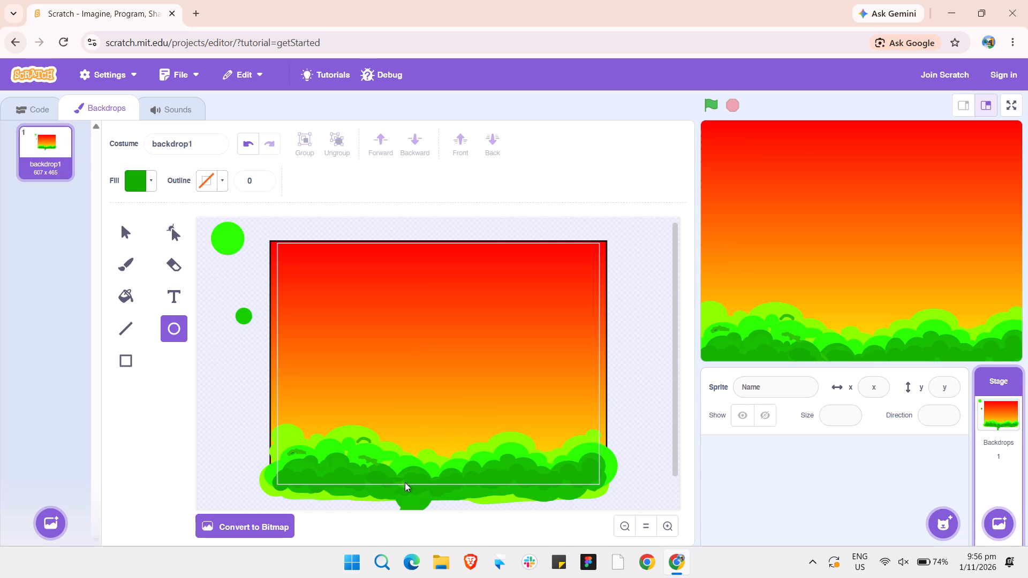
drag(405, 482, 407, 495)
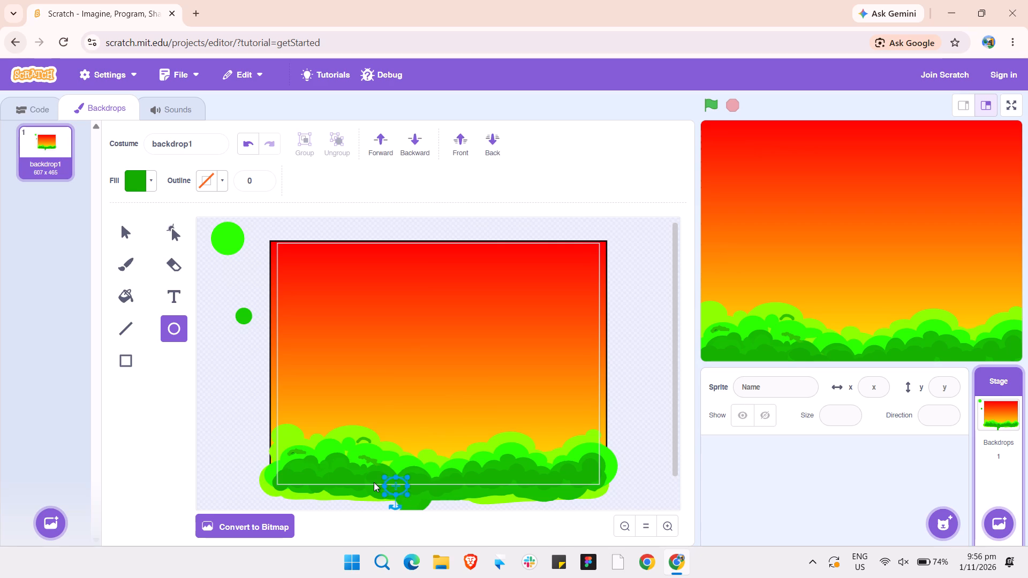
drag(374, 482, 355, 484)
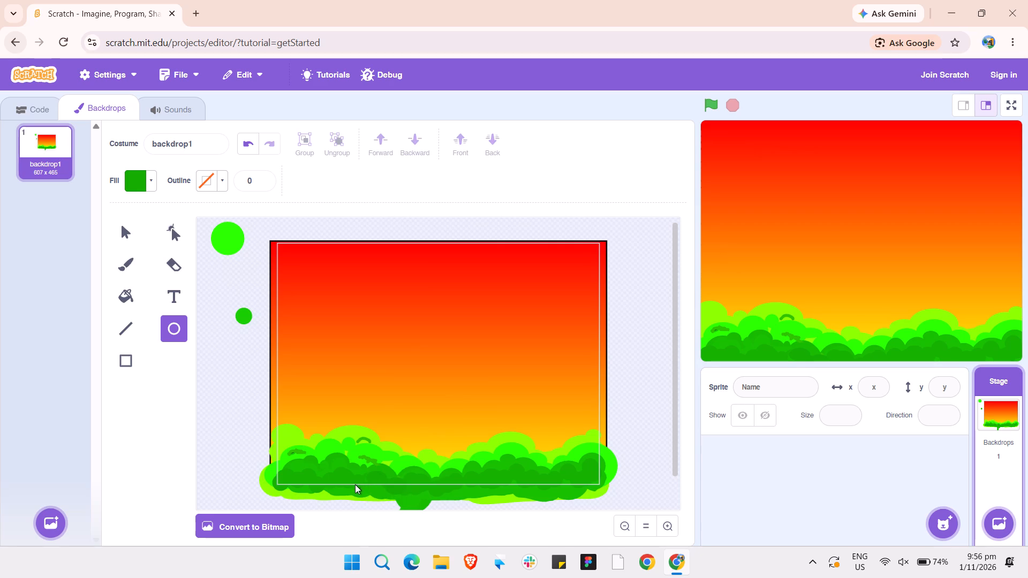
drag(355, 484, 357, 476)
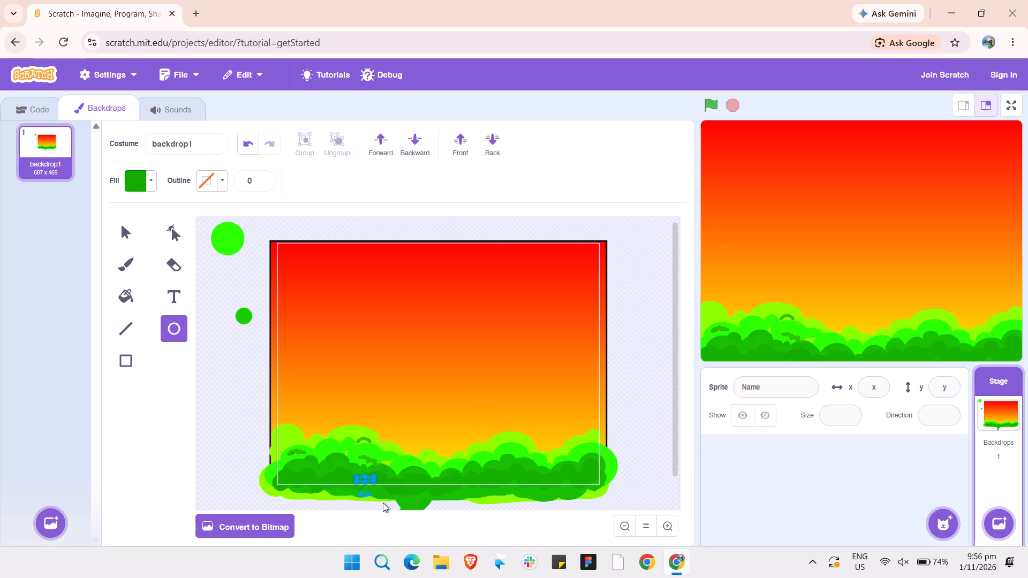
click(384, 503)
Draw small dark green ellipses along the lower edge of the right-hand dark bushes, out to the backdrop's lower-right corner.
drag(510, 477, 513, 480)
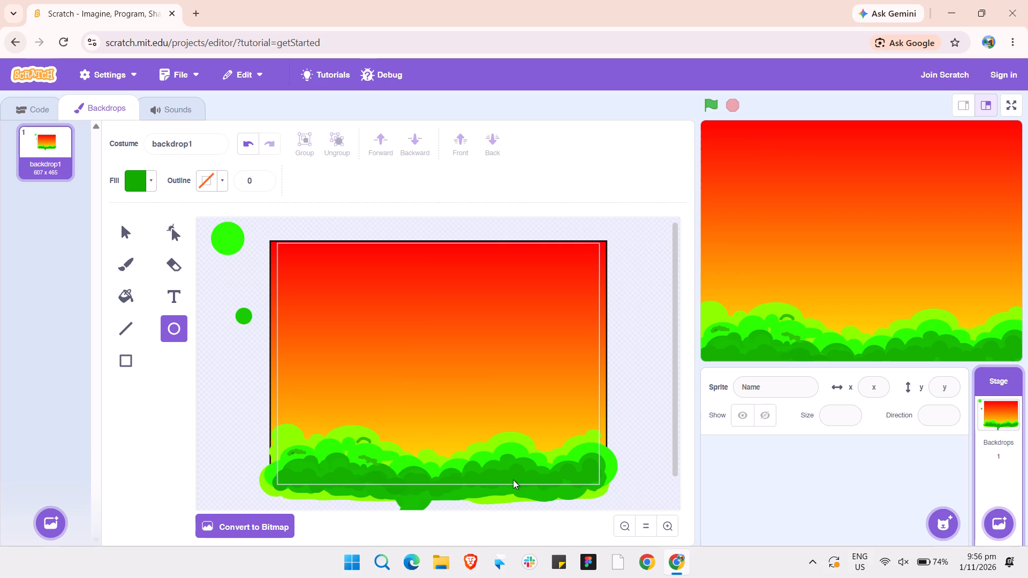
drag(513, 480, 525, 495)
drag(576, 482, 560, 489)
drag(560, 489, 558, 482)
drag(558, 482, 559, 463)
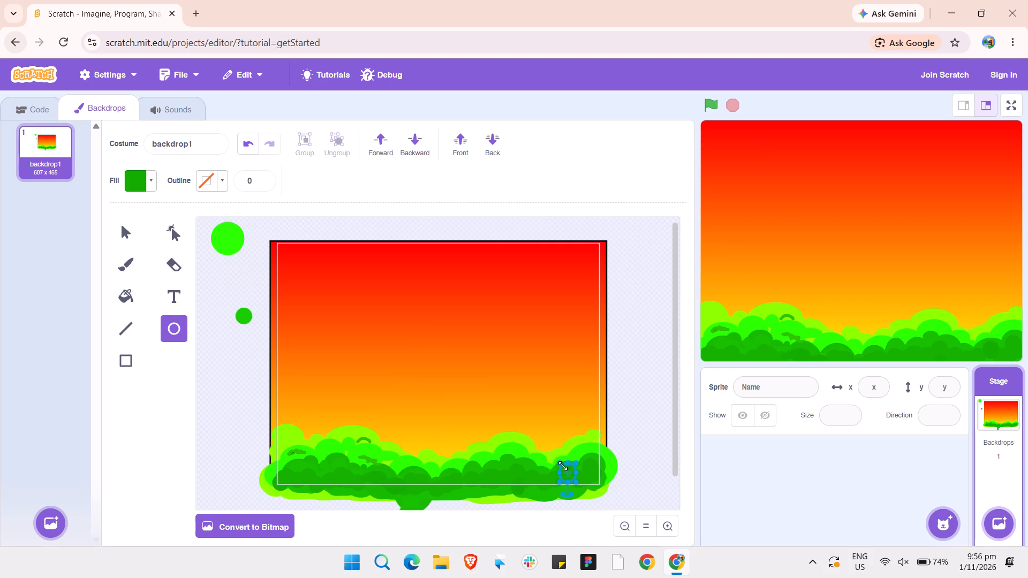
drag(565, 470, 563, 483)
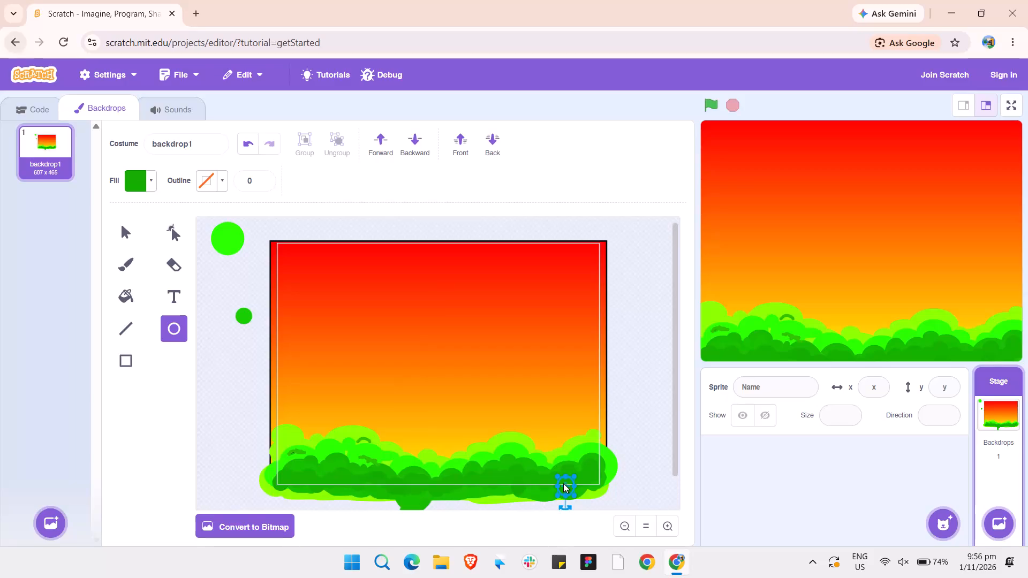
click(524, 498)
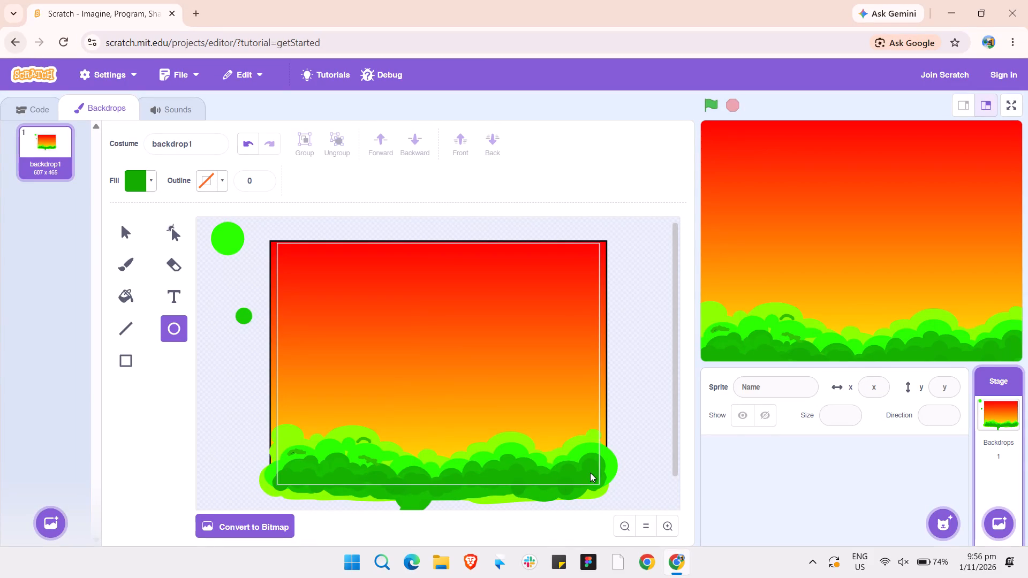
drag(592, 478, 613, 492)
drag(613, 492, 610, 496)
click(596, 485)
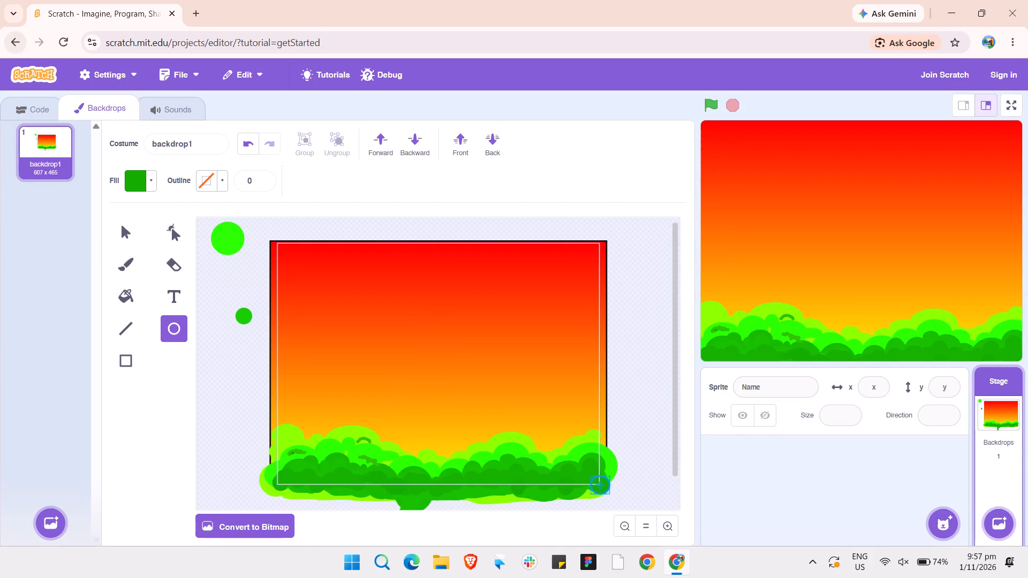
Draw a small dark green ellipse on the lower edge of the bushes near the backdrop's lower-left corner.
drag(300, 485, 313, 495)
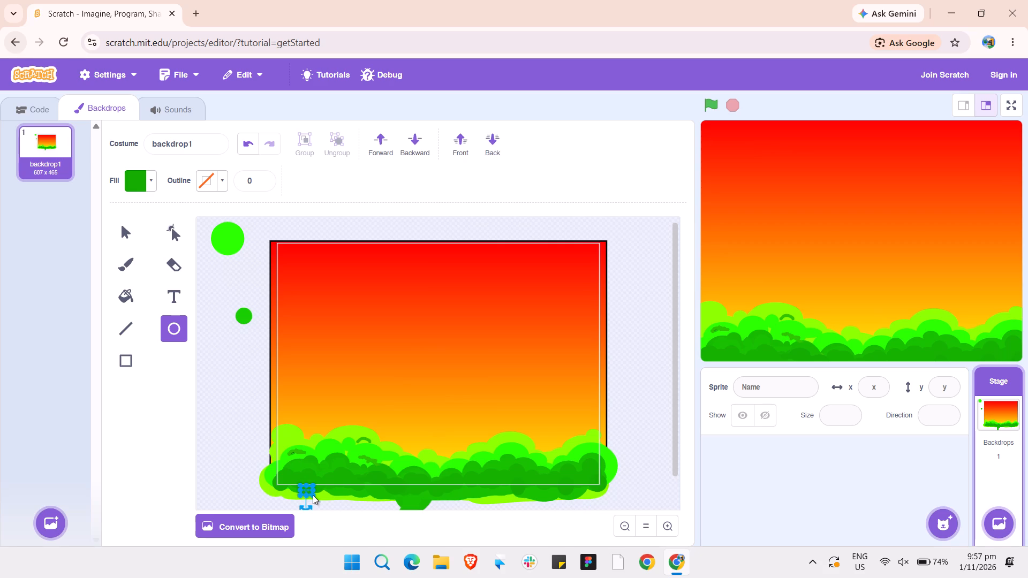
click(399, 452)
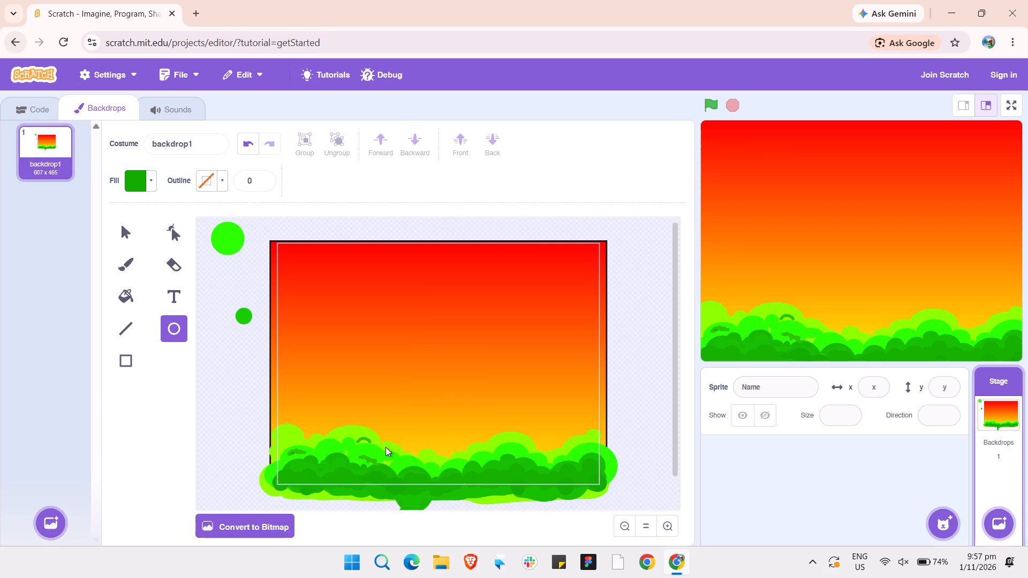
Paint short size 9 Brush dabs in dark green on the bright green bushes around the central dip.
click(123, 264)
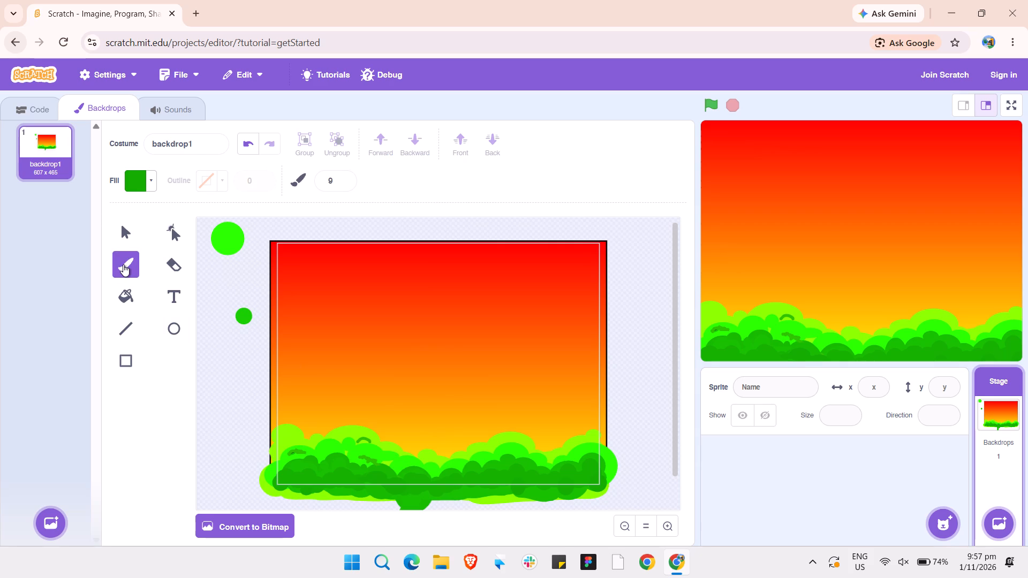
click(393, 465)
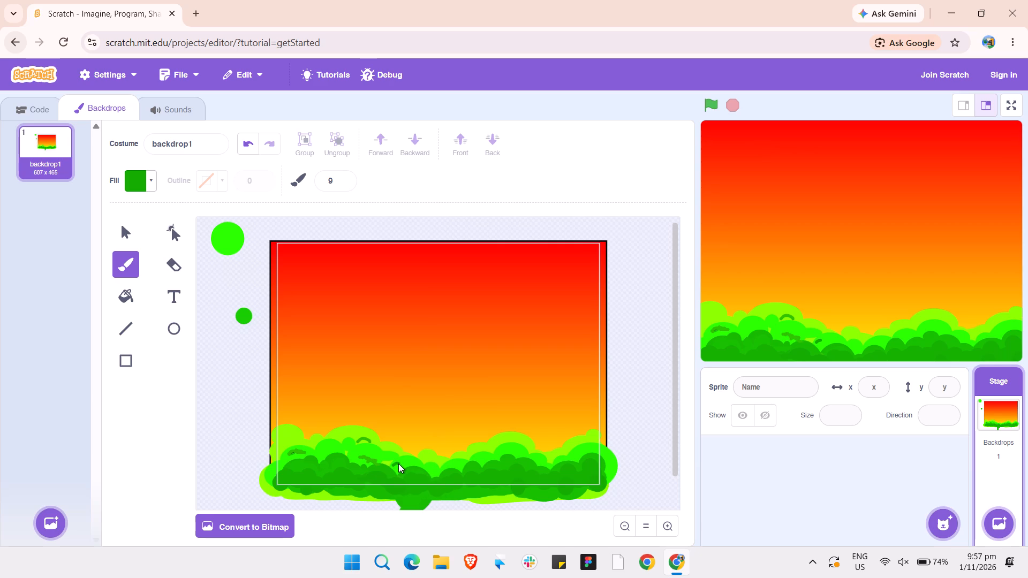
click(399, 464)
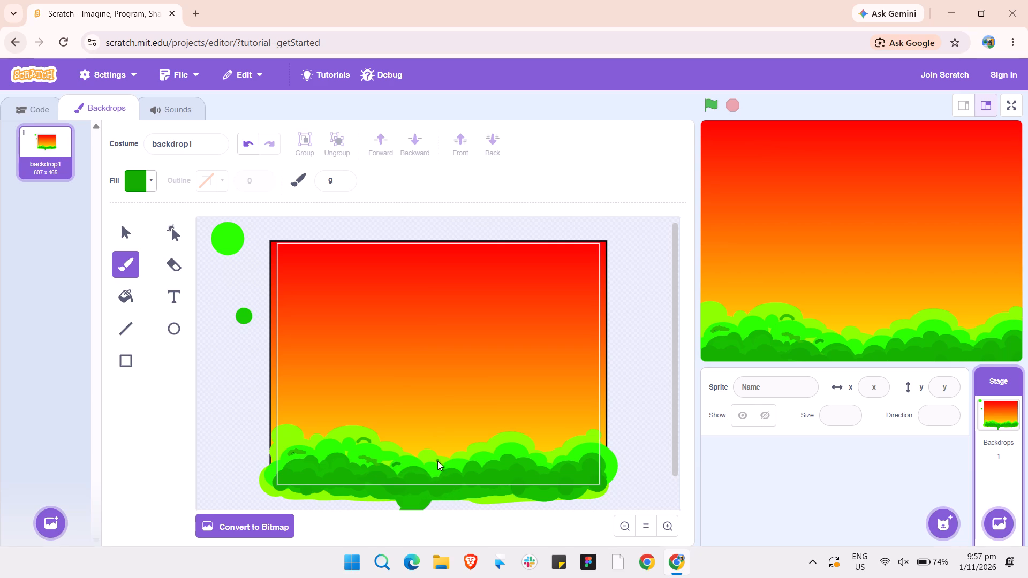
click(437, 462)
Pick up the bright green of the large spare circle and dab it with the size 9 Brush beside the left bushes' dark strokes.
click(220, 229)
drag(126, 231, 233, 250)
click(233, 250)
click(126, 231)
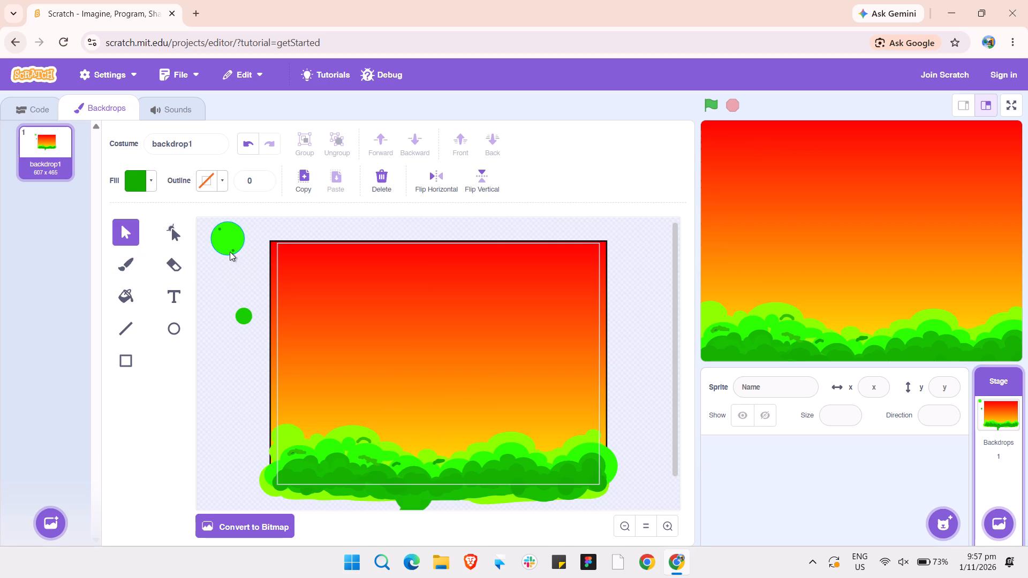
click(226, 247)
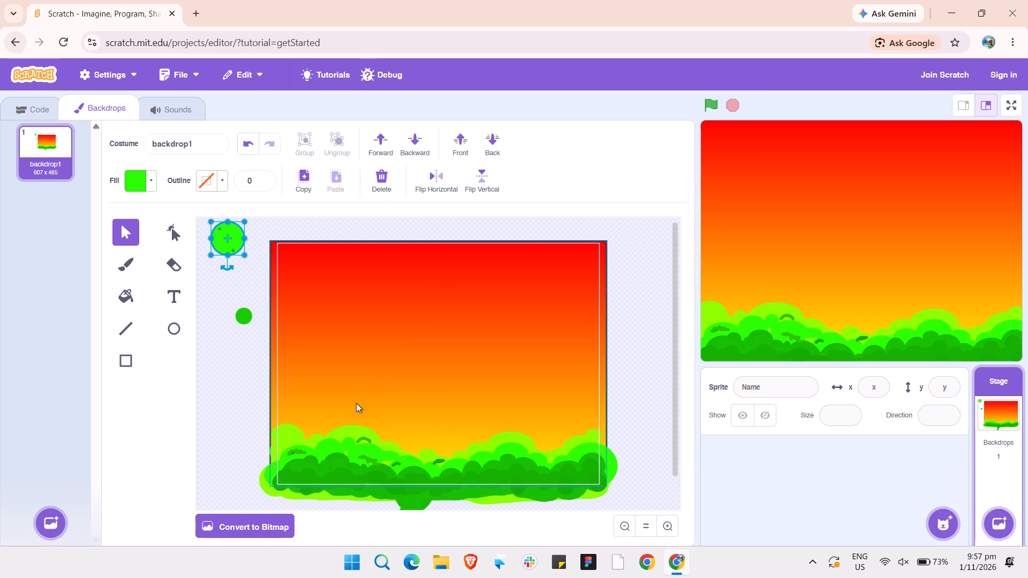
click(118, 260)
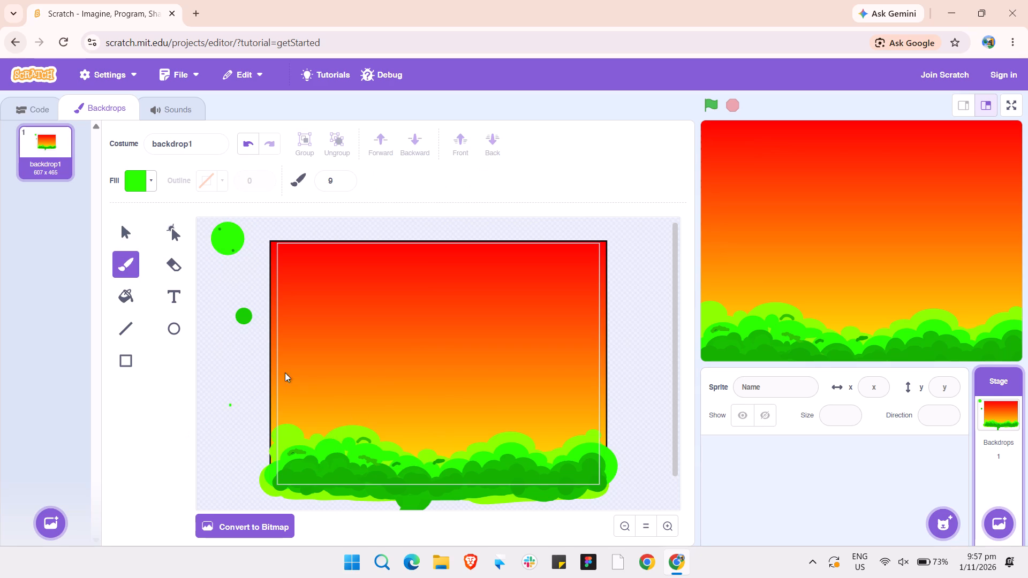
click(346, 452)
click(345, 453)
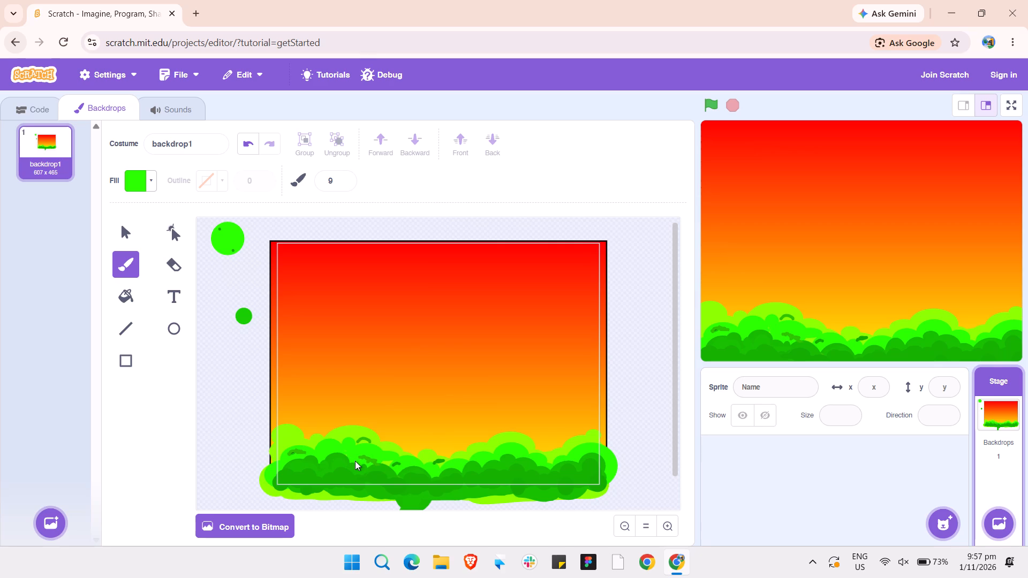
click(355, 461)
Trim the ragged dark green strokes left of the central dip by painting bright green Brush dabs over their edges.
drag(381, 461, 381, 461)
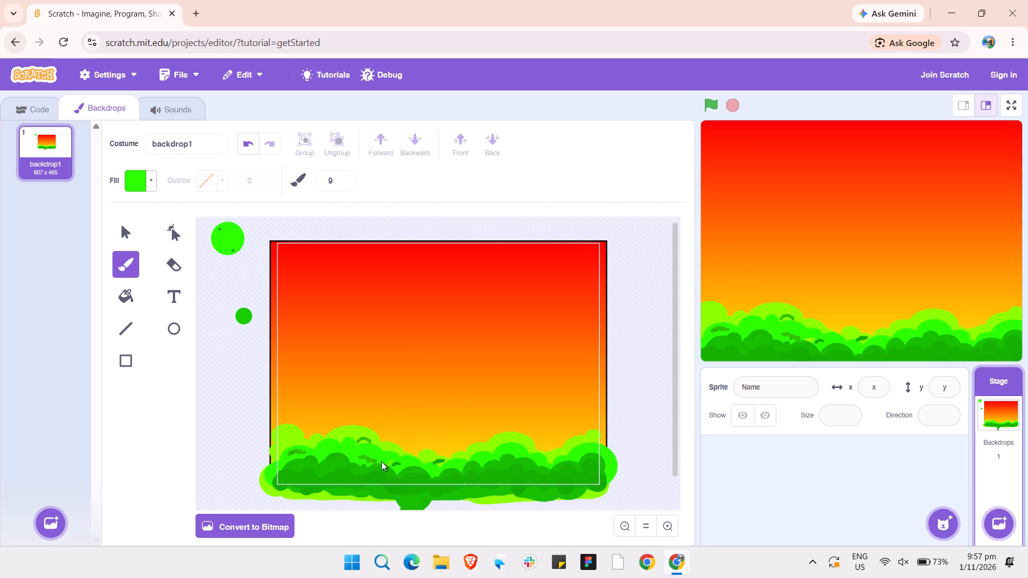
drag(381, 461, 387, 466)
click(386, 462)
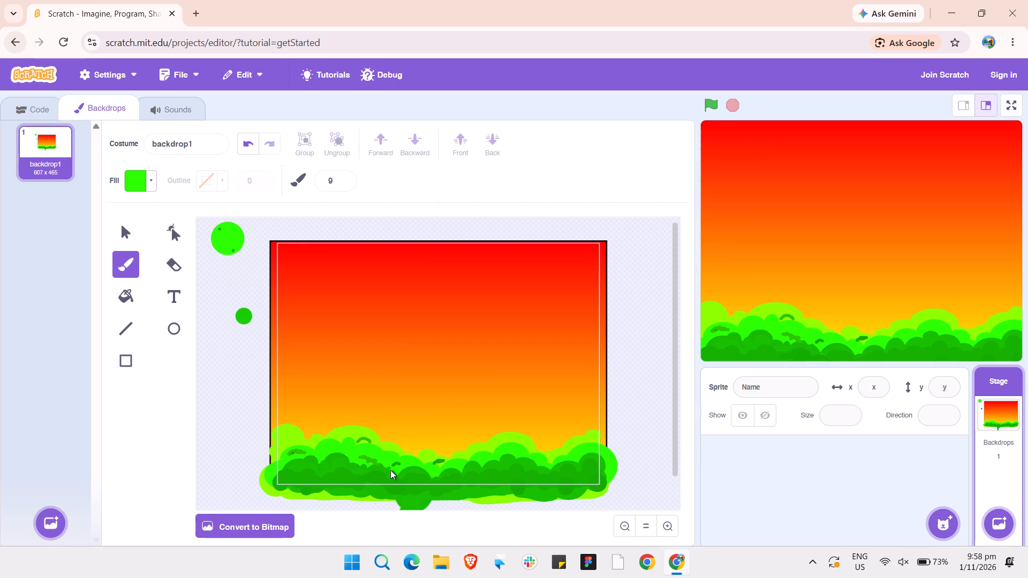
click(390, 466)
click(388, 466)
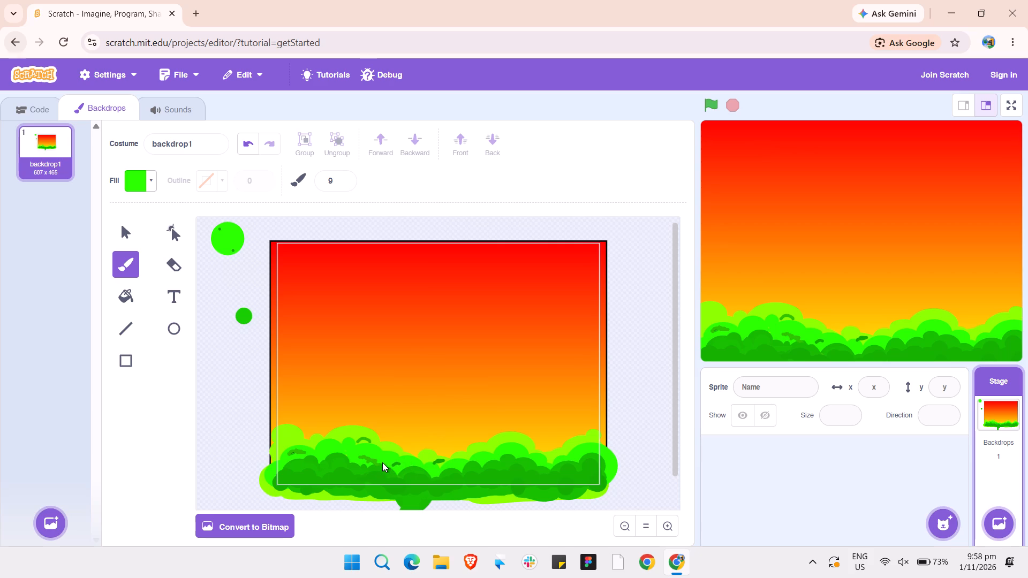
click(381, 462)
click(365, 460)
drag(364, 453, 369, 453)
drag(361, 454, 366, 454)
drag(377, 458, 370, 460)
drag(370, 460, 371, 462)
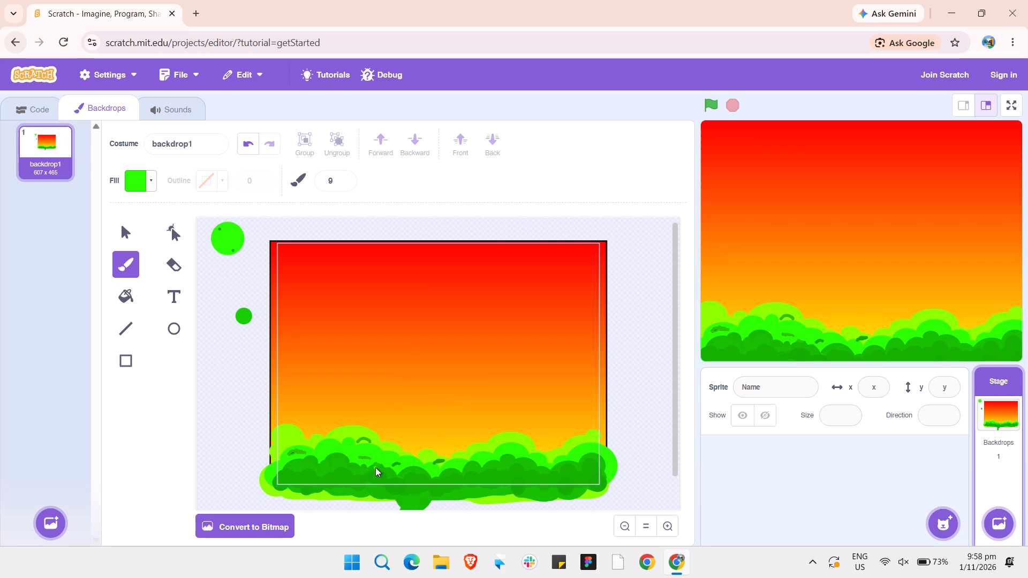
click(375, 461)
click(375, 462)
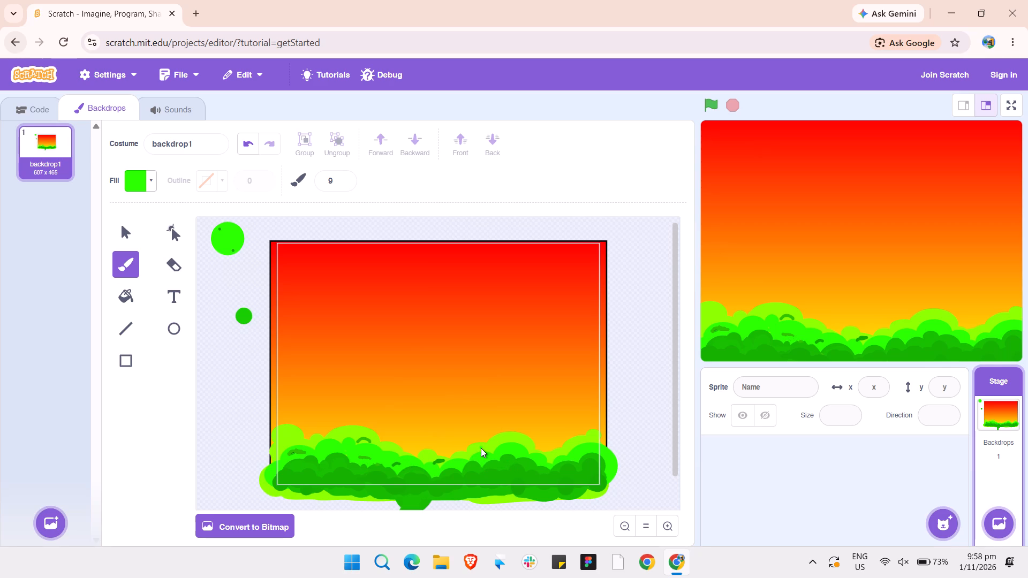
Paint short bright green Brush strokes on the lime back bushes at the right hump, the right edge and the left hump.
drag(481, 448, 487, 447)
drag(519, 441, 527, 442)
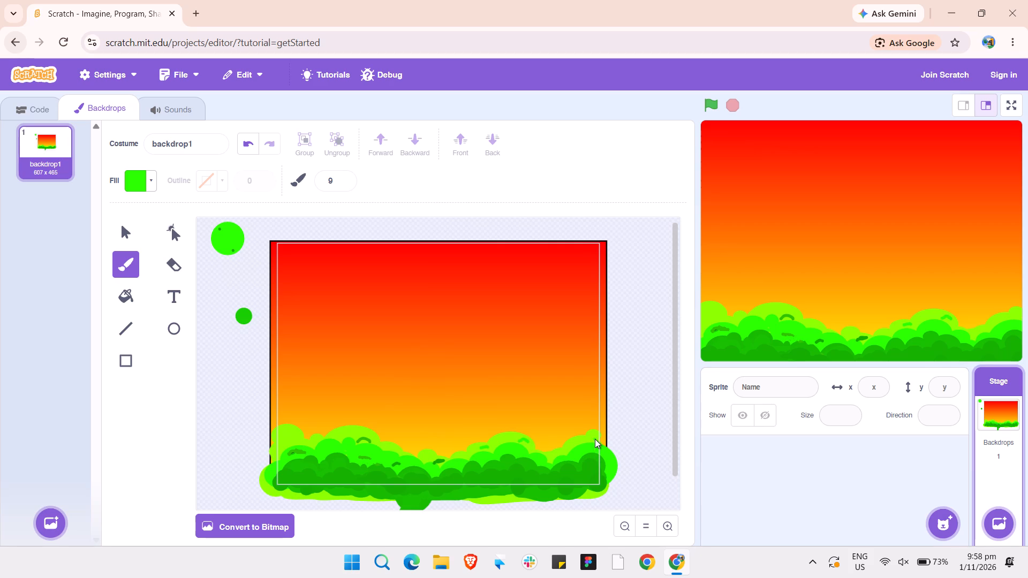
drag(595, 439, 591, 438)
drag(591, 438, 588, 439)
drag(341, 431, 343, 431)
drag(343, 431, 353, 431)
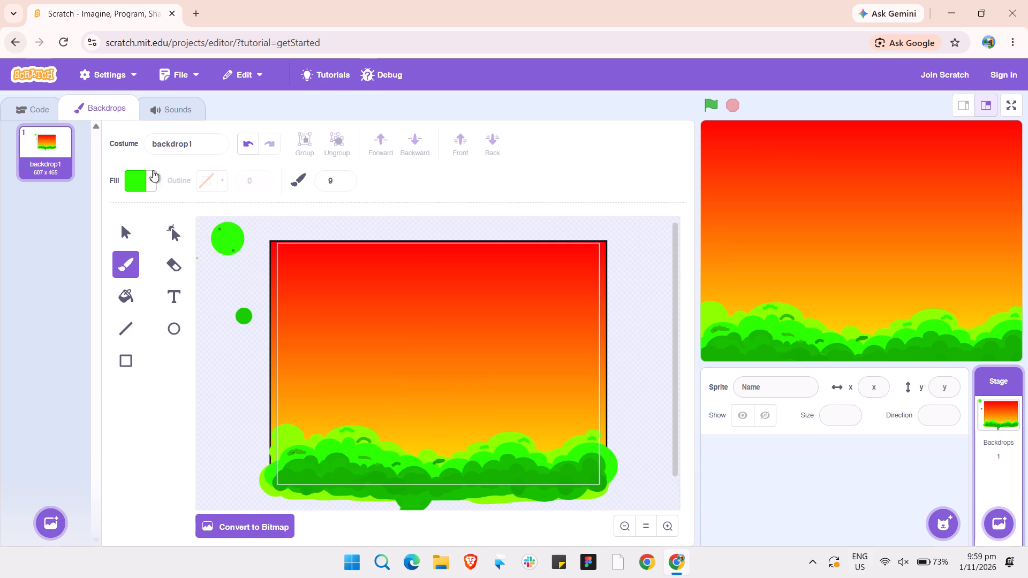
Pick up the front bush's dark green and paint short size 9 Brush strokes on the right-hand bright green bushes.
click(120, 232)
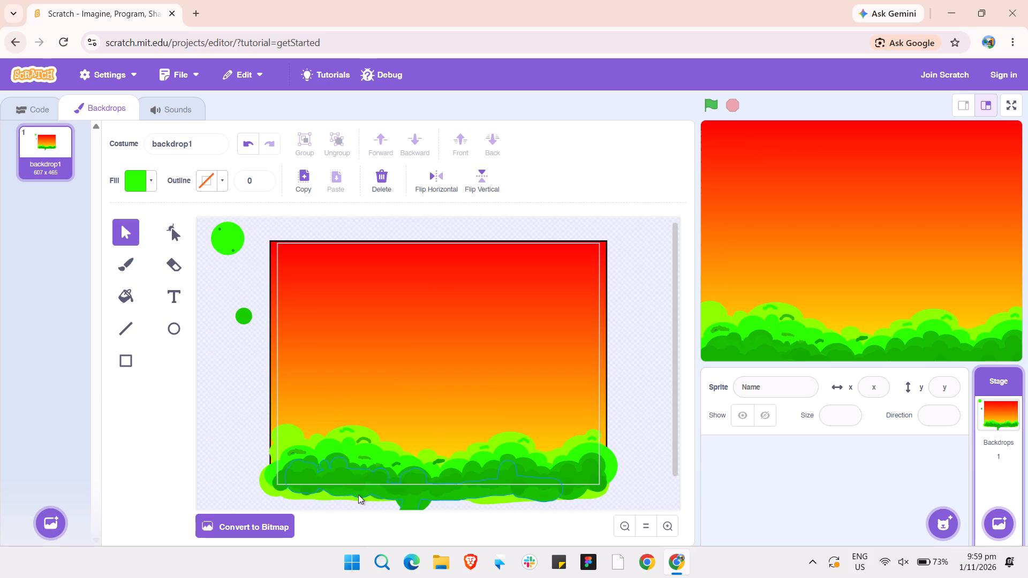
click(342, 472)
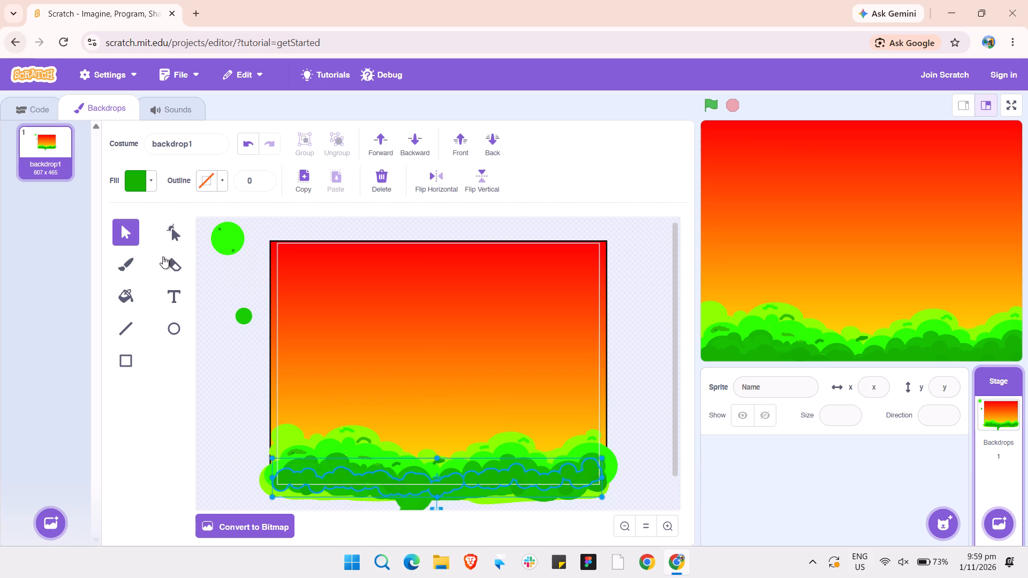
click(128, 268)
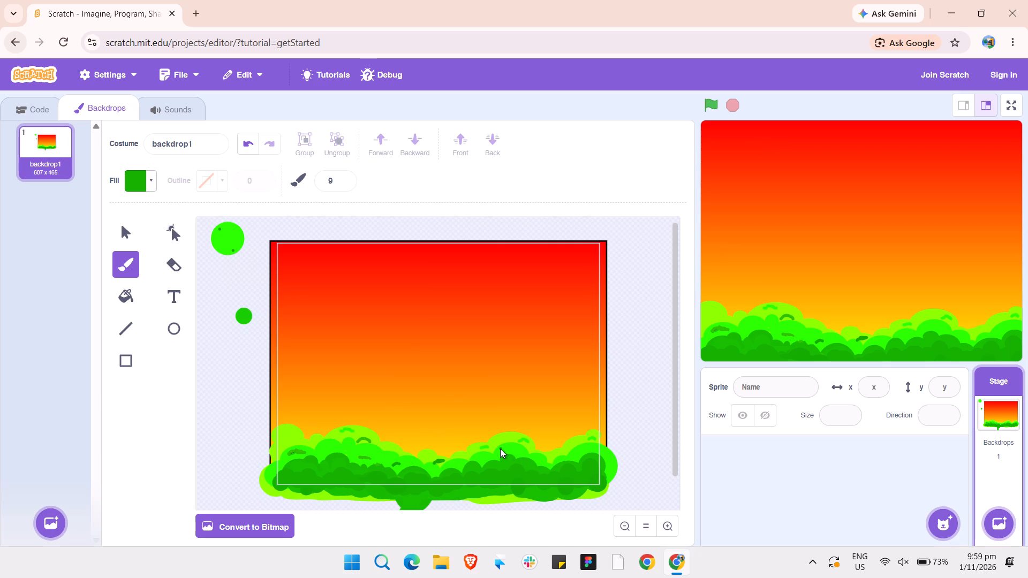
drag(500, 448, 506, 449)
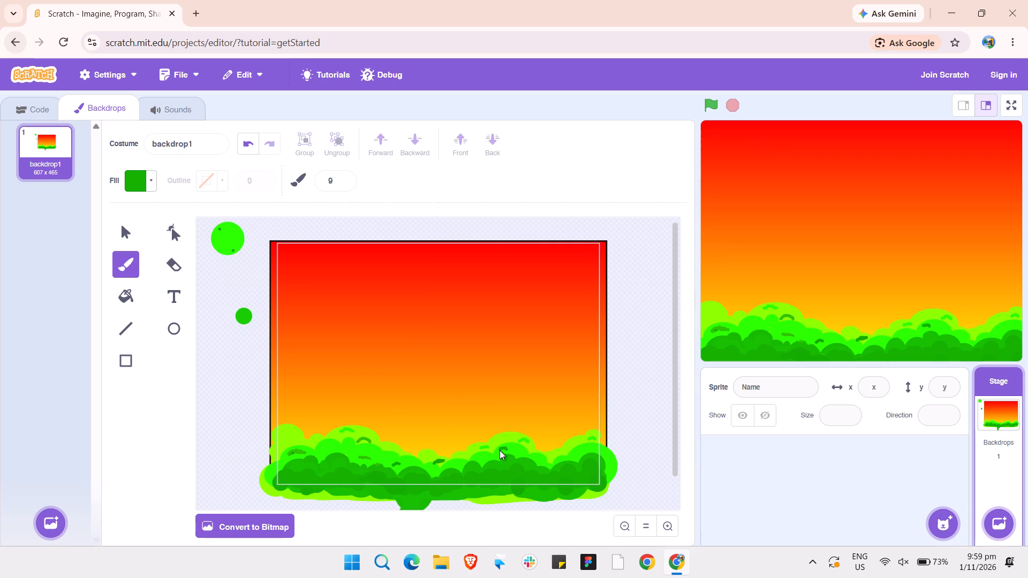
click(500, 450)
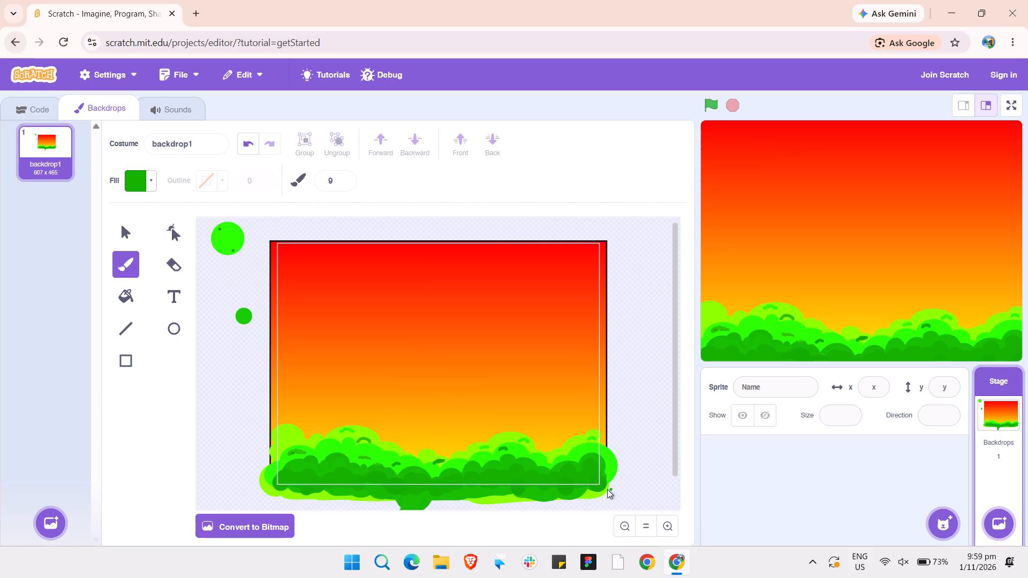
drag(566, 455, 575, 454)
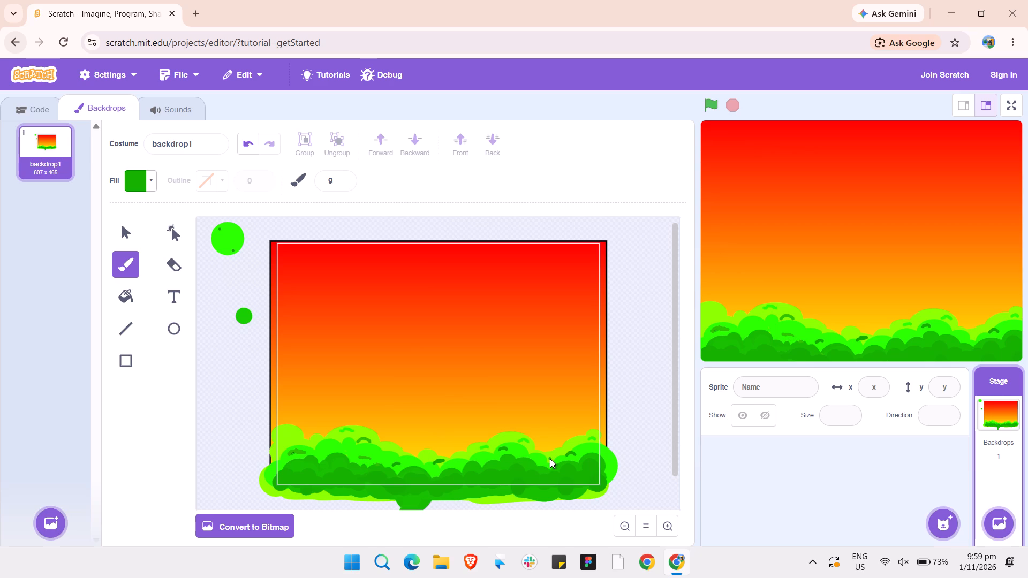
Pick up the large spare circle's bright green and paint short curved size 9 Brush strokes across the dark green front bushes.
click(121, 229)
click(215, 238)
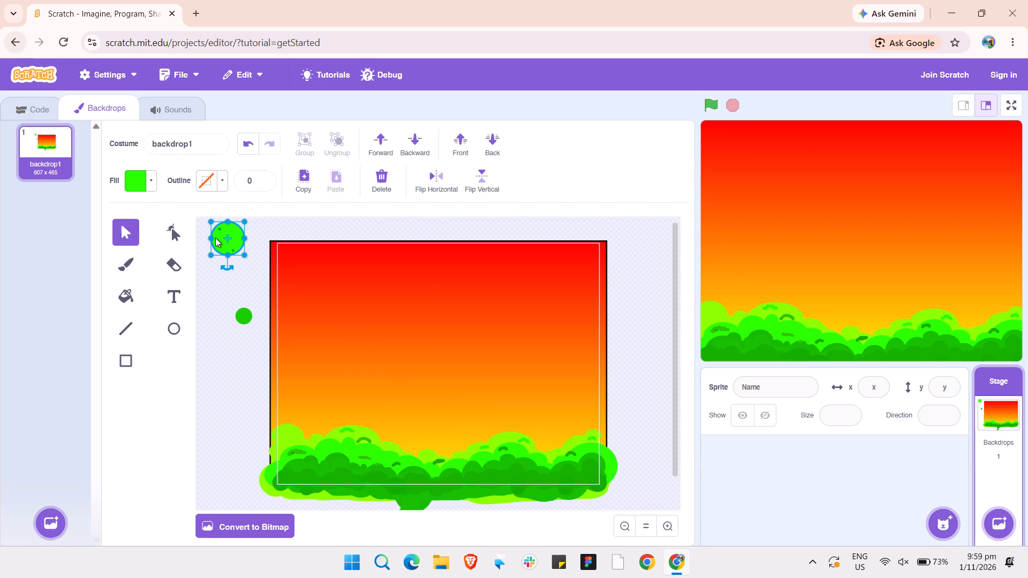
click(120, 265)
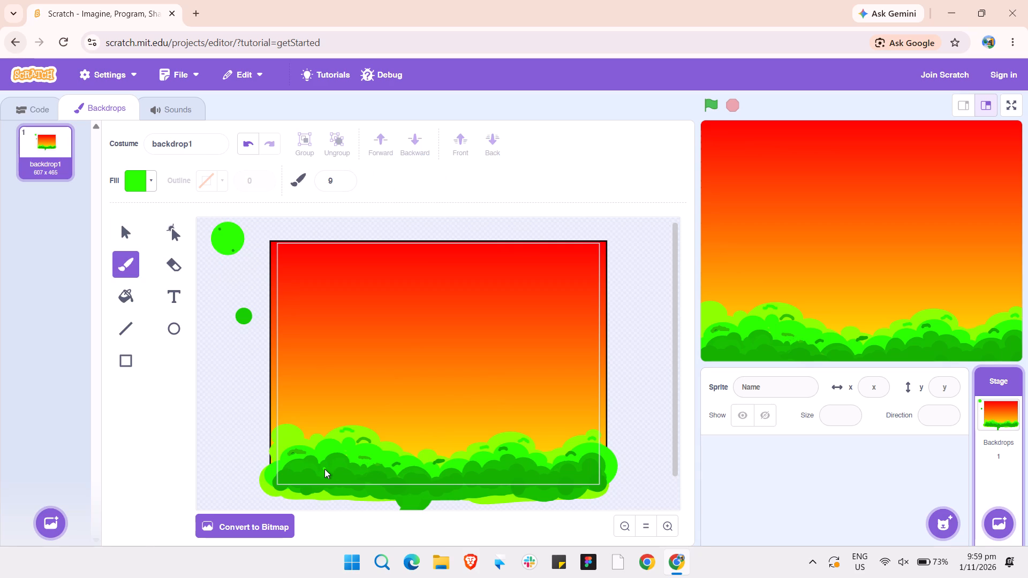
drag(324, 469, 330, 468)
drag(330, 468, 332, 469)
drag(375, 476, 380, 473)
drag(380, 473, 386, 476)
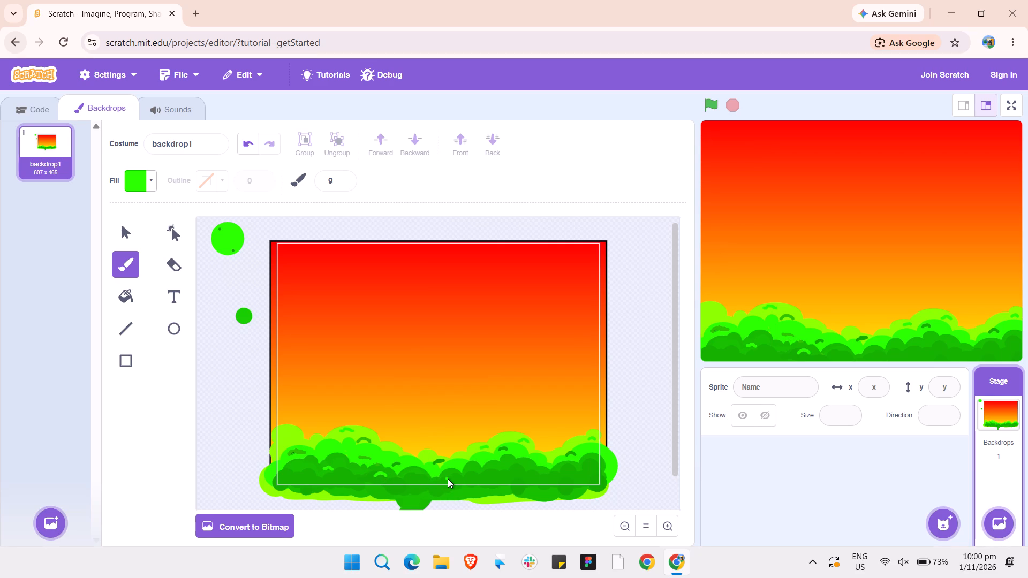
drag(449, 479, 453, 478)
drag(453, 478, 456, 481)
drag(499, 474, 509, 474)
drag(533, 476, 543, 476)
drag(581, 481, 586, 476)
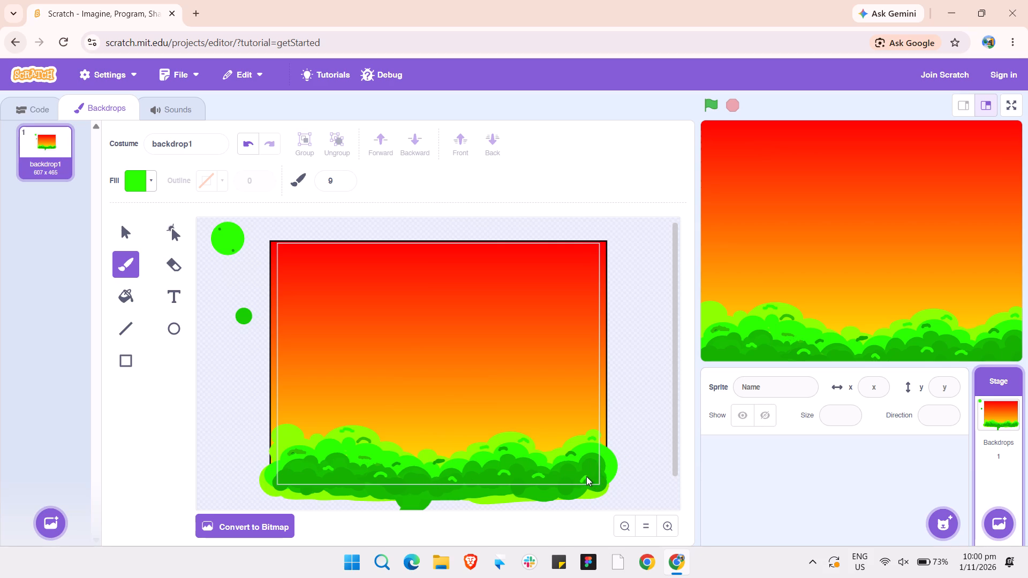
drag(586, 476, 592, 479)
Pick up the back bush's lime green and paint short curved size 9 Brush strokes along the upper humps of the dark green bushes.
click(125, 224)
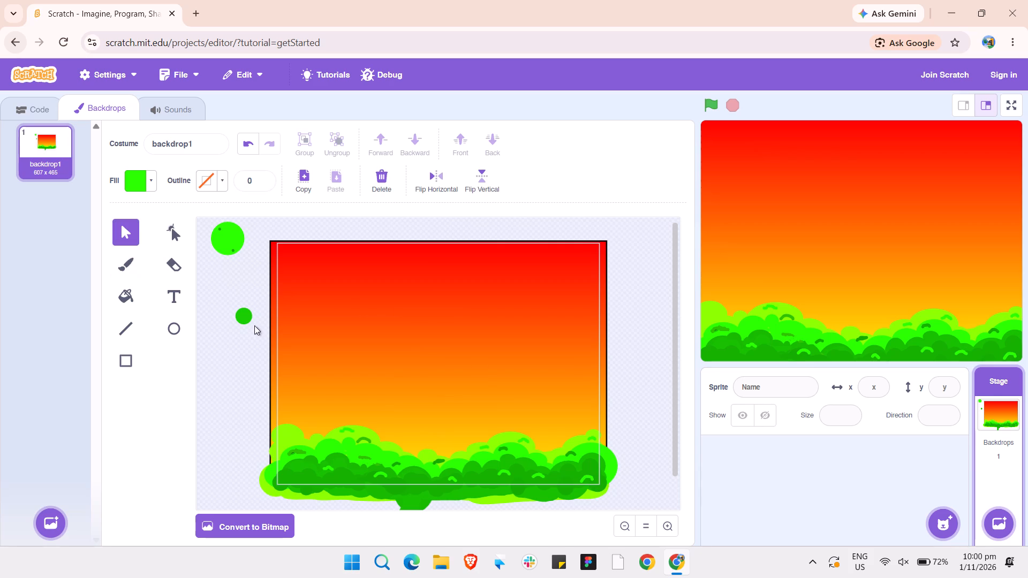
click(290, 434)
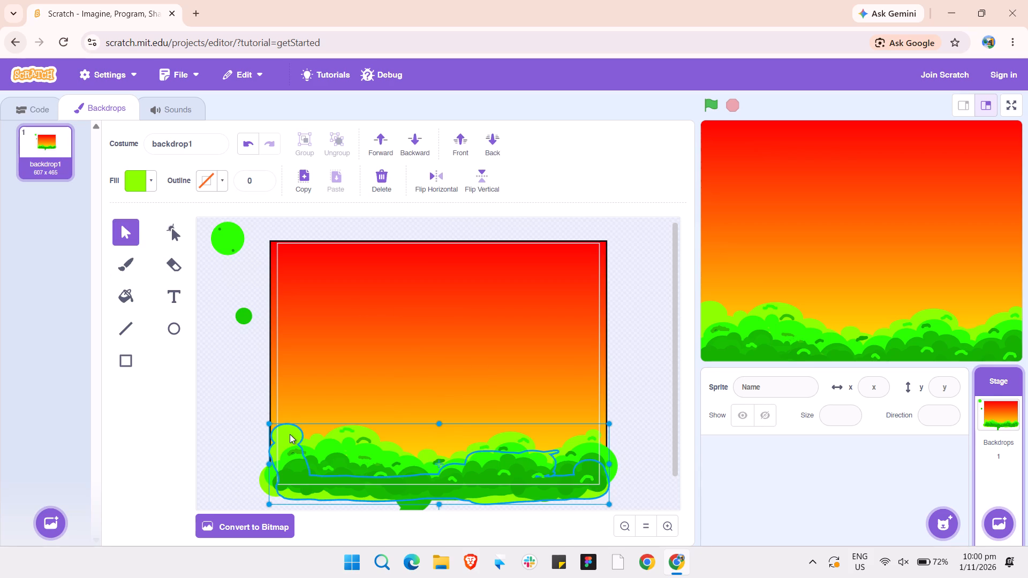
click(229, 448)
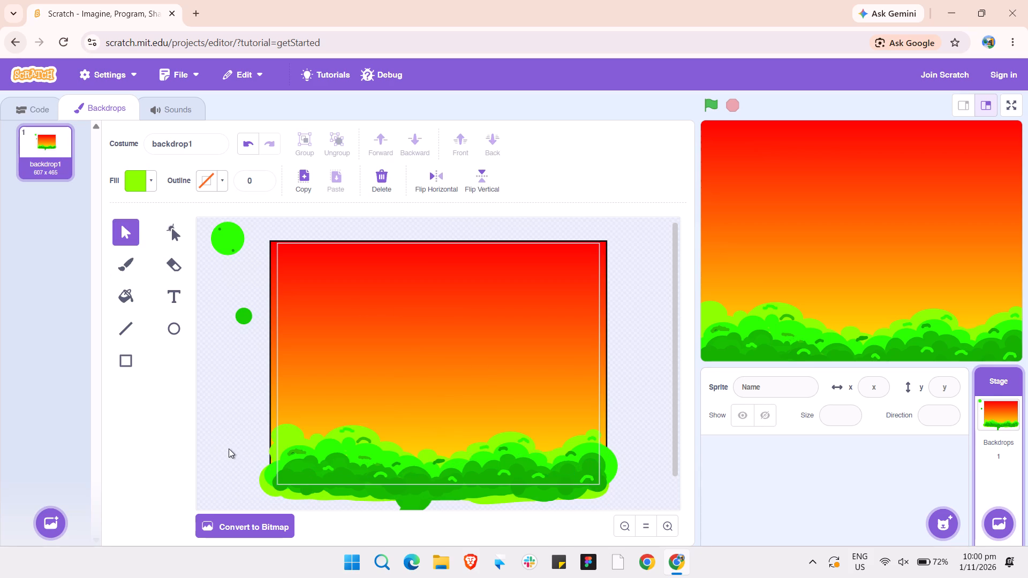
click(284, 431)
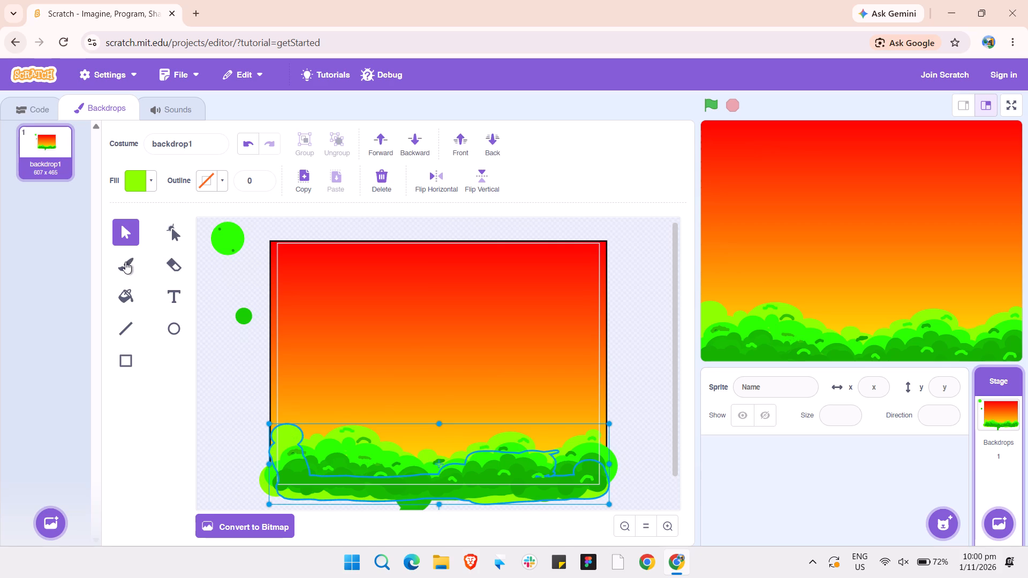
click(125, 263)
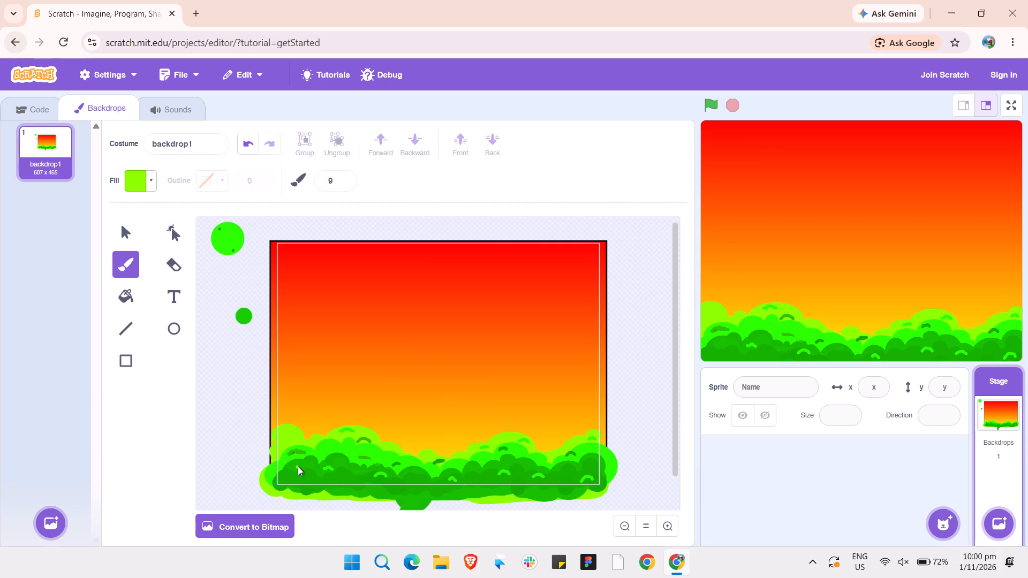
drag(298, 465, 305, 462)
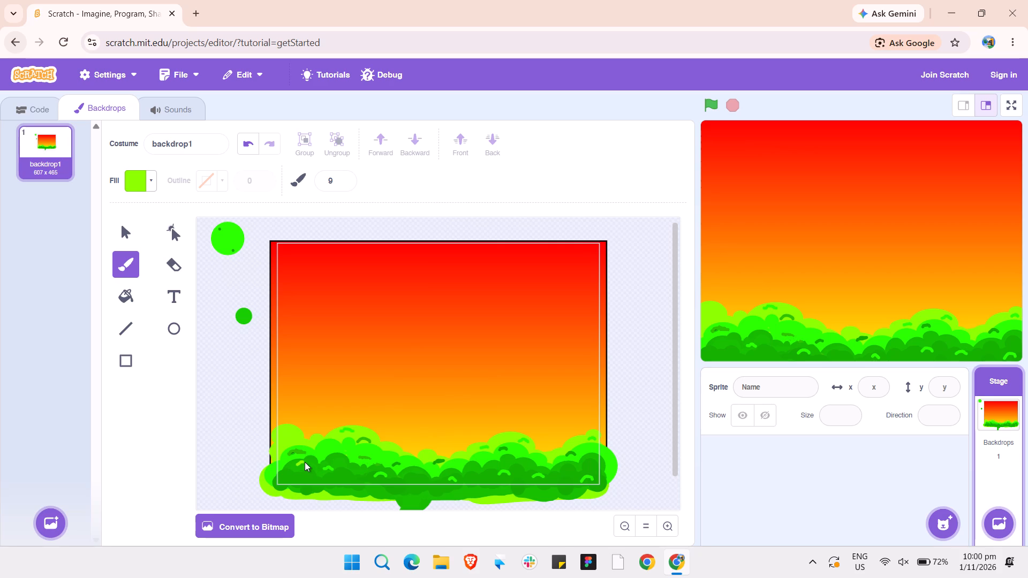
drag(305, 462, 306, 463)
drag(337, 460, 344, 459)
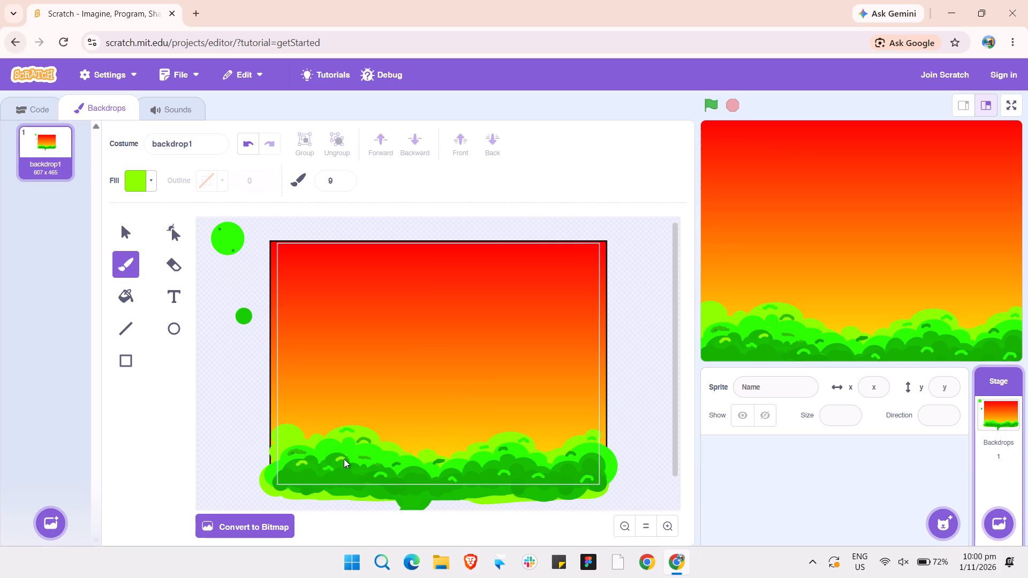
click(410, 470)
drag(469, 469, 474, 469)
drag(563, 470, 567, 469)
drag(567, 469, 568, 472)
click(409, 471)
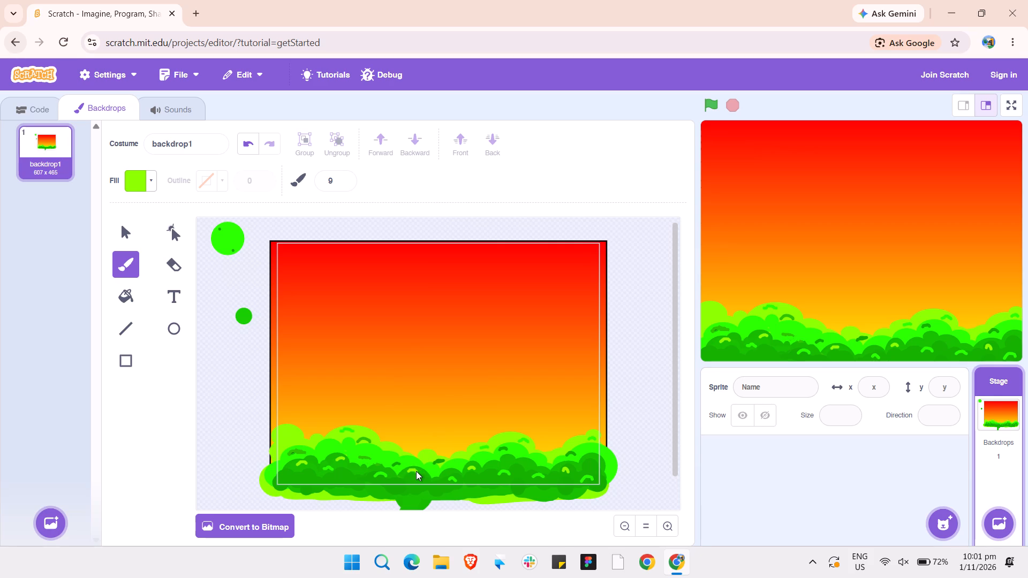
click(416, 471)
Set the sky rectangle's top gradient colour to vivid magenta at Color 85, trying different saturation levels.
click(118, 232)
click(338, 262)
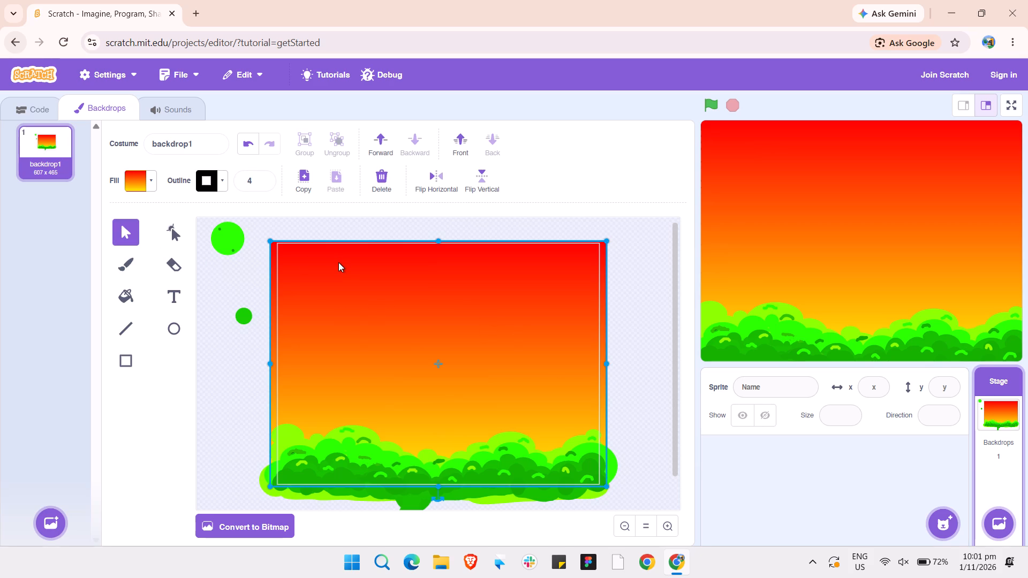
click(147, 178)
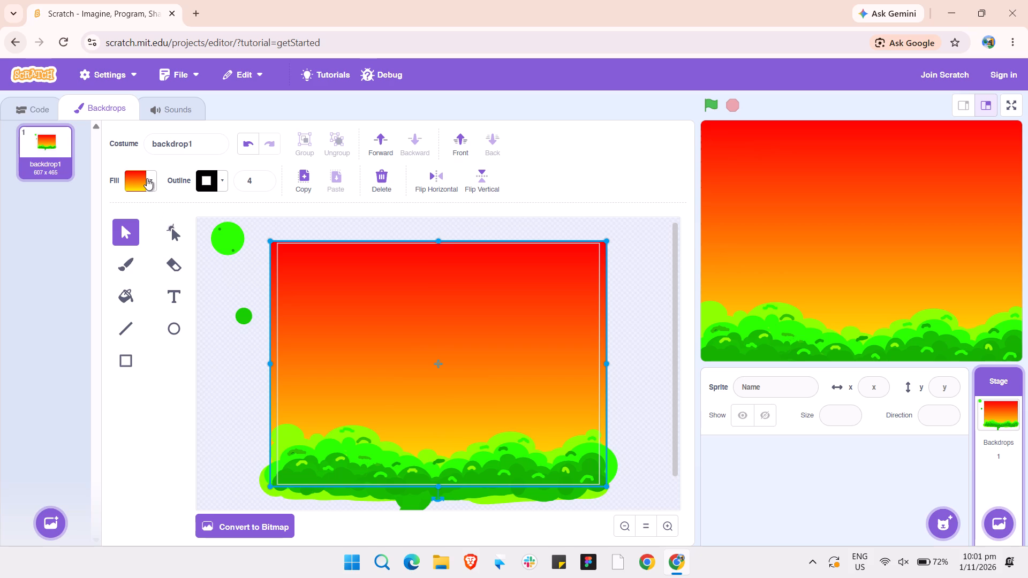
drag(85, 285, 101, 285)
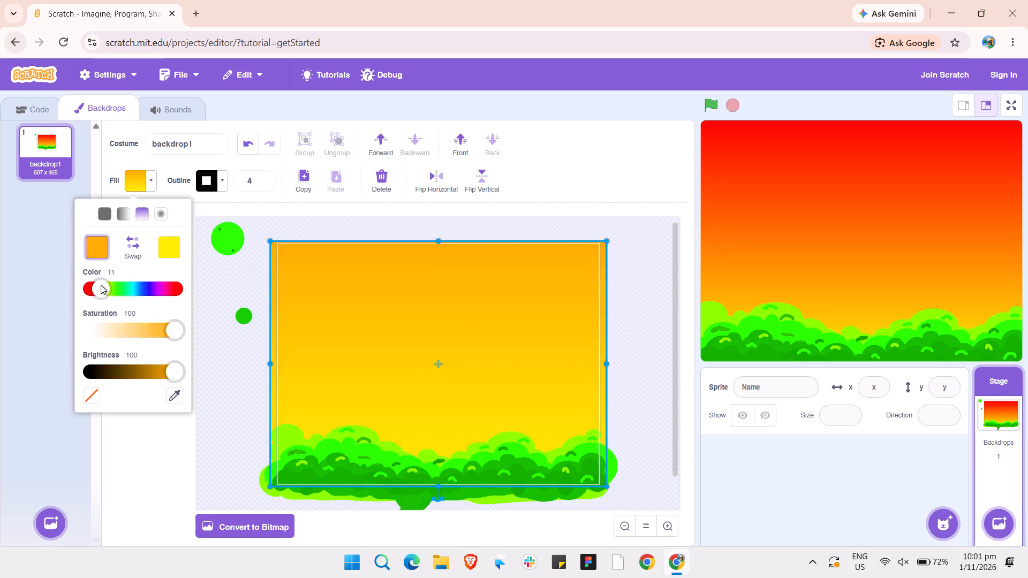
drag(101, 285, 155, 282)
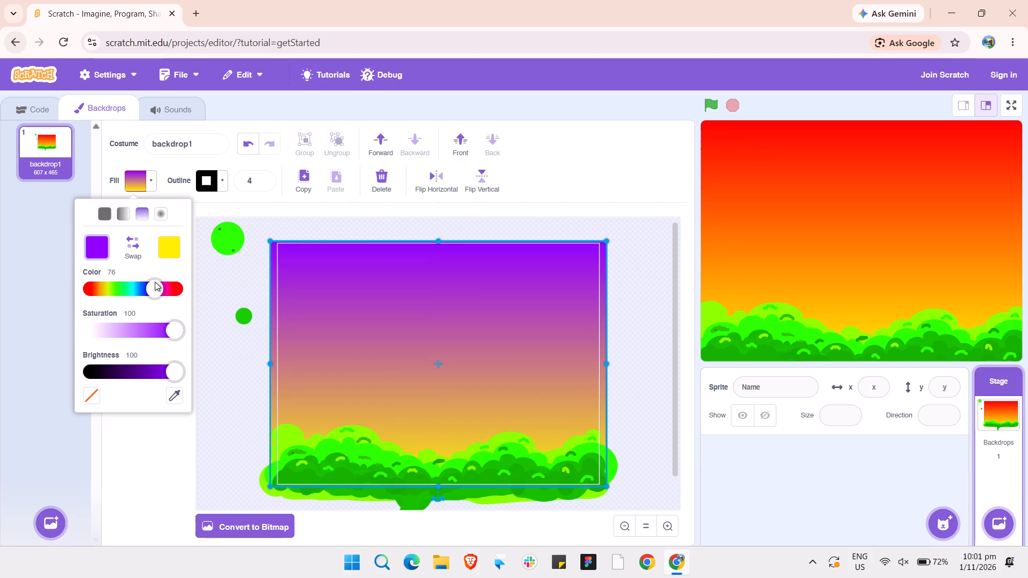
drag(156, 284, 163, 282)
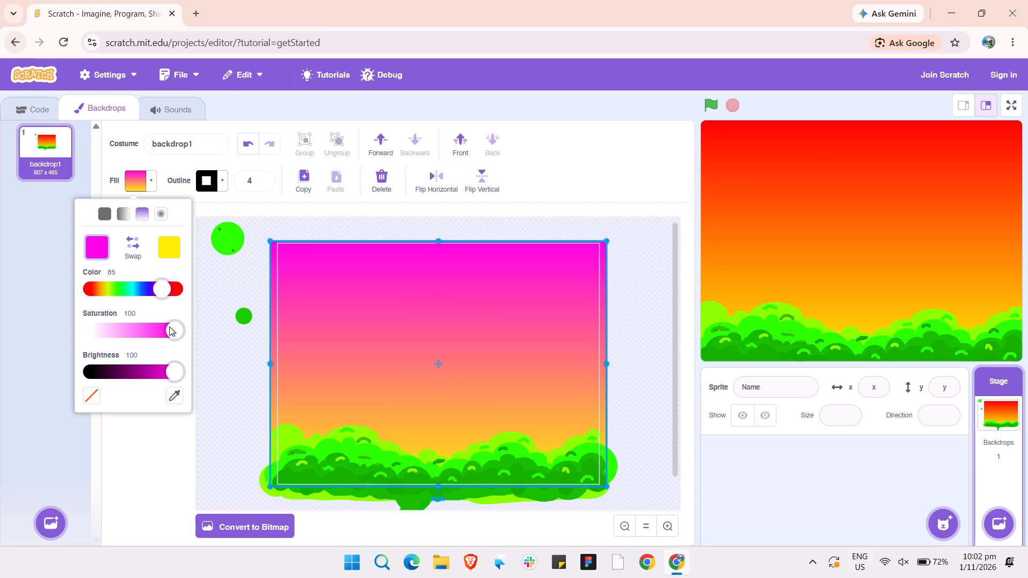
drag(170, 326, 152, 325)
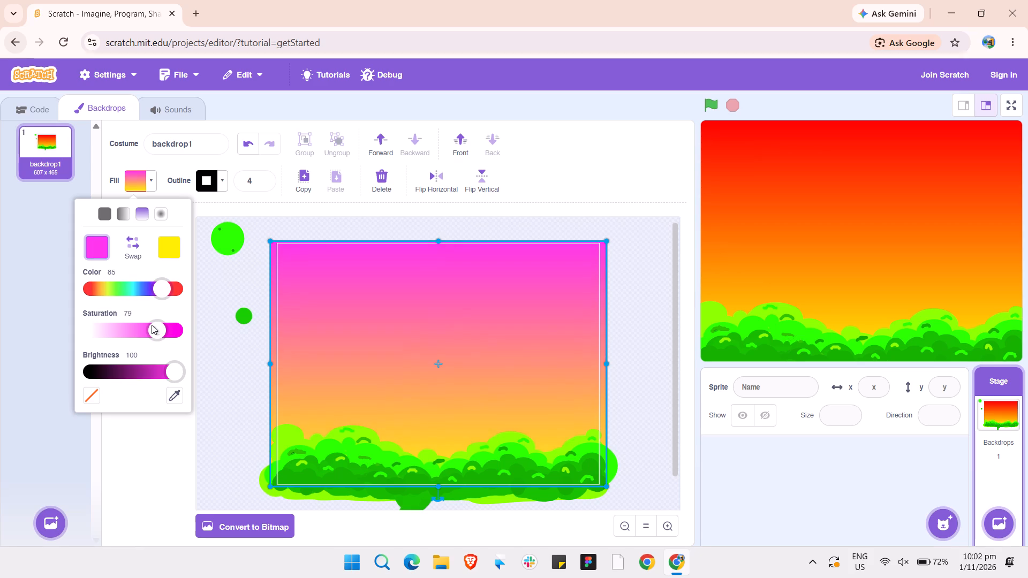
drag(152, 325, 184, 313)
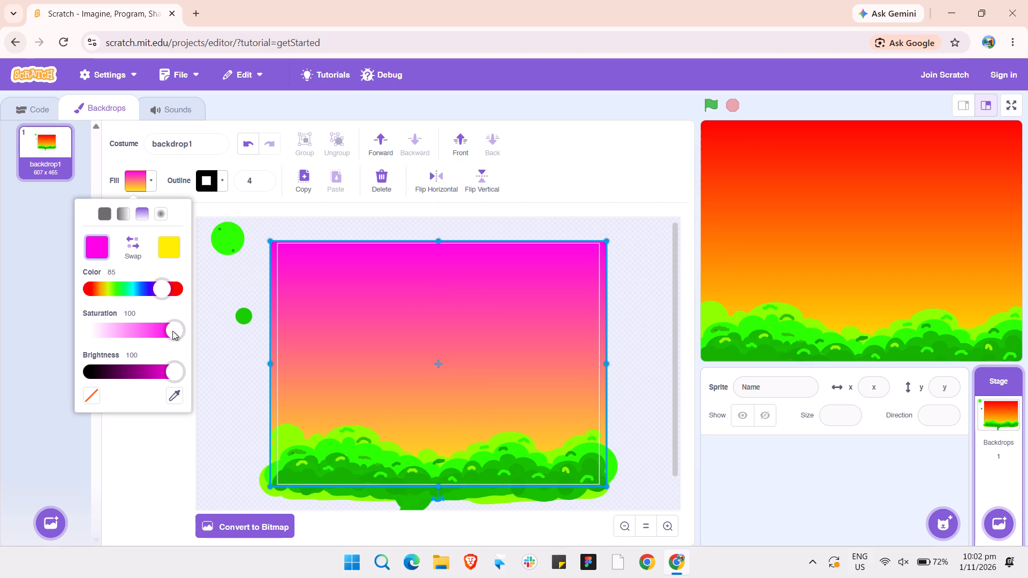
drag(172, 331, 142, 331)
drag(142, 331, 198, 331)
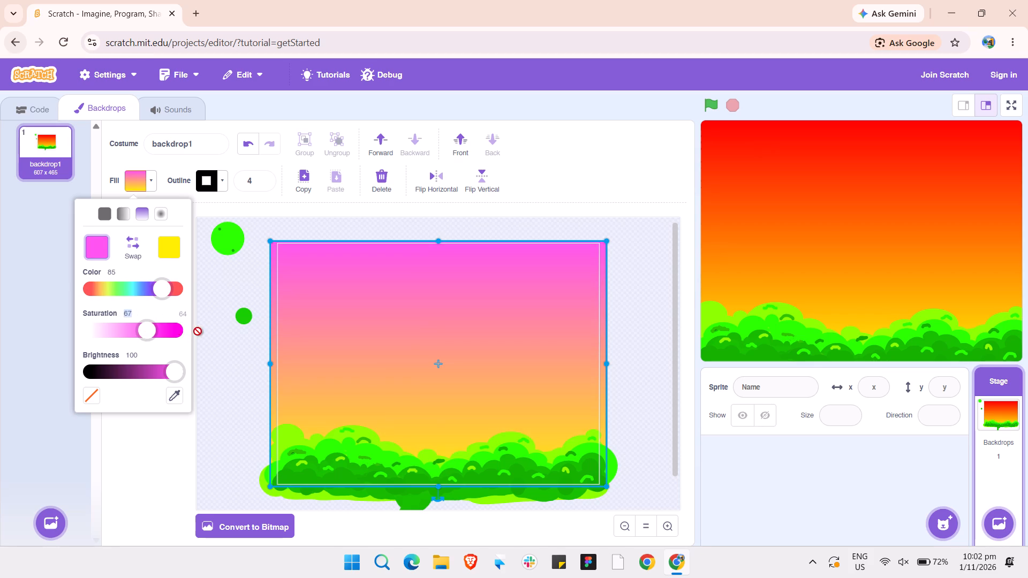
drag(198, 331, 198, 331)
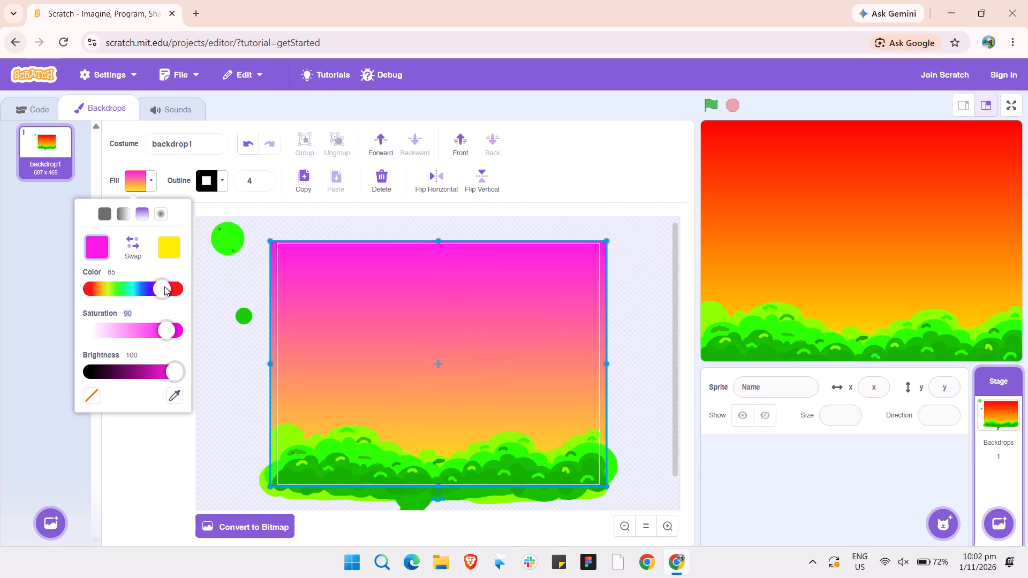
click(240, 342)
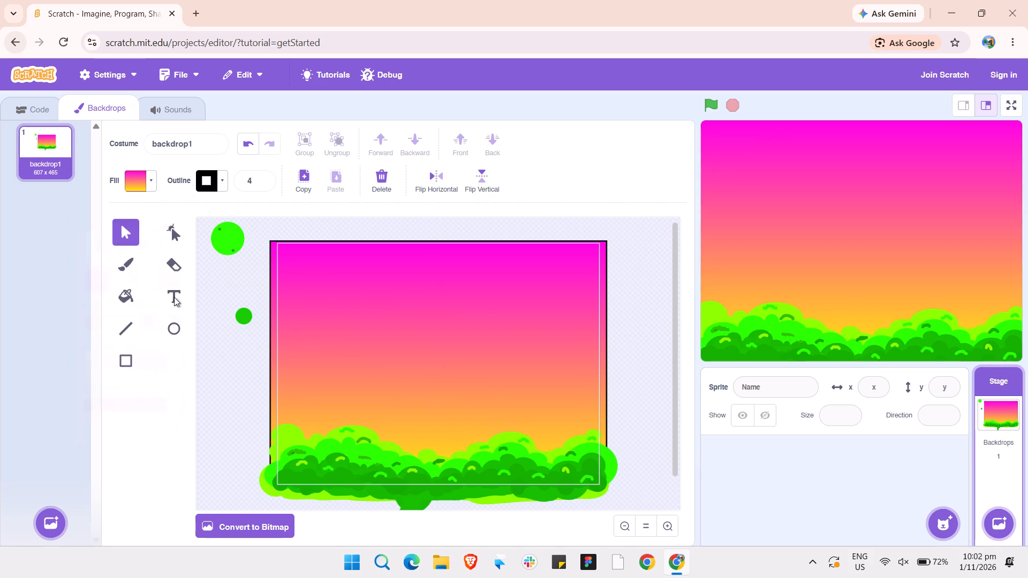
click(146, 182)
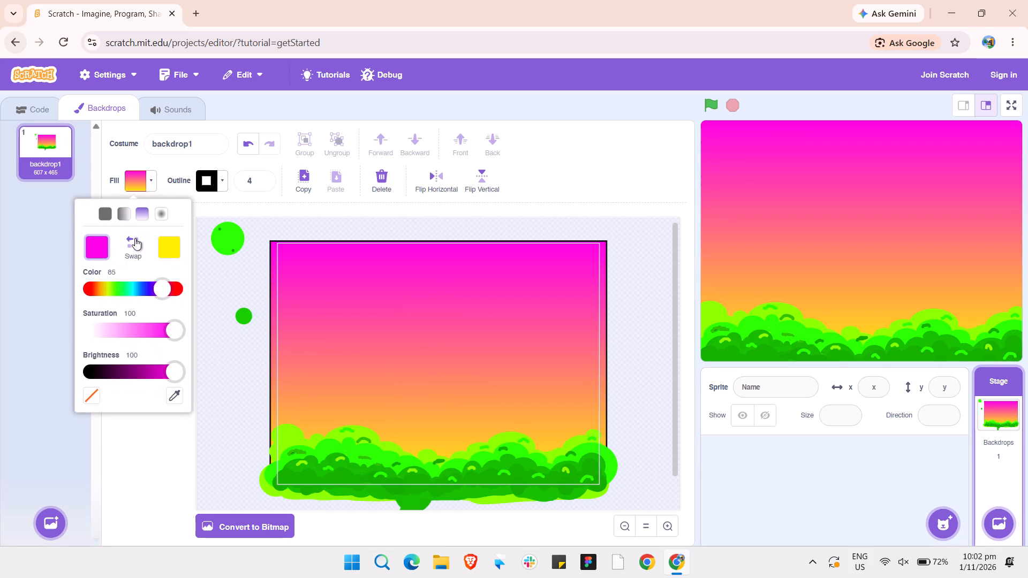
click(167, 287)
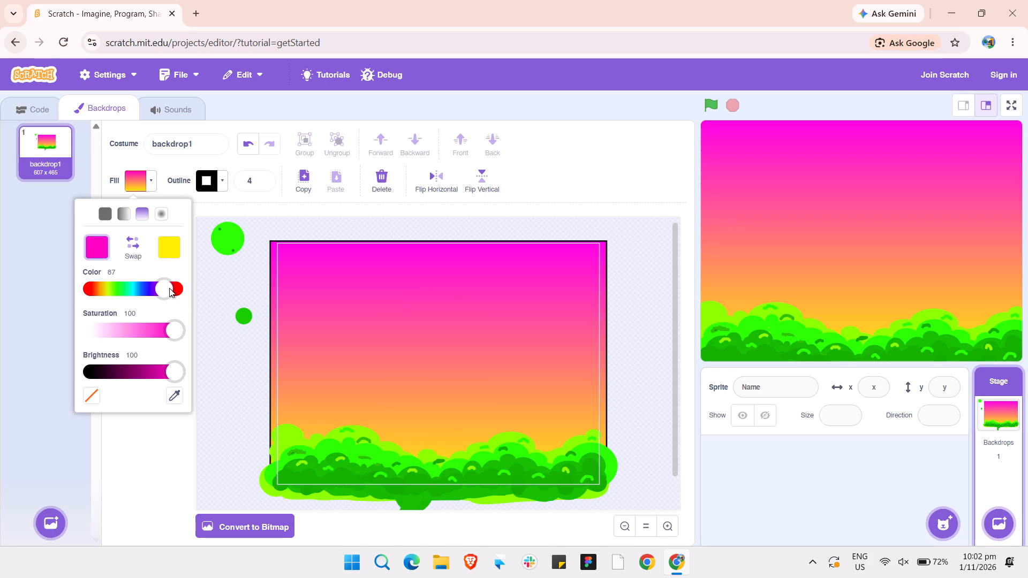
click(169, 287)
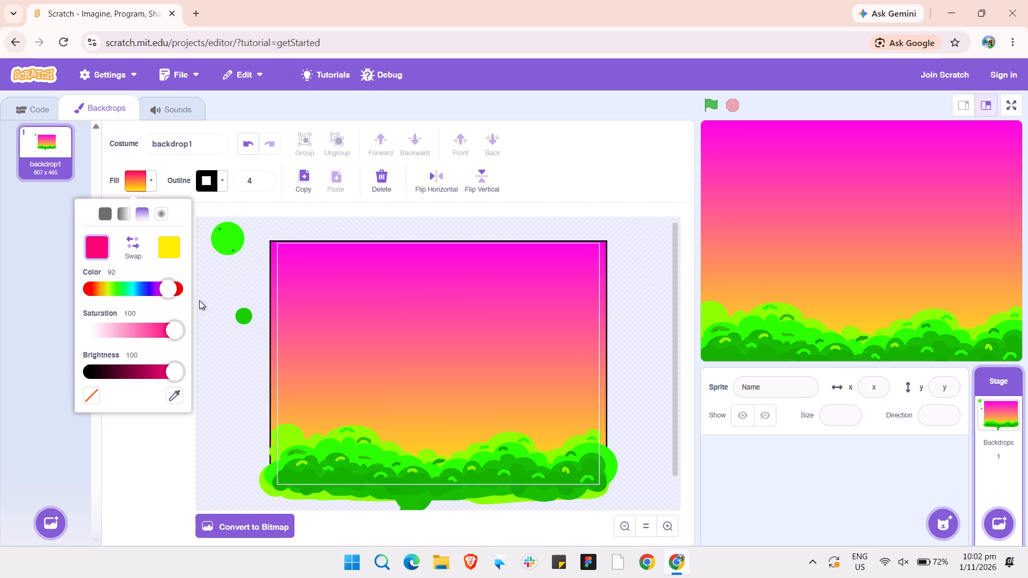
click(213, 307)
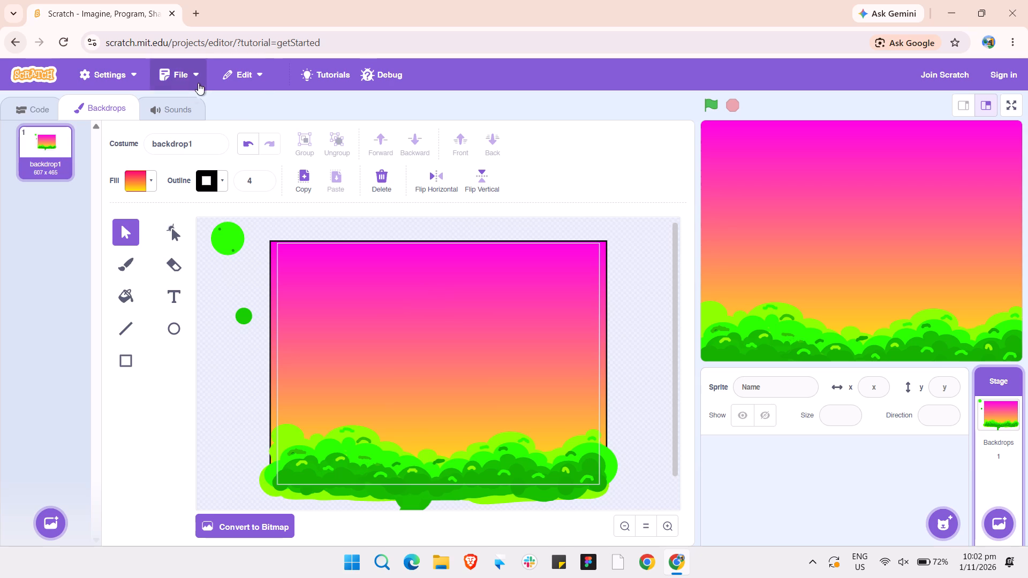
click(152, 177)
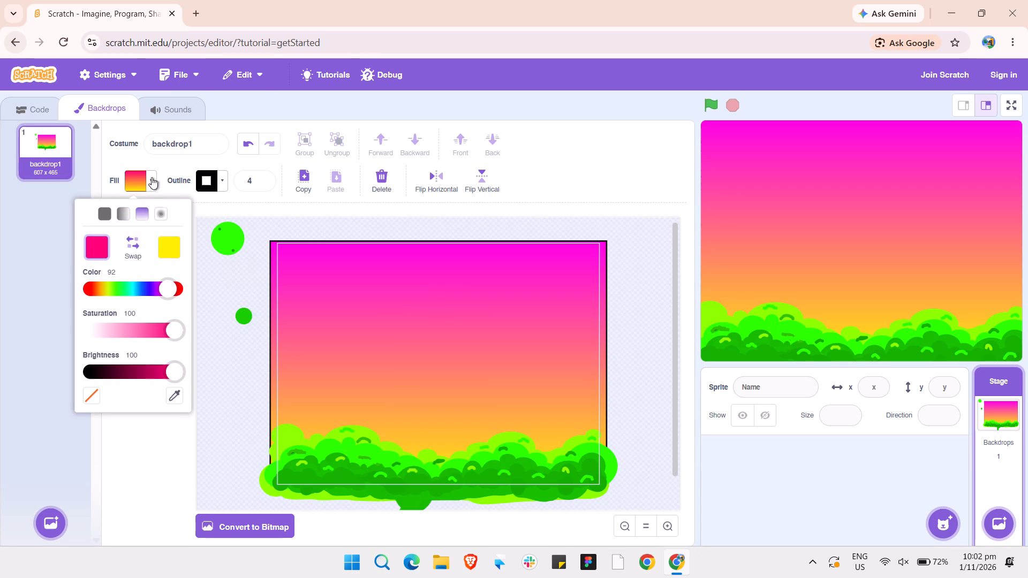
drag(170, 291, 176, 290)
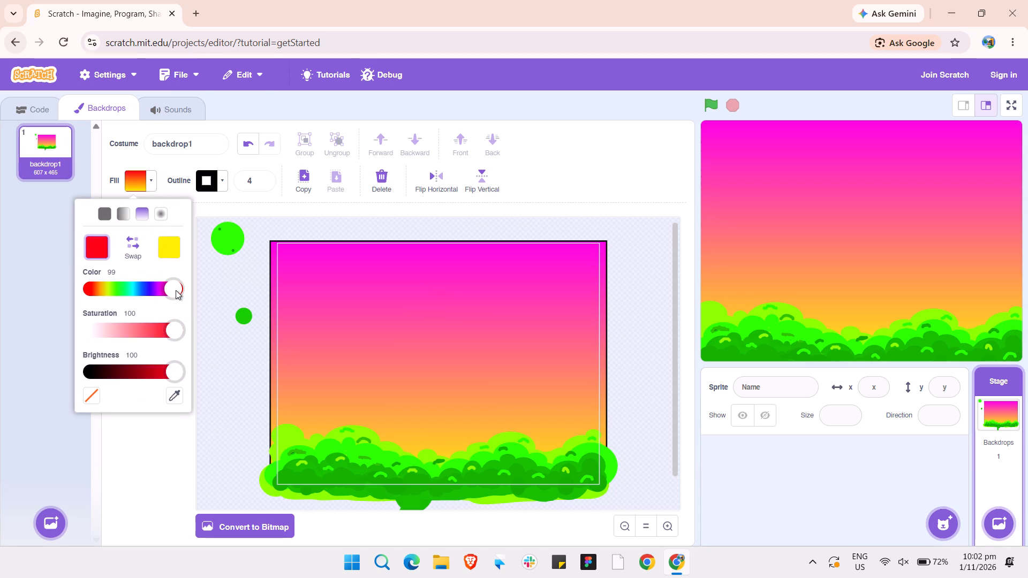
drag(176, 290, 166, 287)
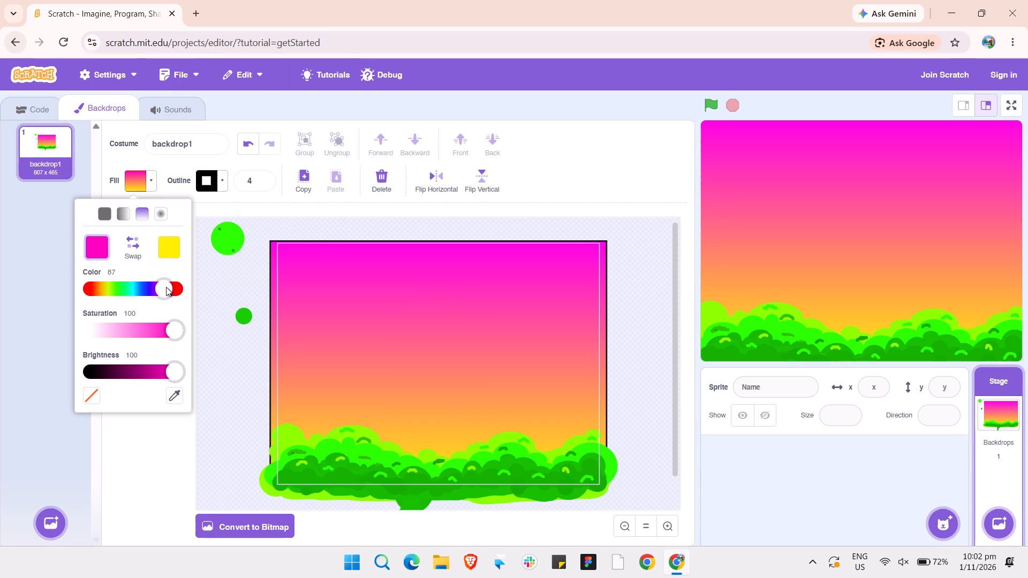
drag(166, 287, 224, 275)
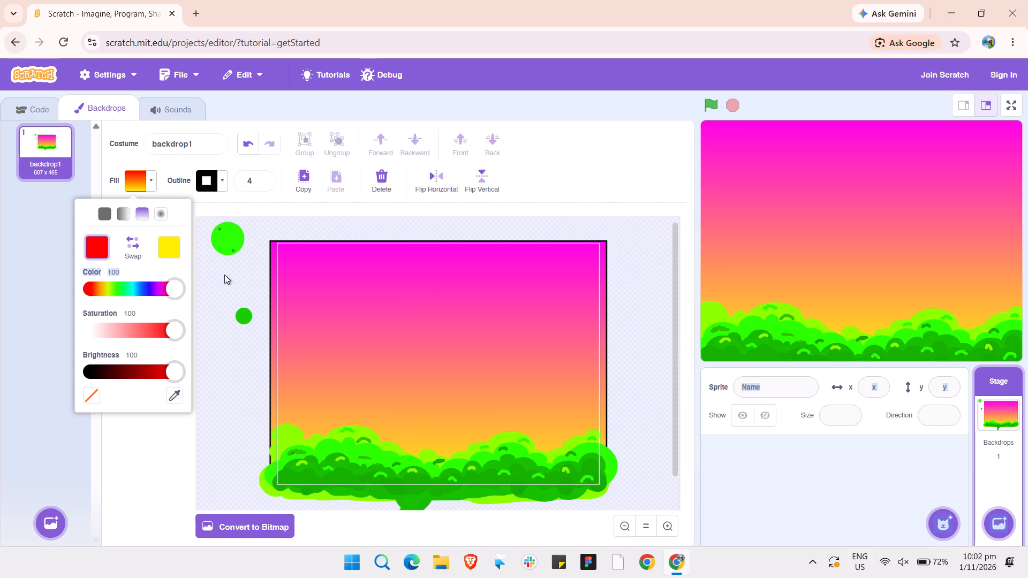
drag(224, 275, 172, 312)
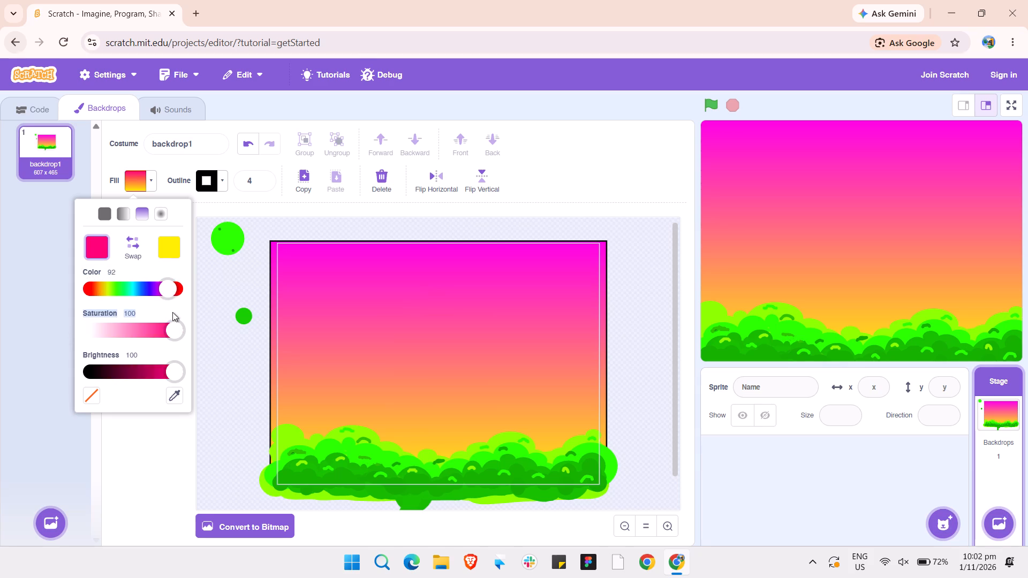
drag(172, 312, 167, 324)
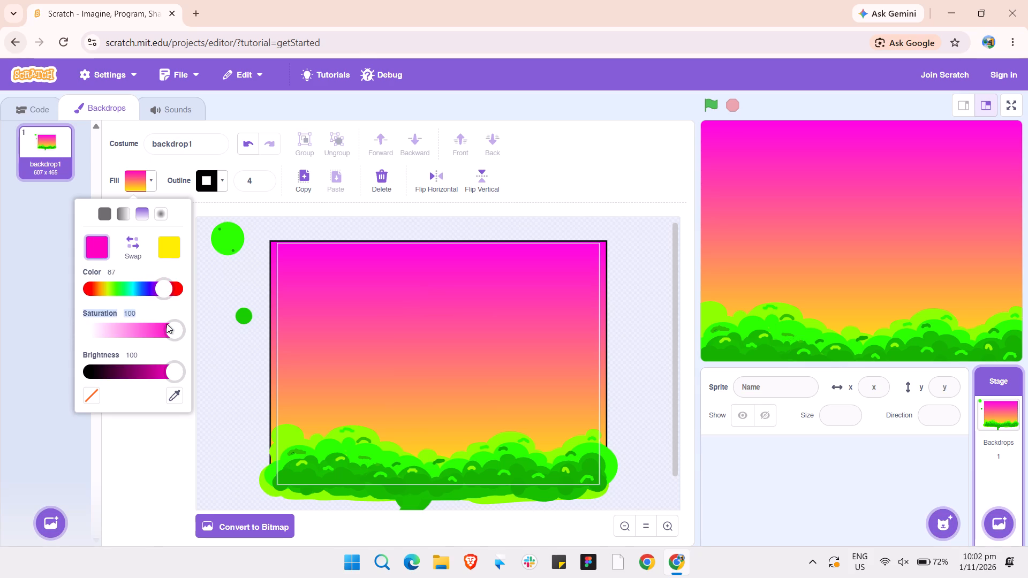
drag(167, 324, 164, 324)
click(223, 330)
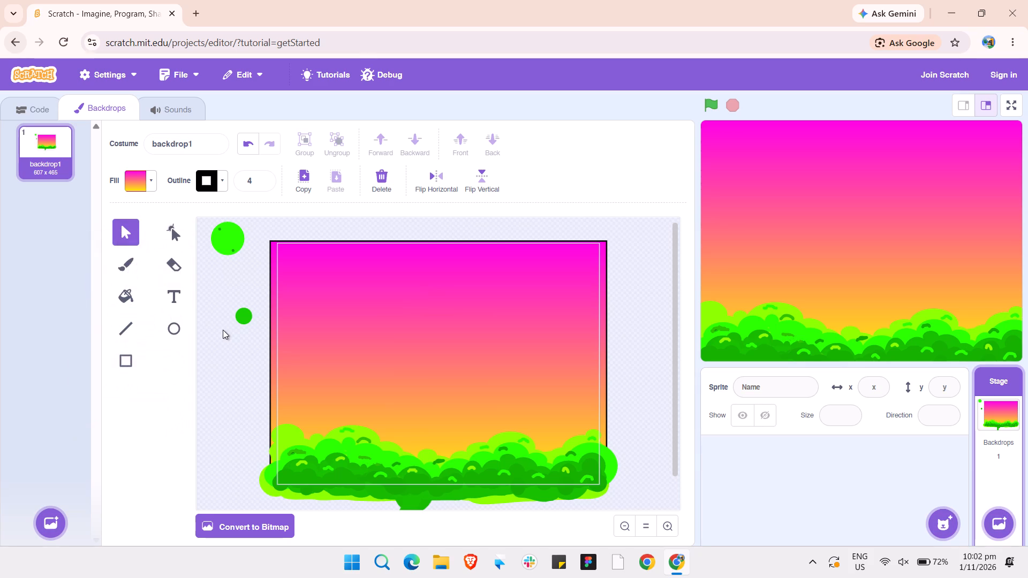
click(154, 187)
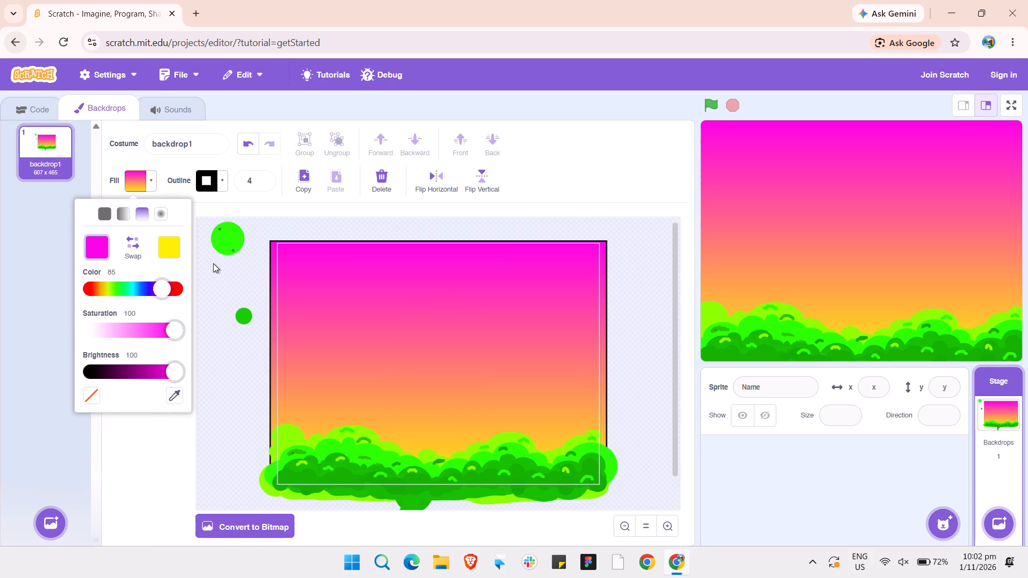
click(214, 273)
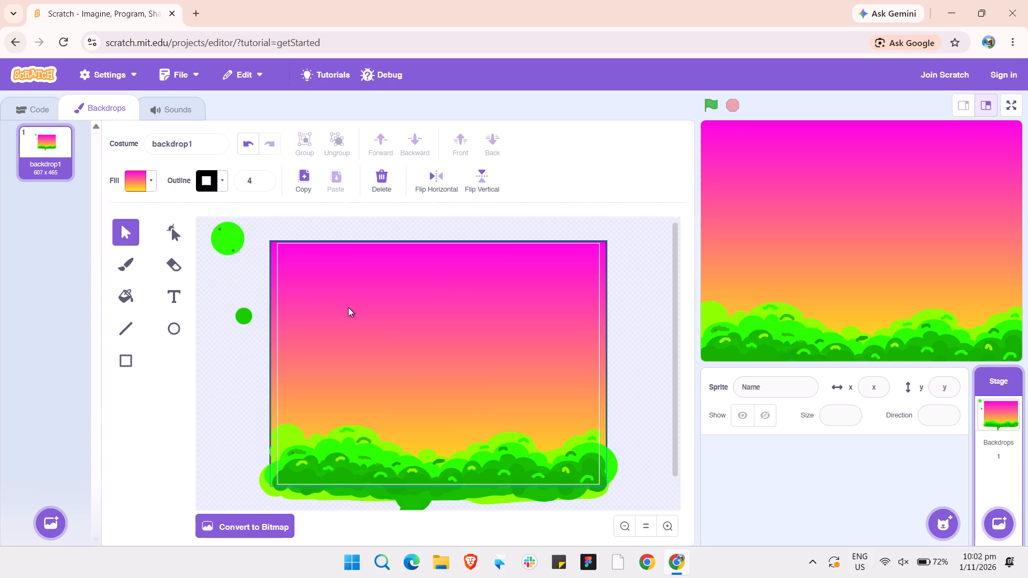
Set the sky rectangle's top gradient colour to hot pink at Color 88 and Saturation 94.
click(348, 307)
click(149, 185)
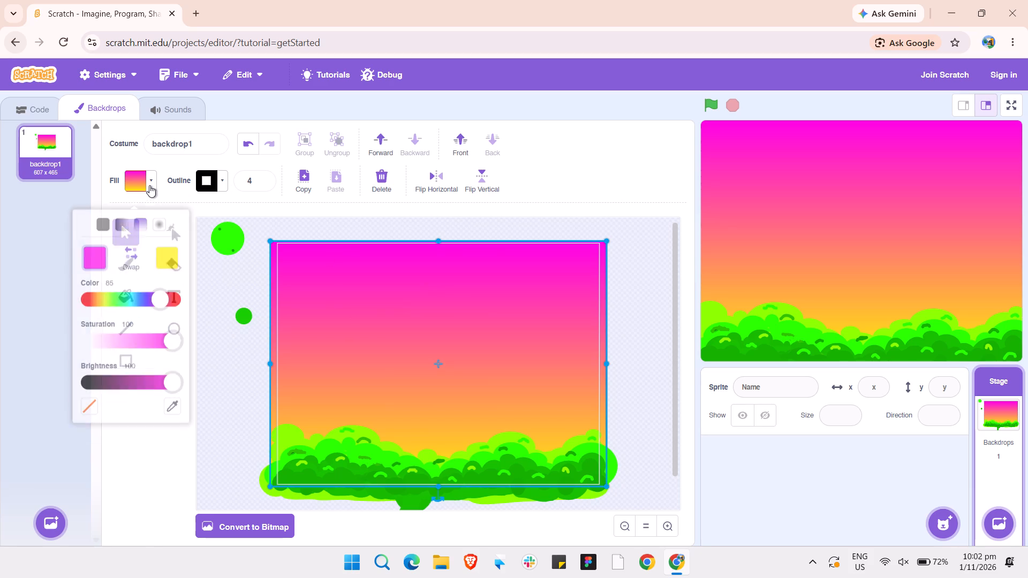
click(163, 283)
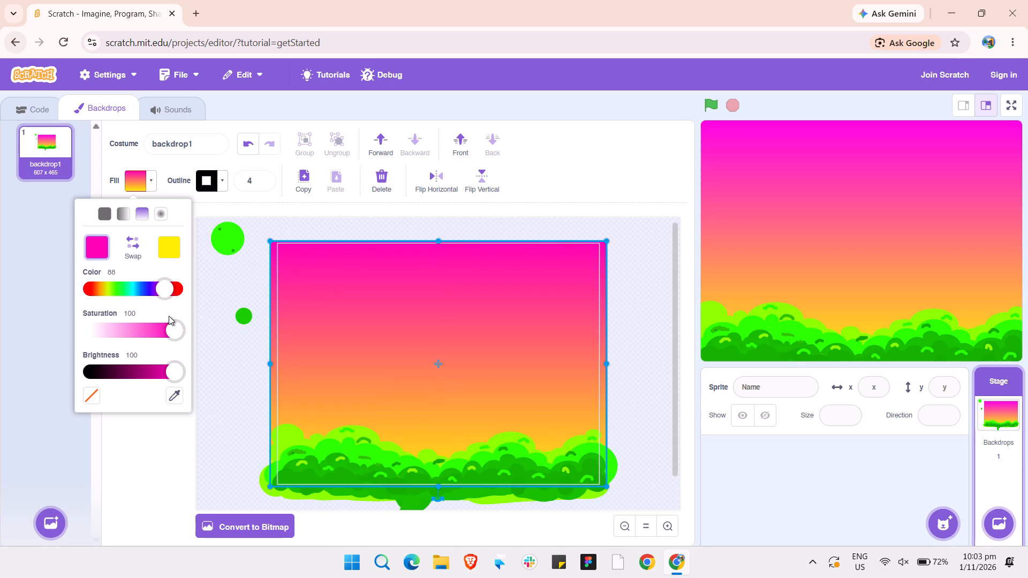
drag(176, 331, 103, 329)
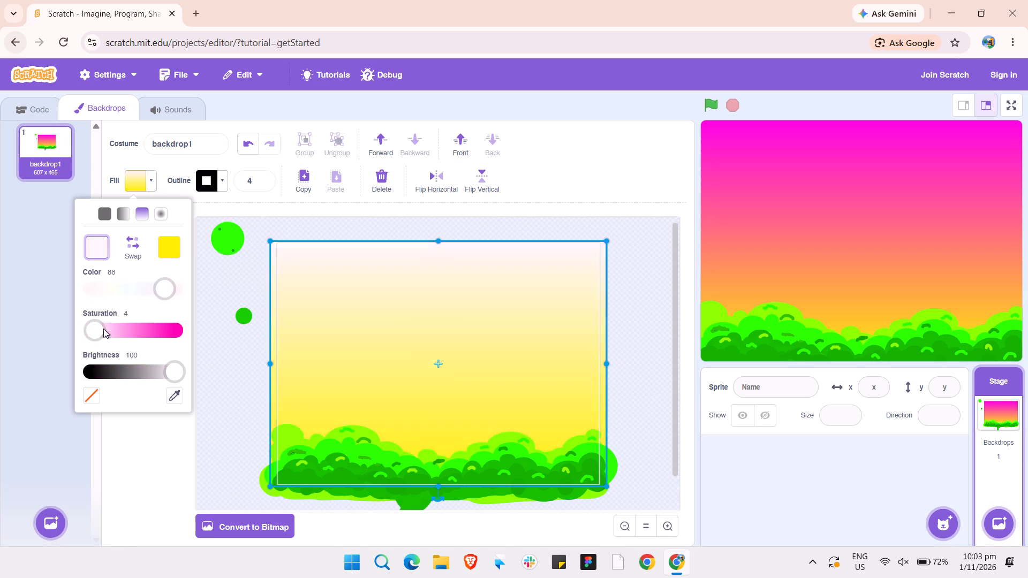
drag(103, 329, 198, 307)
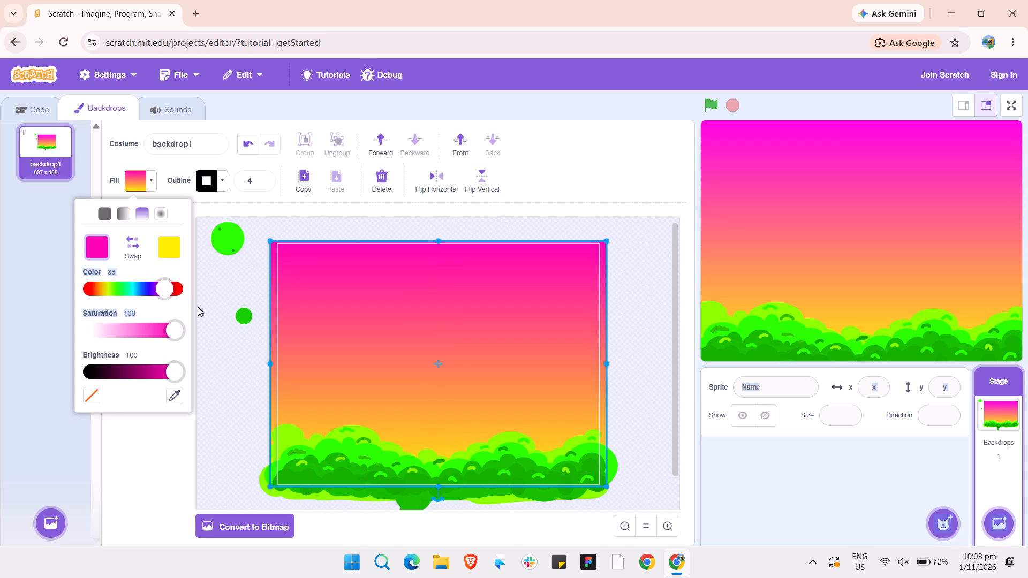
drag(198, 307, 199, 306)
click(161, 326)
drag(164, 329, 176, 328)
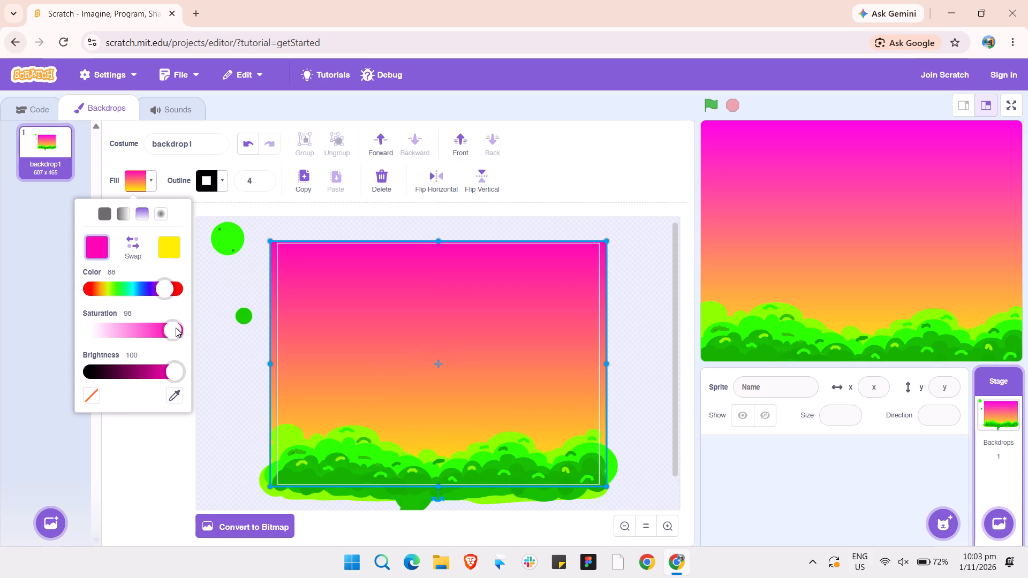
drag(176, 328, 172, 328)
Set the Saturation of the sky rectangle's yellow bottom gradient colour to 73 and deselect the rectangle.
click(177, 238)
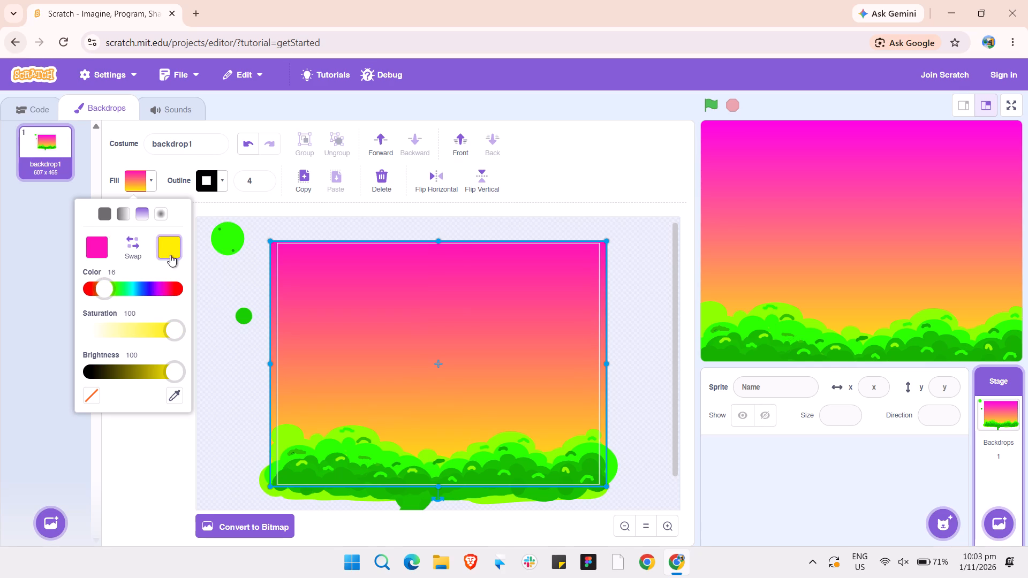
drag(174, 325, 172, 325)
drag(172, 325, 152, 332)
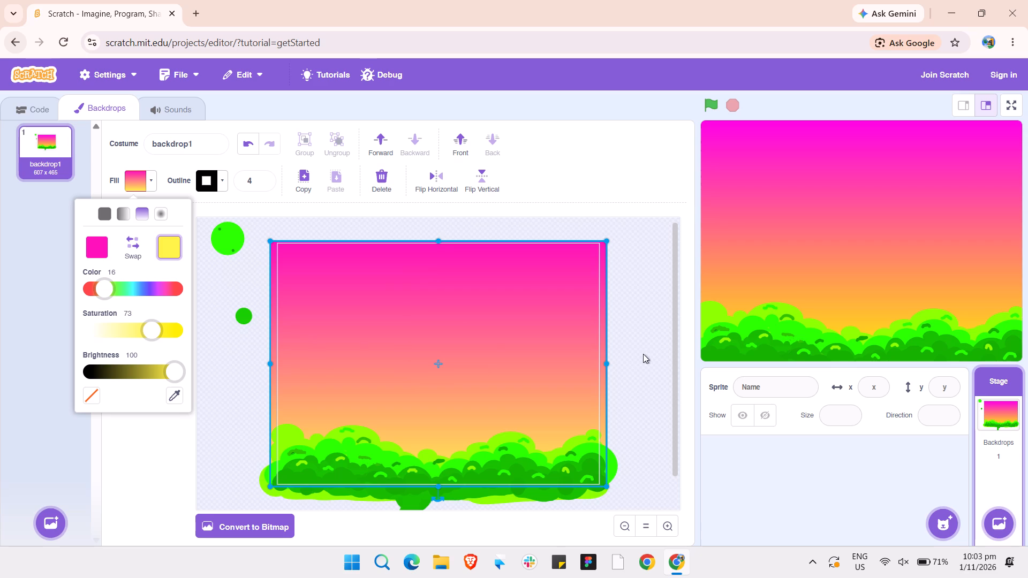
click(653, 354)
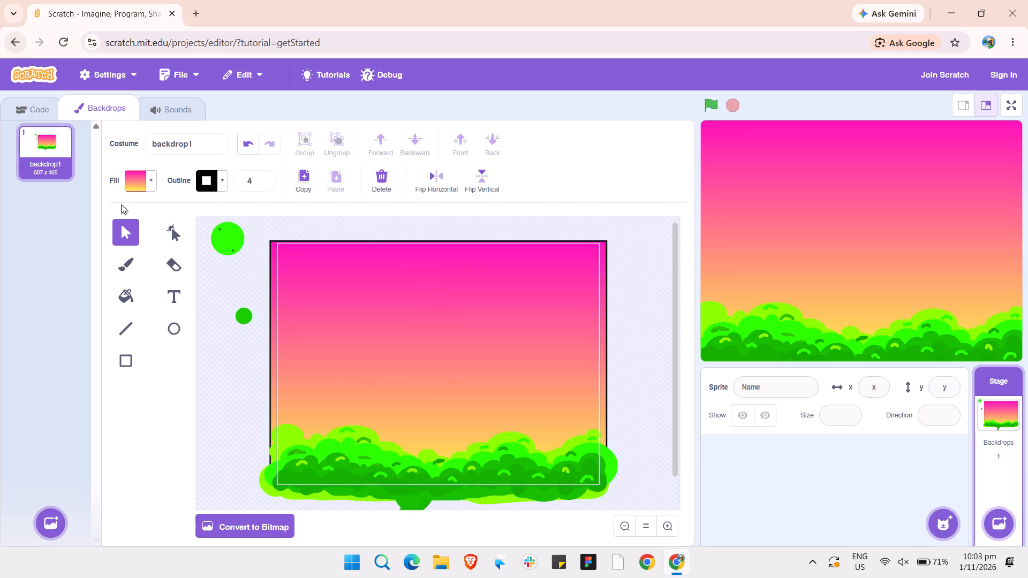
Draw a sun circle just above the bushes with a vertical gradient from yellow (Color 16) to red (Color 100), Saturation 94.
click(173, 331)
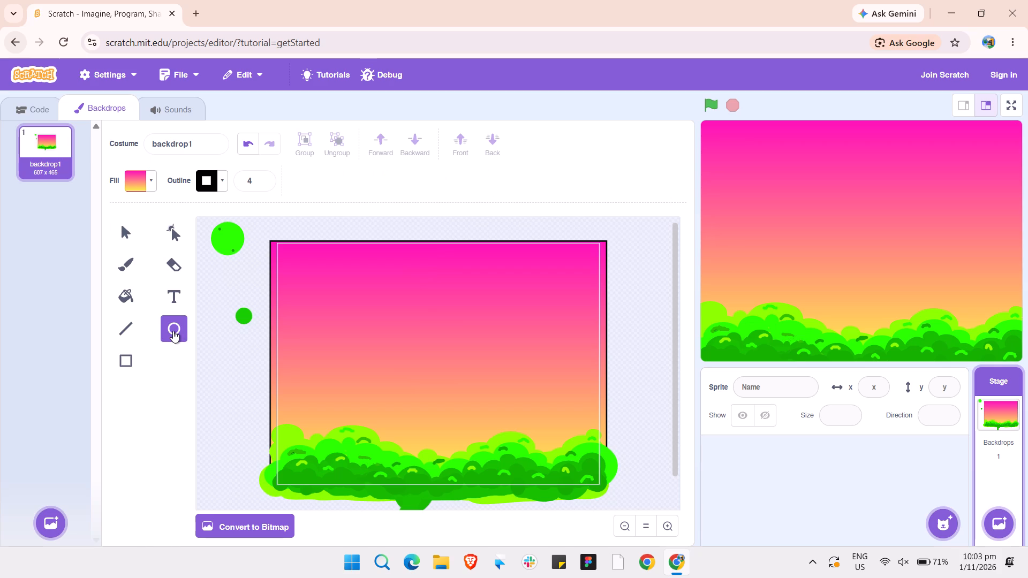
click(152, 182)
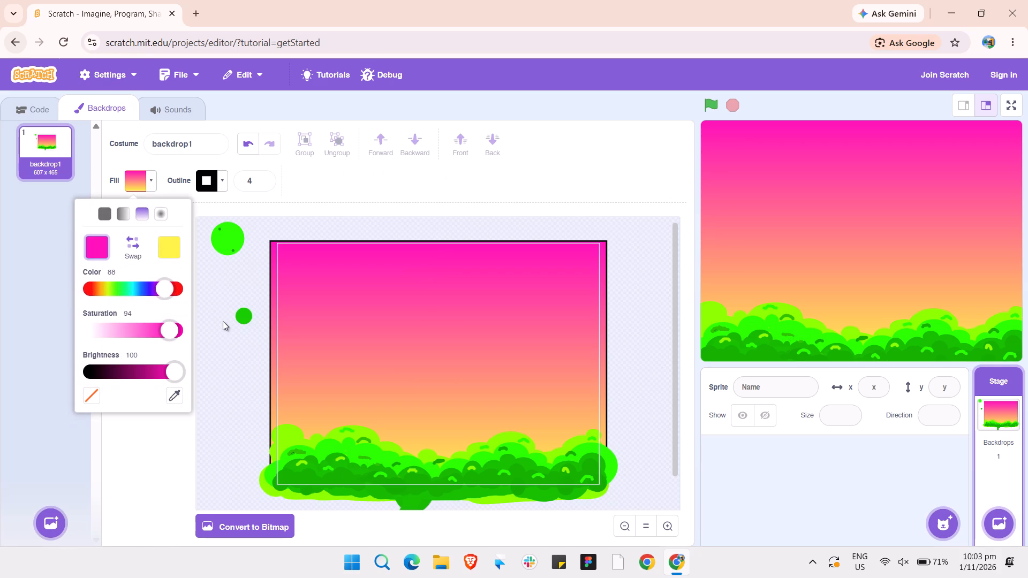
click(102, 211)
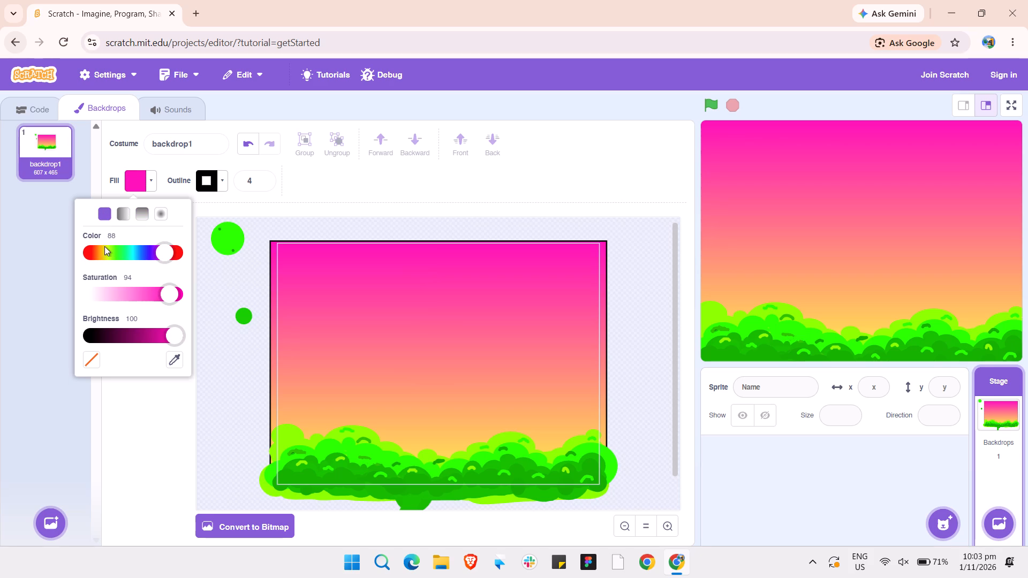
click(108, 247)
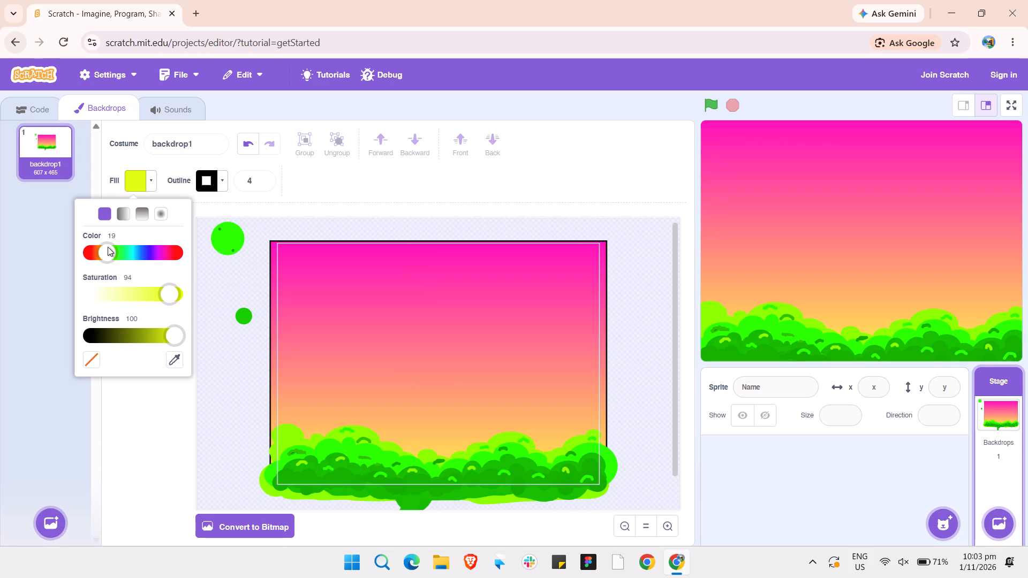
click(108, 247)
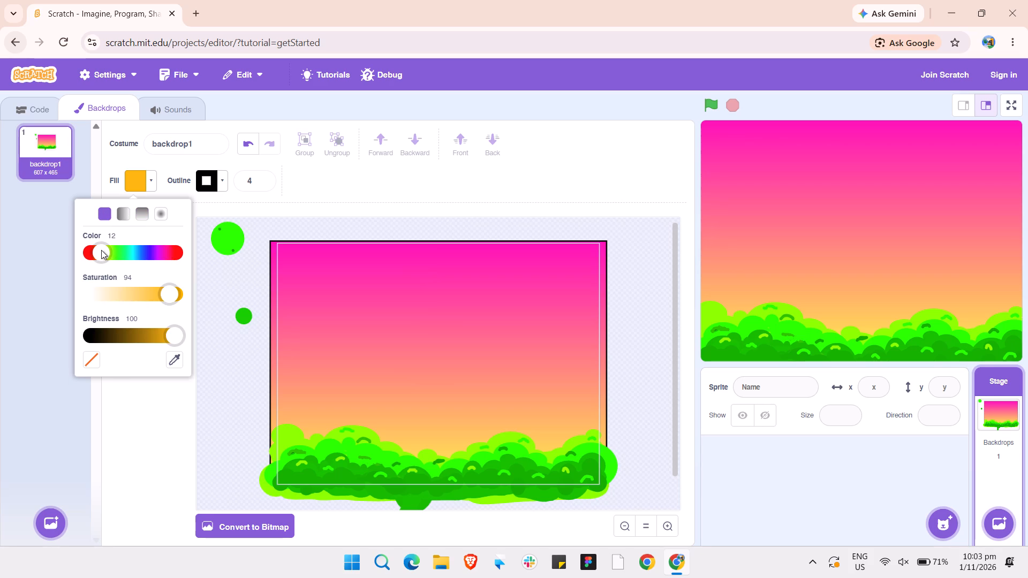
click(140, 208)
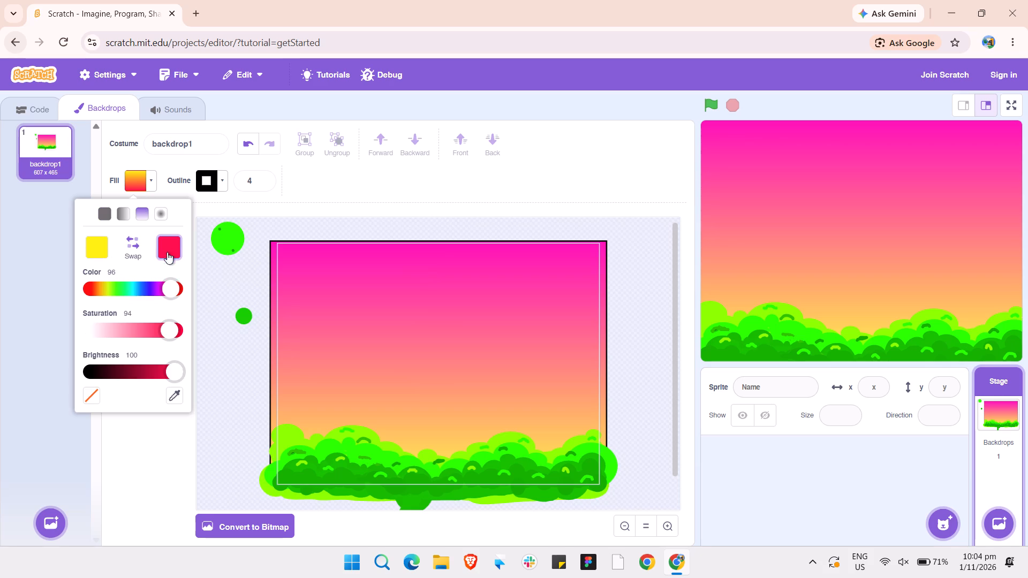
click(169, 286)
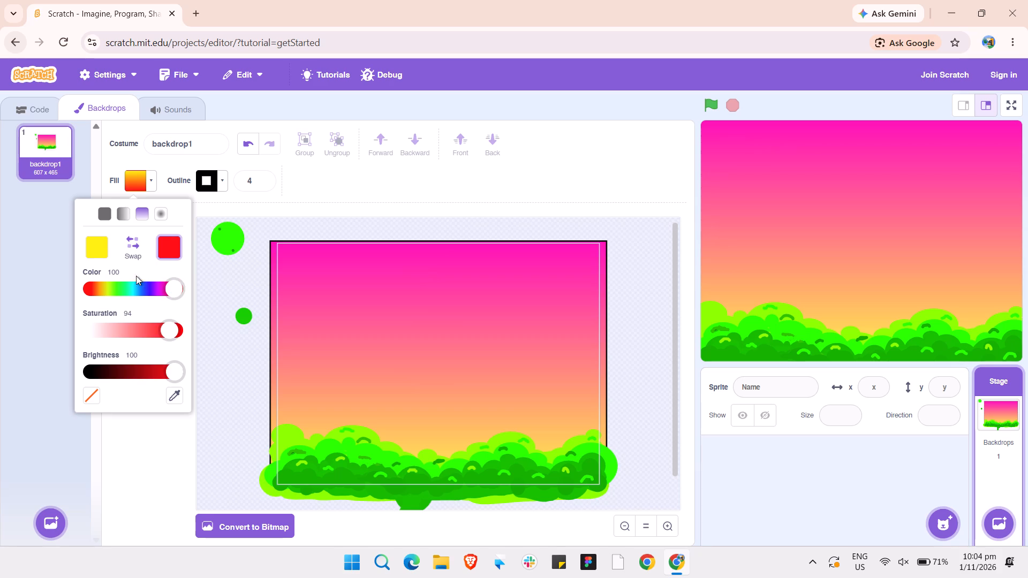
click(95, 252)
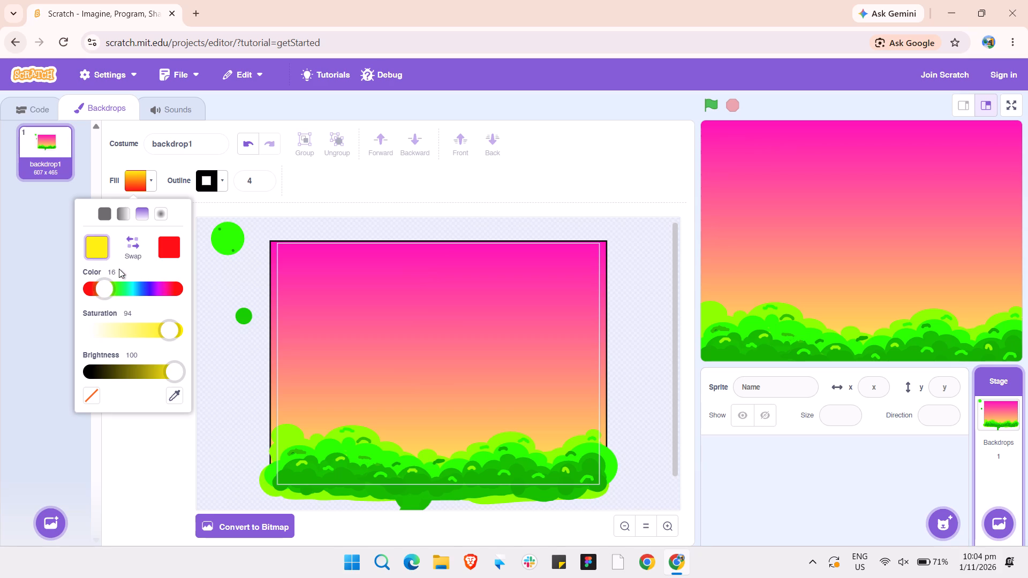
click(247, 295)
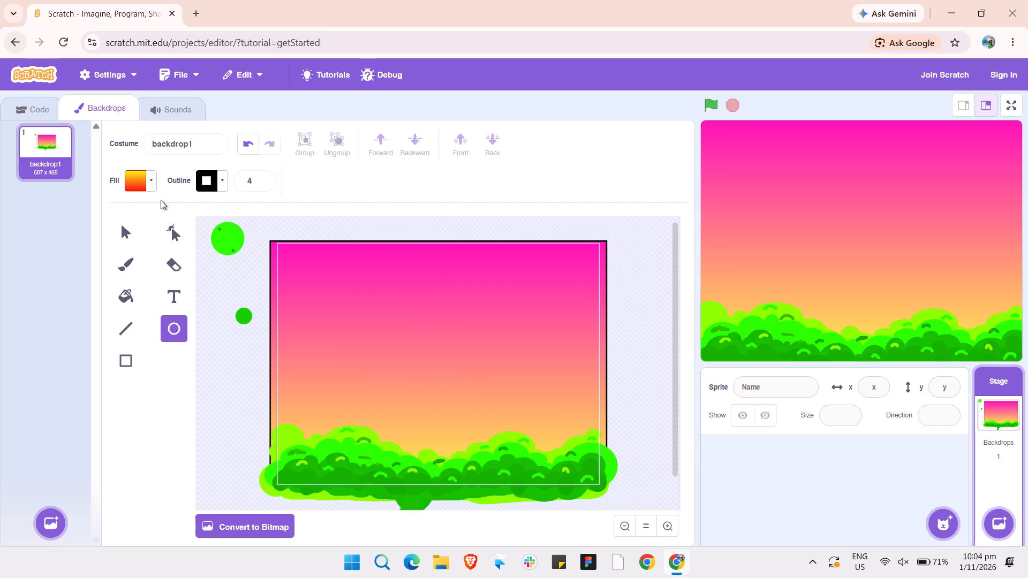
drag(429, 372, 477, 400)
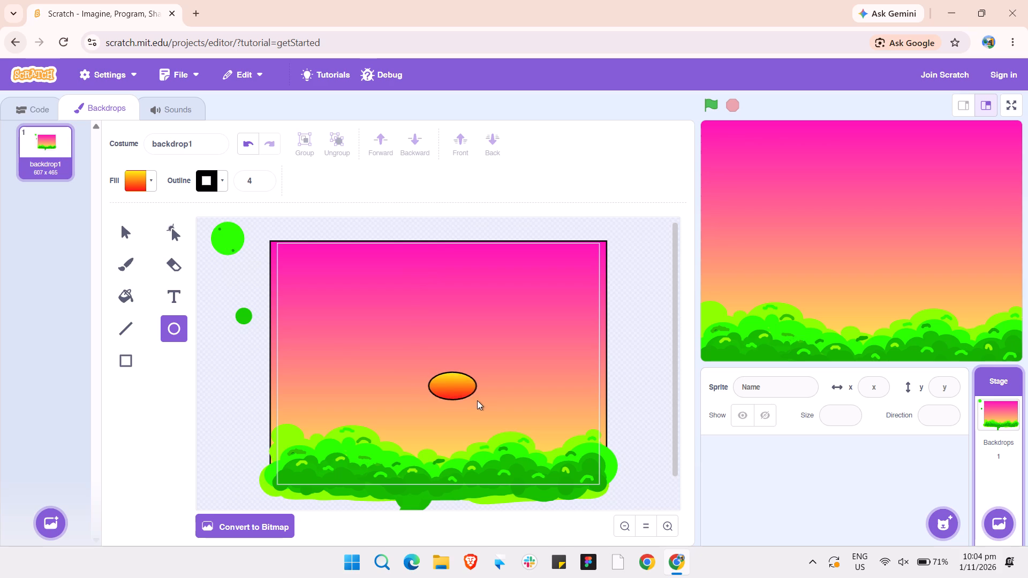
drag(477, 400, 496, 436)
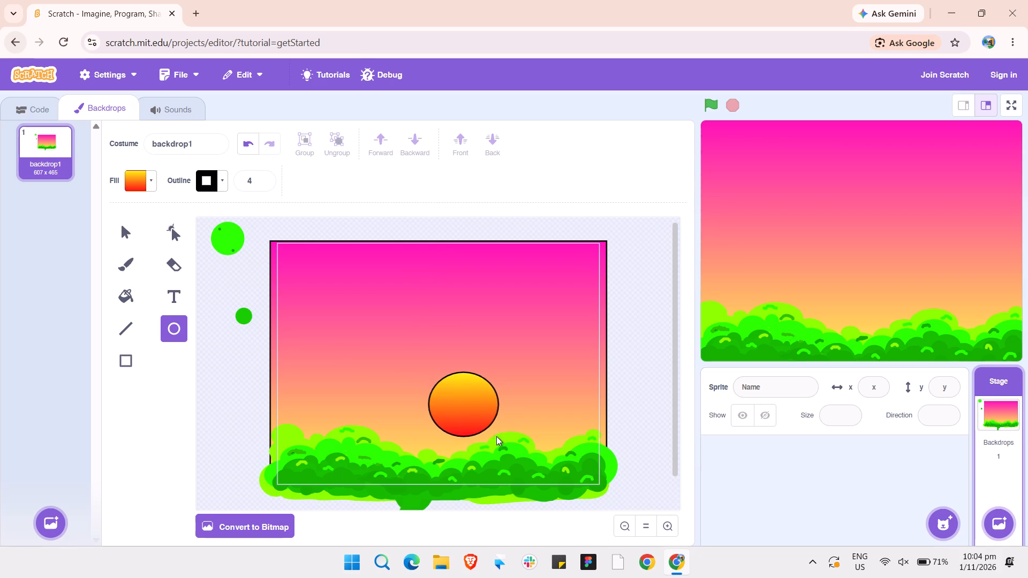
drag(496, 436, 494, 436)
Remove the sun circle's black outline.
click(222, 186)
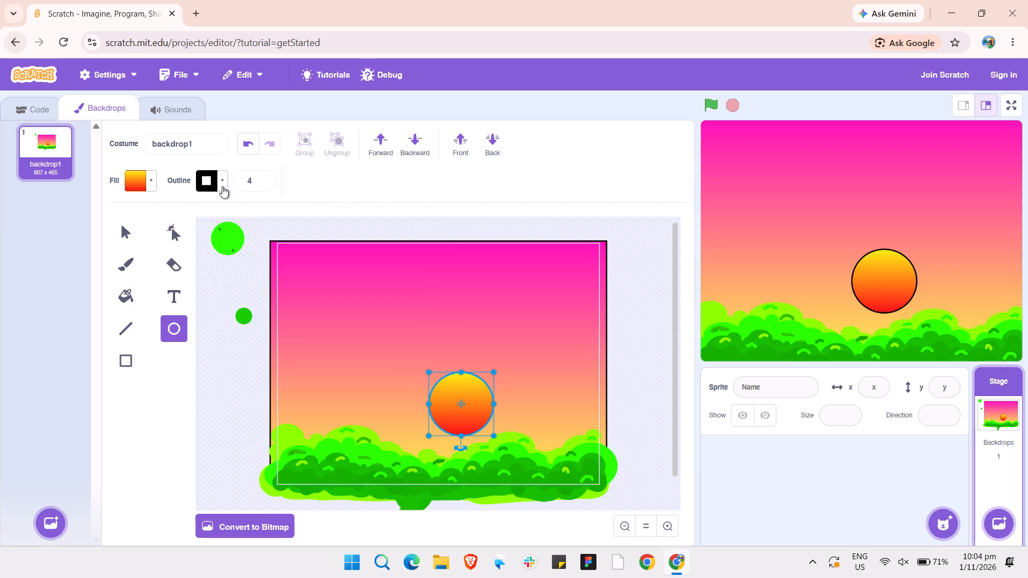
click(152, 366)
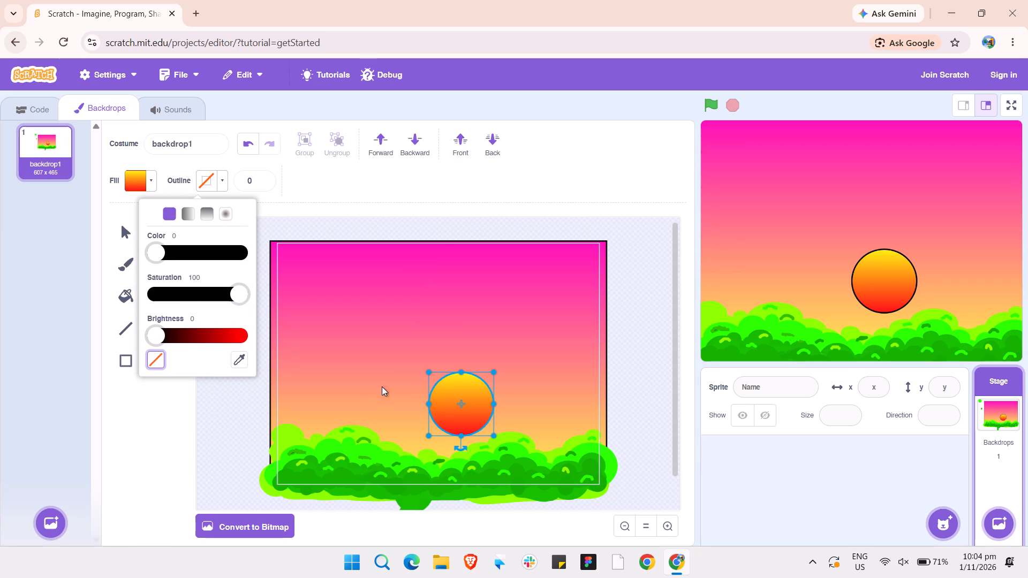
Try the sun low among the bushes, shrink it to just under two thirds of its size and place it in the sky's upper middle.
drag(453, 395, 433, 415)
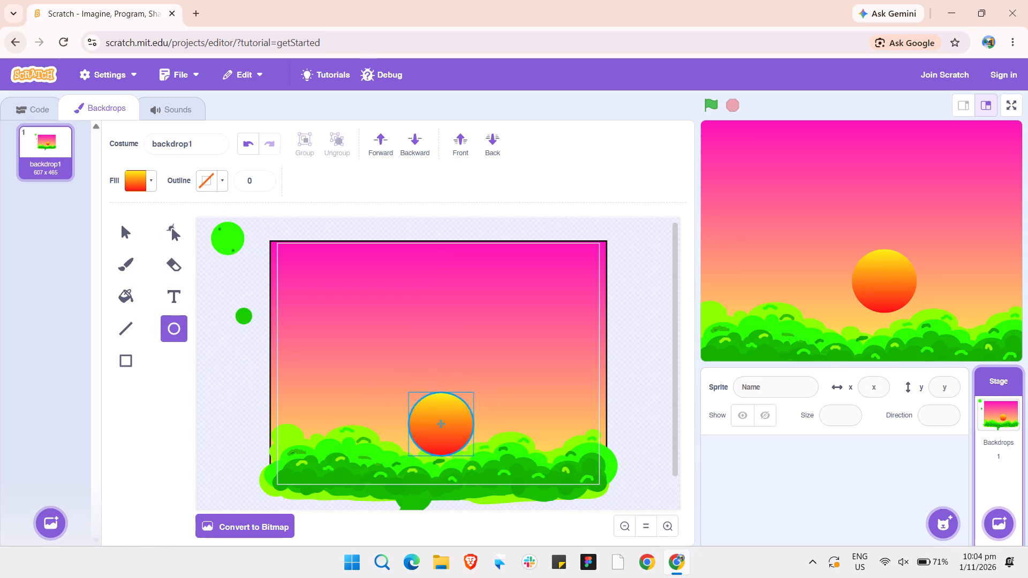
drag(433, 415, 430, 428)
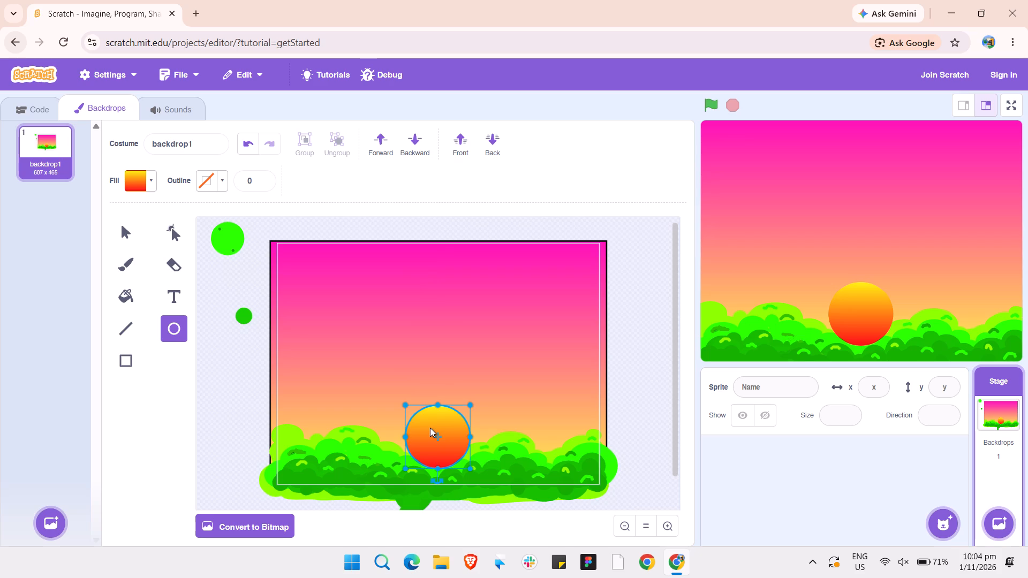
drag(430, 428, 481, 326)
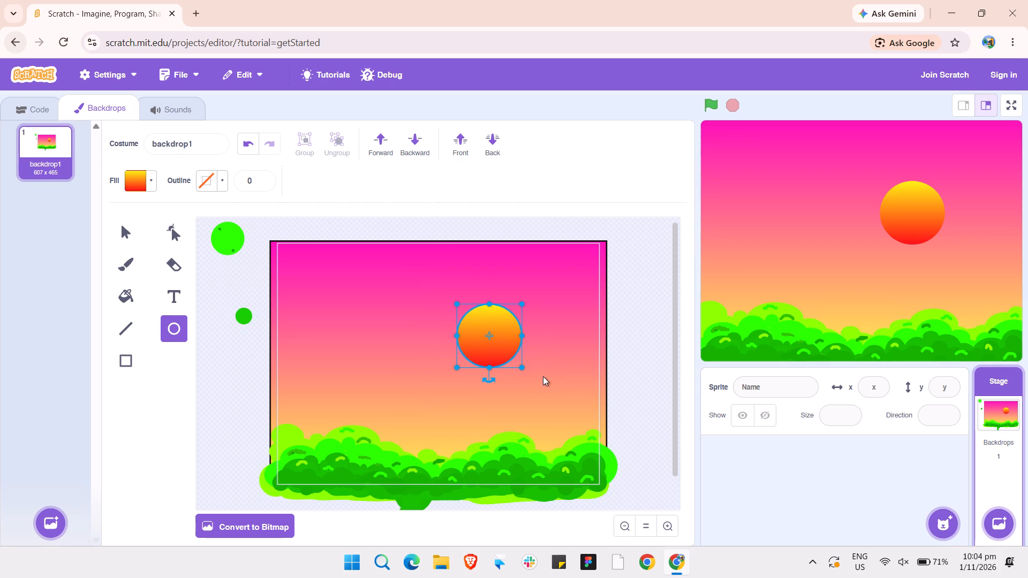
drag(522, 366, 497, 341)
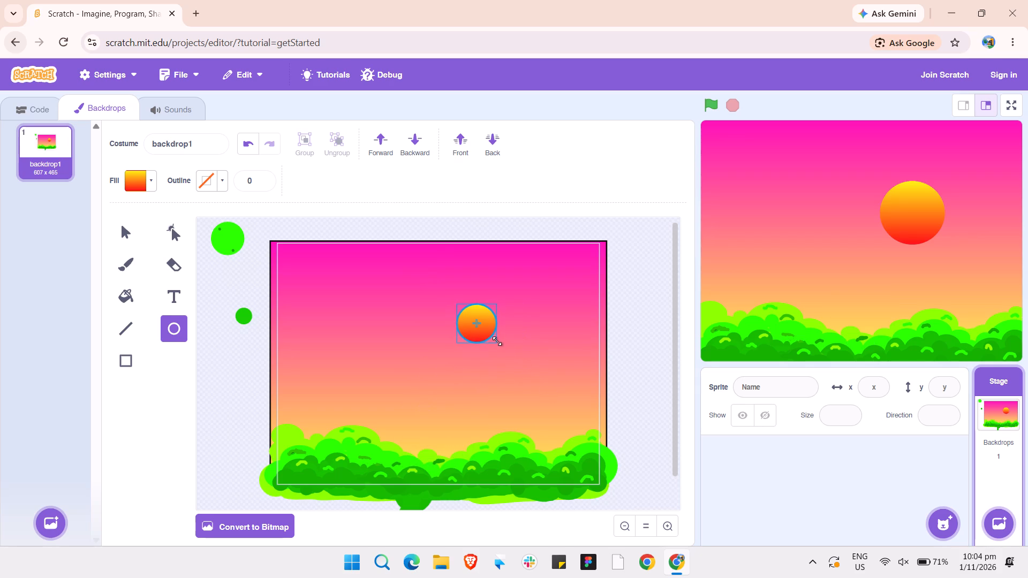
drag(497, 341, 497, 340)
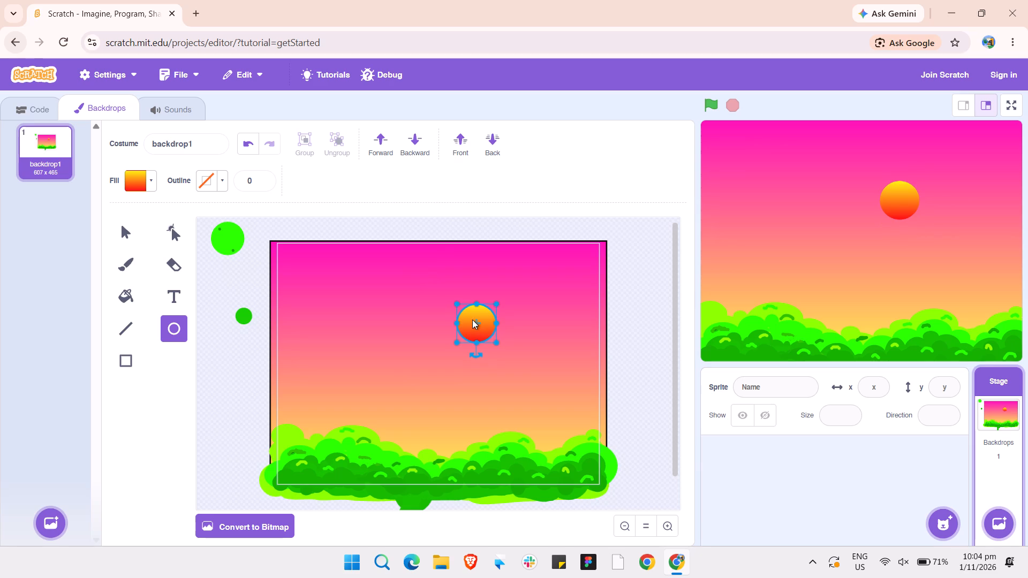
drag(472, 320, 434, 302)
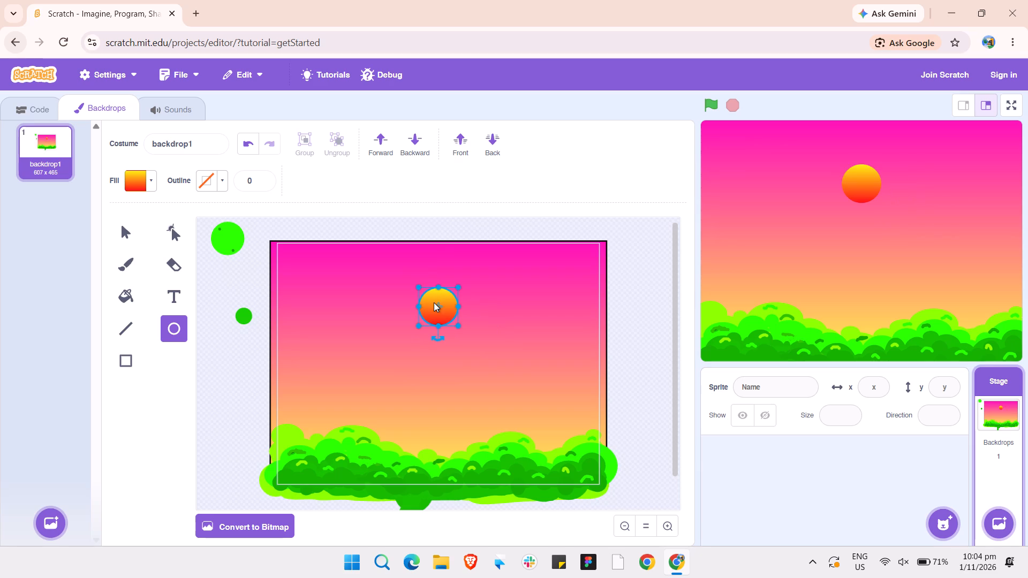
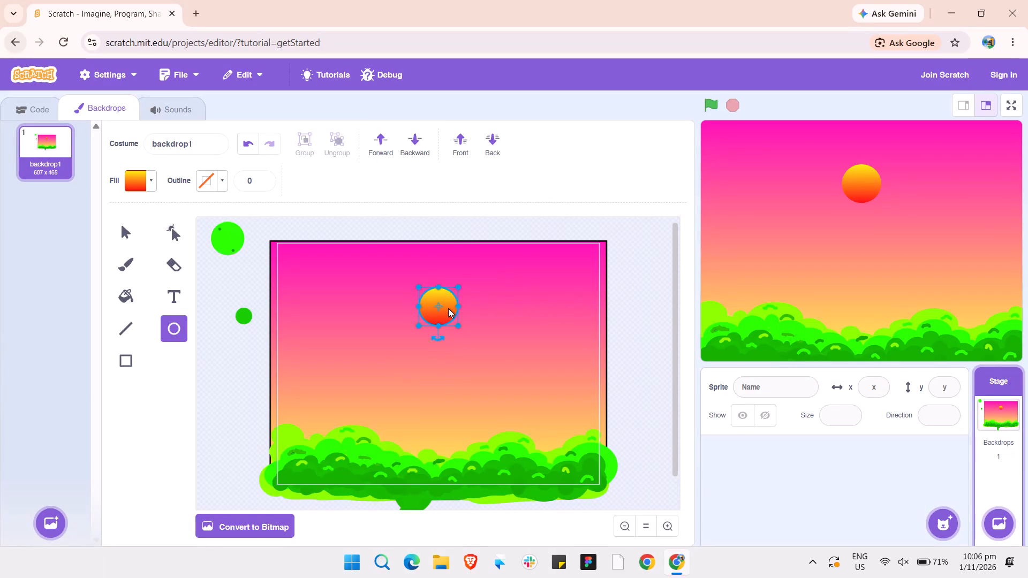
Change the red bottom colour of the sun's vertical gradient to orange and deselect the sun.
click(148, 177)
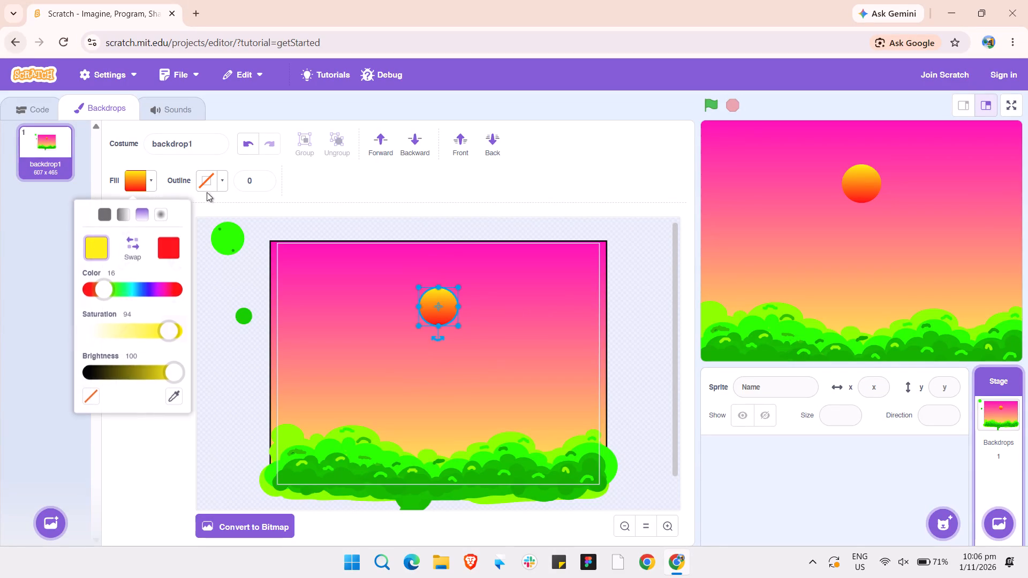
click(168, 237)
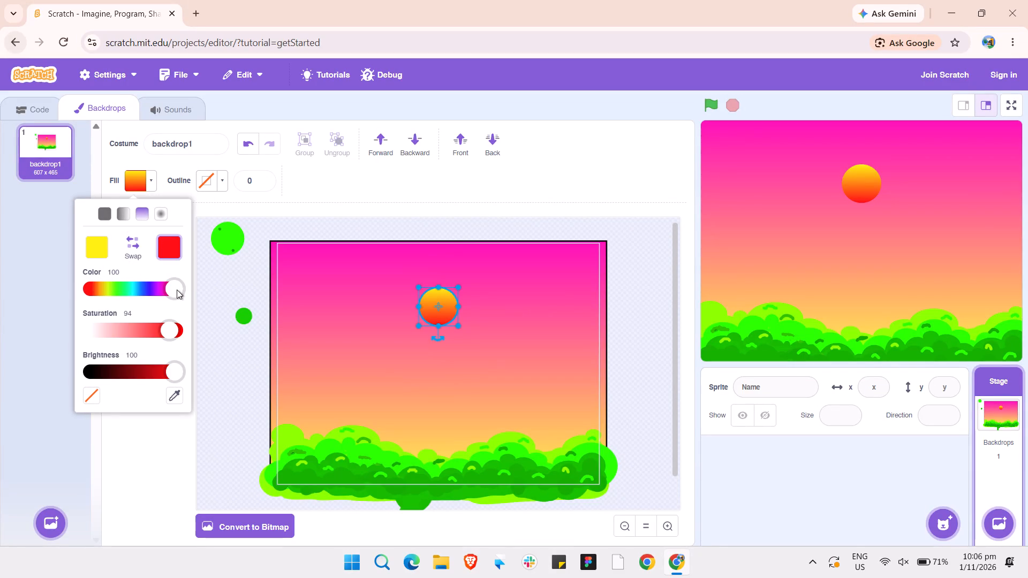
drag(177, 290, 107, 295)
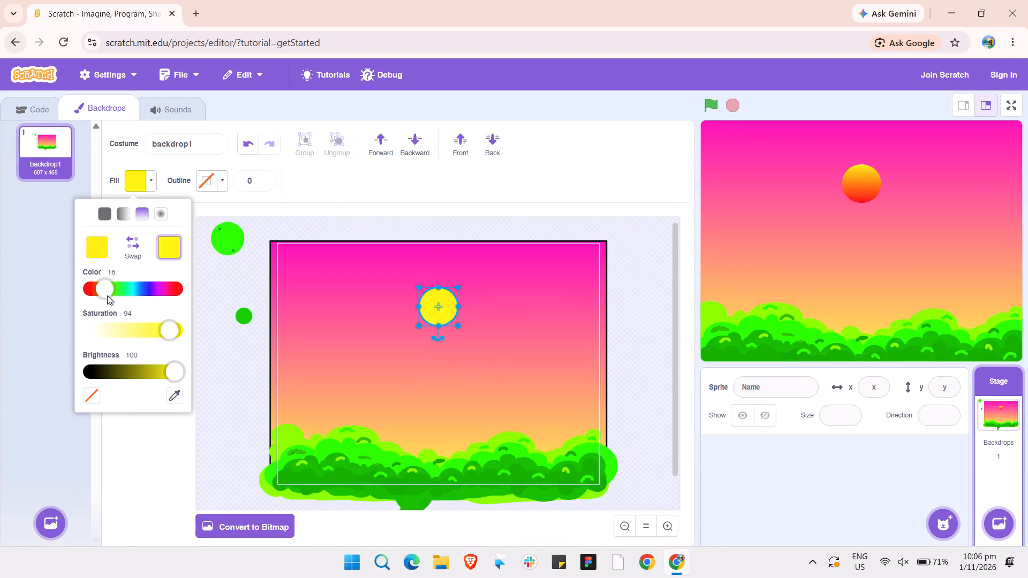
drag(107, 295, 99, 288)
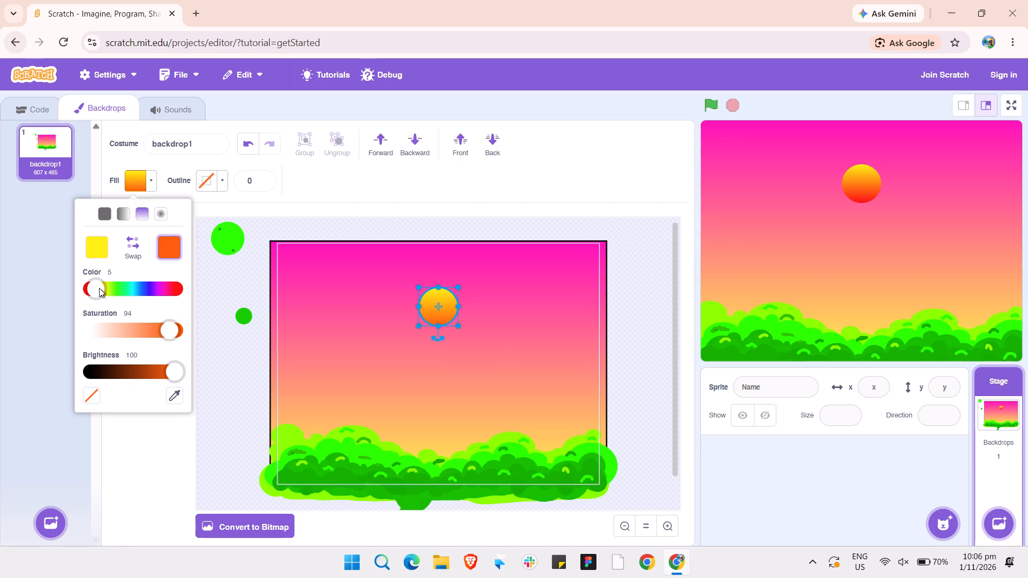
drag(99, 288, 100, 288)
click(256, 321)
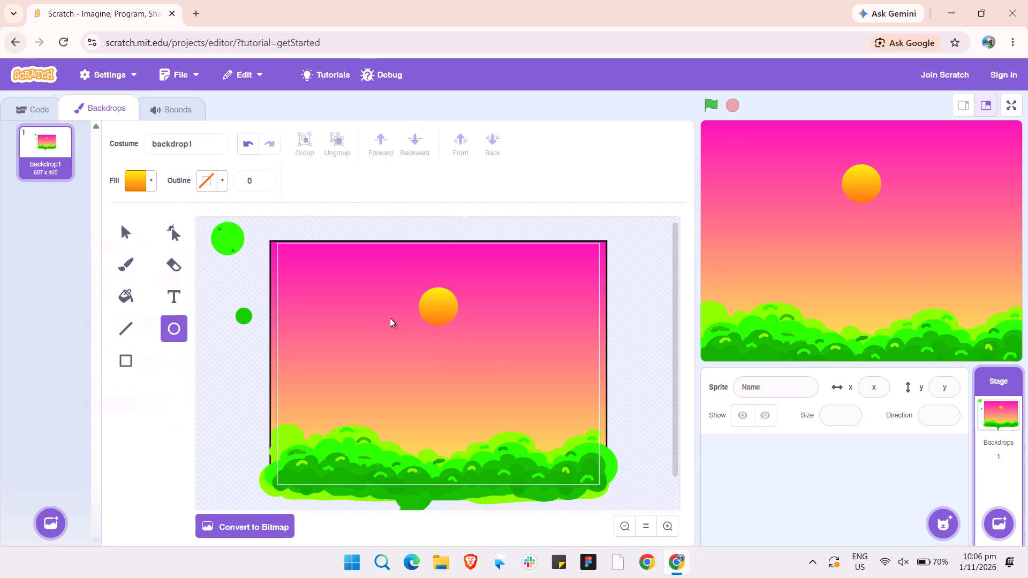
Move the sun circle from the sky's upper middle to the sky's upper right area.
right_drag(435, 308, 447, 304)
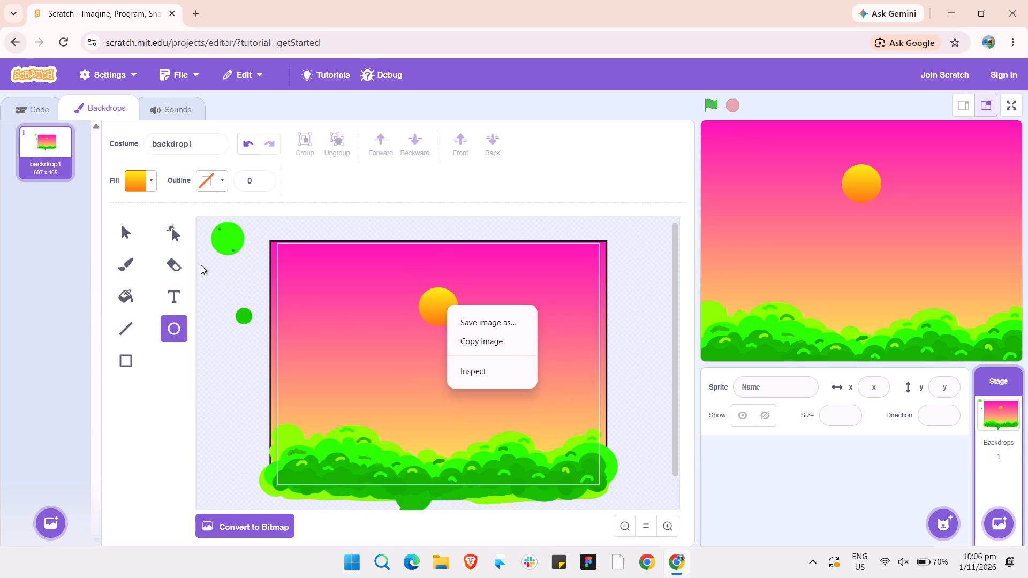
click(131, 234)
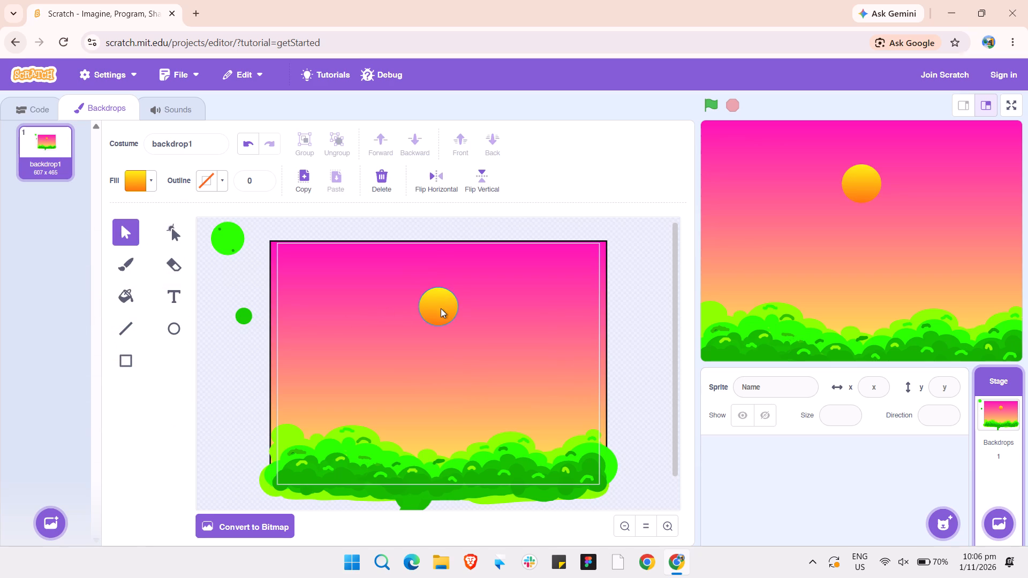
drag(441, 306, 521, 275)
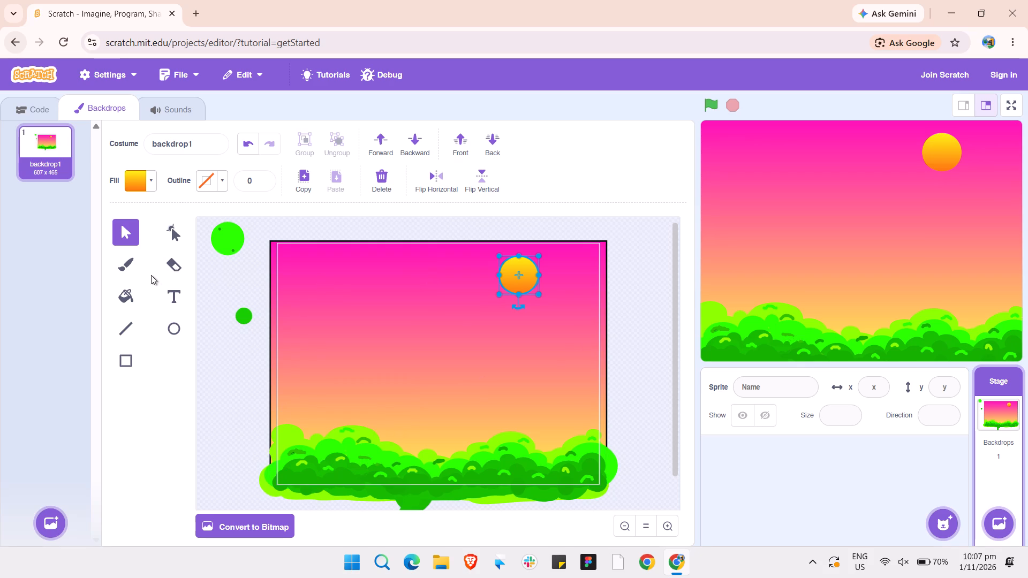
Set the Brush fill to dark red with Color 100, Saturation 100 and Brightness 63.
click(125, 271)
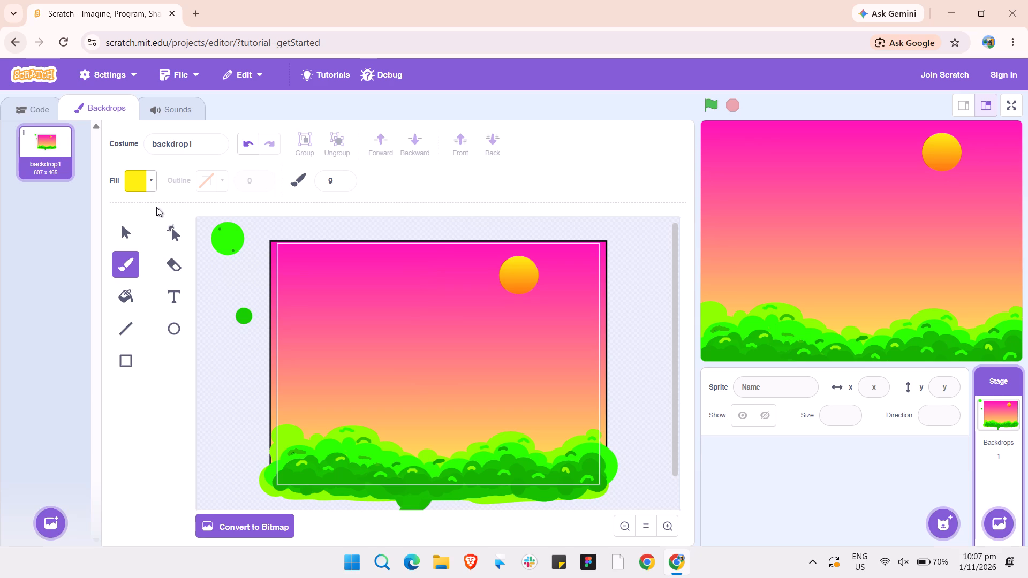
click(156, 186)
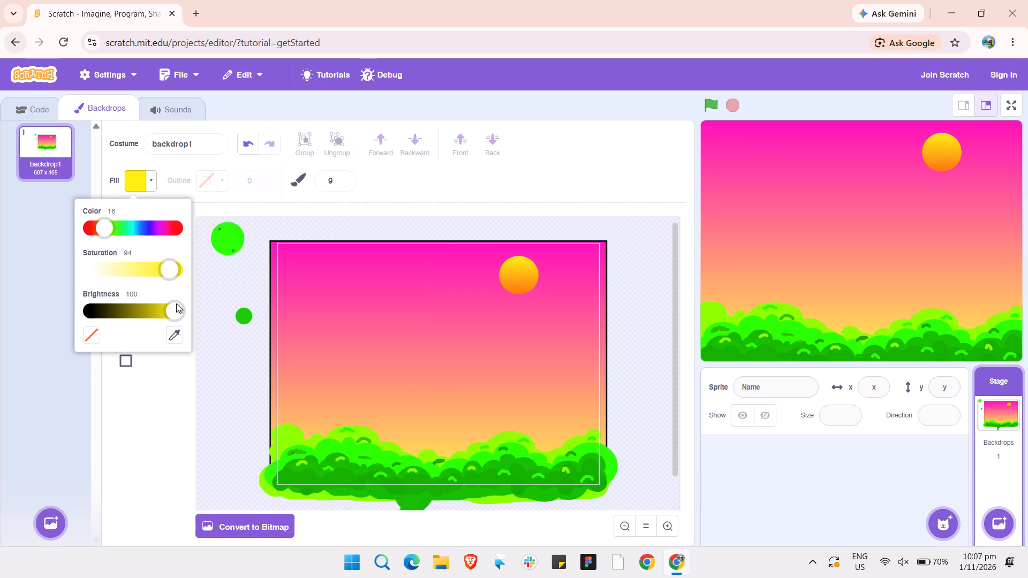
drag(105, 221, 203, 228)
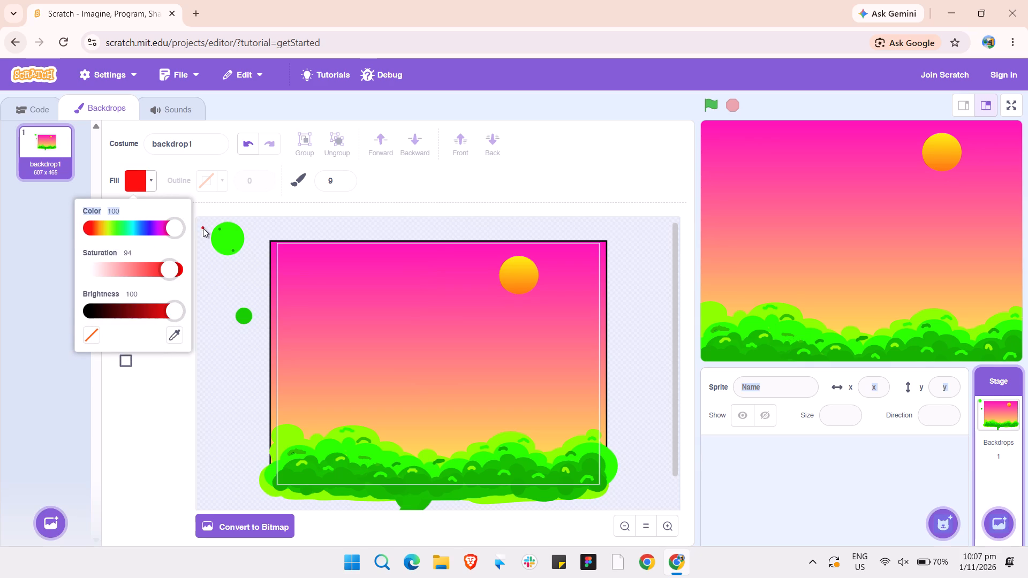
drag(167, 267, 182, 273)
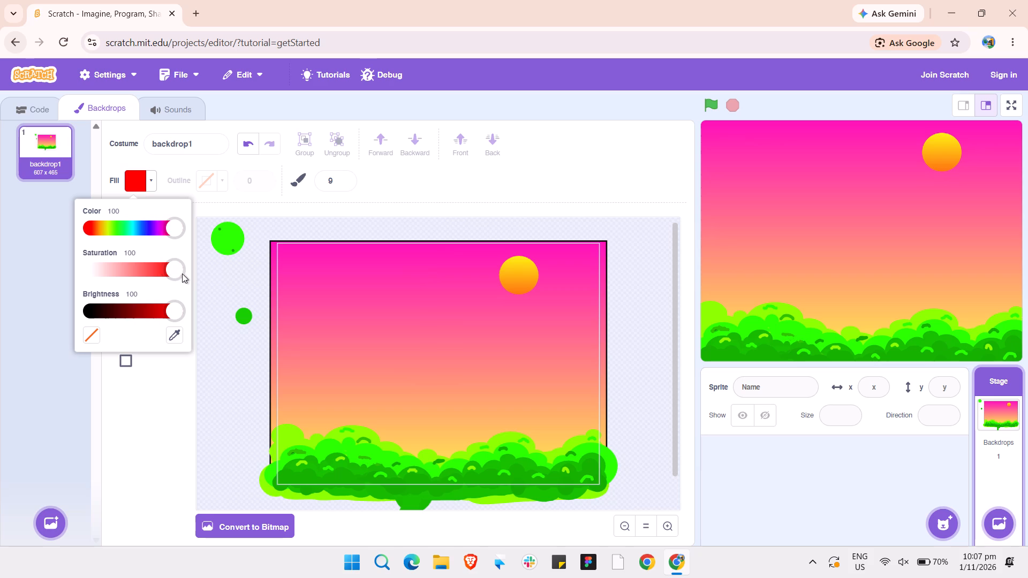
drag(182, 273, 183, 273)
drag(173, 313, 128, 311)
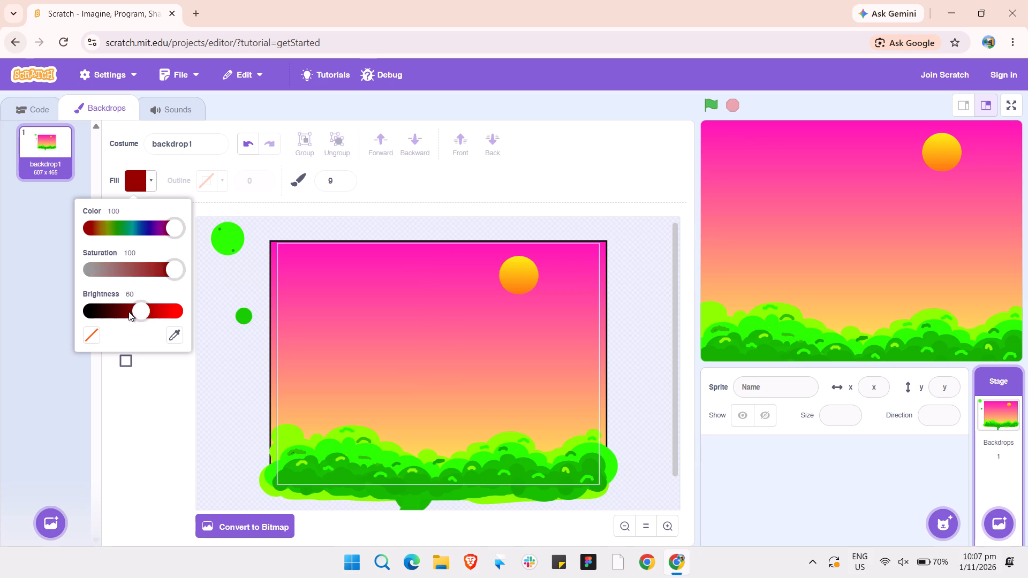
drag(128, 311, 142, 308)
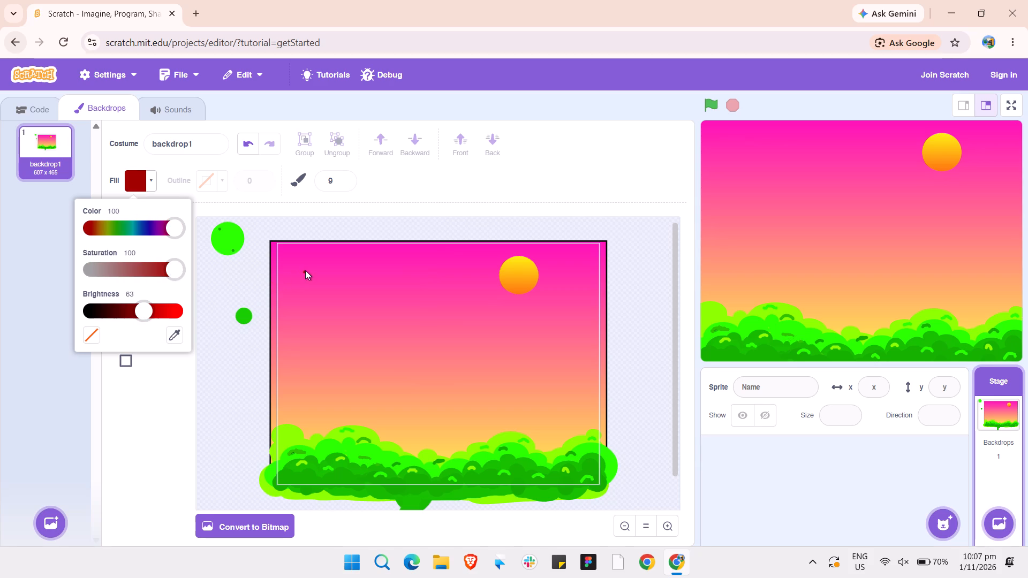
Set the brush size to 84.
click(343, 184)
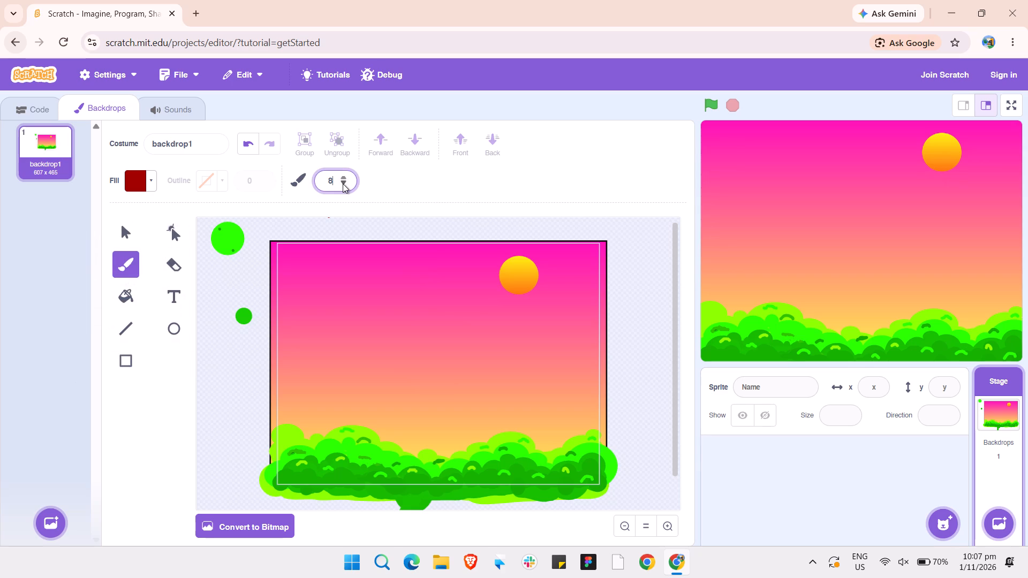
text(40)
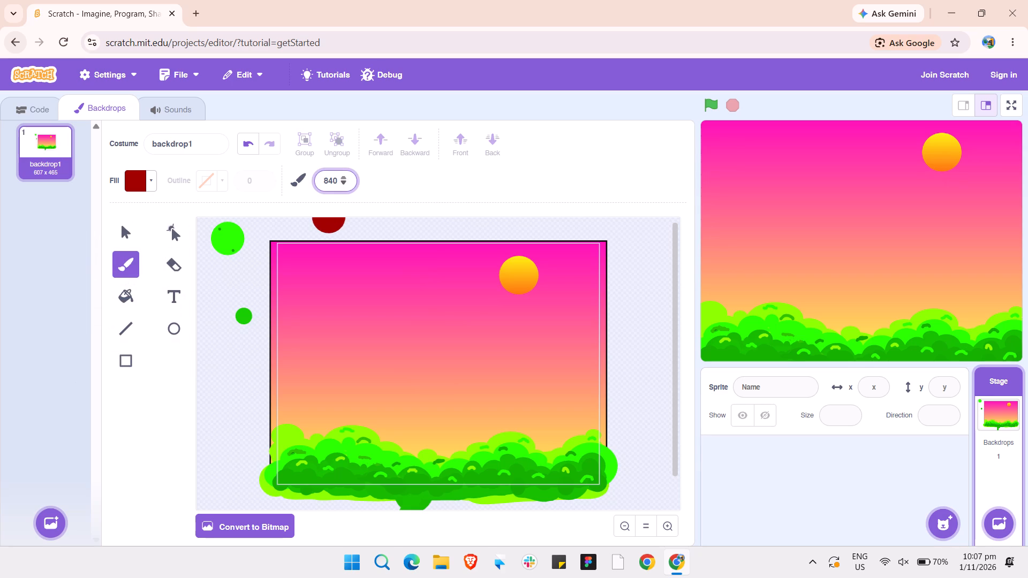
key(BackSpace)
key(BackSpace)
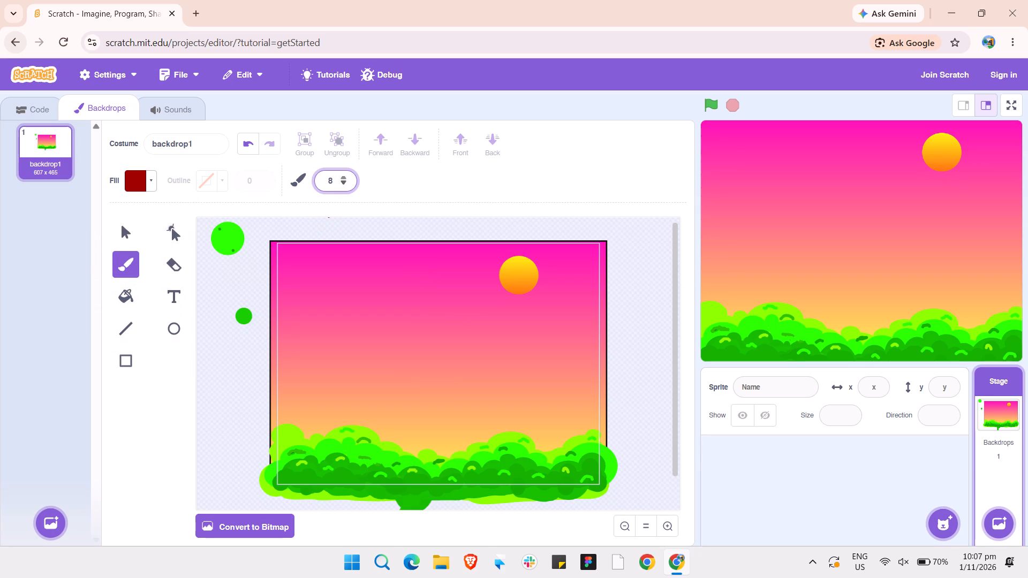
key(4)
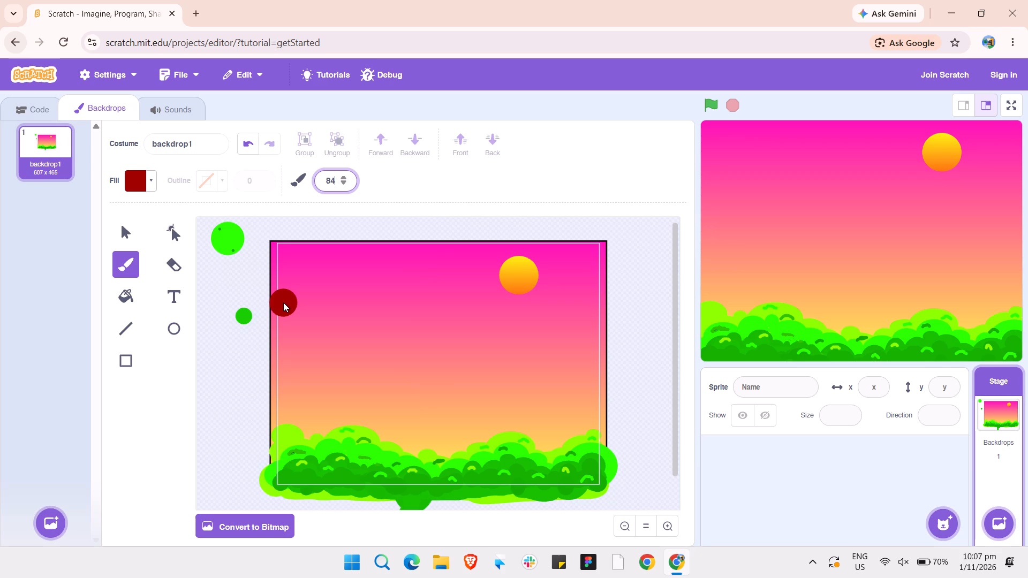
Move the sky gradient rectangle up and to the right, partly off the backdrop area, and deselect it.
click(120, 230)
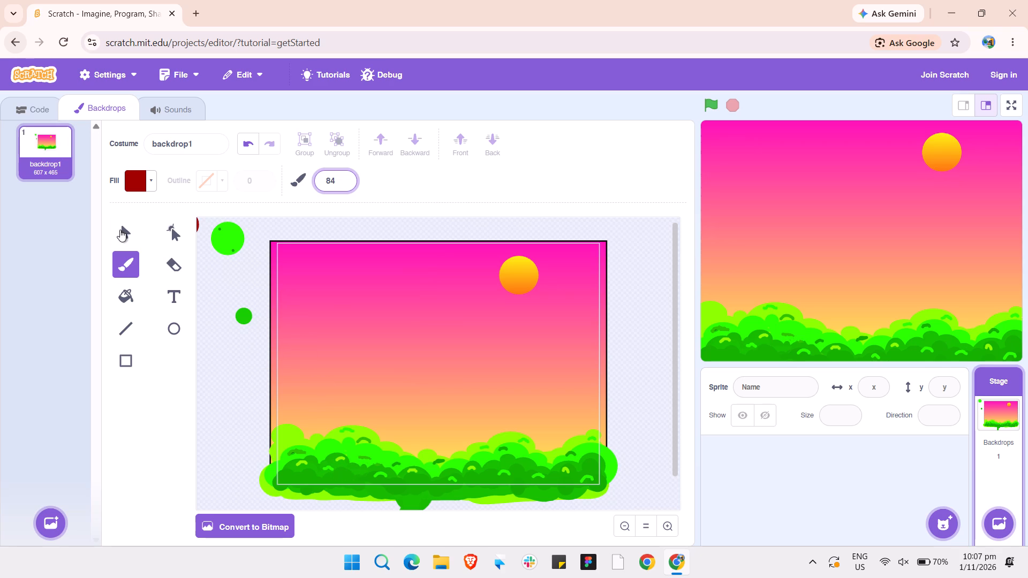
click(320, 290)
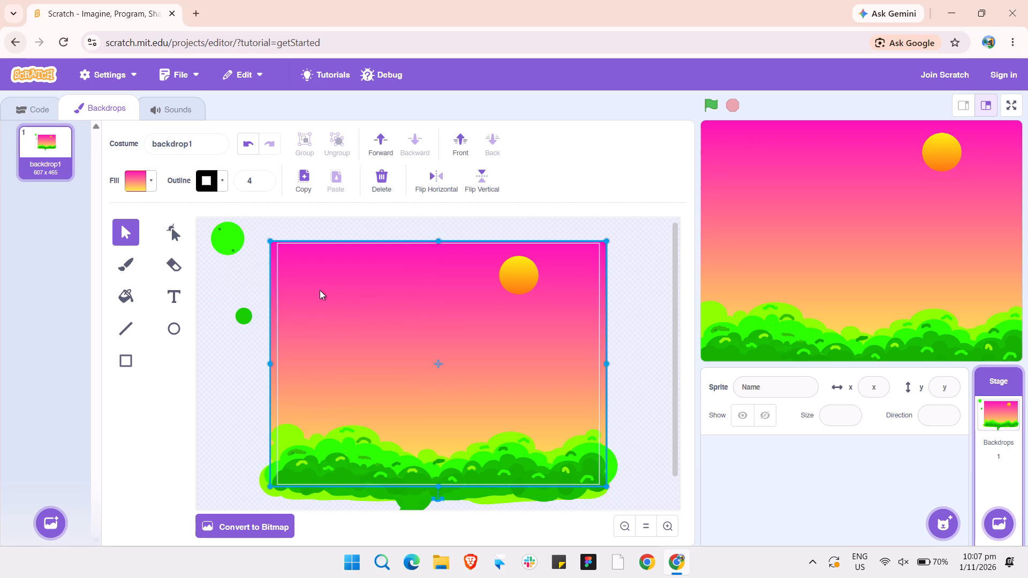
drag(320, 290, 430, 207)
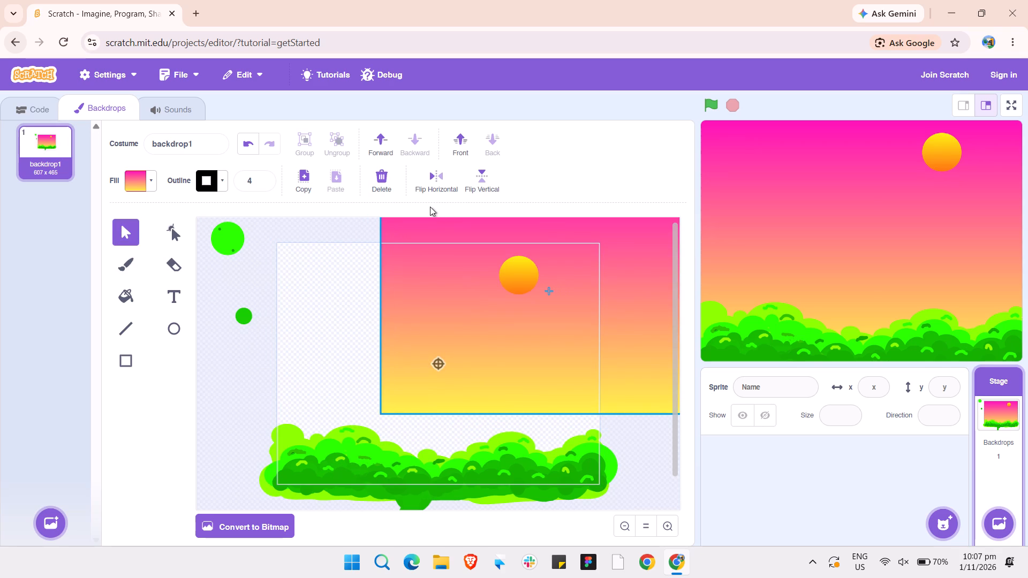
click(288, 284)
Select all the bush shapes together and move them onto the relocated sky rectangle, just below the sun.
drag(267, 414, 614, 566)
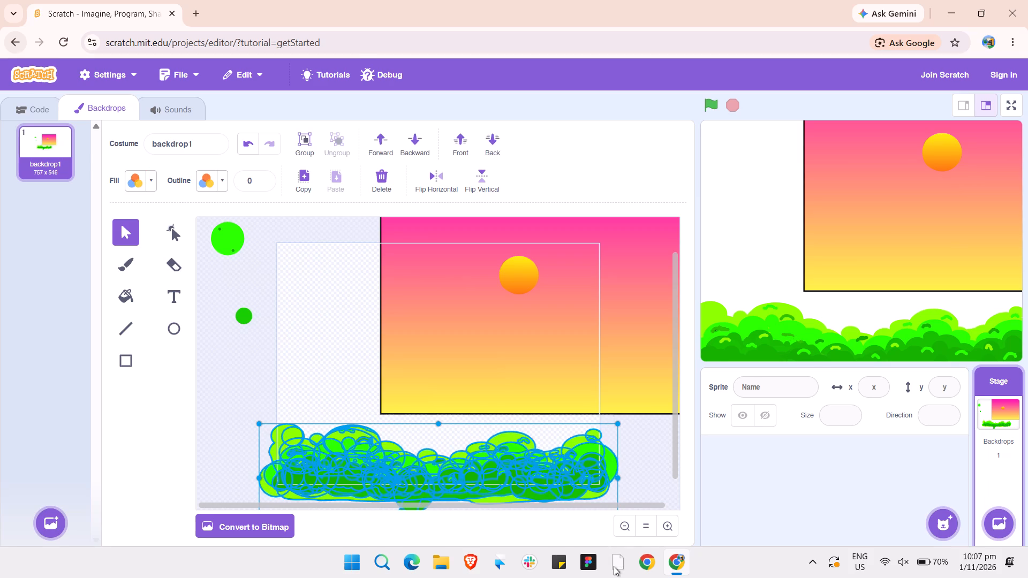
drag(455, 436, 453, 438)
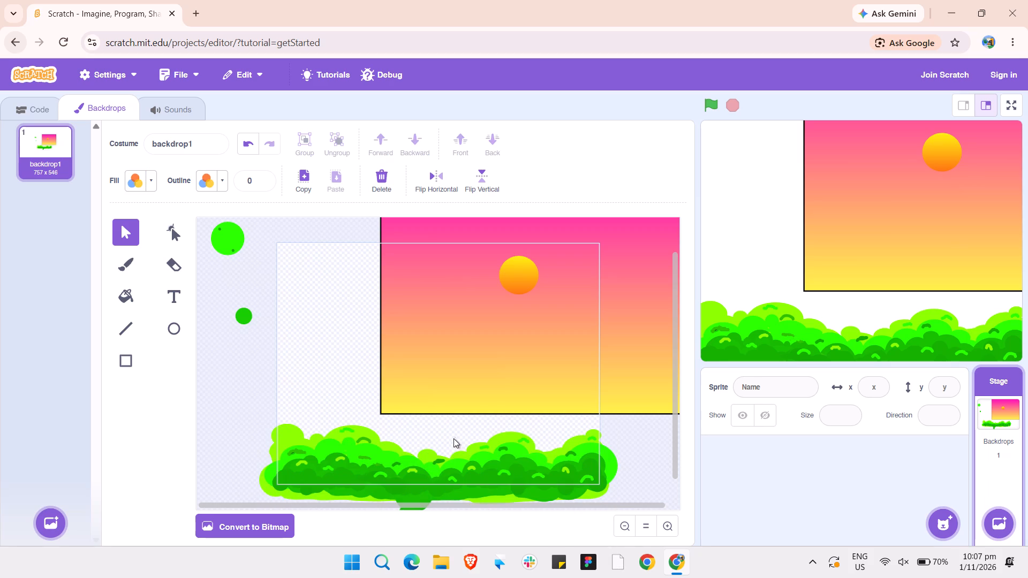
drag(453, 438, 578, 460)
drag(578, 460, 622, 459)
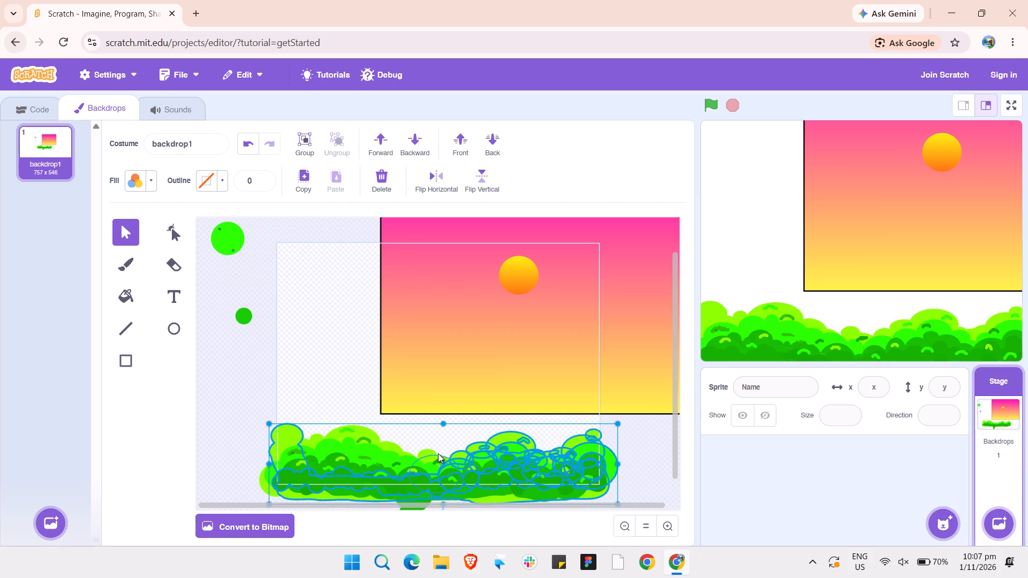
click(311, 389)
drag(247, 431, 249, 432)
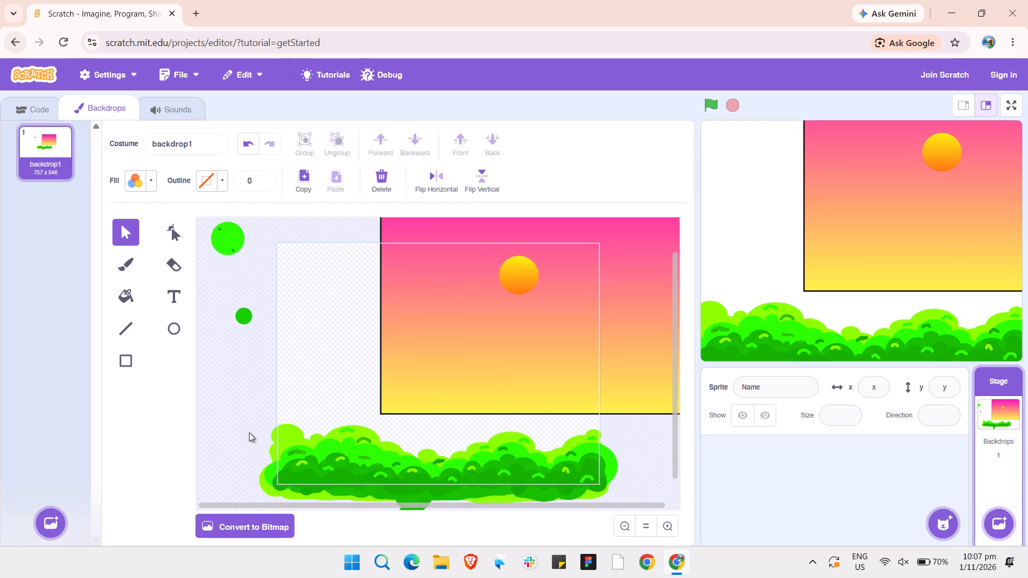
drag(249, 432, 714, 488)
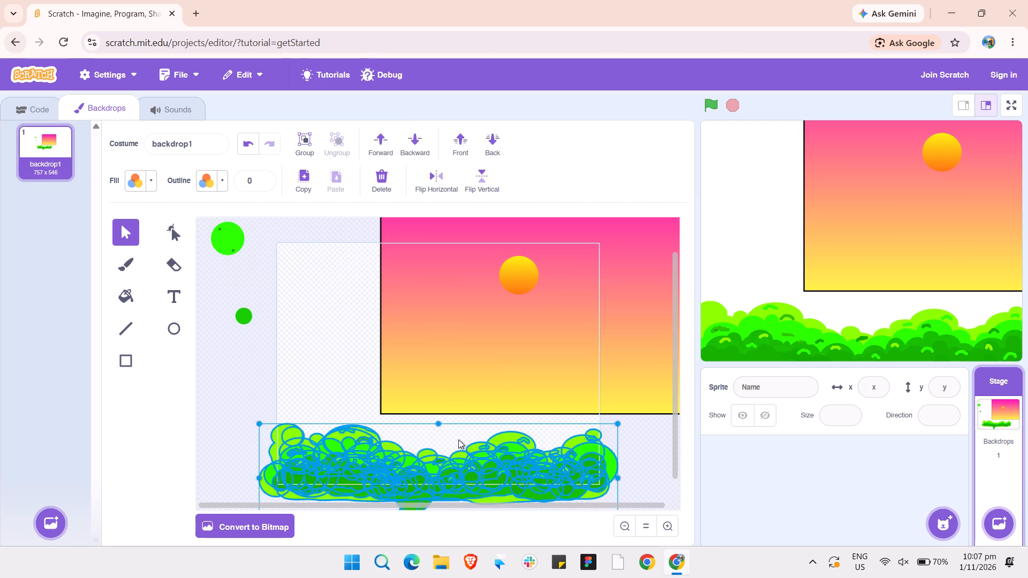
drag(446, 435, 233, 477)
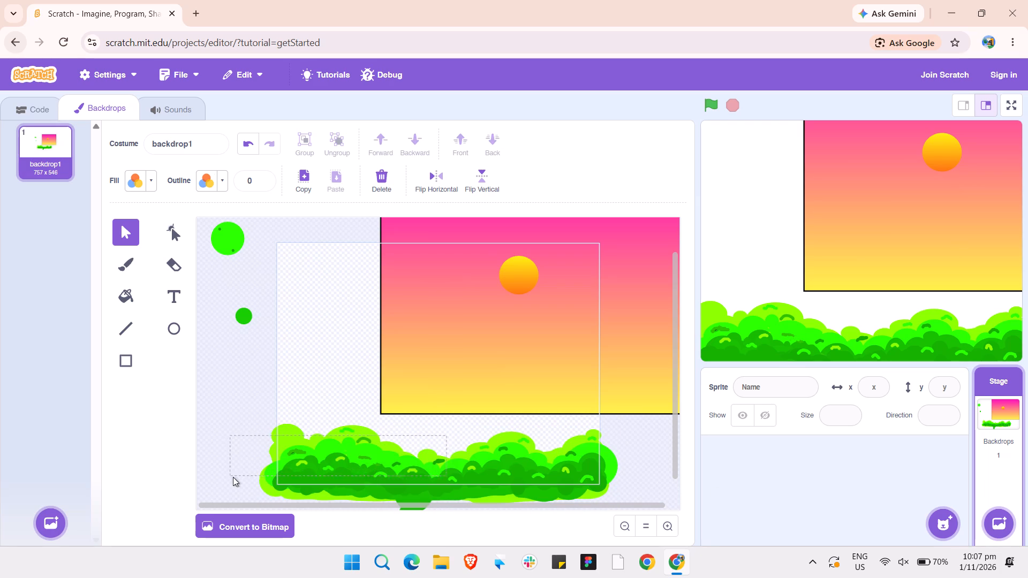
drag(233, 477, 638, 459)
drag(358, 356, 766, 575)
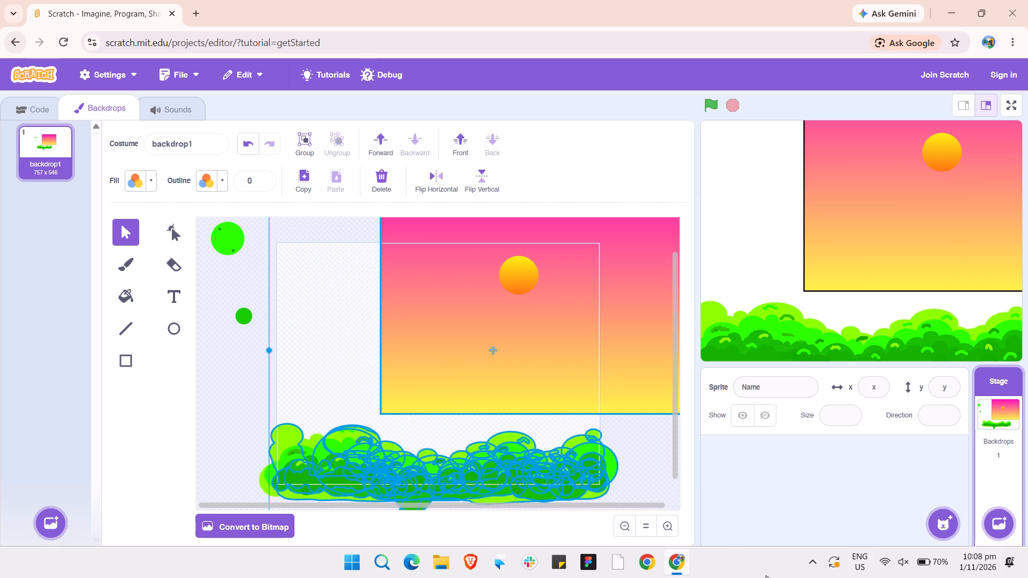
click(453, 364)
click(201, 392)
drag(230, 421, 705, 538)
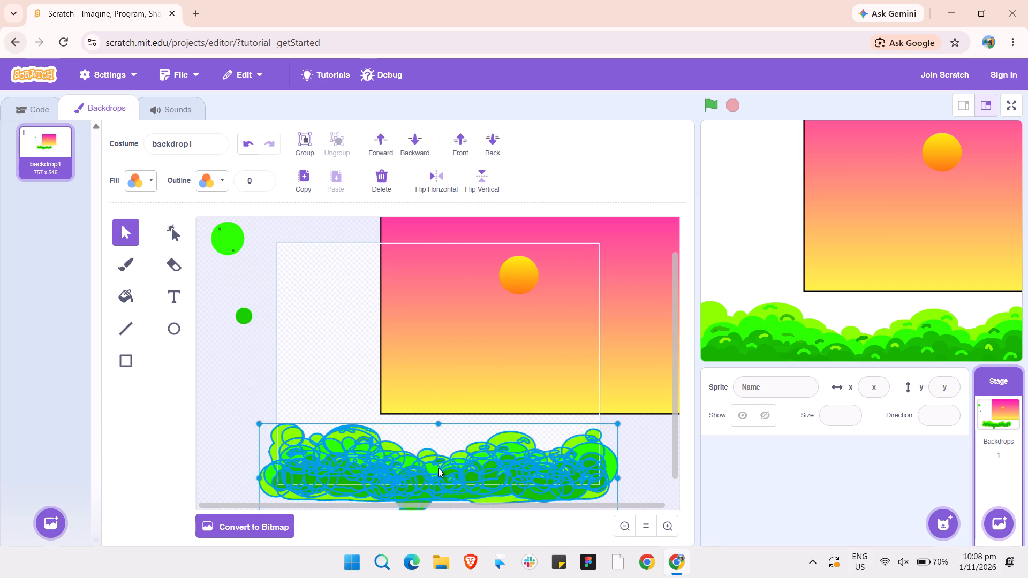
drag(438, 465, 307, 352)
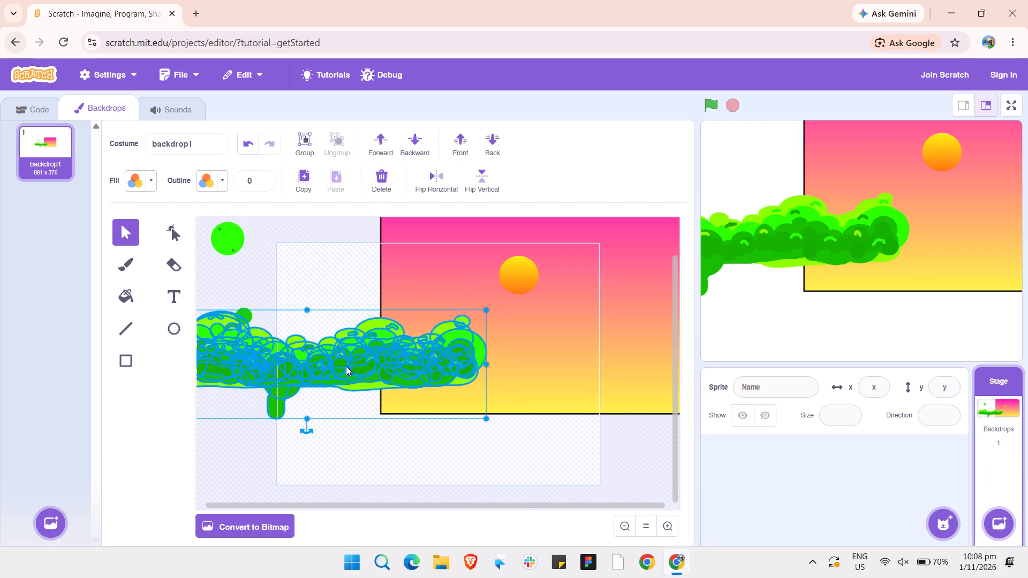
drag(346, 366, 598, 346)
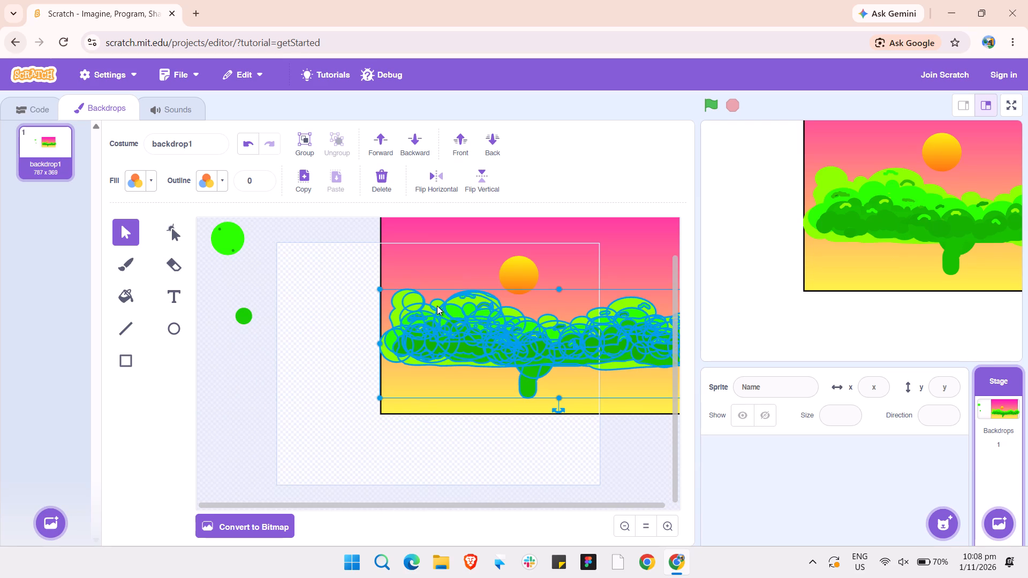
Set the Brush fill to dark red with Color 0, Saturation 100 and Brightness 65.
click(128, 261)
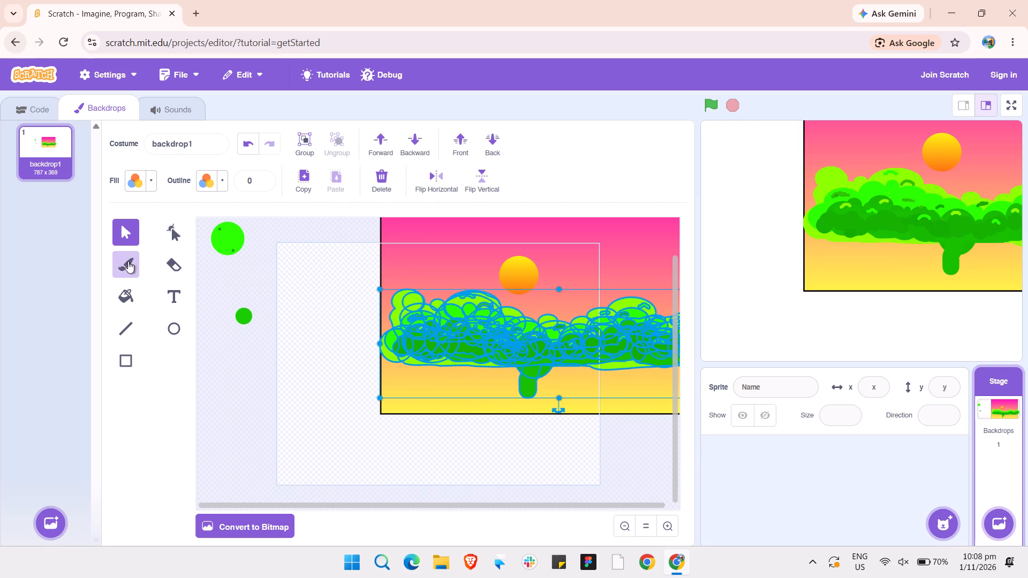
click(153, 181)
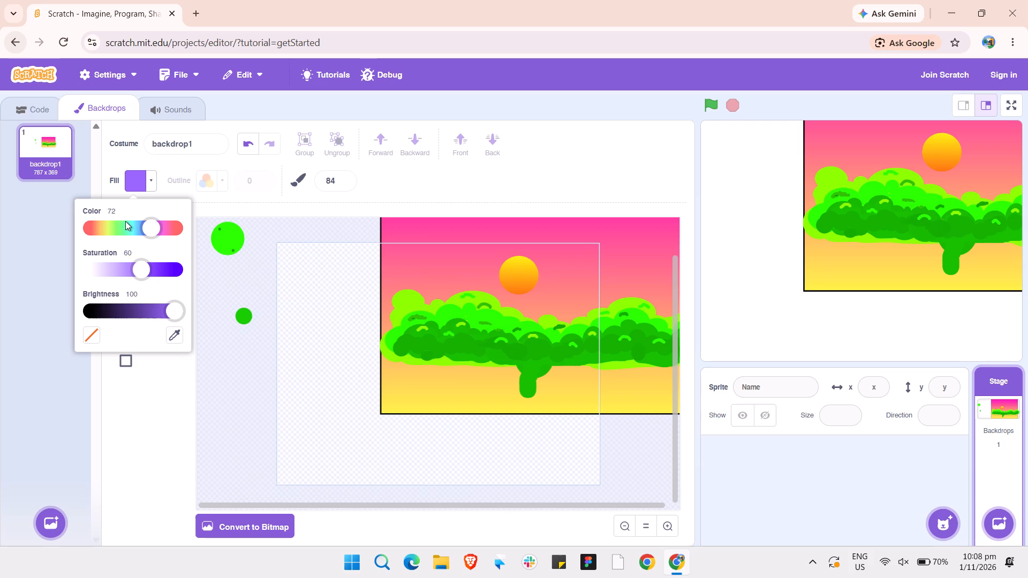
drag(150, 227, 86, 231)
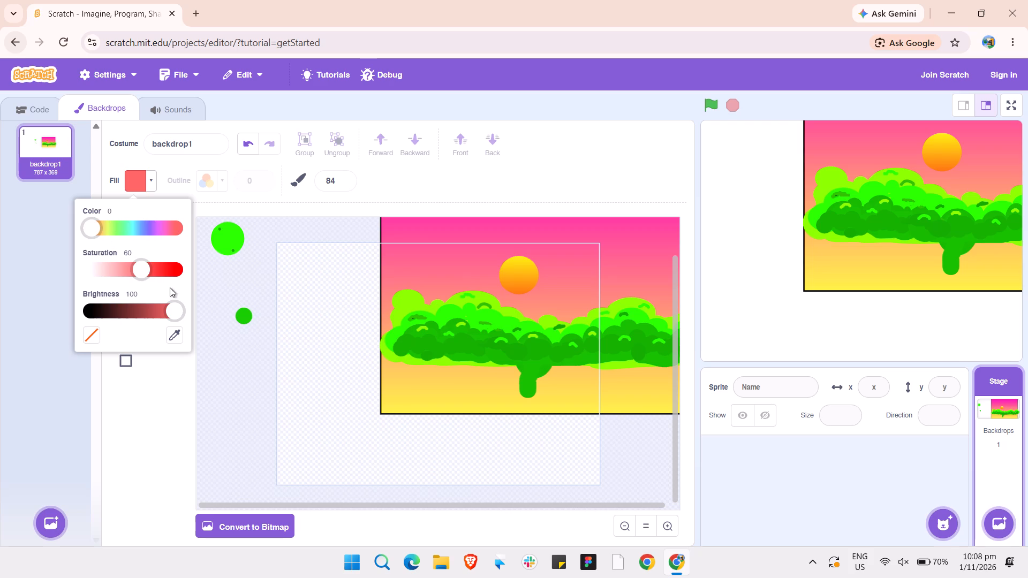
drag(152, 275, 196, 273)
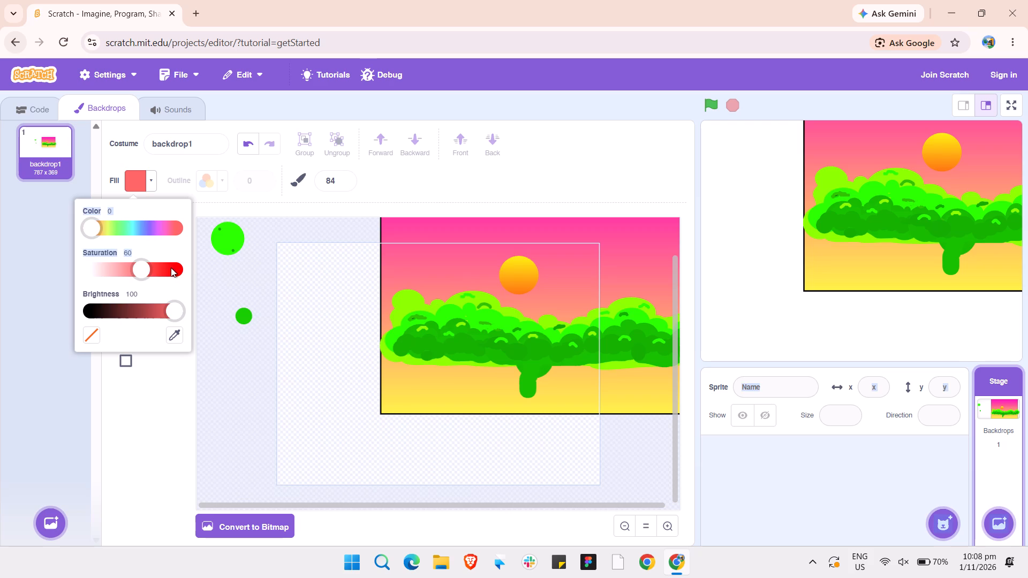
click(180, 269)
click(180, 269)
drag(169, 310, 146, 309)
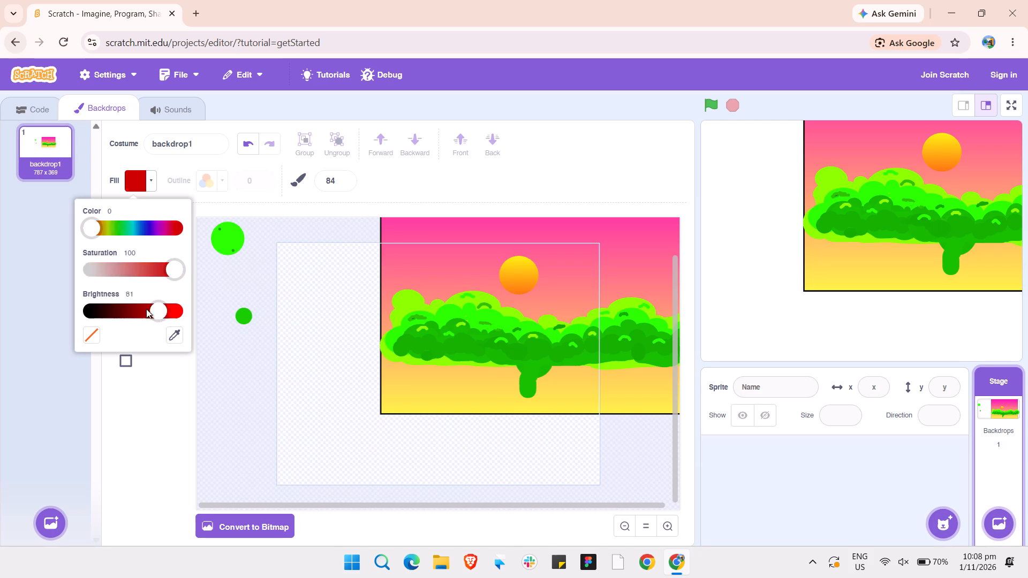
drag(146, 309, 137, 305)
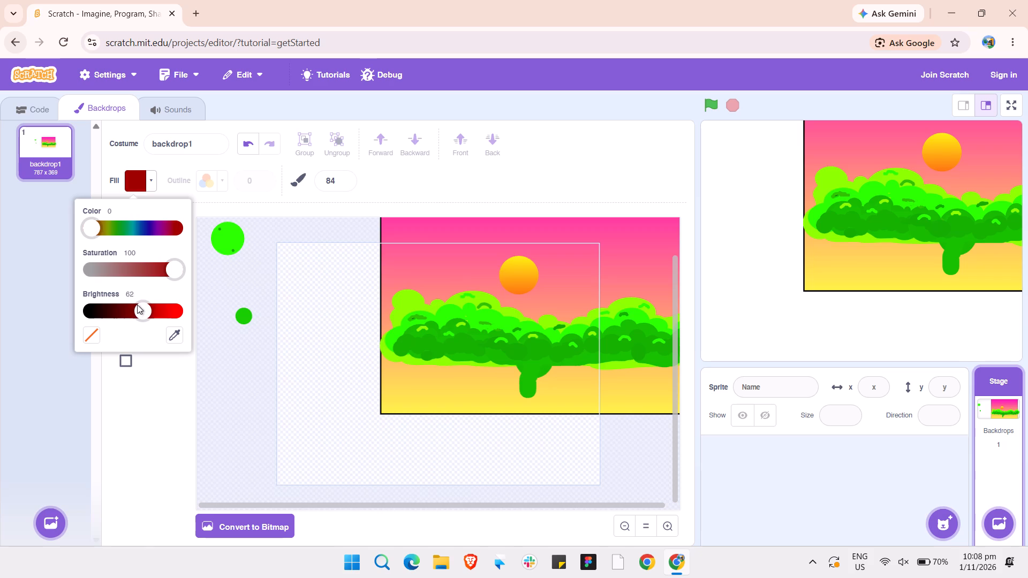
drag(137, 305, 140, 305)
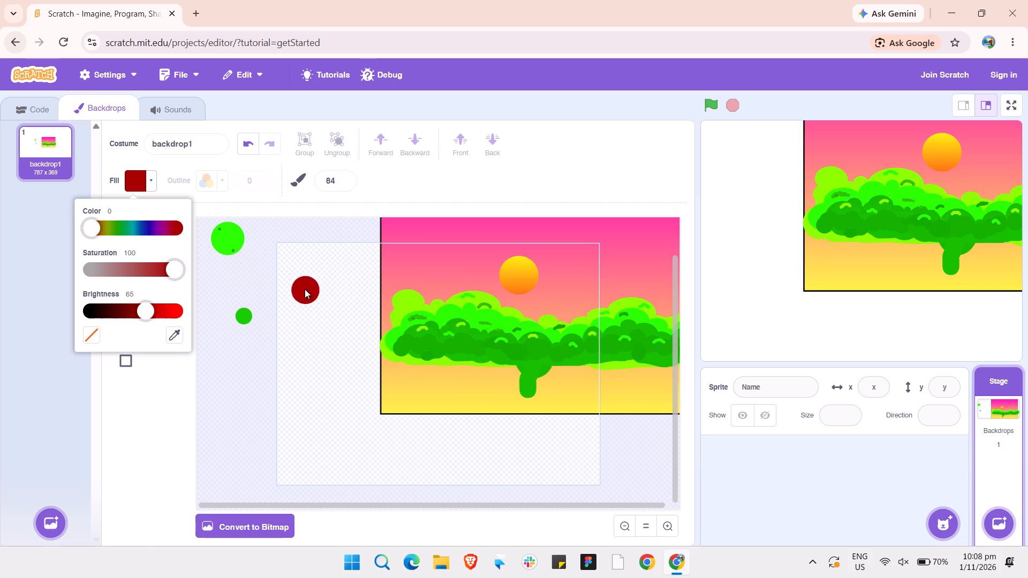
Set the brush size to 16.
click(340, 184)
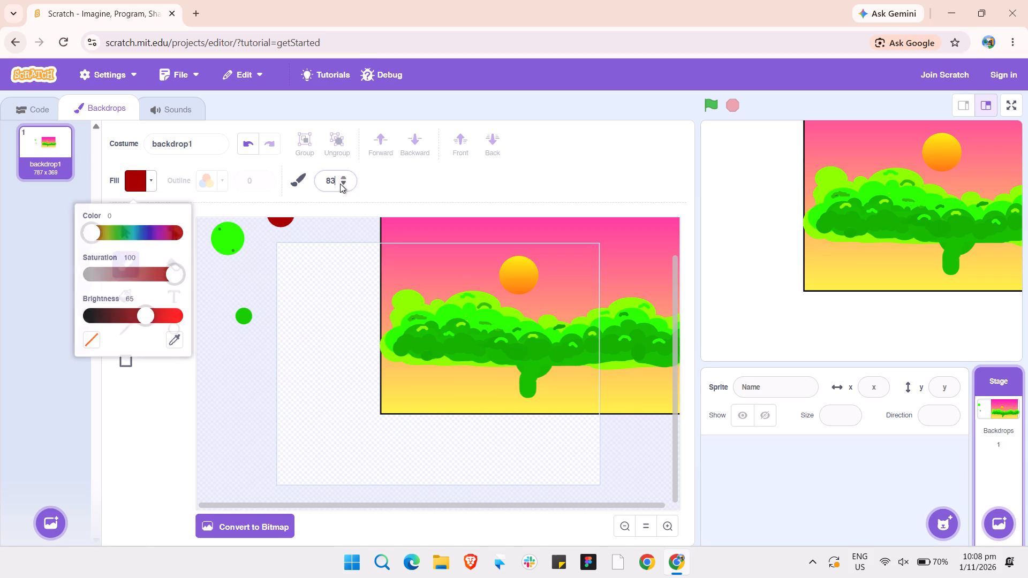
triple_click(340, 184)
triple_click(340, 184)
triple_click(340, 184)
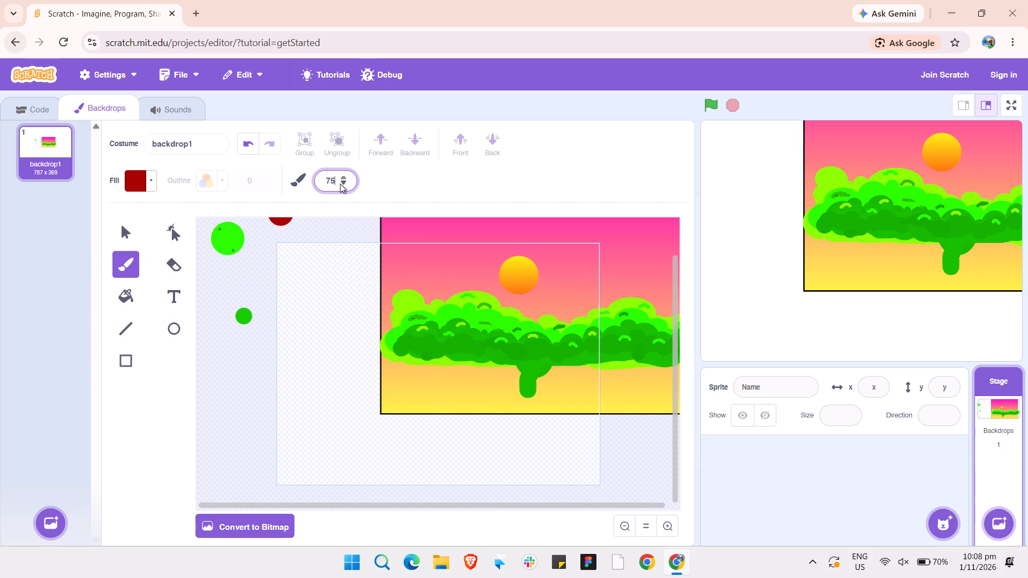
triple_click(340, 184)
triple_click(340, 184)
triple_click(340, 184)
double_click(340, 184)
drag(340, 184, 350, 368)
drag(350, 368, 321, 315)
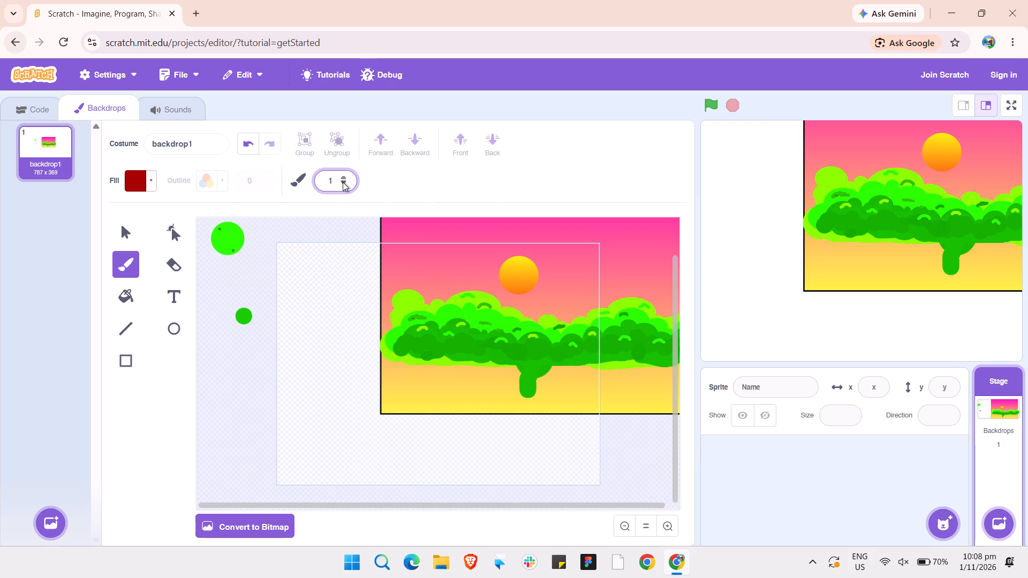
key(6)
Paint a long curved dark red trunk line from the backdrop's bottom edge up to just beside the sky rectangle's upper left.
click(357, 481)
drag(357, 481, 327, 401)
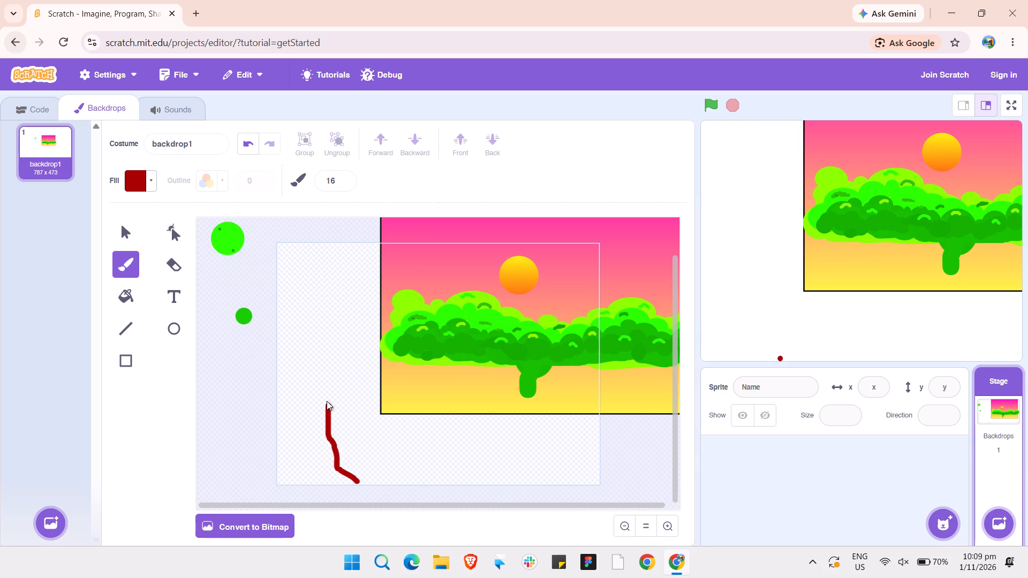
drag(327, 401, 324, 347)
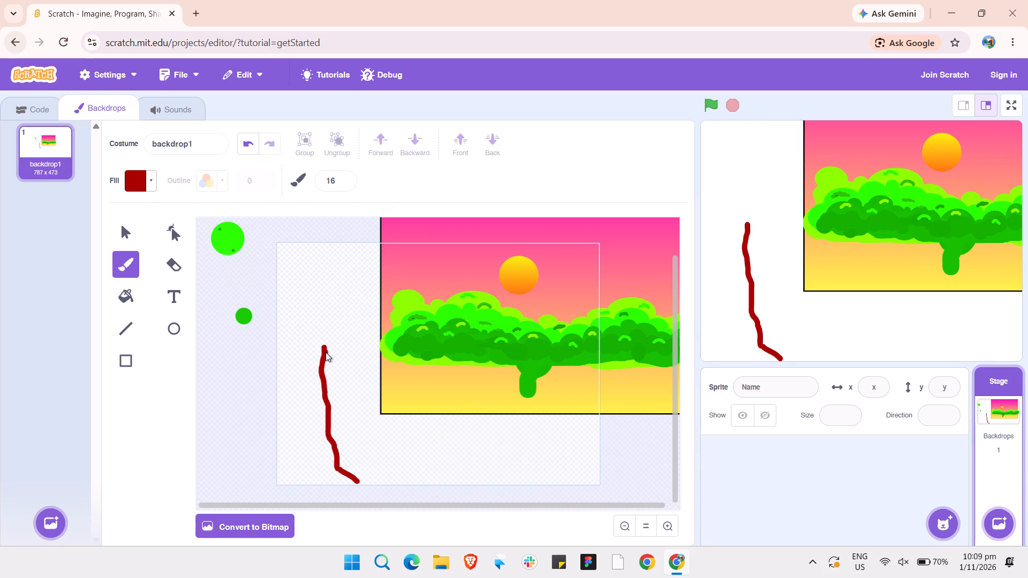
drag(322, 349, 341, 302)
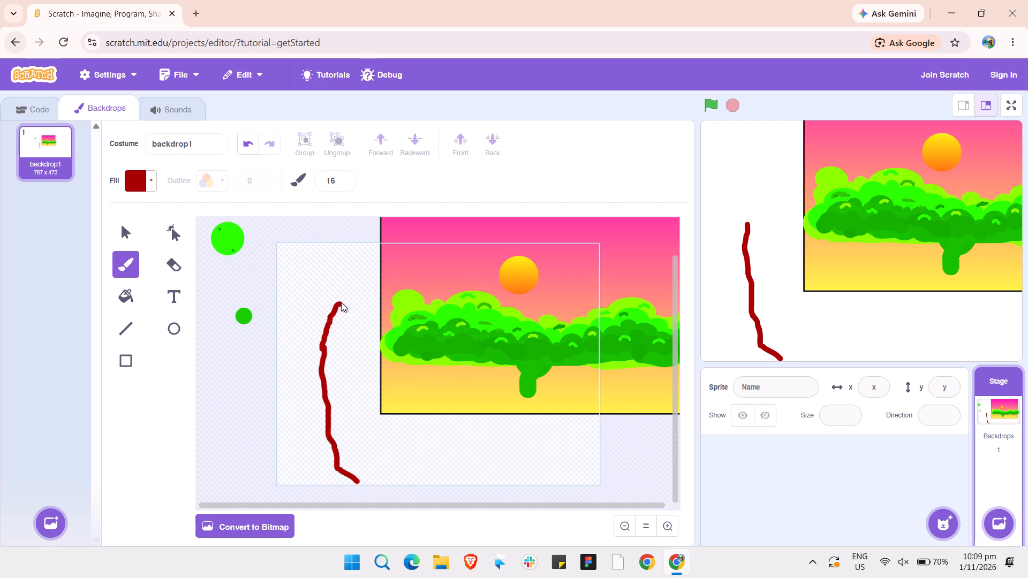
drag(341, 302, 365, 277)
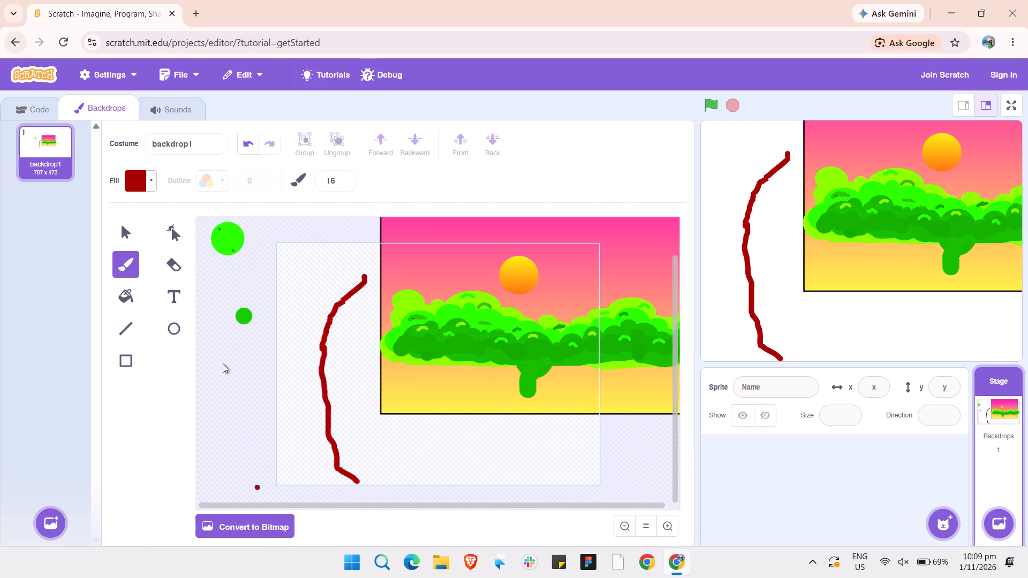
Erase the small upright tip at the trunk line's upper end and repaint the end with a brush dab.
click(172, 267)
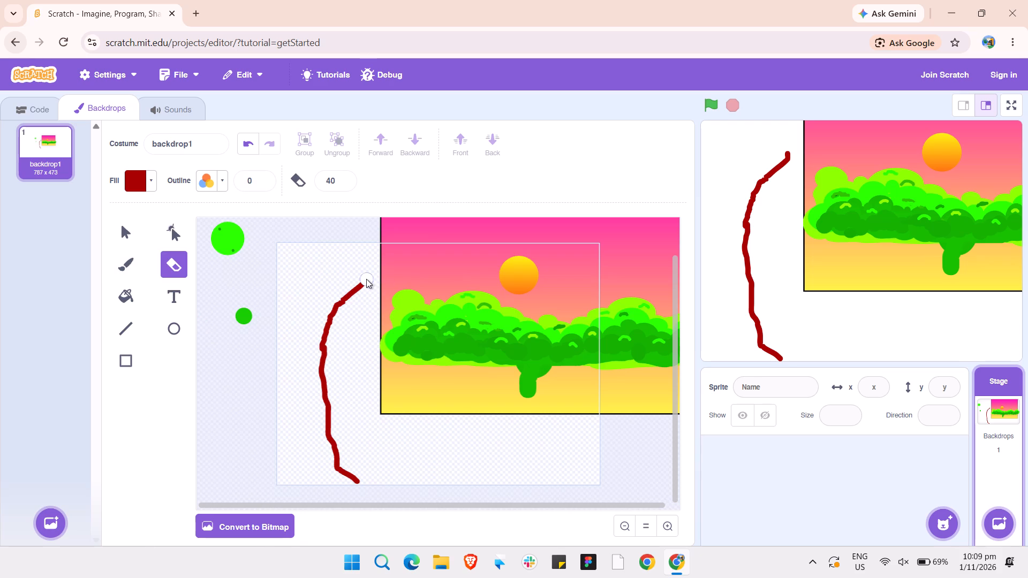
click(366, 277)
click(130, 256)
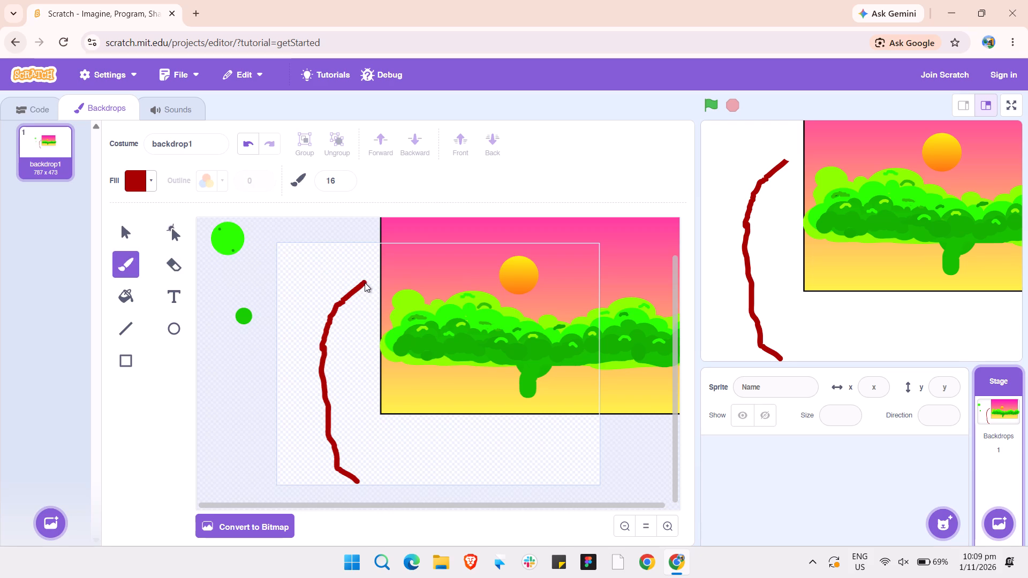
click(365, 283)
Thicken the trunk line's upper bend with short brush strokes and extend a side branch curving down to its left.
drag(342, 299, 322, 311)
drag(322, 311, 319, 311)
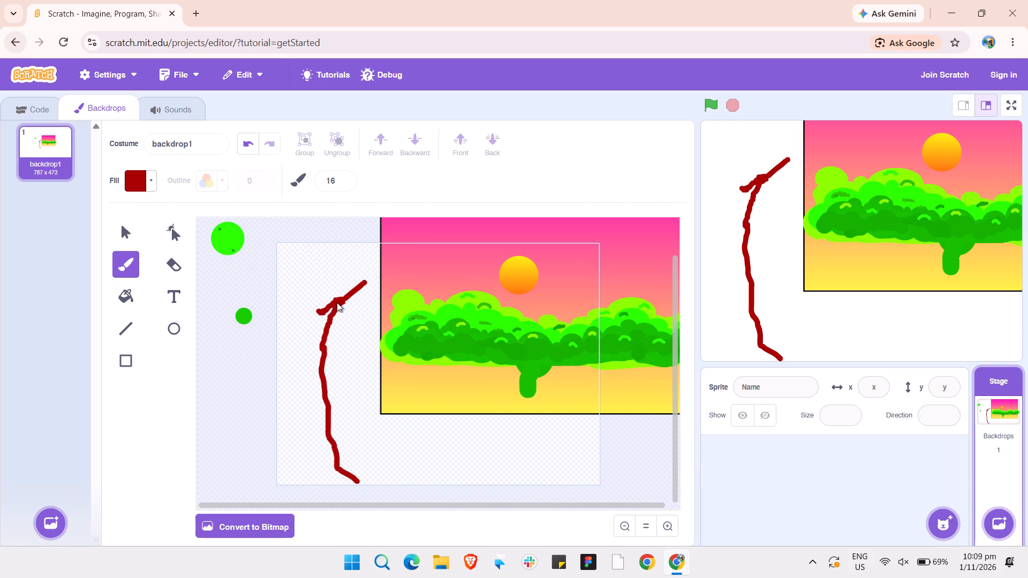
drag(342, 298, 346, 296)
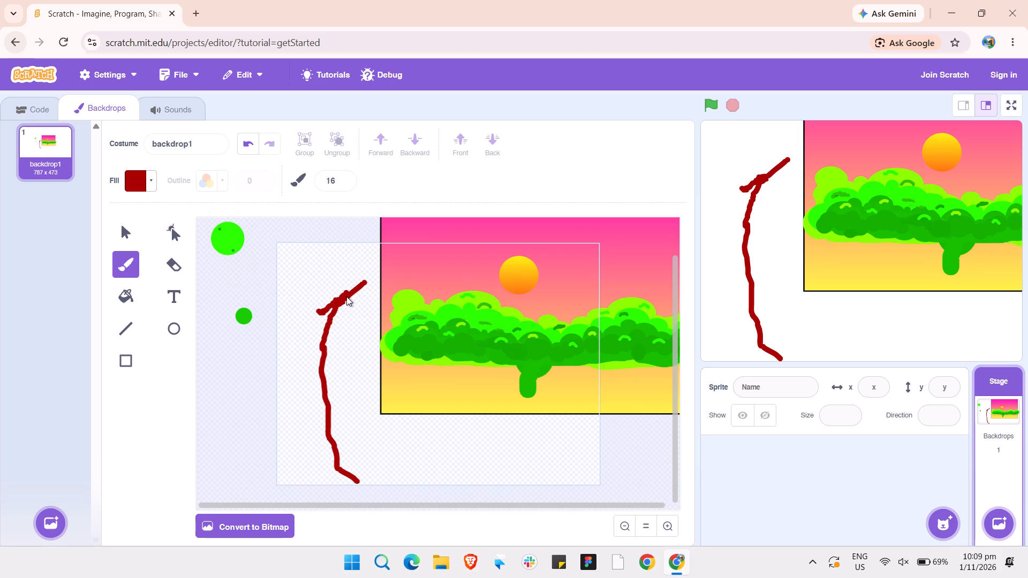
drag(346, 296, 353, 290)
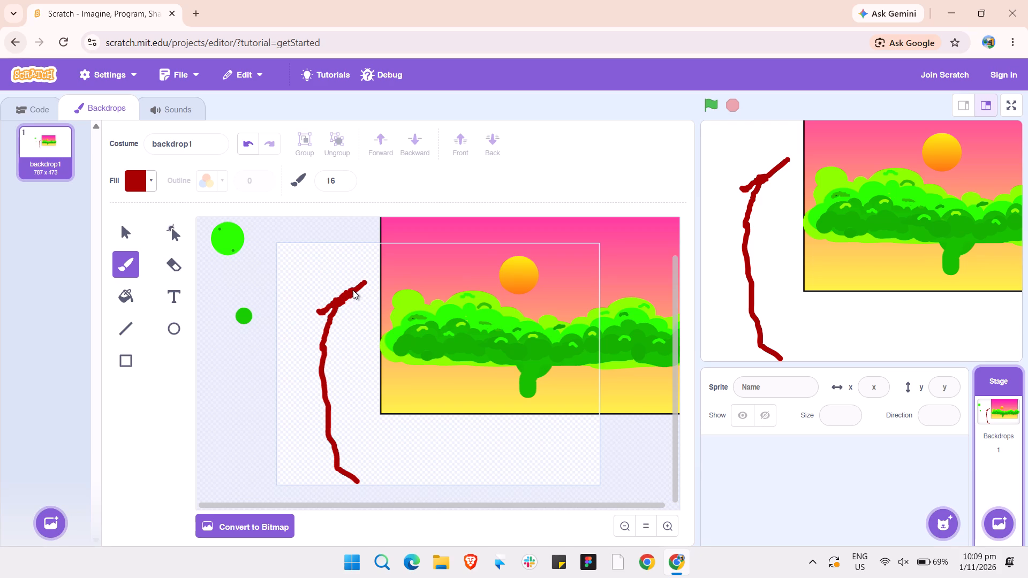
drag(353, 290, 353, 290)
click(353, 290)
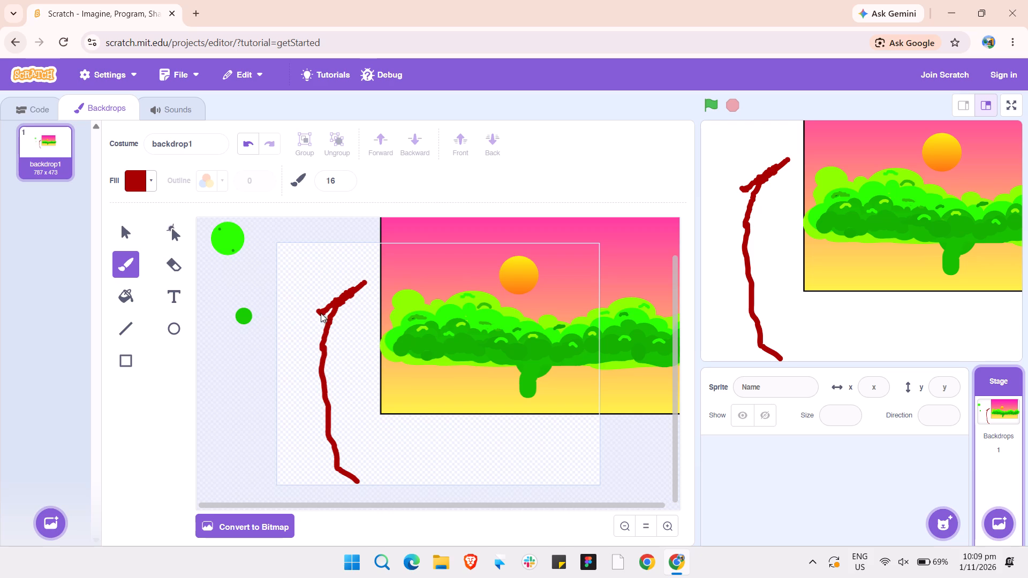
click(319, 313)
drag(319, 313, 316, 315)
drag(316, 315, 308, 331)
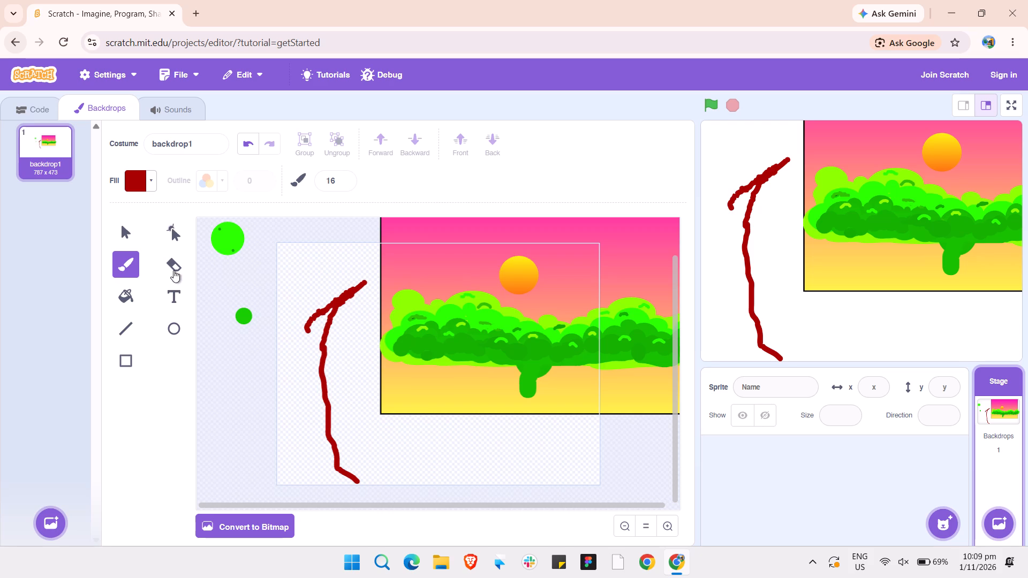
Erase the outer drooping part of the side branch left of the trunk line.
click(175, 269)
drag(321, 303, 302, 329)
click(309, 334)
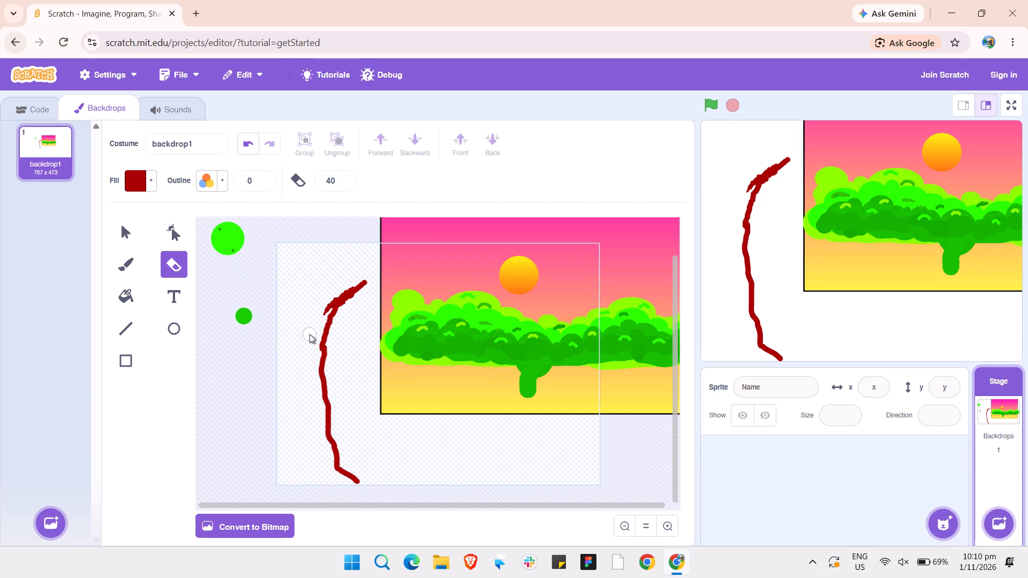
Extend the side branch down and to the left from the trunk line's upper bend with short dark red brush strokes.
click(127, 265)
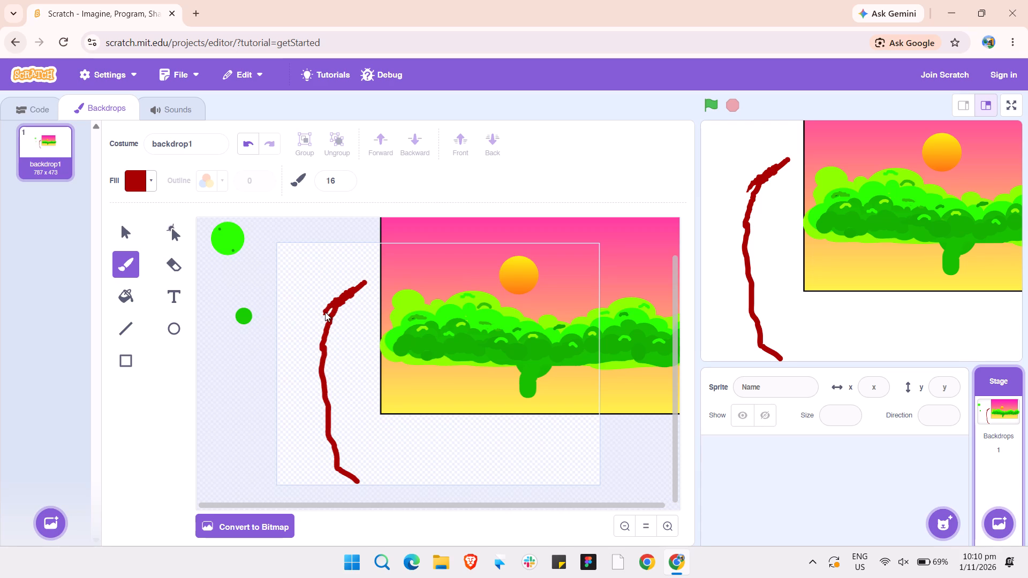
click(321, 313)
drag(328, 310, 322, 317)
drag(322, 317, 321, 318)
drag(320, 318, 316, 327)
right_drag(315, 329, 308, 331)
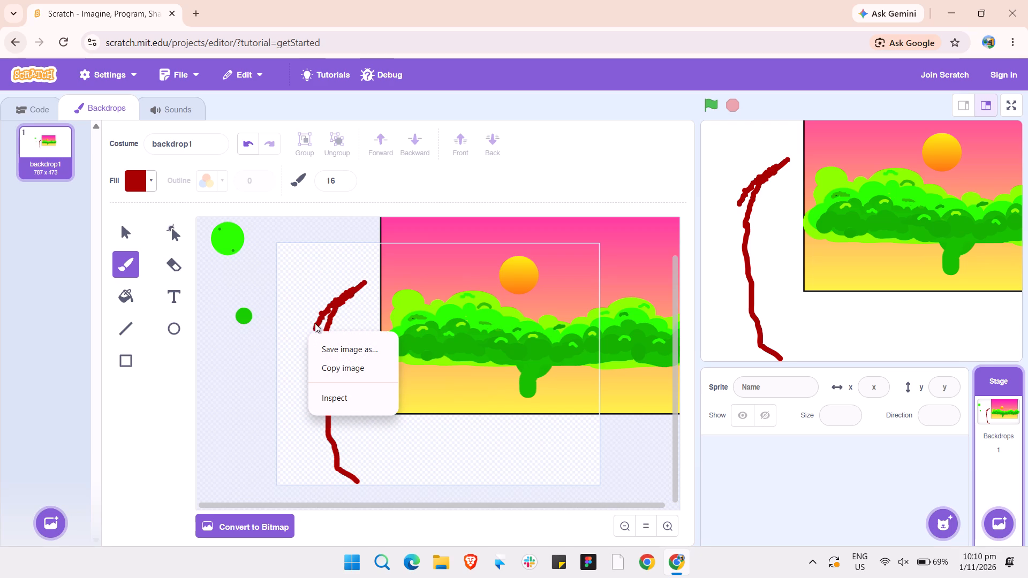
click(316, 322)
right_drag(315, 324, 307, 329)
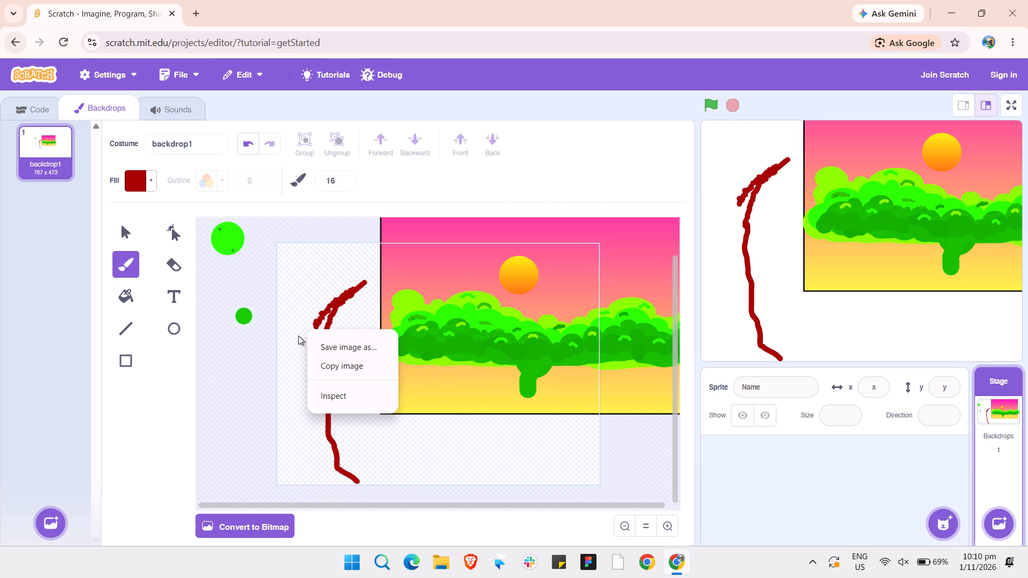
click(298, 336)
right_drag(298, 336, 311, 326)
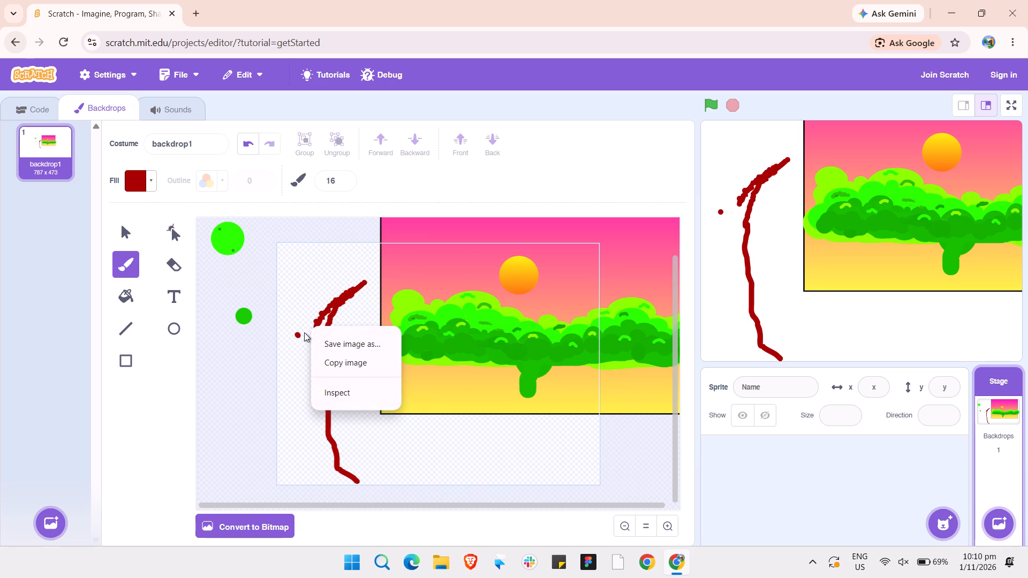
click(304, 332)
drag(312, 327, 304, 328)
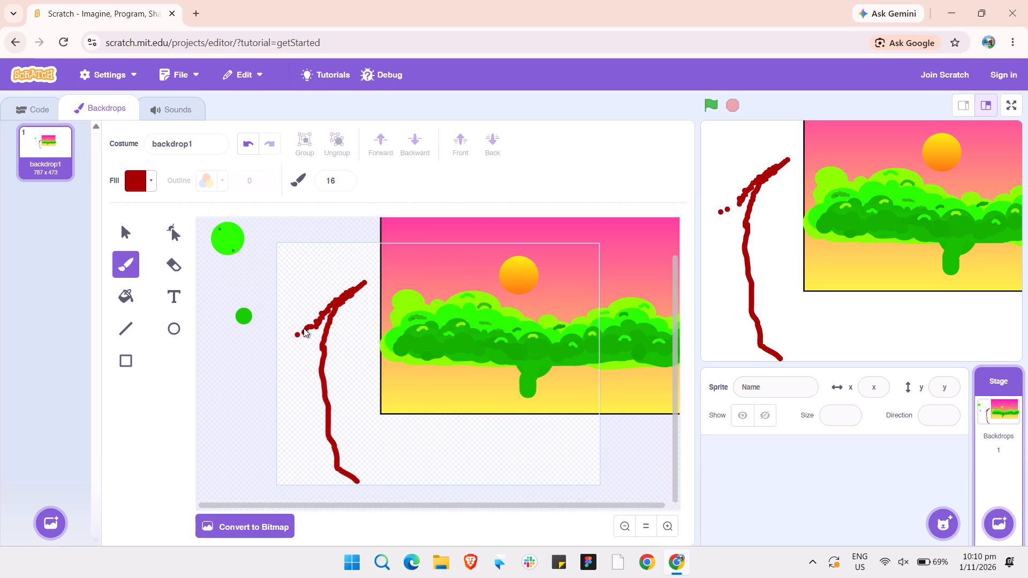
drag(304, 328, 319, 318)
drag(319, 318, 319, 317)
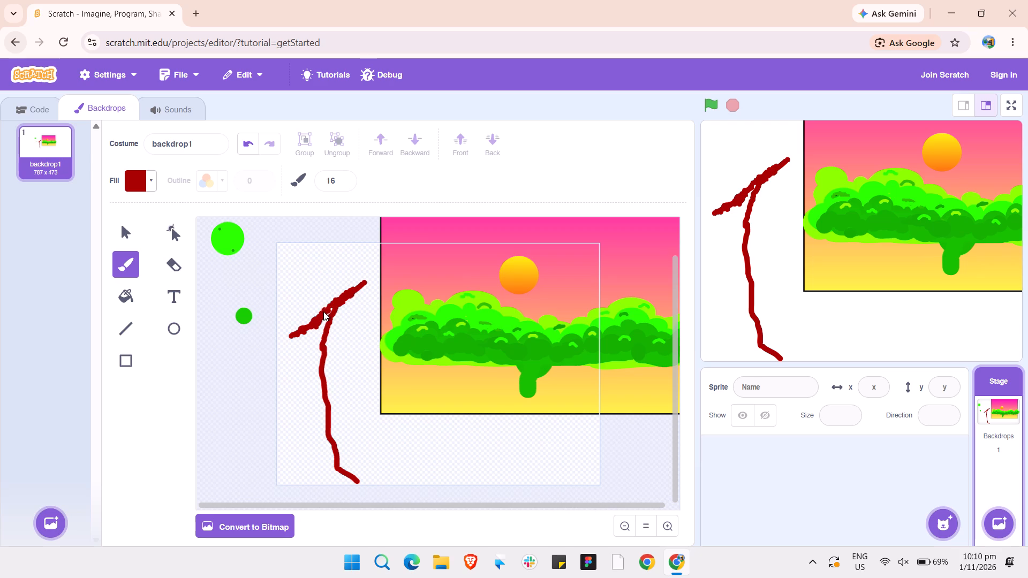
Paint a second dark red limb curving from the backdrop's top edge down across the side branch, ending just below it.
drag(306, 325, 307, 315)
drag(307, 315, 307, 309)
right_drag(307, 309, 312, 286)
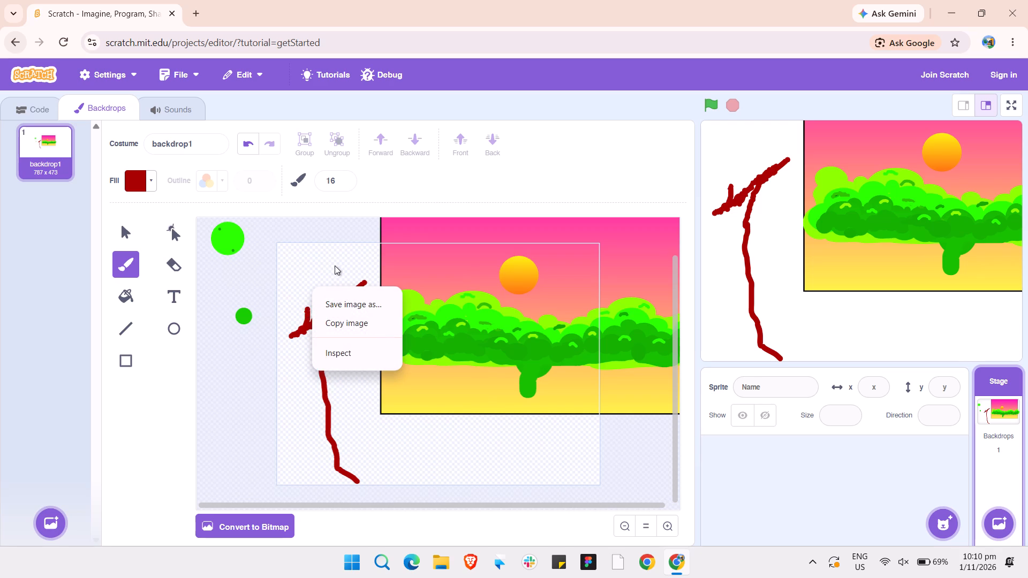
drag(349, 248, 328, 265)
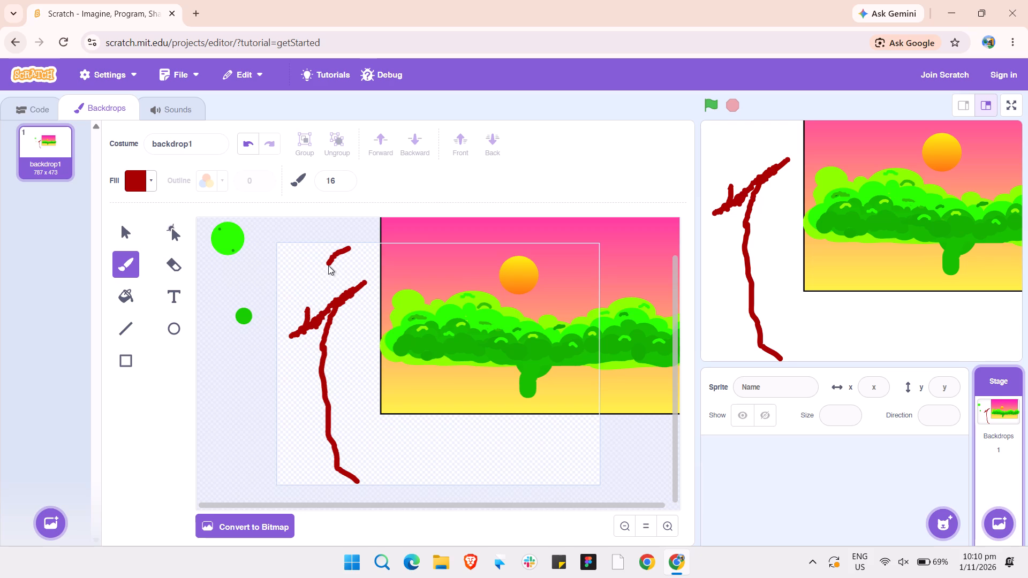
drag(328, 265, 310, 335)
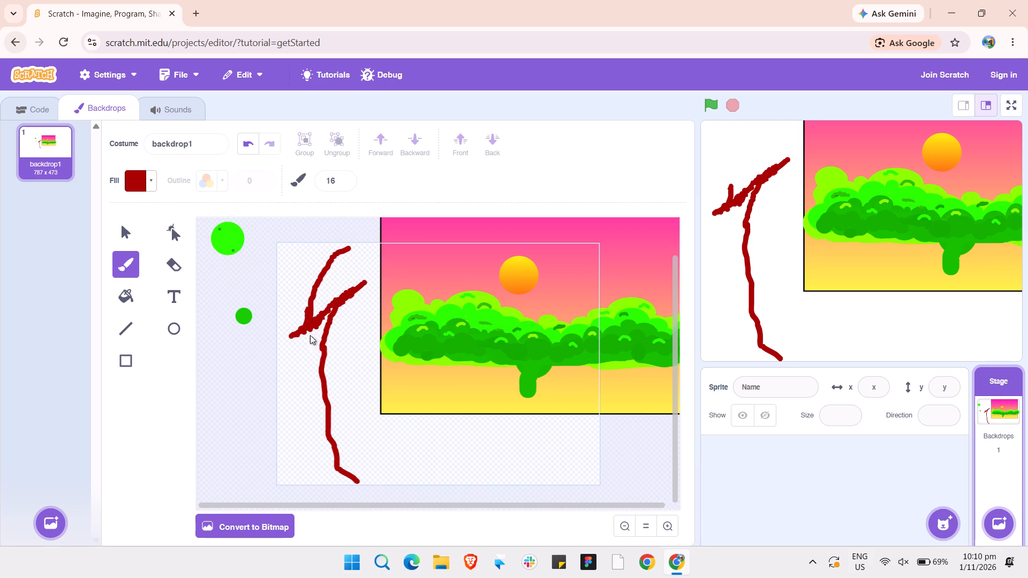
drag(310, 335, 306, 368)
Paint a short twig on the right of the second limb's upper part and split it into fine forks at brush size 8.
drag(326, 279, 338, 273)
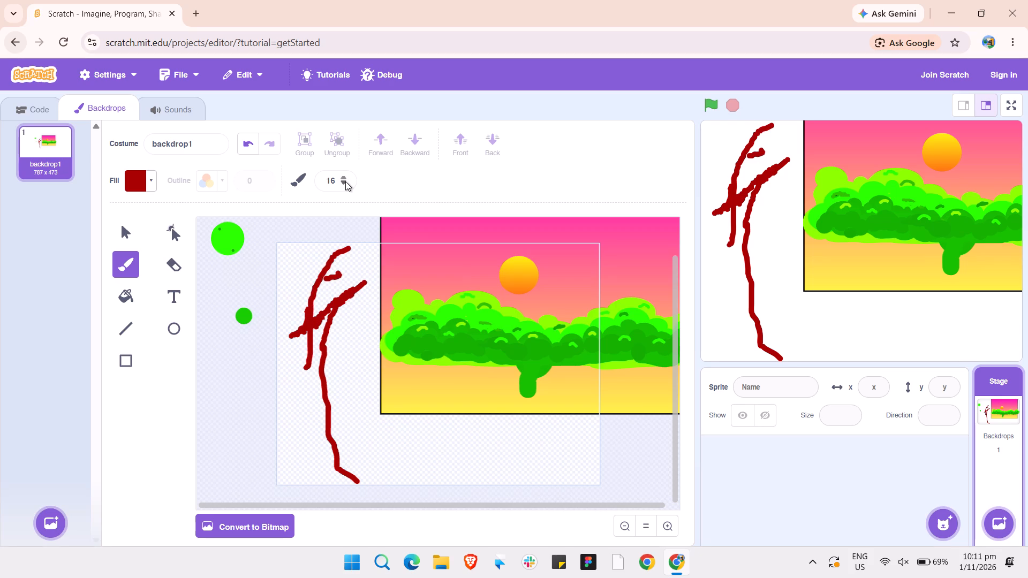
triple_click(345, 181)
triple_click(345, 181)
double_click(345, 181)
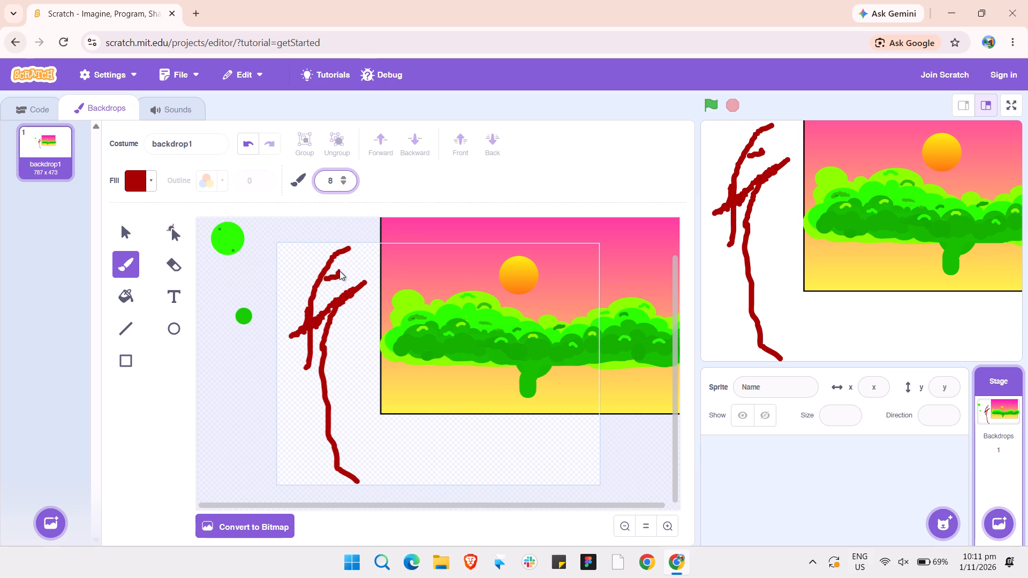
drag(350, 265, 339, 270)
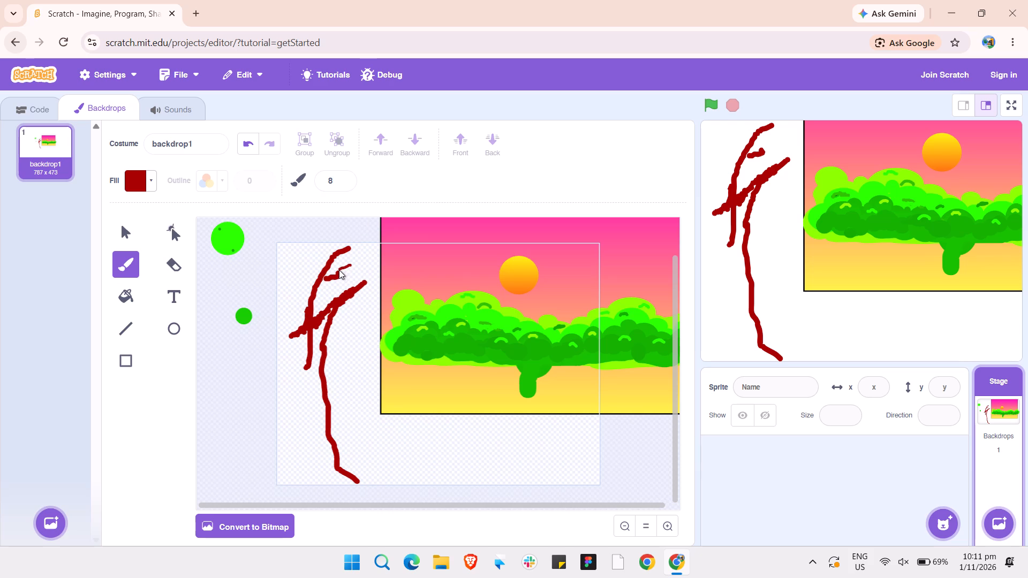
drag(339, 270, 327, 277)
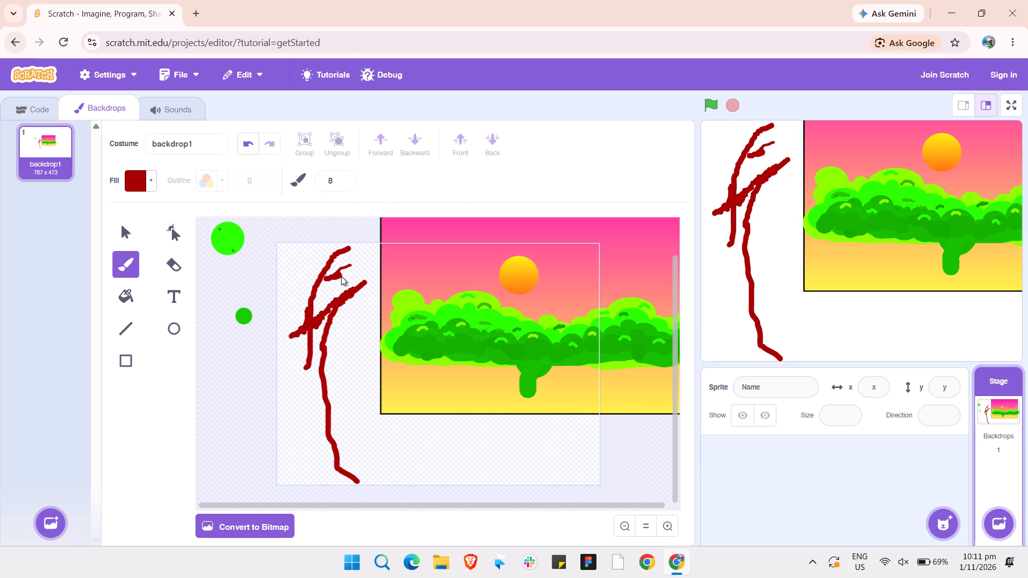
drag(341, 274, 356, 270)
drag(341, 276, 348, 277)
drag(325, 280, 311, 298)
click(323, 279)
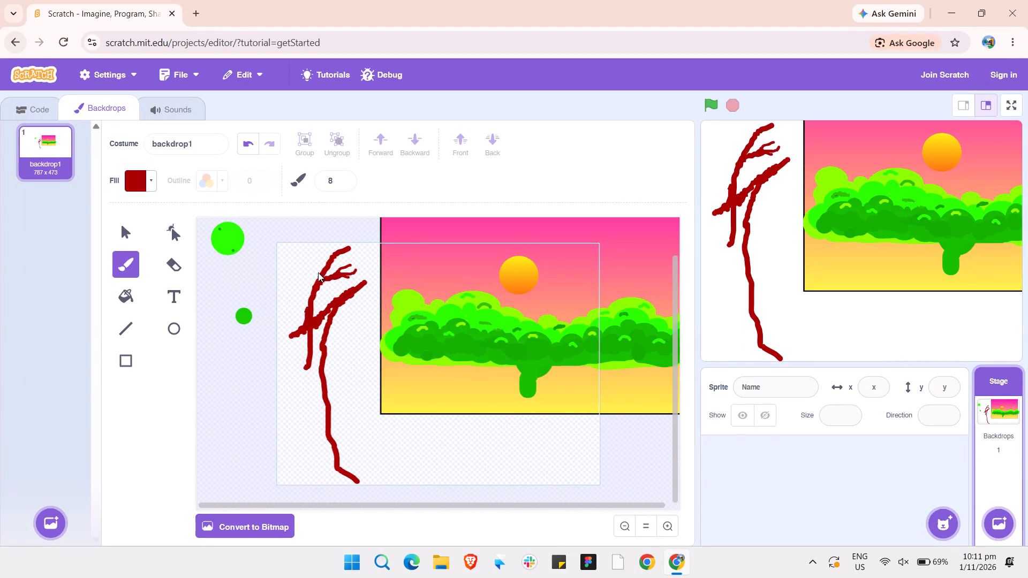
Paint a twig from the backdrop's top edge down to the second limb's upper left side and thicken it with repeated strokes.
right_drag(316, 283, 304, 248)
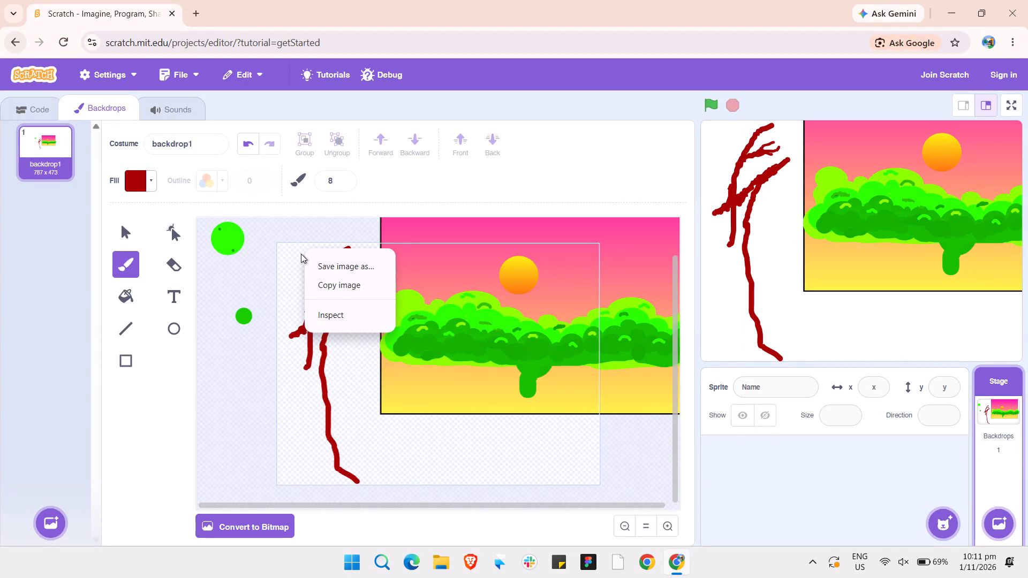
click(300, 254)
drag(303, 246, 304, 255)
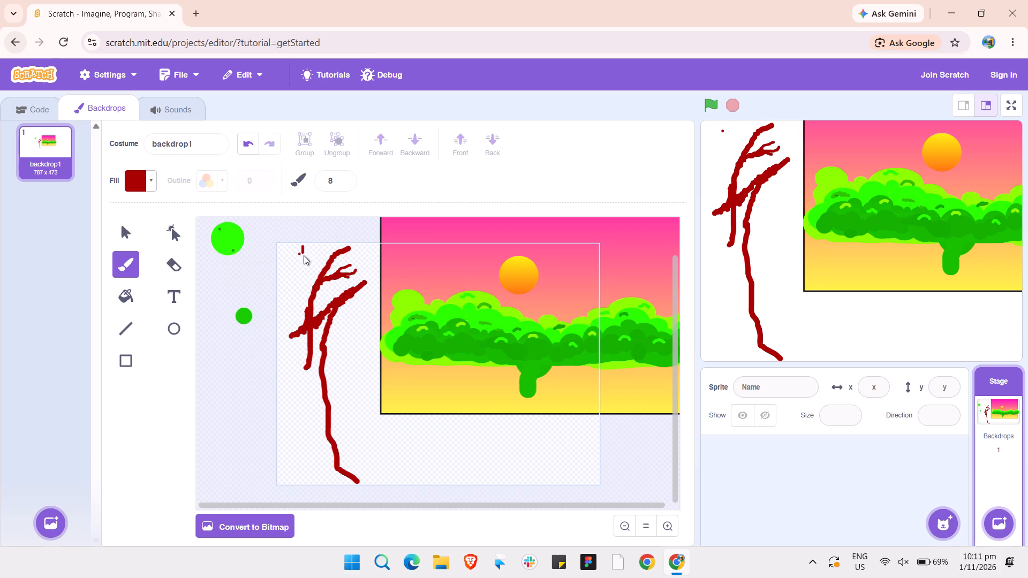
drag(304, 255, 319, 272)
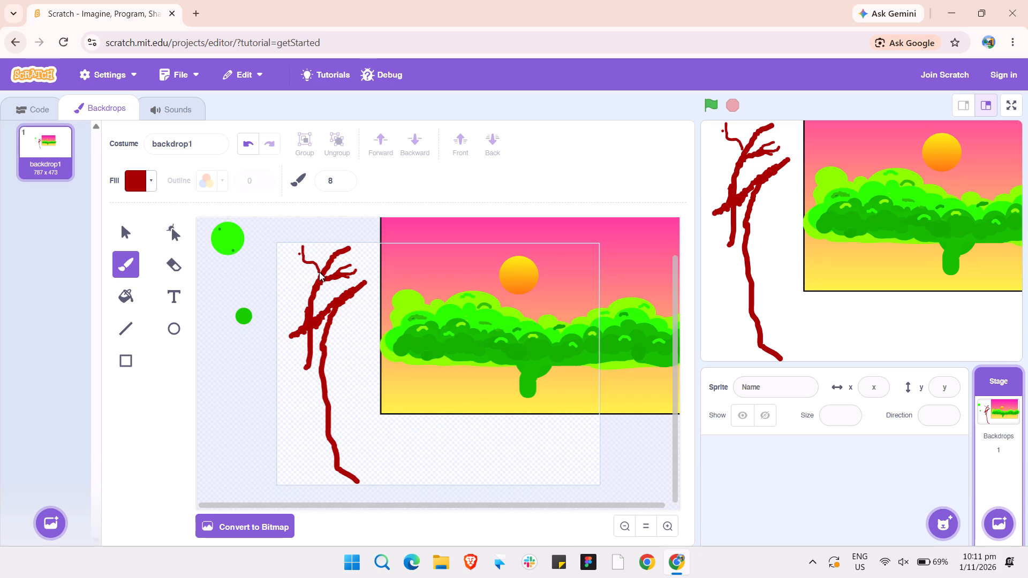
drag(301, 245, 315, 260)
drag(315, 260, 322, 272)
drag(311, 264, 319, 275)
drag(308, 258, 316, 261)
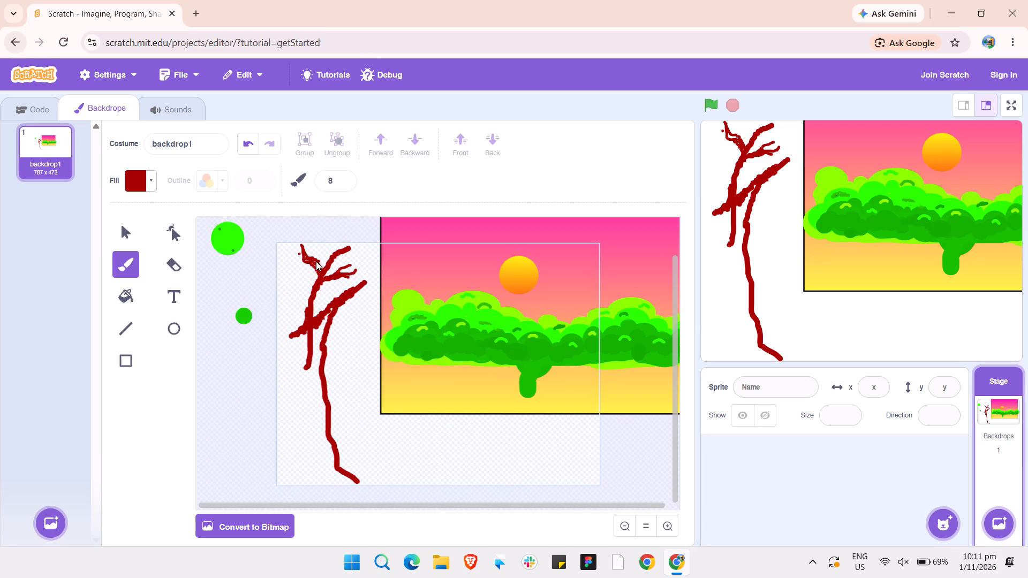
drag(316, 261, 319, 267)
drag(319, 267, 319, 267)
right_drag(313, 285, 303, 277)
right_drag(303, 277, 298, 273)
Paint a thin forked twig from the side branch, under the trunk's upper end, out to the sky rectangle's left edge.
click(290, 343)
drag(305, 319, 344, 308)
drag(344, 308, 372, 297)
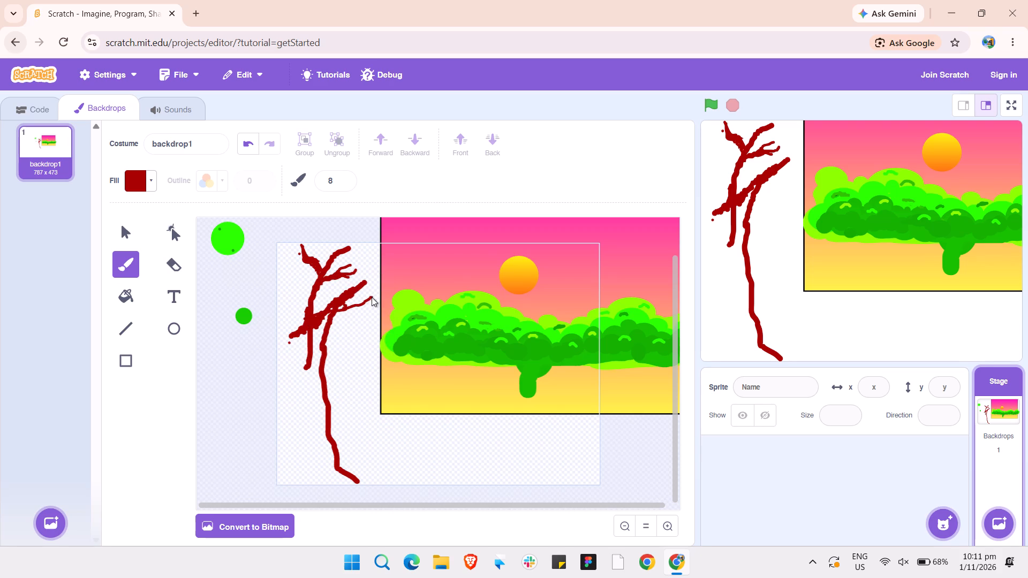
drag(372, 297, 378, 287)
drag(363, 305, 375, 306)
Thicken the base of the forked twig beside the sky rectangle and extend the side branch's upper tip with short dark red strokes.
drag(375, 306, 378, 305)
drag(341, 306, 336, 309)
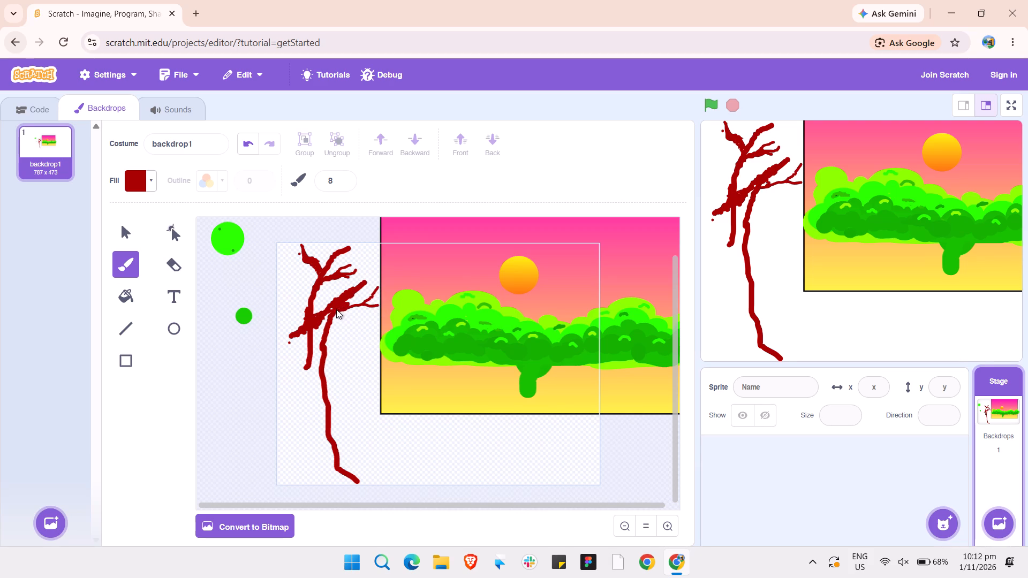
drag(336, 309, 334, 305)
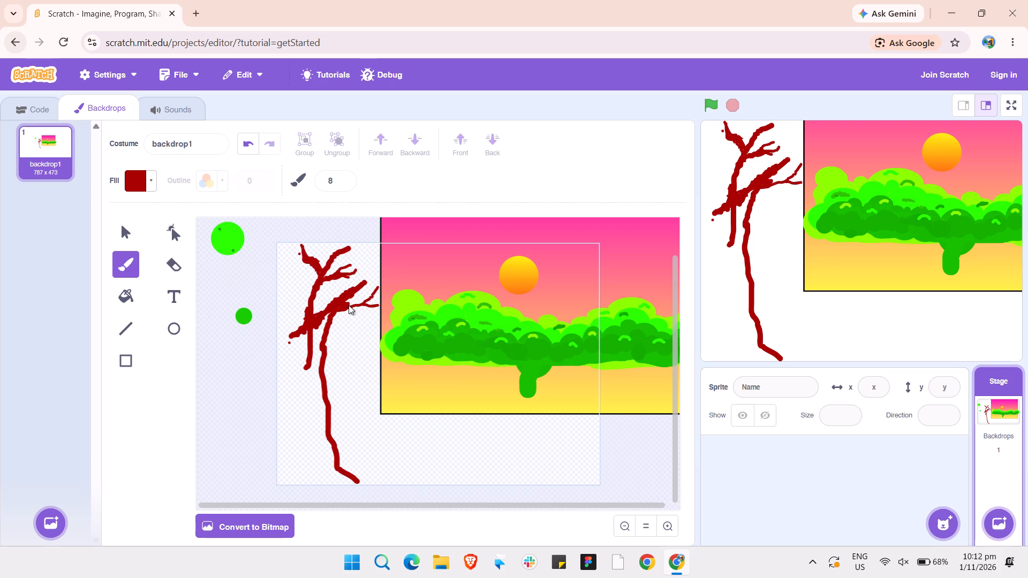
click(349, 305)
drag(354, 304, 359, 304)
click(367, 282)
Paint a thin bent twig from the second limb's left side, just above the side branch, up past the backdrop's left edge.
drag(309, 305, 302, 309)
drag(302, 309, 298, 316)
drag(298, 316, 288, 306)
drag(288, 306, 272, 284)
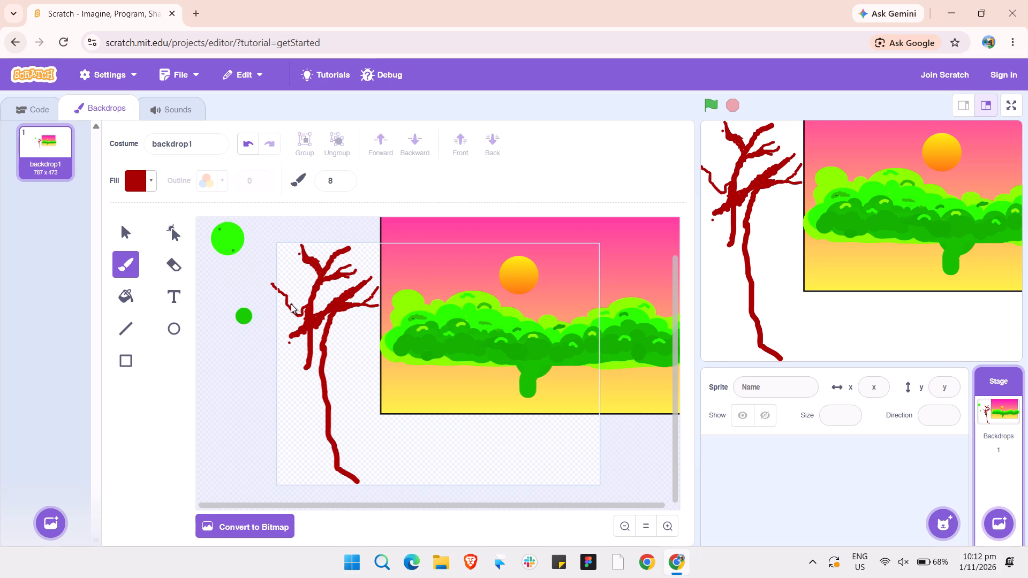
Paint an upward fork from the middle of the new left twig and thicken the fork down to the twig's base.
drag(289, 306, 289, 295)
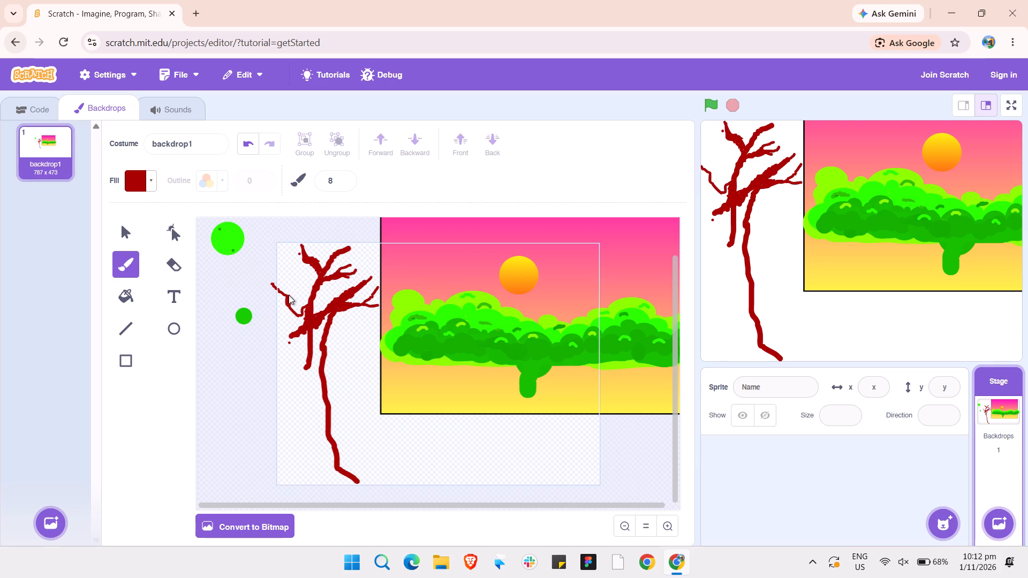
drag(289, 295, 291, 287)
click(291, 287)
right_drag(291, 287, 293, 275)
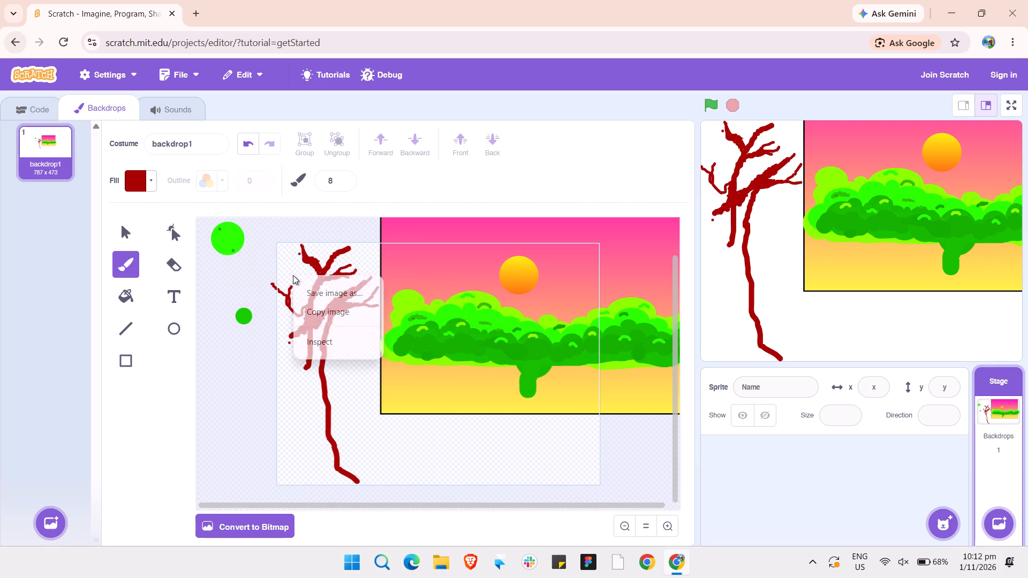
drag(292, 268, 293, 284)
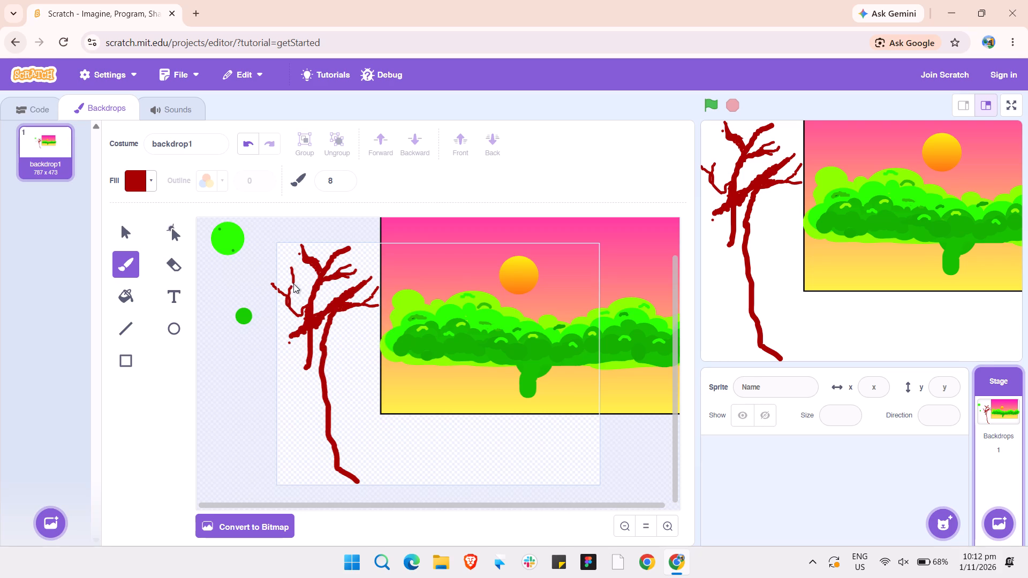
drag(293, 284, 292, 305)
drag(292, 305, 296, 312)
Thicken the left twig around its fork and add a short spur from its underside out to the backdrop's left edge.
drag(286, 298, 284, 296)
drag(284, 296, 288, 302)
drag(287, 305, 287, 306)
drag(287, 306, 279, 311)
drag(279, 311, 274, 307)
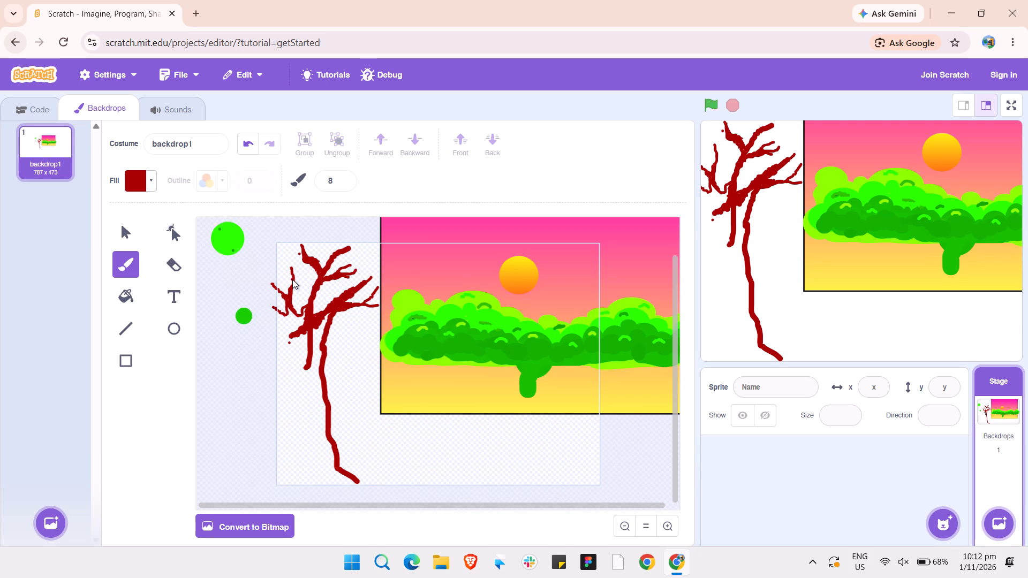
Add an offshoot near the top of the upward fork, erase its curled tip with the Eraser, and repaint the tip at brush size 8.
drag(292, 279, 285, 265)
drag(285, 265, 289, 260)
click(171, 263)
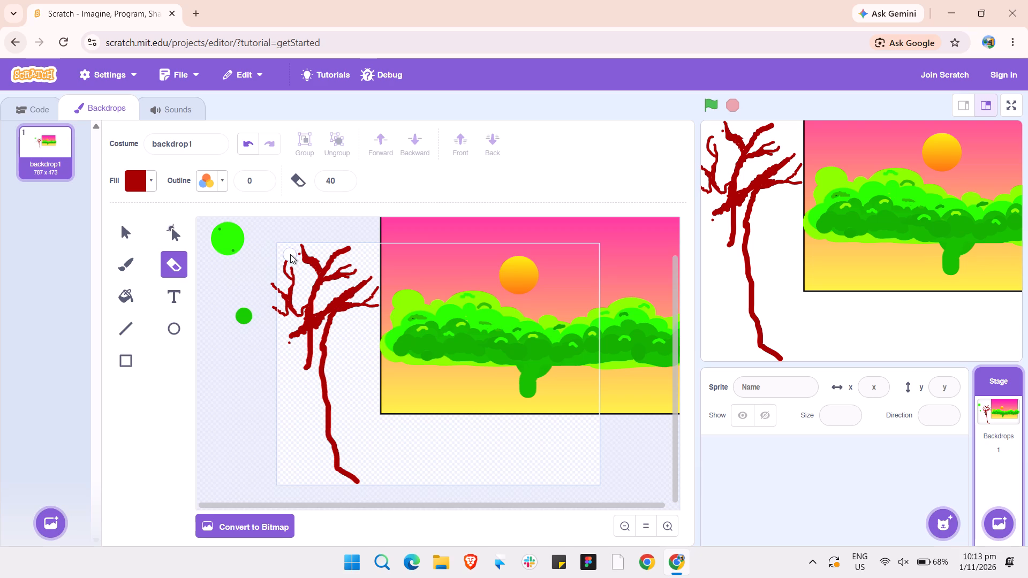
click(290, 254)
click(128, 261)
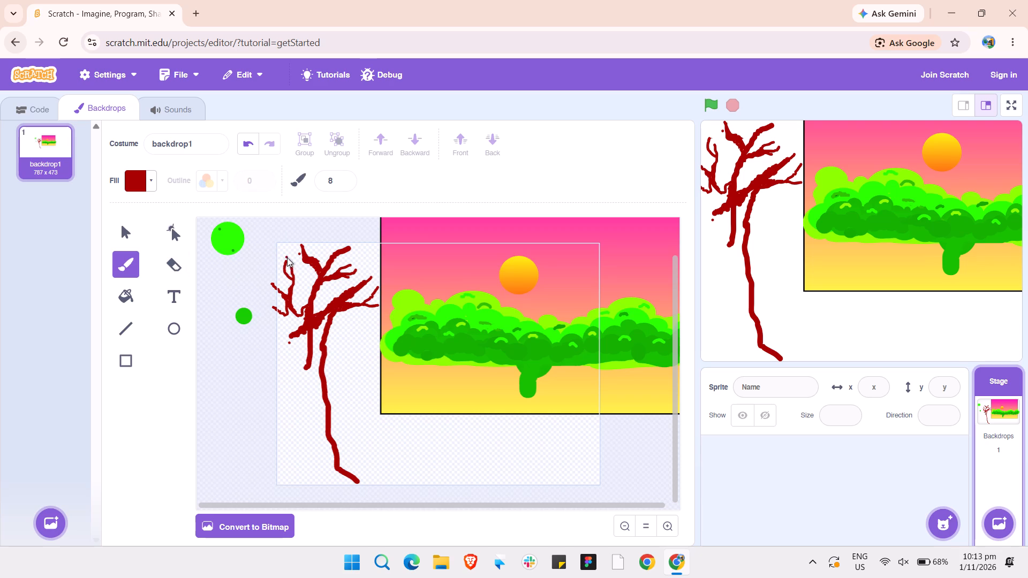
drag(287, 254, 288, 261)
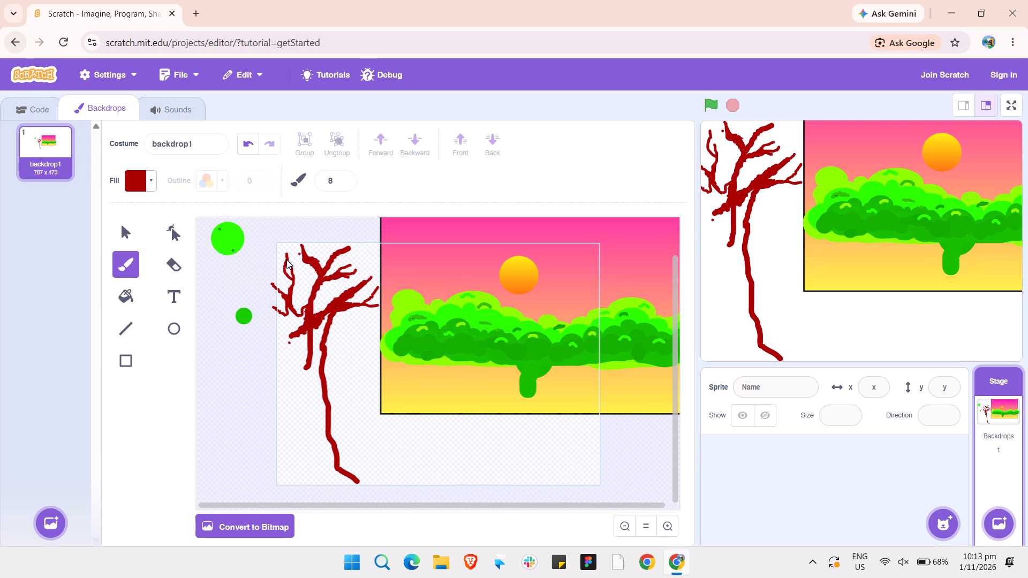
click(286, 260)
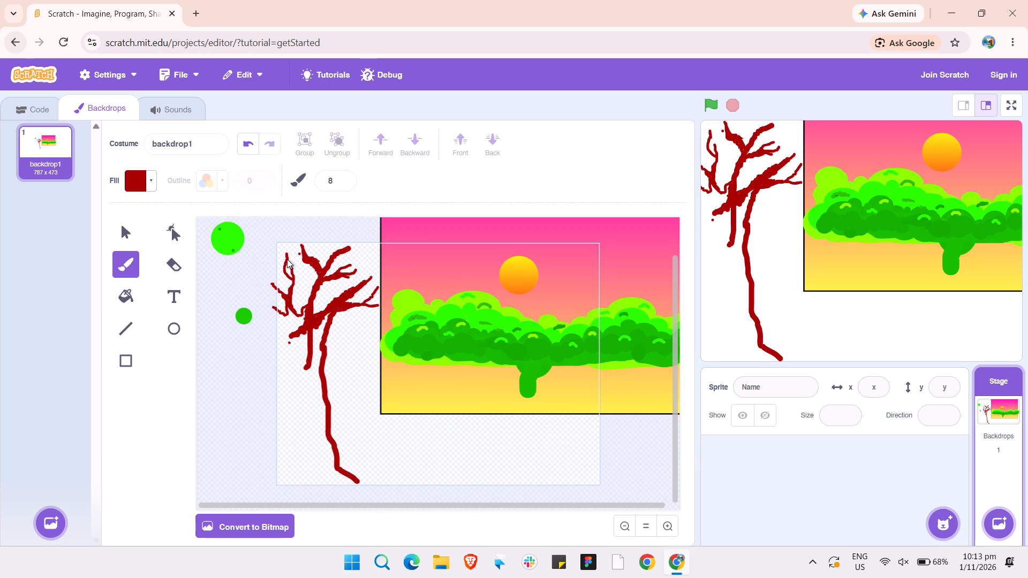
click(287, 259)
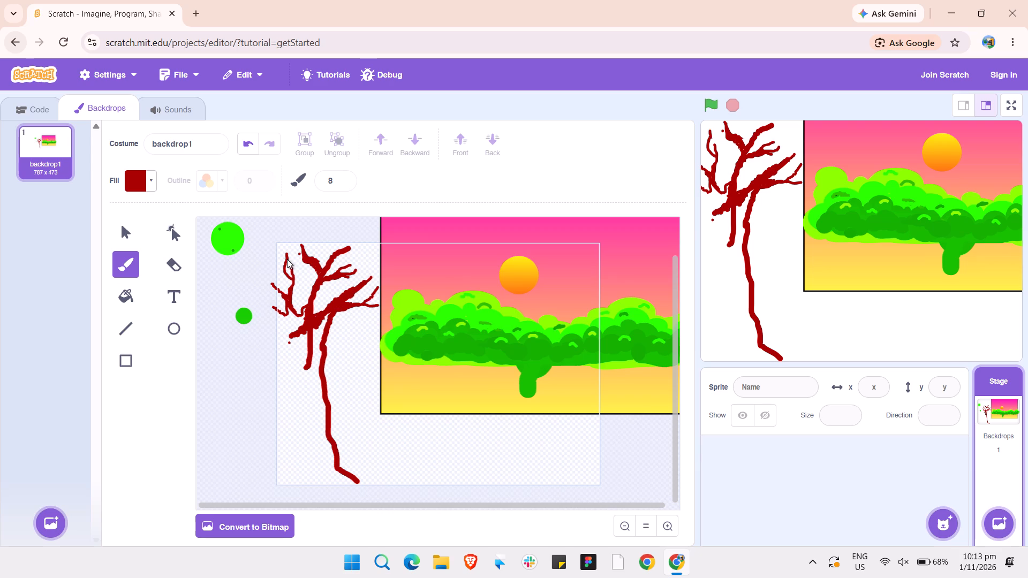
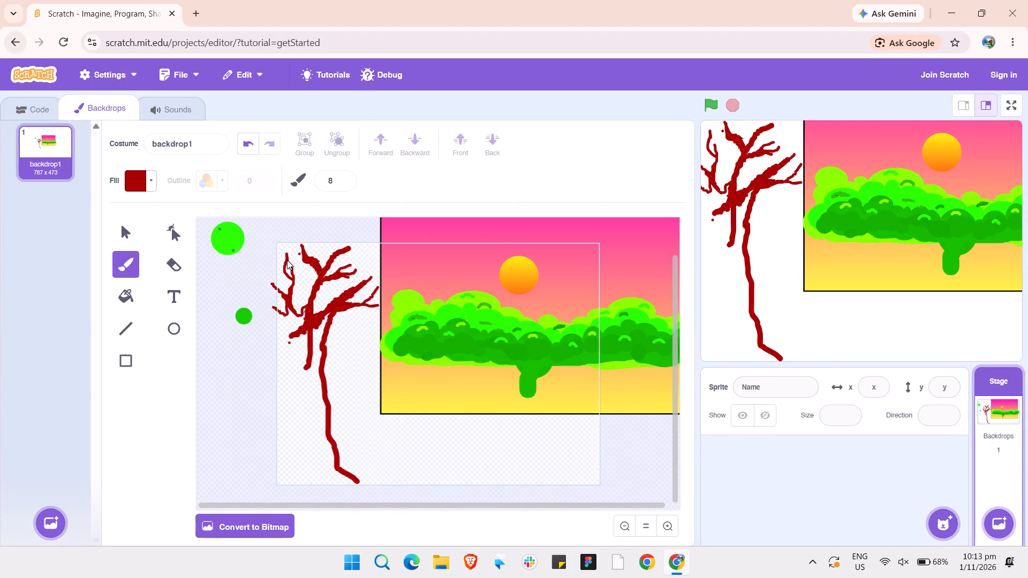
Dab dark red paint with the size 8 brush onto the tip of the tree's thin upper-left branch.
click(288, 262)
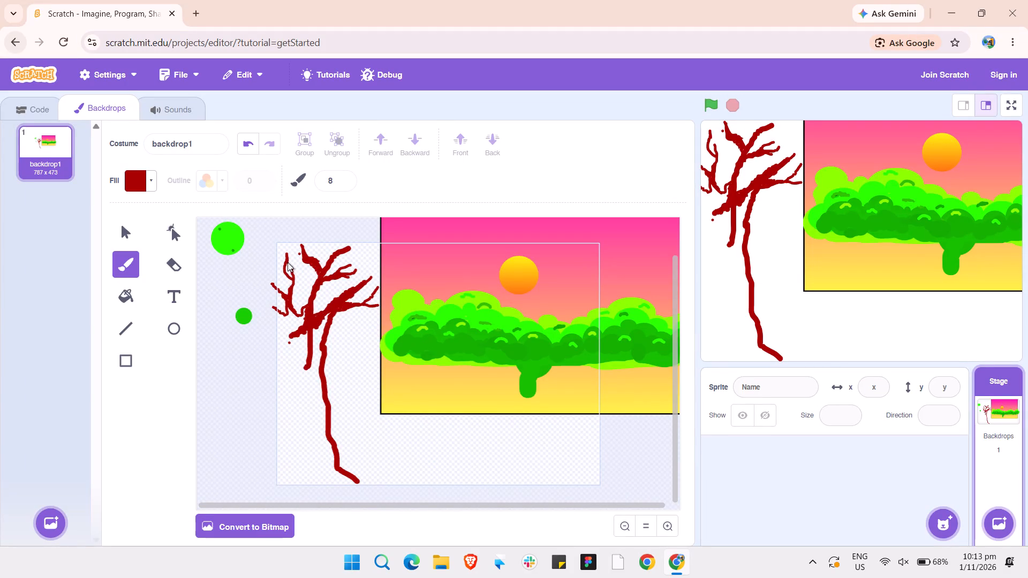
click(286, 266)
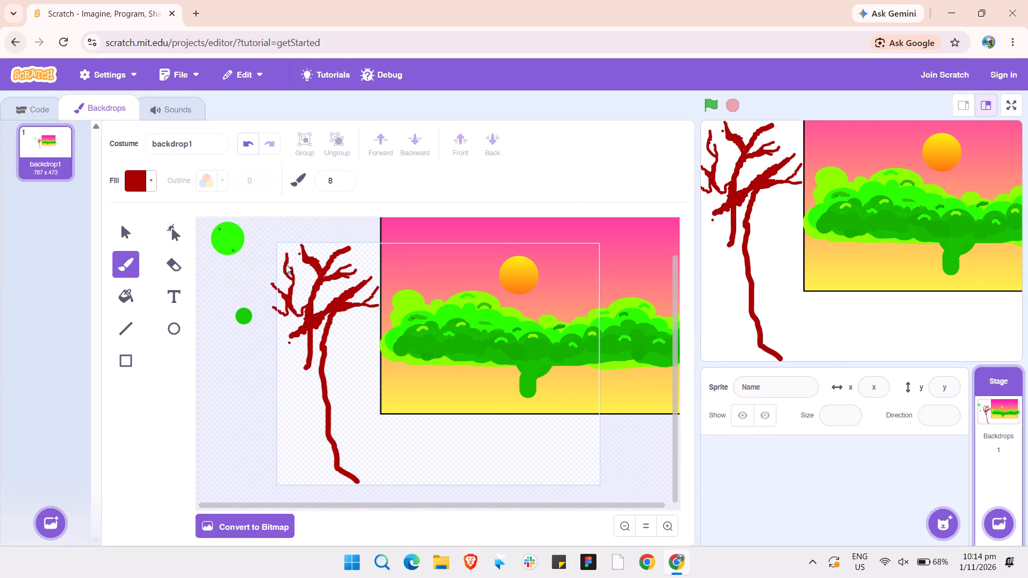
click(286, 264)
Erase the stray dot below the tree's lower-left branch and trim that branch's underside and the short stub with the size 40 eraser.
click(173, 264)
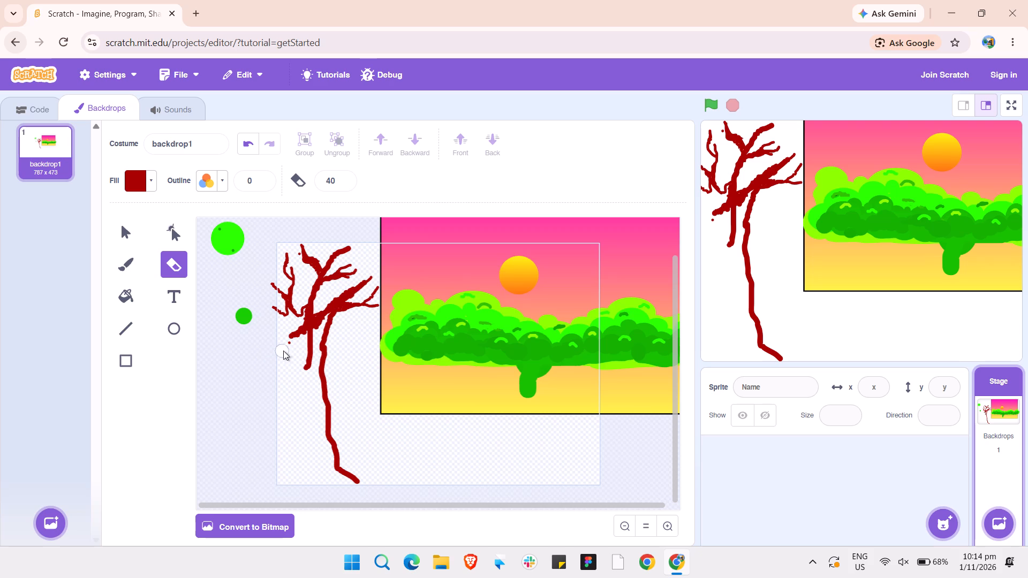
click(289, 348)
drag(296, 341, 301, 338)
drag(301, 338, 296, 353)
drag(296, 353, 128, 424)
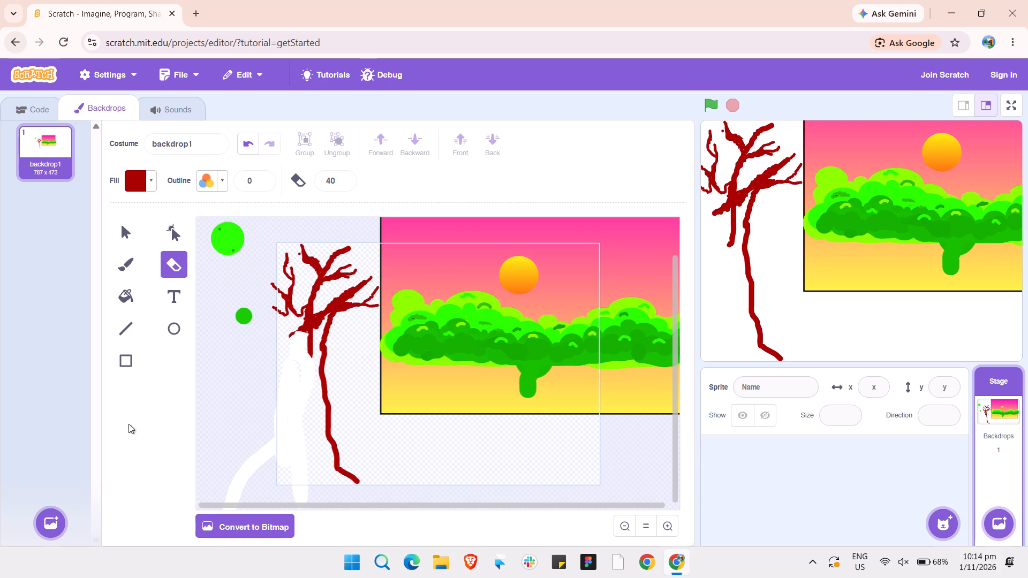
drag(128, 424, 132, 421)
click(132, 421)
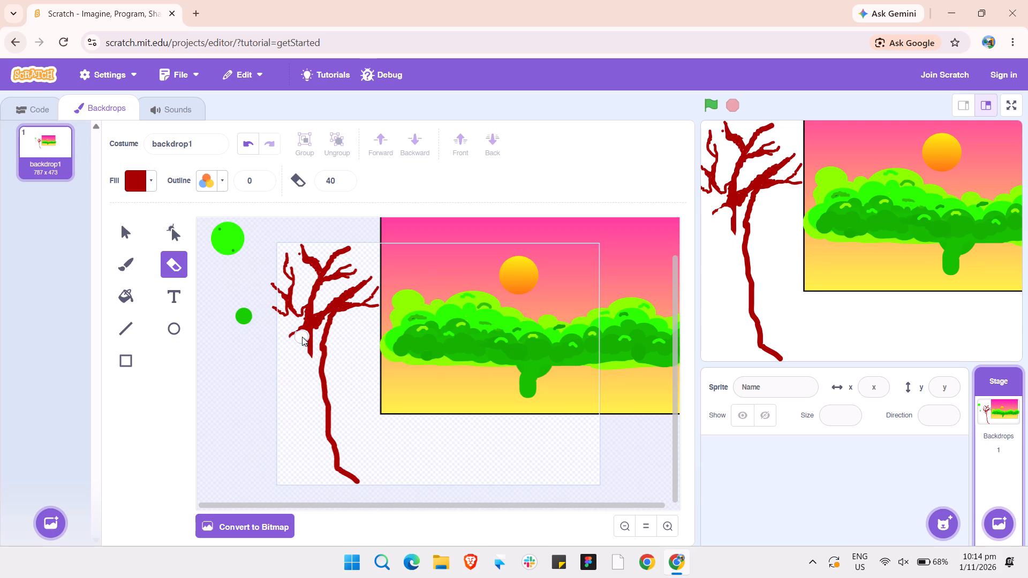
click(302, 339)
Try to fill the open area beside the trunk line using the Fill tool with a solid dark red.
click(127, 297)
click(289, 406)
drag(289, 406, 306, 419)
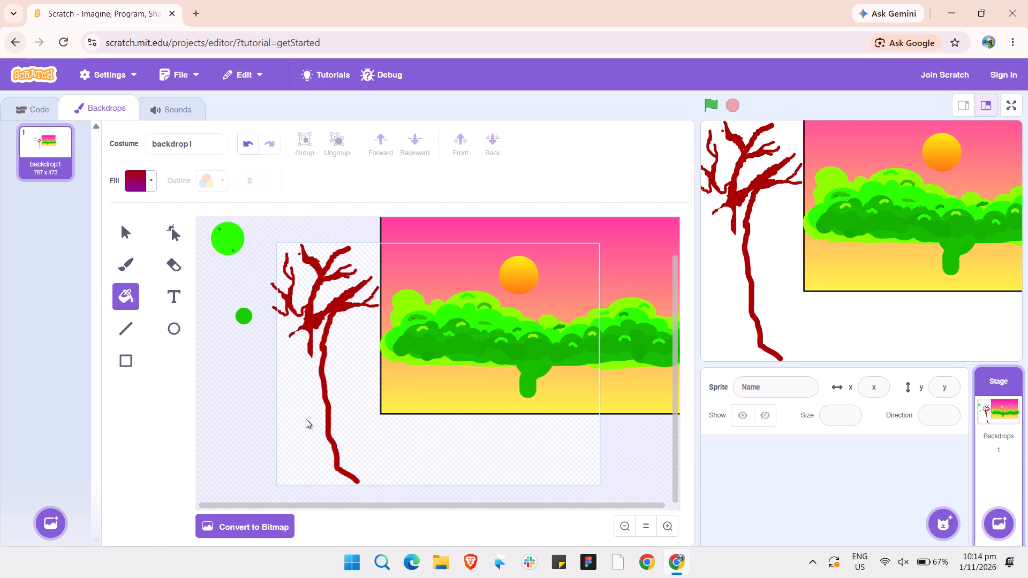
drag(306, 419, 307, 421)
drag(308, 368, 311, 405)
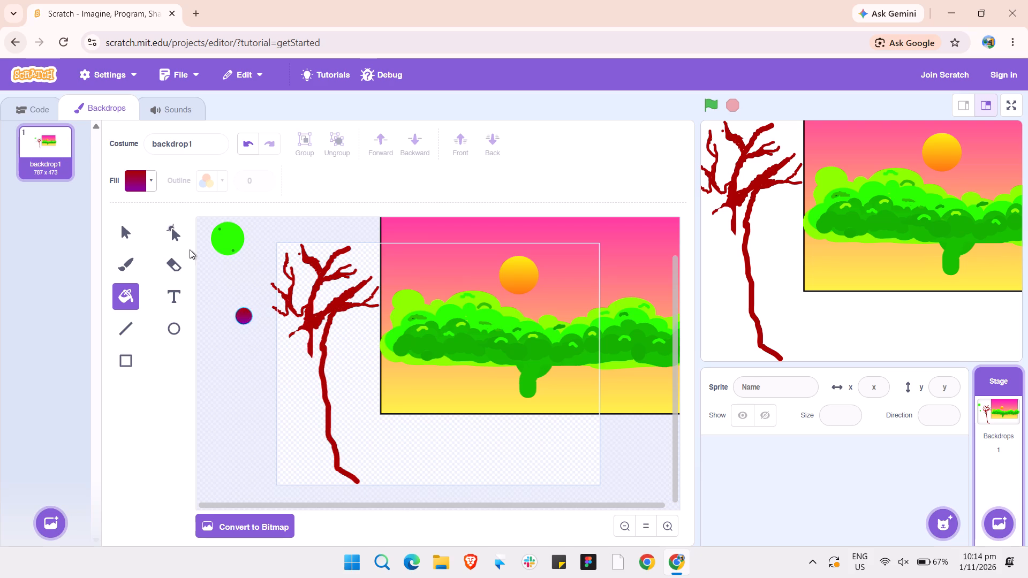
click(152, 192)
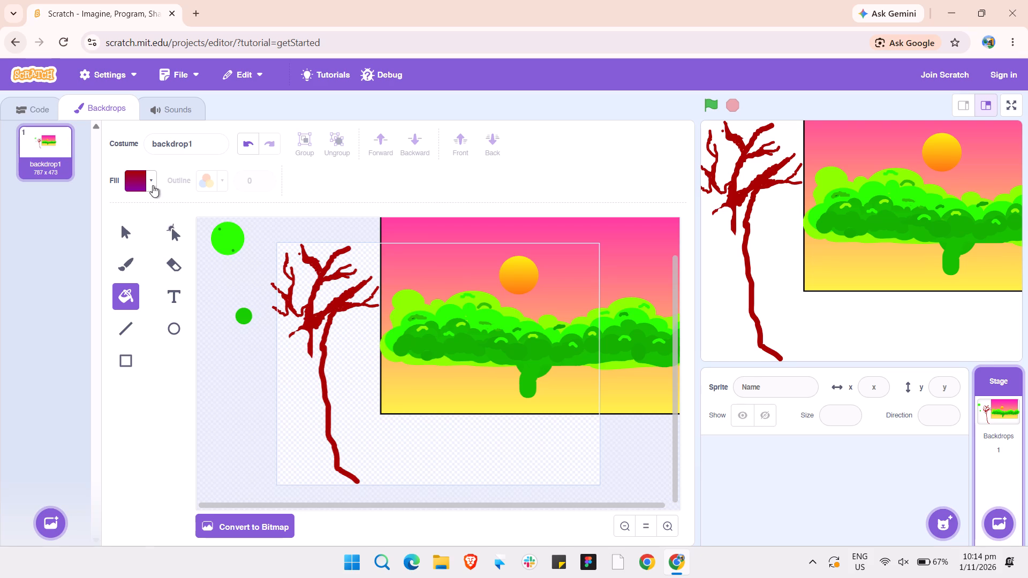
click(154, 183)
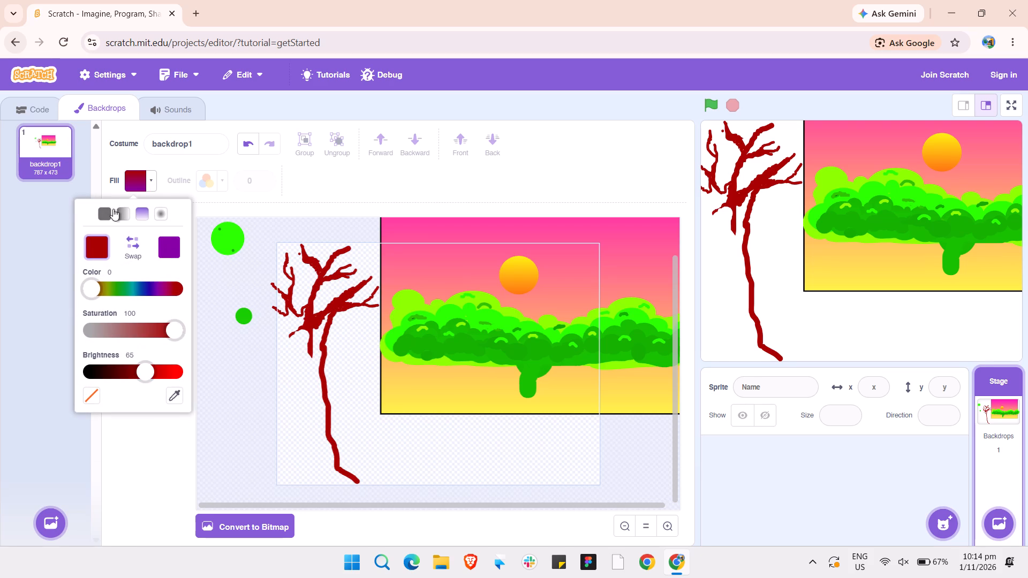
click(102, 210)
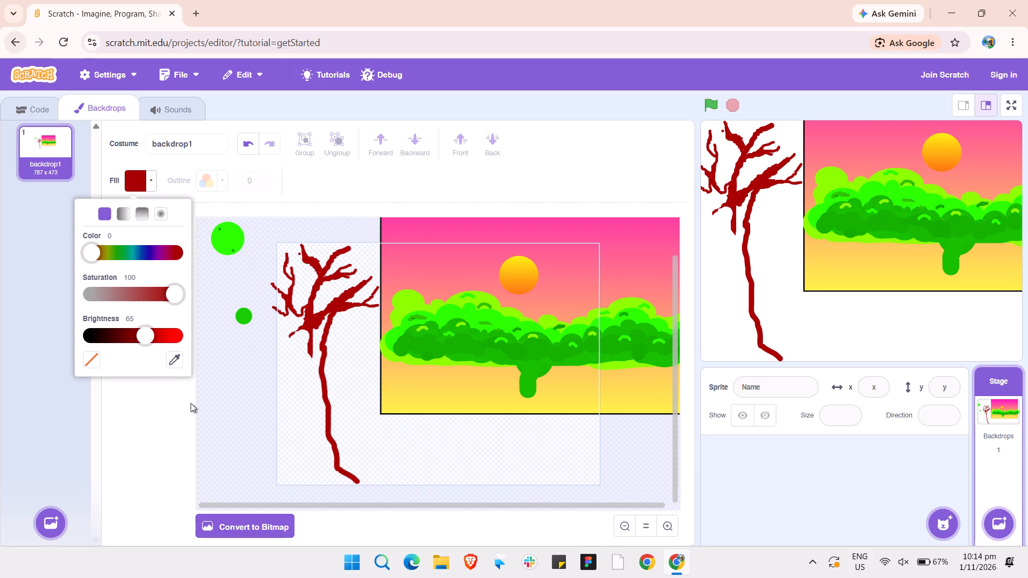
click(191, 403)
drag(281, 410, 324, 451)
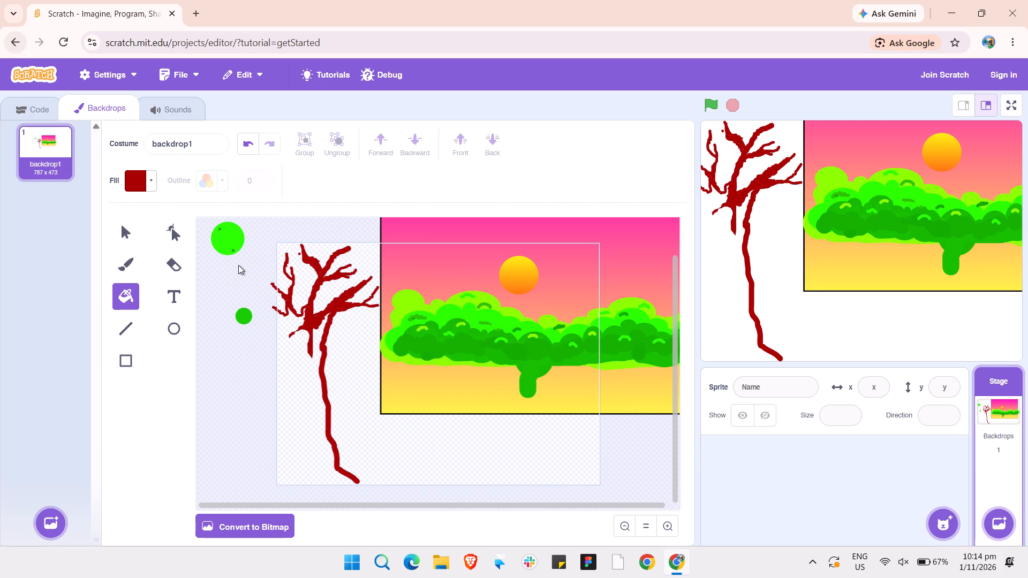
Paint the left and middle of a thick dark red tree trunk below the branches with the brush size set to 70.
click(128, 260)
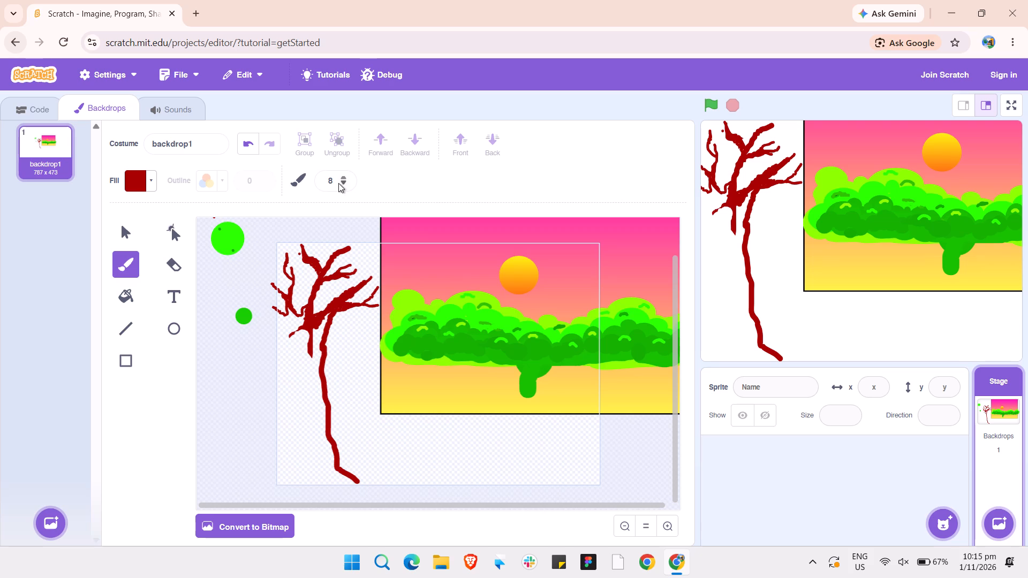
click(338, 183)
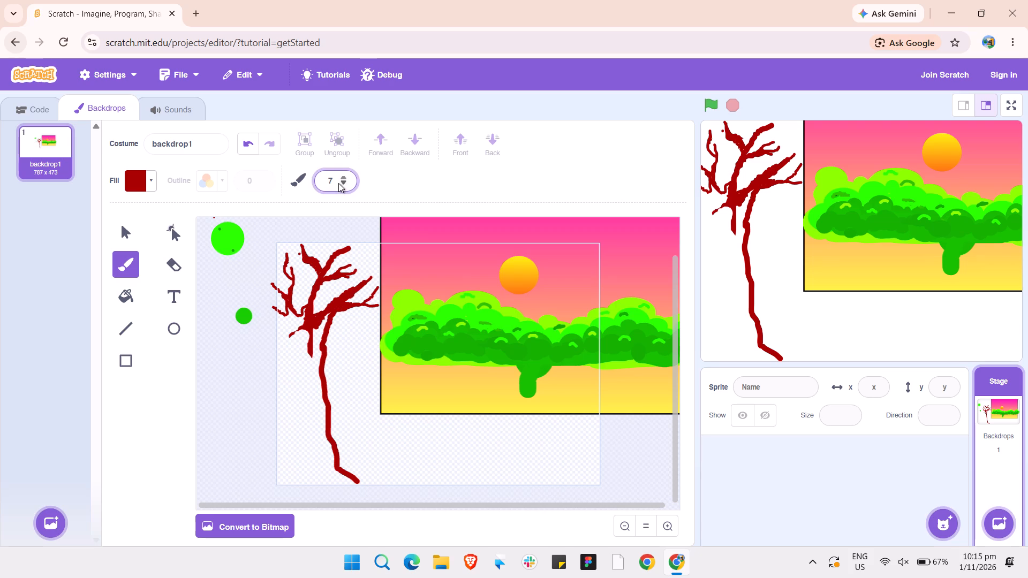
key(BackSpace)
key(BackSpace)
key(8)
key(BackSpace)
text(70)
key(Return)
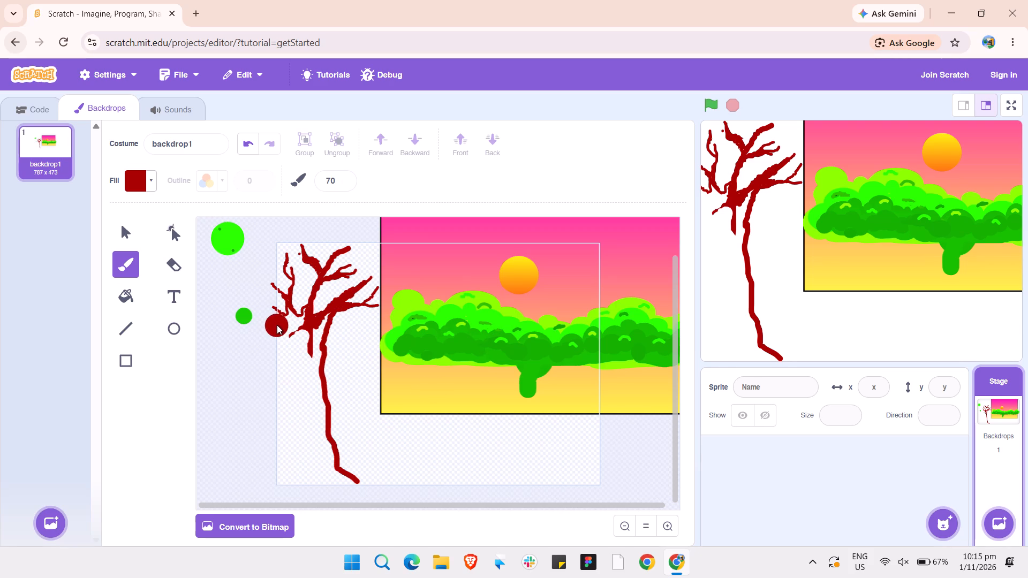
drag(277, 322, 287, 349)
drag(287, 349, 289, 394)
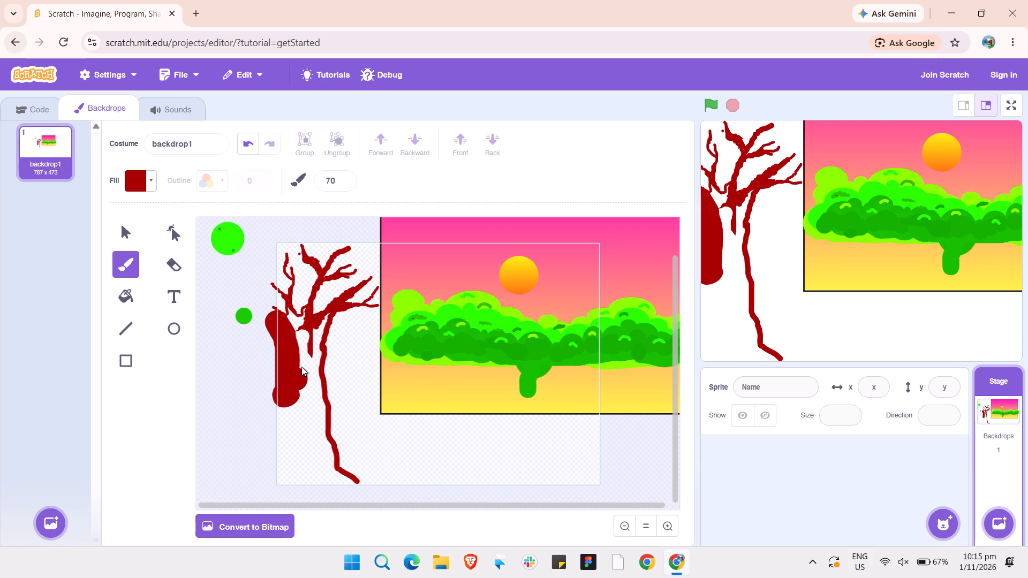
drag(292, 331, 311, 409)
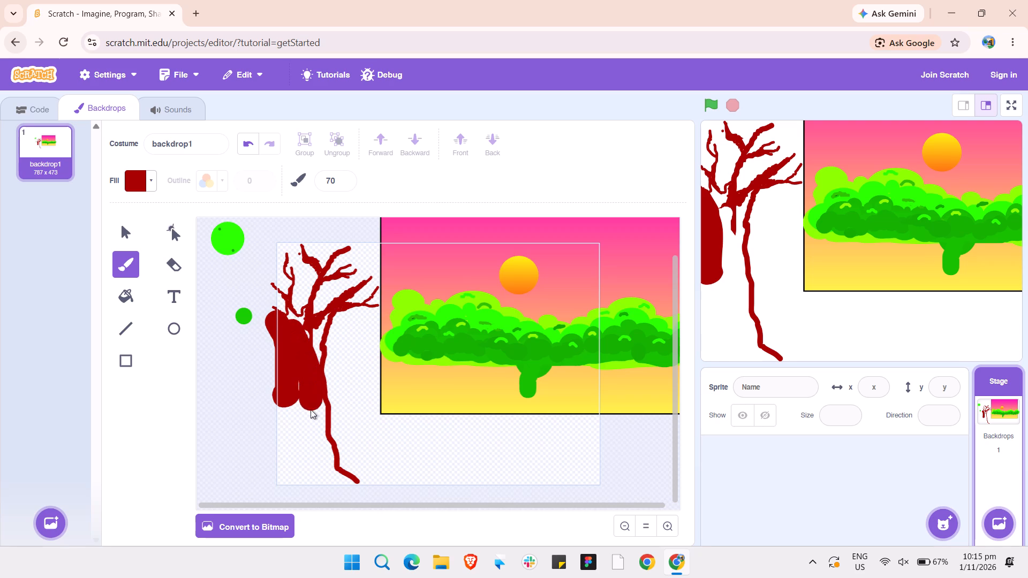
drag(311, 409, 288, 486)
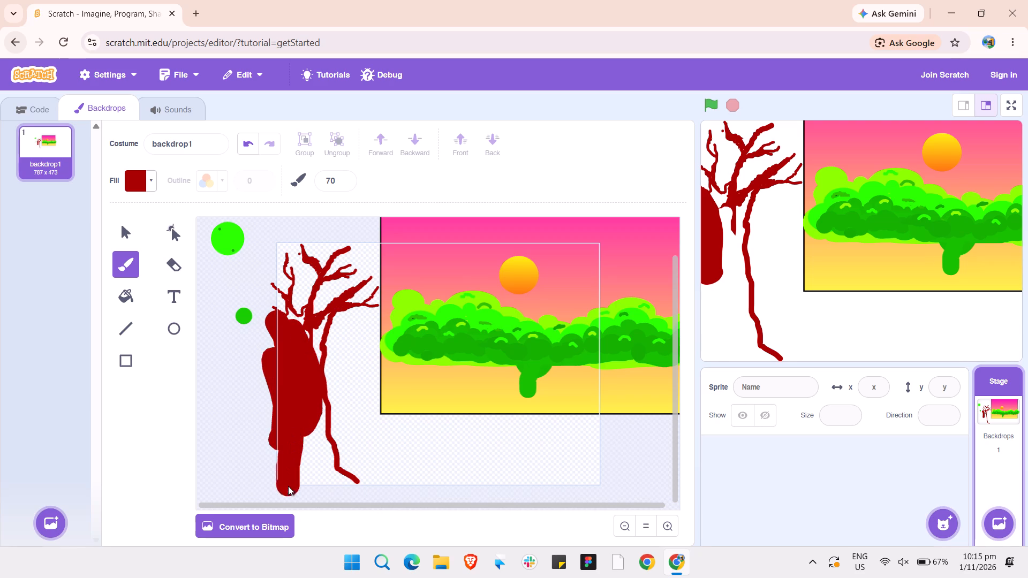
Paint the trunk's right side solid dark red up to the outline and widen its base over the root.
drag(288, 486, 315, 414)
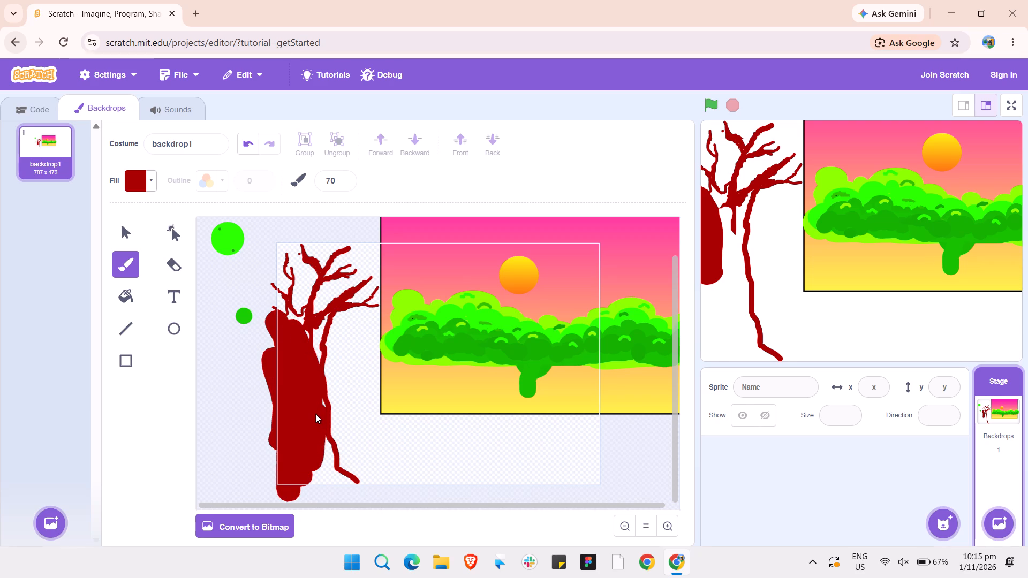
drag(315, 414, 318, 445)
drag(318, 445, 323, 468)
drag(311, 475, 320, 477)
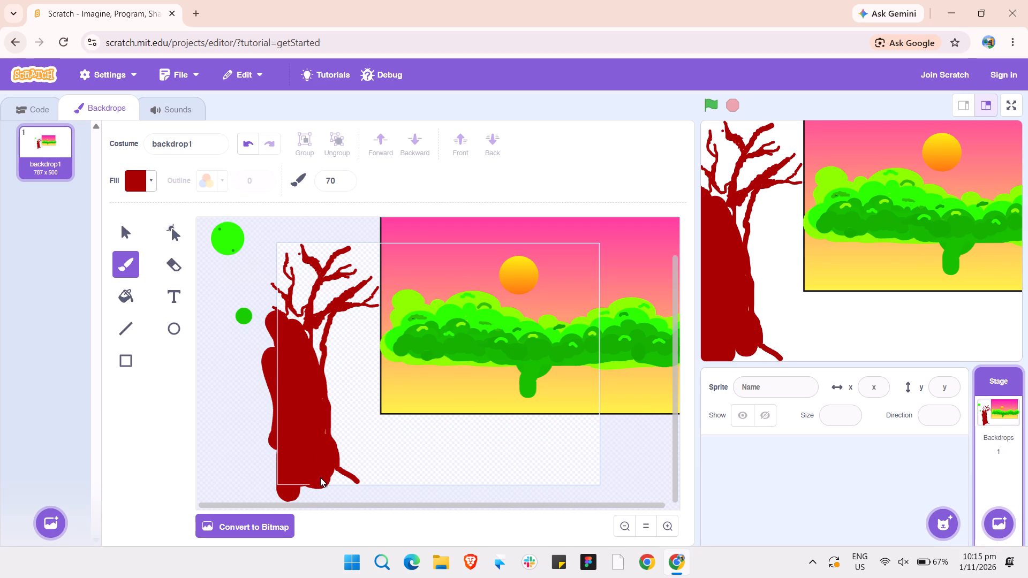
drag(320, 477, 351, 489)
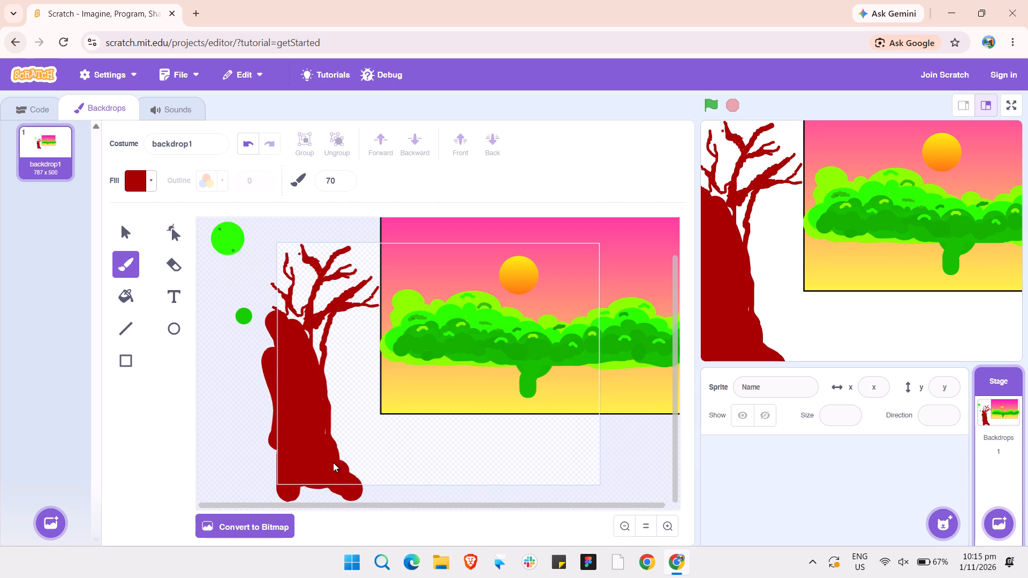
Touch up the trunk's right edge and fill the gap beneath the branches with dark red brush strokes.
drag(318, 438, 316, 430)
click(318, 403)
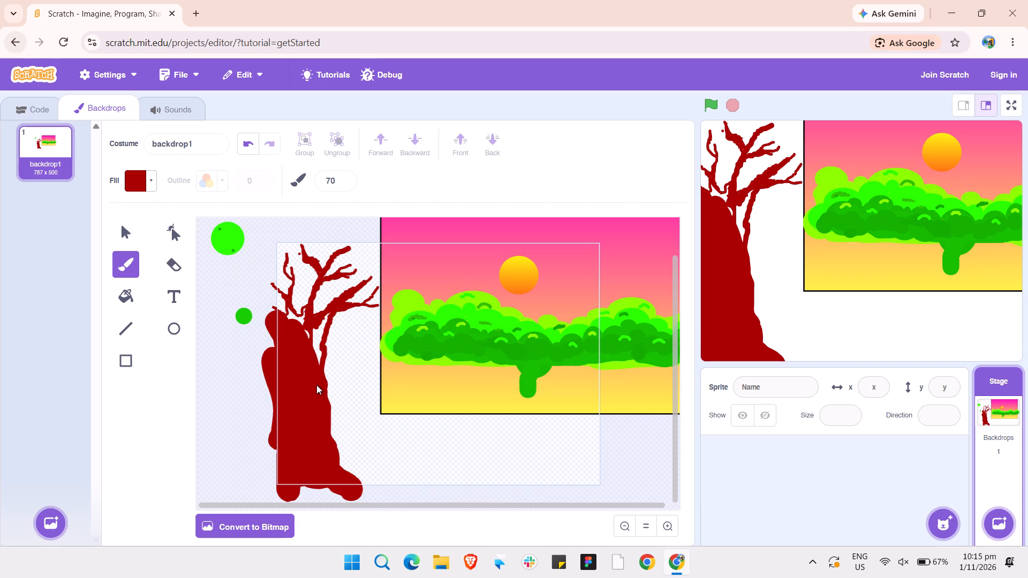
click(317, 389)
drag(322, 424, 323, 435)
drag(309, 339, 312, 363)
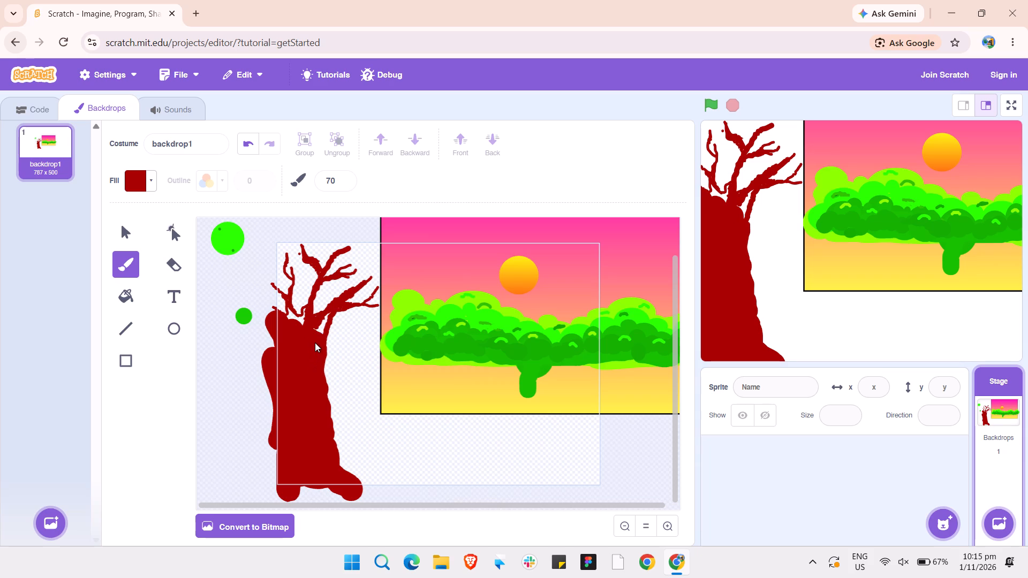
click(315, 343)
Fill the top of the trunk beneath the branches with dark red dabs and strokes, reducing the brush size to 50.
click(315, 325)
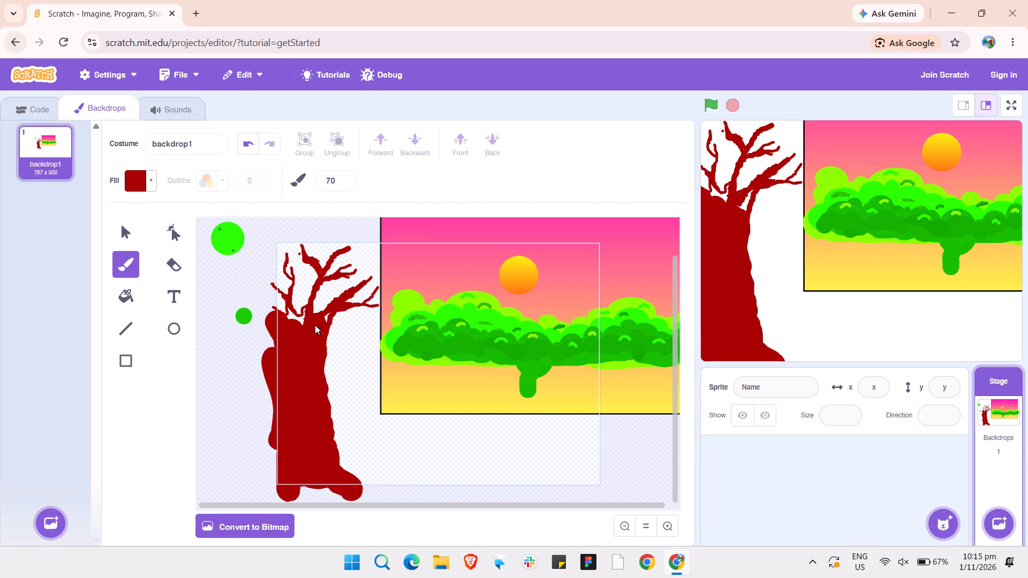
click(312, 335)
click(336, 179)
key(BackSpace)
key(BackSpace)
key(BackSpace)
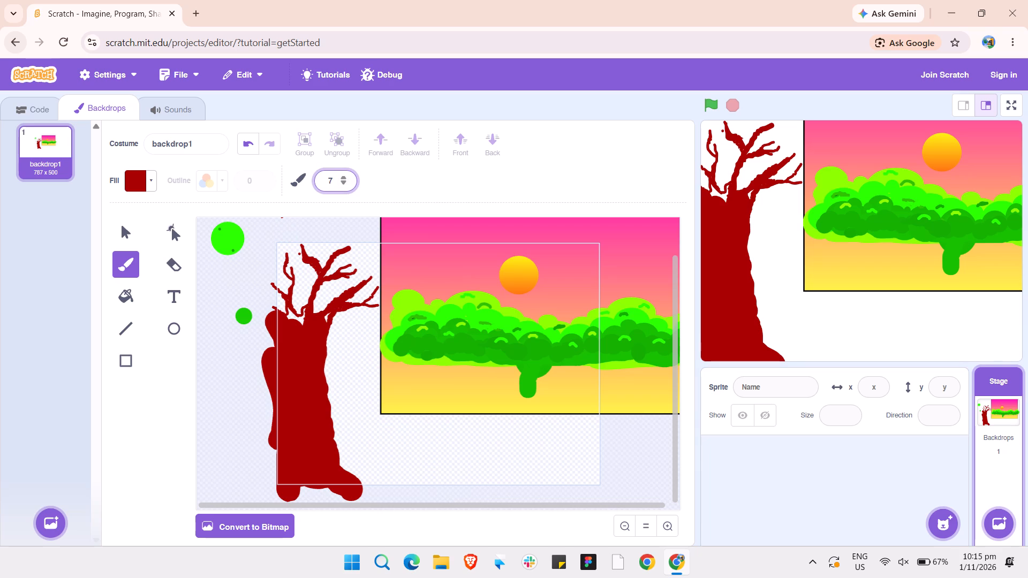
key(6)
key(BackSpace)
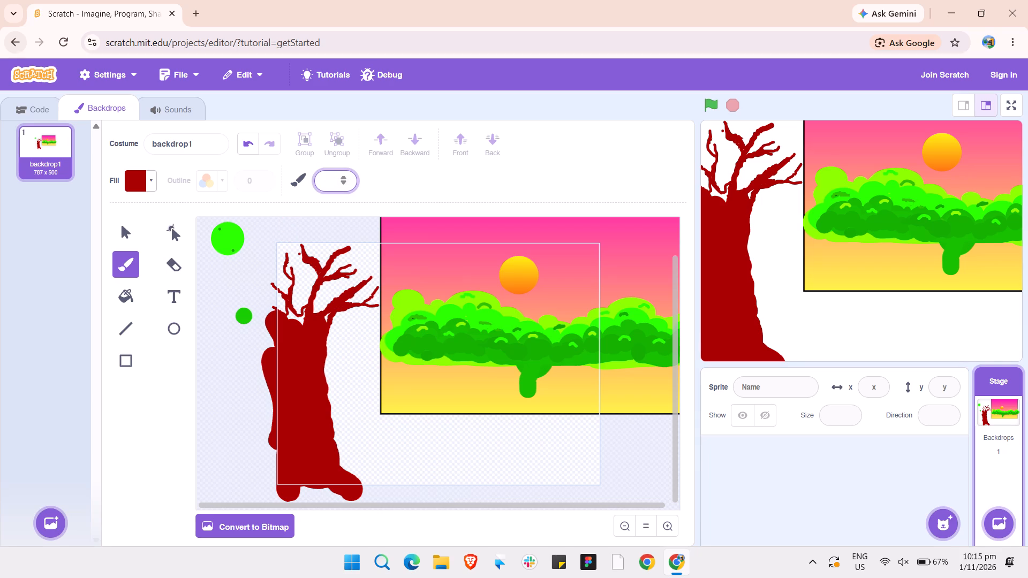
text(50)
key(Return)
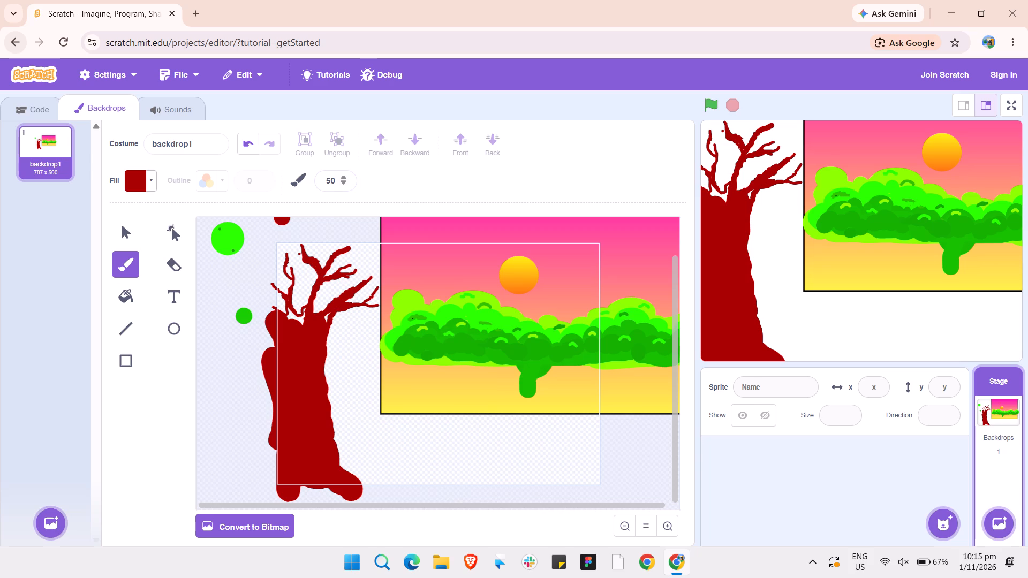
drag(303, 323, 323, 319)
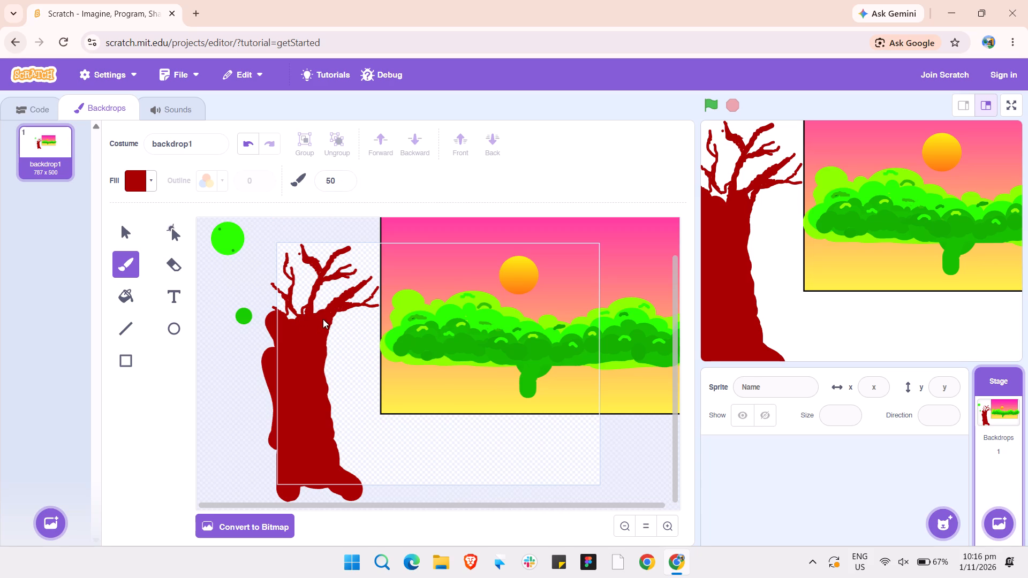
drag(323, 319, 323, 320)
click(323, 320)
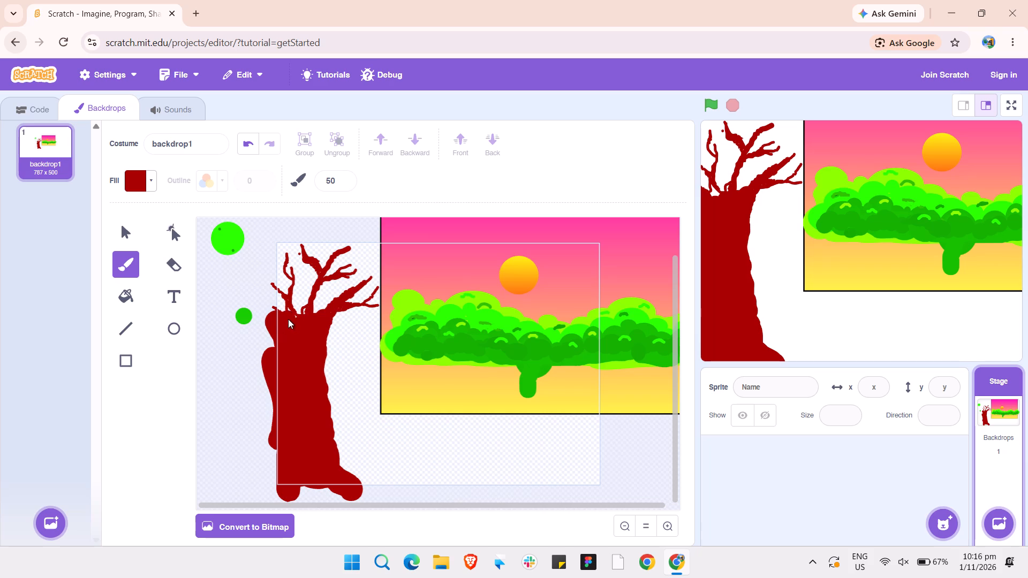
click(291, 321)
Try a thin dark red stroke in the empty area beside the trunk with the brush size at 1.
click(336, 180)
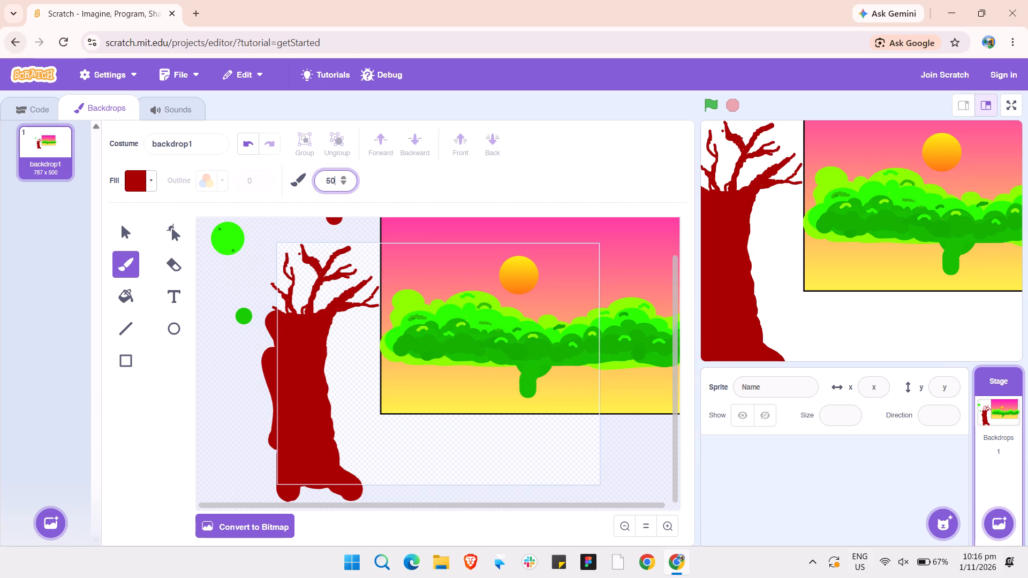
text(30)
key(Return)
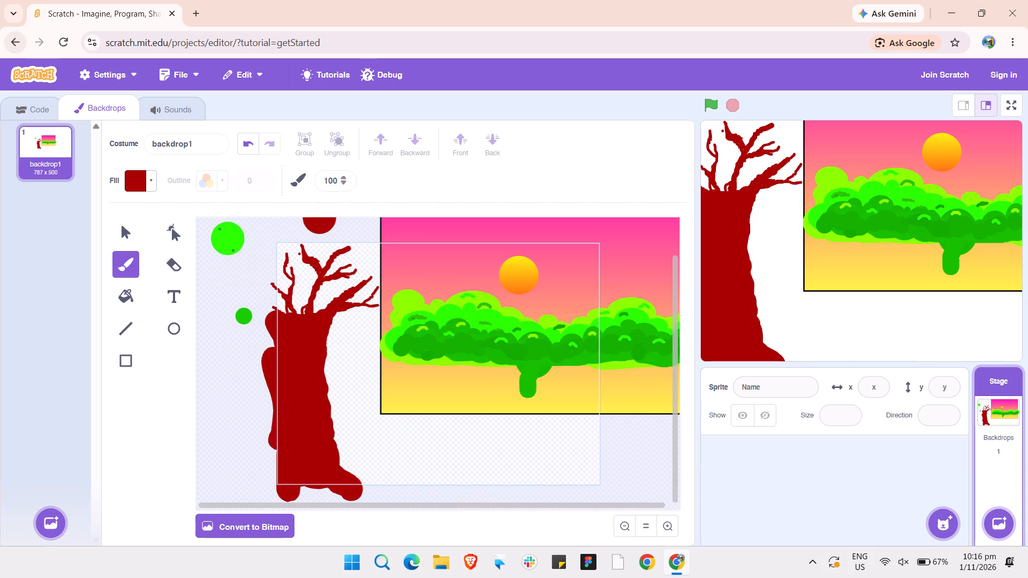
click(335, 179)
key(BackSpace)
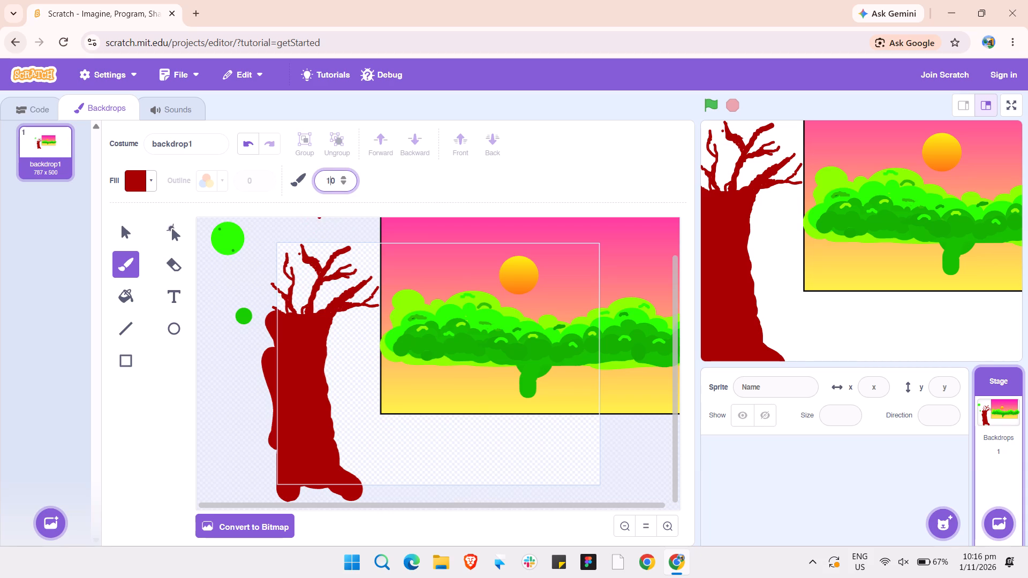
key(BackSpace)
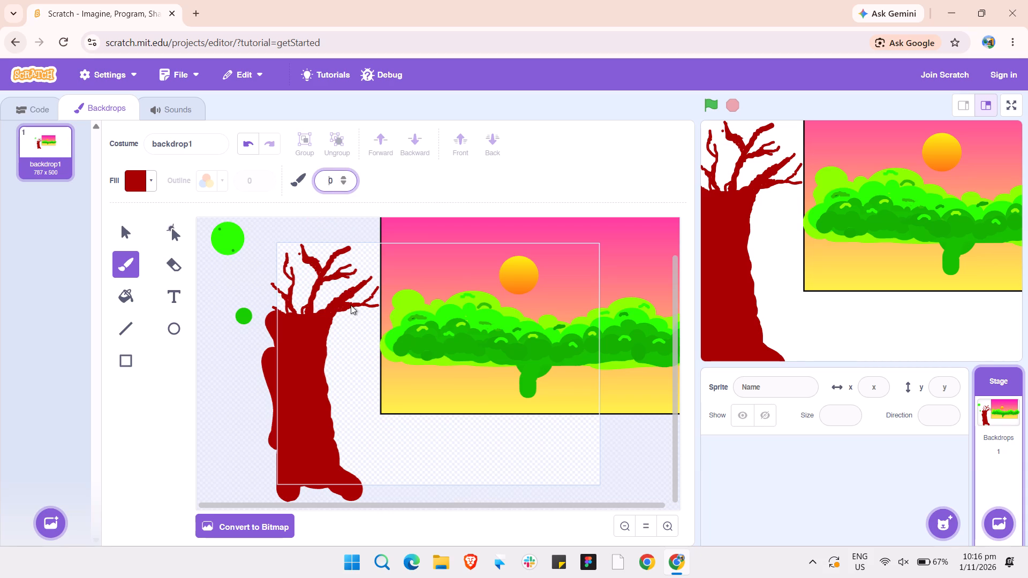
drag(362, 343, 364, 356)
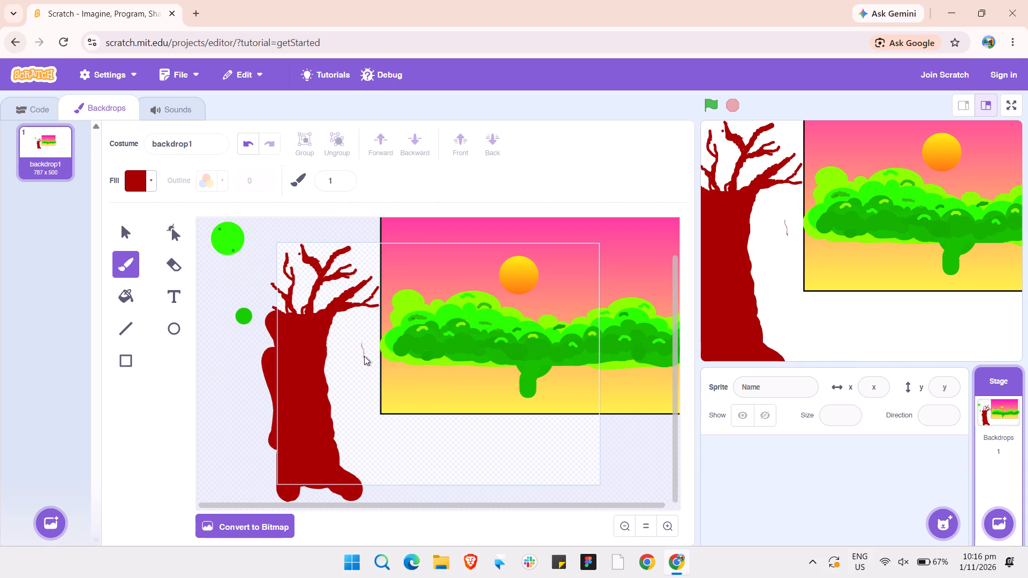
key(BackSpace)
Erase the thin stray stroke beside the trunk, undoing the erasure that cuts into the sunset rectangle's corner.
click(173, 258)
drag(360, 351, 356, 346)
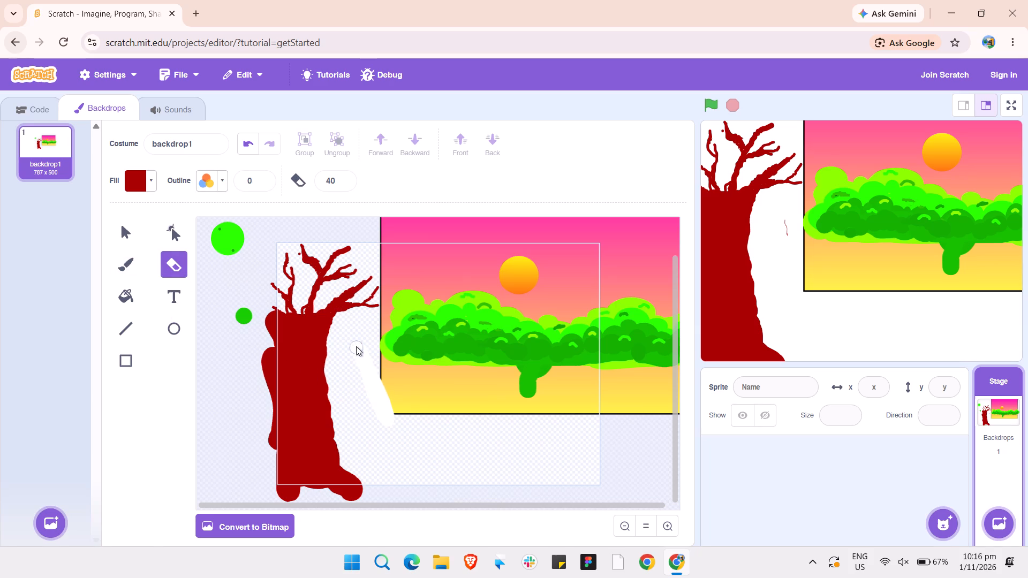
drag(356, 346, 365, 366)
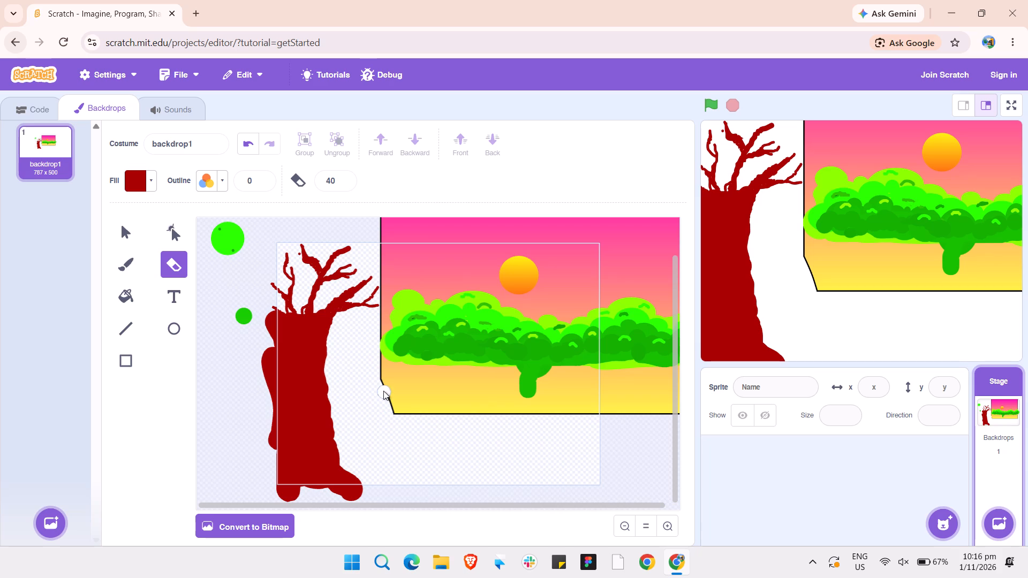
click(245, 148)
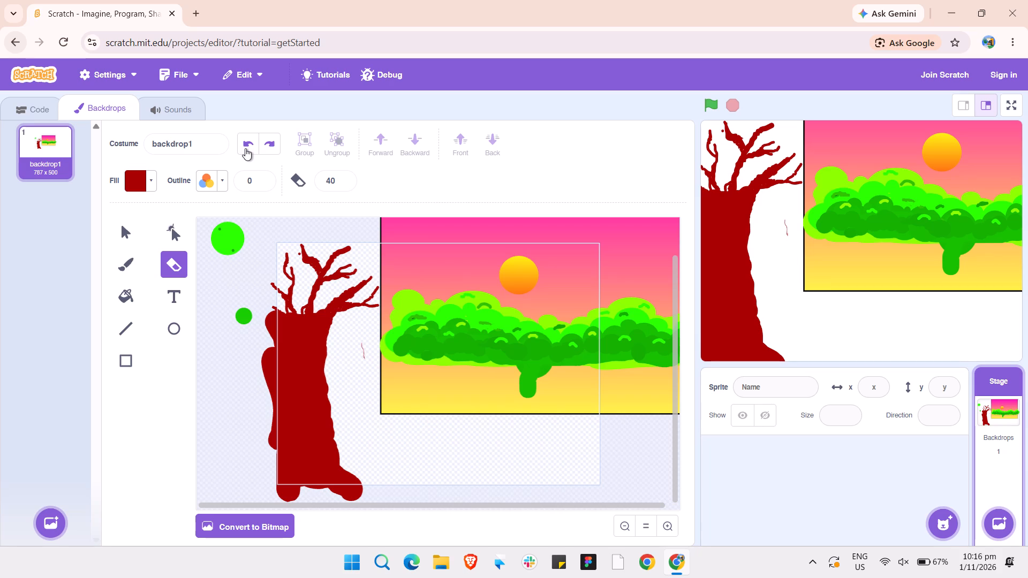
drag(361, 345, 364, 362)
Erase excess dark red between the branch bases with the eraser at size 40.
click(300, 303)
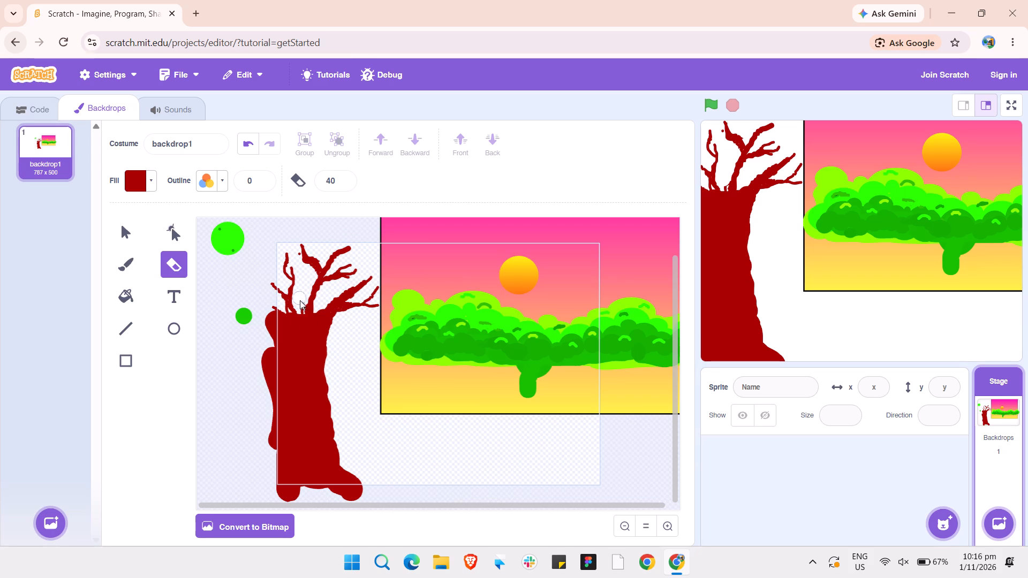
click(297, 306)
Touch up the branch bases where they join the trunk with dark red, using brush size 10.
click(130, 260)
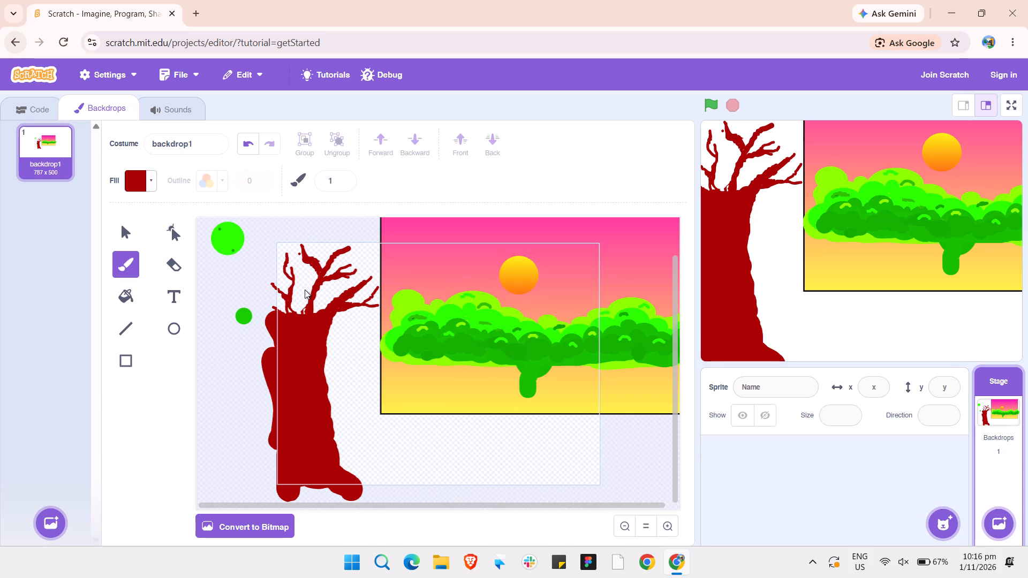
triple_click(343, 178)
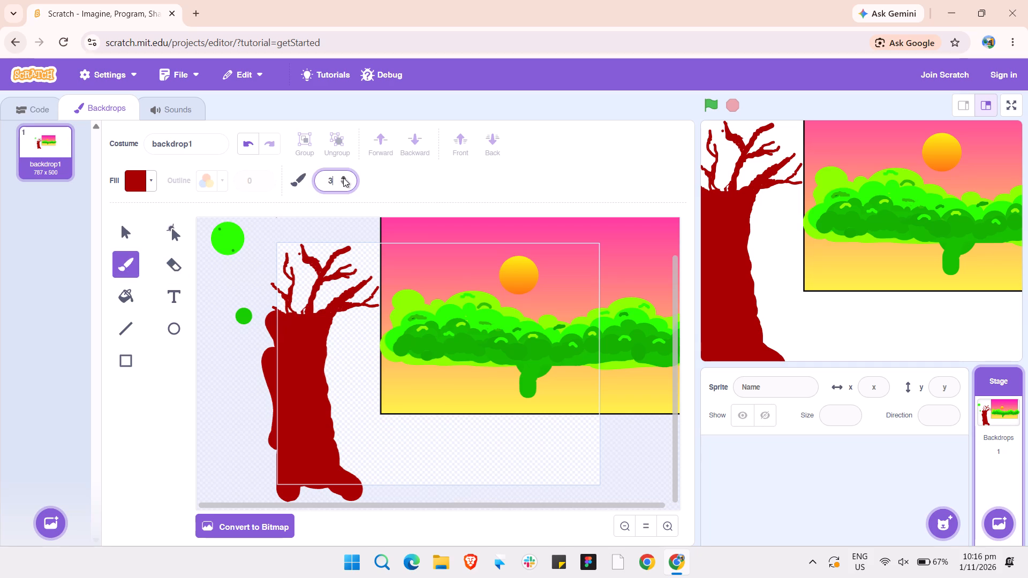
triple_click(343, 178)
triple_click(343, 178)
click(289, 308)
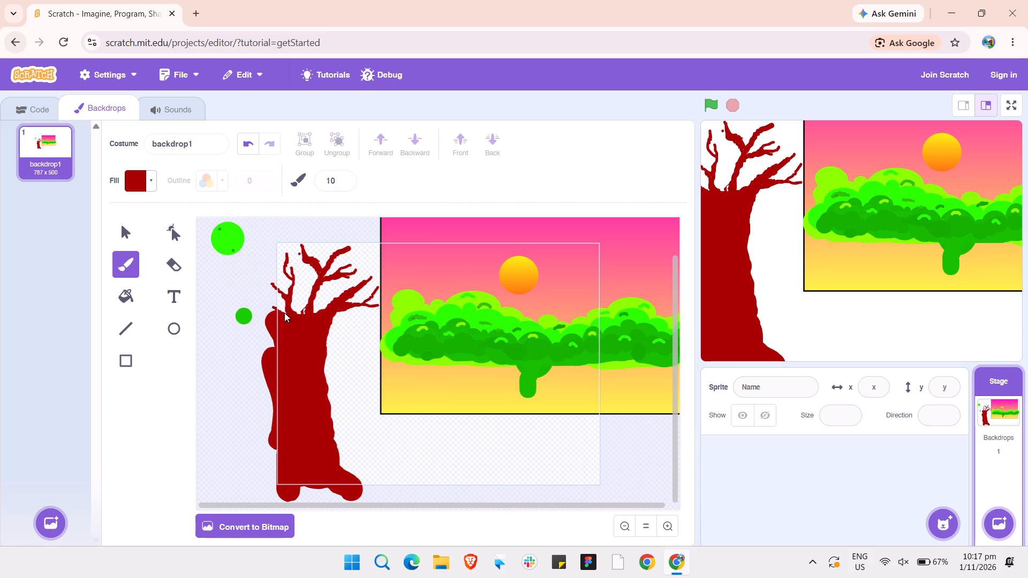
click(288, 298)
drag(304, 311, 296, 314)
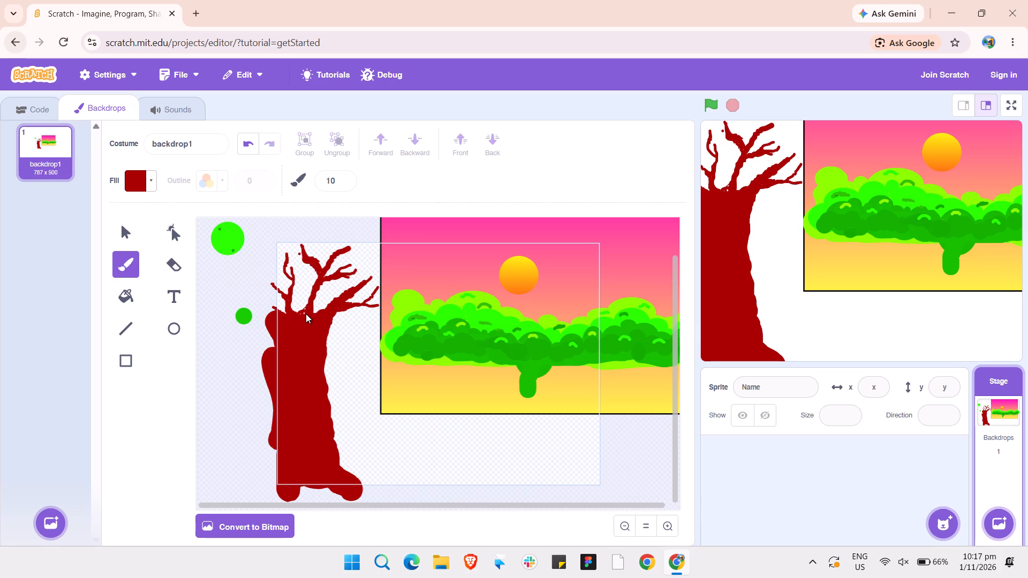
drag(302, 314, 307, 306)
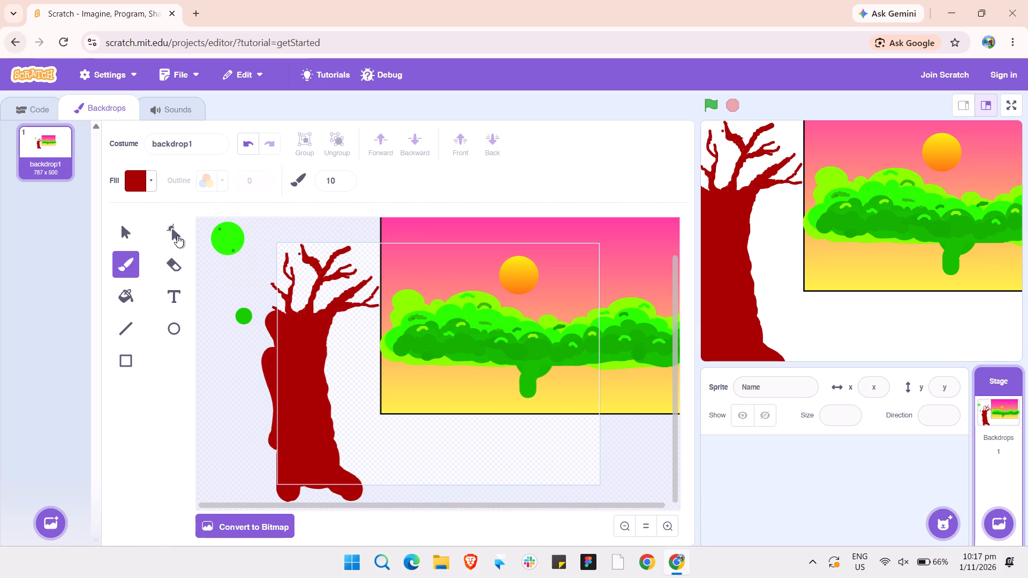
Set the eraser size to 20 and carve small gaps between the branch bases at the top of the trunk.
click(182, 267)
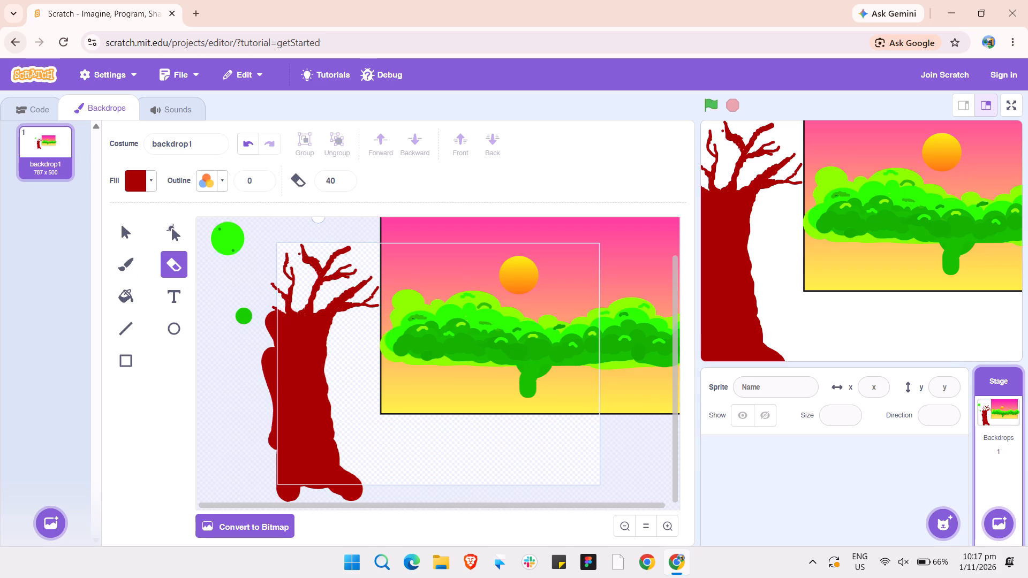
click(335, 180)
key(BackSpace)
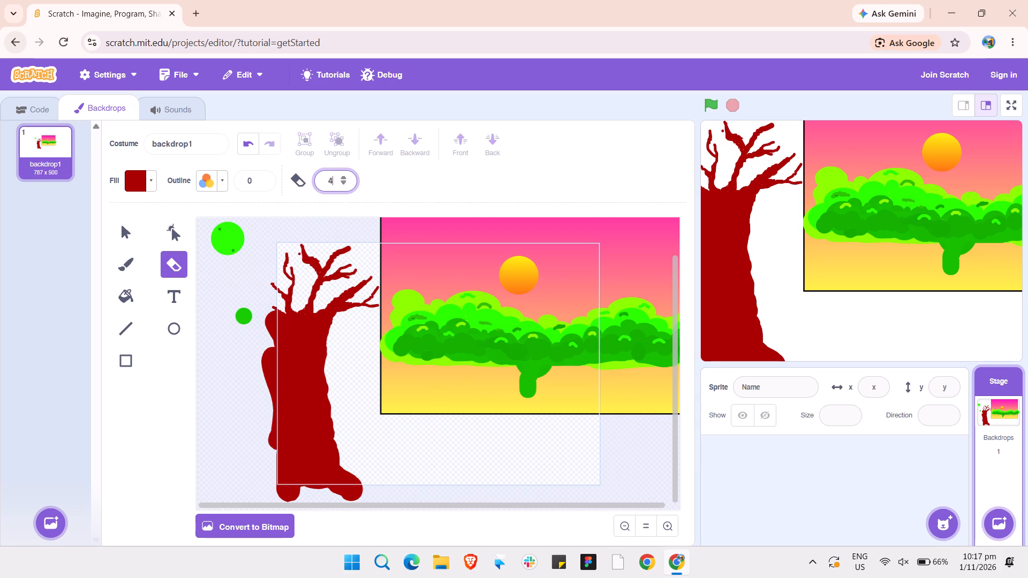
key(BackSpace)
text(20)
key(Return)
click(317, 310)
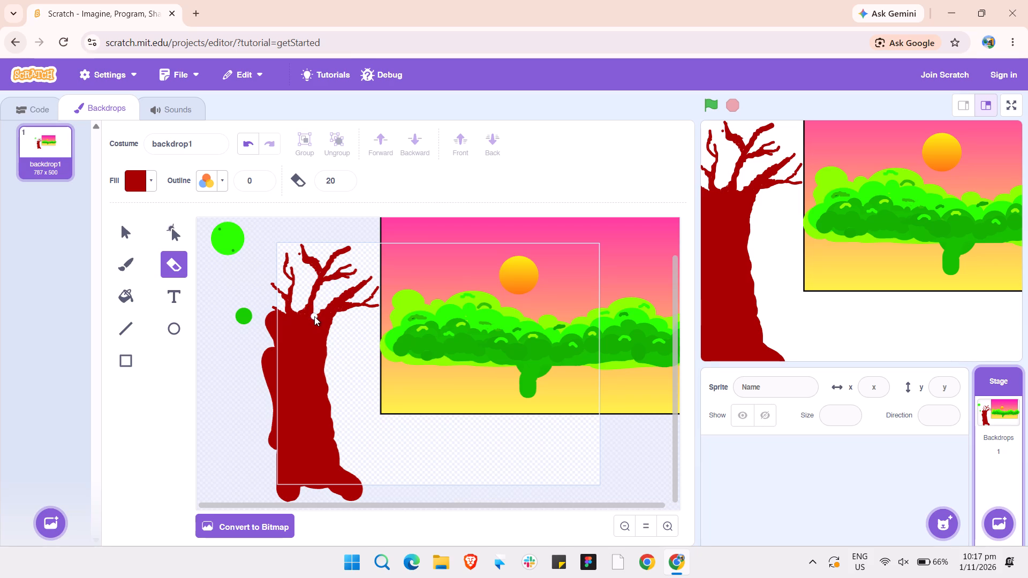
drag(314, 316, 317, 310)
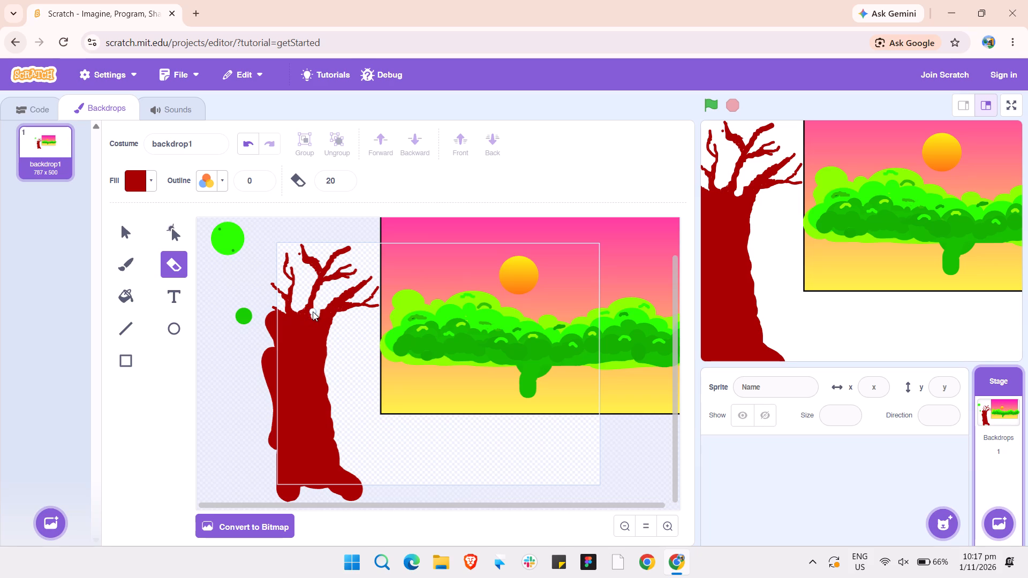
click(313, 312)
drag(294, 305, 297, 318)
drag(297, 318, 297, 320)
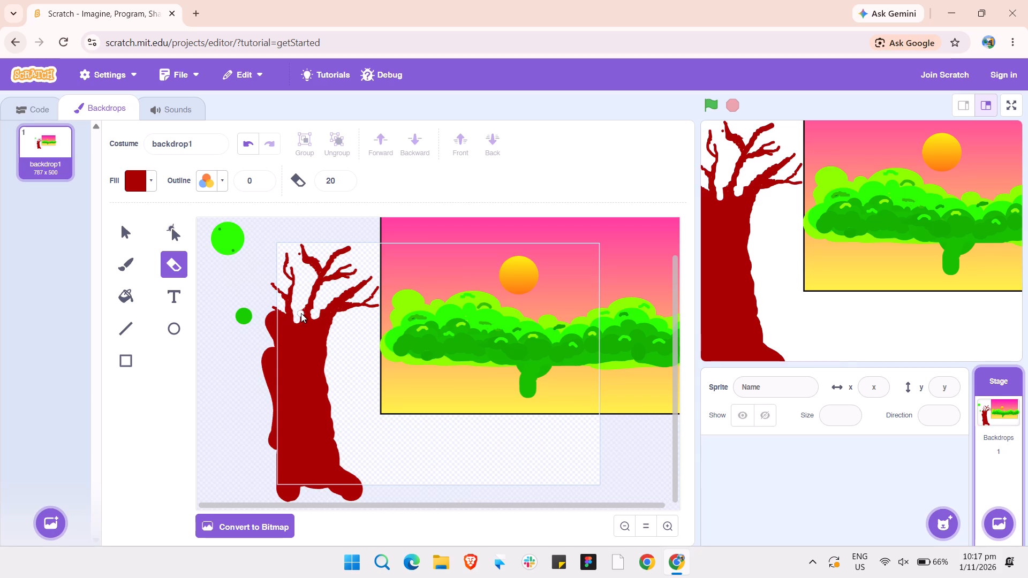
Deepen the gap between the left and middle branch bases with the eraser at size 20.
drag(300, 310, 298, 317)
drag(298, 317, 297, 317)
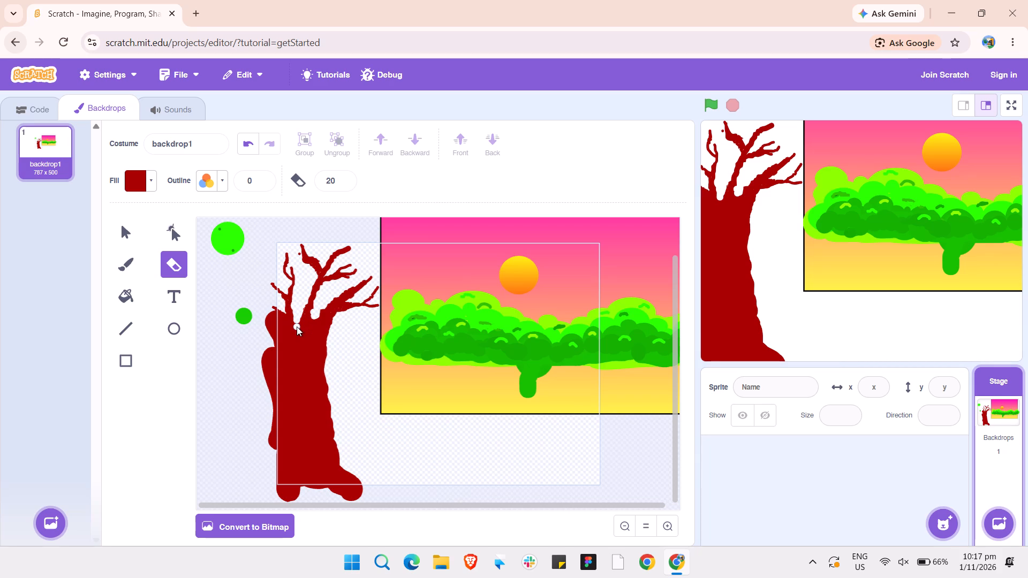
click(297, 326)
Set the eraser size to 10 and refine the narrow gaps between the branch bases at the top of the trunk.
click(335, 181)
key(BackSpace)
key(BackSpace)
text(10)
key(Return)
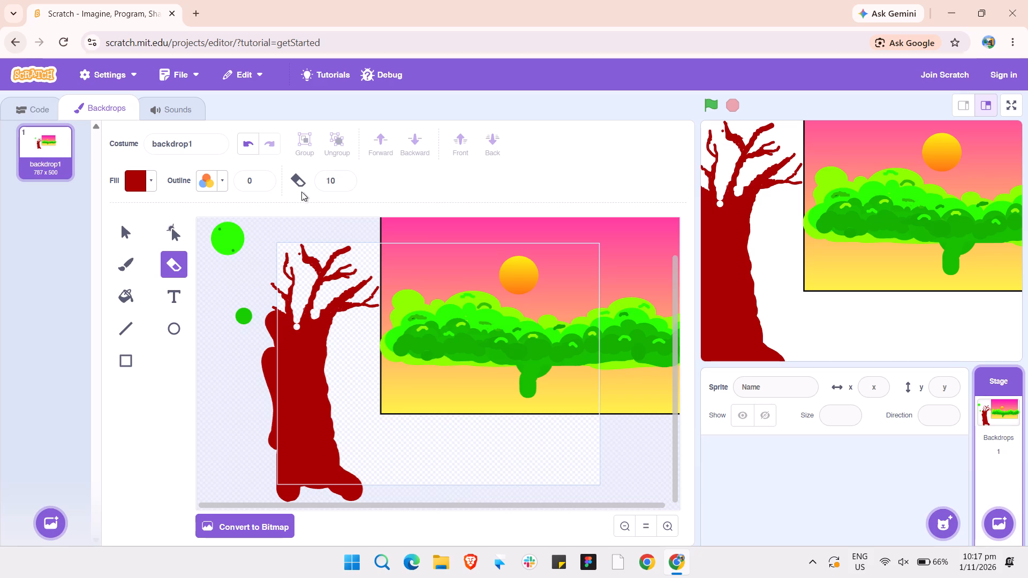
click(294, 324)
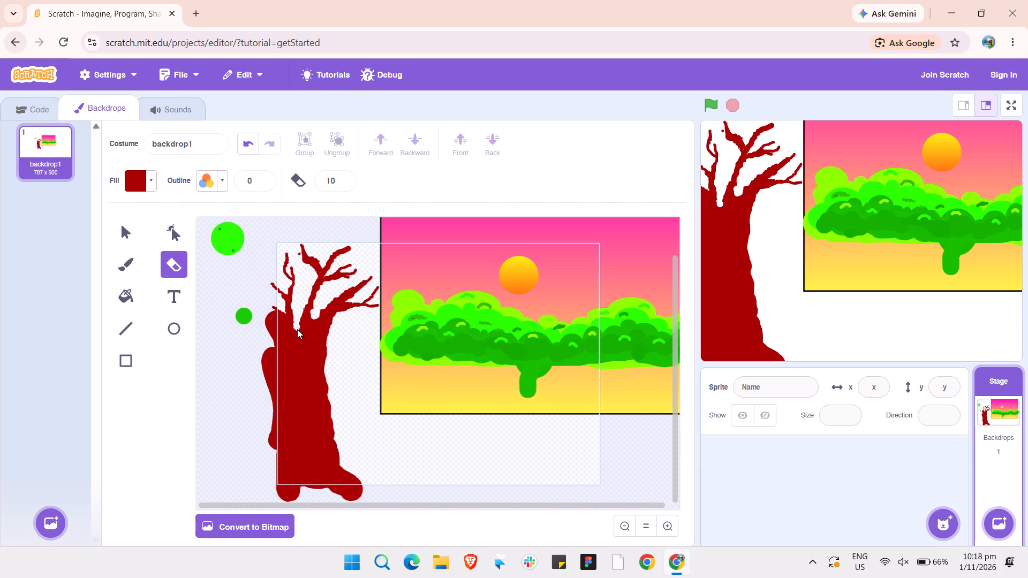
click(297, 329)
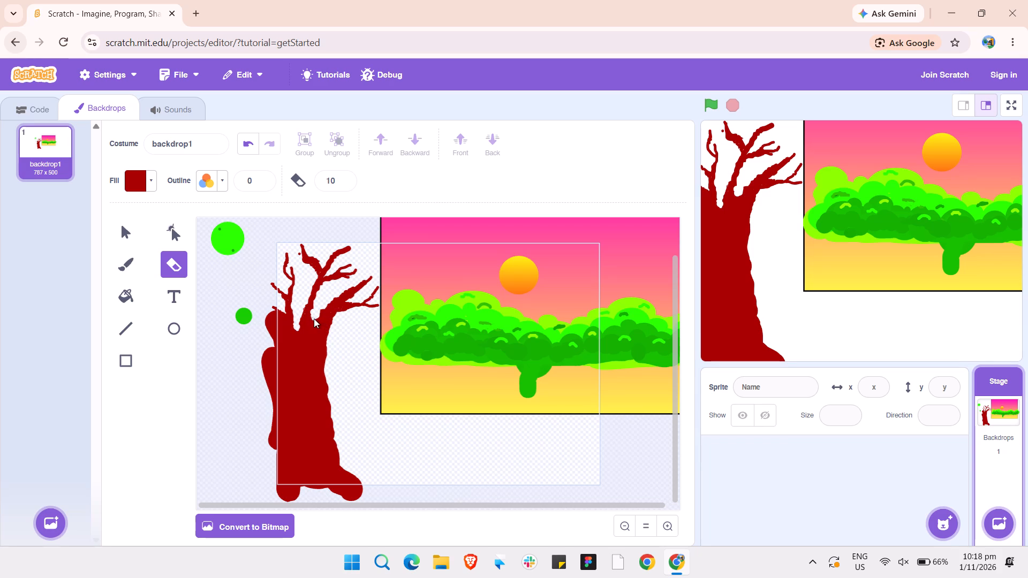
click(315, 319)
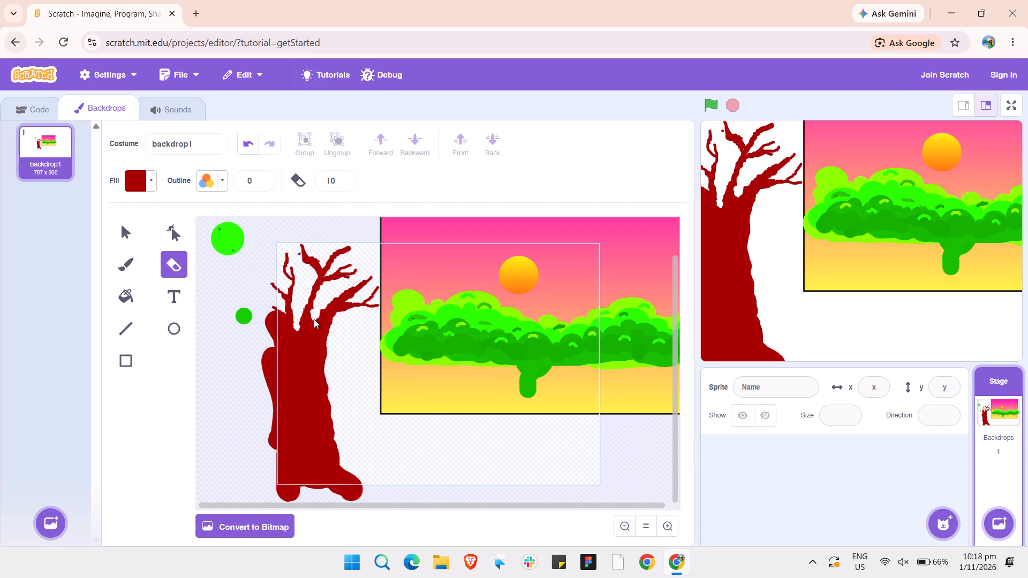
click(314, 319)
click(314, 320)
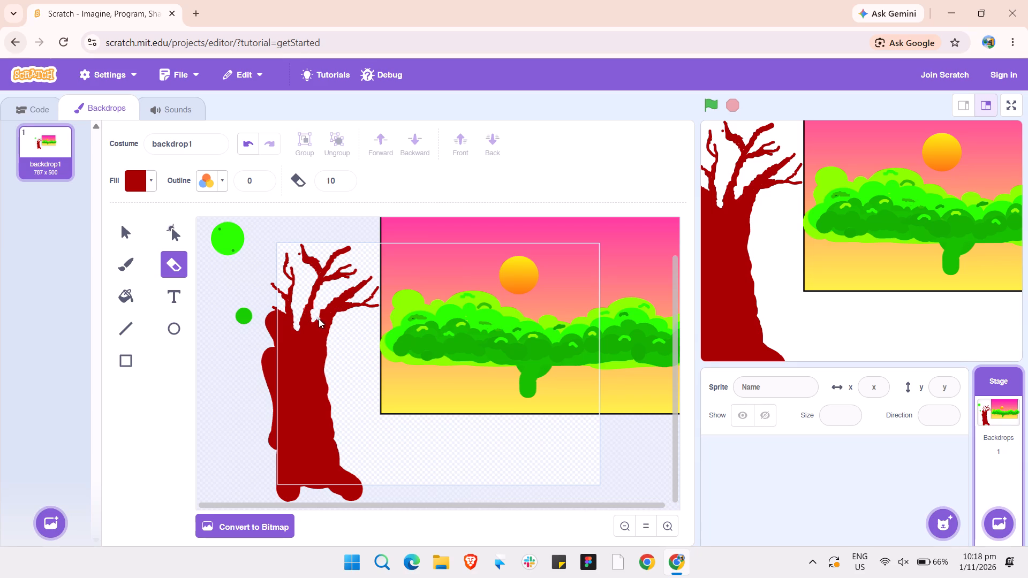
drag(320, 313, 323, 305)
click(320, 309)
Trim the underside of the right-hand branch where it curves into the trunk with the eraser at size 10.
click(349, 311)
drag(335, 317, 332, 320)
drag(332, 320, 331, 325)
right_drag(331, 326, 327, 337)
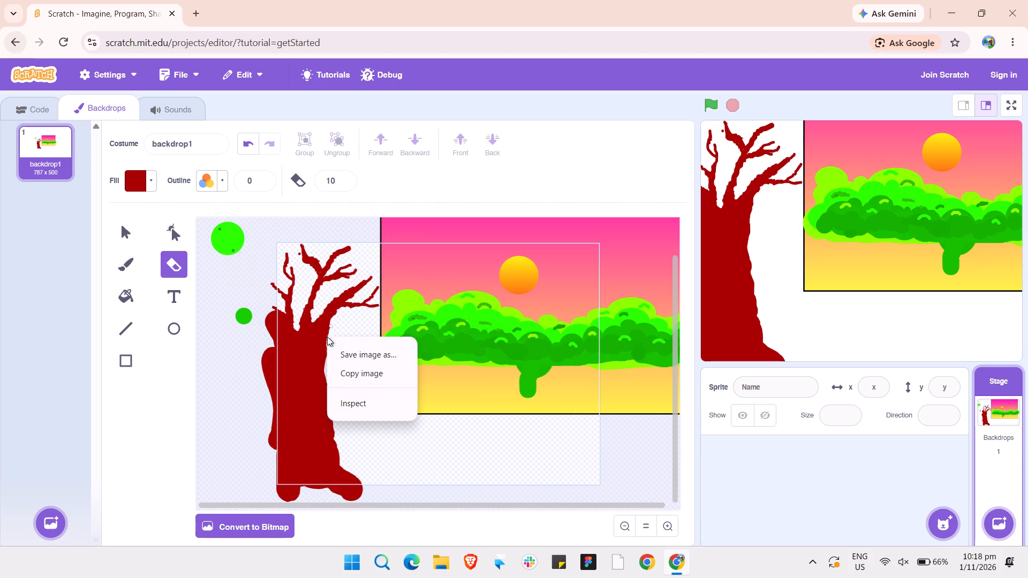
Set the eraser size to 30 and shave the trunk's upper right edge just below the right-hand branch.
click(345, 176)
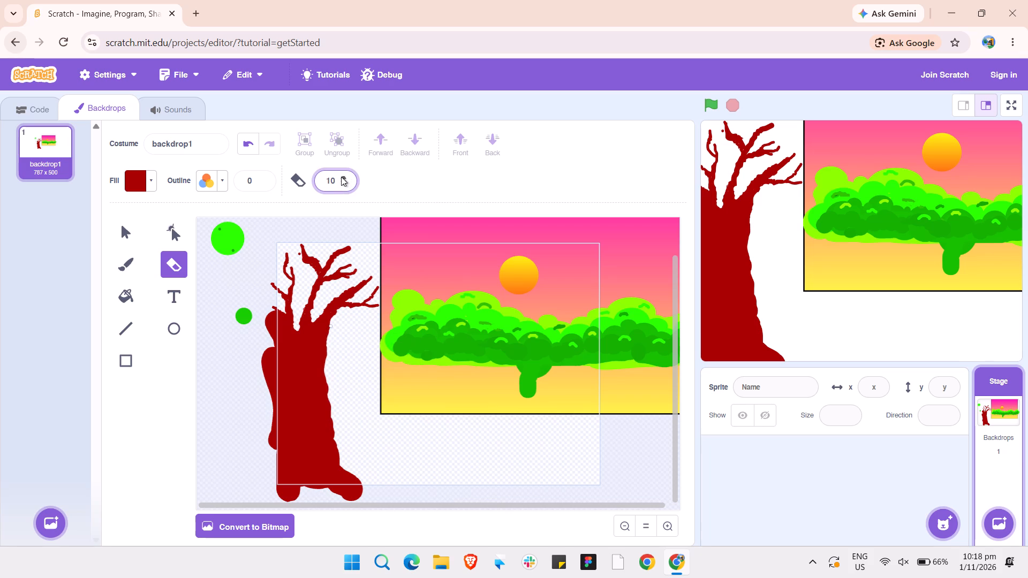
text(30)
key(Return)
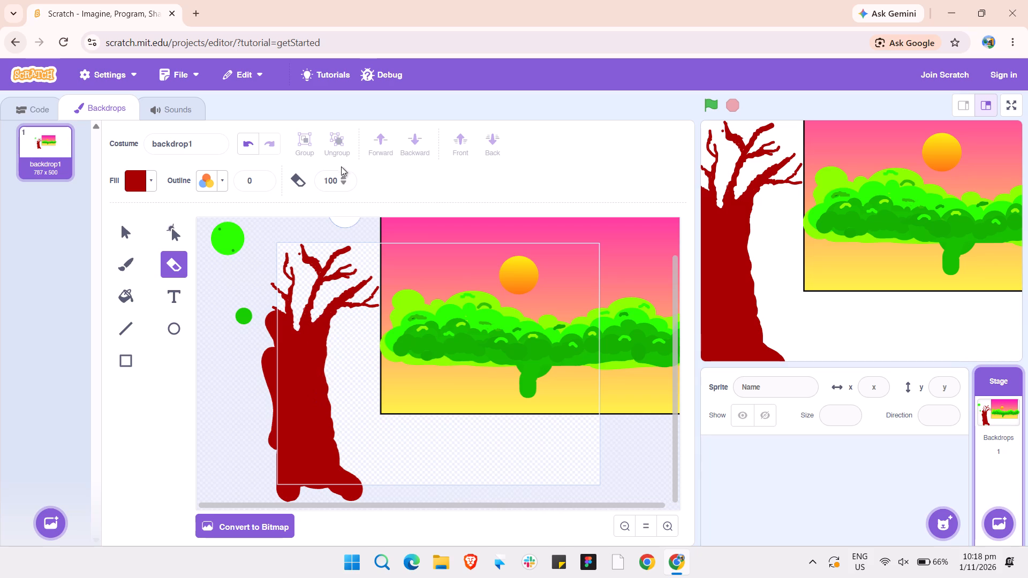
click(331, 178)
key(BackSpace)
key(BackSpace)
key(3)
key(Return)
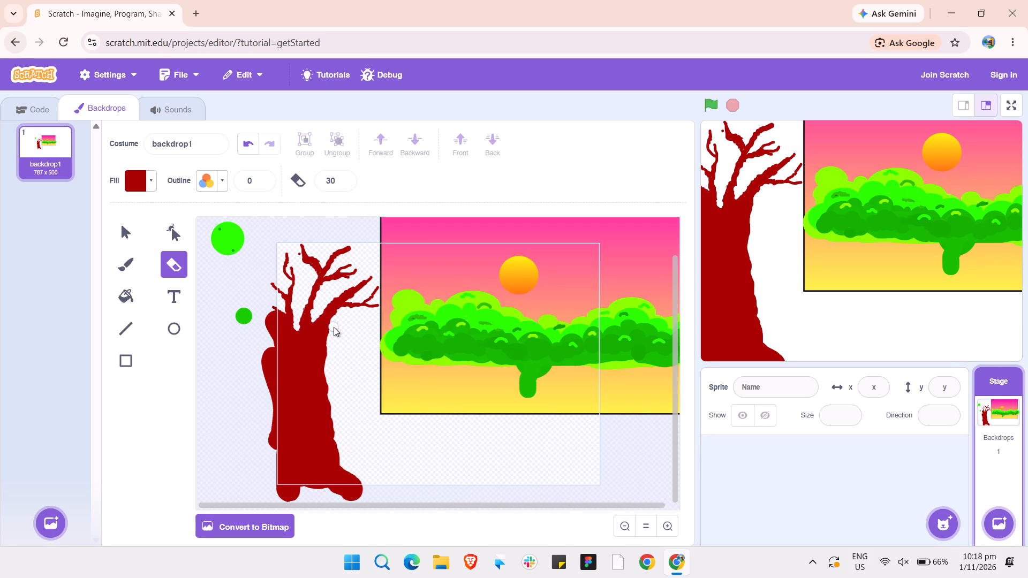
drag(334, 327, 331, 341)
drag(331, 341, 330, 332)
drag(330, 332, 331, 322)
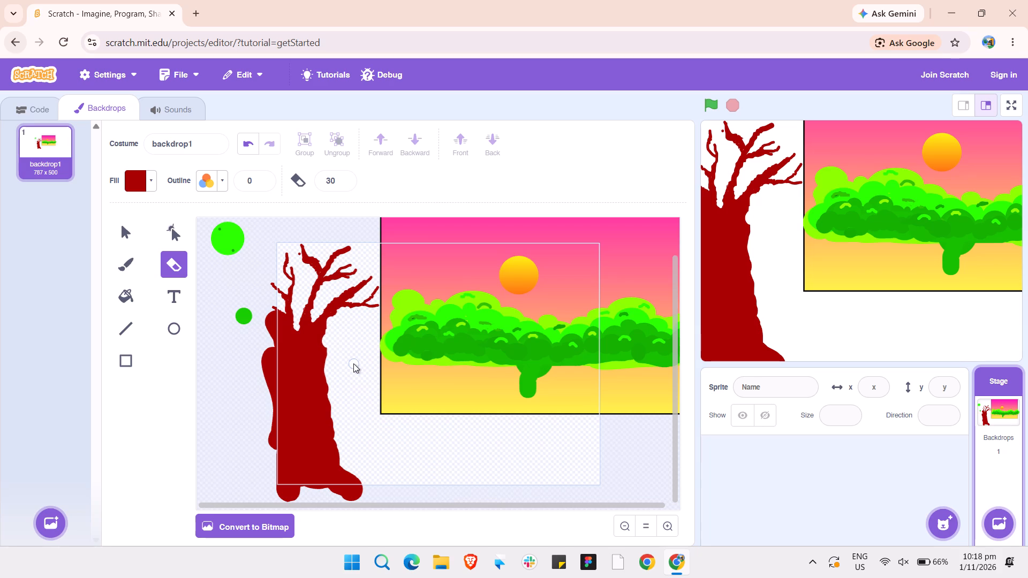
click(350, 351)
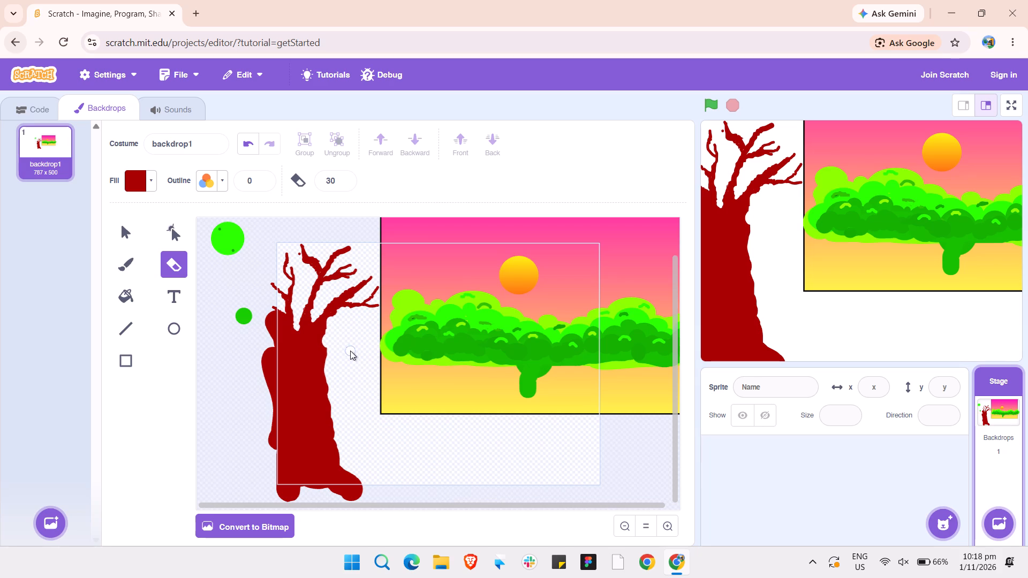
click(350, 351)
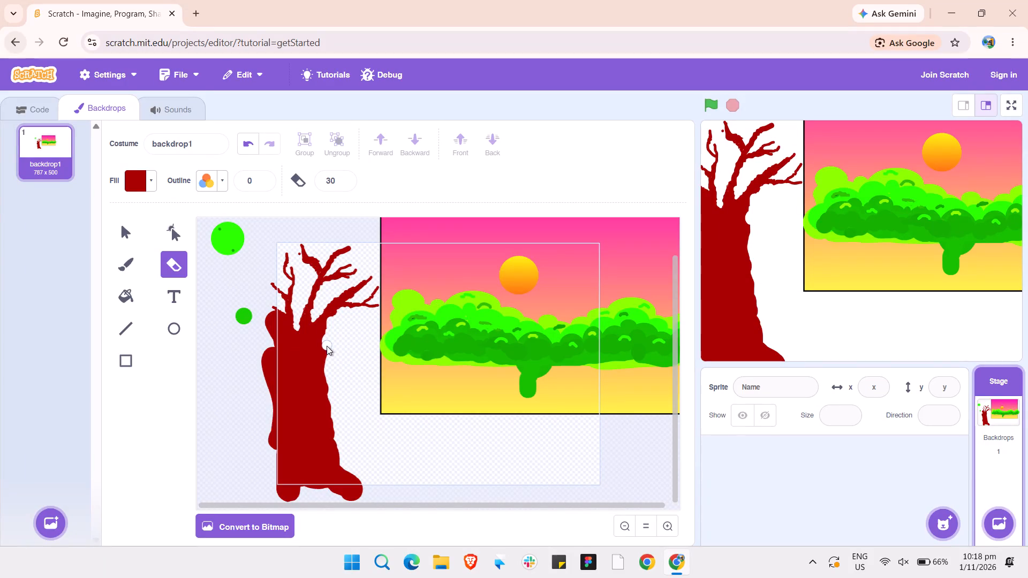
Smooth the bumps along the trunk's right edge from below the branch down to the root with the eraser.
double_click(329, 354)
drag(329, 354, 328, 362)
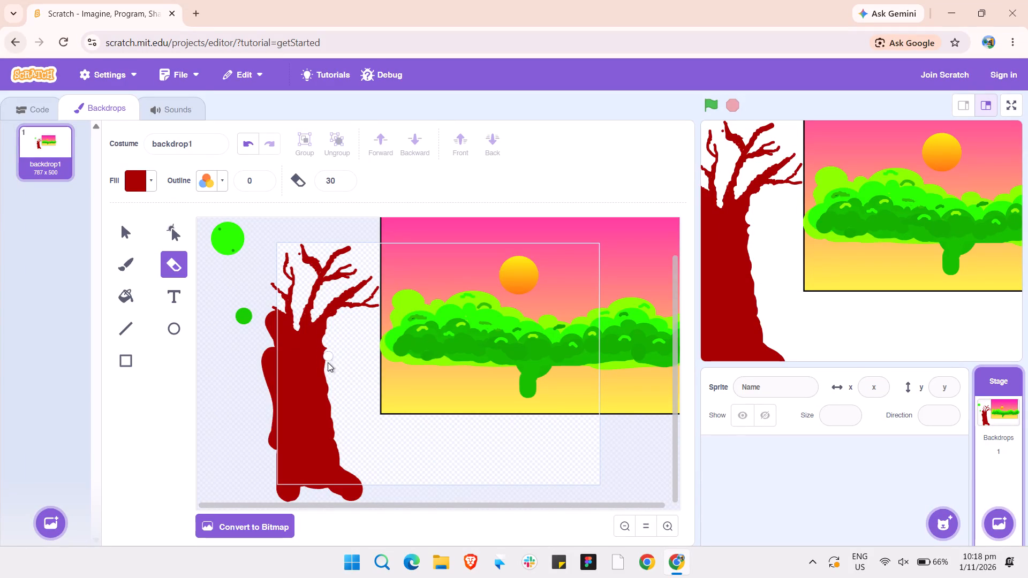
drag(328, 362, 328, 389)
click(327, 348)
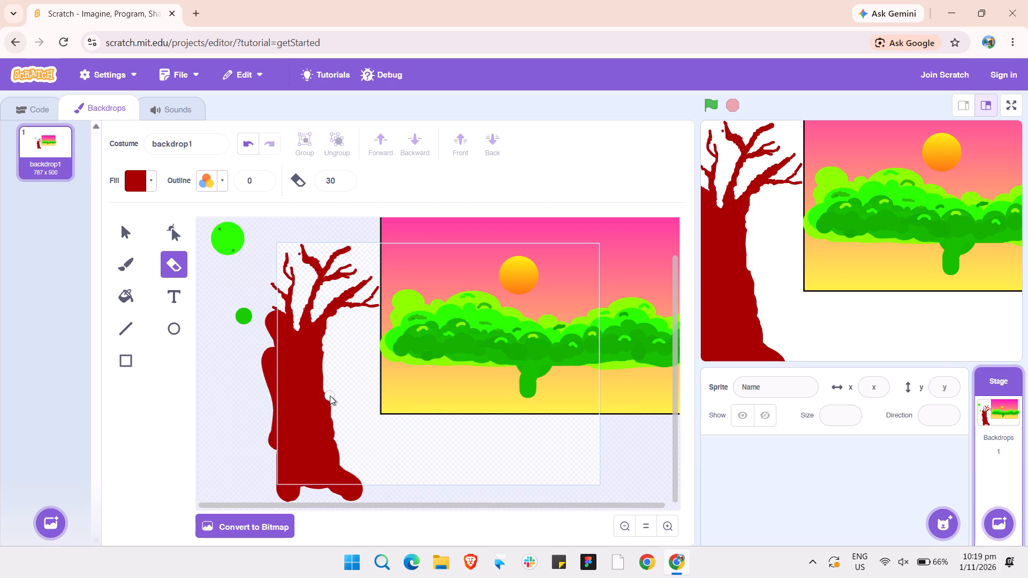
drag(330, 396, 331, 408)
drag(331, 408, 339, 446)
drag(339, 446, 344, 461)
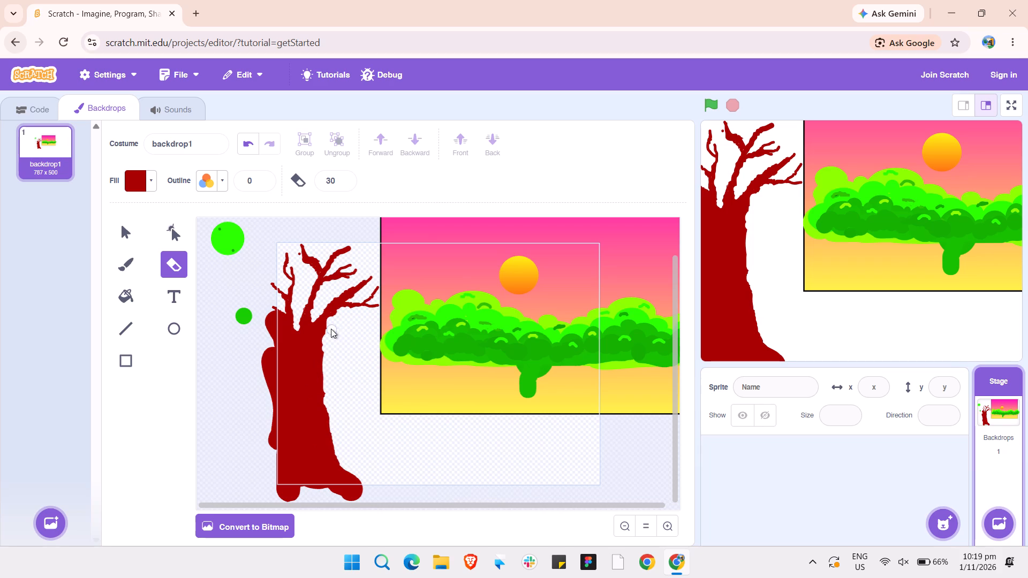
Slim the trunk by erasing a wide strip down its right side, including the leftover sliver and the upper part of the right root.
drag(328, 329, 328, 339)
drag(328, 339, 319, 393)
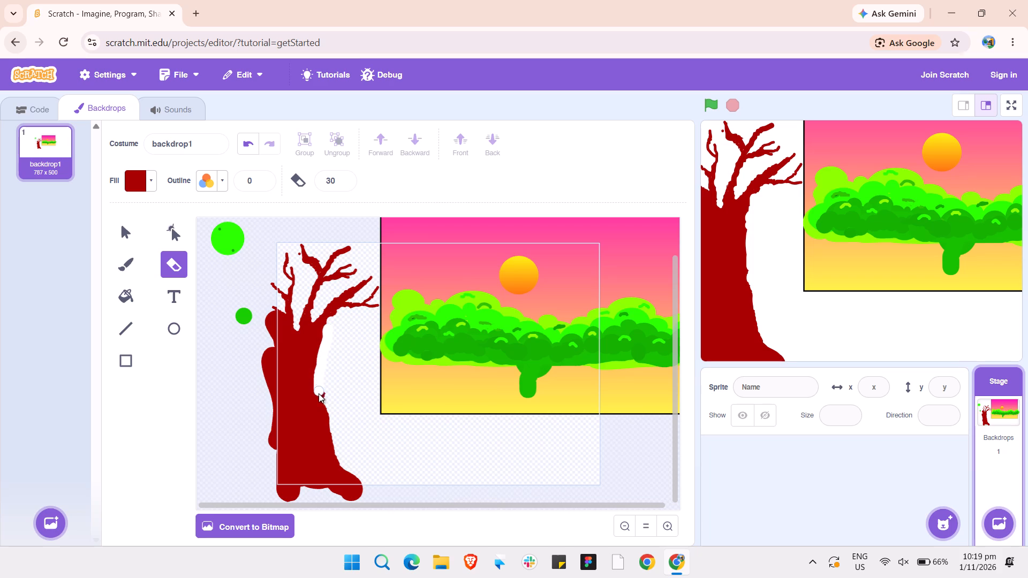
drag(319, 393, 327, 467)
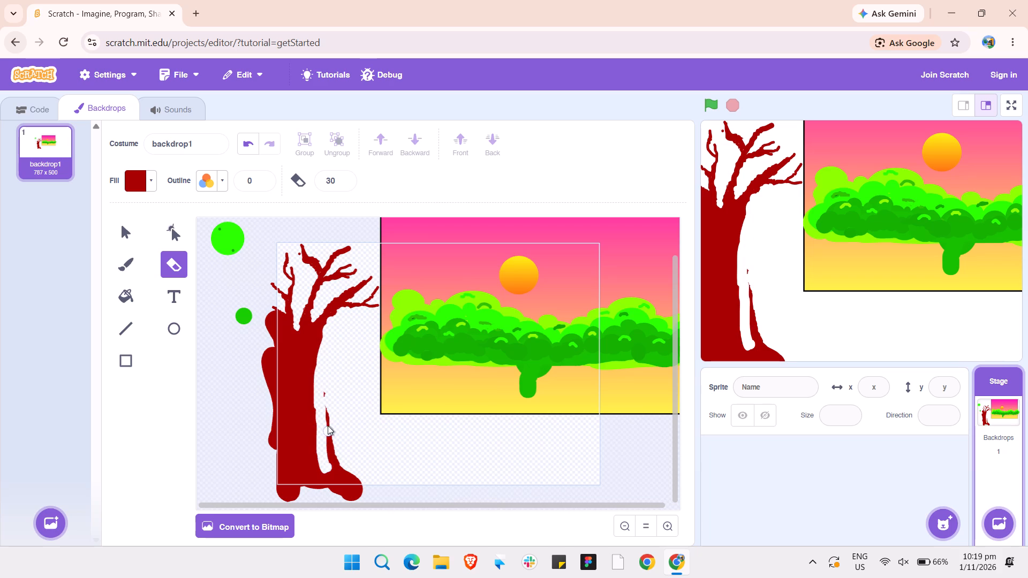
click(326, 394)
drag(324, 408, 327, 429)
drag(327, 429, 369, 478)
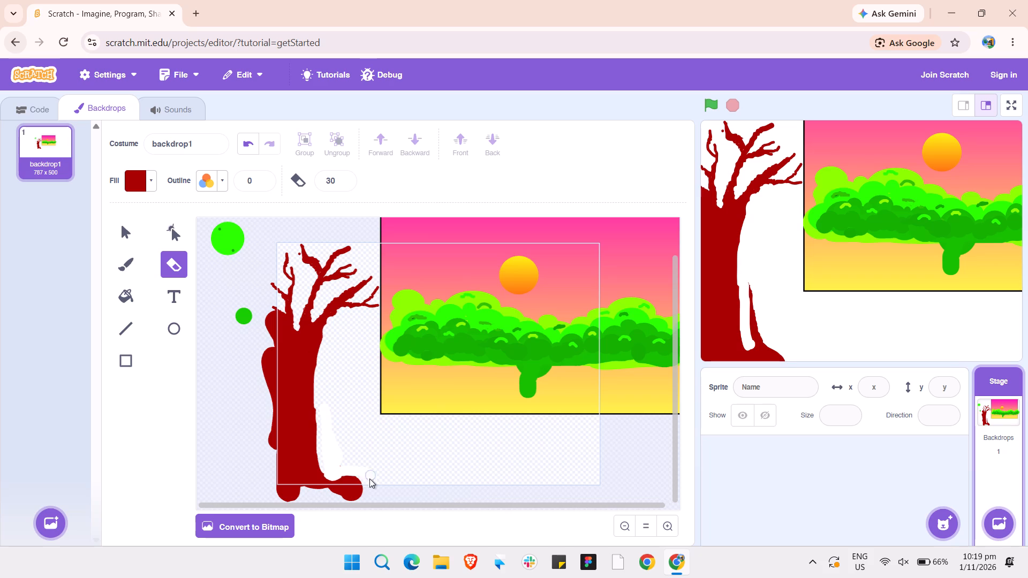
drag(369, 478, 352, 484)
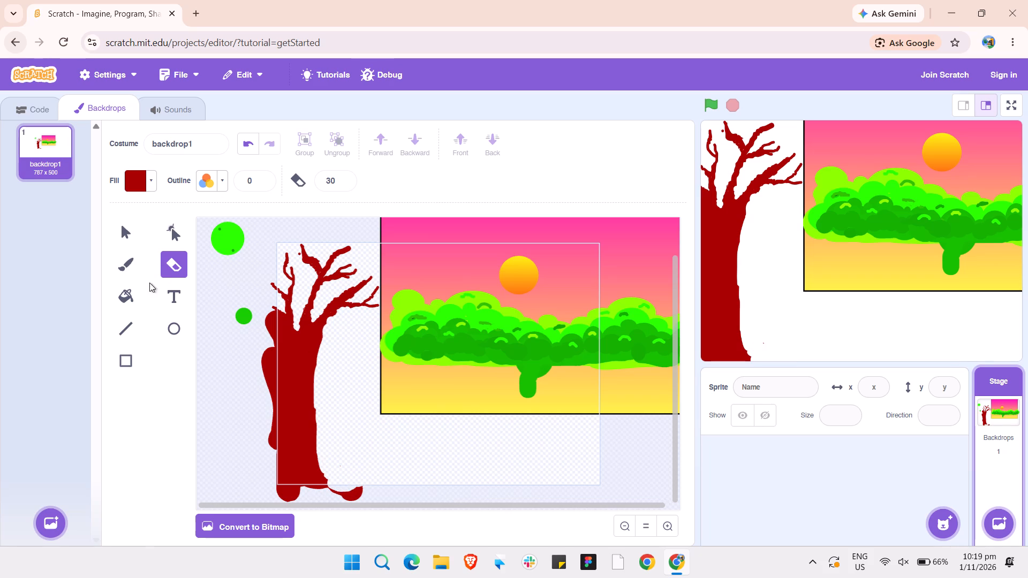
Set the brush size to 20 and thicken the trunk's right edge from the base of the right-hand branch to mid-trunk.
click(133, 266)
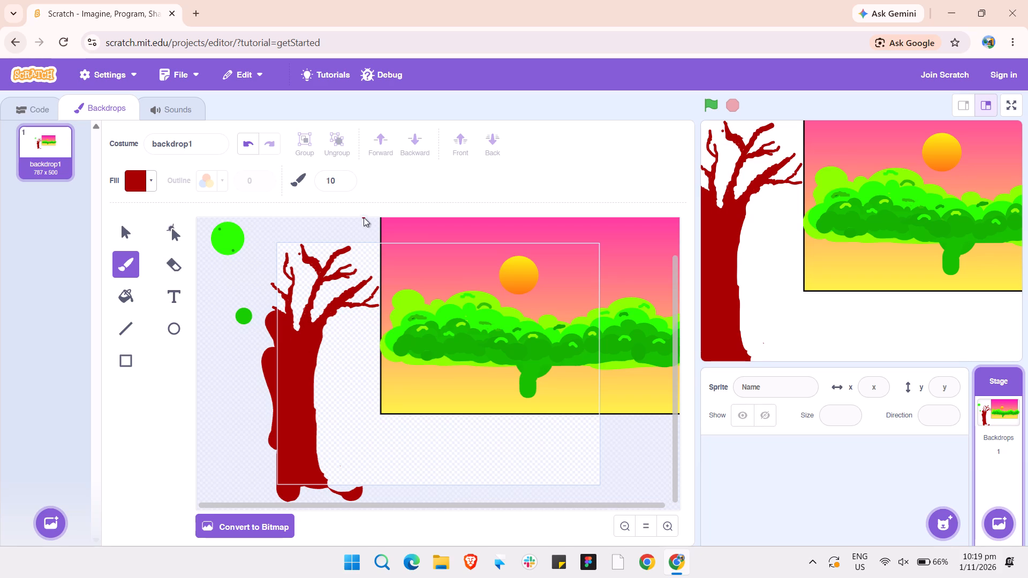
click(330, 181)
key(BackSpace)
key(2)
key(Return)
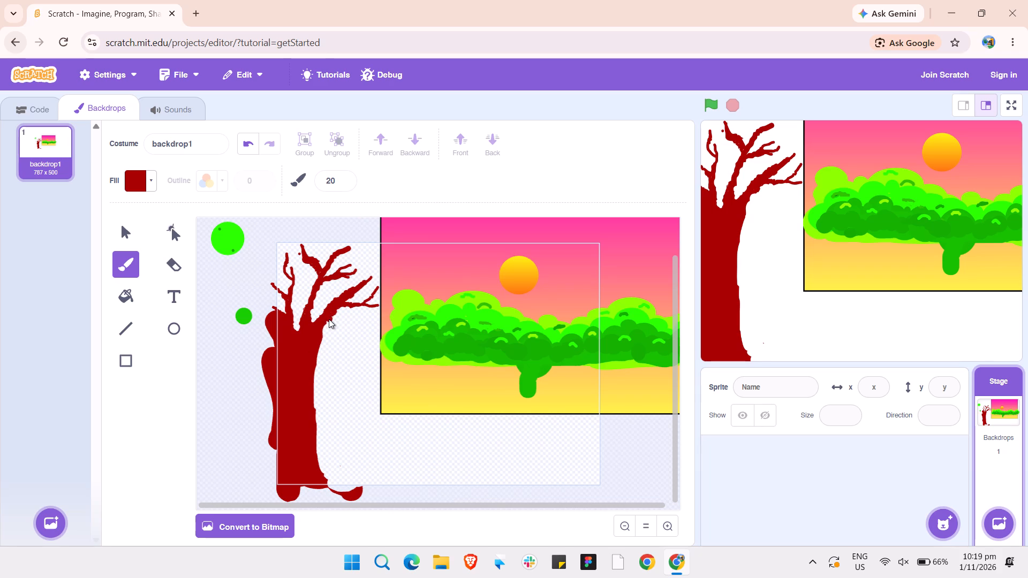
drag(329, 319, 315, 353)
drag(315, 353, 313, 393)
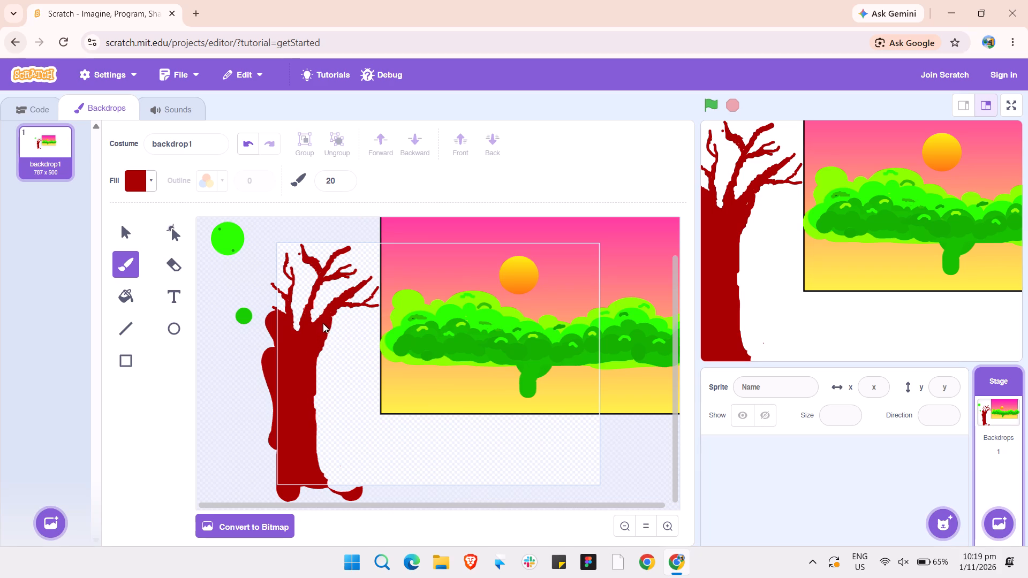
drag(321, 328, 320, 336)
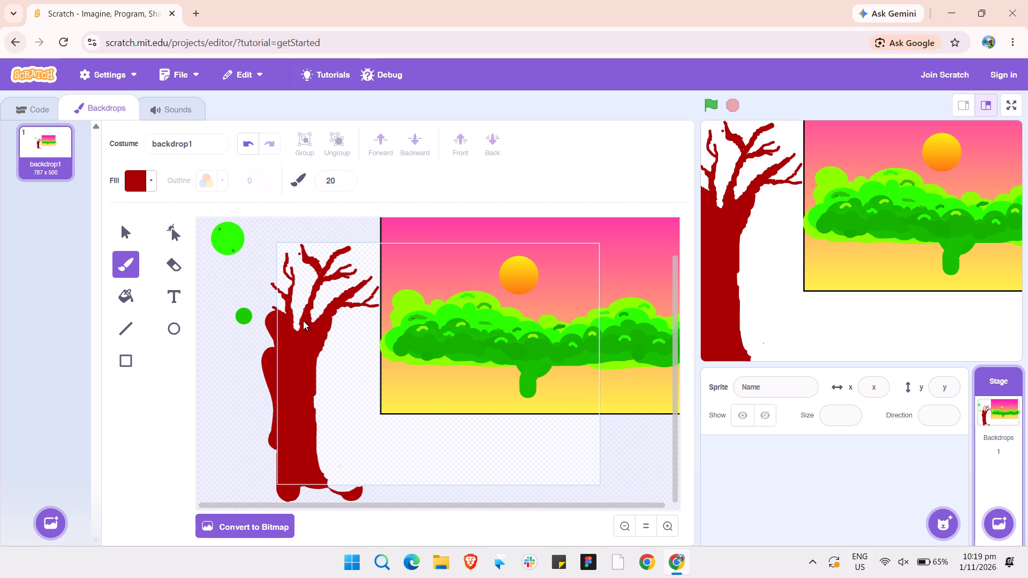
Fill in the forks where the middle and left branches join the top of the trunk with the dark red brush.
drag(310, 311, 313, 326)
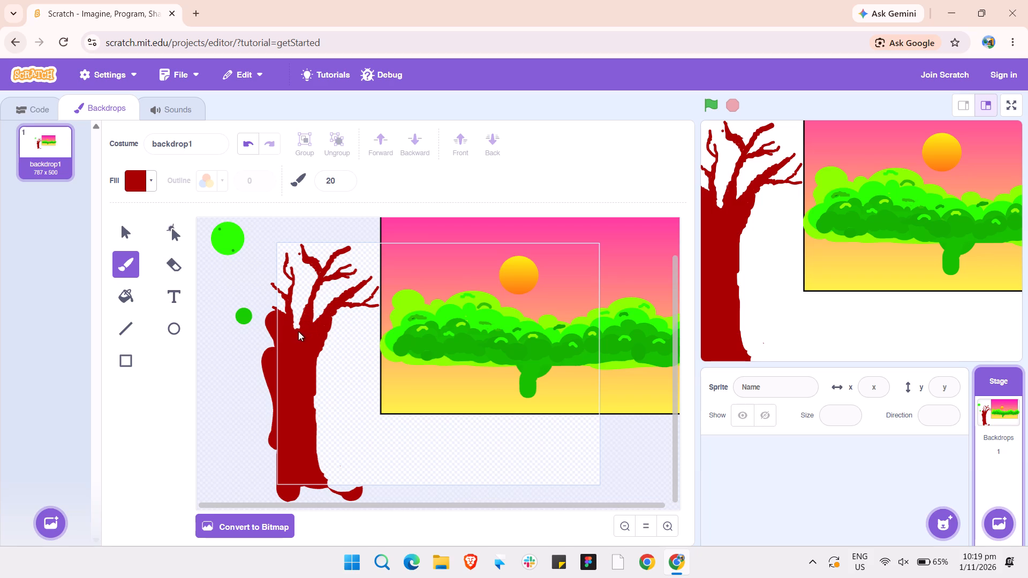
click(301, 328)
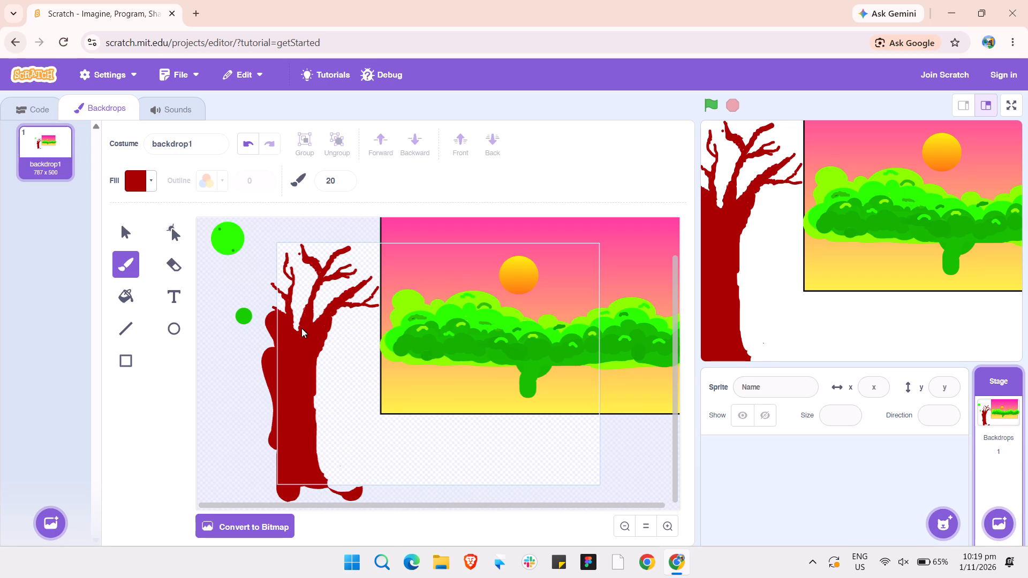
click(300, 332)
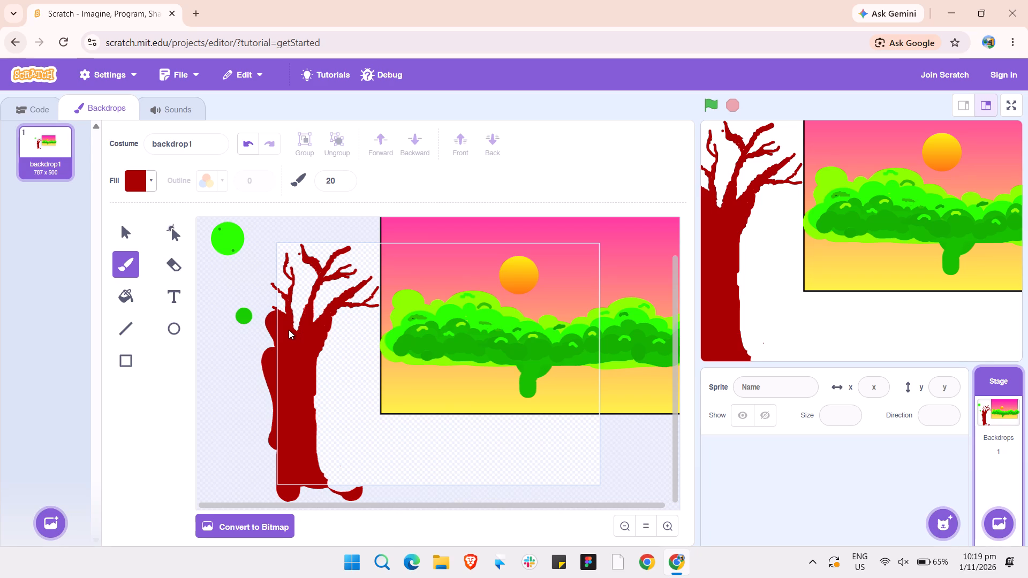
click(291, 325)
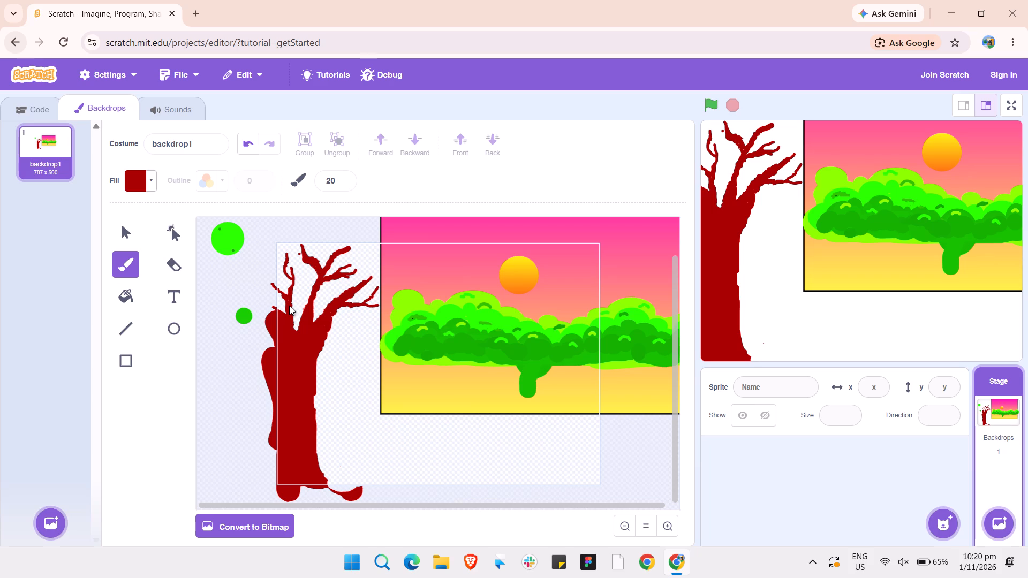
click(289, 307)
Erase the bulges along the middle of the trunk's right edge with the size 30 eraser.
click(180, 270)
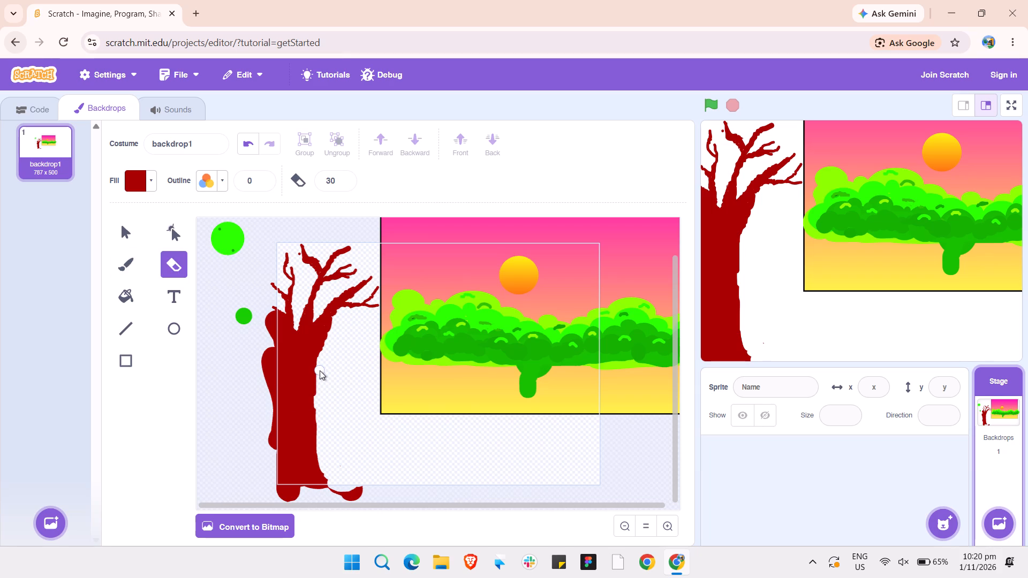
click(320, 370)
drag(319, 372, 315, 389)
drag(315, 389, 318, 397)
drag(318, 397, 316, 392)
Smooth the trunk's right edge with the eraser, from just below the right-hand branch down to the lower trunk.
drag(334, 330, 331, 337)
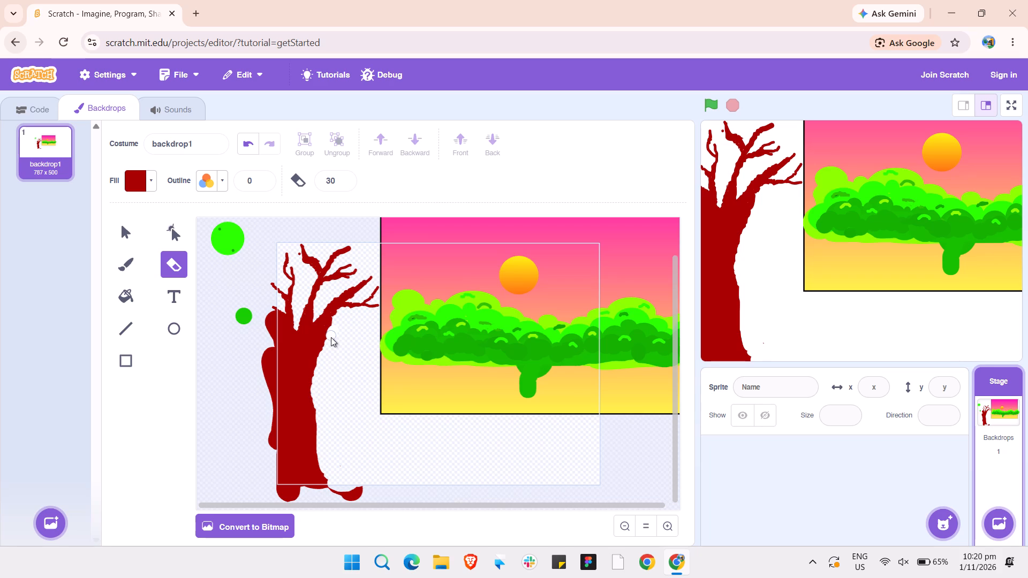
drag(331, 337, 324, 351)
drag(324, 351, 321, 355)
drag(334, 324, 322, 349)
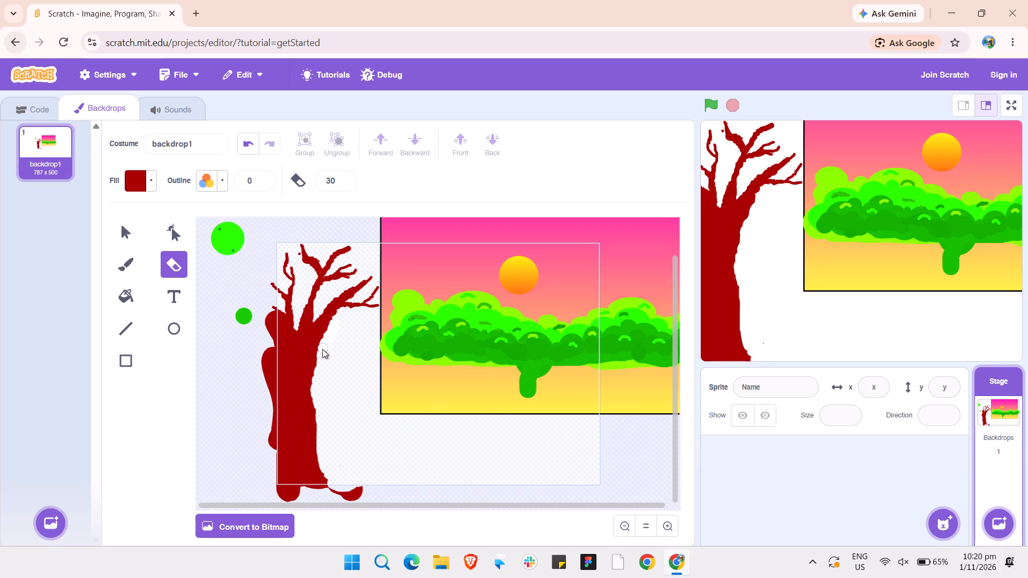
drag(322, 349, 321, 354)
drag(320, 359, 318, 367)
drag(318, 367, 318, 374)
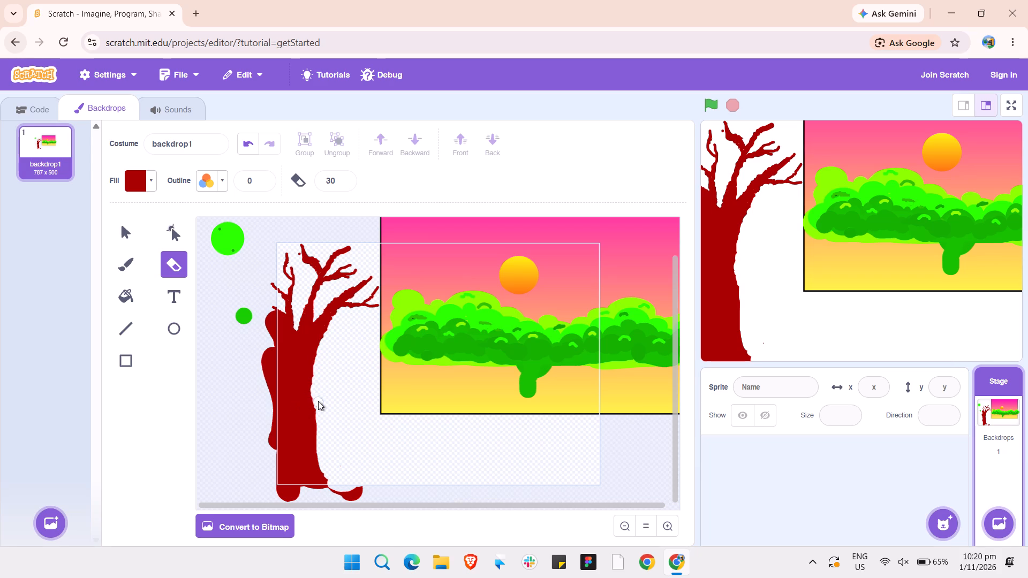
drag(318, 402, 319, 418)
drag(319, 418, 326, 441)
Paint the trunk's lower right edge with the size 20 dark red brush so it flares out into the right root.
drag(128, 261, 195, 331)
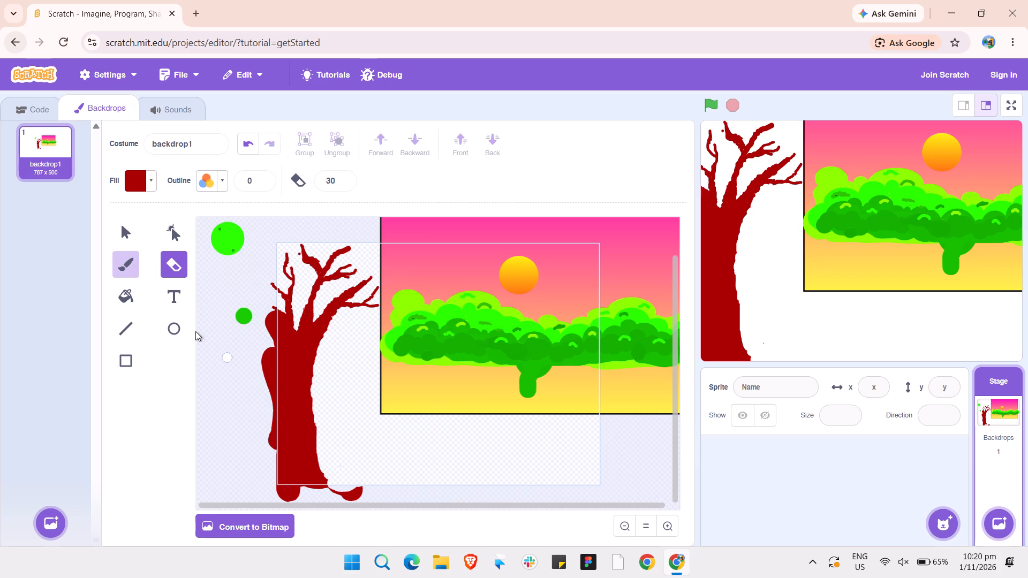
drag(195, 331, 125, 268)
click(125, 268)
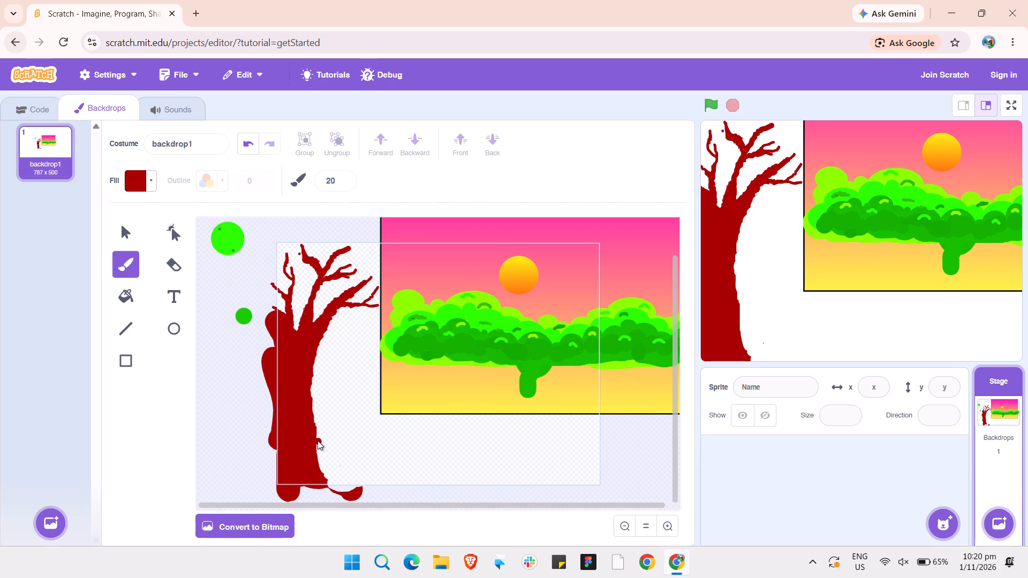
drag(315, 432, 319, 452)
drag(319, 452, 335, 482)
drag(335, 482, 343, 486)
click(318, 469)
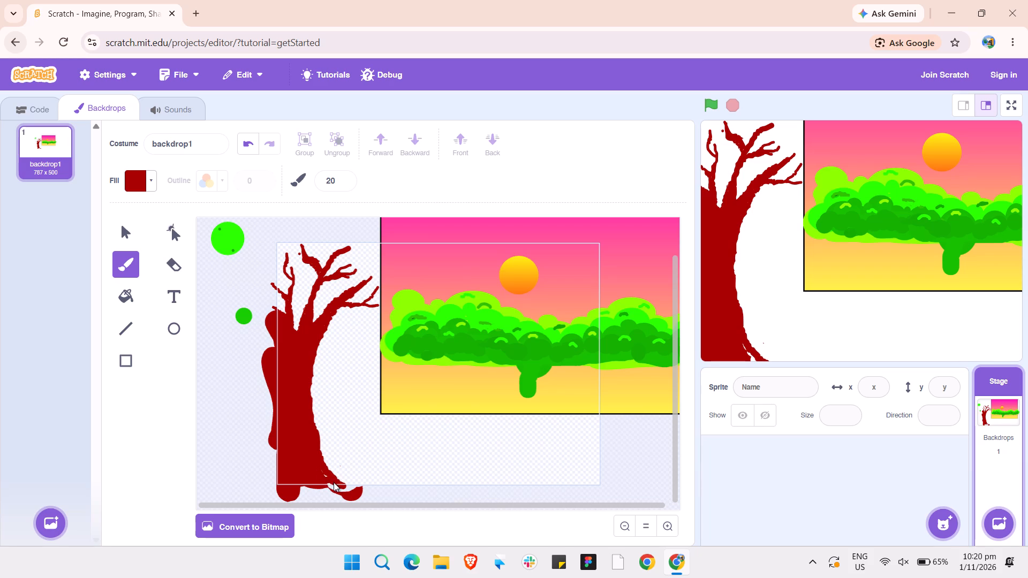
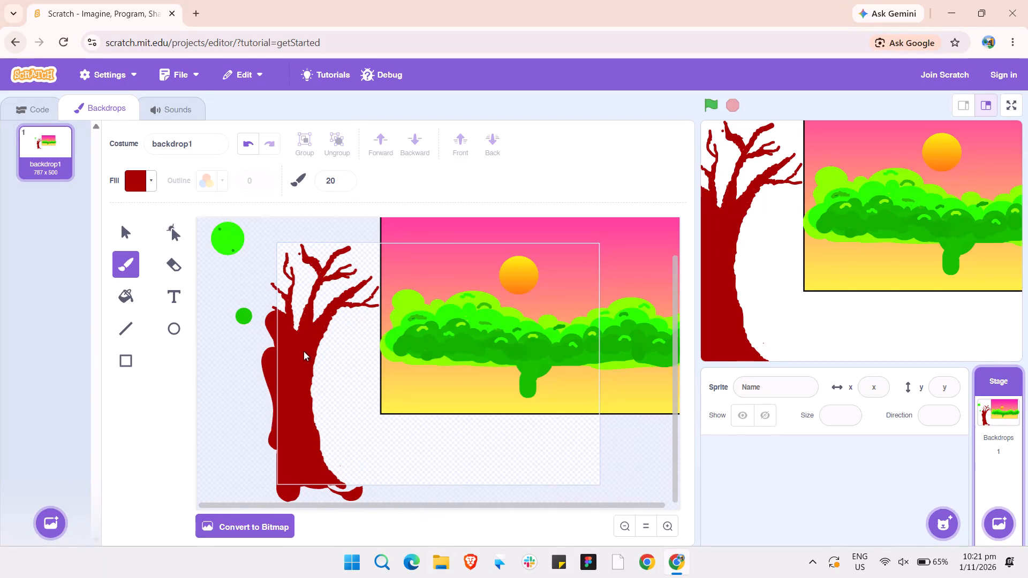
Dab dark red with the size 20 brush into the fork where the left branch joins the trunk.
click(292, 322)
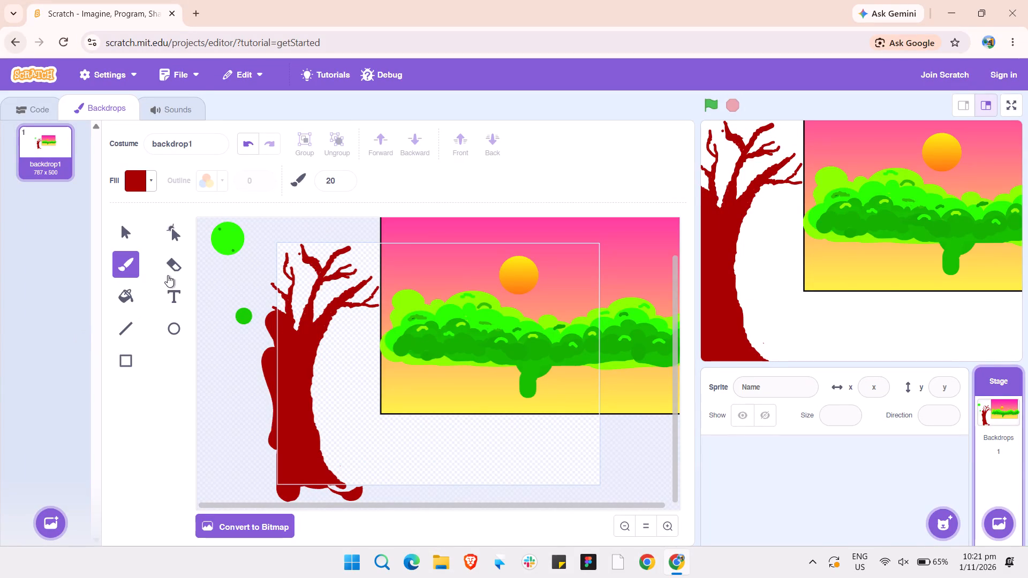
Trim the base of the leftmost branch, where it meets the top of the trunk, with the eraser at size 10.
click(170, 273)
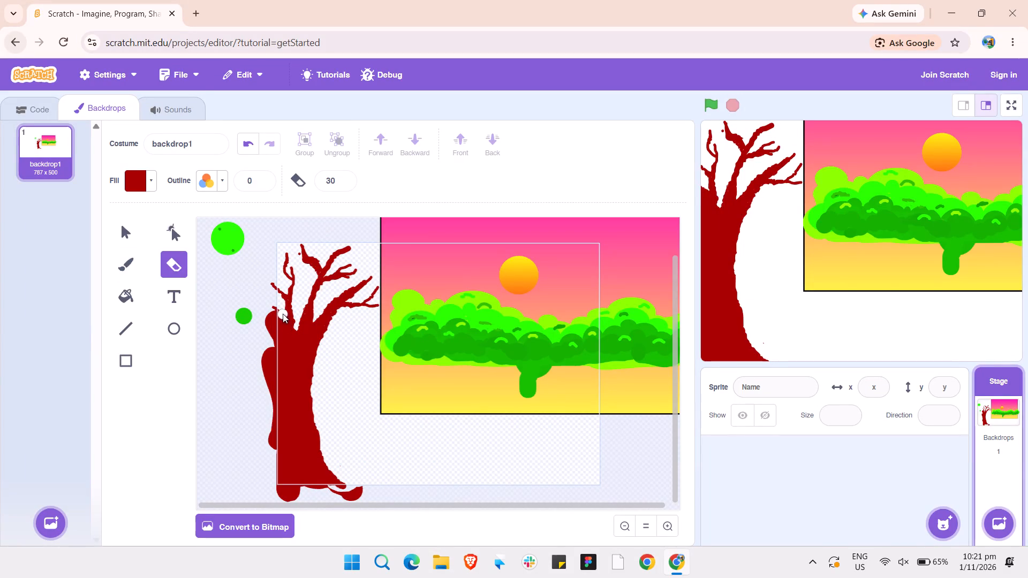
click(332, 178)
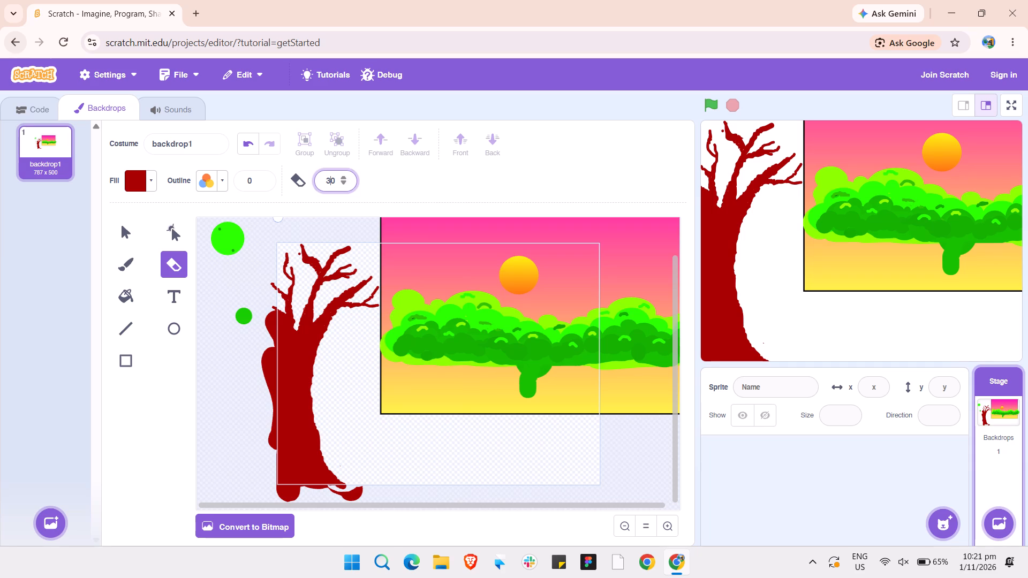
key(BackSpace)
key(1)
key(Return)
drag(282, 313, 284, 322)
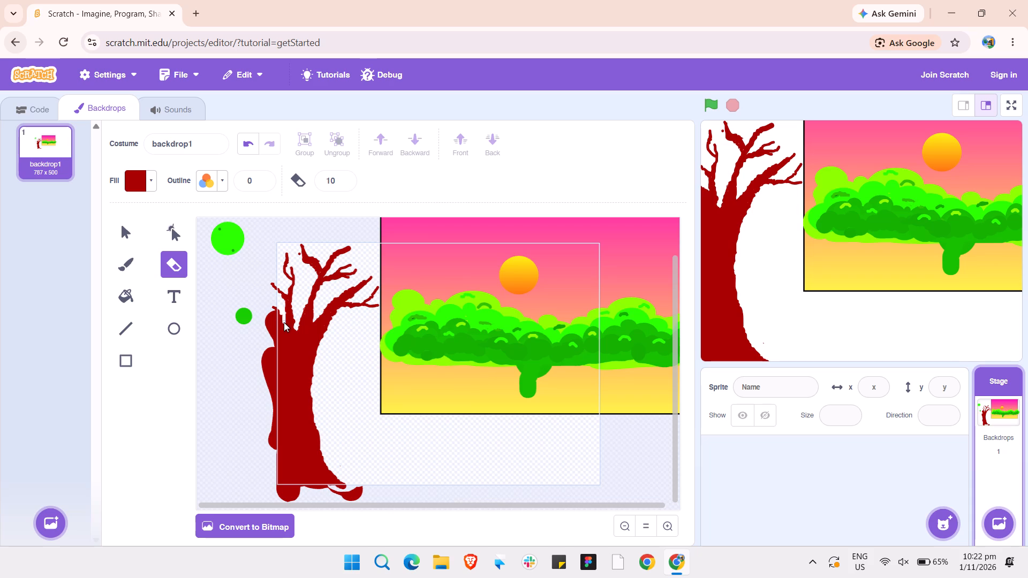
drag(284, 322, 279, 311)
drag(279, 311, 277, 304)
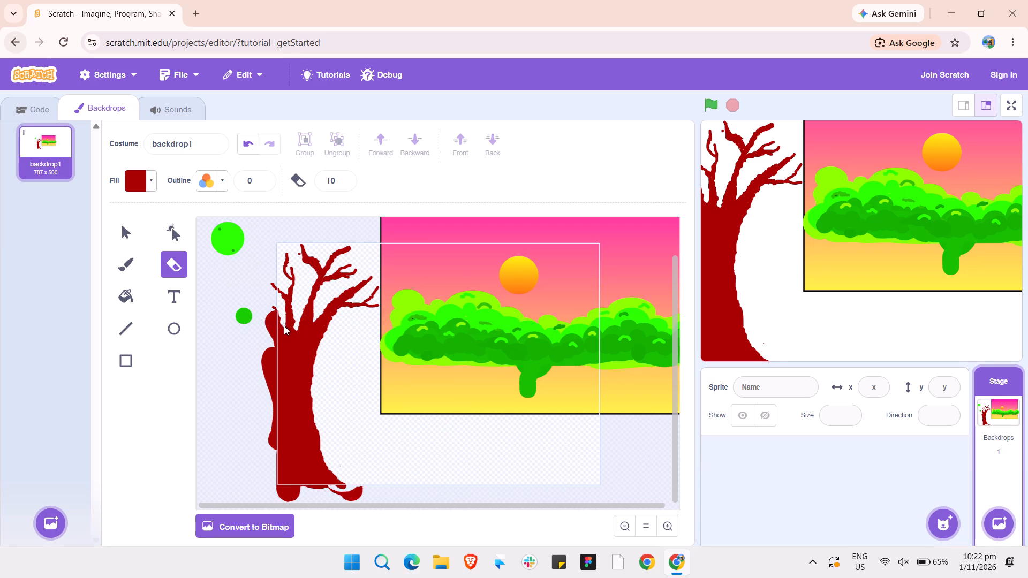
click(284, 326)
Fill in the fork between the left branch and the trunk top with the size 20 dark red brush.
click(132, 258)
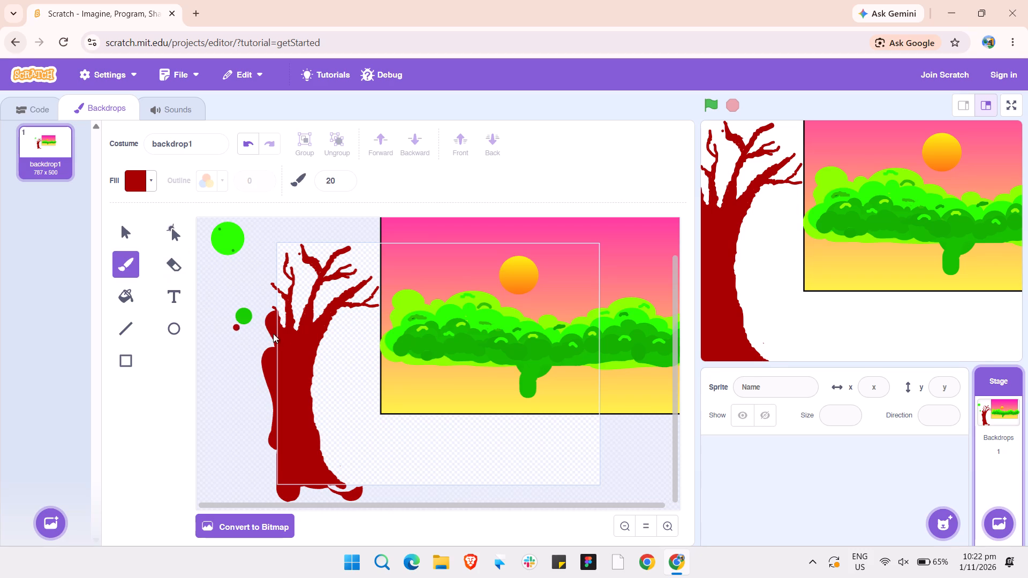
click(291, 326)
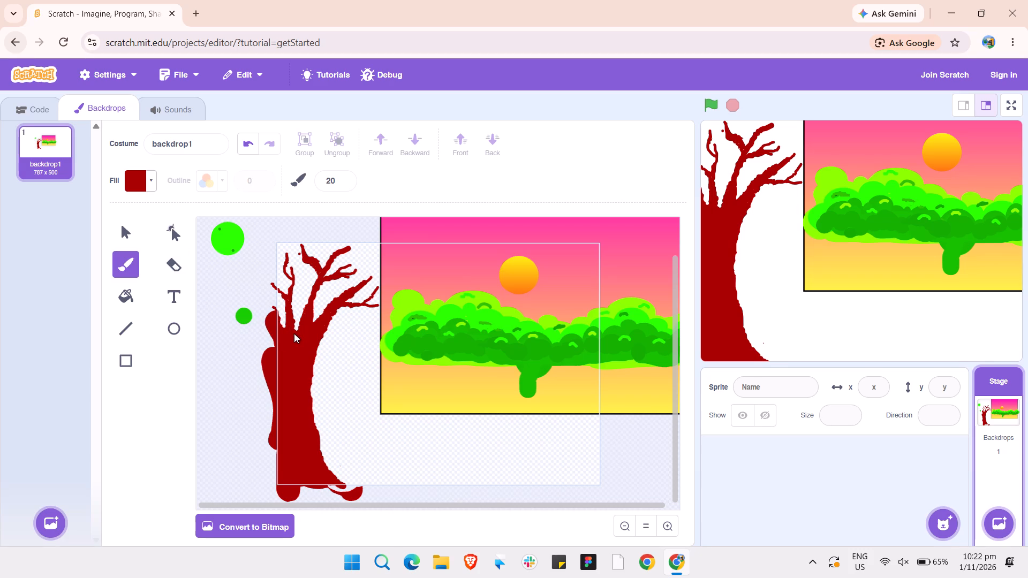
click(292, 328)
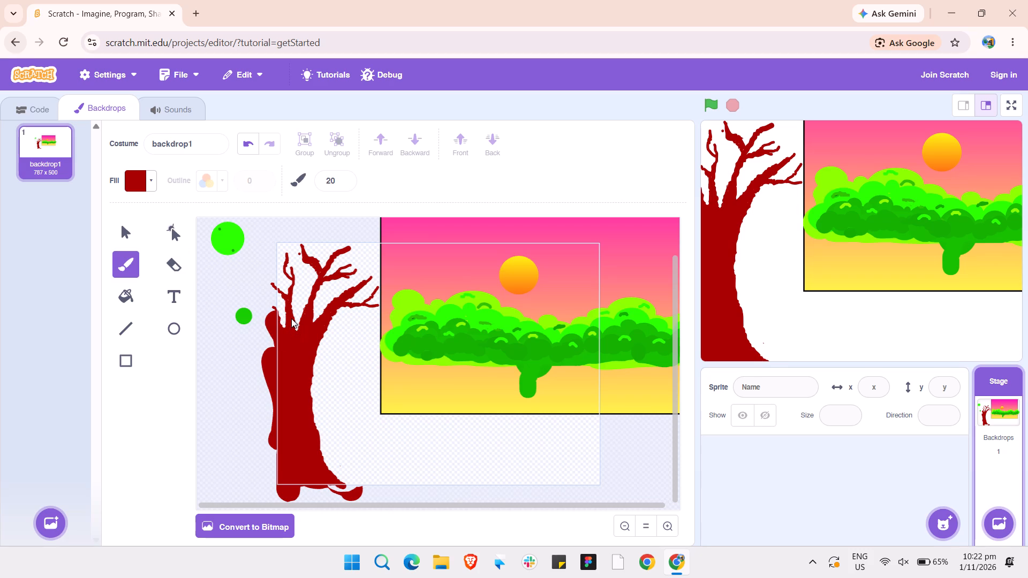
click(291, 318)
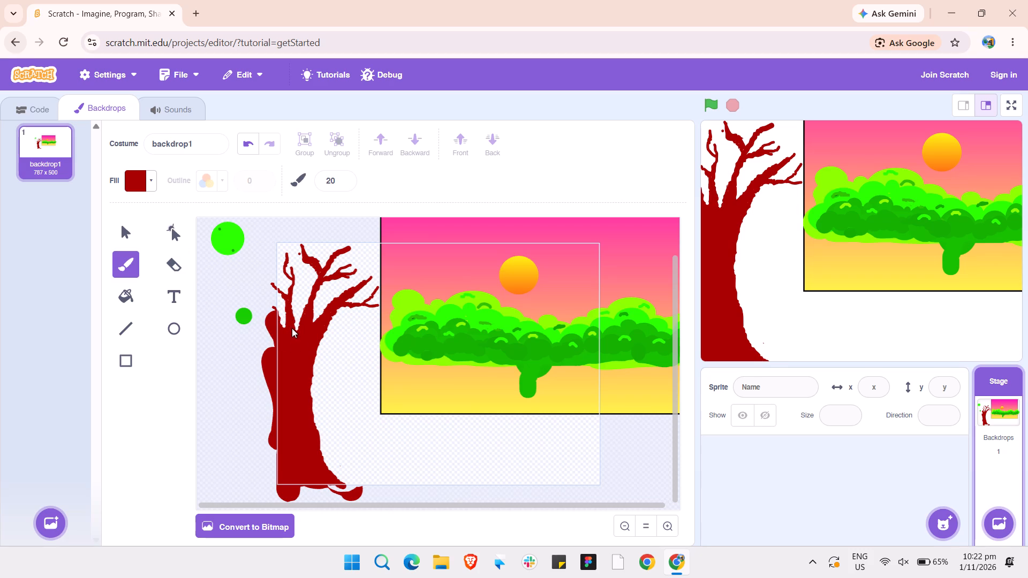
click(292, 325)
Touch up the thin left branch above the fork with the dark red brush at size 10.
click(346, 177)
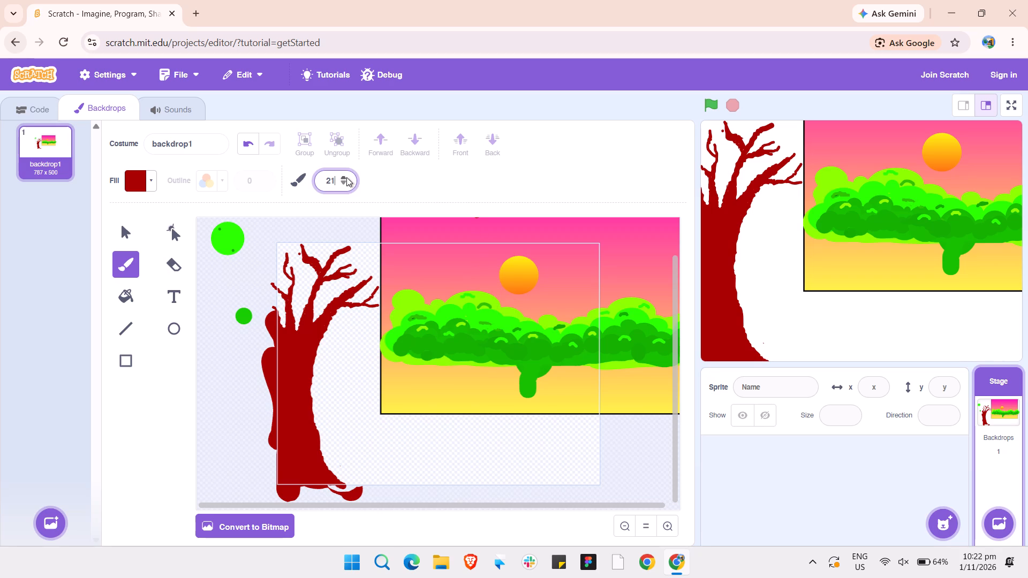
triple_click(340, 185)
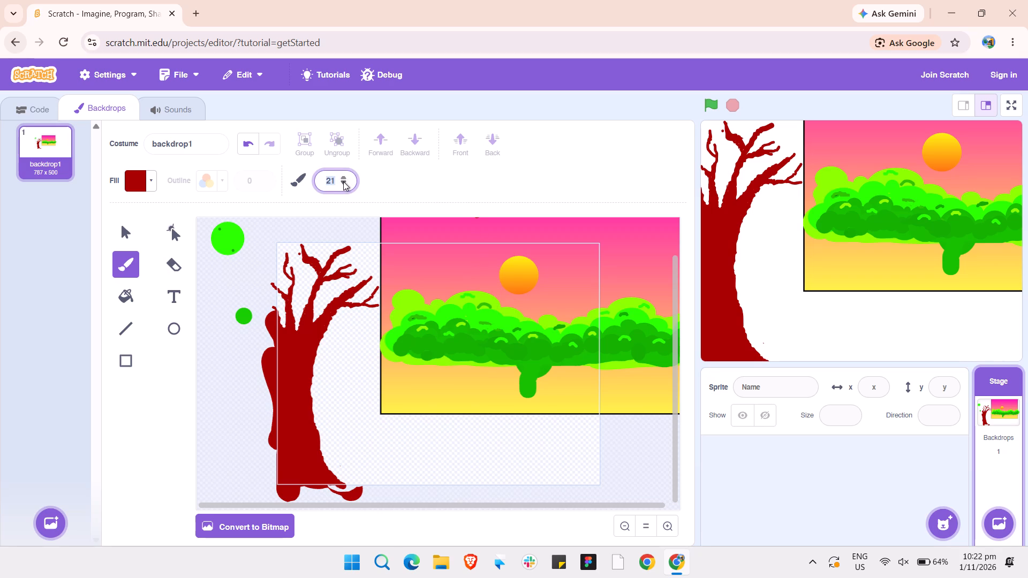
triple_click(343, 181)
click(343, 181)
triple_click(343, 181)
triple_click(343, 181)
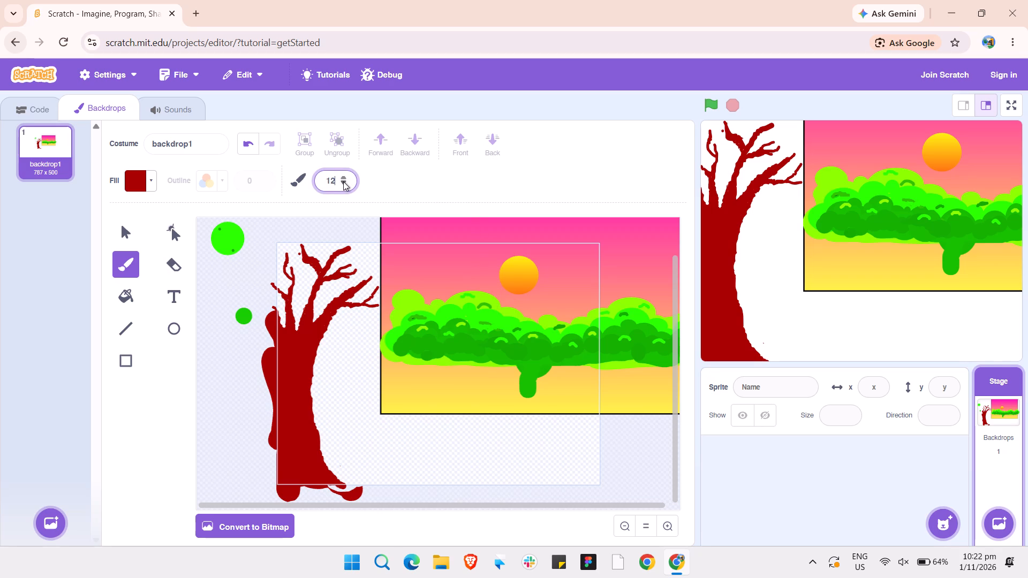
click(343, 181)
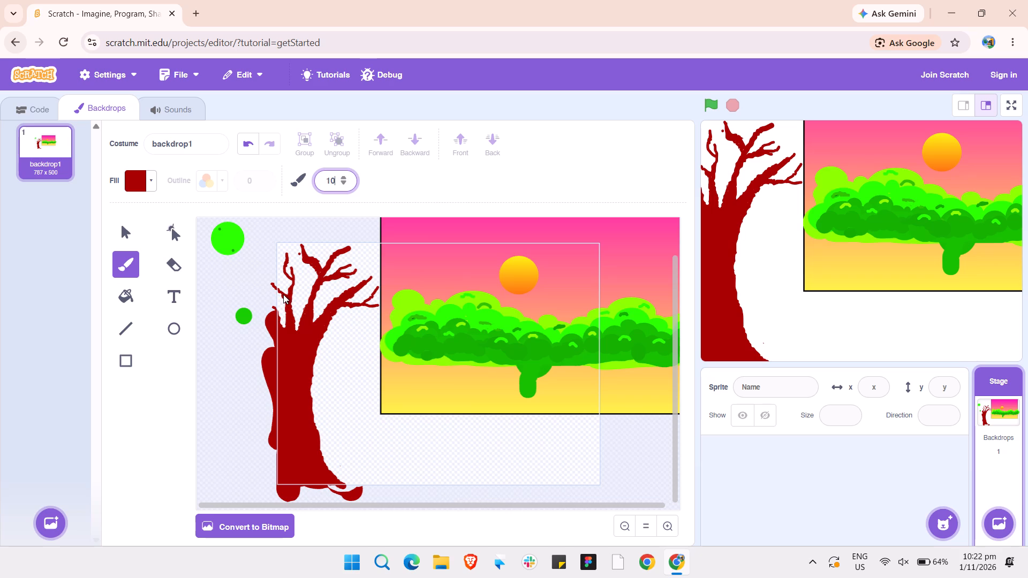
click(282, 293)
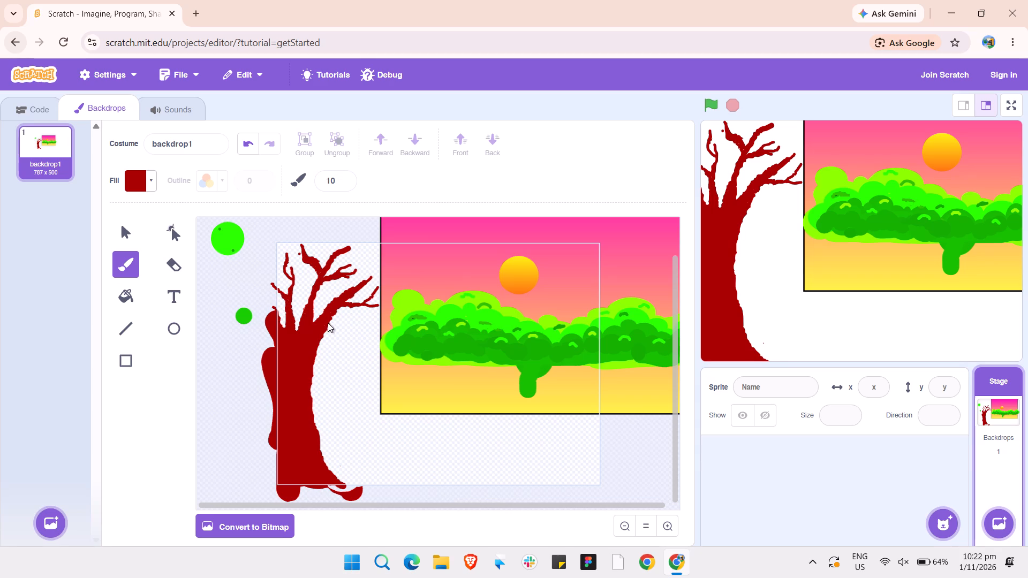
click(282, 294)
click(232, 298)
Select the whole tree and stretch its right side past its left edge, leaving it mirrored and narrower beside the canvas area.
click(126, 231)
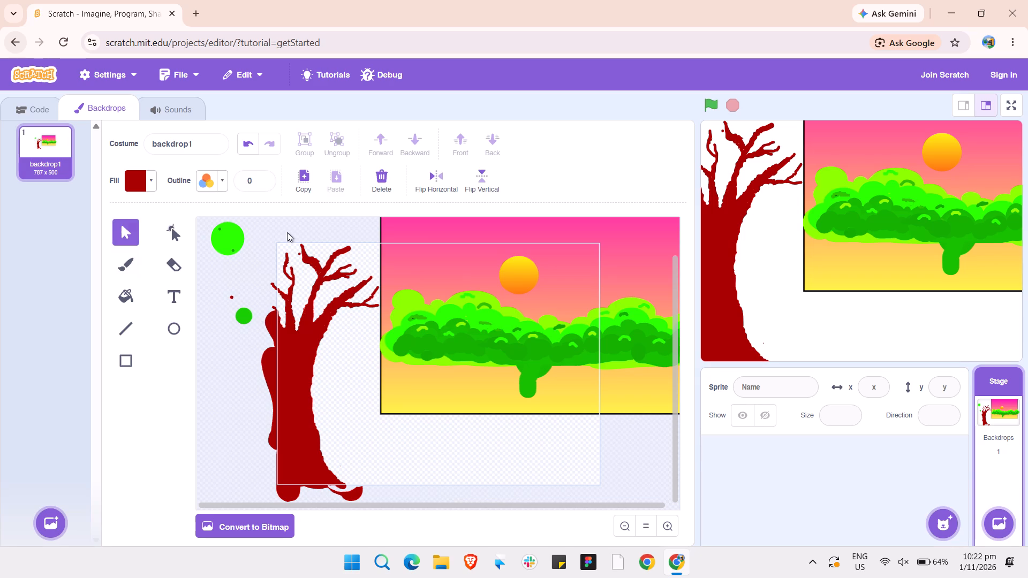
drag(257, 260, 327, 389)
drag(327, 389, 371, 520)
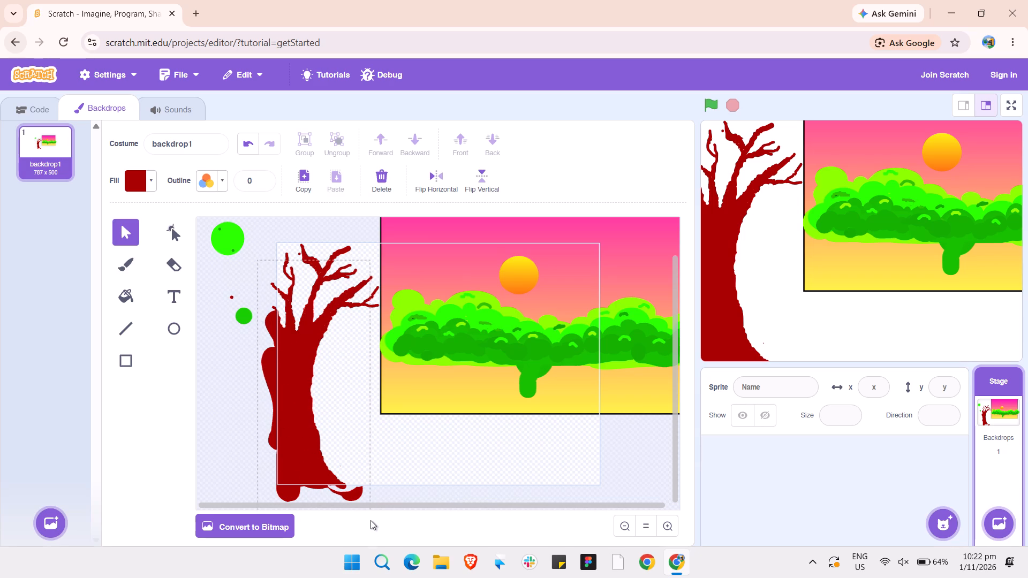
drag(371, 520, 378, 511)
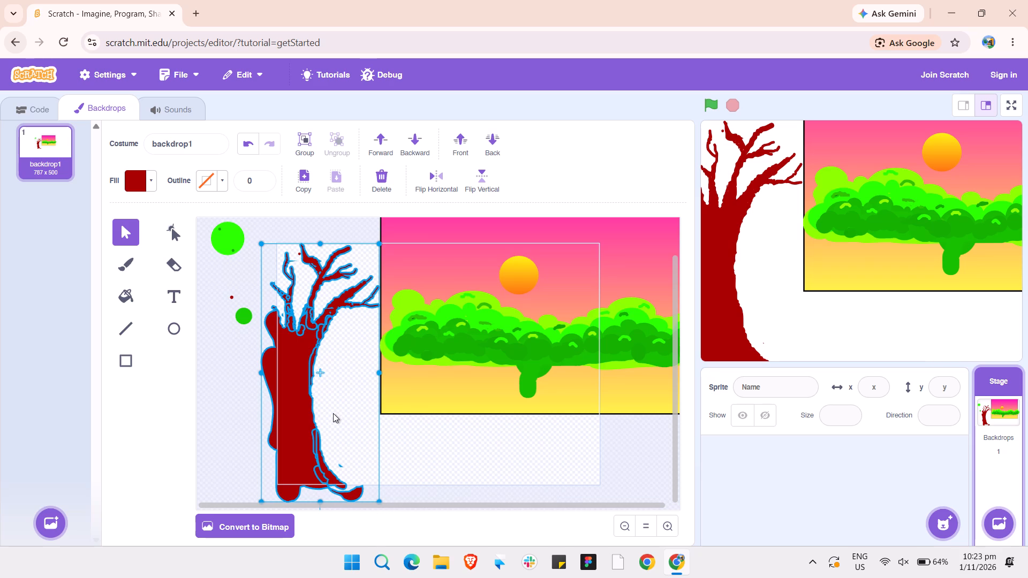
drag(333, 413, 297, 417)
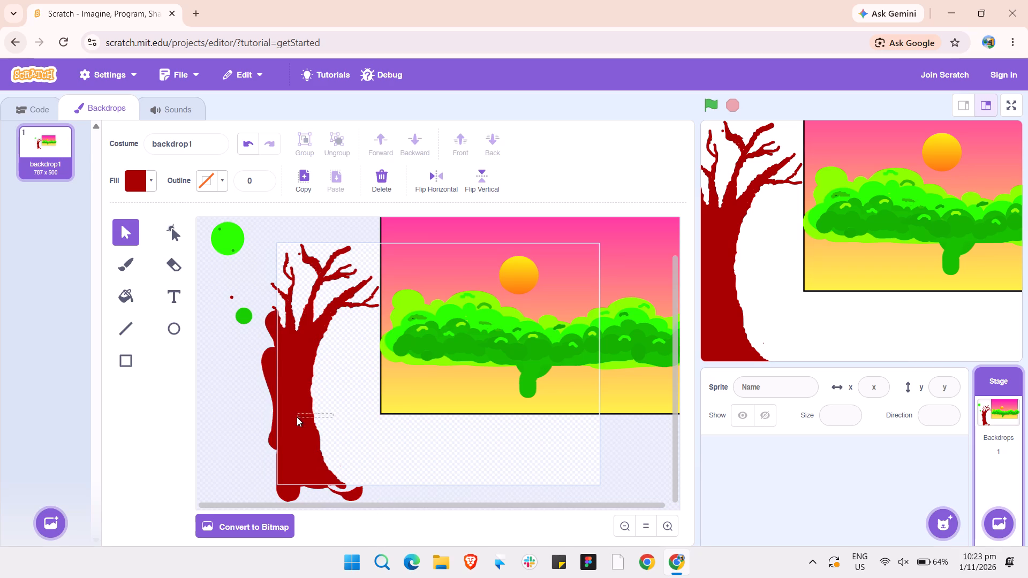
drag(297, 417, 247, 328)
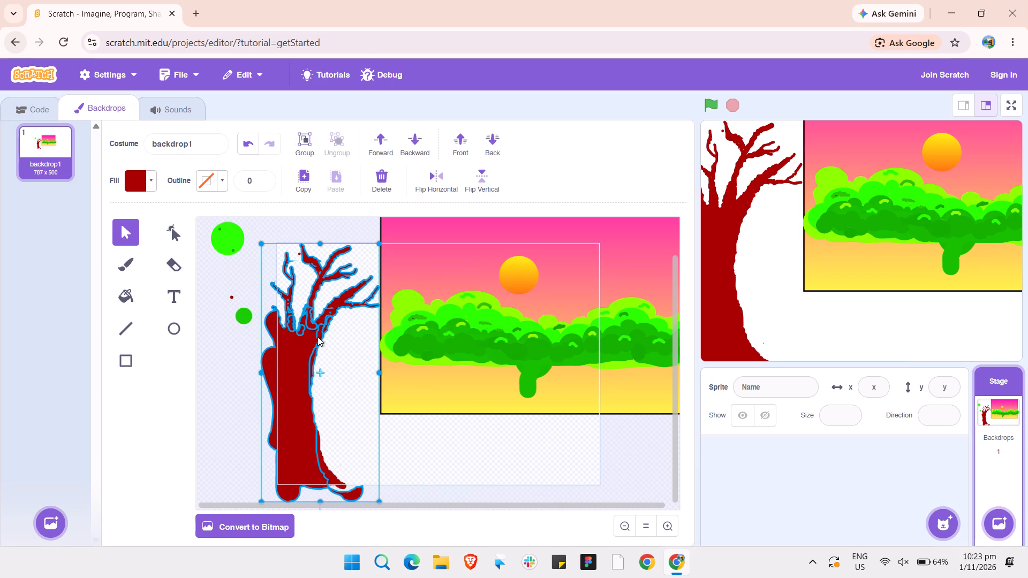
drag(327, 346, 365, 411)
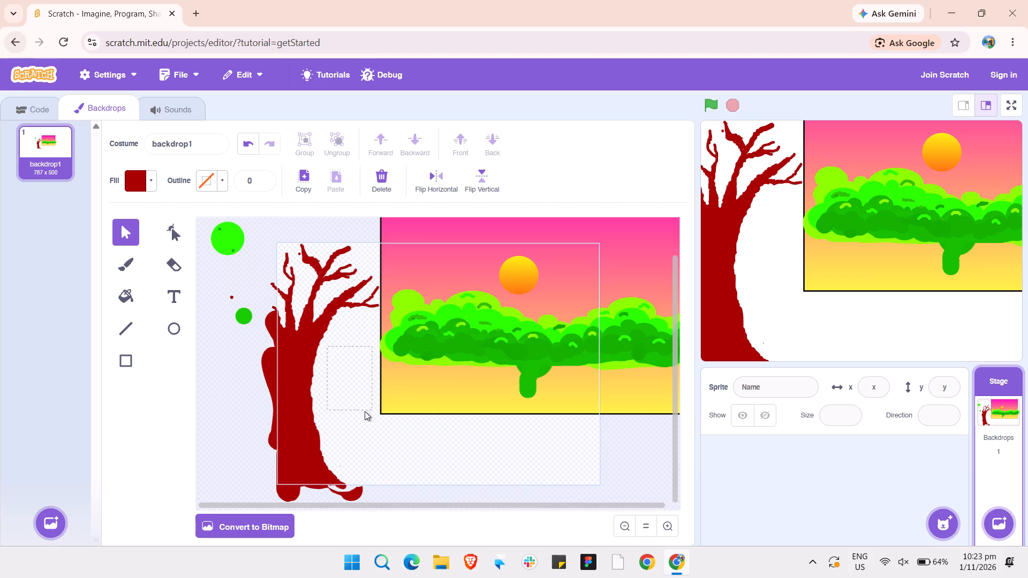
drag(365, 411, 232, 459)
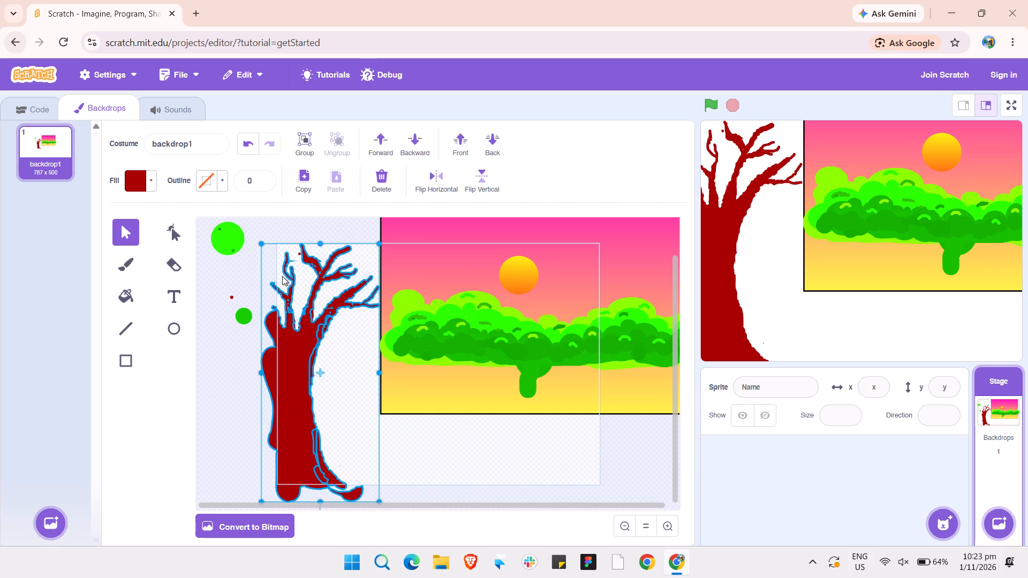
drag(273, 268, 421, 458)
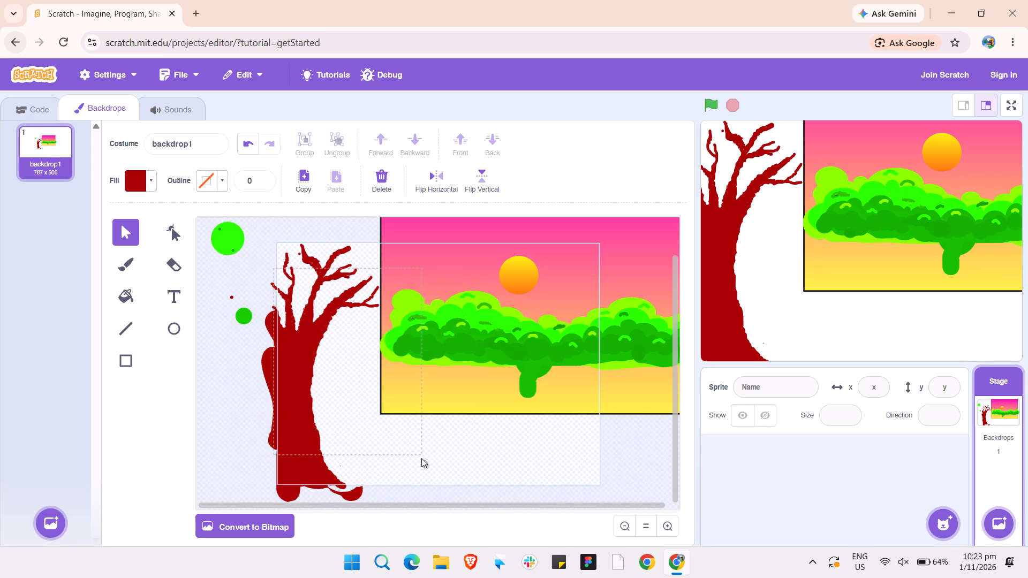
drag(421, 458, 354, 502)
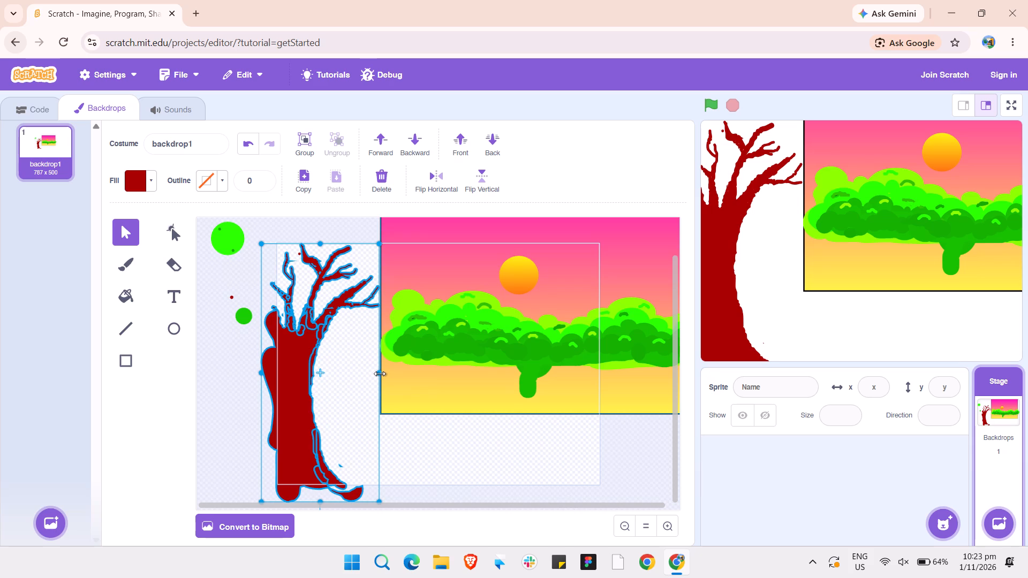
drag(378, 374, 241, 375)
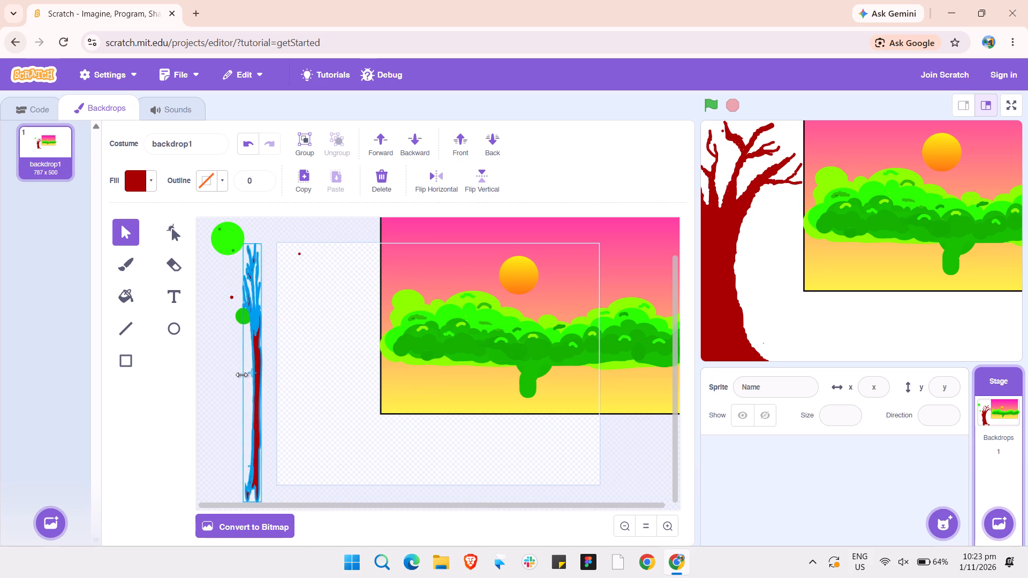
drag(241, 375, 172, 363)
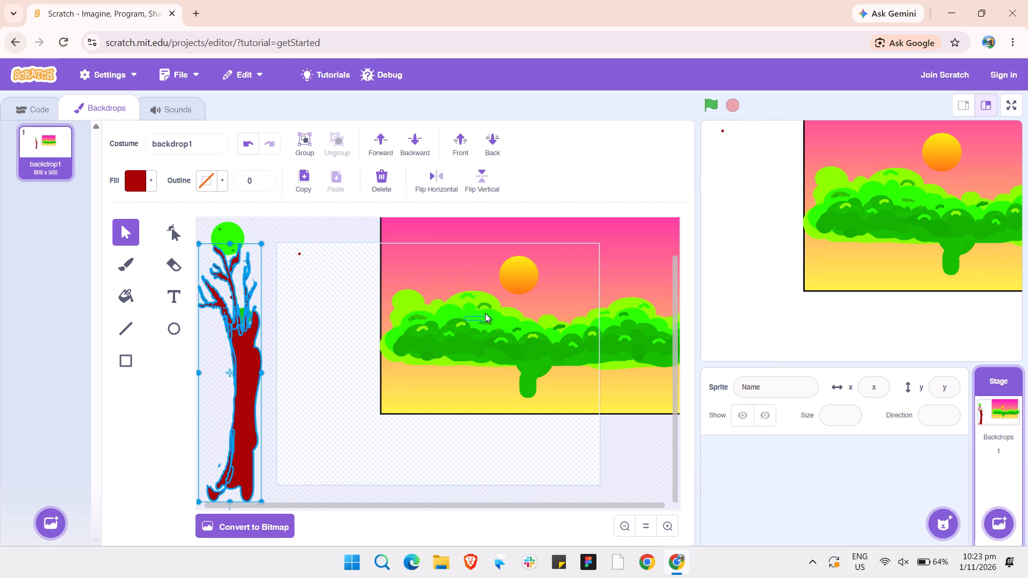
Move the sunset gradient rectangle down and left so it covers the visible stage area.
click(466, 396)
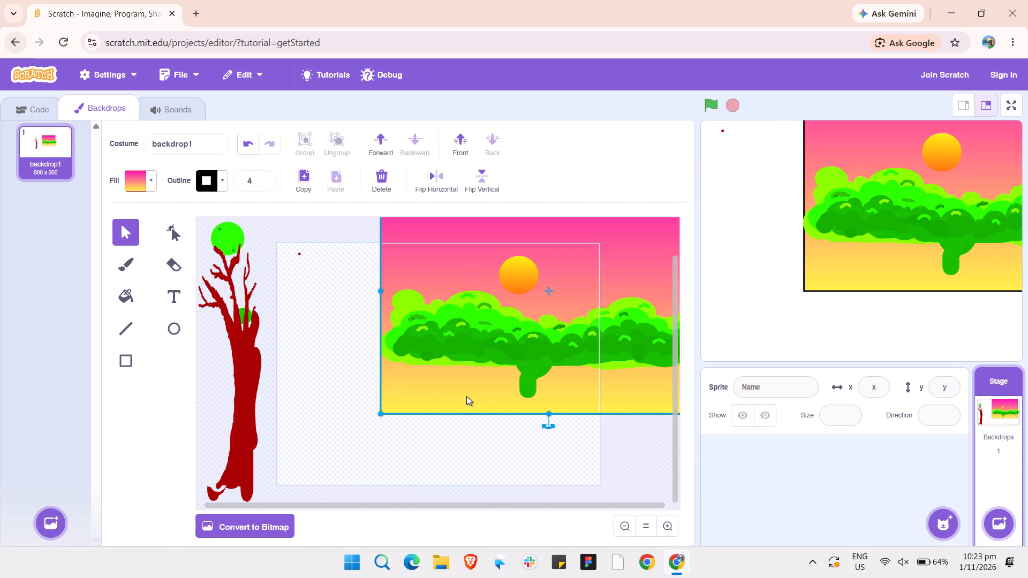
drag(466, 396, 359, 470)
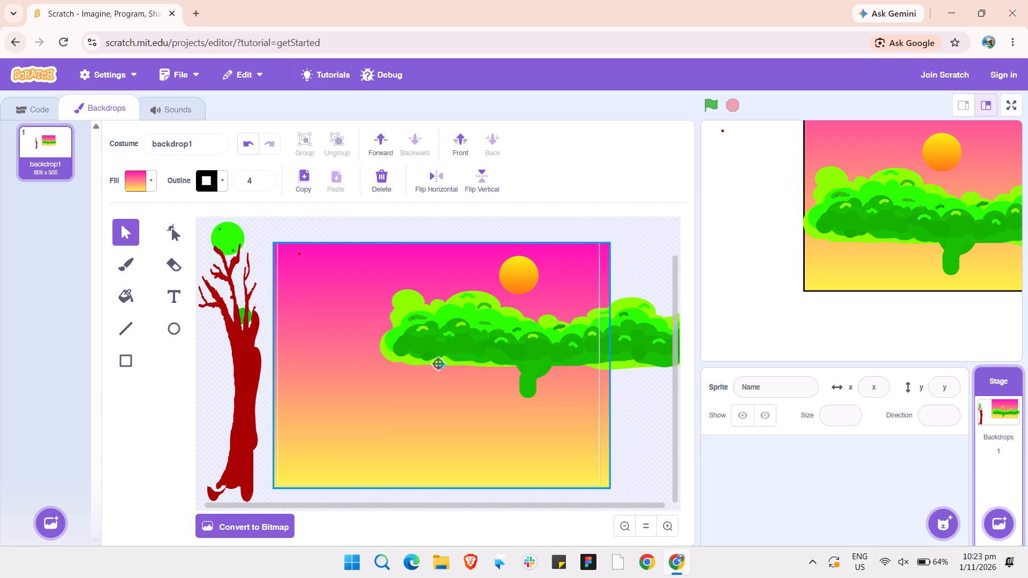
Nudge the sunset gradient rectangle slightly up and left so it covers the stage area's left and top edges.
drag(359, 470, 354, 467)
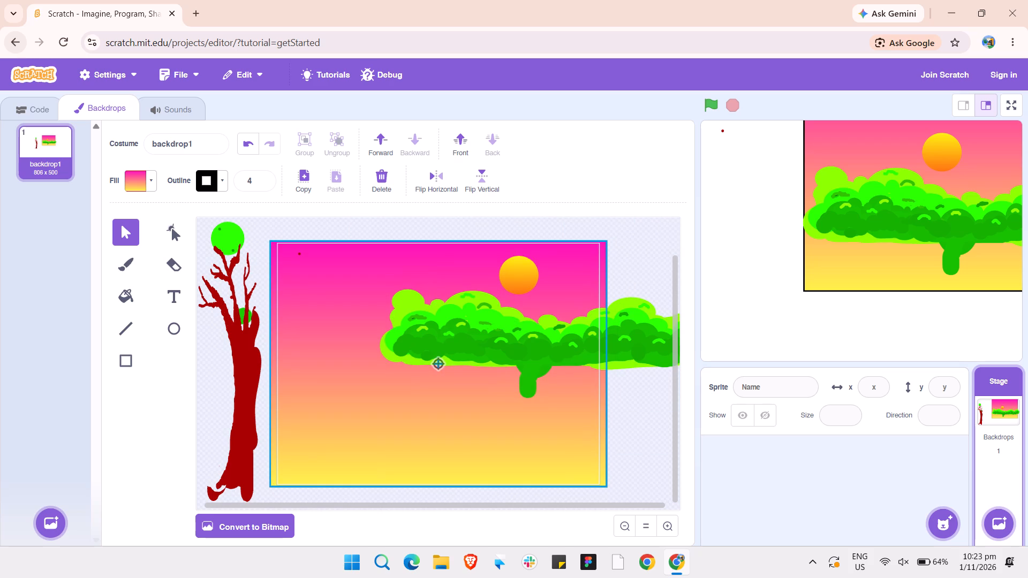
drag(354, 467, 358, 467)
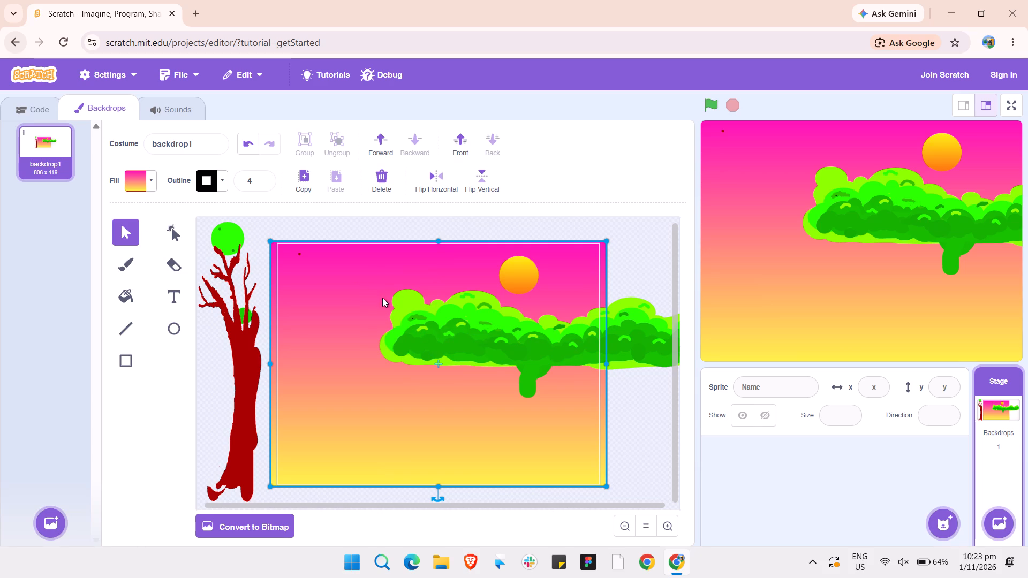
Move the sunset gradient rectangle up and right so it is clear of most of the stage area.
drag(335, 316, 589, 143)
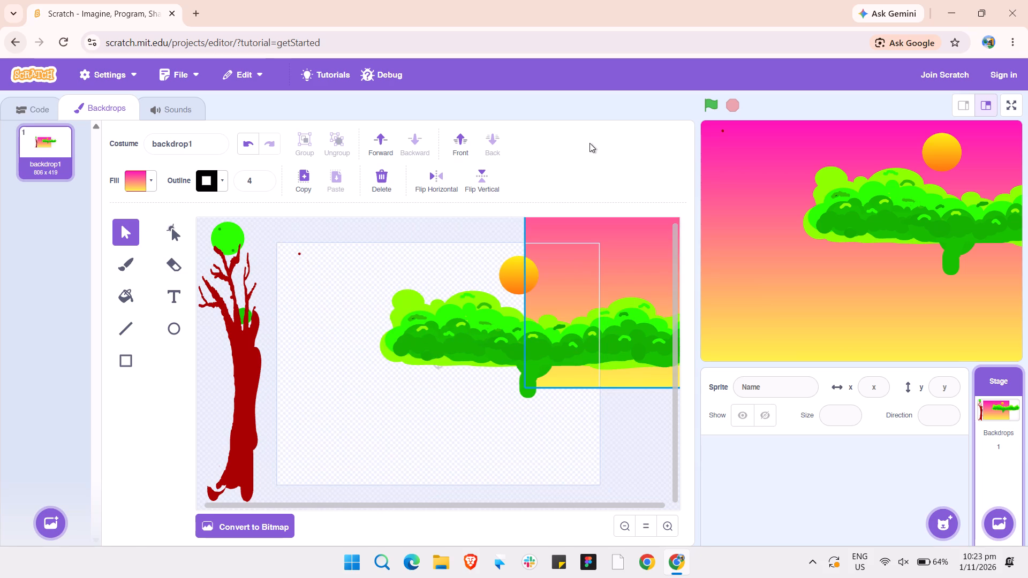
drag(589, 143, 589, 142)
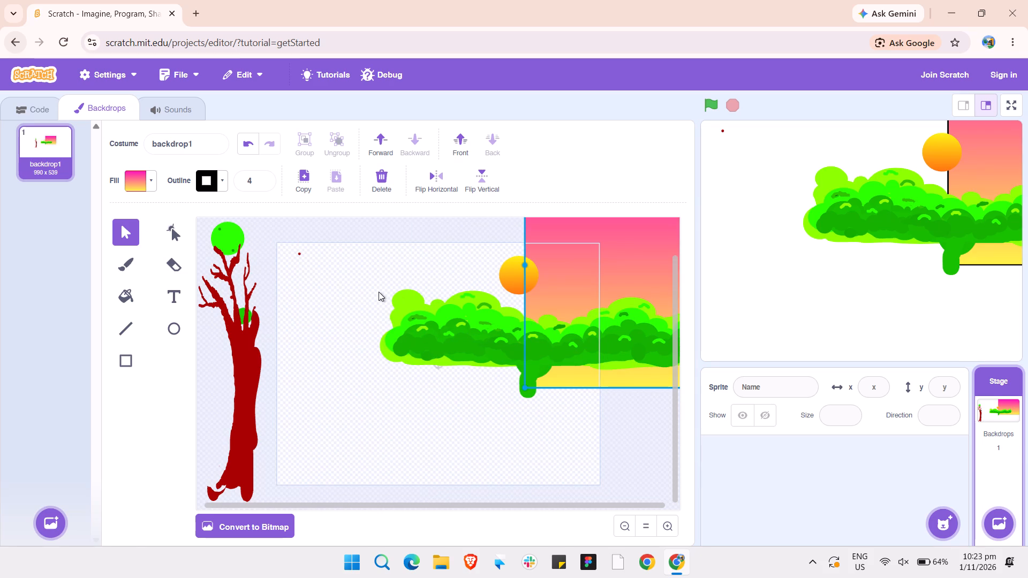
Select the foliage shapes in the left part of the hedge and pull their left edge very slightly inward.
drag(379, 292, 663, 436)
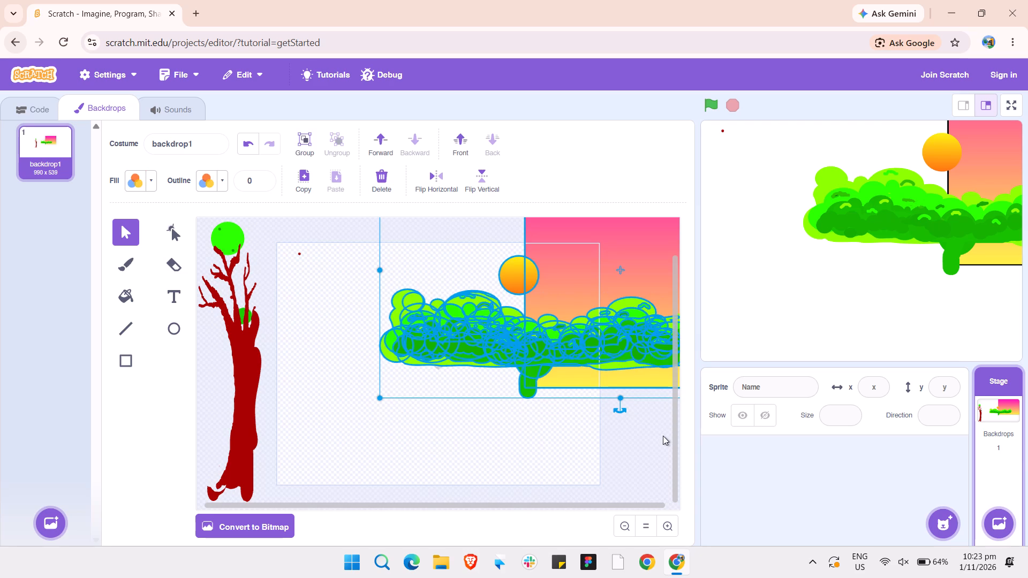
drag(479, 383, 477, 391)
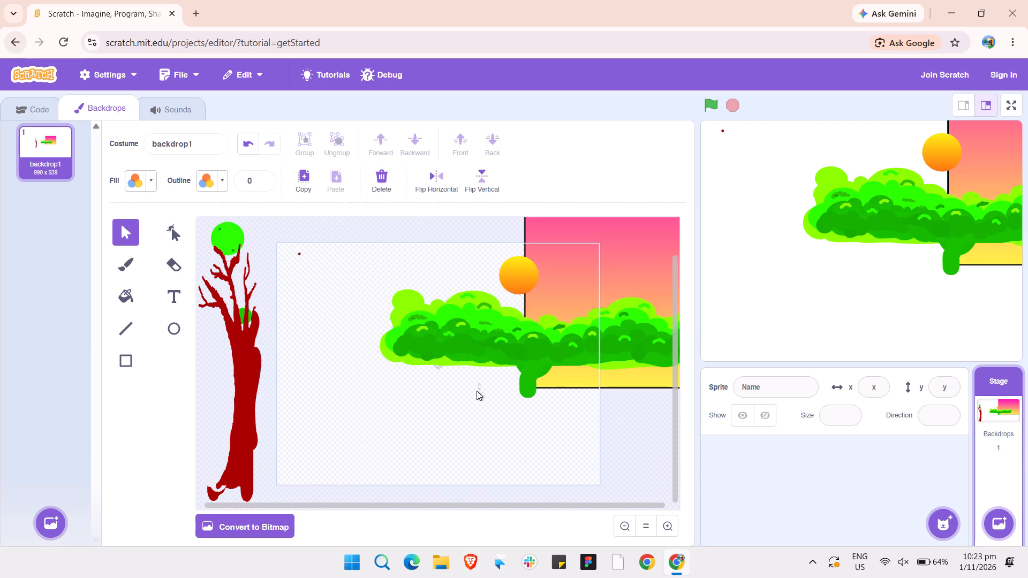
drag(477, 391, 347, 285)
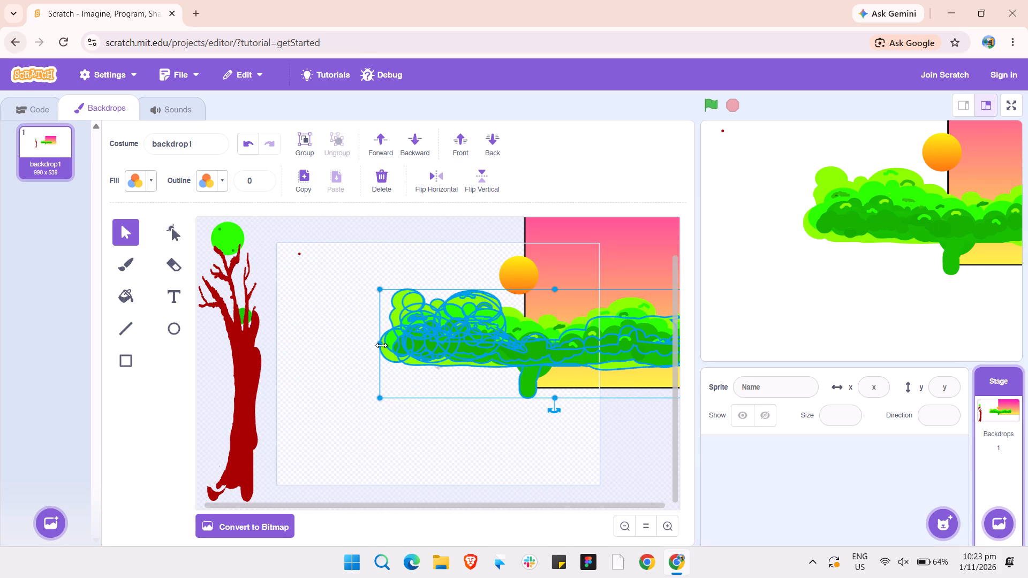
drag(381, 345, 388, 358)
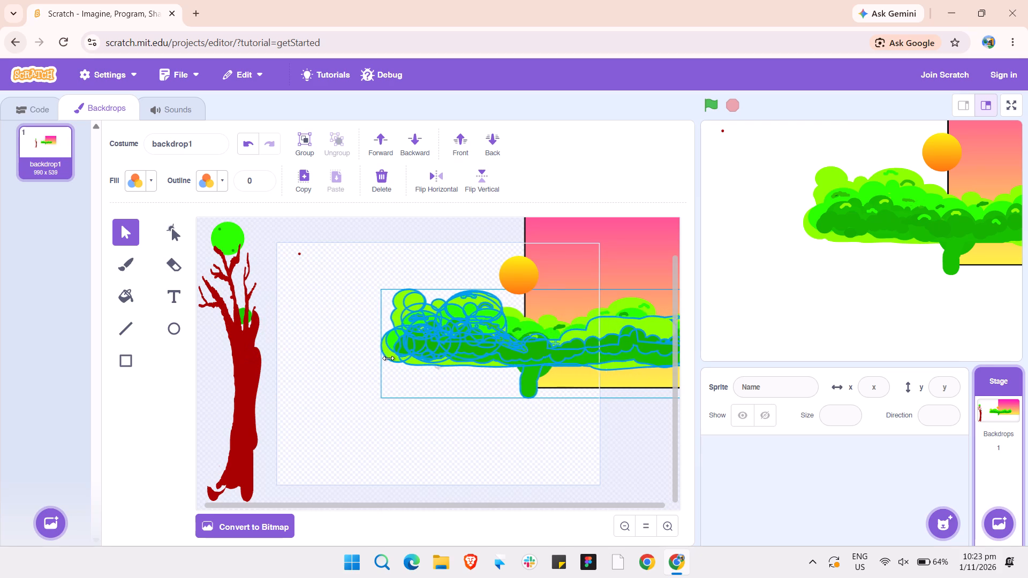
drag(388, 358, 382, 359)
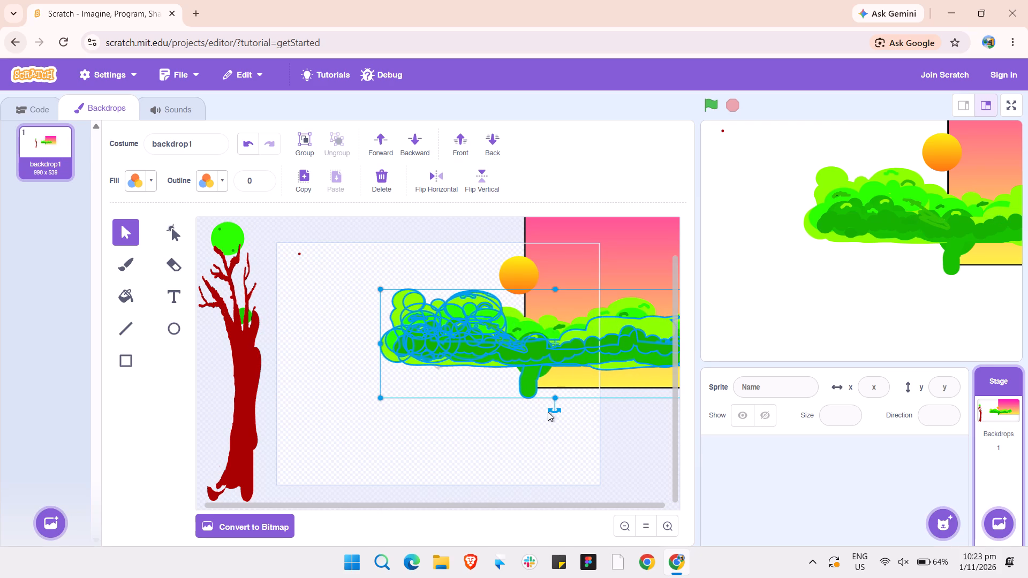
Reselect the left part of the green foliage with its long strips and squeeze it from the right into a narrow clump.
scroll(583, 443, left, 7)
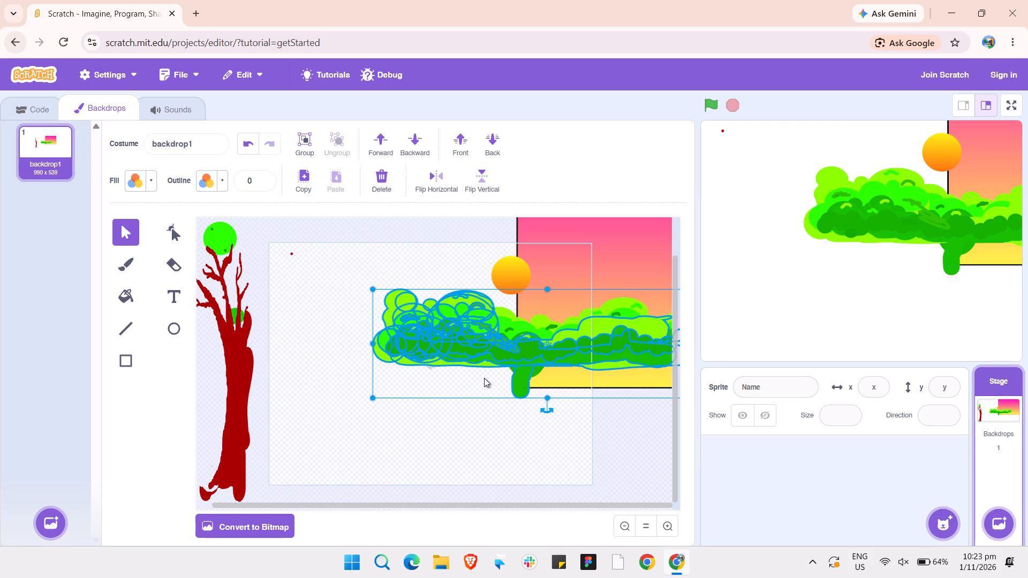
drag(484, 378, 351, 287)
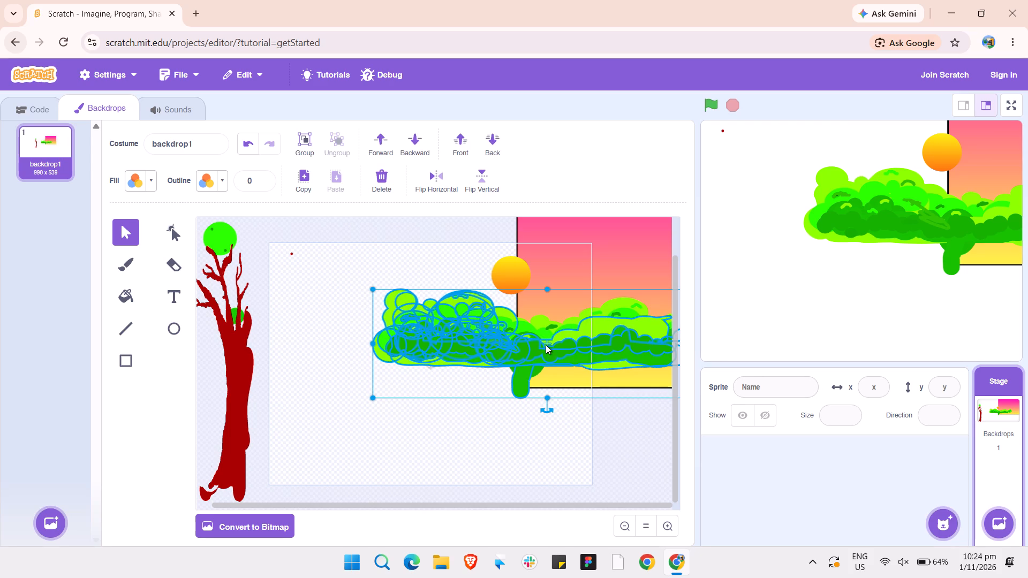
drag(509, 301, 338, 329)
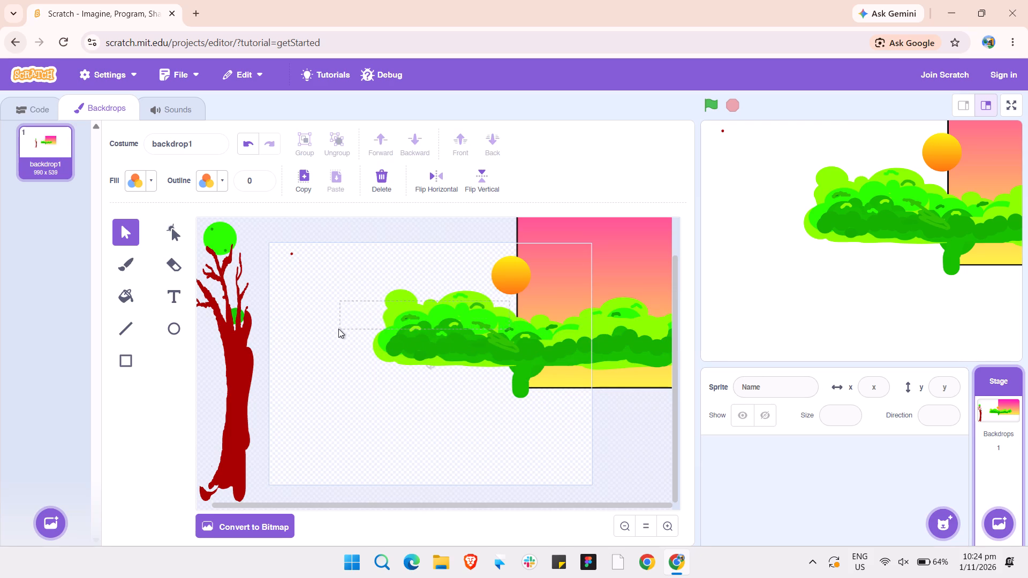
drag(338, 329, 268, 461)
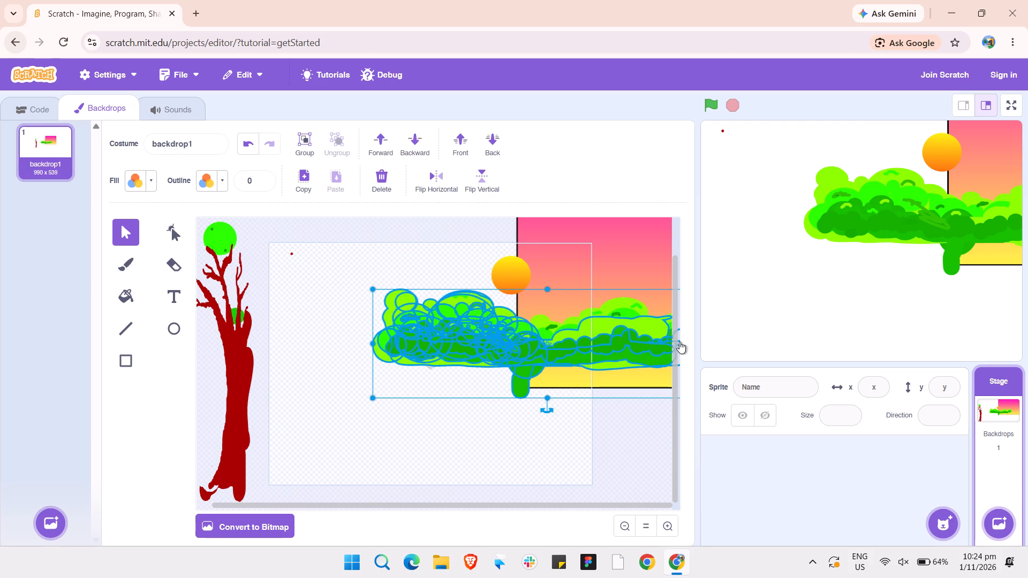
click(624, 520)
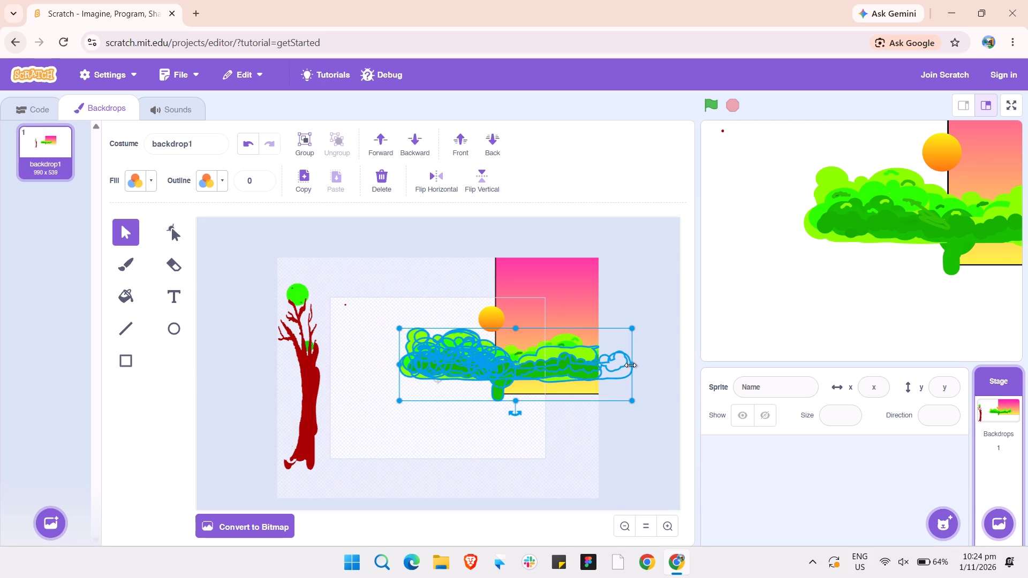
drag(626, 368, 615, 370)
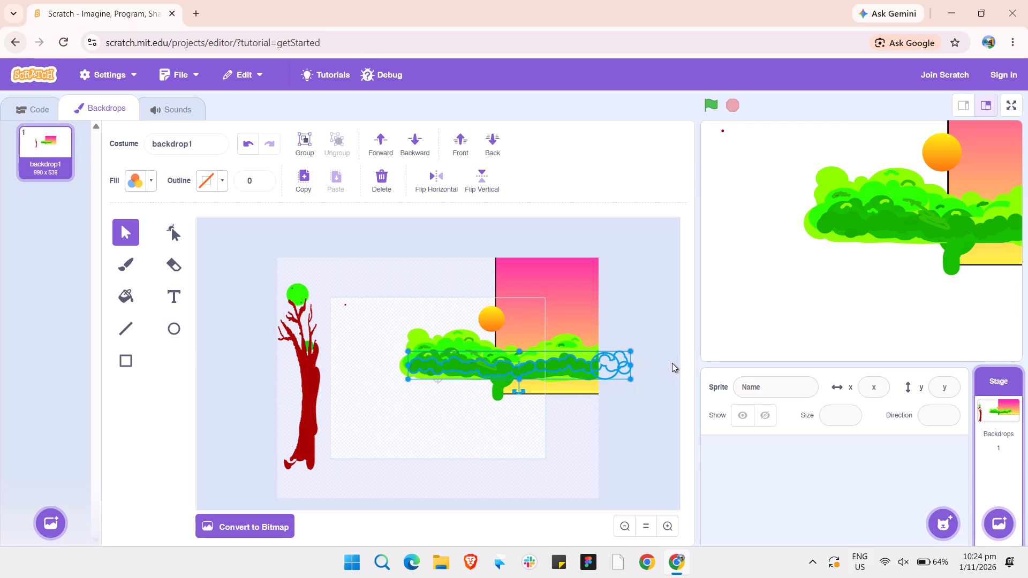
click(674, 363)
drag(377, 337, 430, 376)
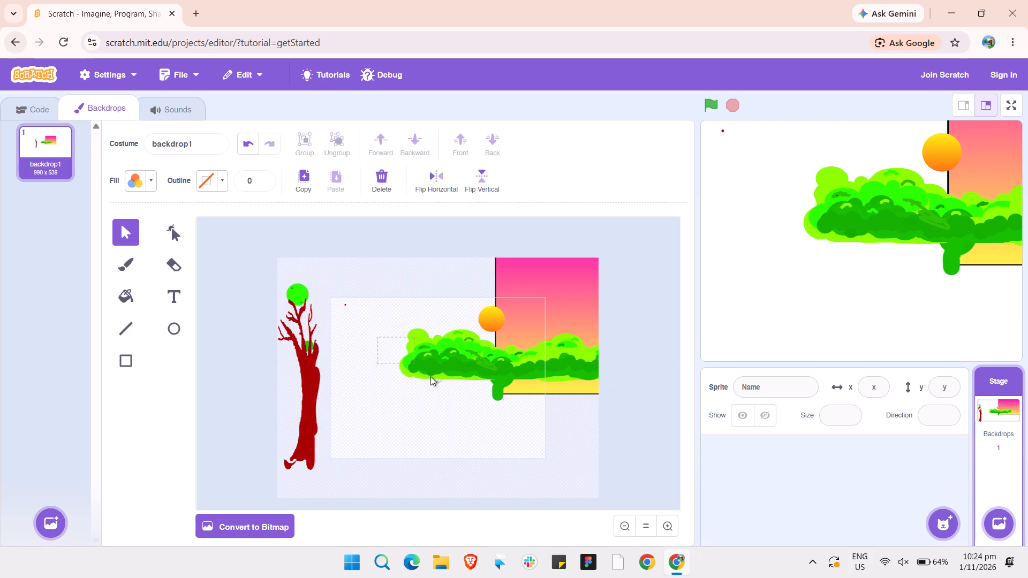
drag(430, 376, 478, 425)
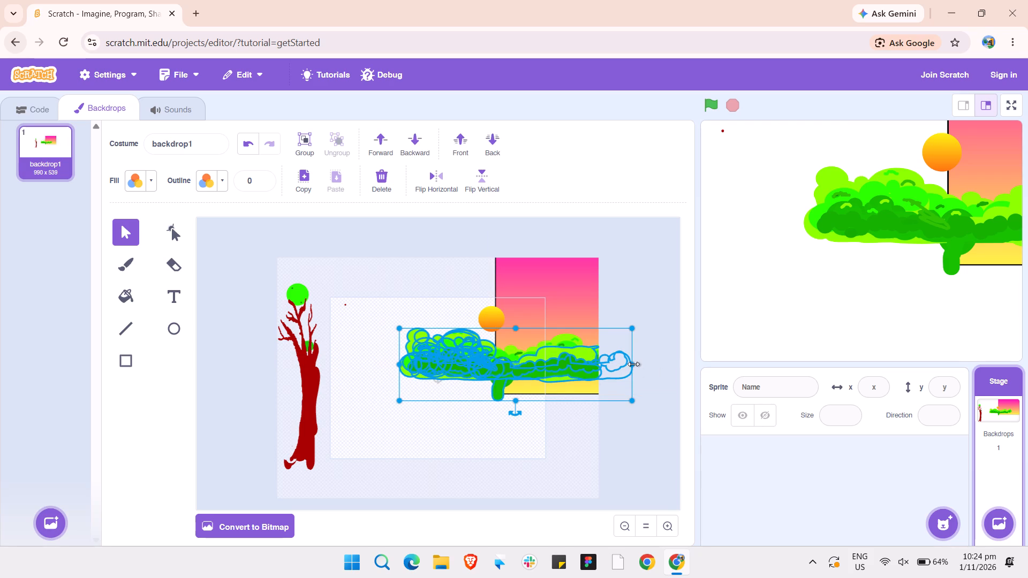
drag(633, 364, 473, 375)
Move the squeezed foliage clump down to the bottom of the stage area and widen it past both side edges.
drag(441, 356, 441, 426)
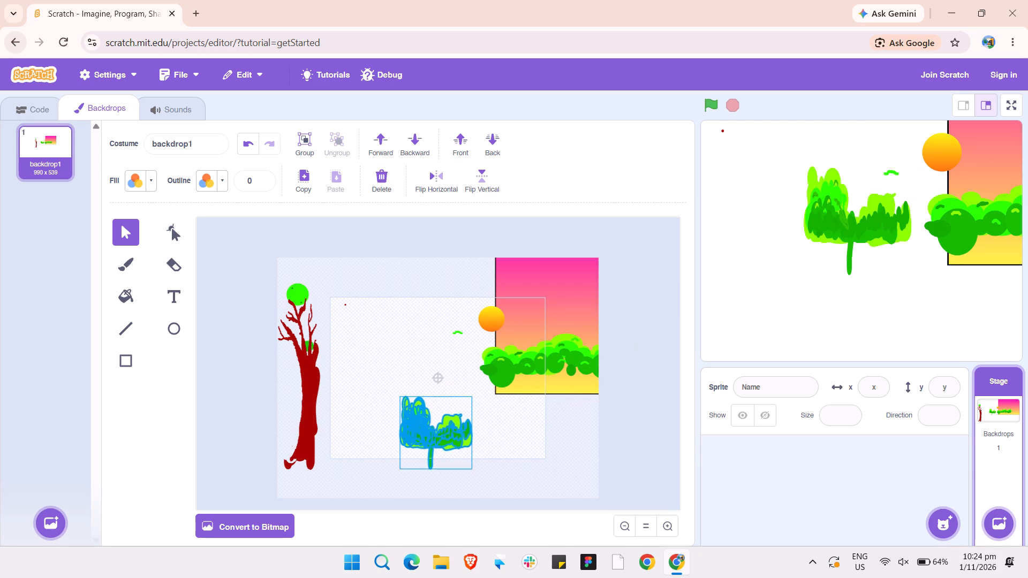
drag(441, 426, 442, 430)
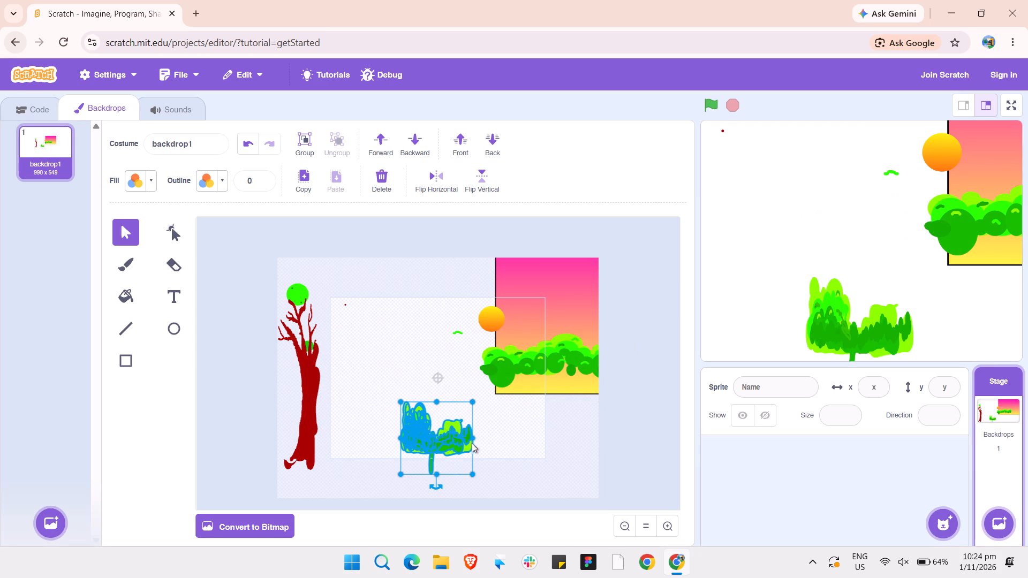
drag(473, 437, 579, 445)
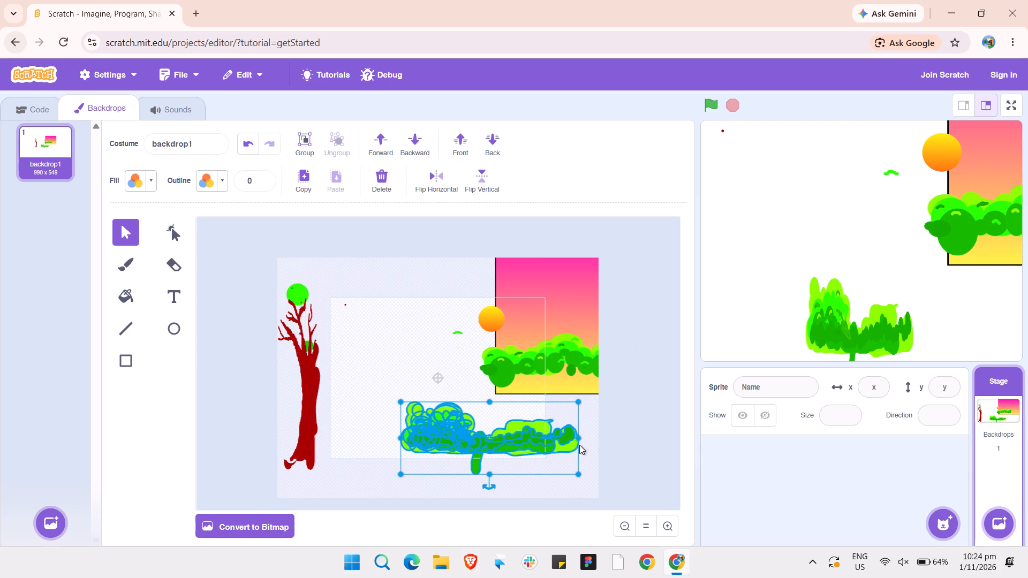
drag(399, 438, 360, 438)
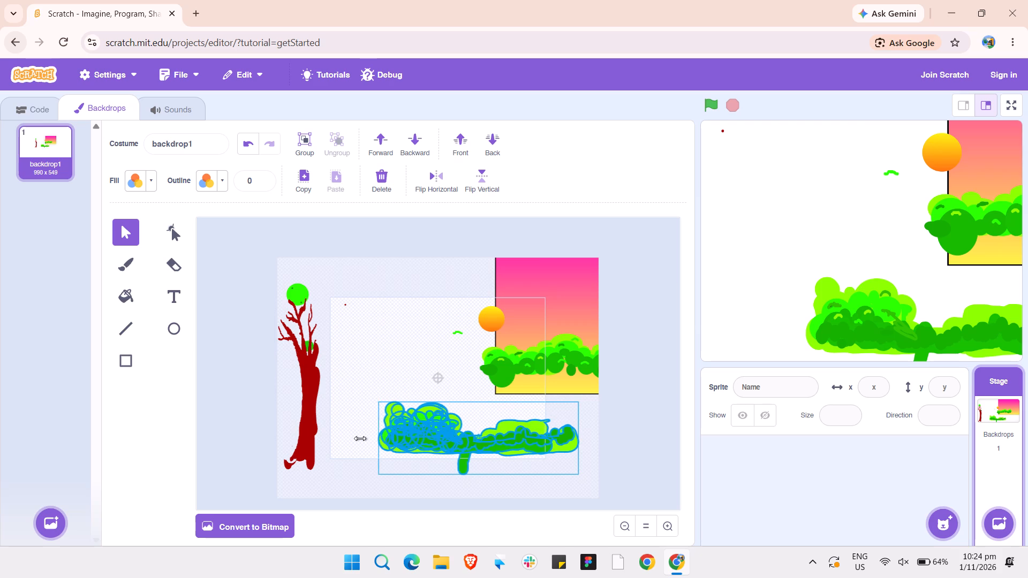
drag(360, 438, 307, 435)
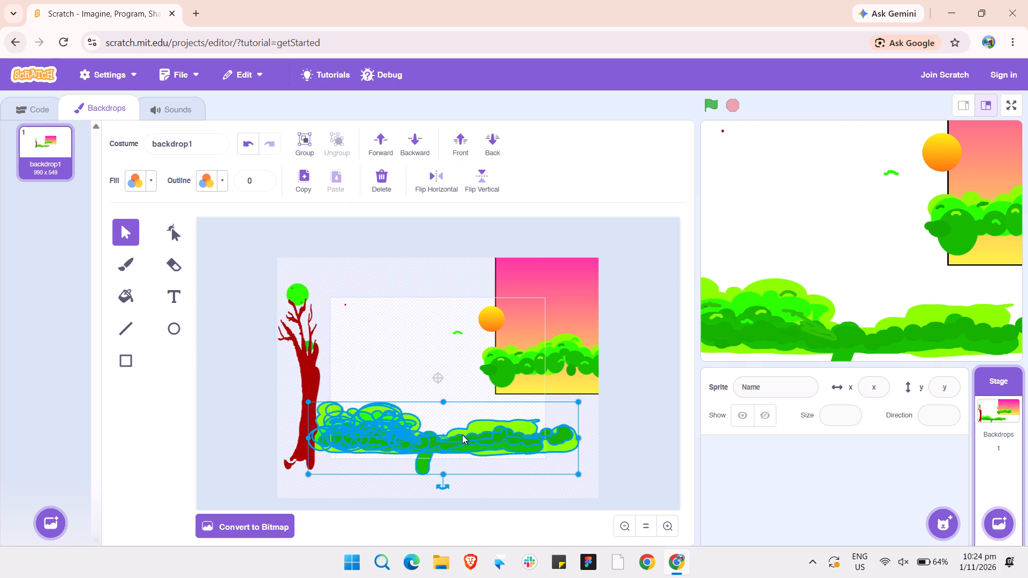
Lower the foliage strip onto the stage's bottom edge, shift it slightly left and shorten its right end to the stage's right edge.
drag(462, 435, 474, 437)
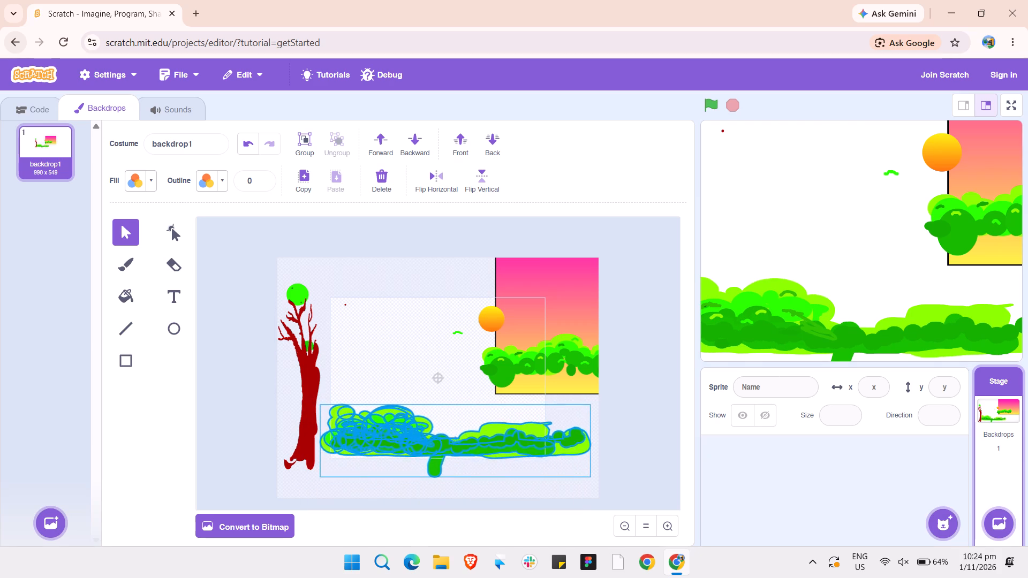
drag(474, 437, 477, 443)
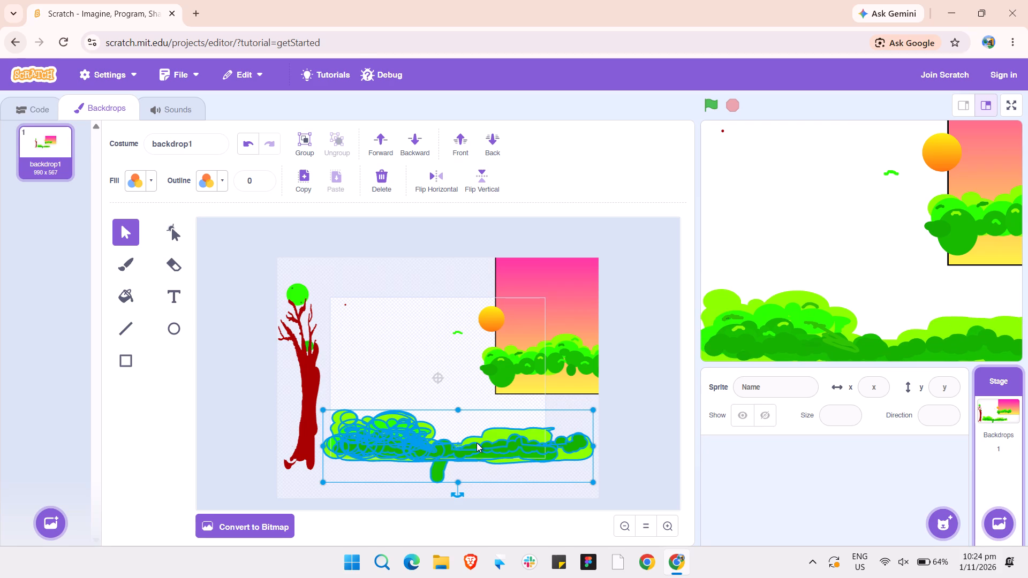
drag(476, 443, 465, 444)
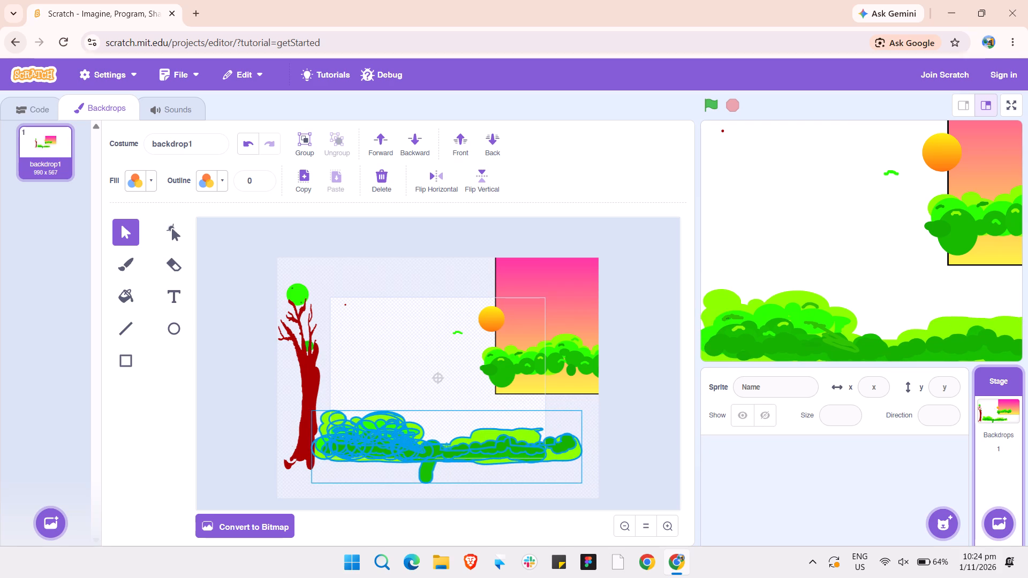
drag(465, 444, 460, 443)
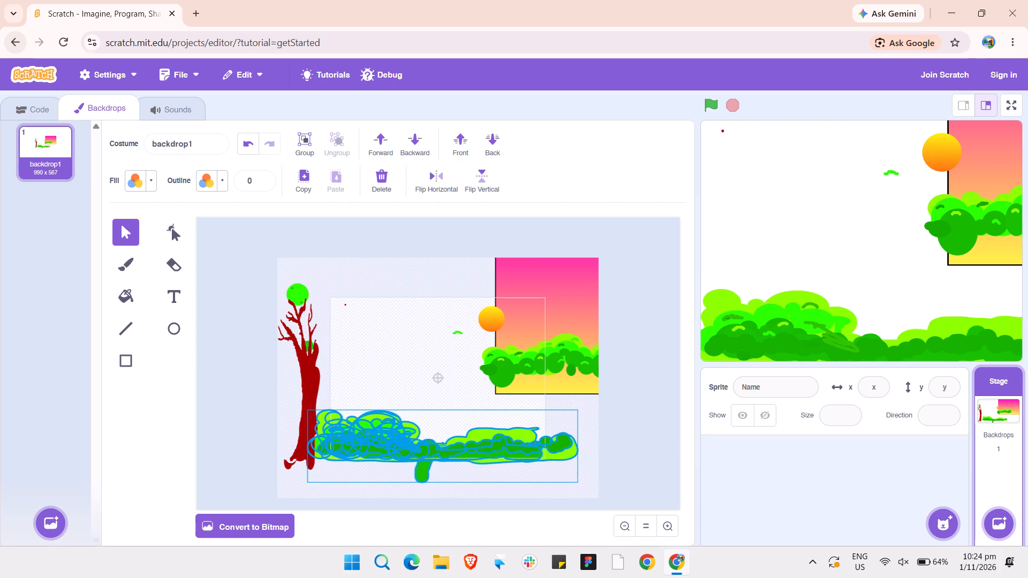
drag(460, 443, 457, 443)
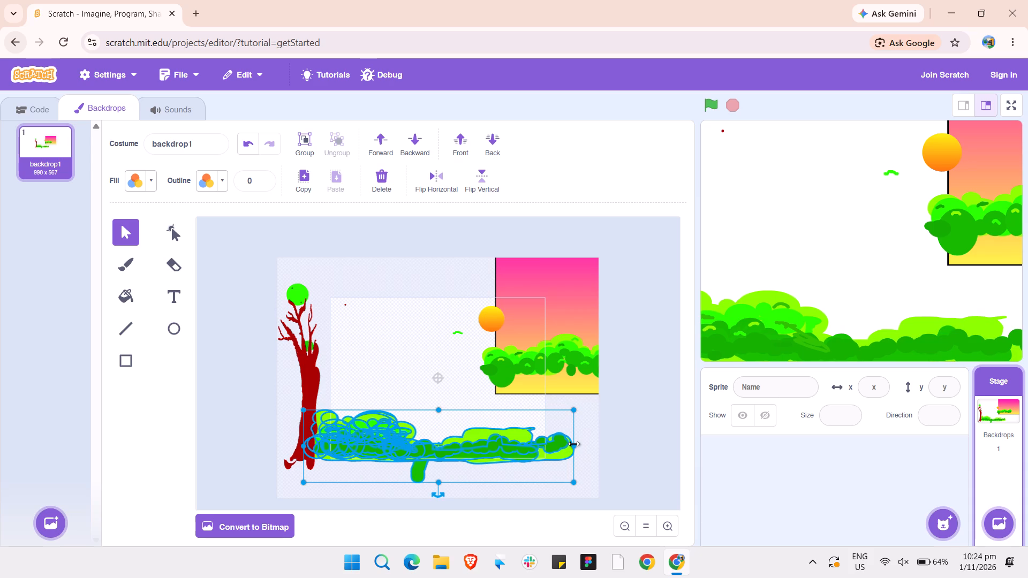
drag(573, 444, 543, 444)
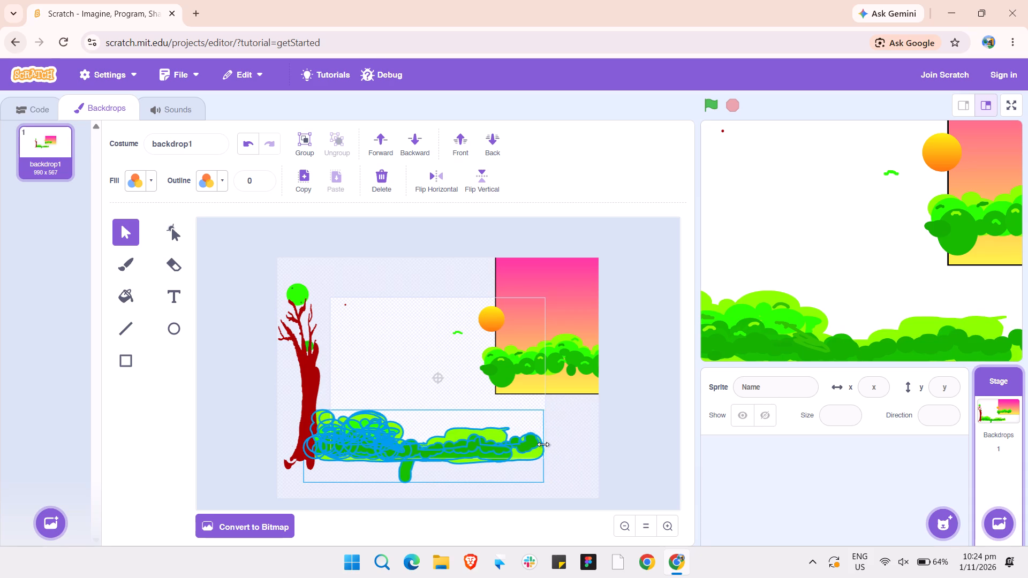
drag(543, 444, 544, 444)
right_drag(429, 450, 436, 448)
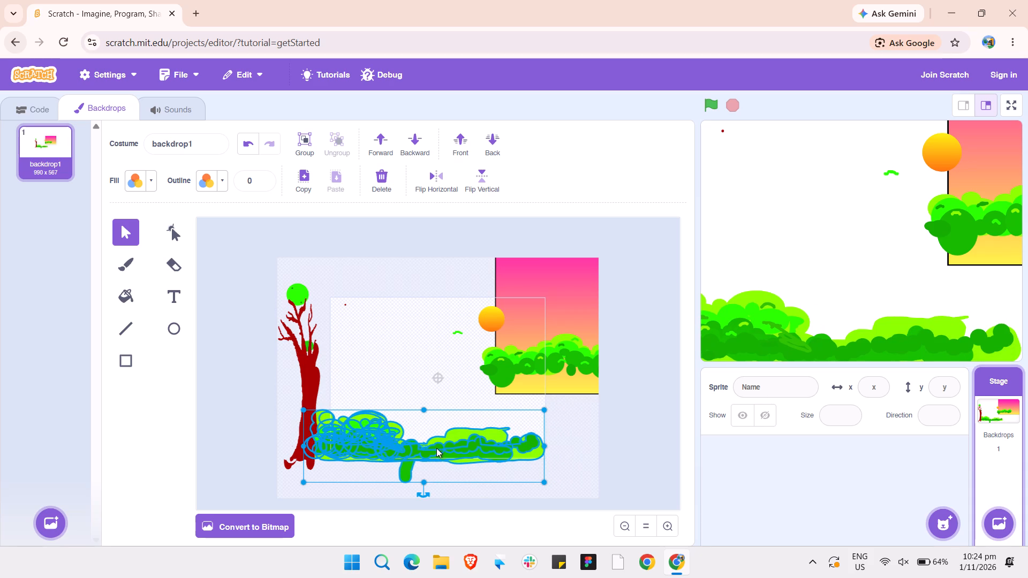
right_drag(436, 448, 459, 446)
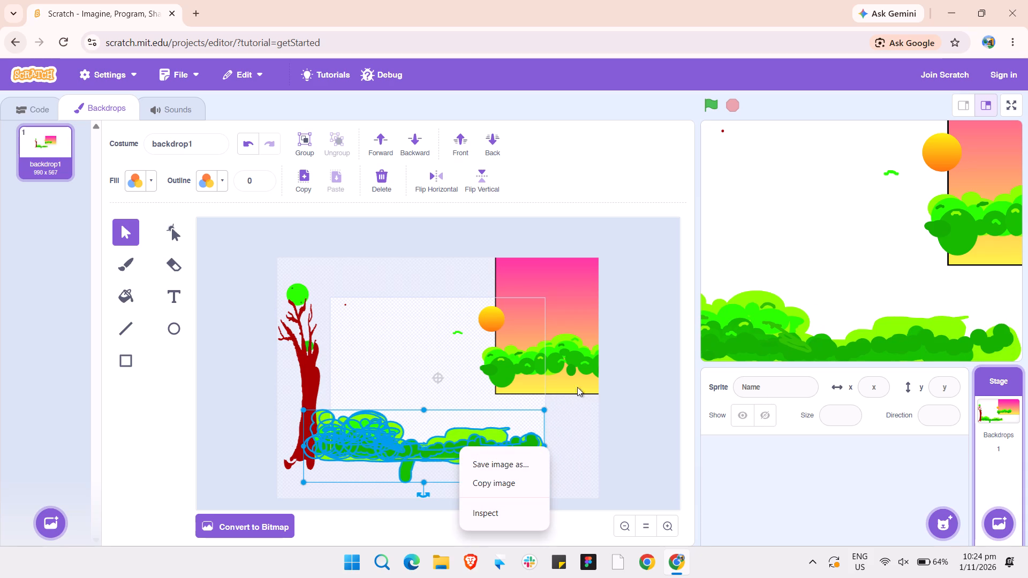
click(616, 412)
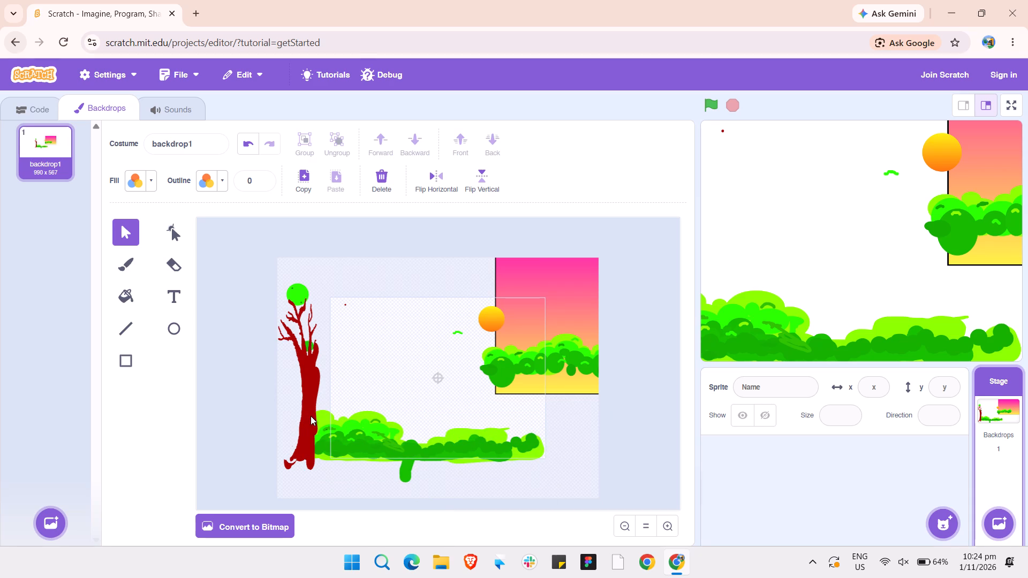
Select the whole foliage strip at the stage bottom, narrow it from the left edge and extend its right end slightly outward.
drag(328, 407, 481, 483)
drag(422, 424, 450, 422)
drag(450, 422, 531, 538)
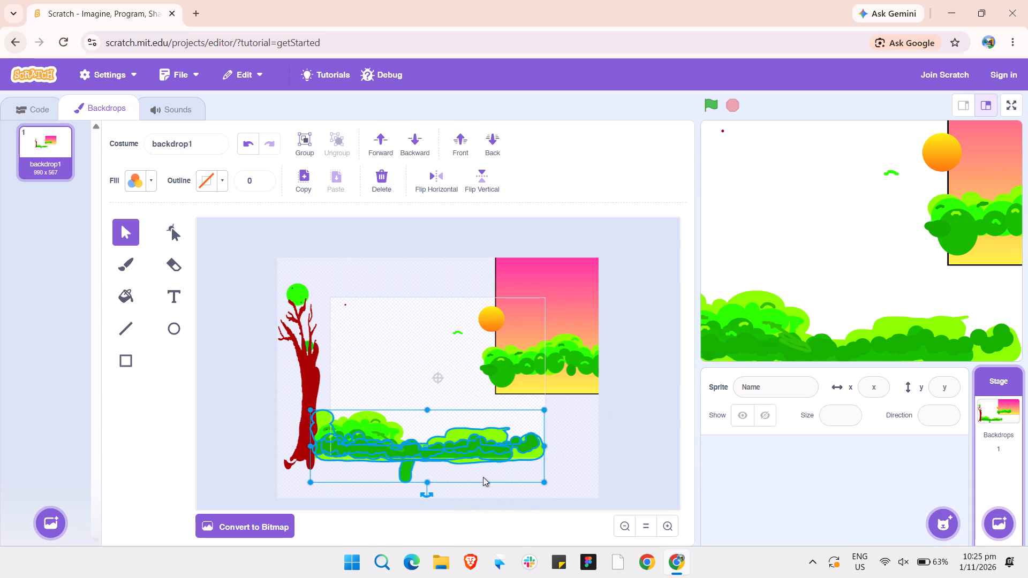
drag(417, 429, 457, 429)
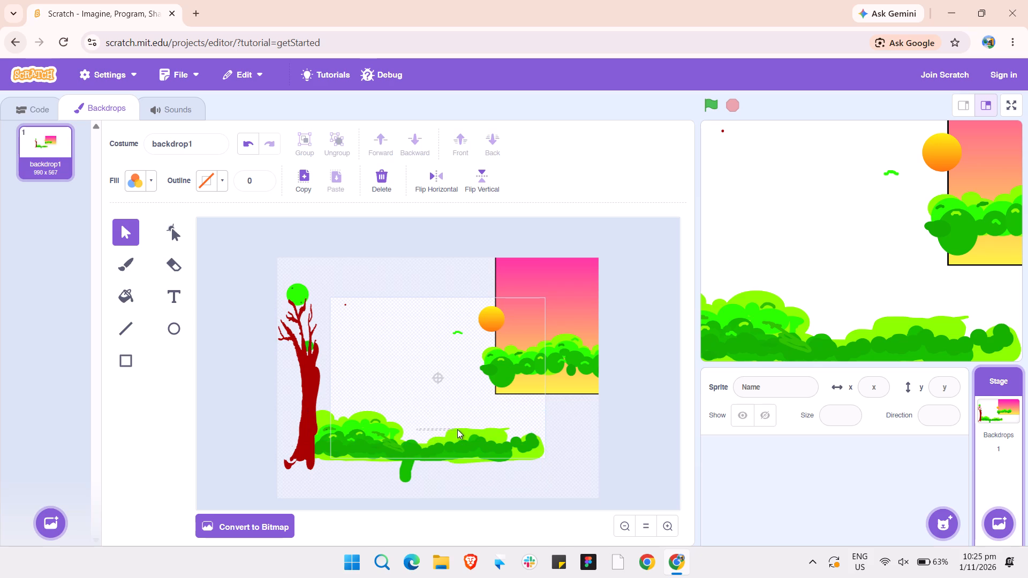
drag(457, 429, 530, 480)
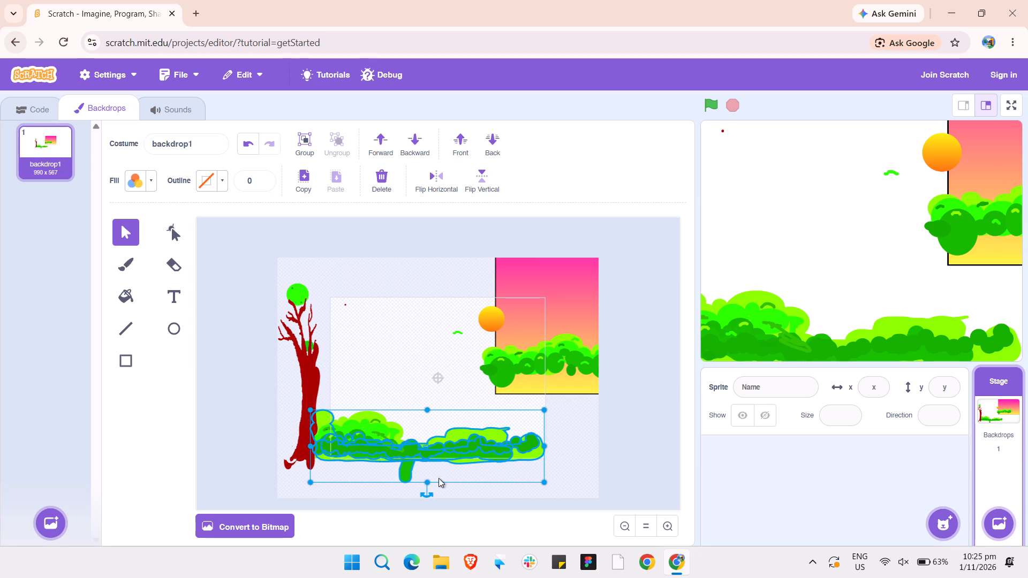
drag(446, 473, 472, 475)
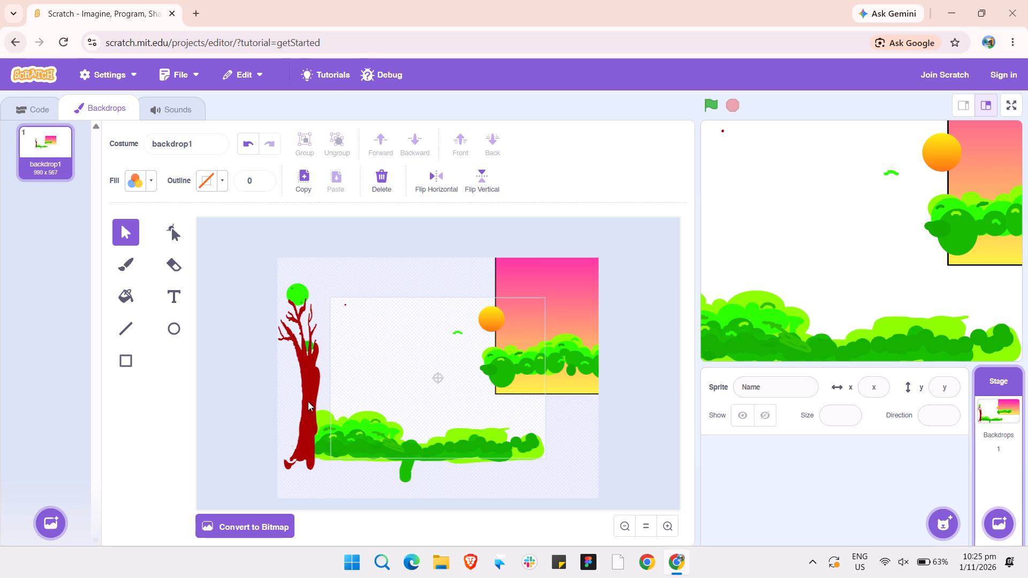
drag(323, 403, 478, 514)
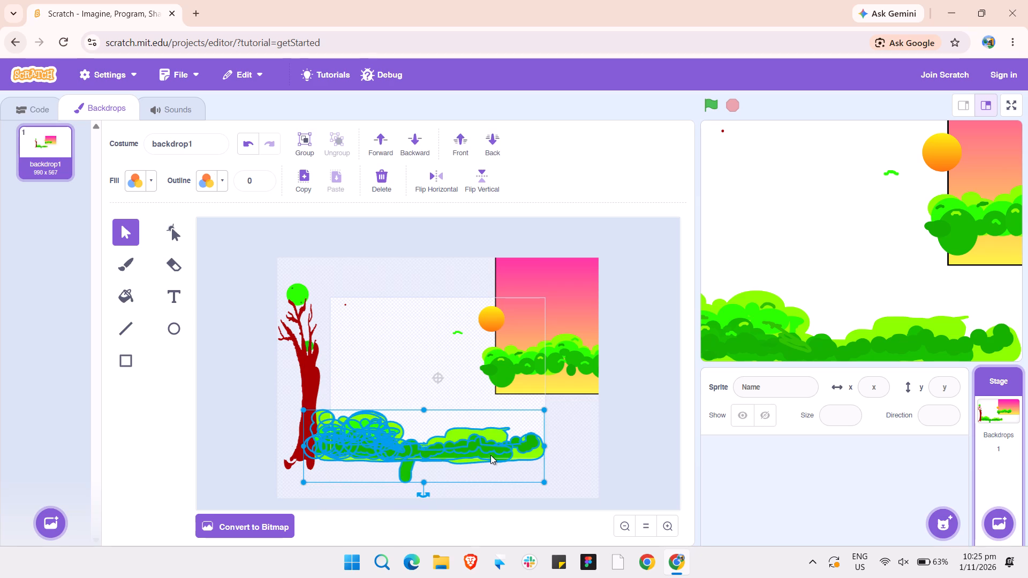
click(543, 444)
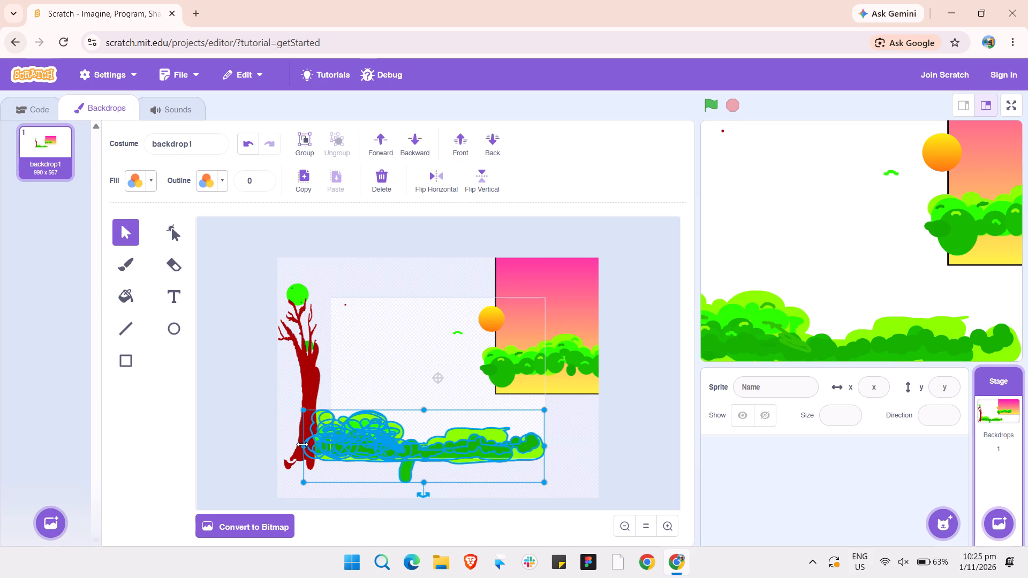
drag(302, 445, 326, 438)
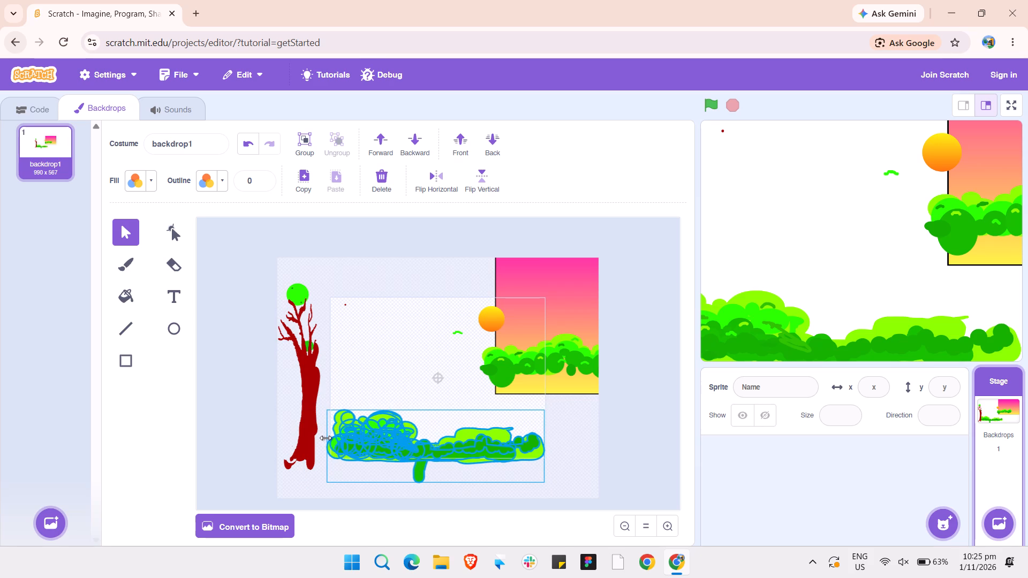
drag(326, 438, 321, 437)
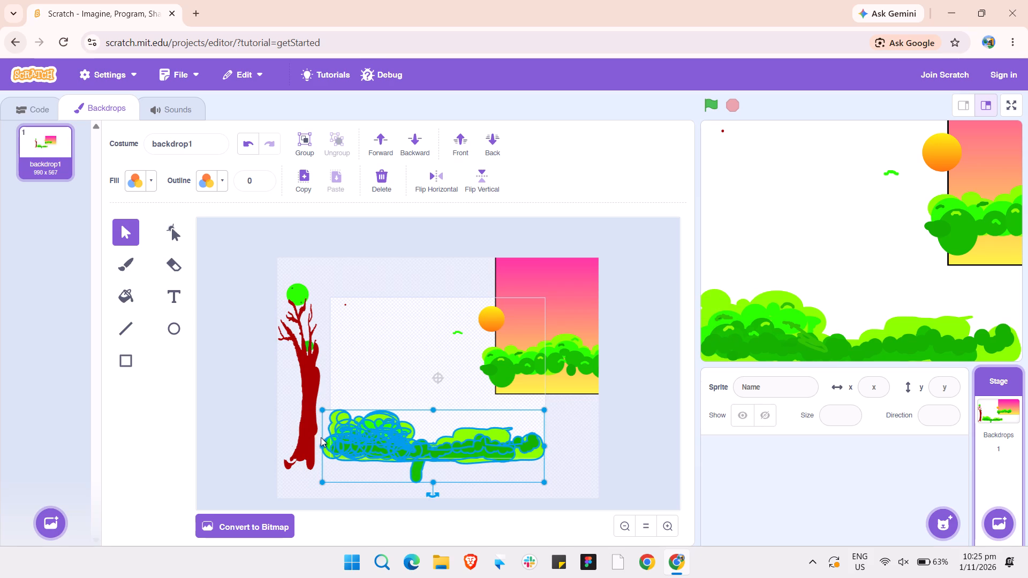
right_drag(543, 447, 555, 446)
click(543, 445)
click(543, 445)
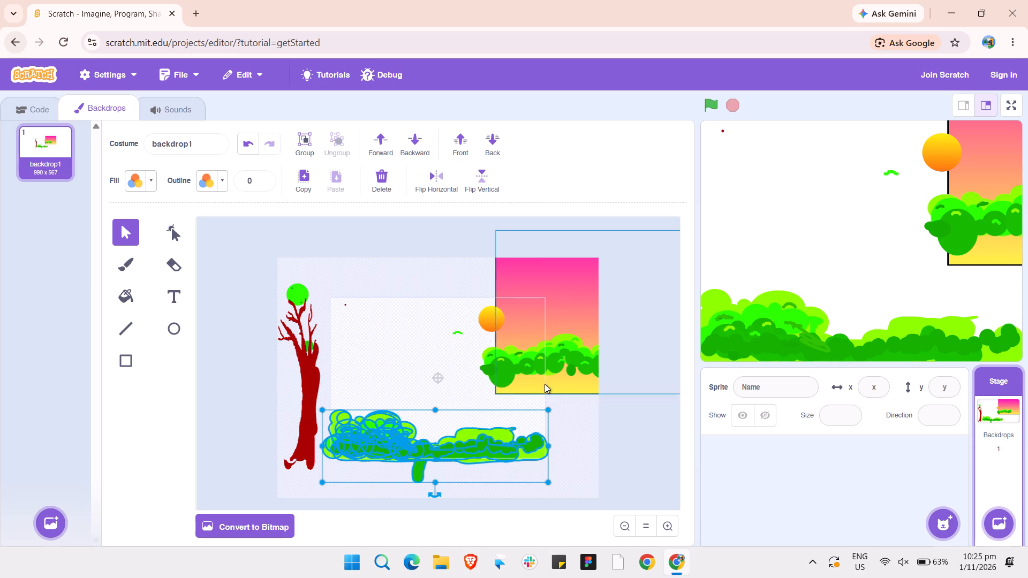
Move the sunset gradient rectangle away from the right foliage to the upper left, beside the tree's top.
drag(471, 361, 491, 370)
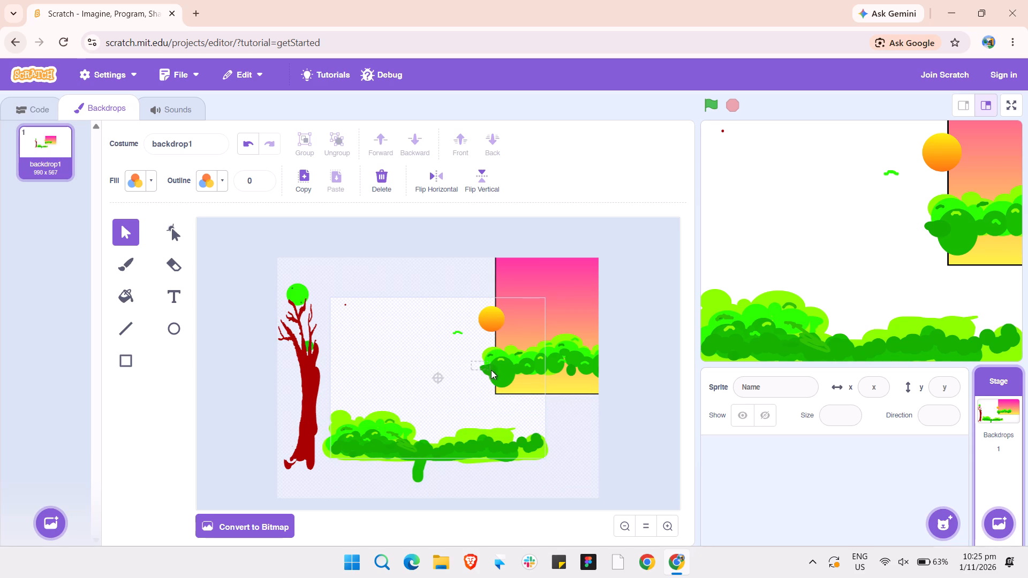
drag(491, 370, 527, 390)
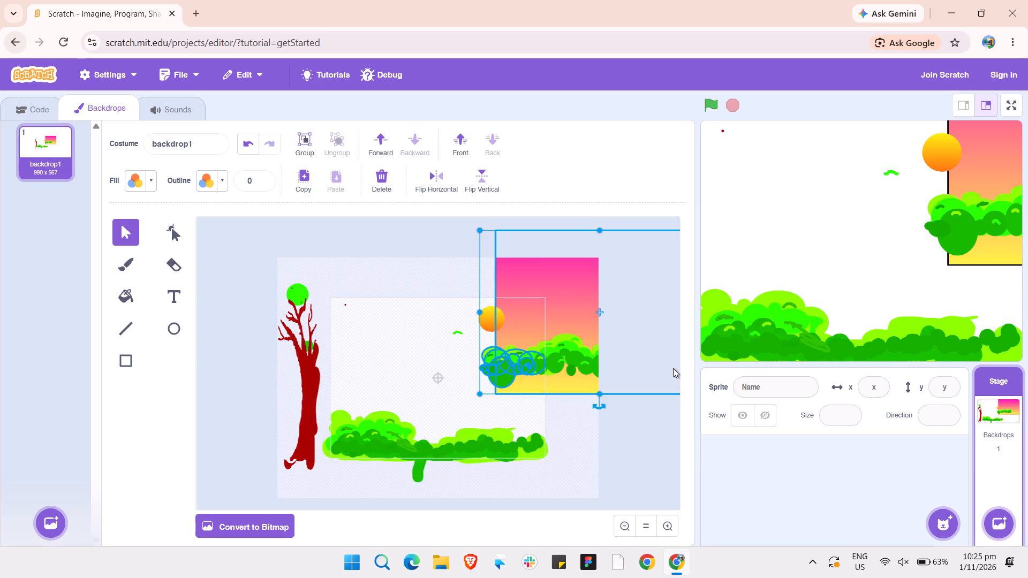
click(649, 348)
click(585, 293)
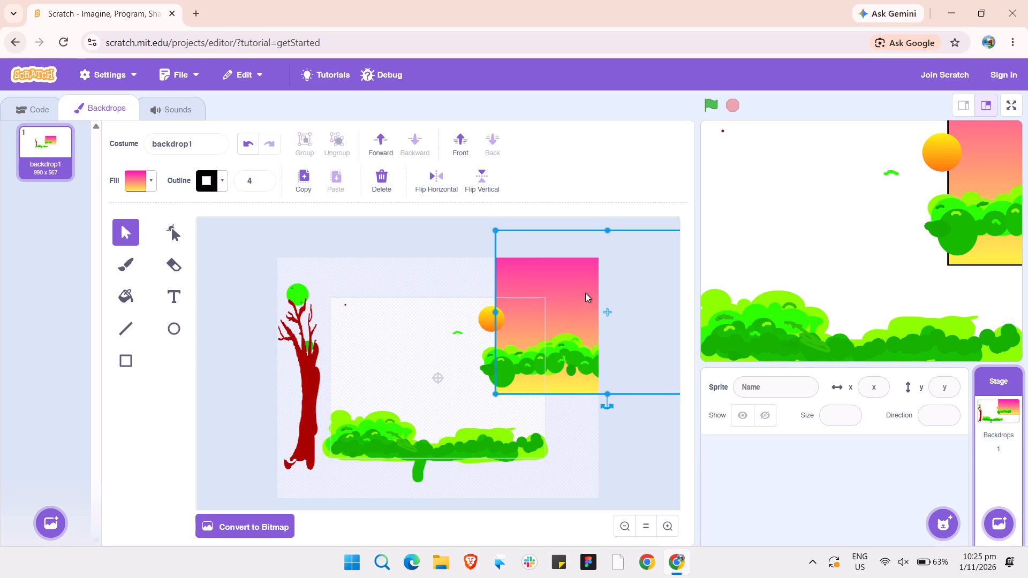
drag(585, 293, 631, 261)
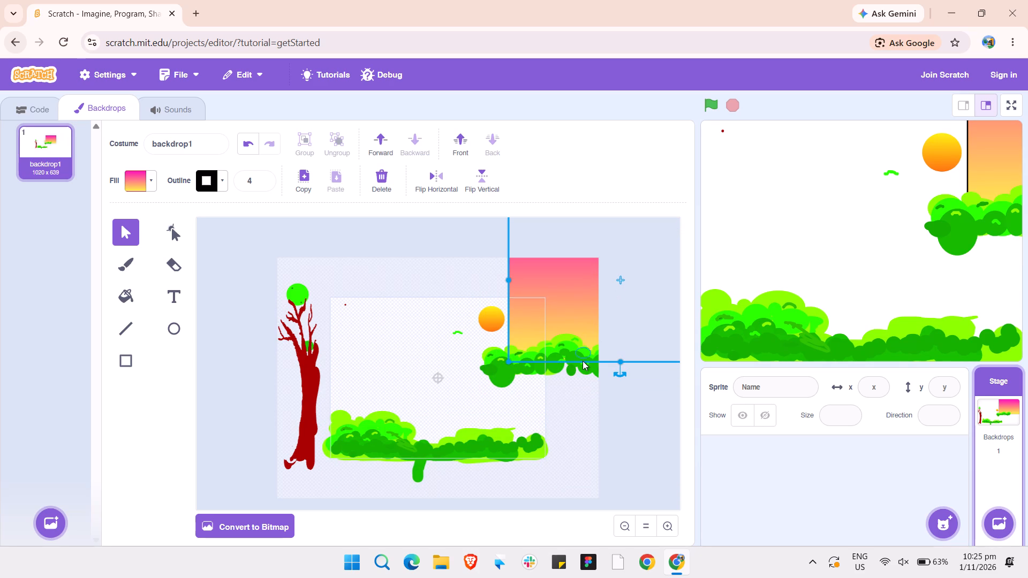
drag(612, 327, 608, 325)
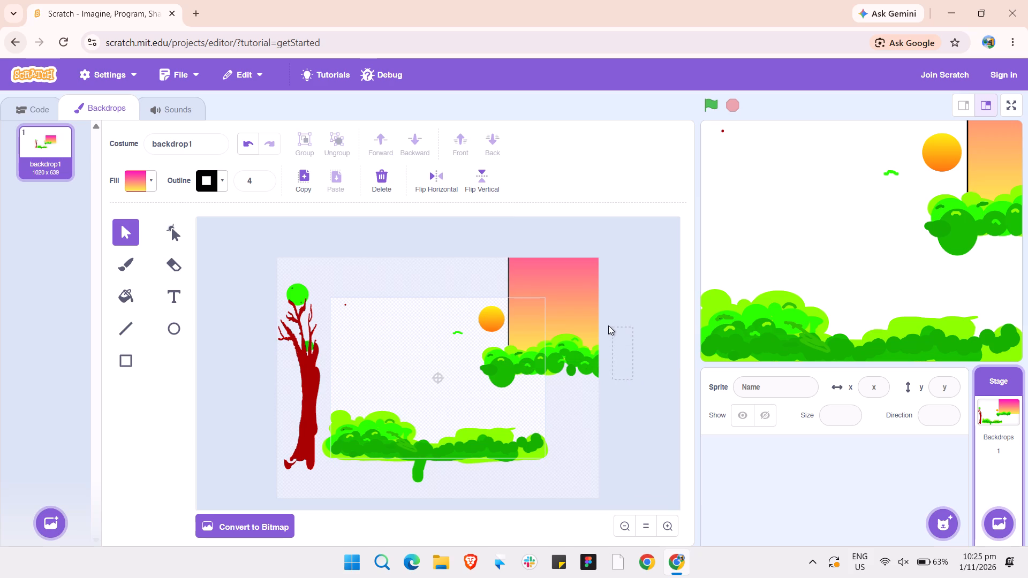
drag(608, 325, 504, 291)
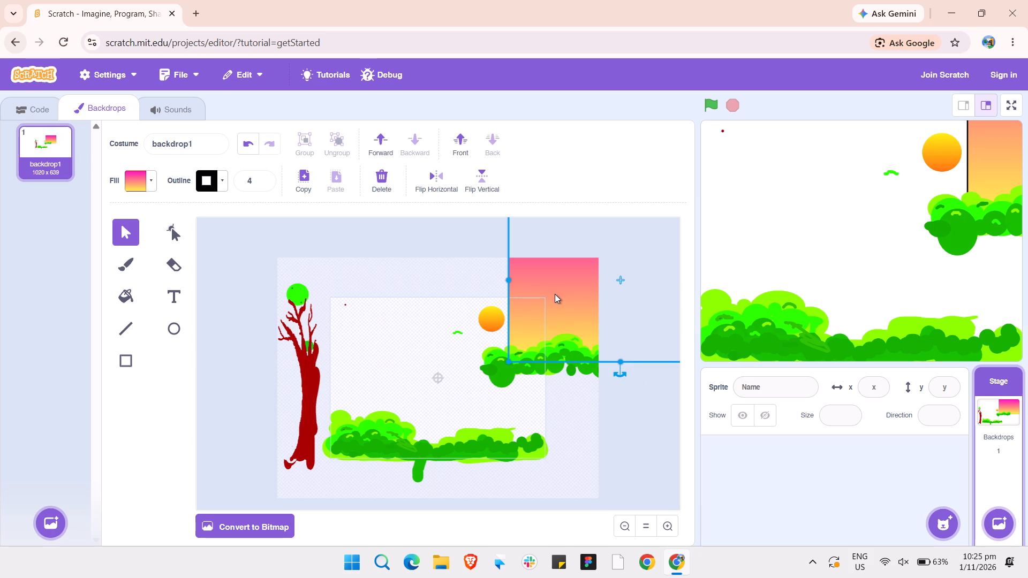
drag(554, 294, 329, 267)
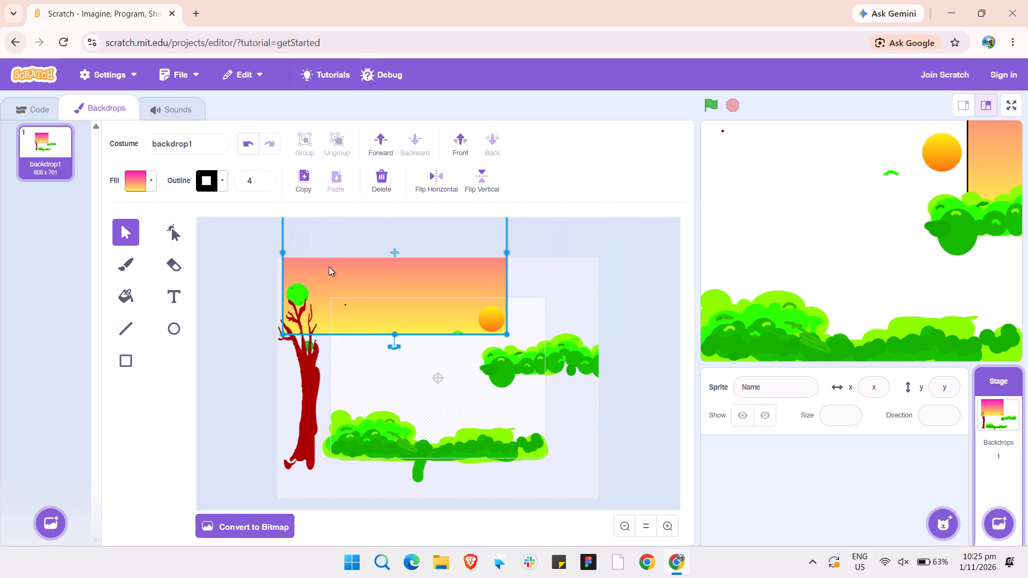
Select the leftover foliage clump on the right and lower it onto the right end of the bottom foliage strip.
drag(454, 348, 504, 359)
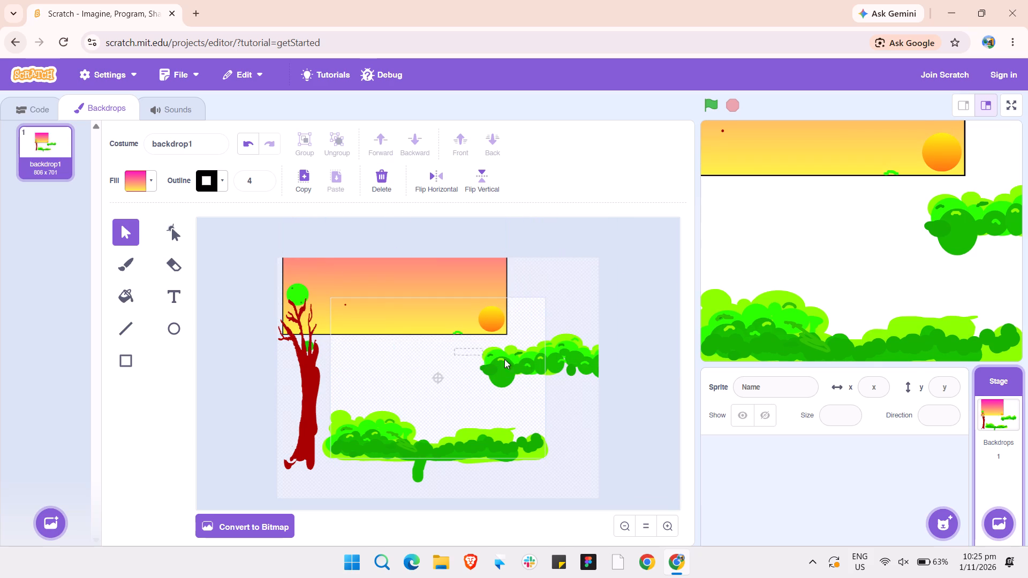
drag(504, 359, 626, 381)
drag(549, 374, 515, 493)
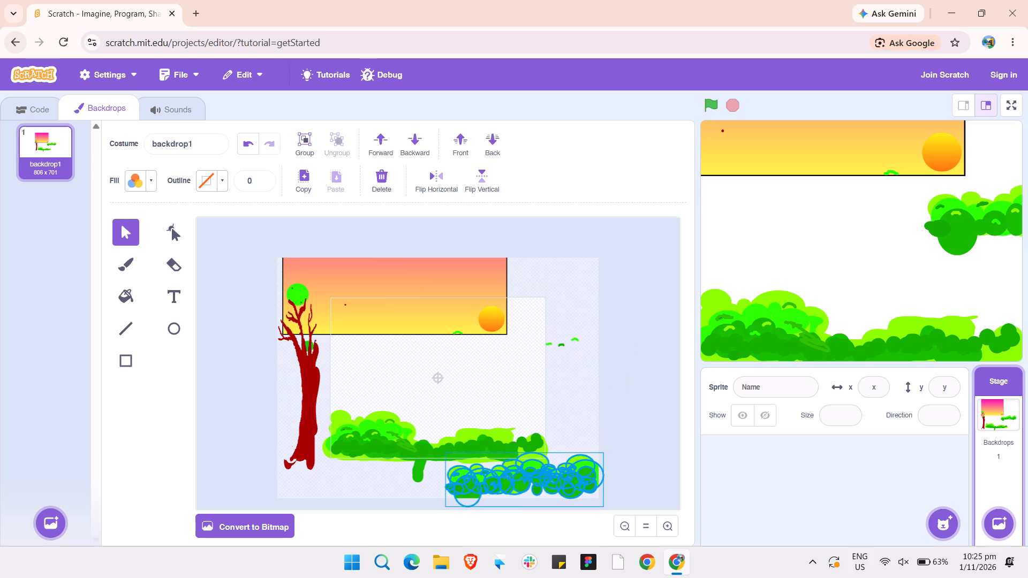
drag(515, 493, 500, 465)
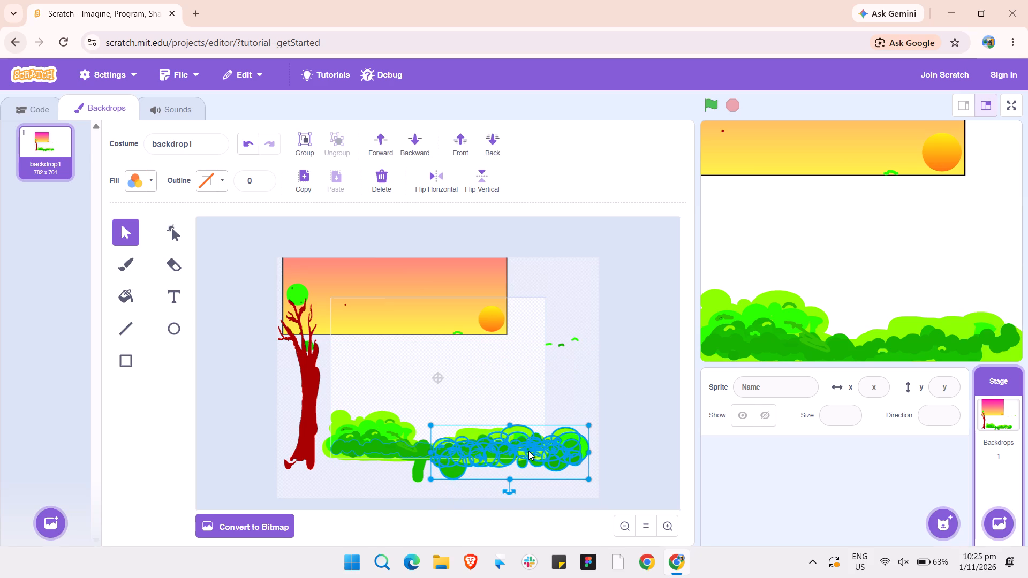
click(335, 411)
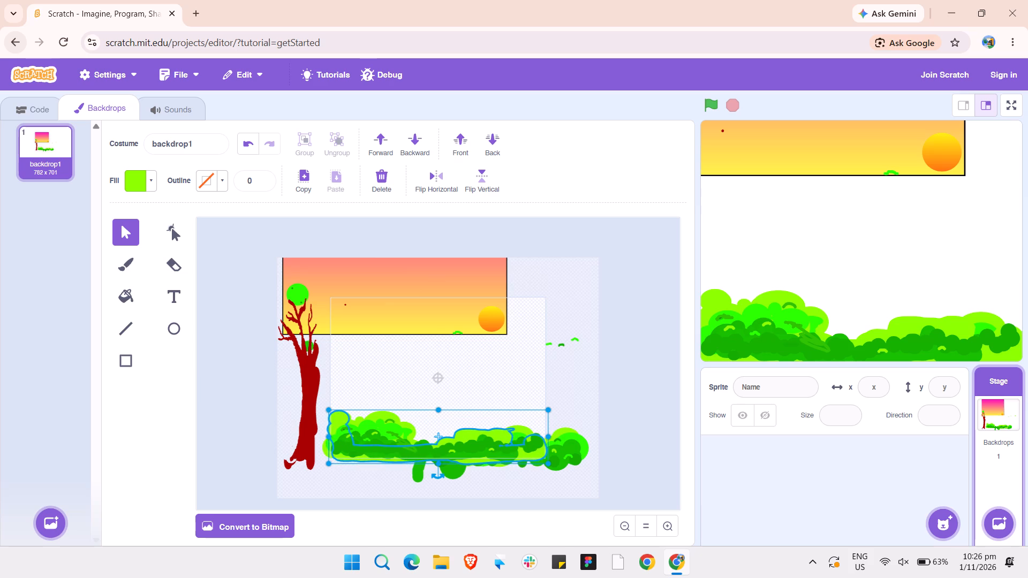
Undo the edits back to the sunset rectangle covering the stage, and redo only its move to the upper right.
triple_click(243, 138)
triple_click(243, 138)
triple_click(243, 138)
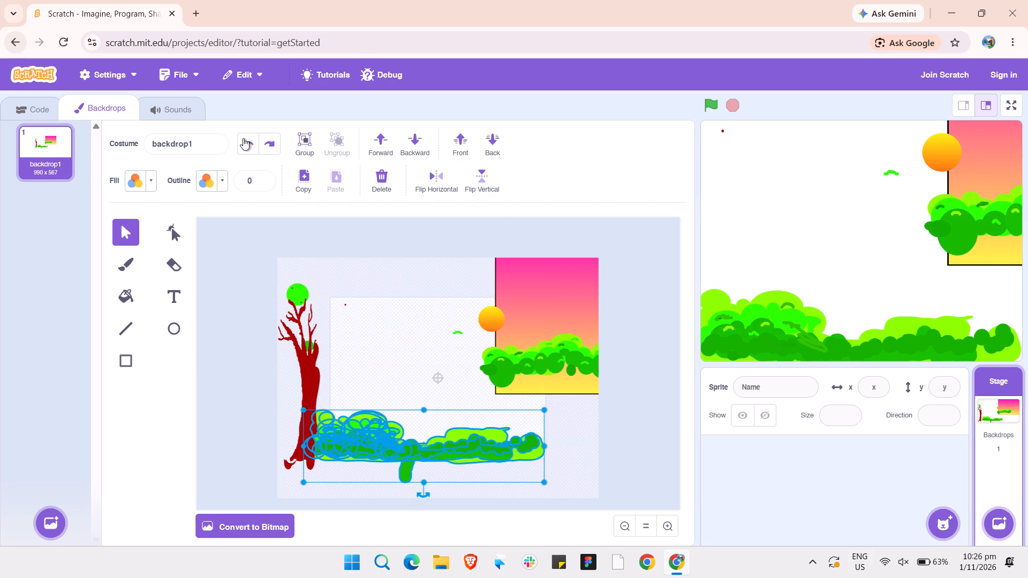
triple_click(243, 138)
triple_click(243, 138)
double_click(243, 138)
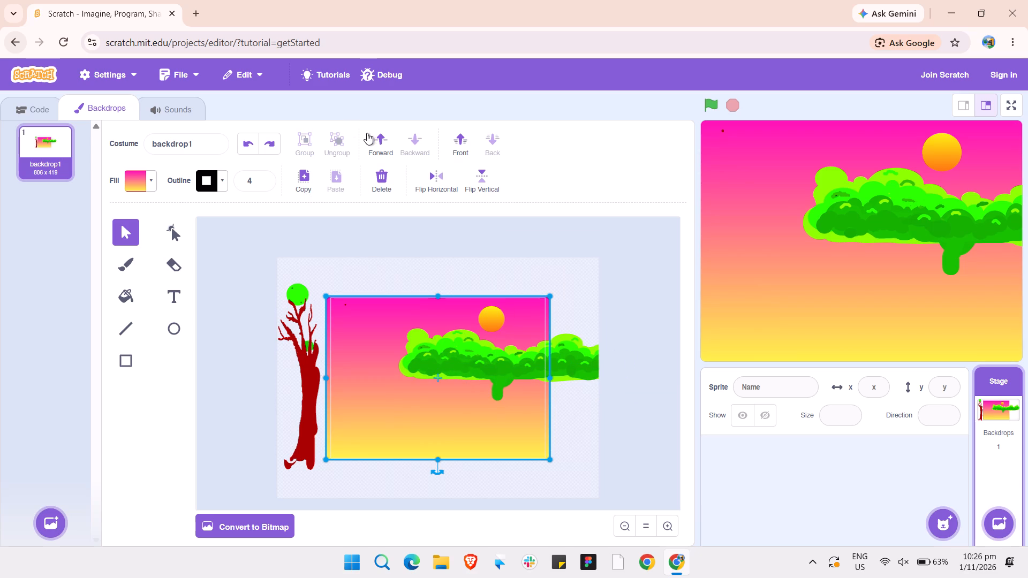
click(274, 144)
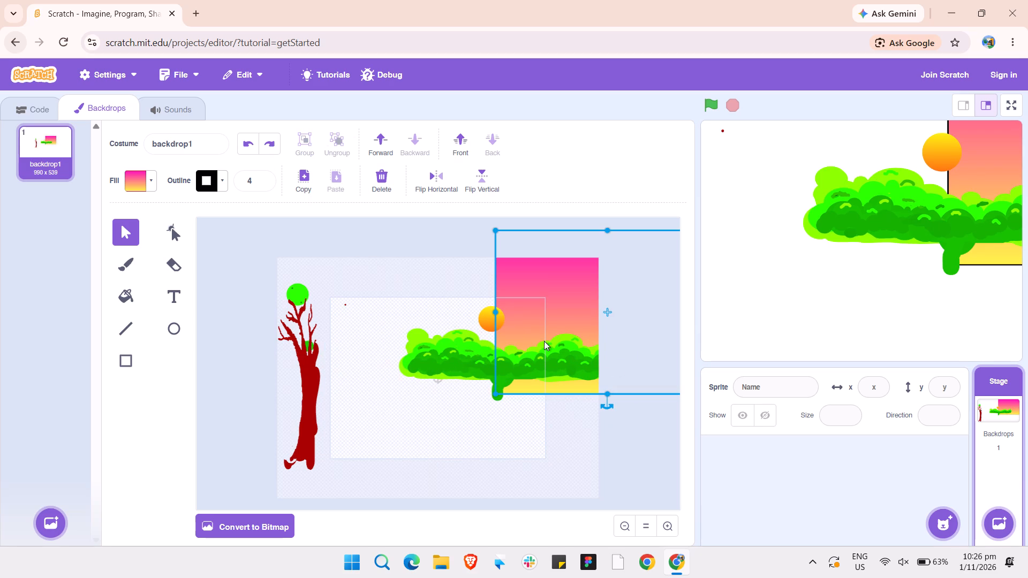
Shift the sunset gradient rectangle left and up so it sits behind the hedge with its lower edge within the foliage.
drag(612, 303, 623, 232)
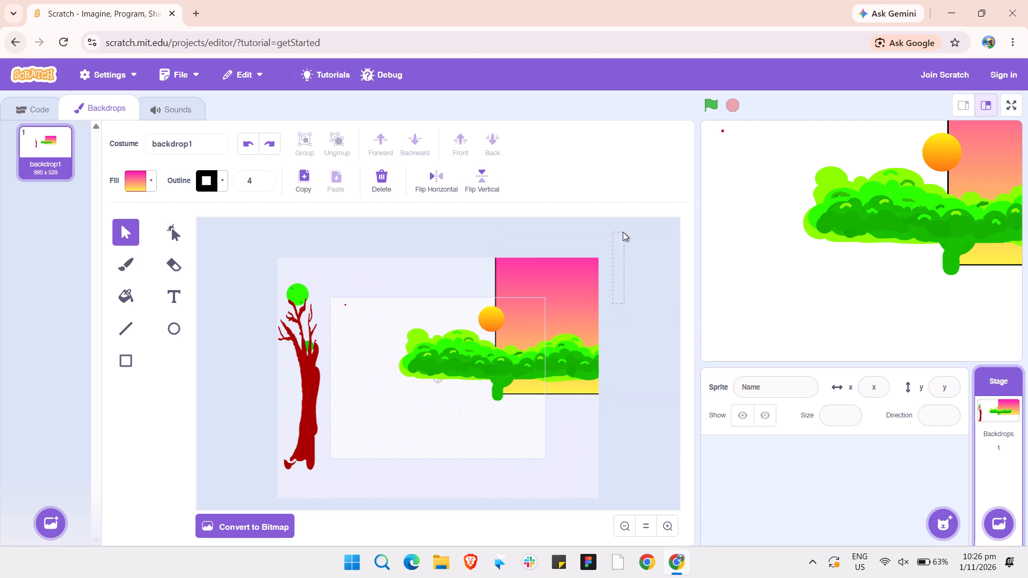
drag(623, 232, 538, 246)
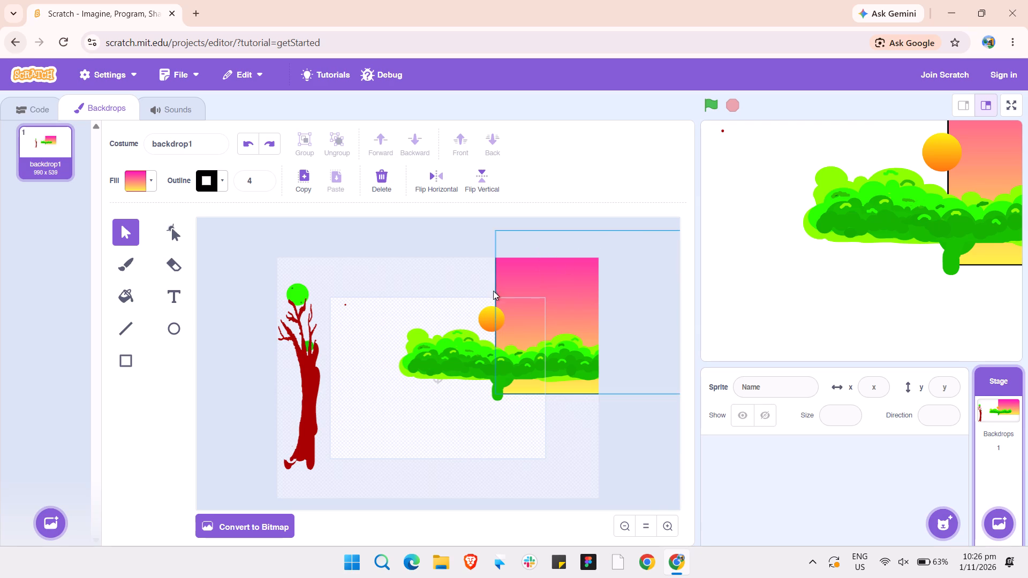
click(555, 276)
drag(555, 276, 527, 267)
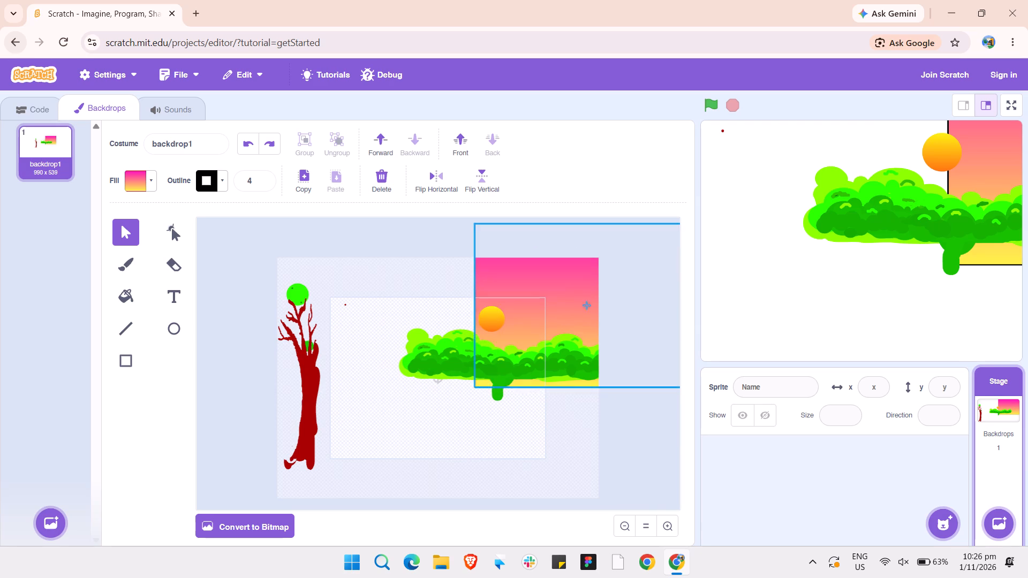
drag(527, 267, 413, 169)
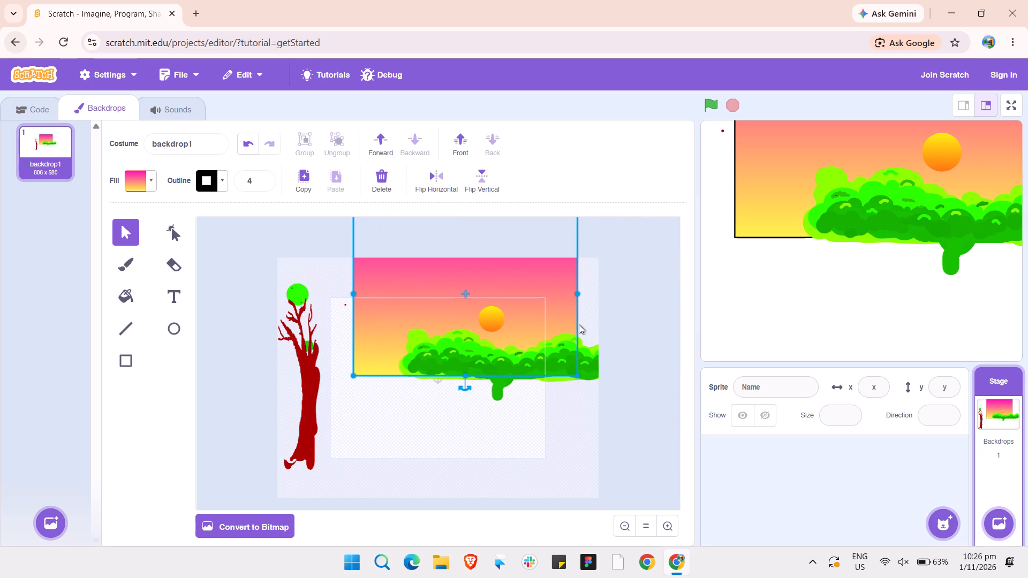
drag(515, 275, 709, 282)
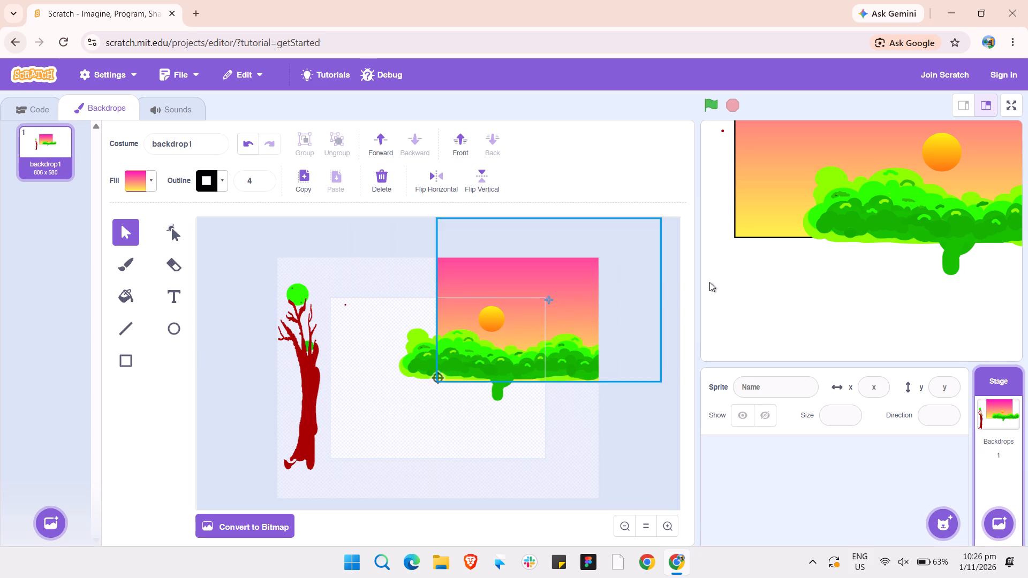
drag(709, 282, 595, 214)
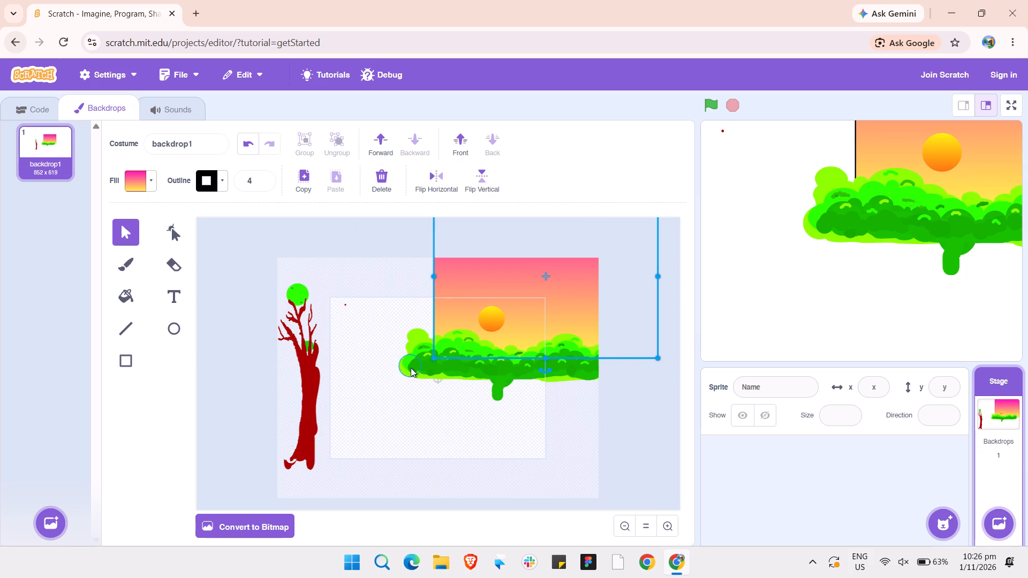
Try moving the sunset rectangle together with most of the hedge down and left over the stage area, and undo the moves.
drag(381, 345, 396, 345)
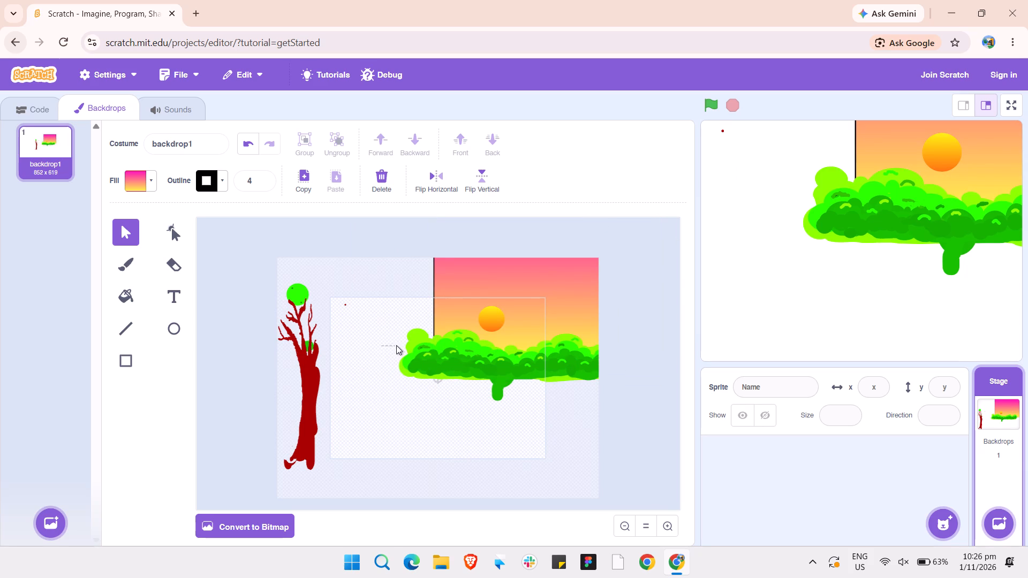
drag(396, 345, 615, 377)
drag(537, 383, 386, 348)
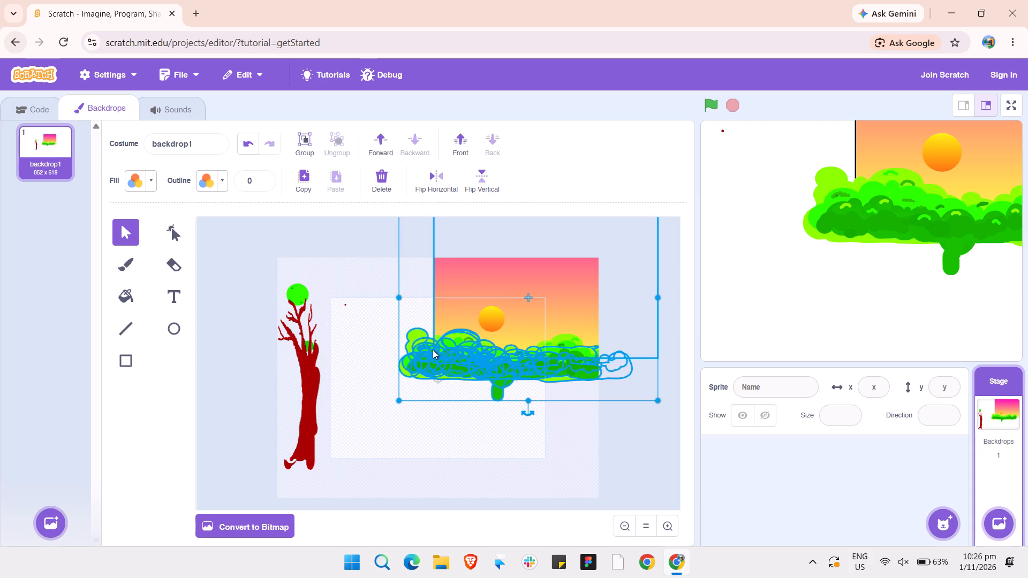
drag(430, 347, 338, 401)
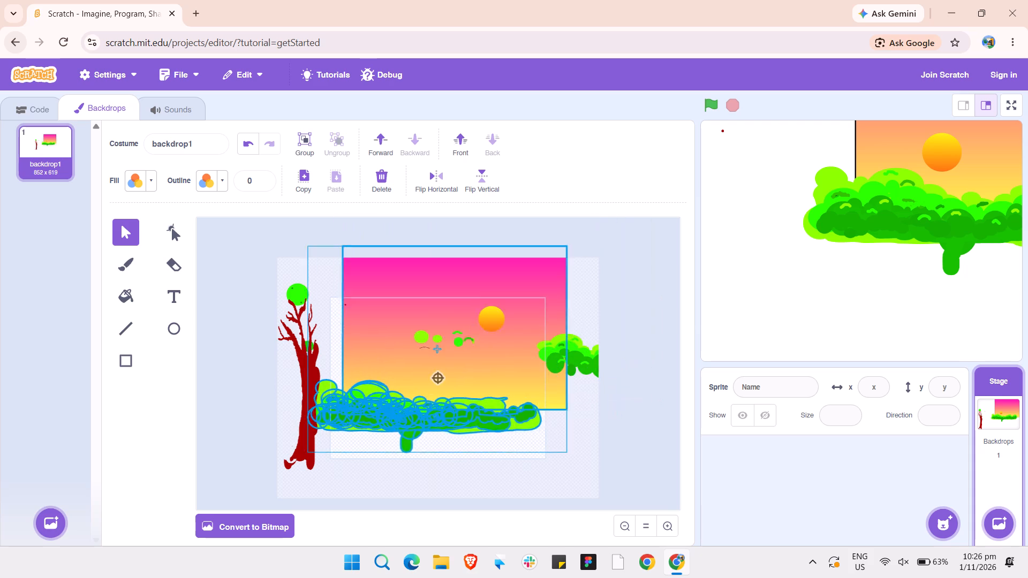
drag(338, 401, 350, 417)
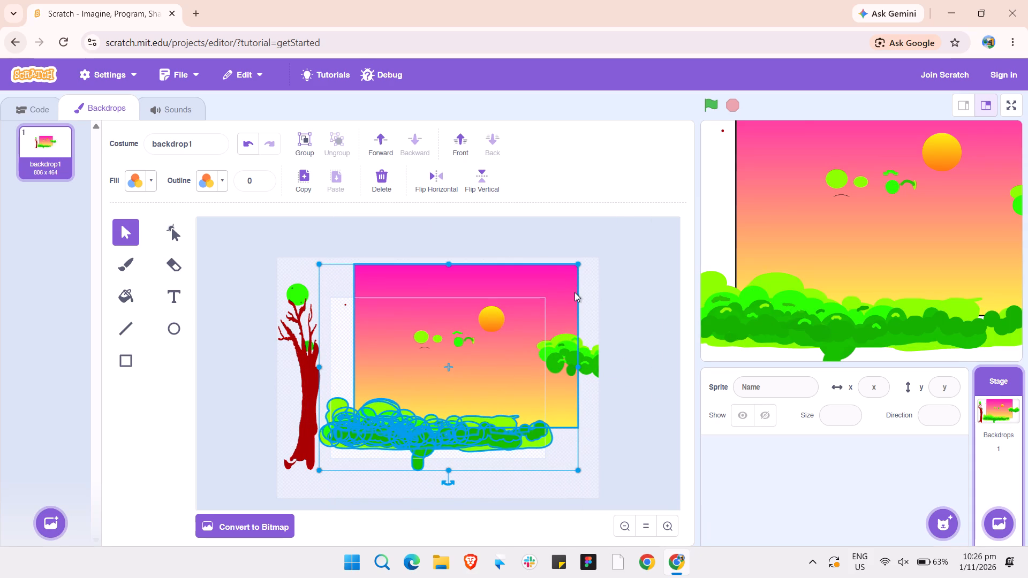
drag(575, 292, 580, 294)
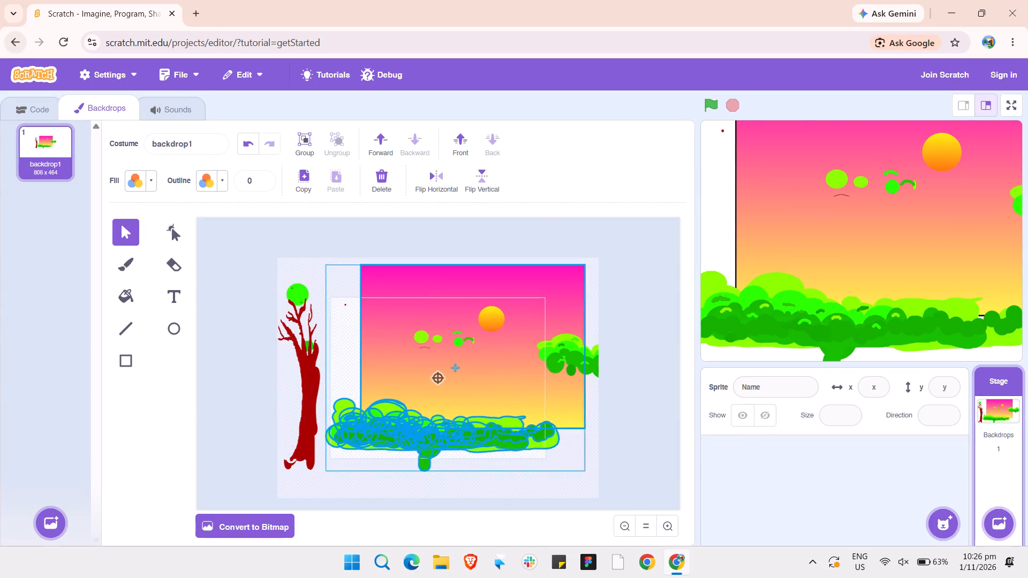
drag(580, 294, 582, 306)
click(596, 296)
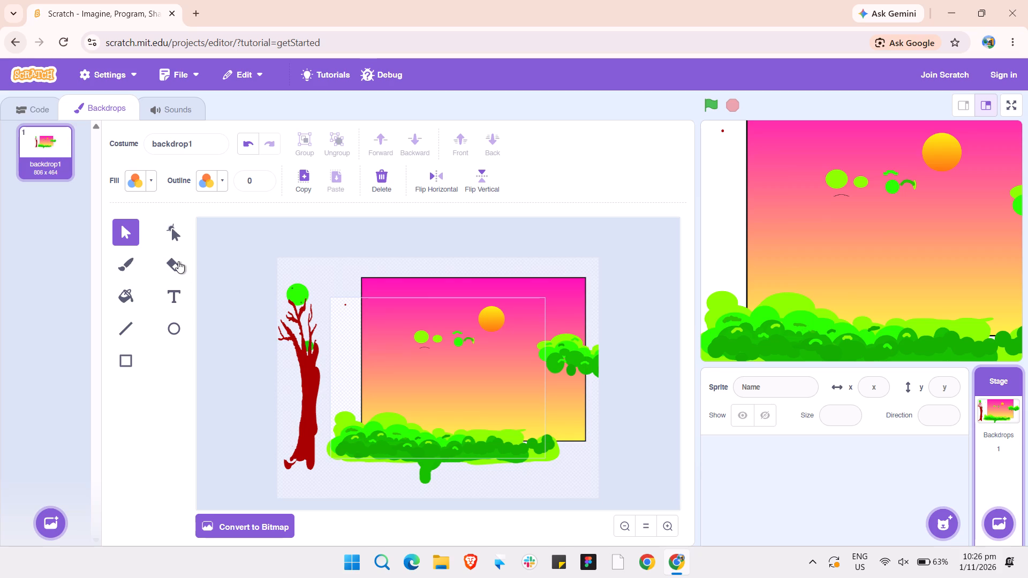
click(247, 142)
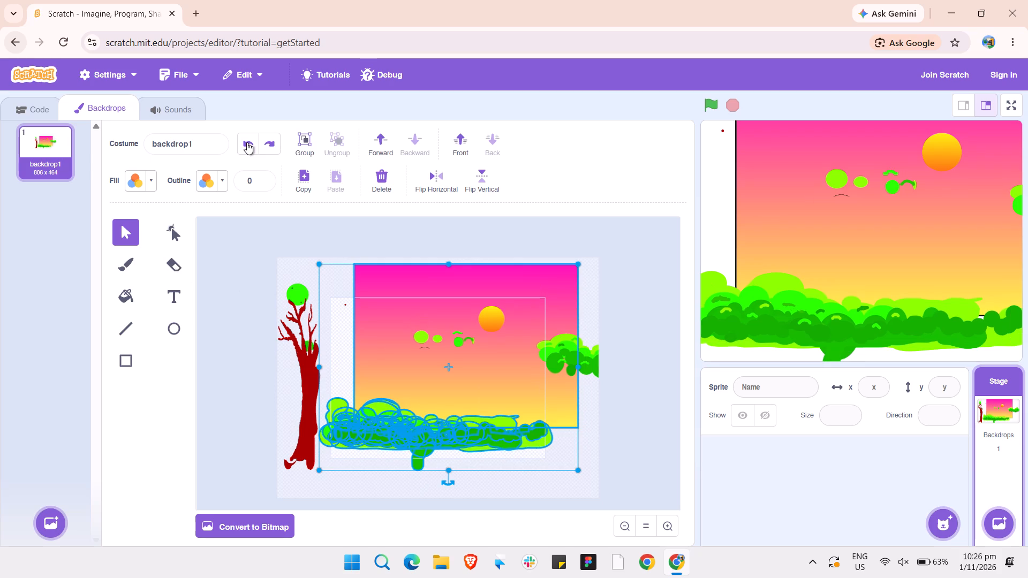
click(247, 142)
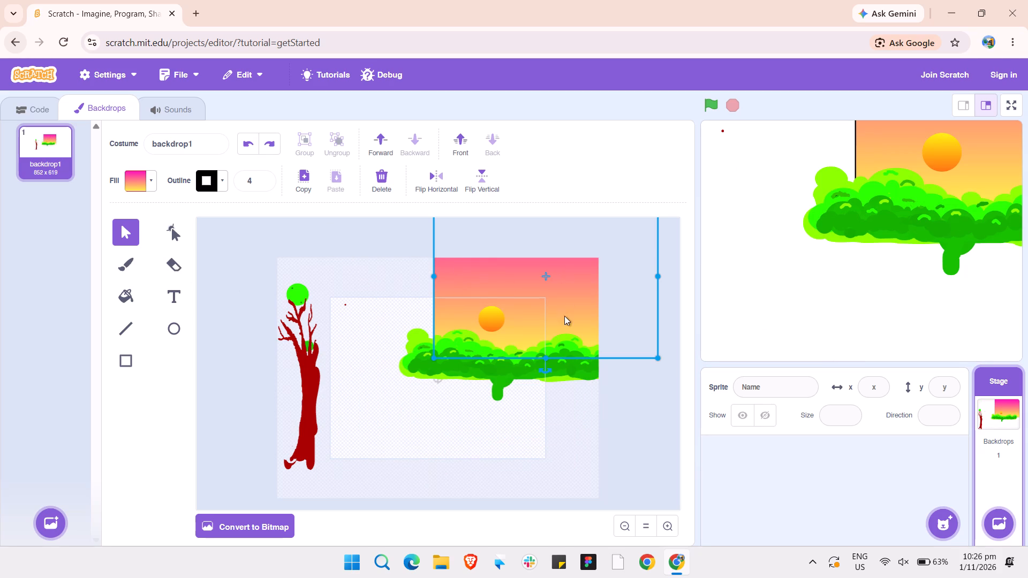
Select the sun, the whole hedge and the sunset rectangle together, and stretch them downward and leftward to fill more of the stage area.
click(402, 322)
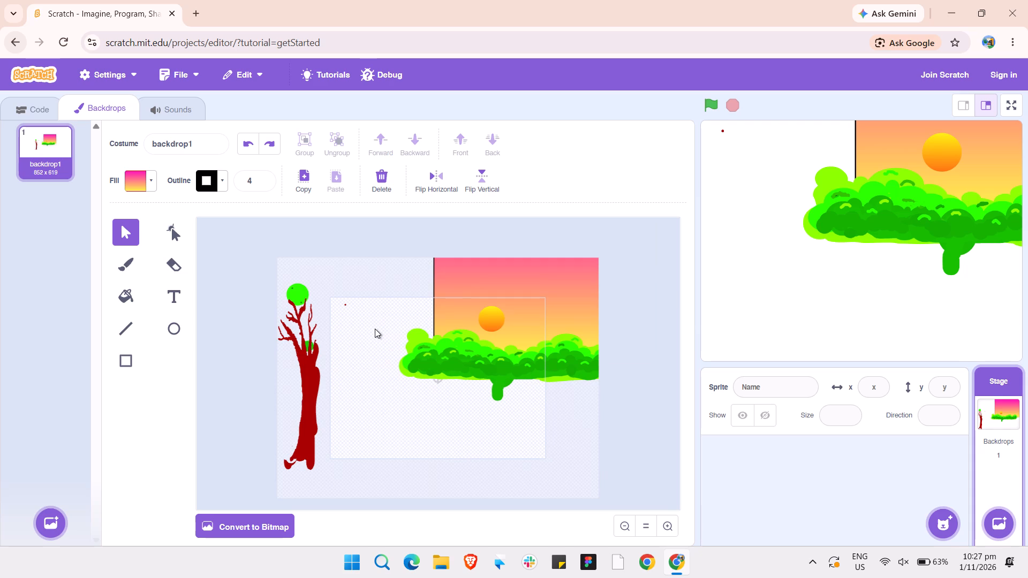
drag(375, 329, 708, 397)
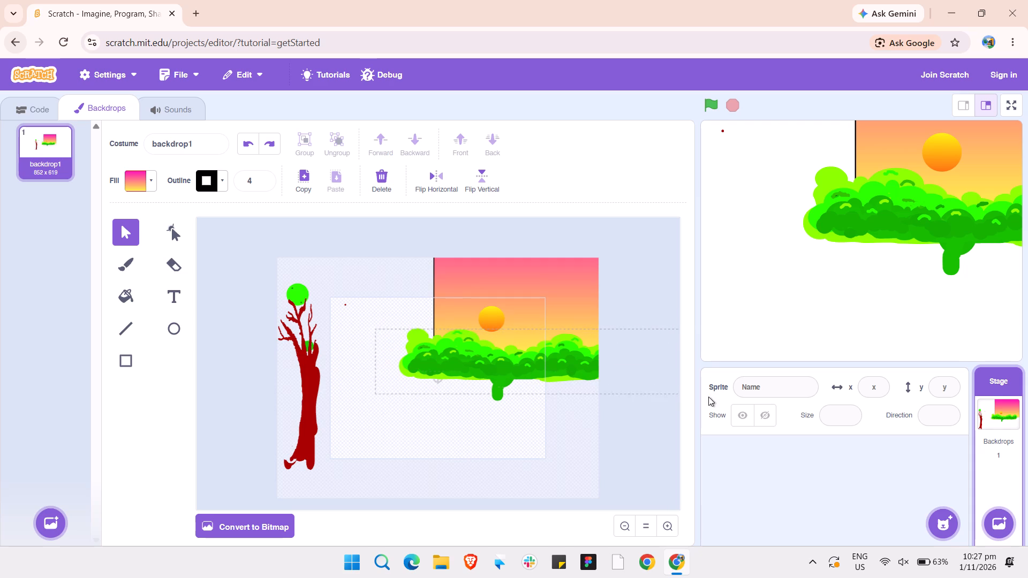
drag(708, 397, 714, 435)
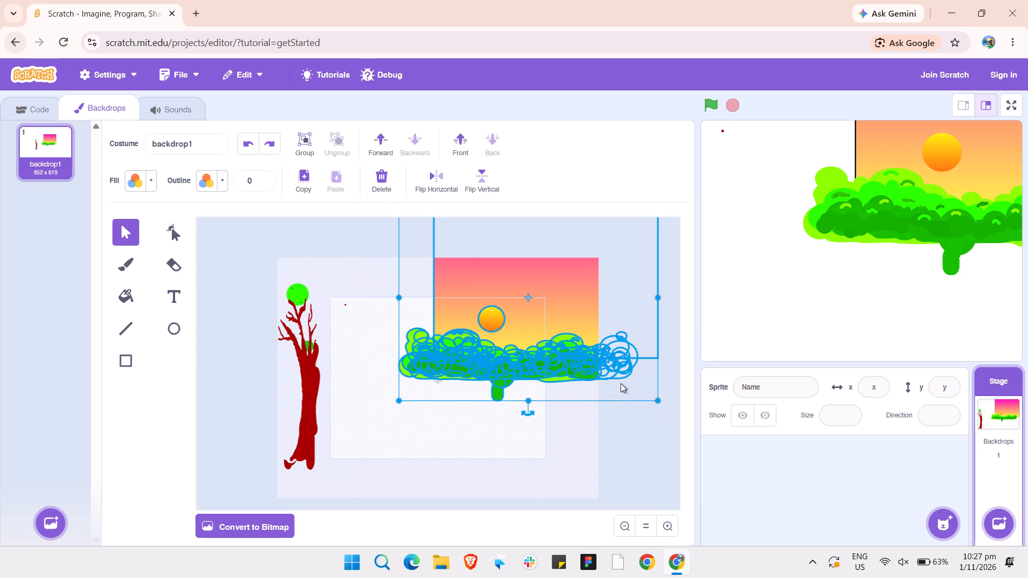
drag(621, 383, 607, 380)
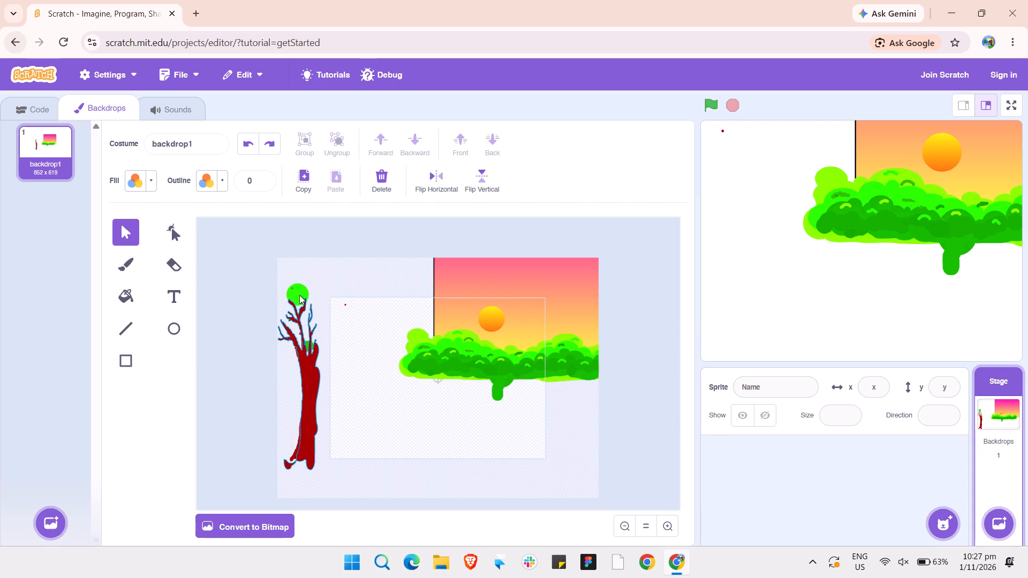
drag(346, 293, 661, 415)
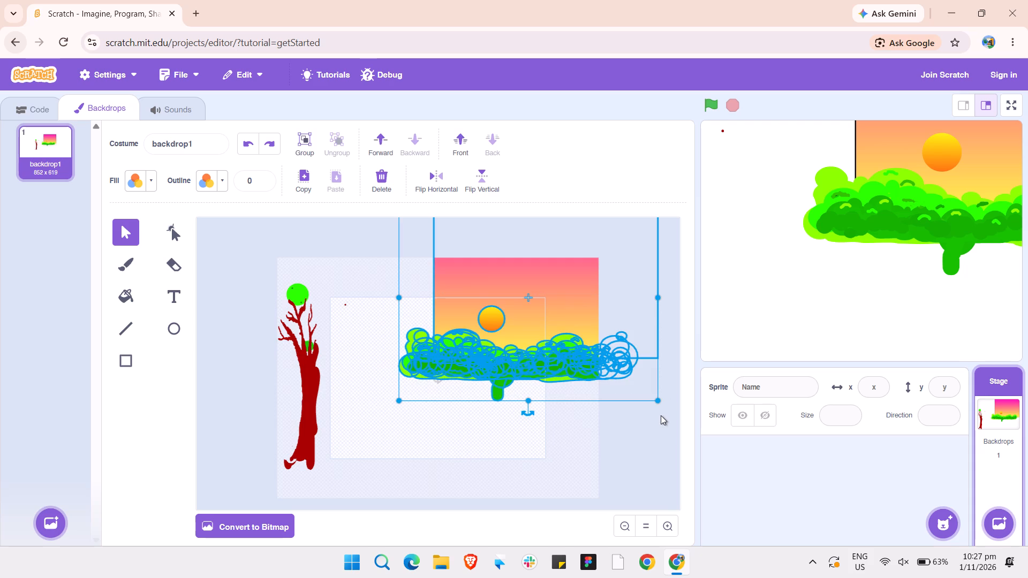
drag(632, 388, 583, 408)
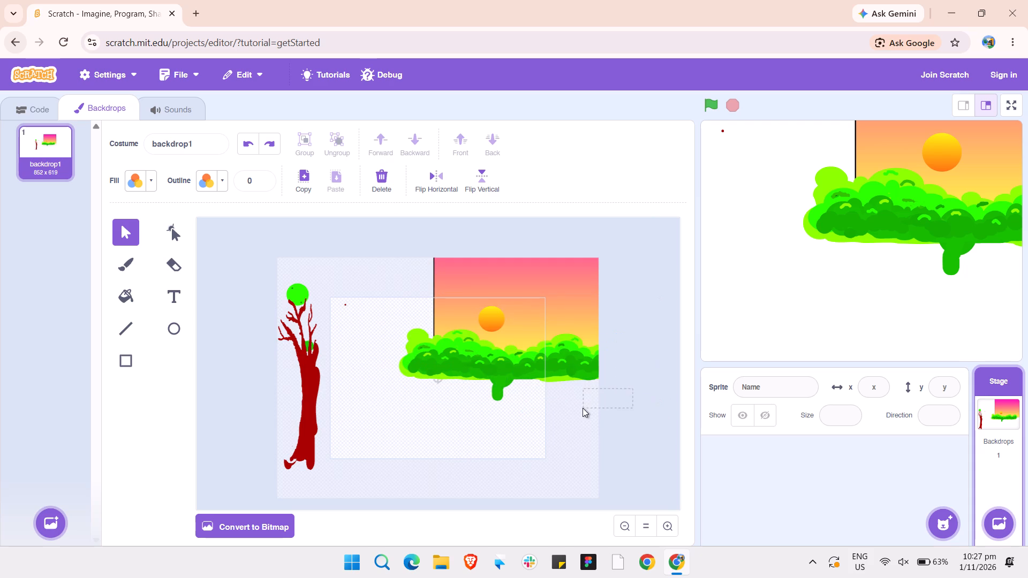
drag(583, 408, 367, 324)
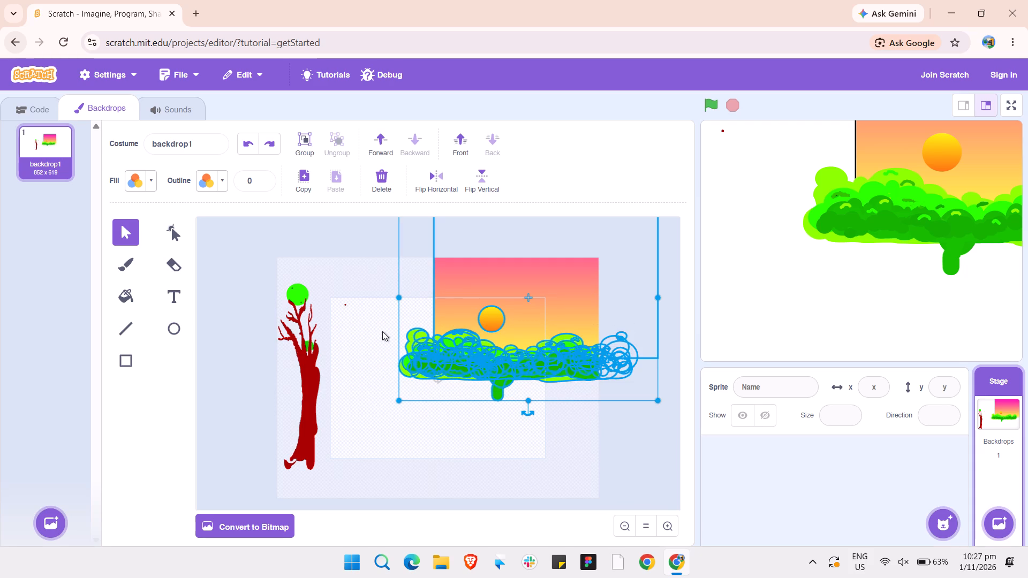
drag(530, 398, 536, 471)
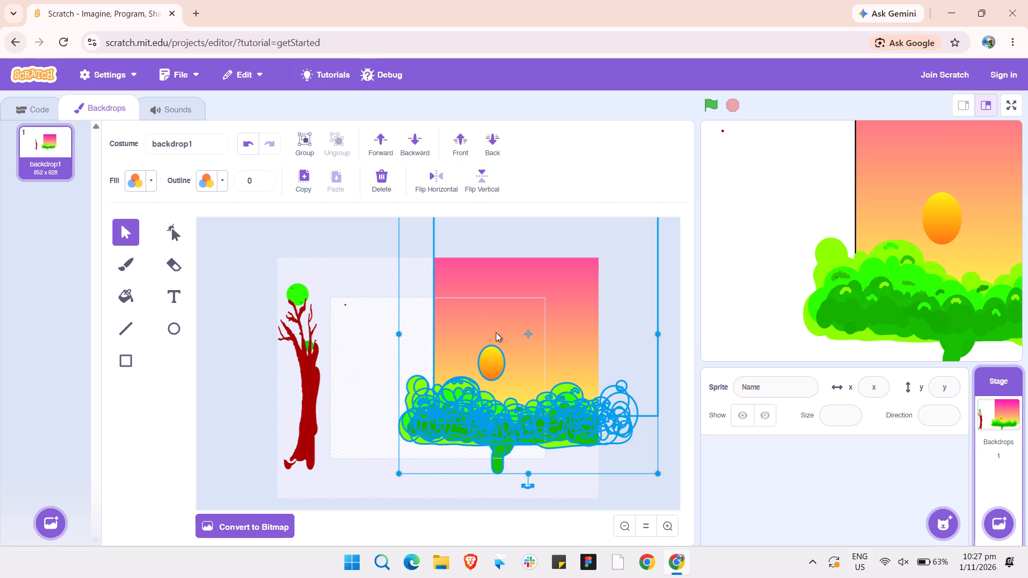
drag(400, 333, 377, 333)
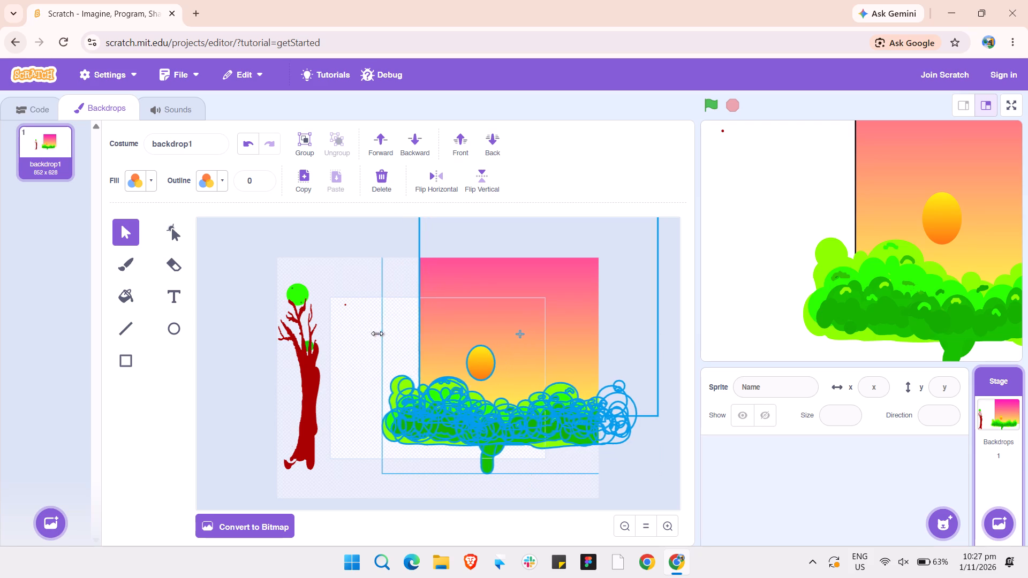
drag(377, 333, 322, 330)
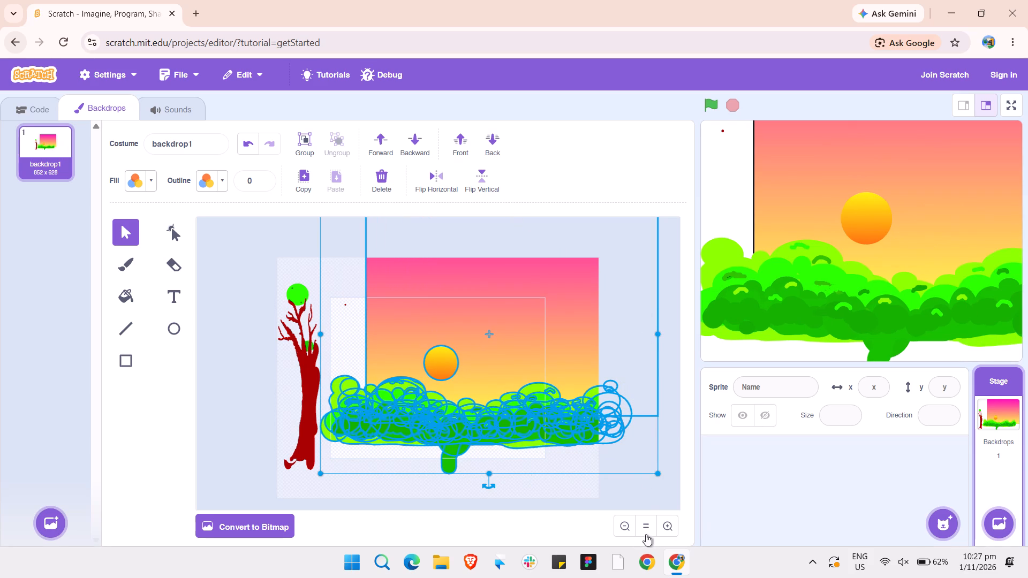
Move only the sunset gradient rectangle up and to the right, clear of the hedge.
click(626, 525)
click(626, 525)
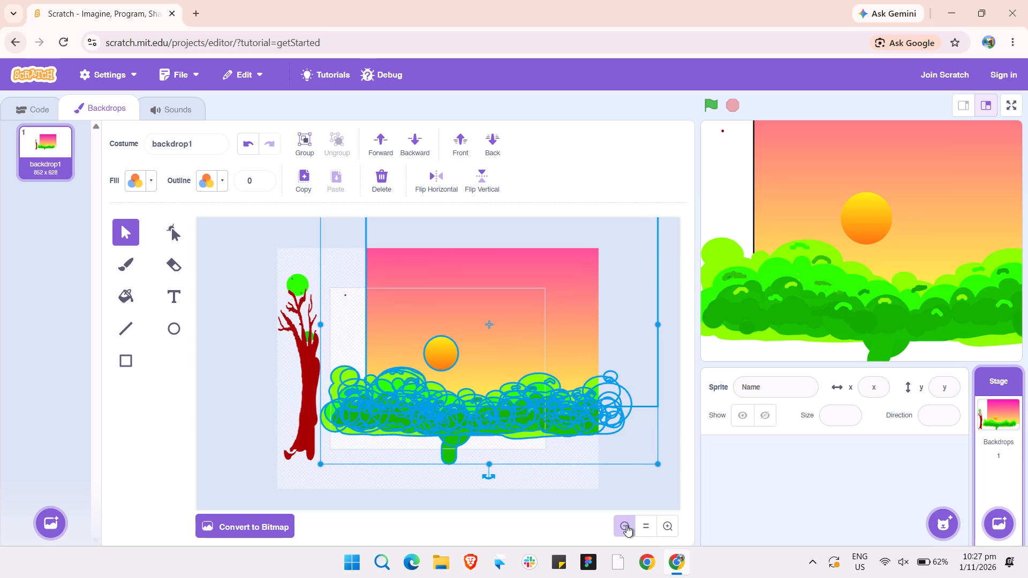
click(626, 525)
scroll(584, 345, up, 4)
scroll(584, 345, down, 2)
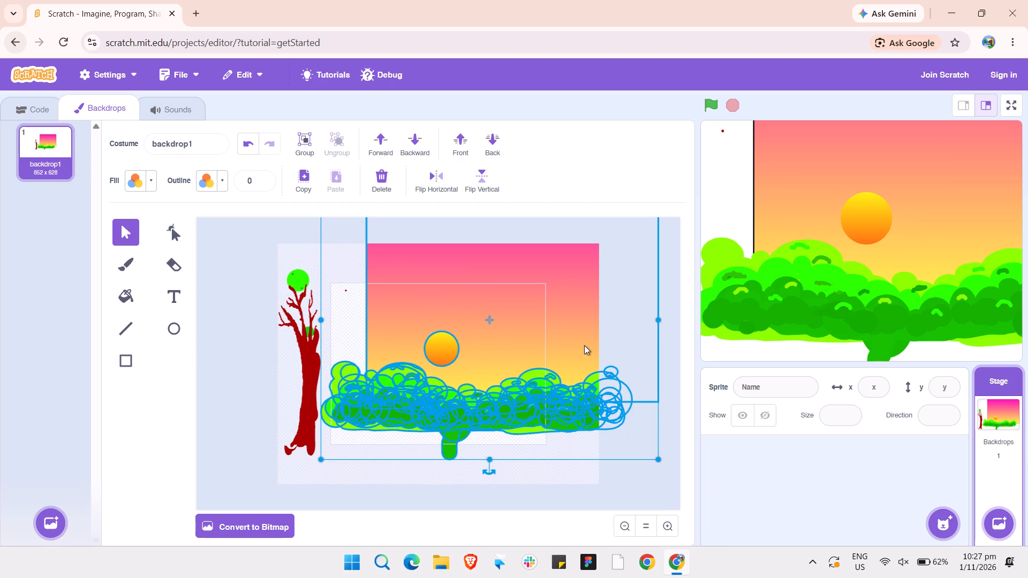
scroll(584, 345, down, 2)
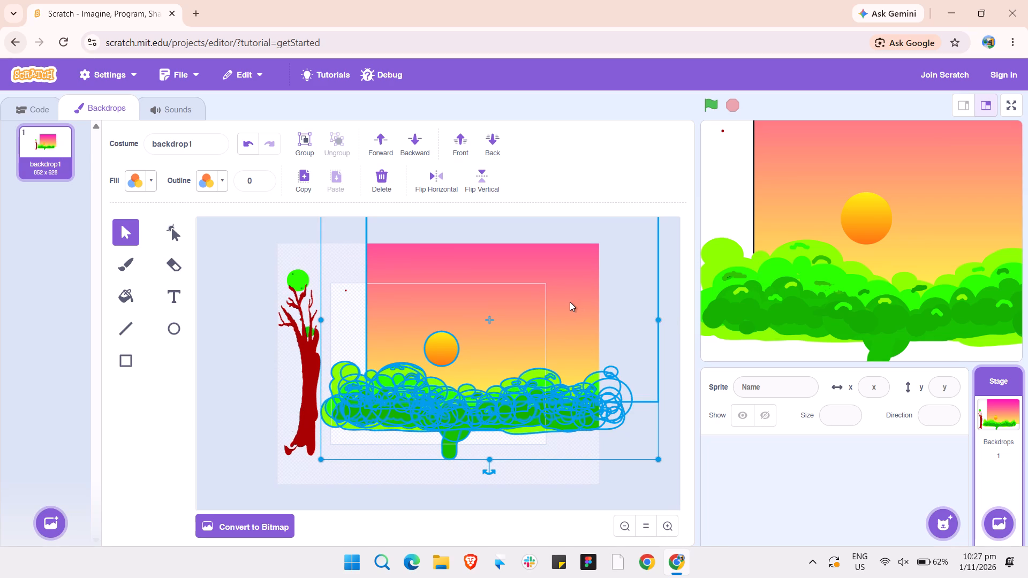
click(570, 302)
click(592, 474)
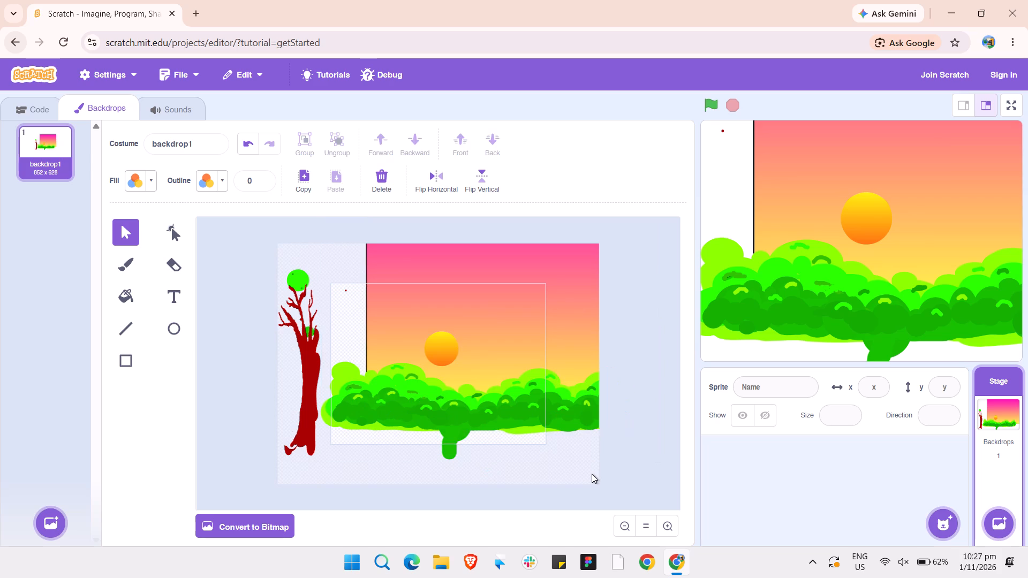
click(543, 296)
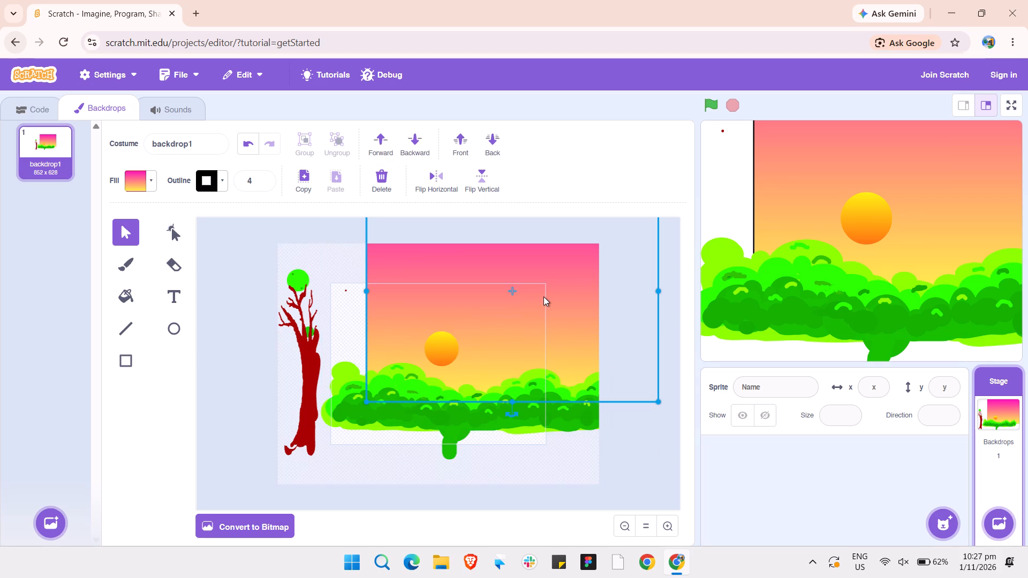
drag(543, 296, 669, 203)
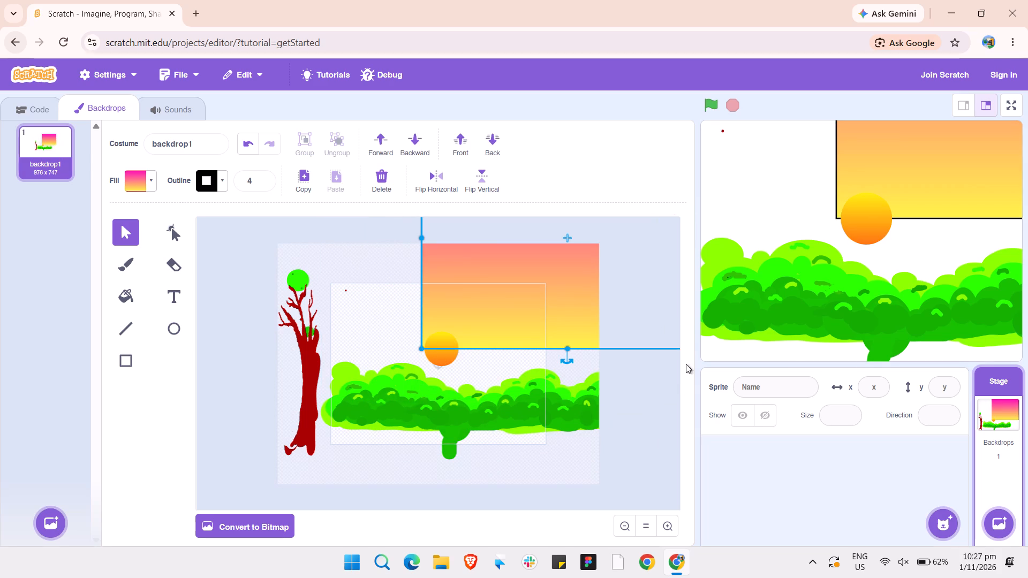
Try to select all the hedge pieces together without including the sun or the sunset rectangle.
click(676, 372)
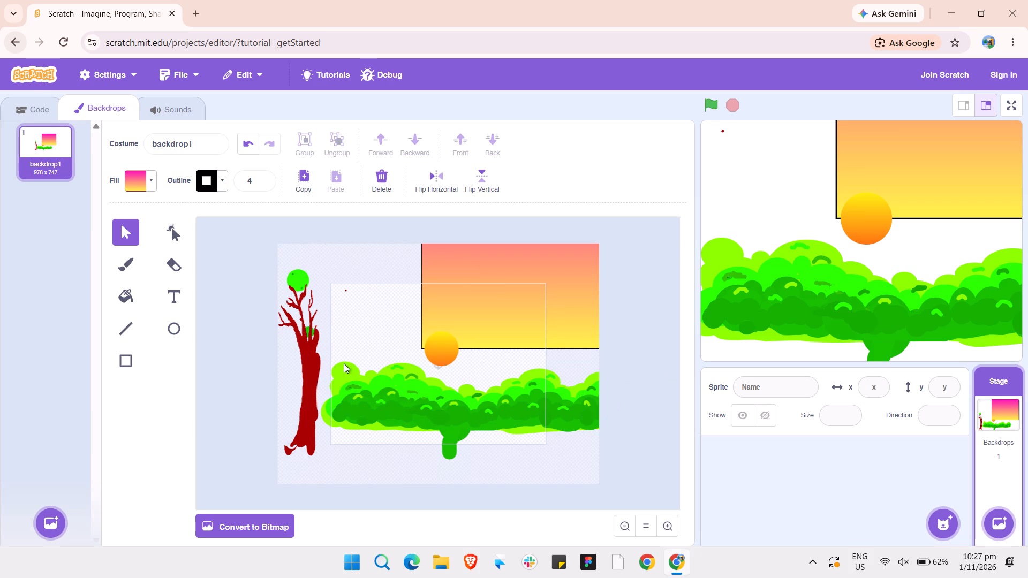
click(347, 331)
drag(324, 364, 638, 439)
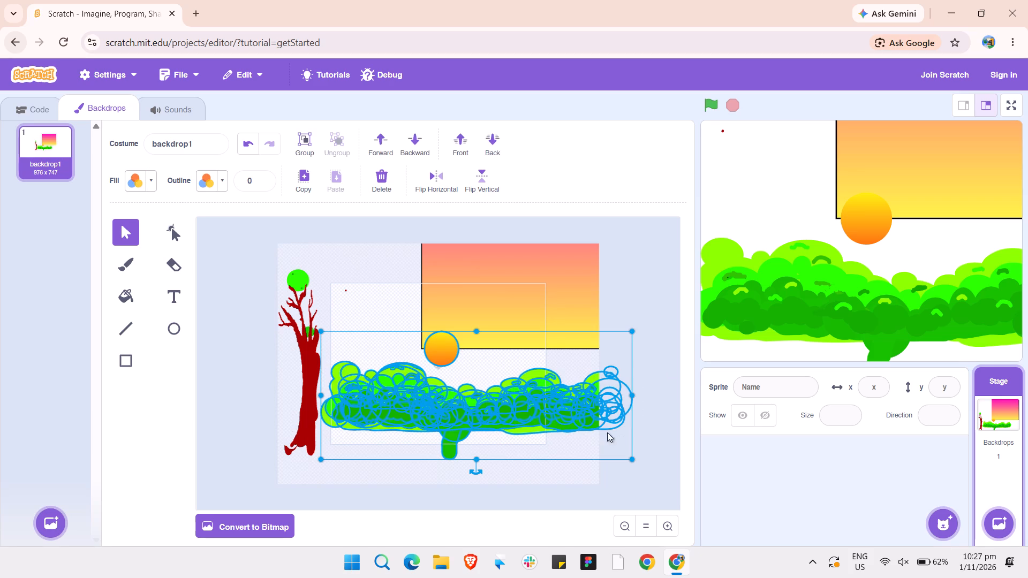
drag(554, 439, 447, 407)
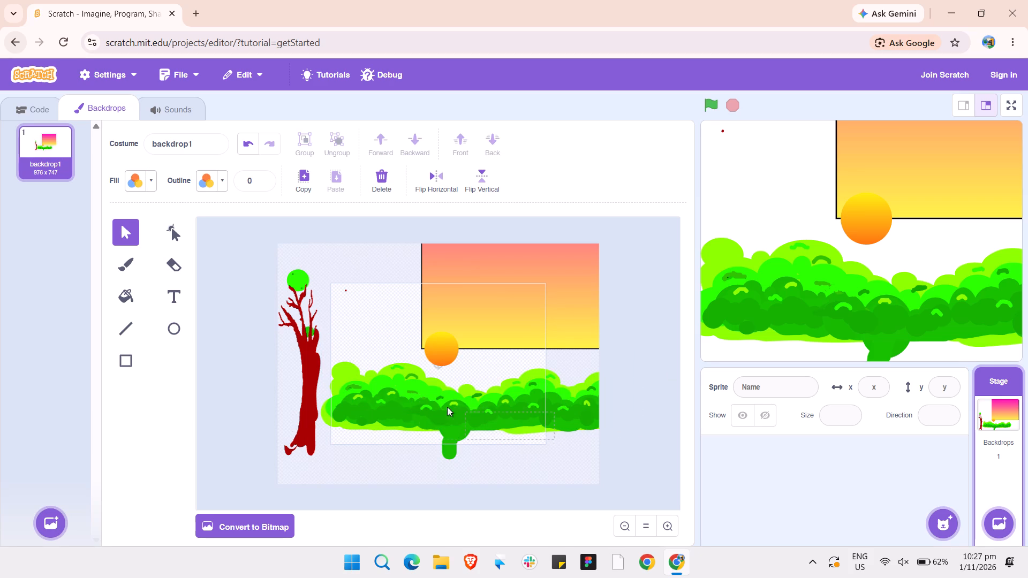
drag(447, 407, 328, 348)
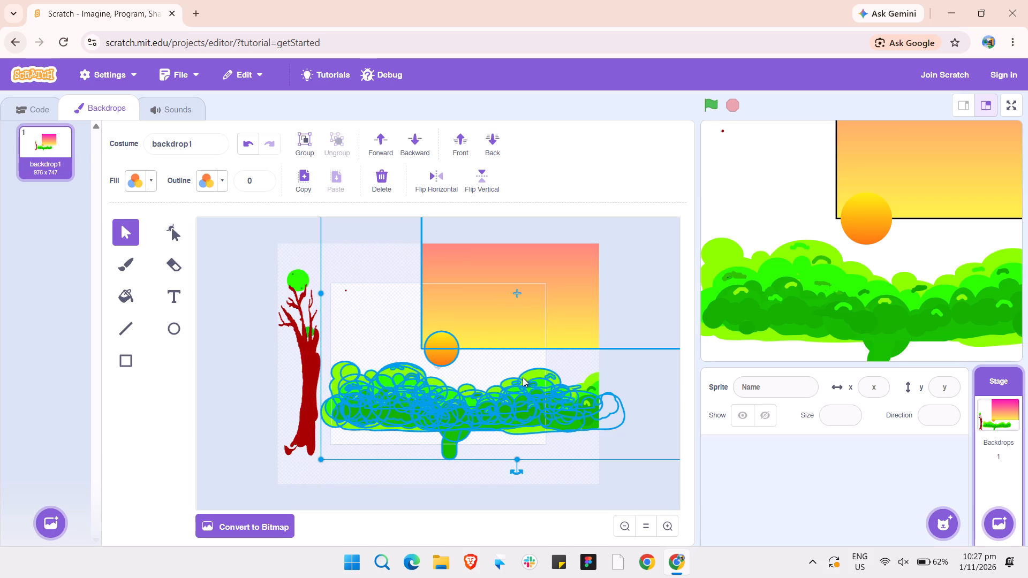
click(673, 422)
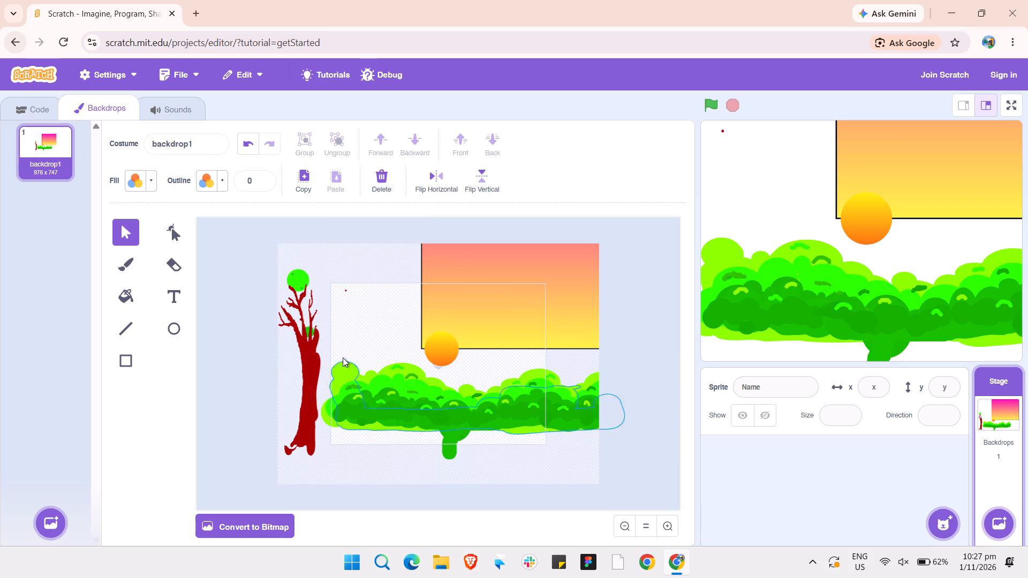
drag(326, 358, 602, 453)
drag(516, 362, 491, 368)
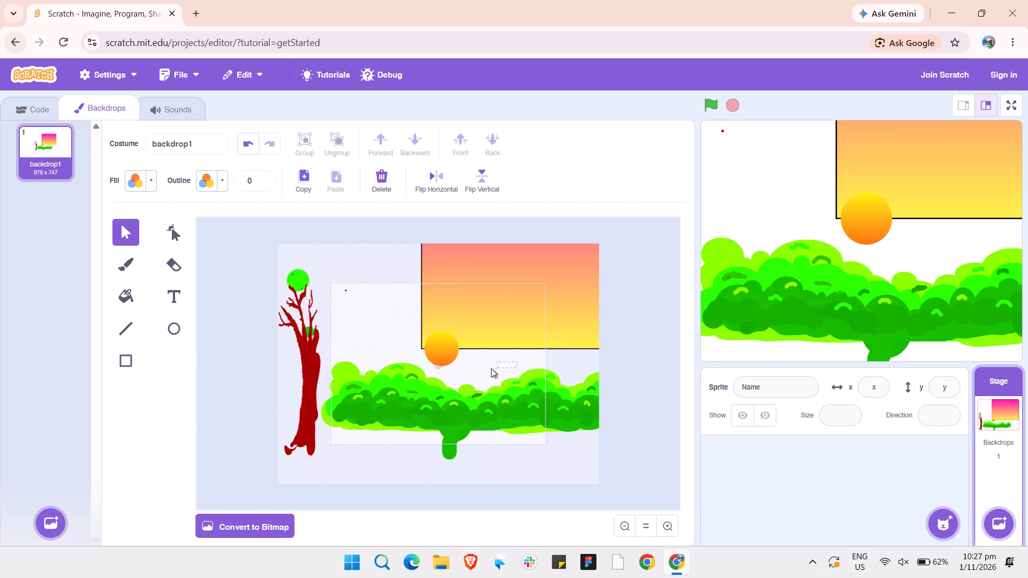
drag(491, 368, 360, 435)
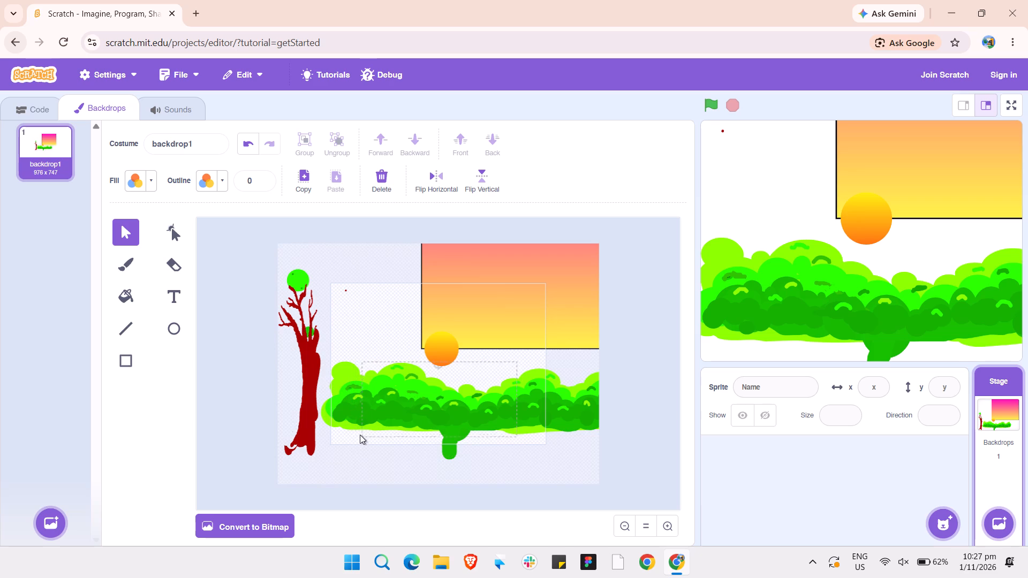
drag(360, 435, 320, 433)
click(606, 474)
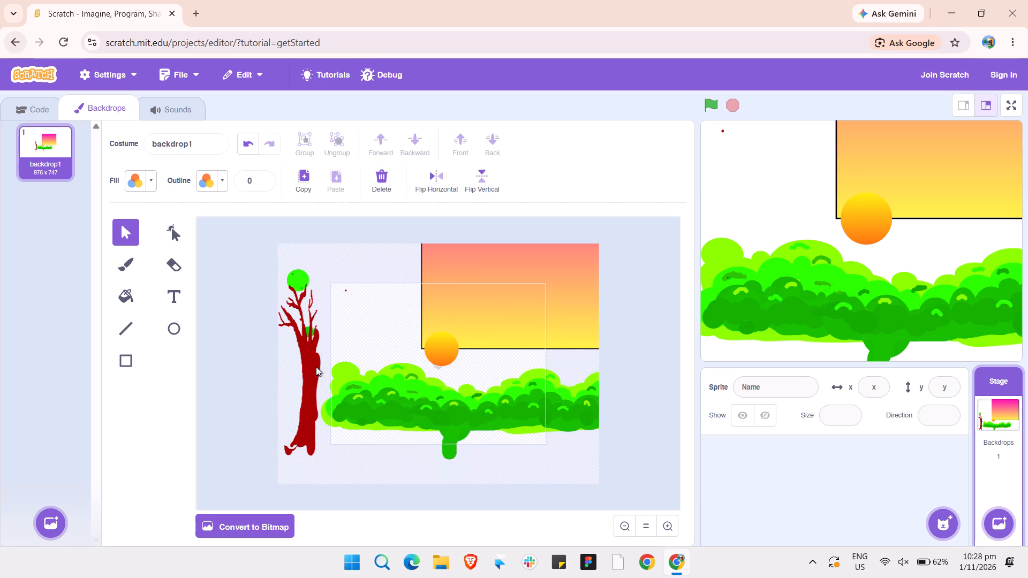
Move the sun up and slightly right, away from the hedge and fully onto the sunset rectangle.
click(437, 354)
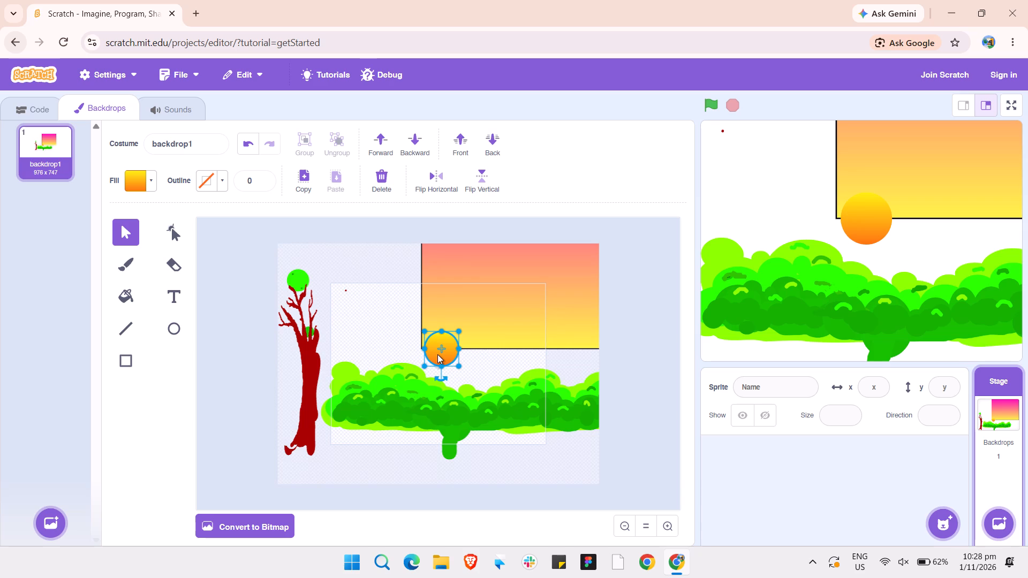
drag(439, 352, 453, 323)
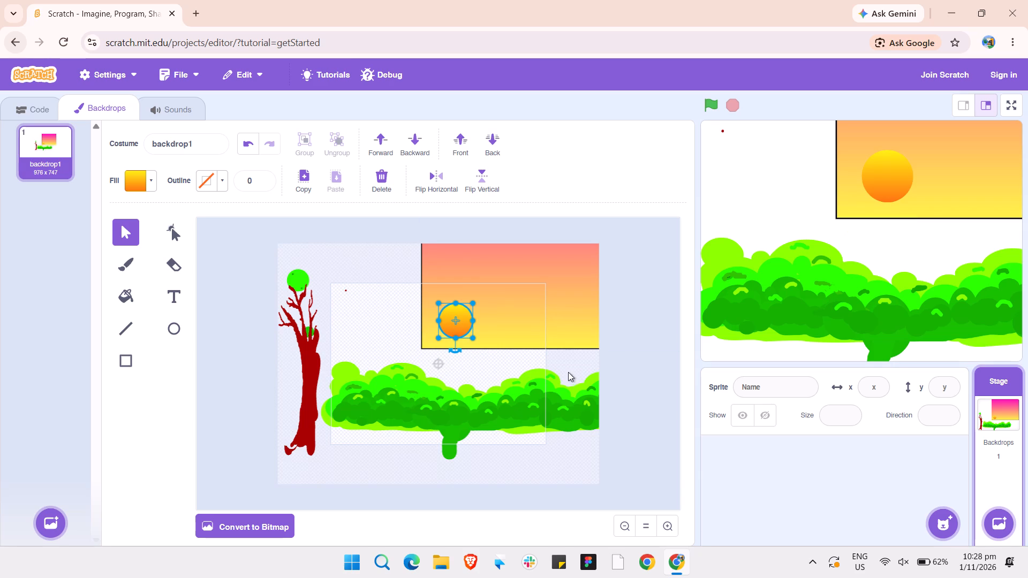
Select all the hedge pieces without the sun or sunset rectangle, and move them down and left towards the stage's lower edge.
click(636, 356)
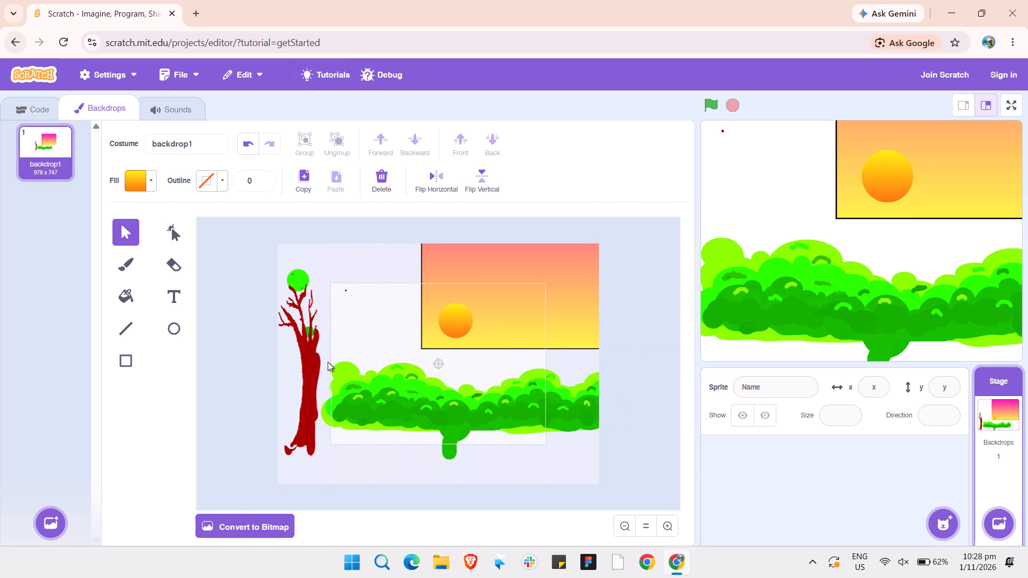
drag(328, 362, 536, 495)
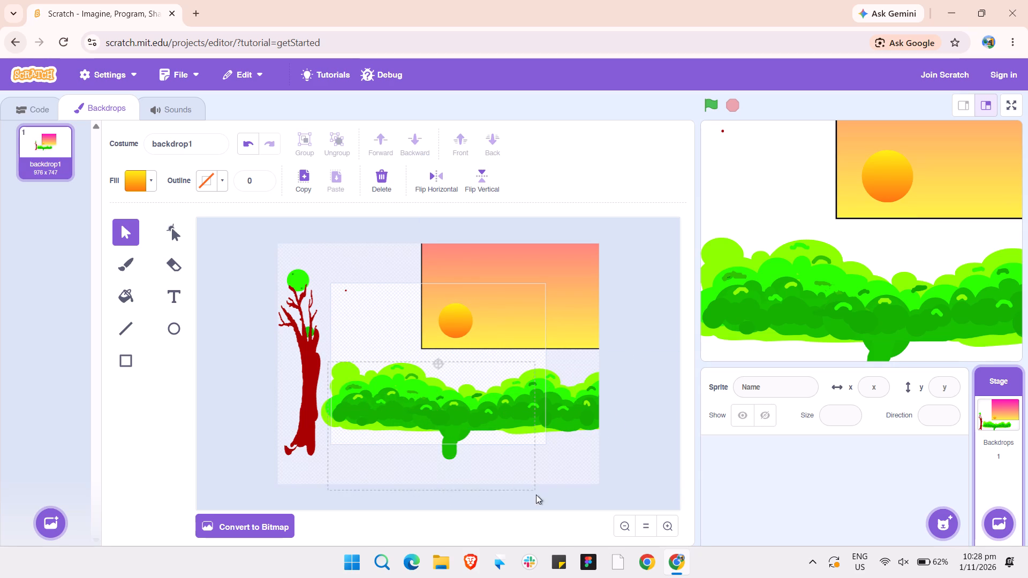
drag(536, 495, 615, 442)
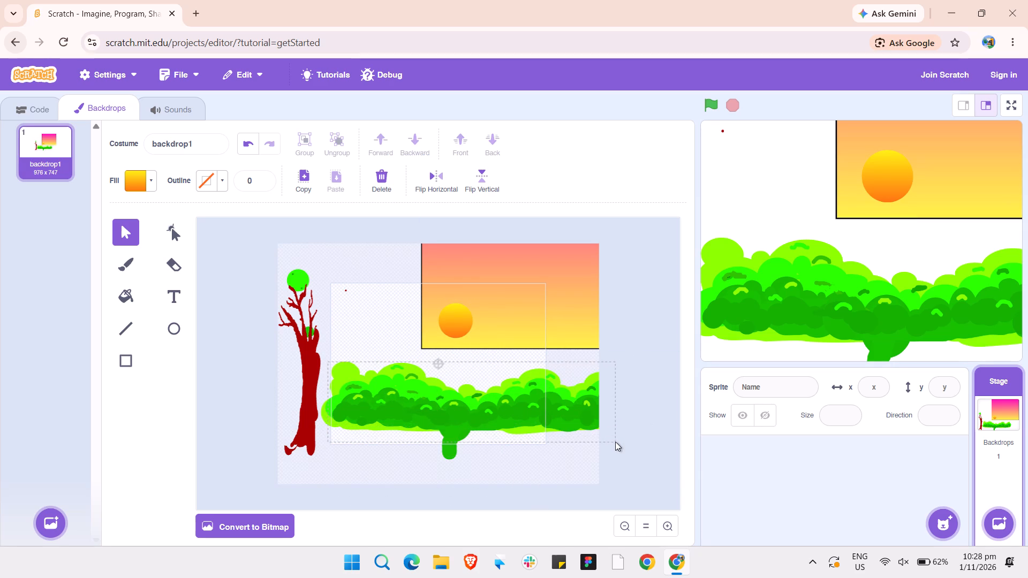
drag(615, 442, 617, 442)
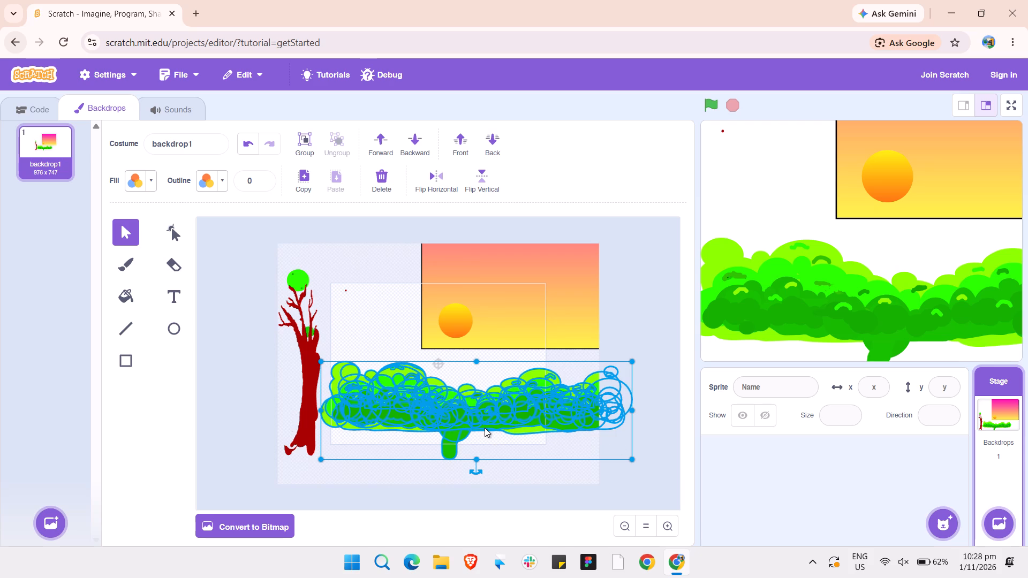
drag(483, 425, 455, 444)
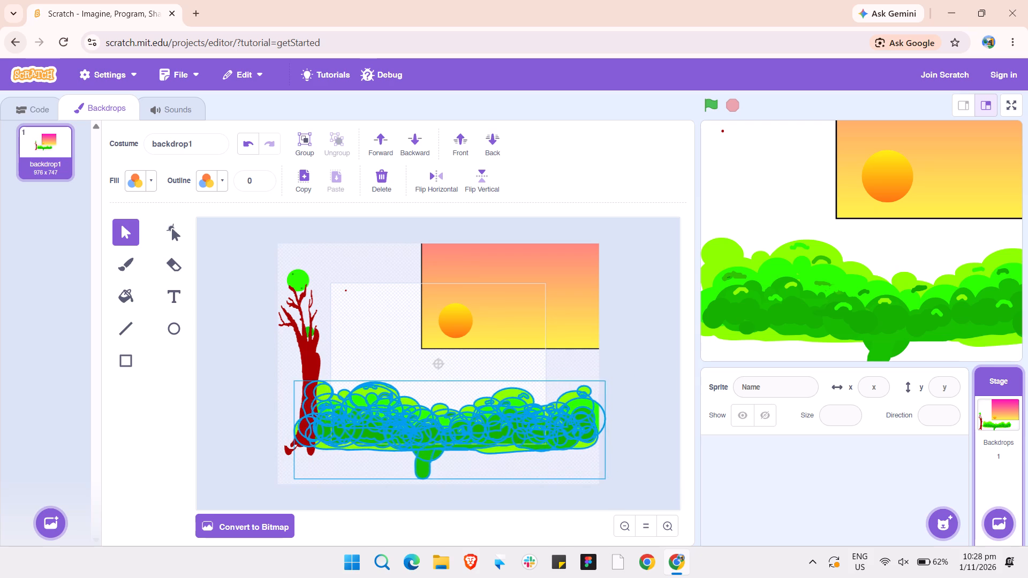
drag(455, 444, 451, 444)
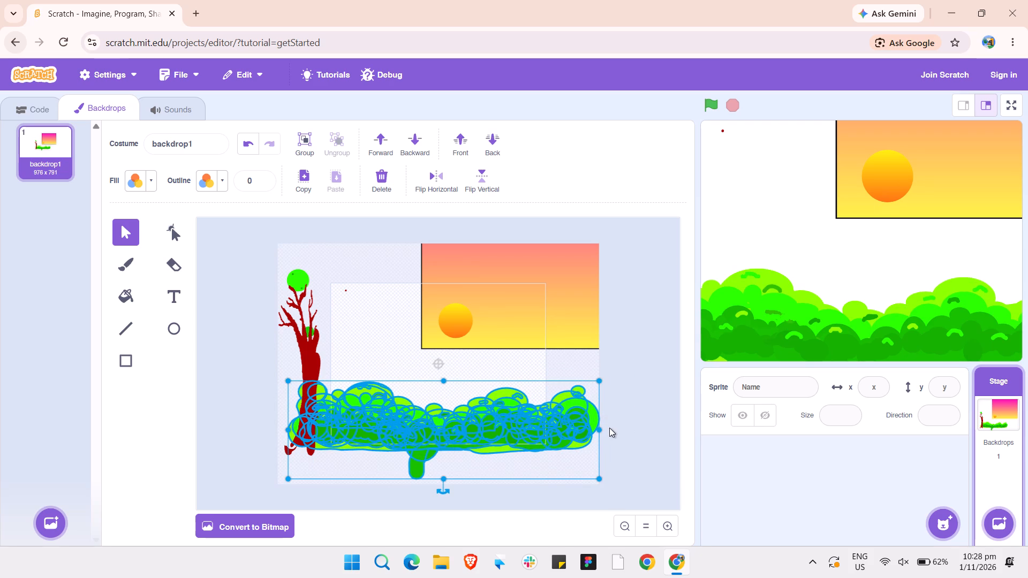
Narrow the selected hedge from both ends so it spans just slightly more than the stage's width.
drag(600, 431, 576, 431)
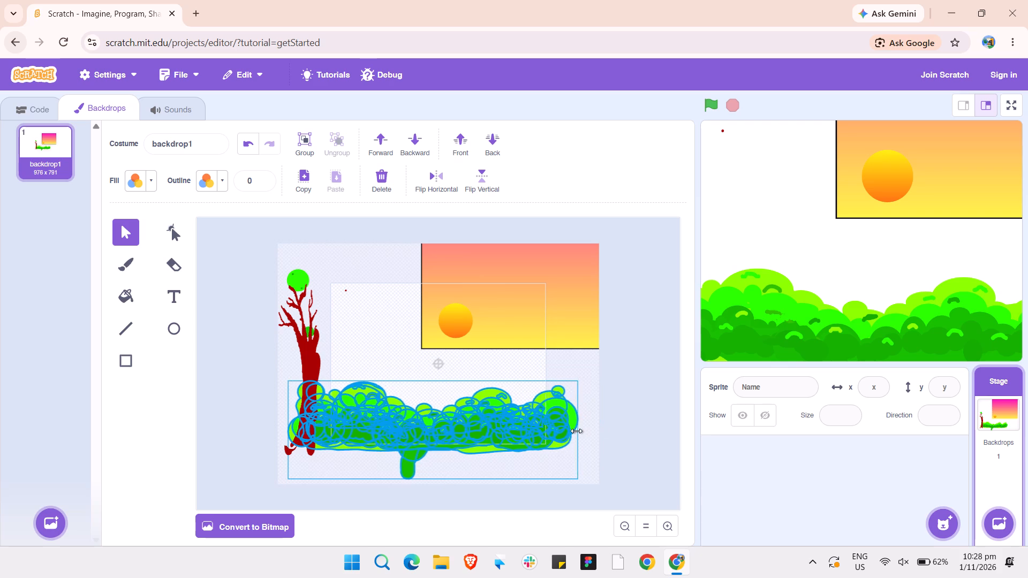
drag(576, 431, 546, 432)
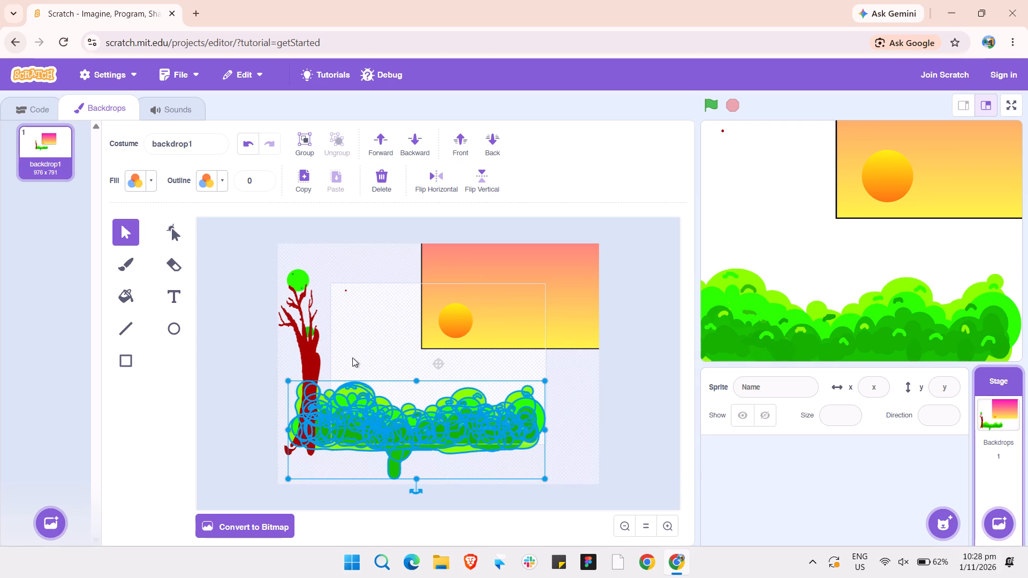
drag(287, 430, 320, 429)
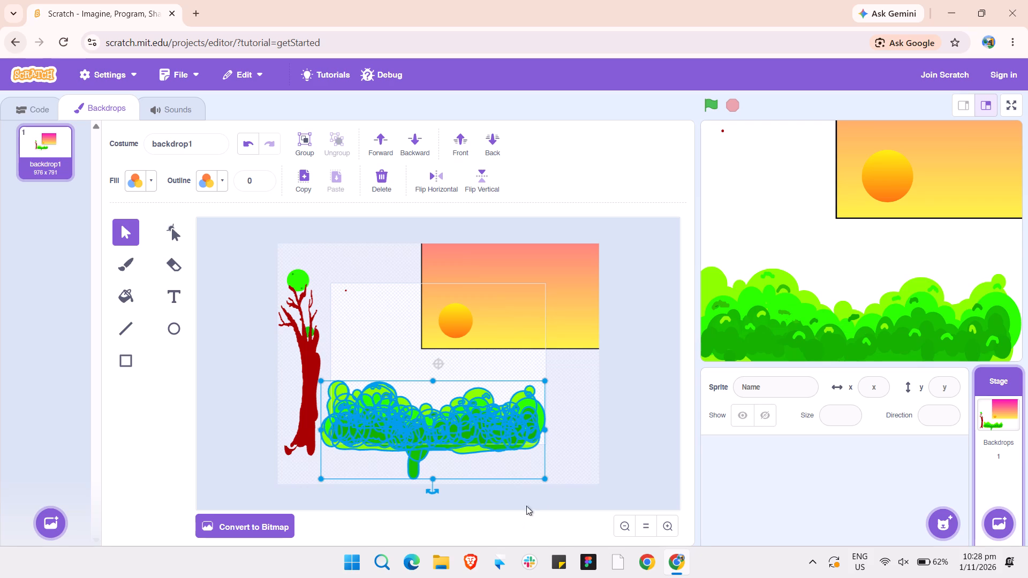
click(668, 525)
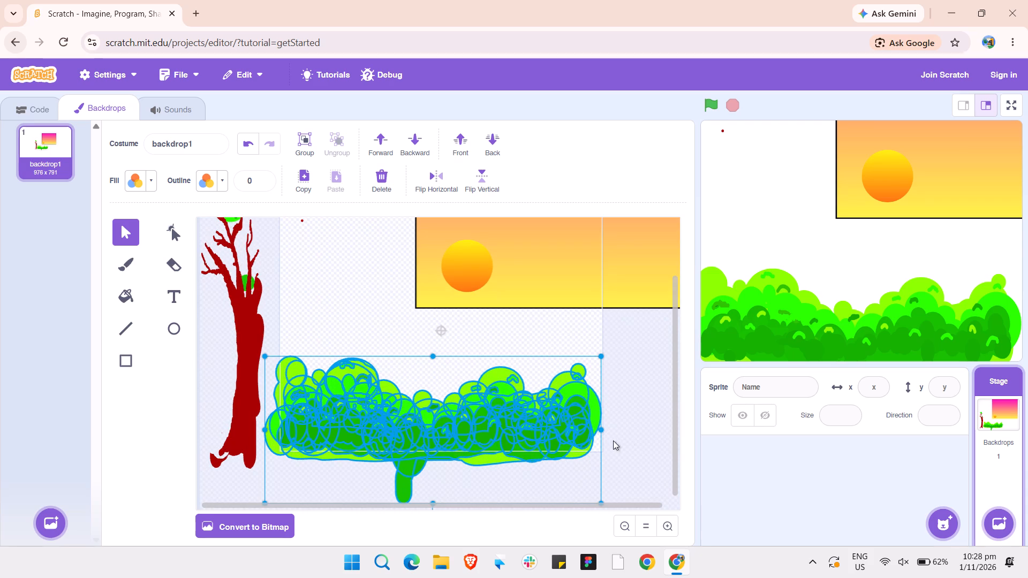
drag(600, 428, 617, 431)
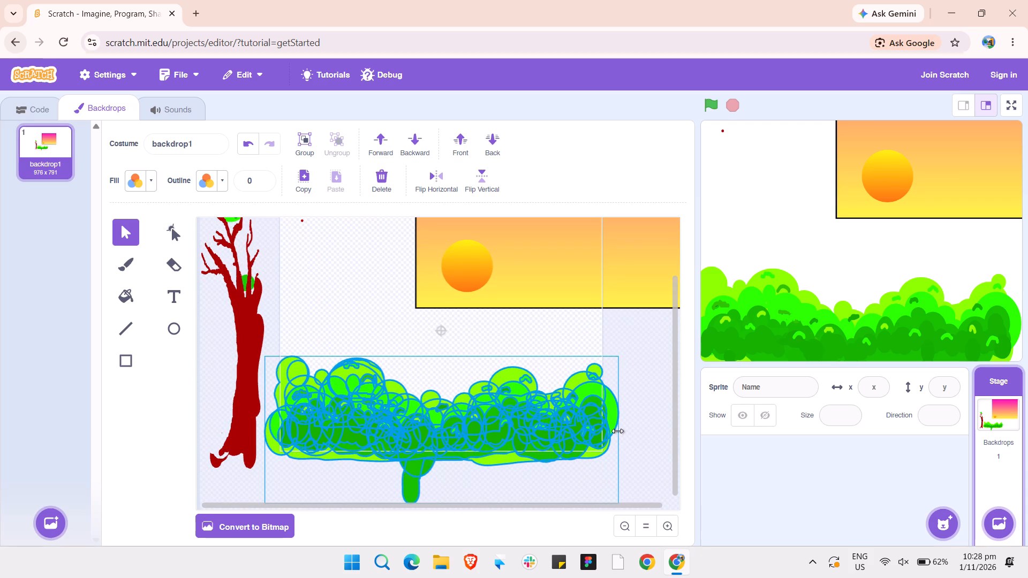
drag(617, 431, 614, 429)
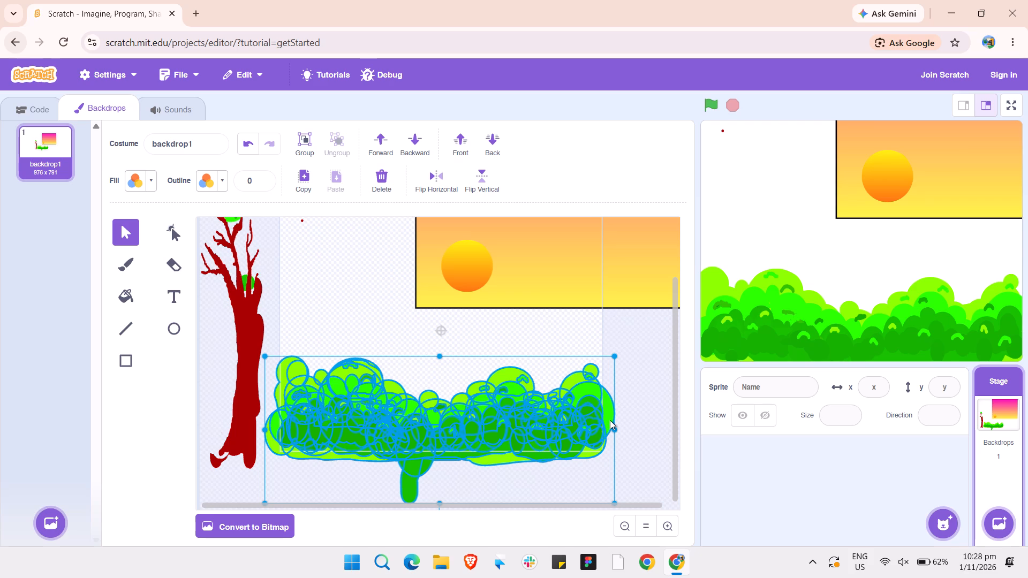
Move the whole hedge slightly lower on the stage.
click(428, 412)
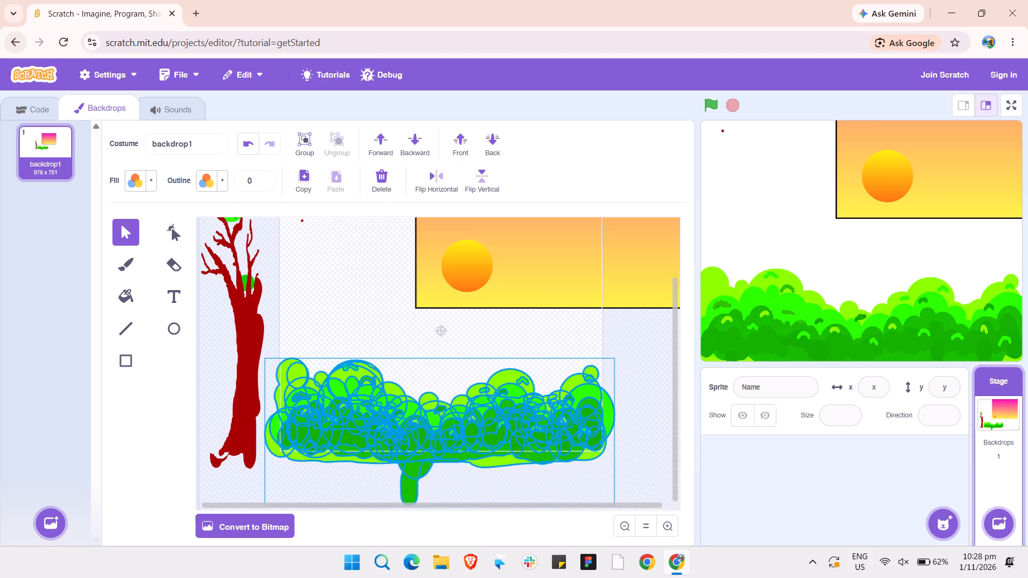
drag(428, 414, 427, 423)
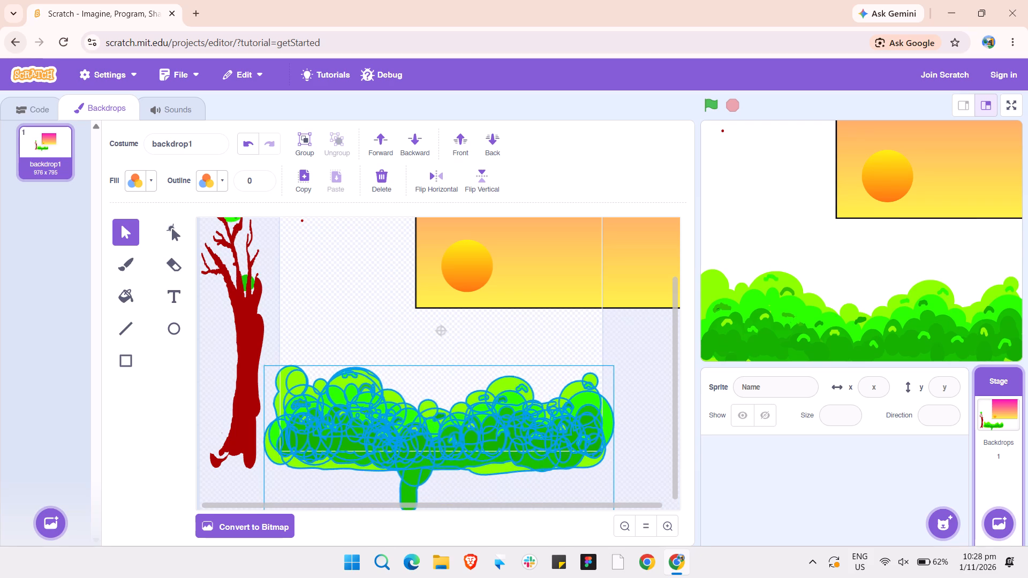
drag(427, 423, 427, 427)
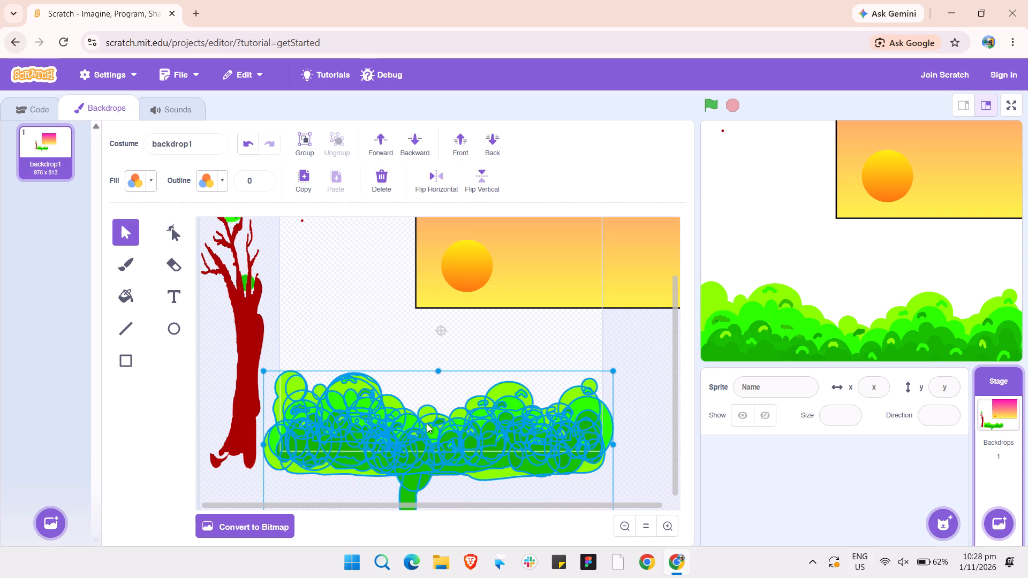
Flatten the hedge by raising its lower edge, and lower it so its foliage covers the stage's bottom edge.
scroll(433, 386, down, 1)
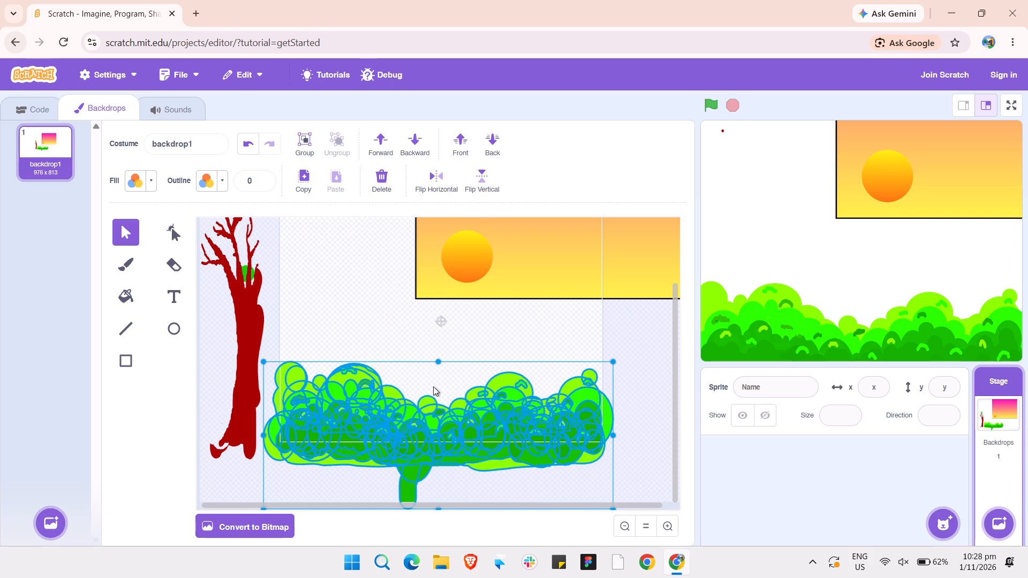
scroll(433, 386, down, 1)
drag(439, 507, 439, 499)
drag(439, 499, 439, 471)
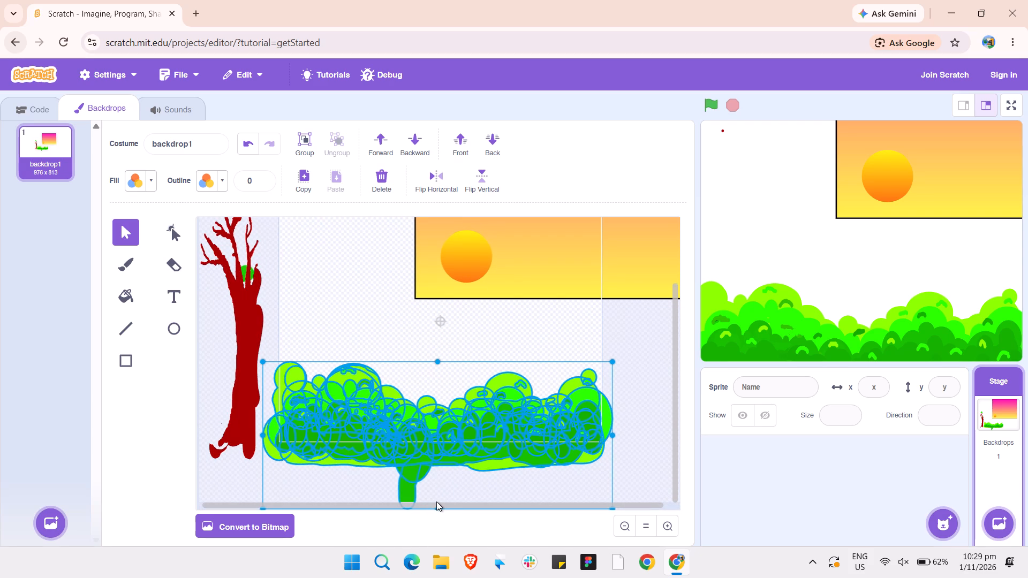
click(627, 522)
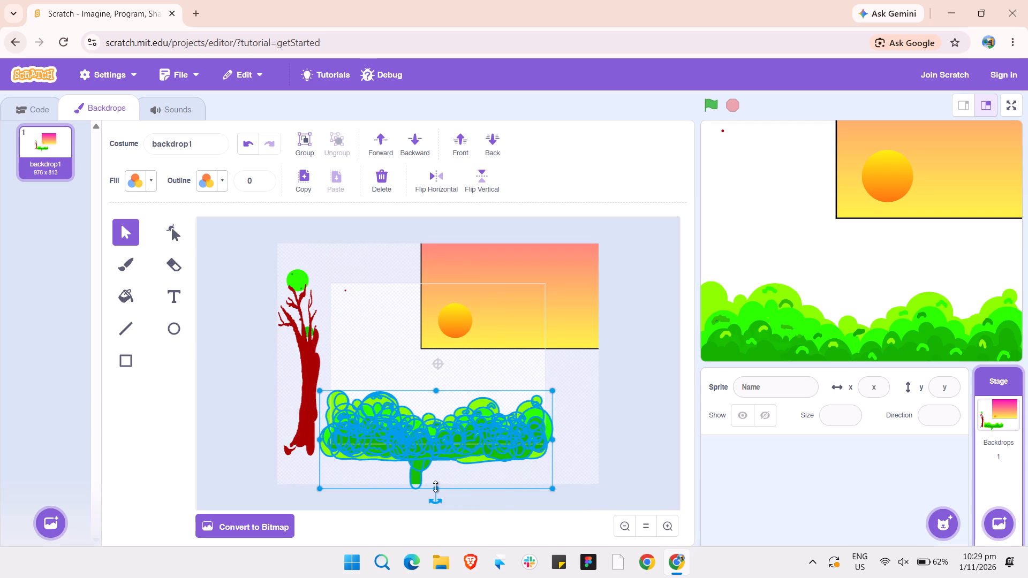
drag(434, 486, 438, 460)
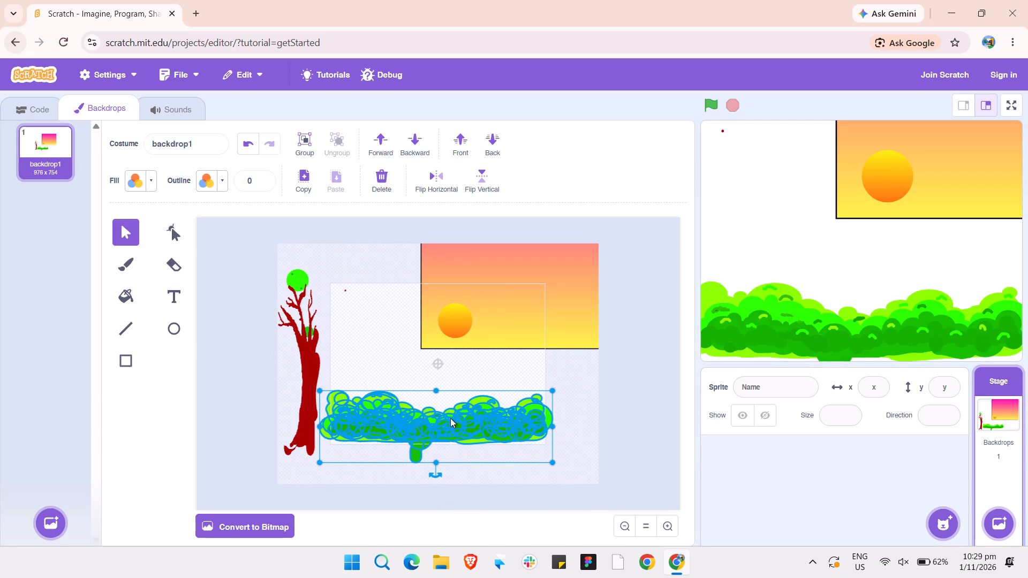
drag(450, 418, 452, 430)
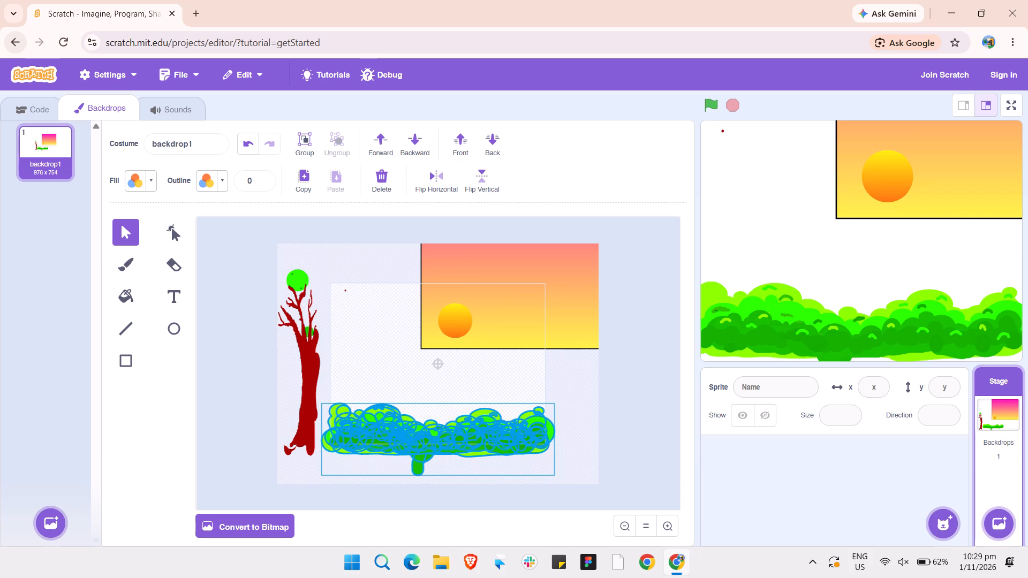
drag(452, 430, 452, 429)
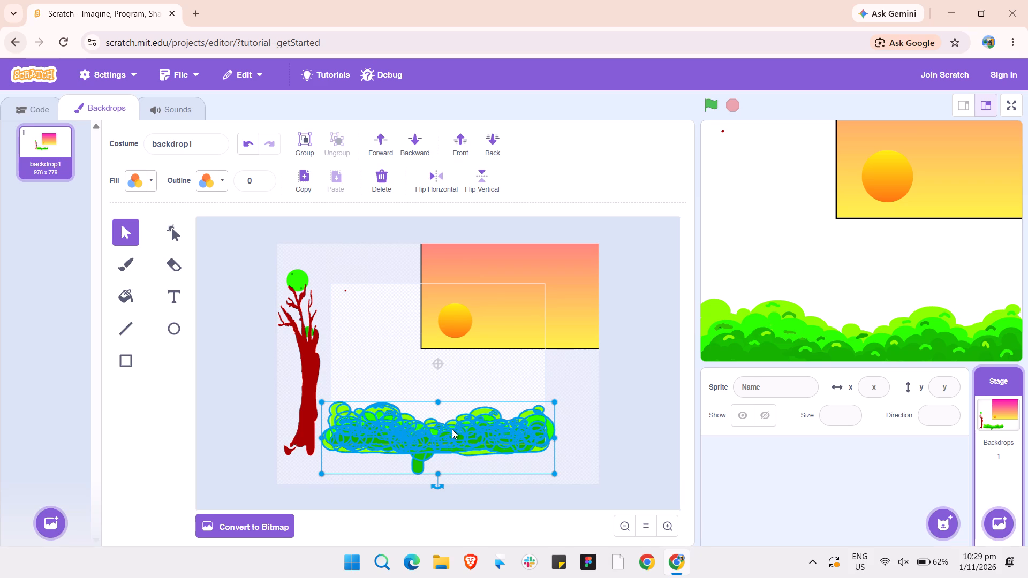
Move the sunset gradient rectangle down and left behind the sun and hedge, centred over the stage area.
click(510, 331)
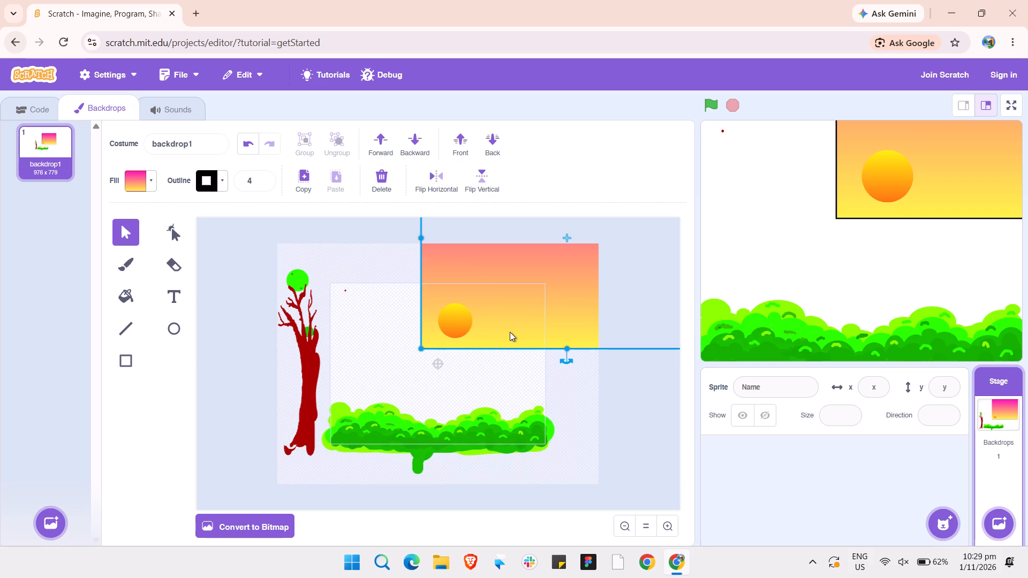
drag(510, 331, 387, 428)
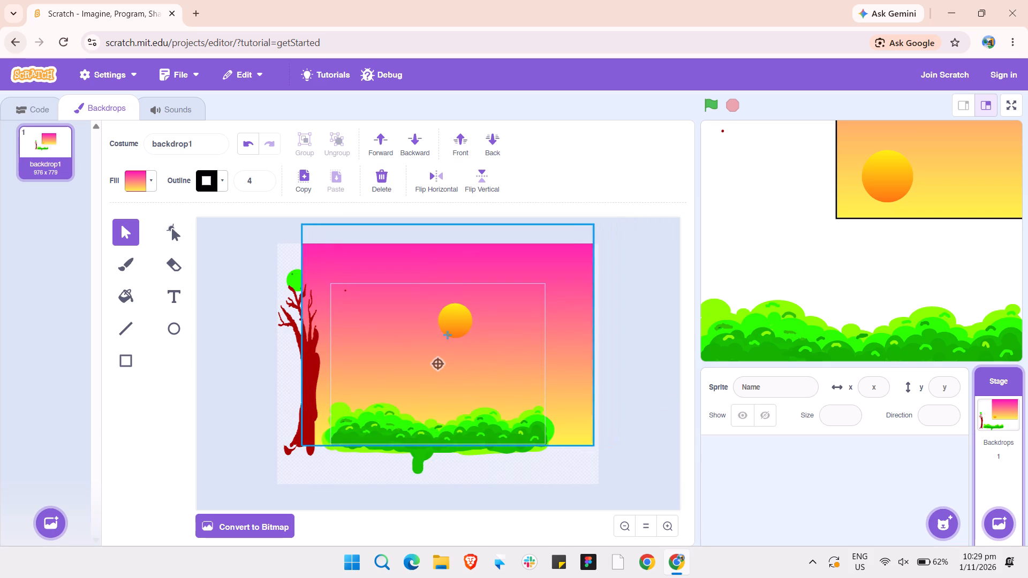
drag(387, 428, 373, 468)
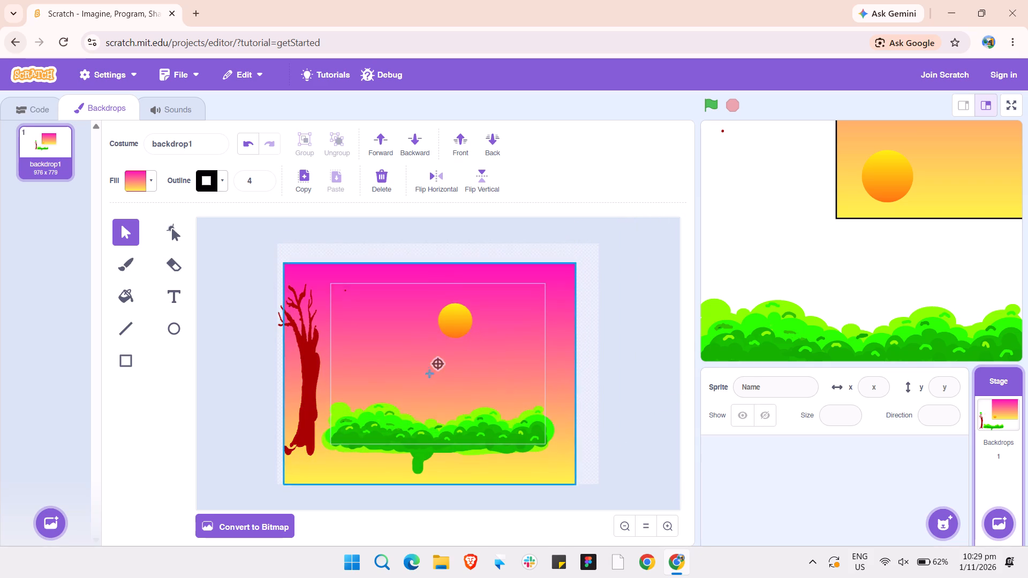
drag(373, 468, 382, 459)
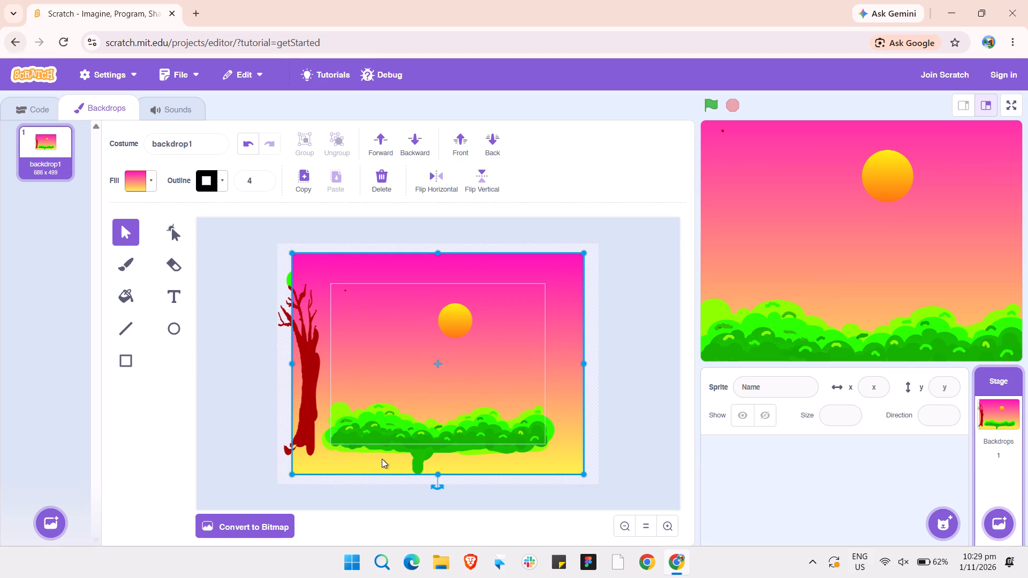
Shrink the sunset rectangle from its upper-left and lower-right corners to match the stage area's bounds, and deselect it.
drag(289, 252, 308, 258)
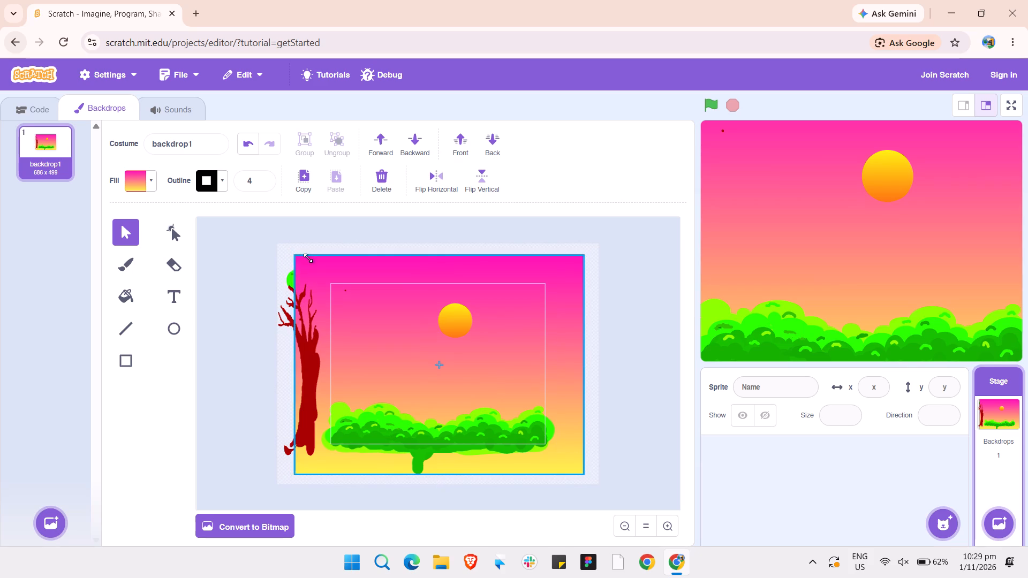
drag(308, 258, 353, 280)
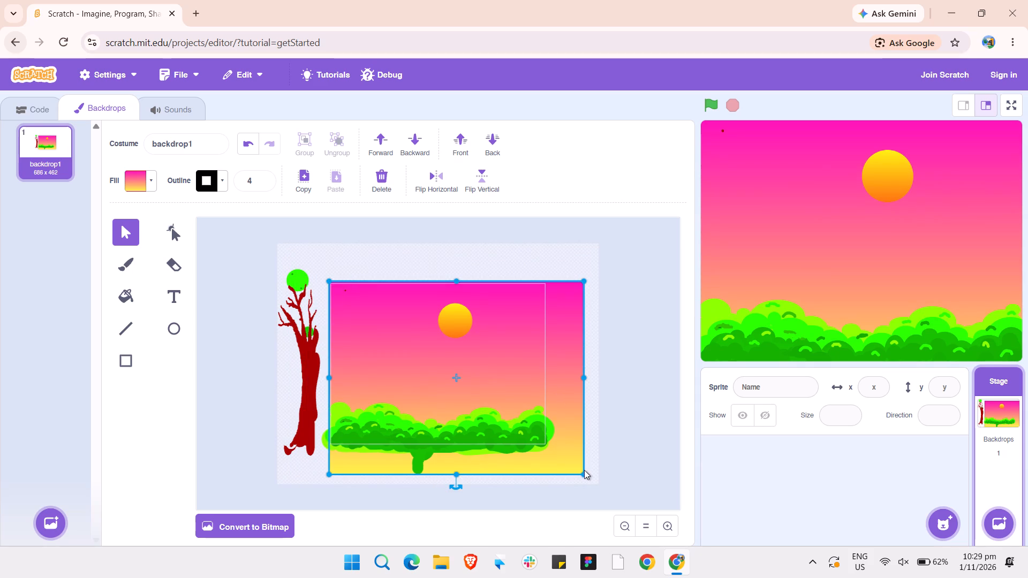
right_drag(583, 474, 578, 463)
right_drag(578, 463, 566, 438)
click(619, 379)
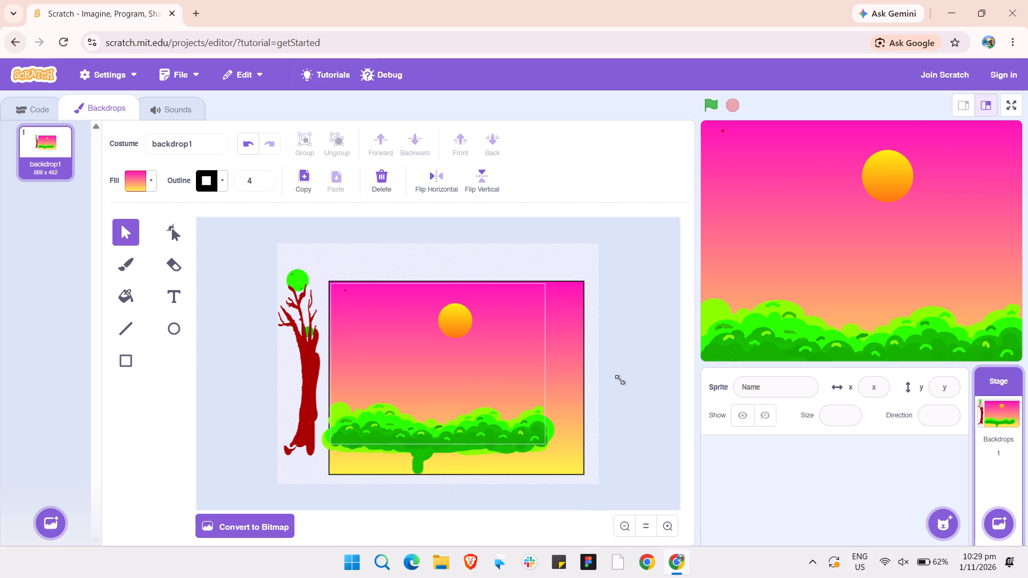
click(579, 460)
drag(585, 476, 545, 436)
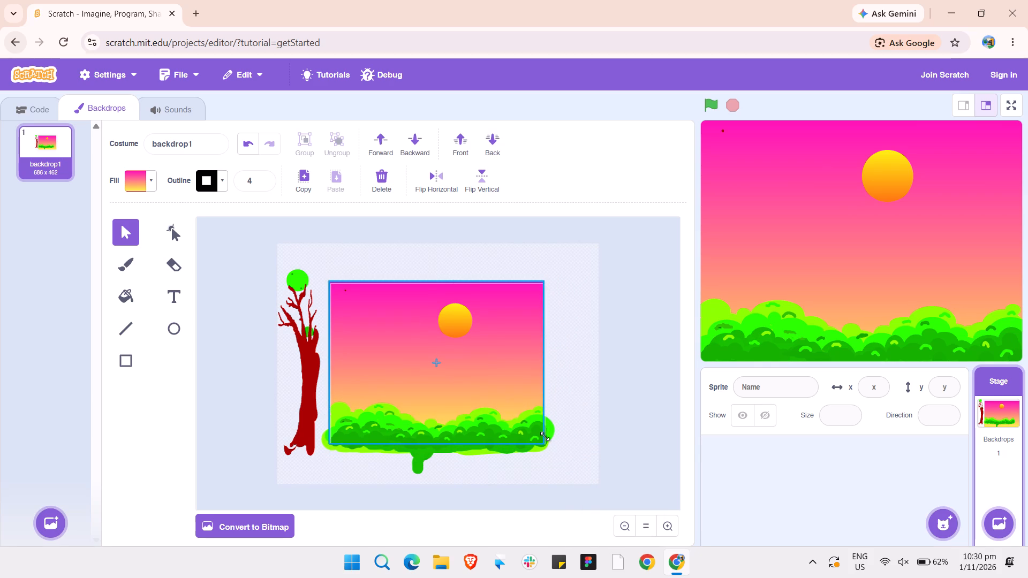
drag(545, 436, 547, 434)
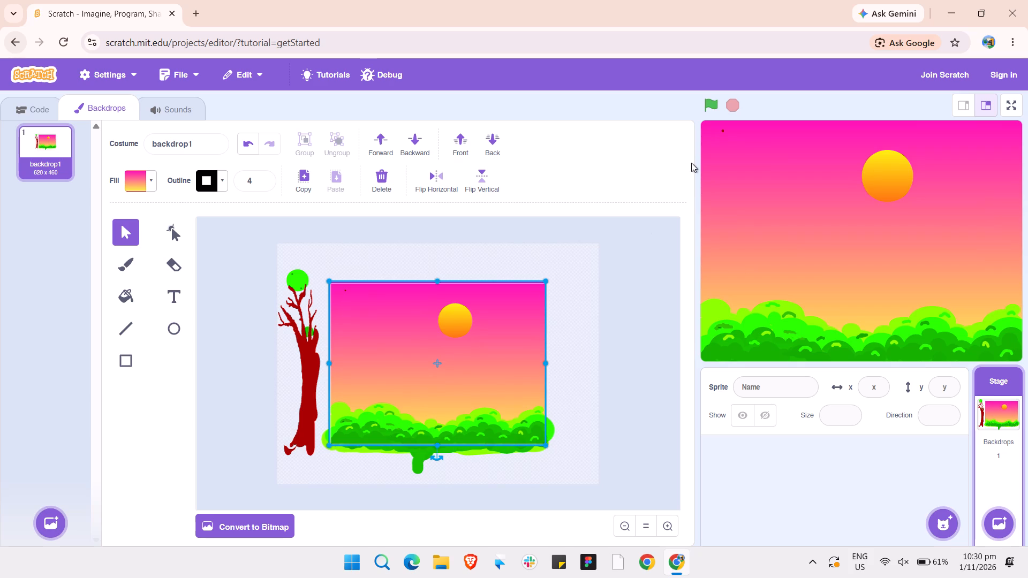
click(562, 276)
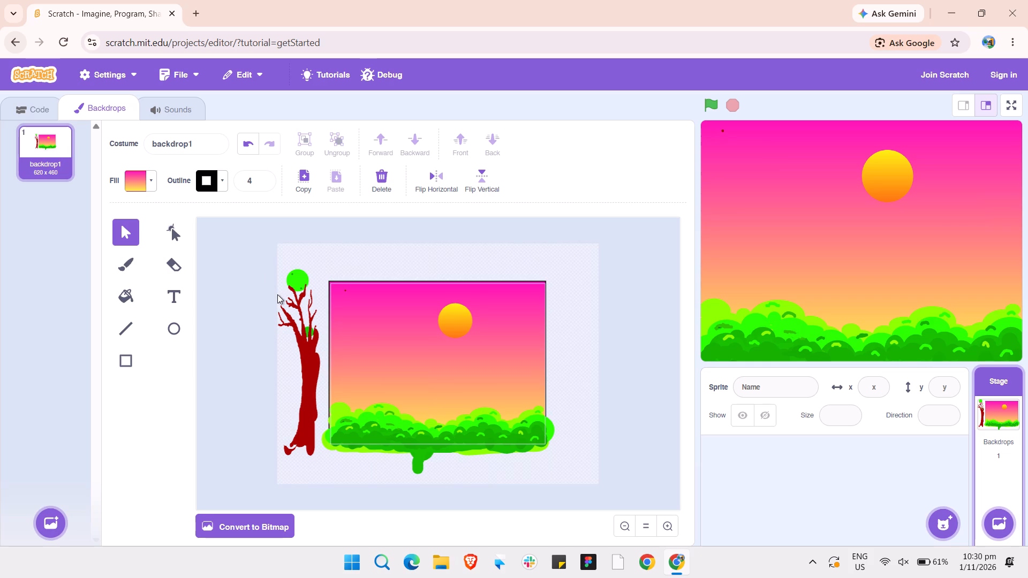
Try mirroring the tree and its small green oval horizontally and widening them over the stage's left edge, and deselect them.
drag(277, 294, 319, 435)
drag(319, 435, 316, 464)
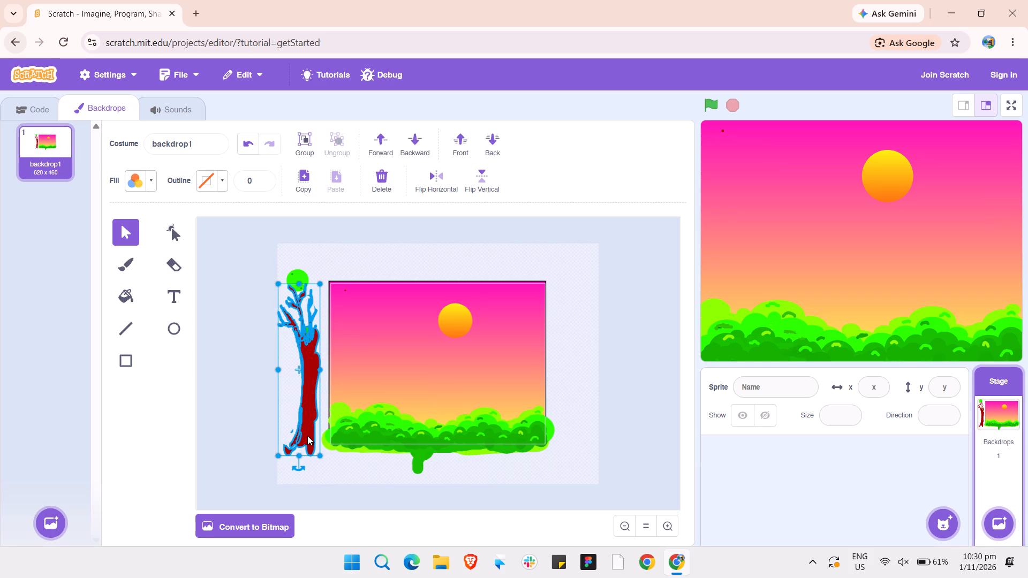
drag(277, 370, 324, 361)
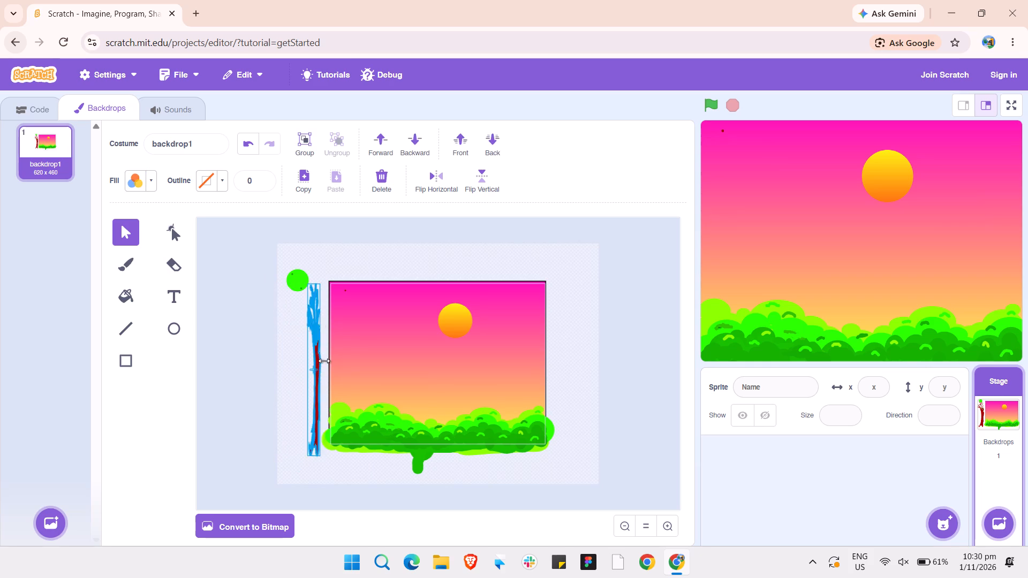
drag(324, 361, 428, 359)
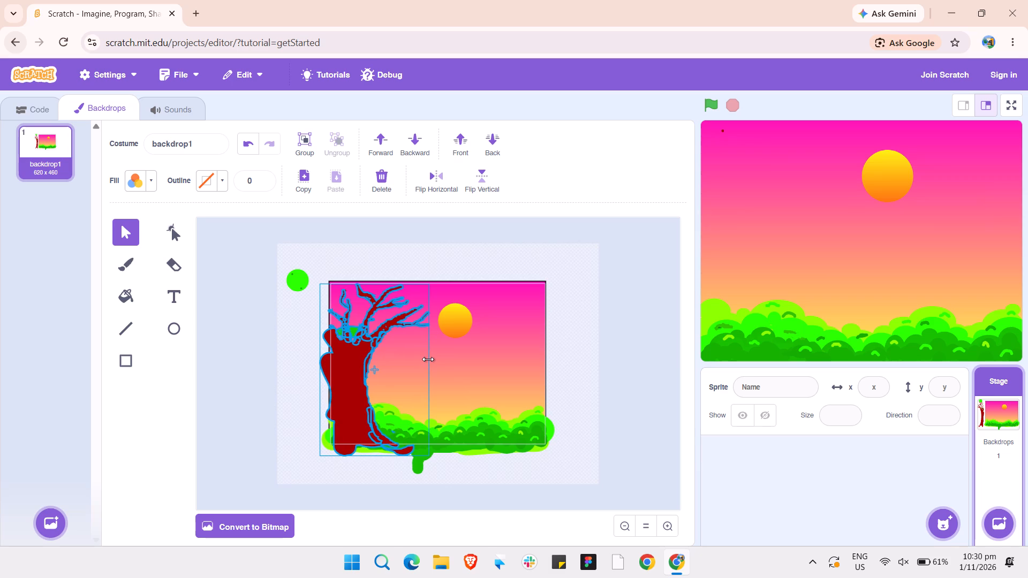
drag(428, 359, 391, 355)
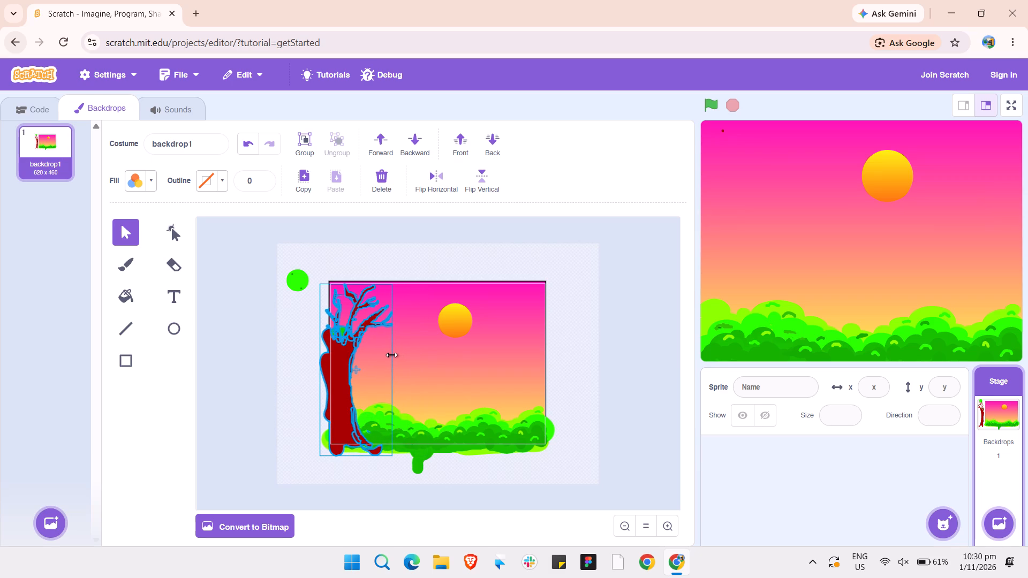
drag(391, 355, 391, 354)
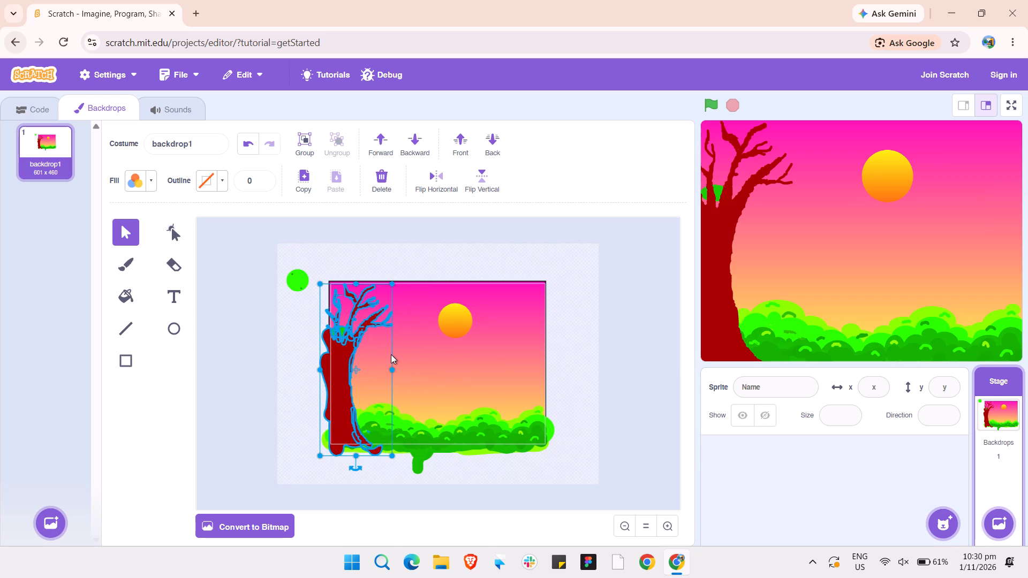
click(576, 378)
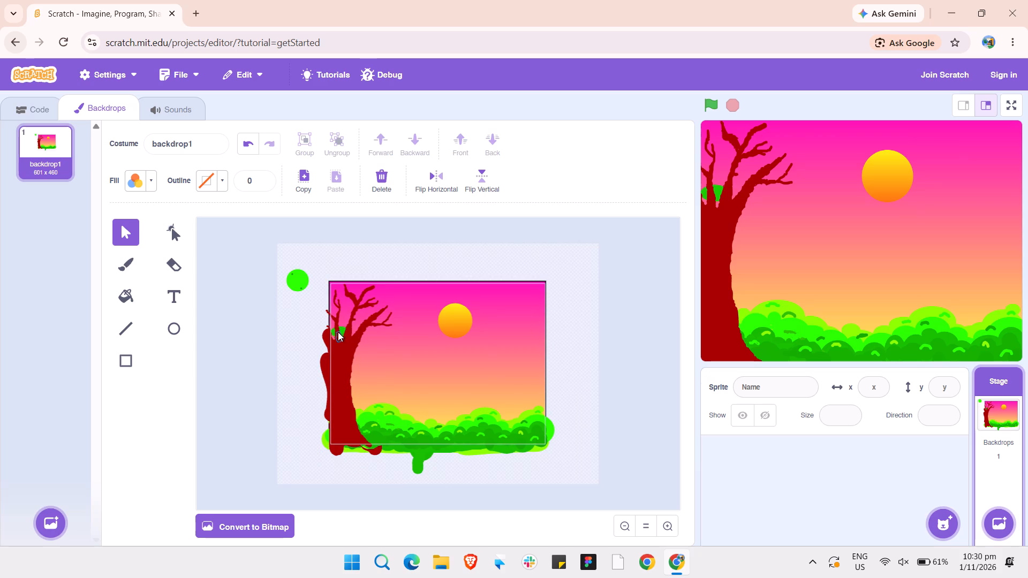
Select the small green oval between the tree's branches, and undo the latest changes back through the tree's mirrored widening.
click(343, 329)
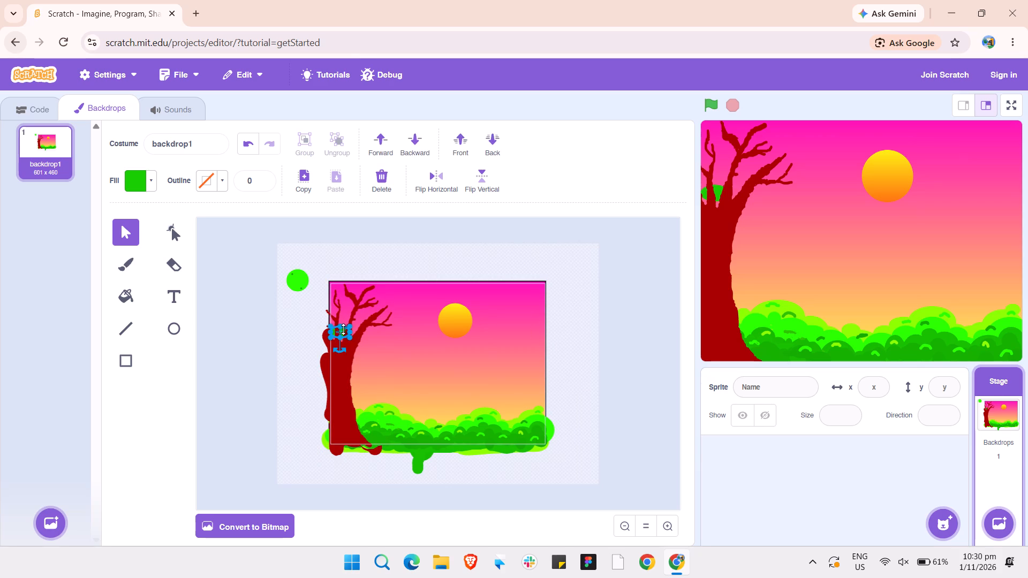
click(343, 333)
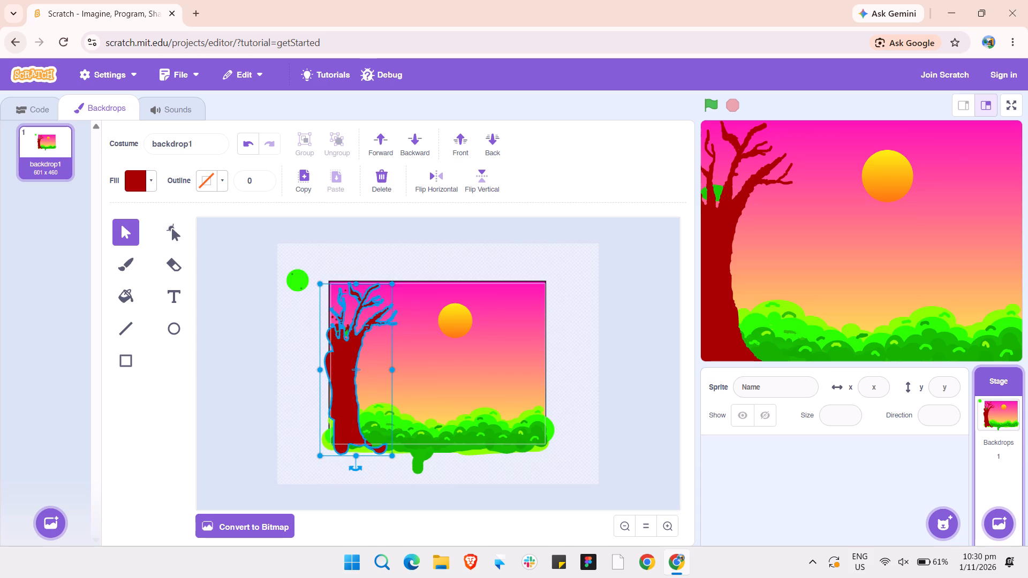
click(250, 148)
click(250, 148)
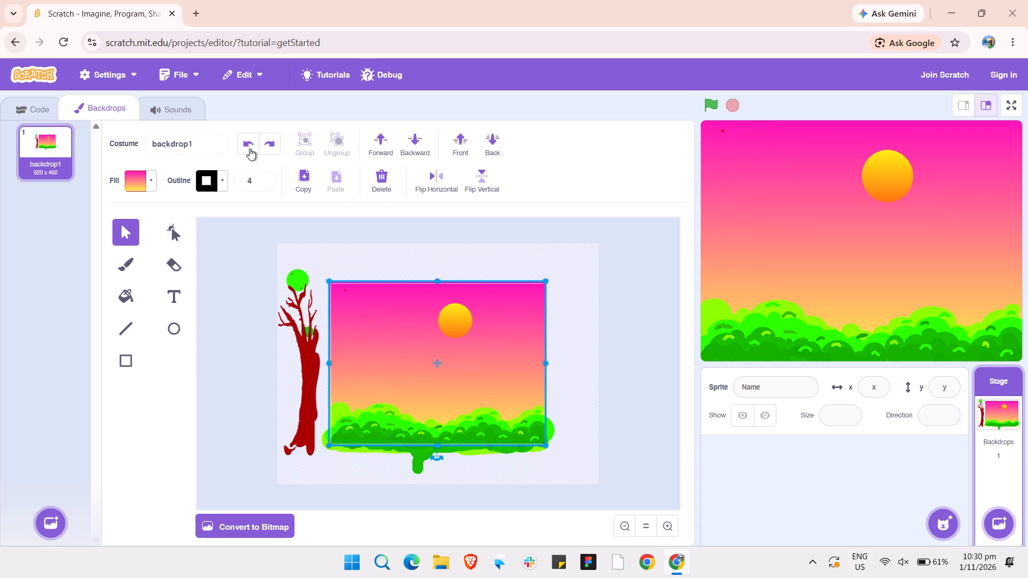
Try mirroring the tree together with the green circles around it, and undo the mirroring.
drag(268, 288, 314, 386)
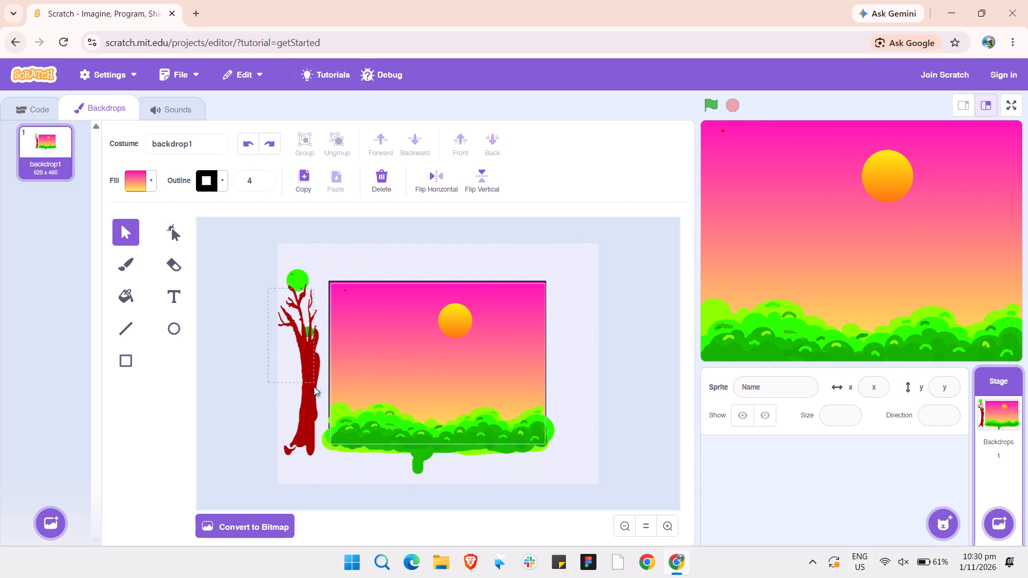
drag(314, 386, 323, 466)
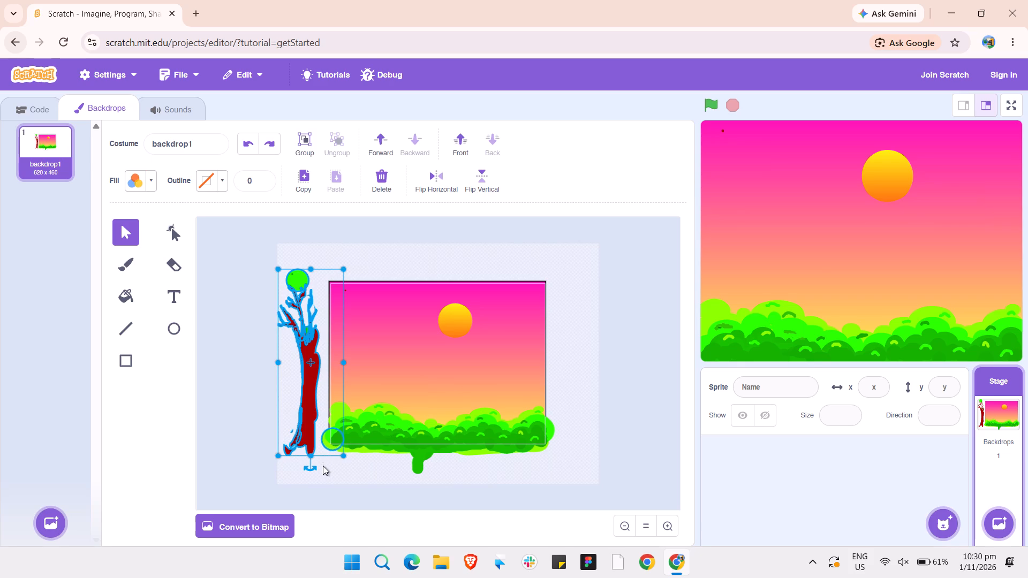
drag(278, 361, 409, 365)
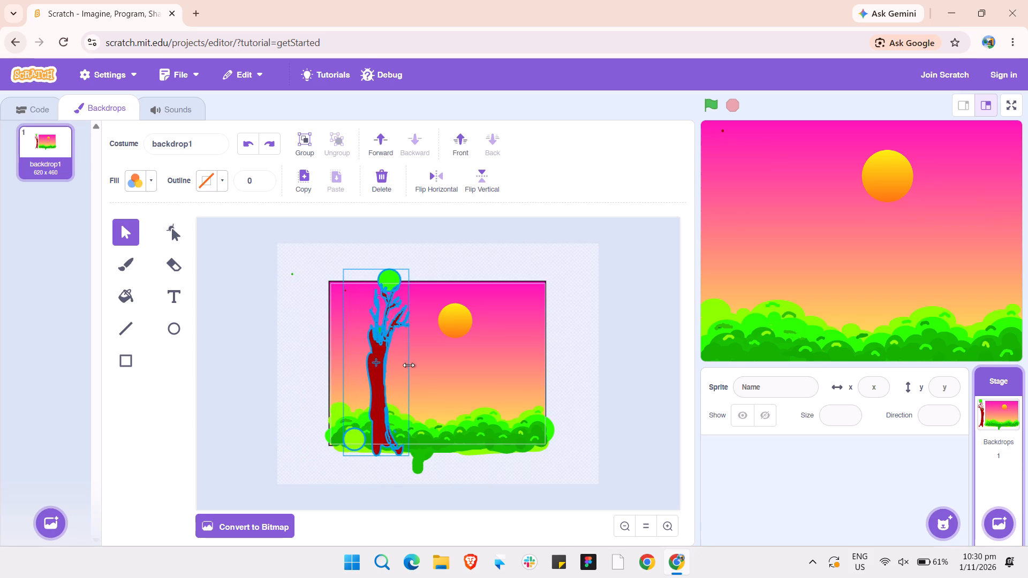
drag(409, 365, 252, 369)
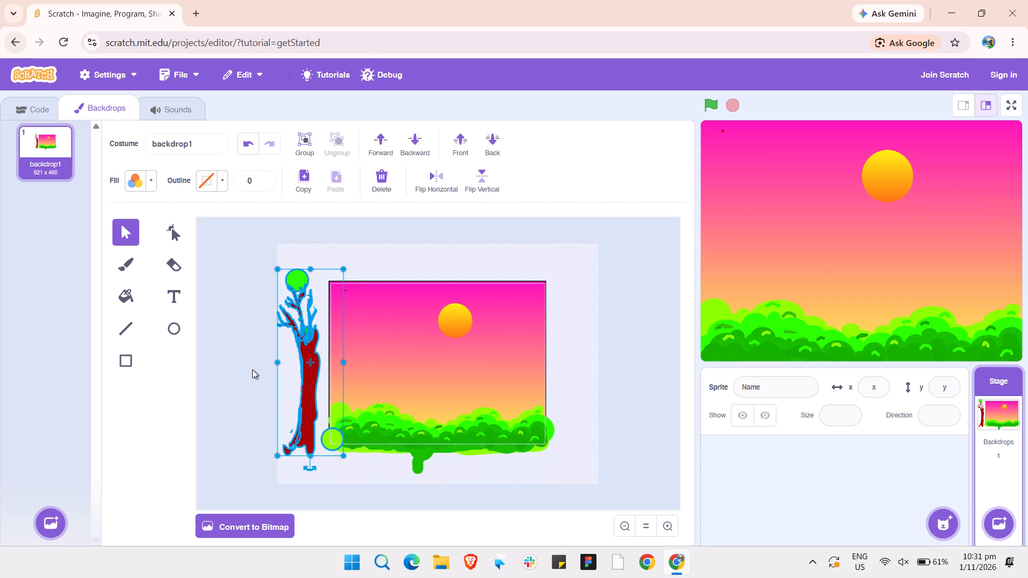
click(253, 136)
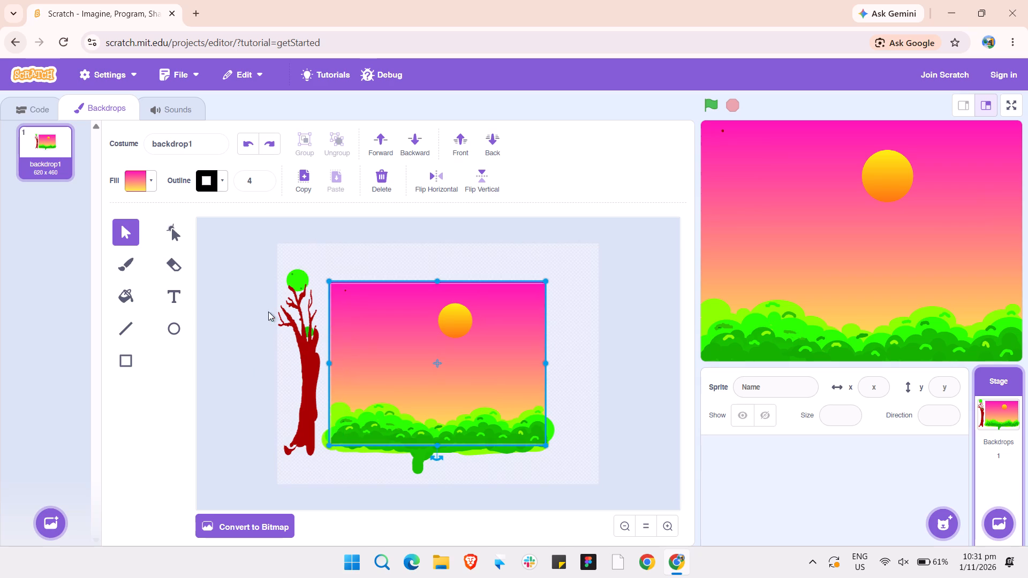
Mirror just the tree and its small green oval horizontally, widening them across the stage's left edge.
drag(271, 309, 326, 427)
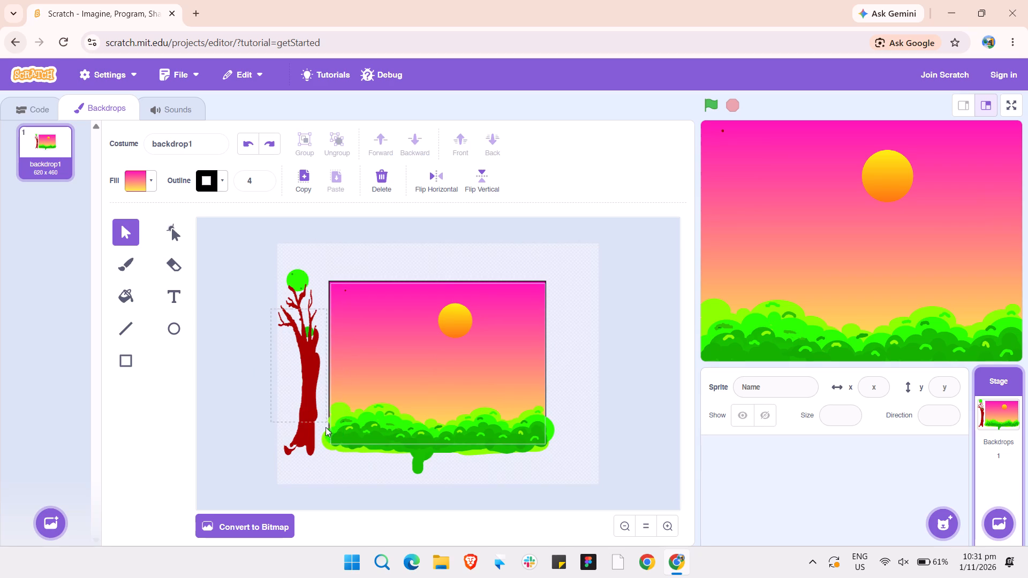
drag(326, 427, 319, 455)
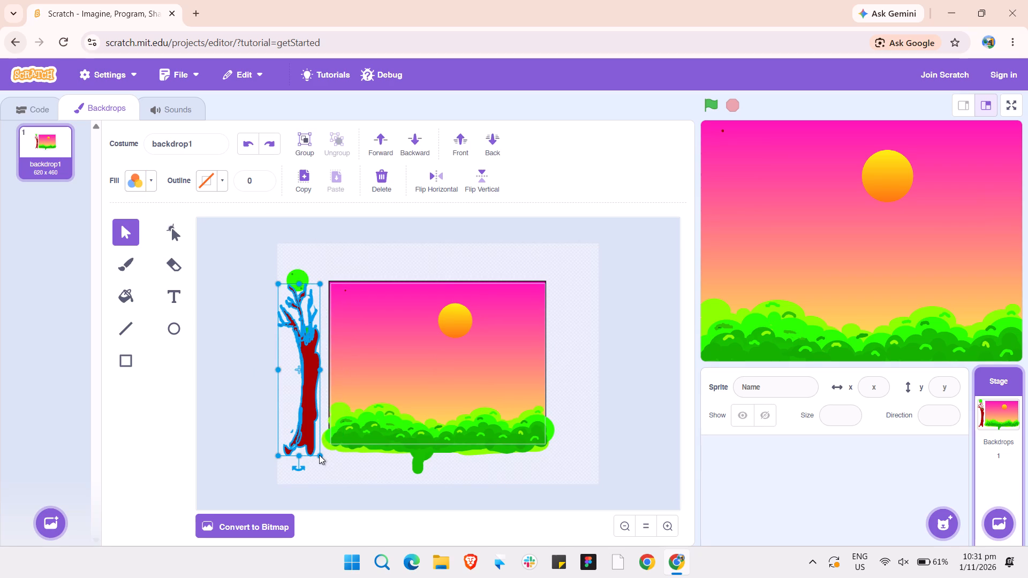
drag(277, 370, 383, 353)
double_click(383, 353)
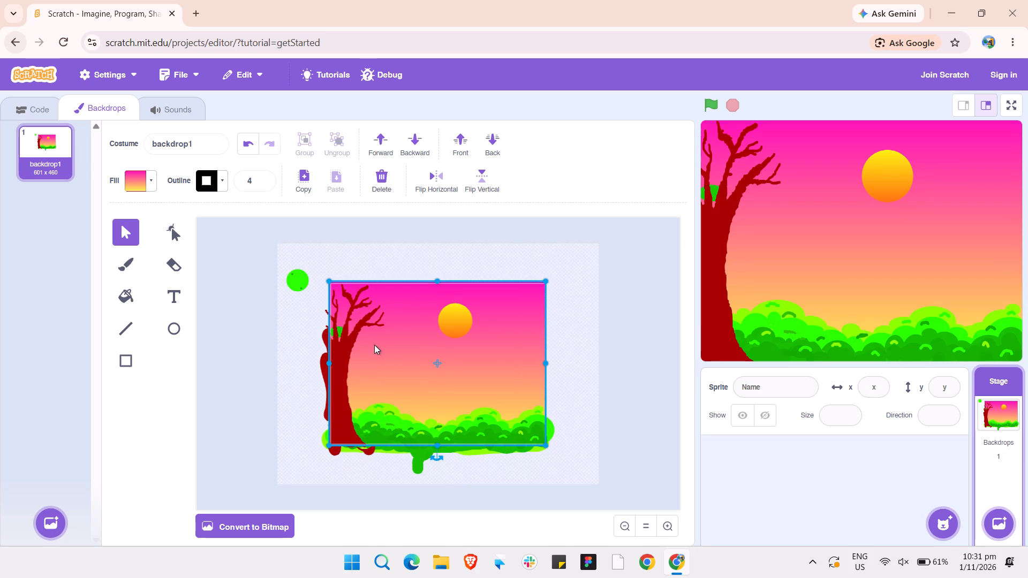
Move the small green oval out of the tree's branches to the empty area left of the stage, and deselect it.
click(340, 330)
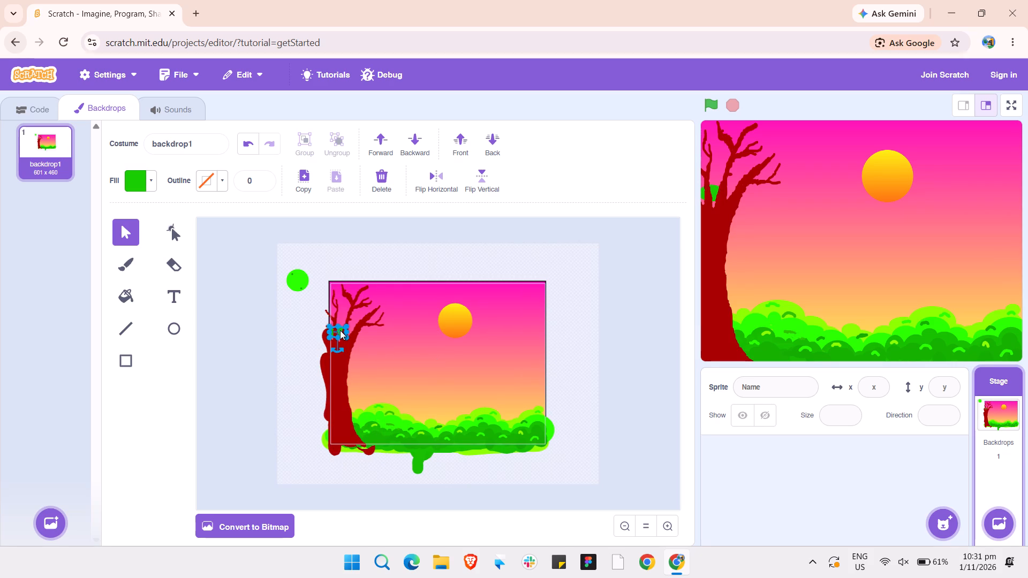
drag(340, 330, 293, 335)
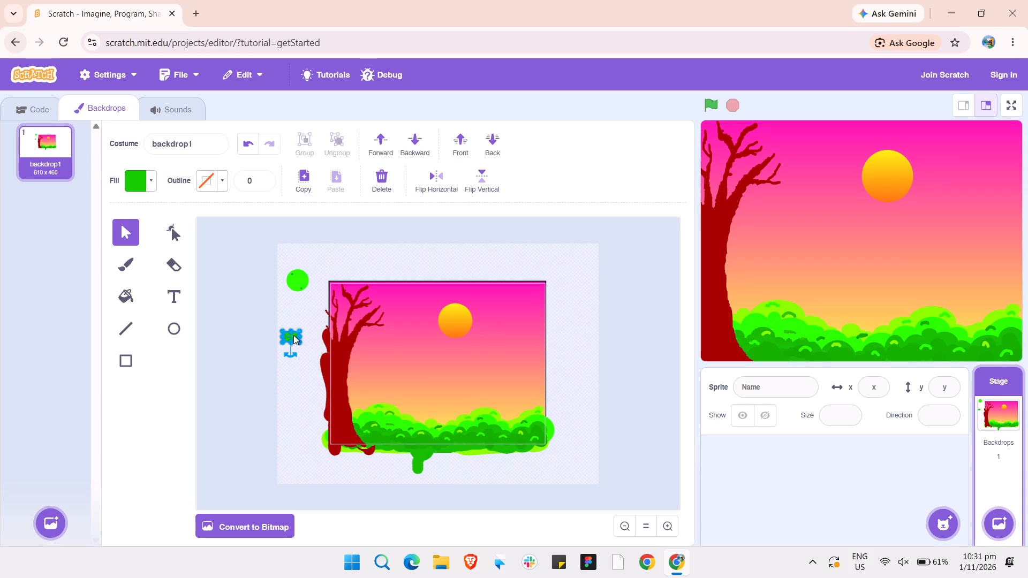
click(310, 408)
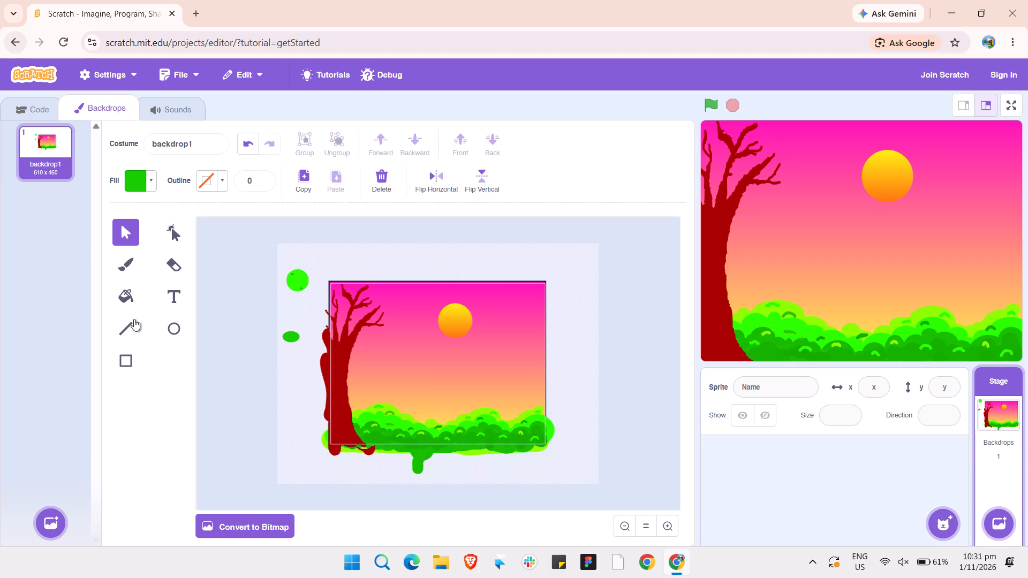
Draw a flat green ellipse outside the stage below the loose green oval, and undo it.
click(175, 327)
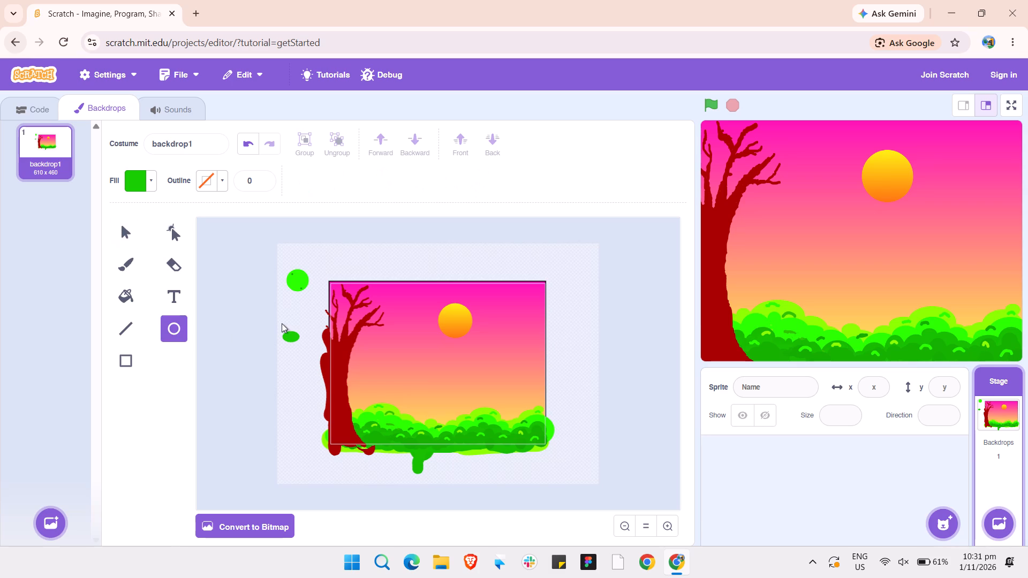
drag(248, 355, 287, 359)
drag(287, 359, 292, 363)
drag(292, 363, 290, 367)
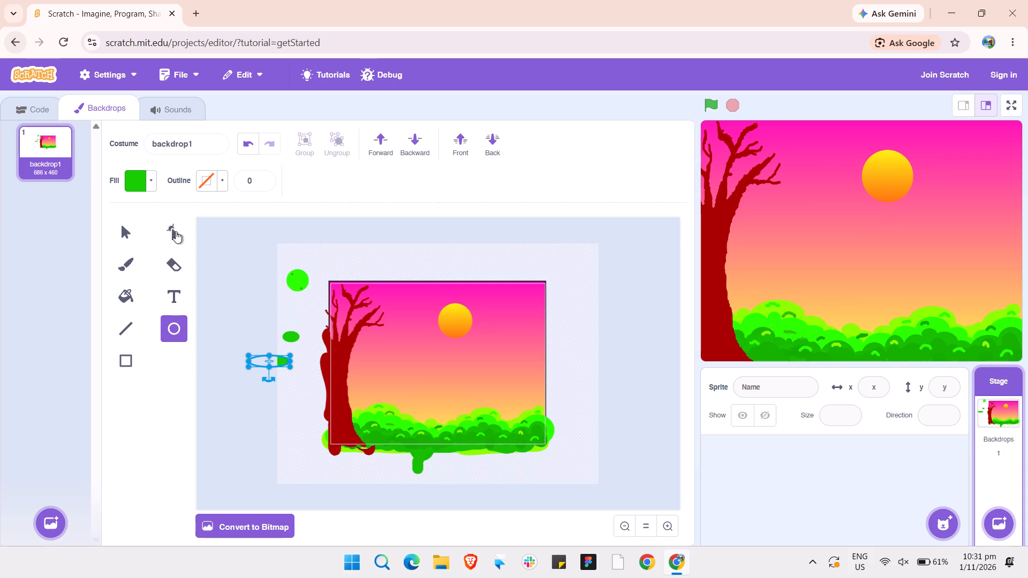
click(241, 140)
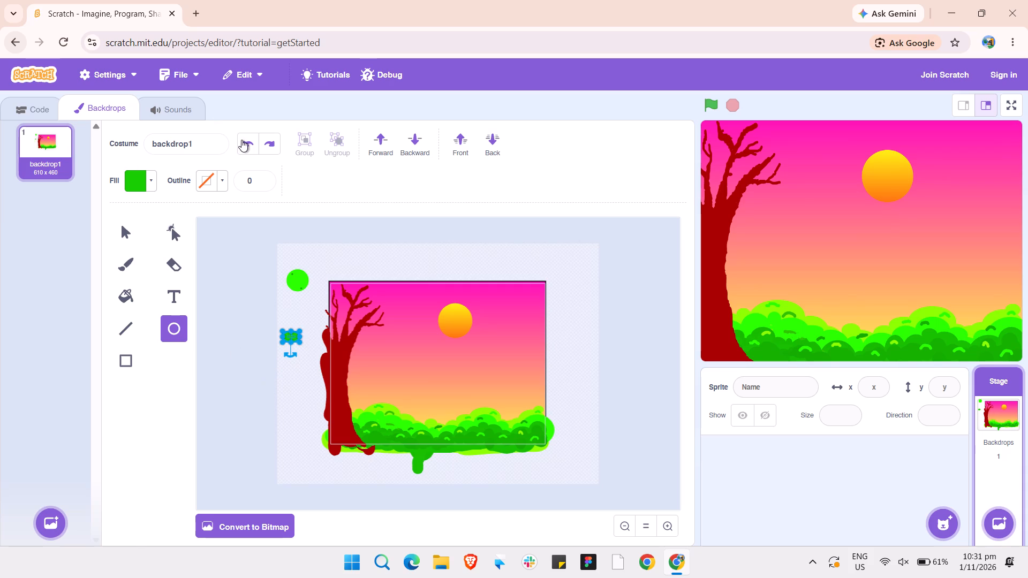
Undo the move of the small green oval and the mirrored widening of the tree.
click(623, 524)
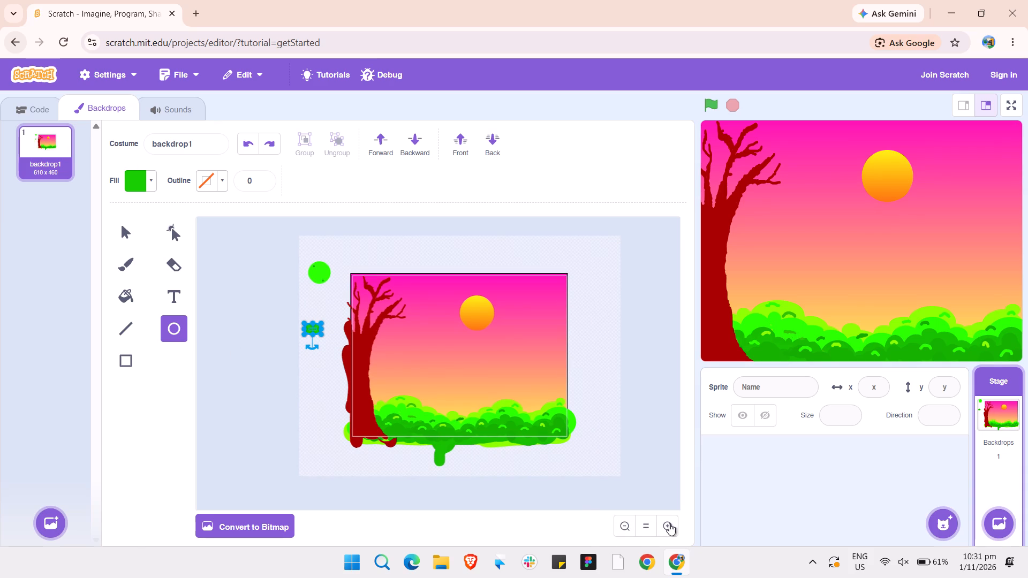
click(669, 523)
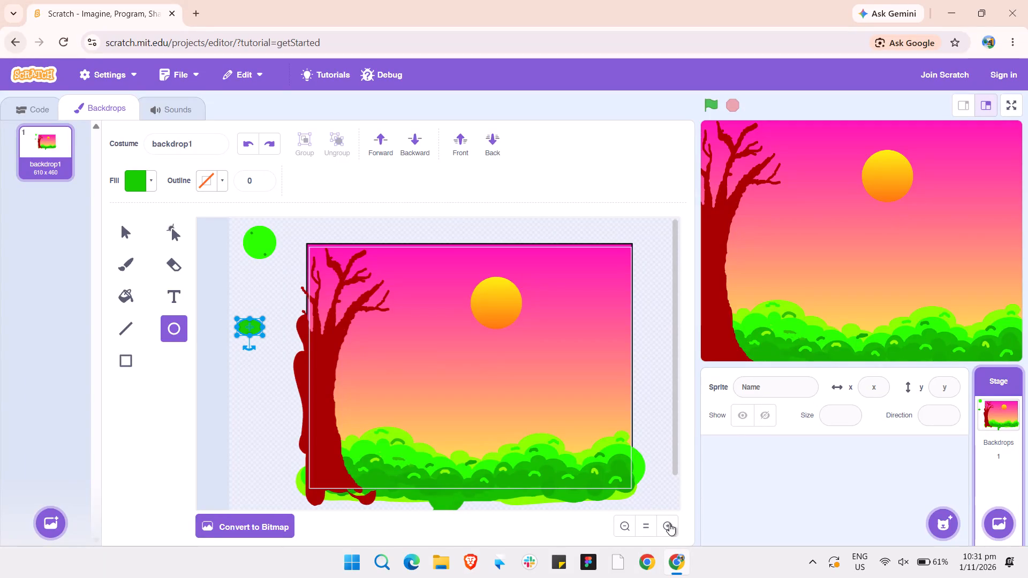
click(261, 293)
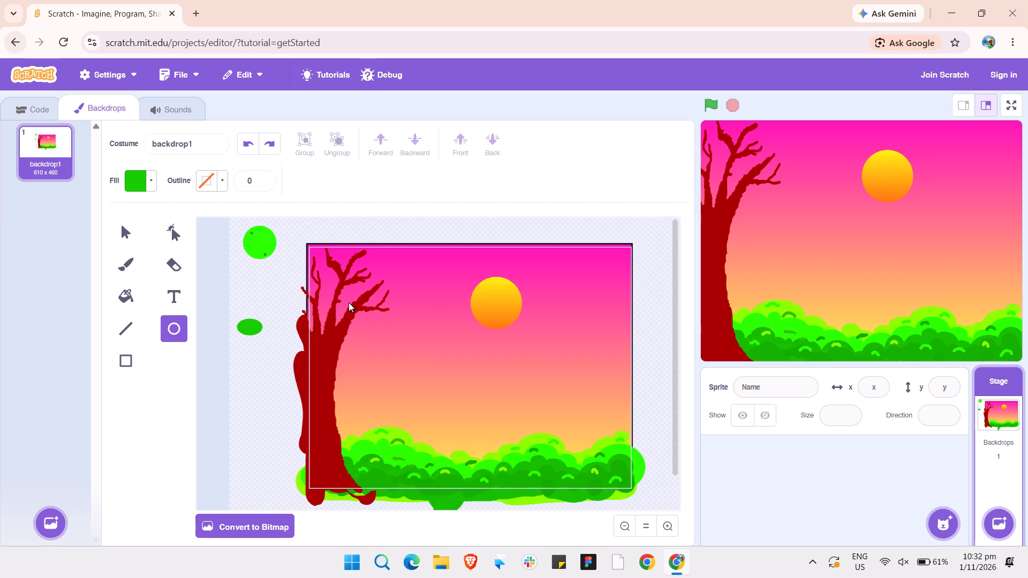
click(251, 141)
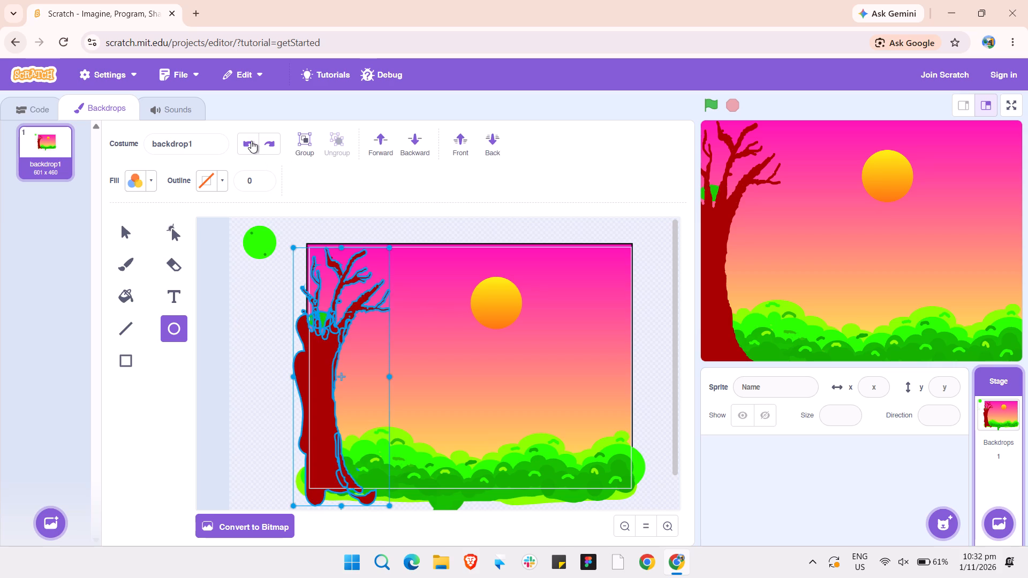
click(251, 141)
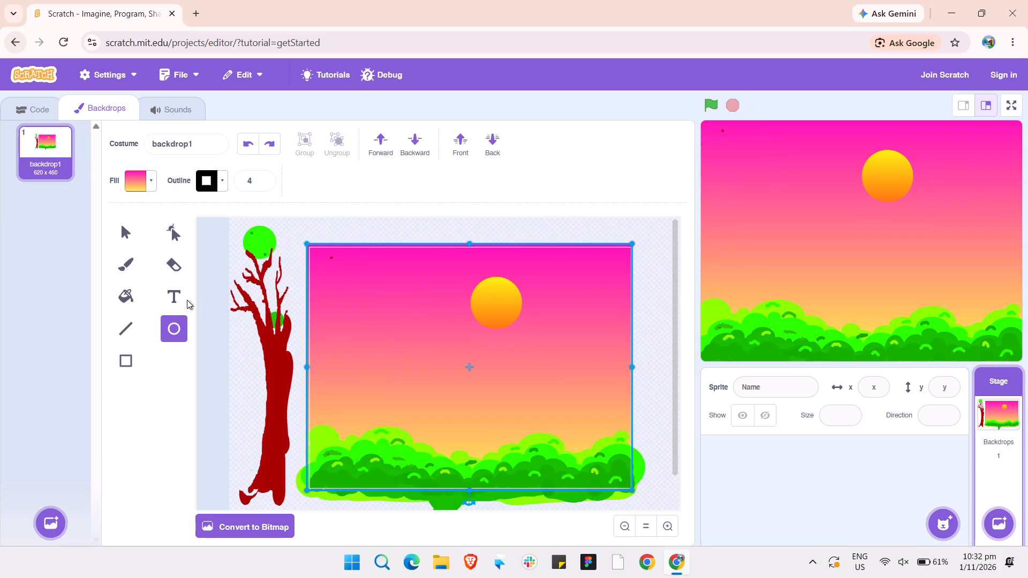
Draw a small circle over the sunset at the stage's left edge, about level with the sun.
click(311, 300)
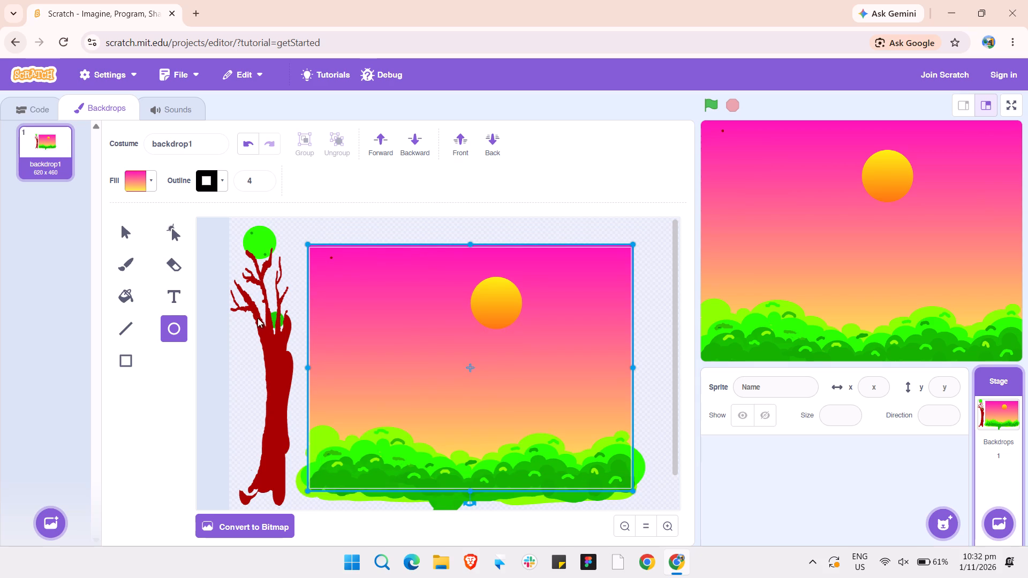
click(235, 322)
drag(309, 300, 341, 329)
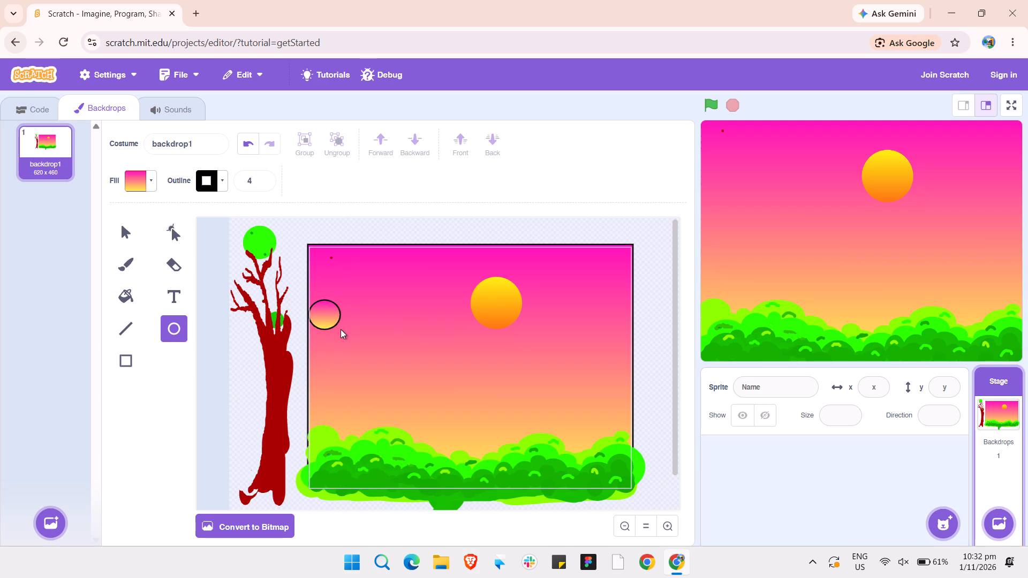
drag(341, 329, 339, 327)
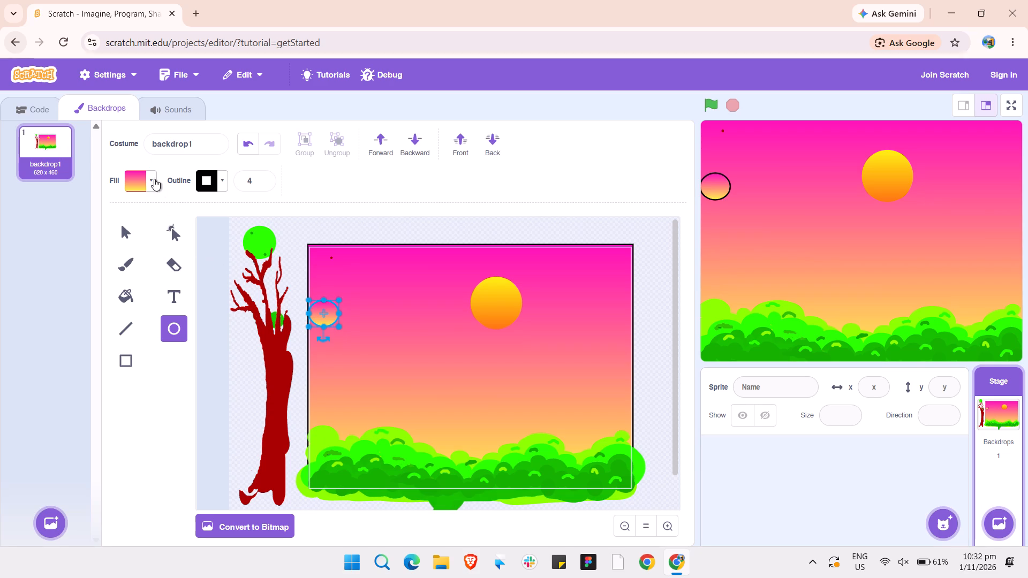
Change the new circle's fill from the gradient to solid bright green with colour value 33, and deselect it.
click(150, 174)
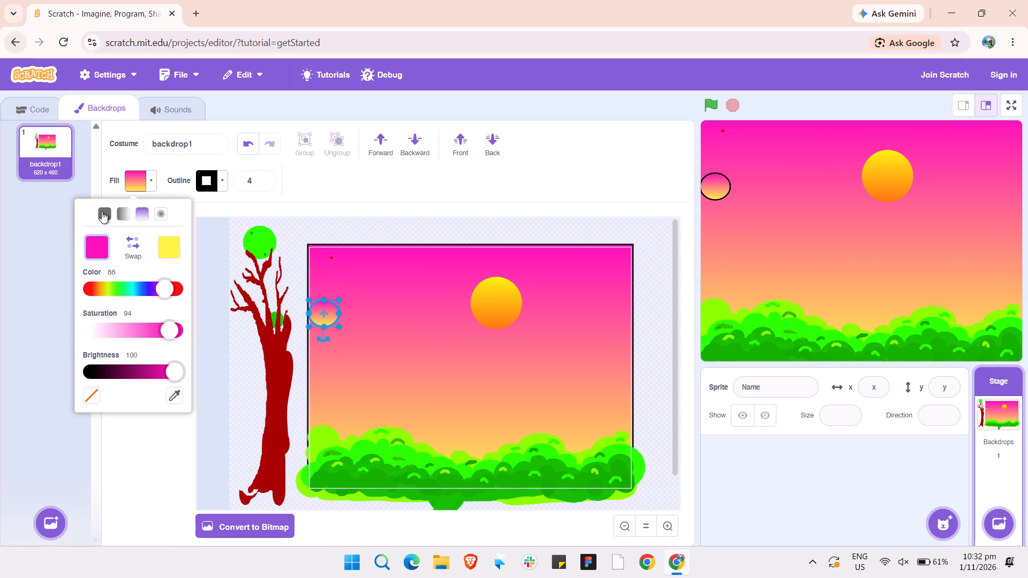
click(102, 211)
click(119, 257)
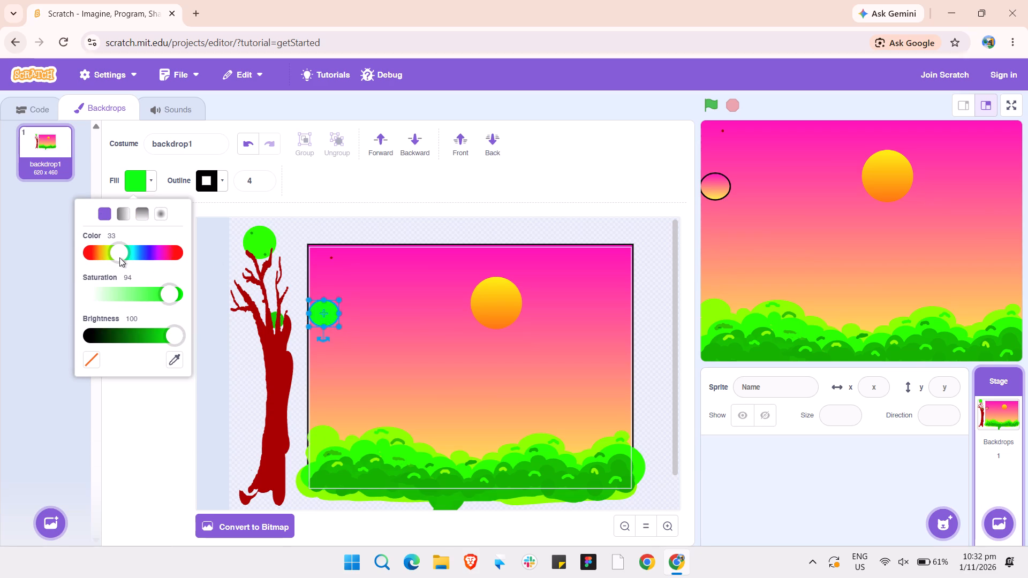
click(262, 422)
click(323, 436)
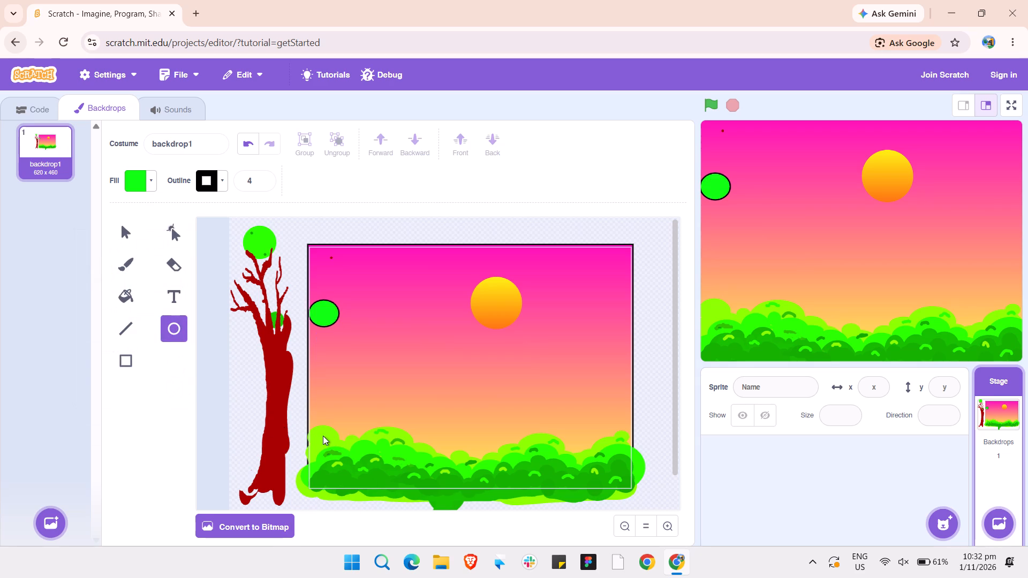
Draw a circle in the hedge's light green without outline, place it over the black-outlined green circle at the stage's edge, and deselect it.
click(123, 234)
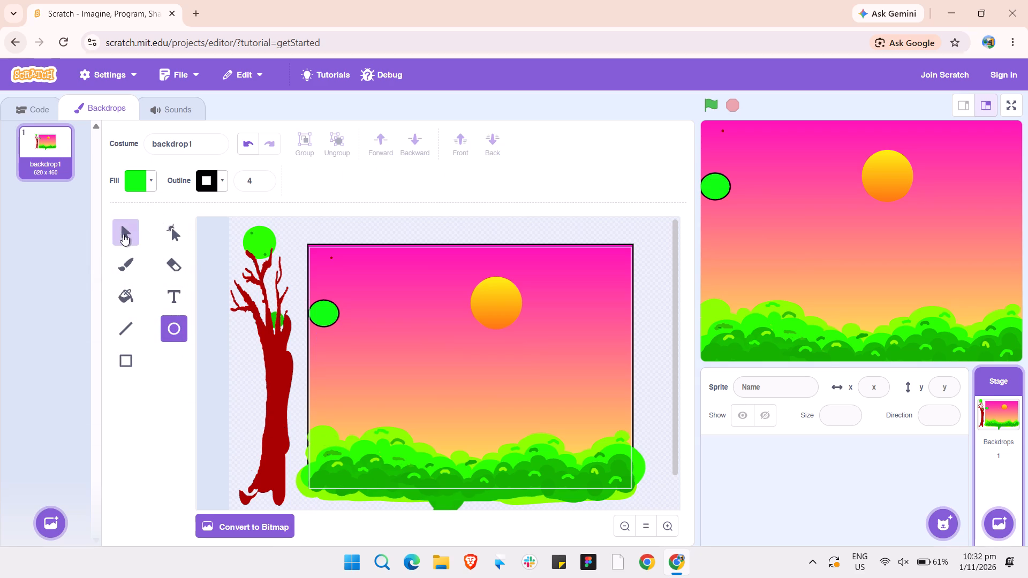
click(328, 438)
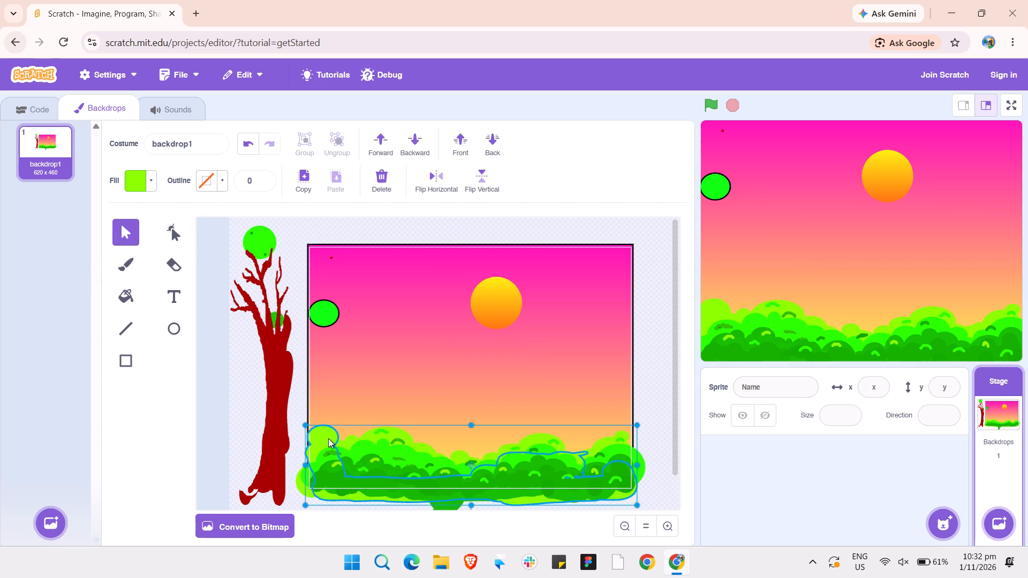
click(130, 258)
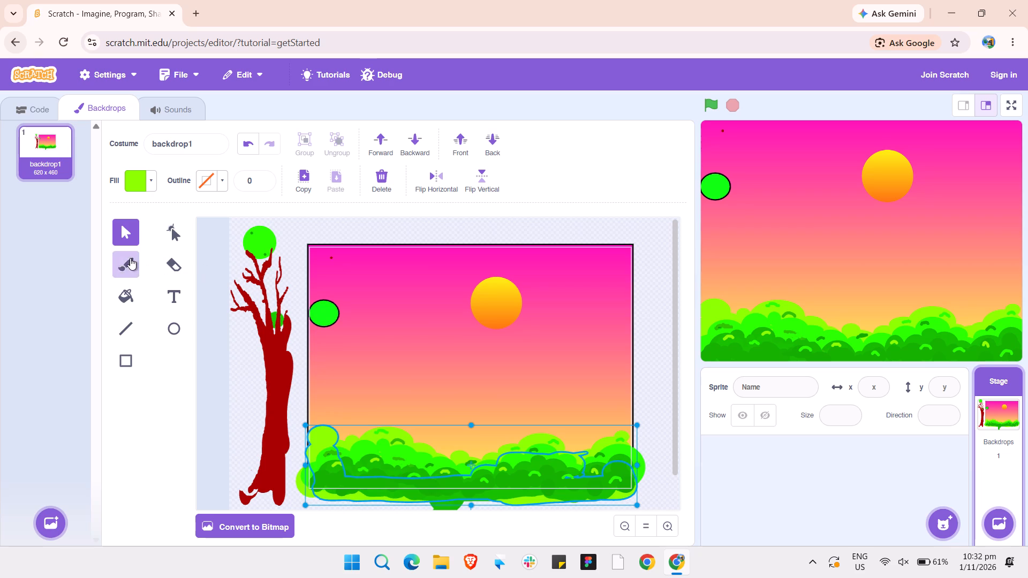
click(116, 254)
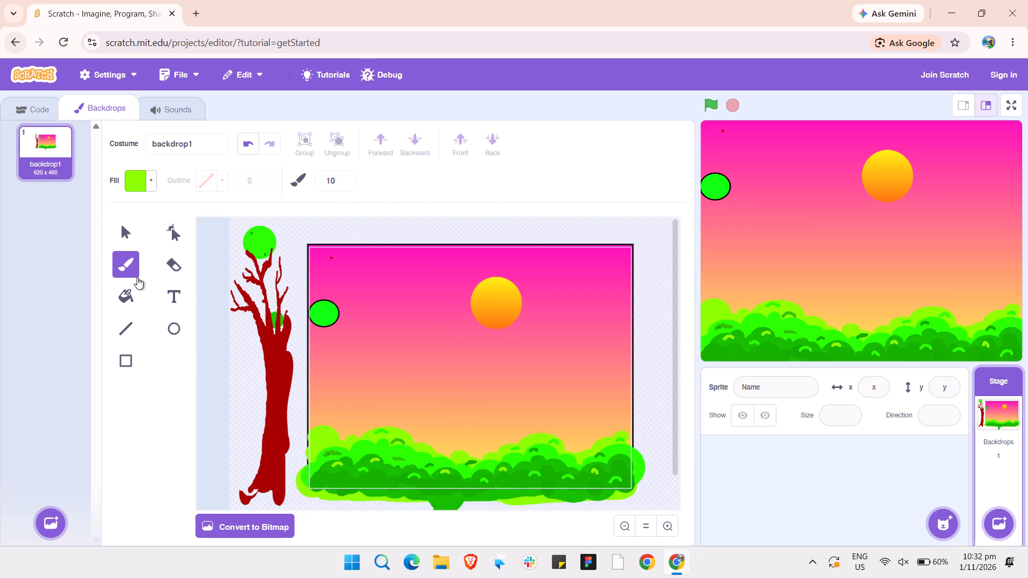
click(173, 331)
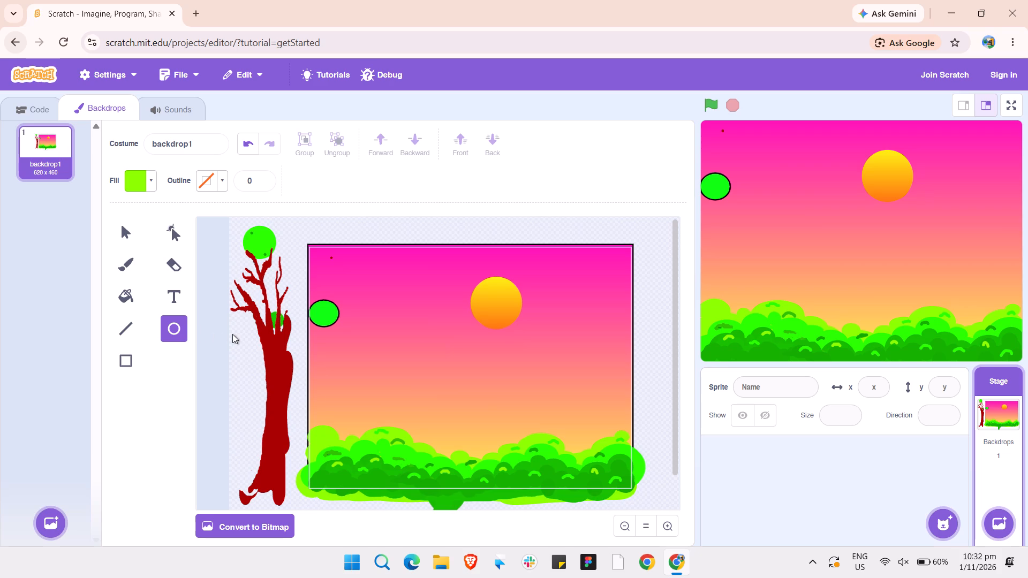
drag(231, 336, 266, 370)
drag(266, 370, 264, 367)
drag(253, 355, 312, 337)
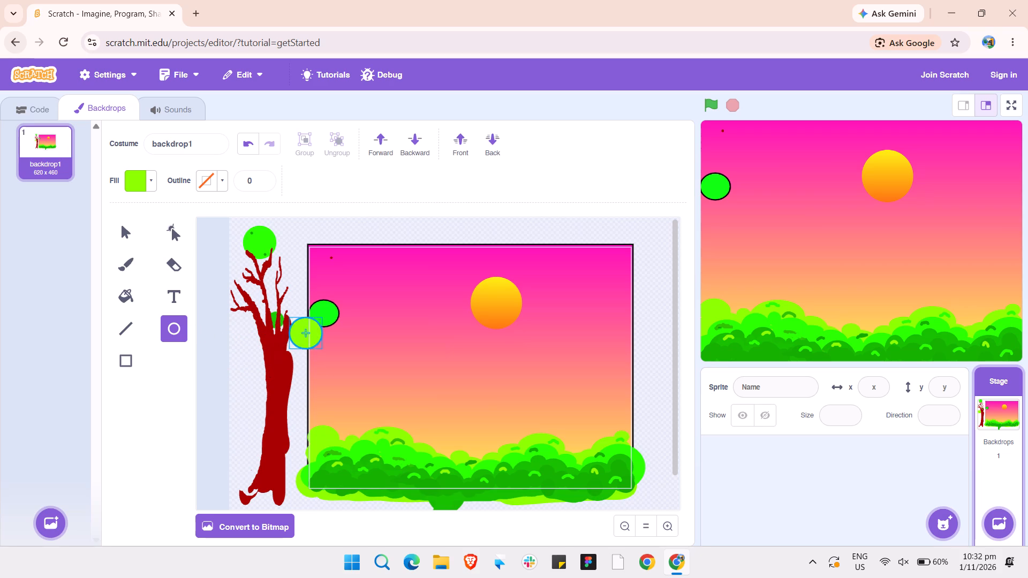
drag(312, 337, 329, 317)
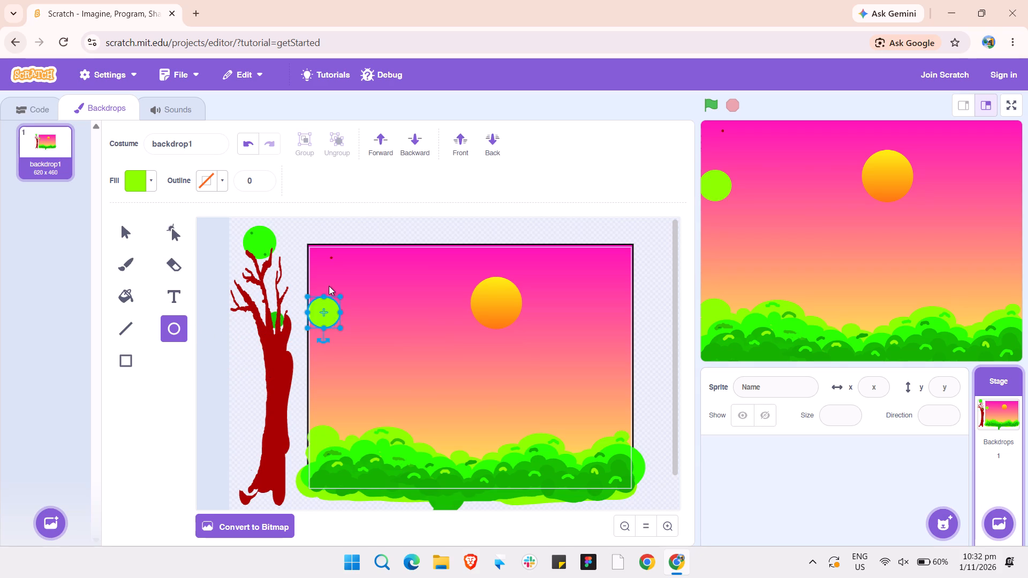
click(329, 286)
Add a light green circle and a wide ellipse, overlapping them up and to the right from the first circle as foliage.
drag(341, 280, 372, 307)
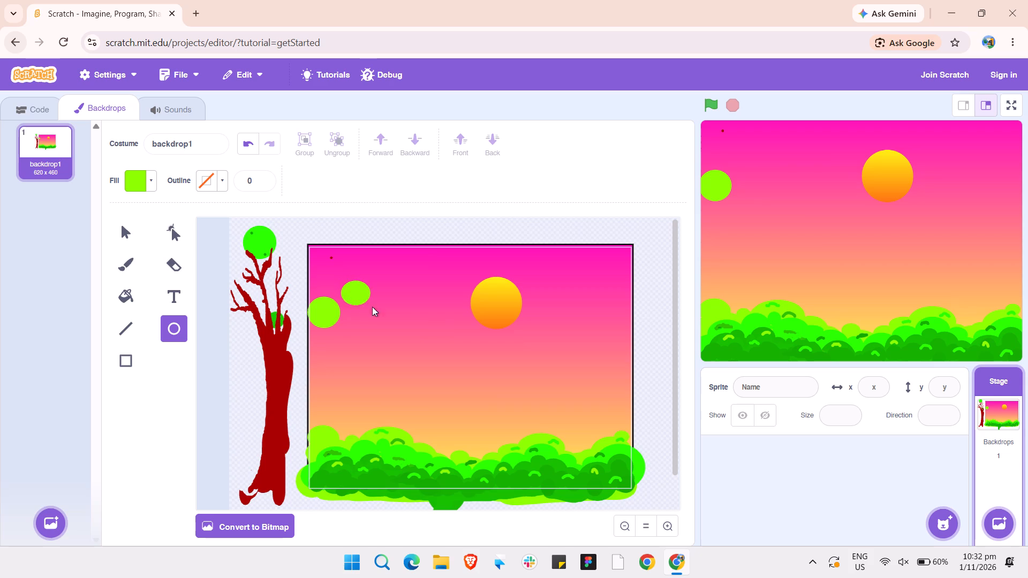
drag(372, 307, 378, 314)
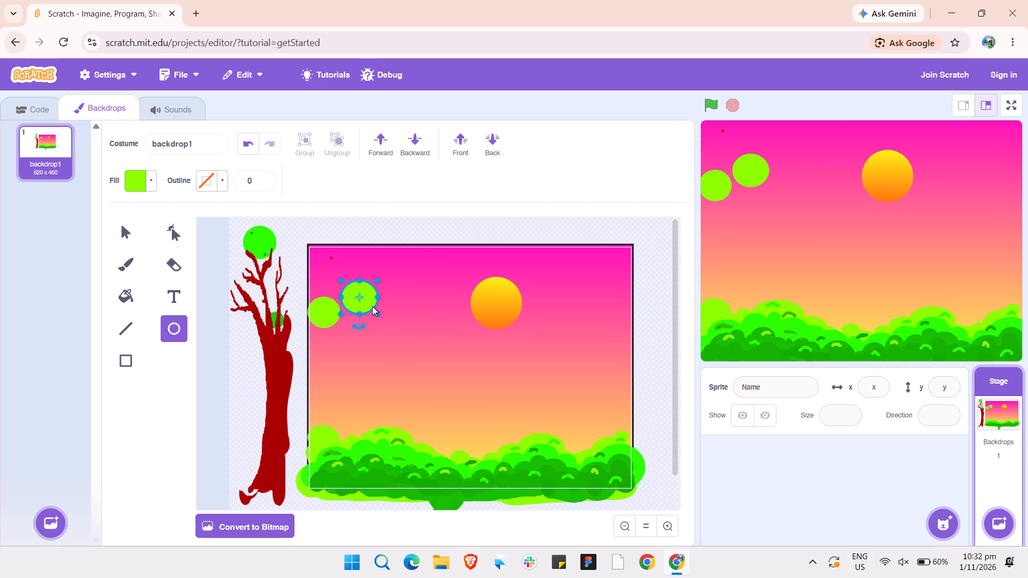
drag(360, 293, 337, 288)
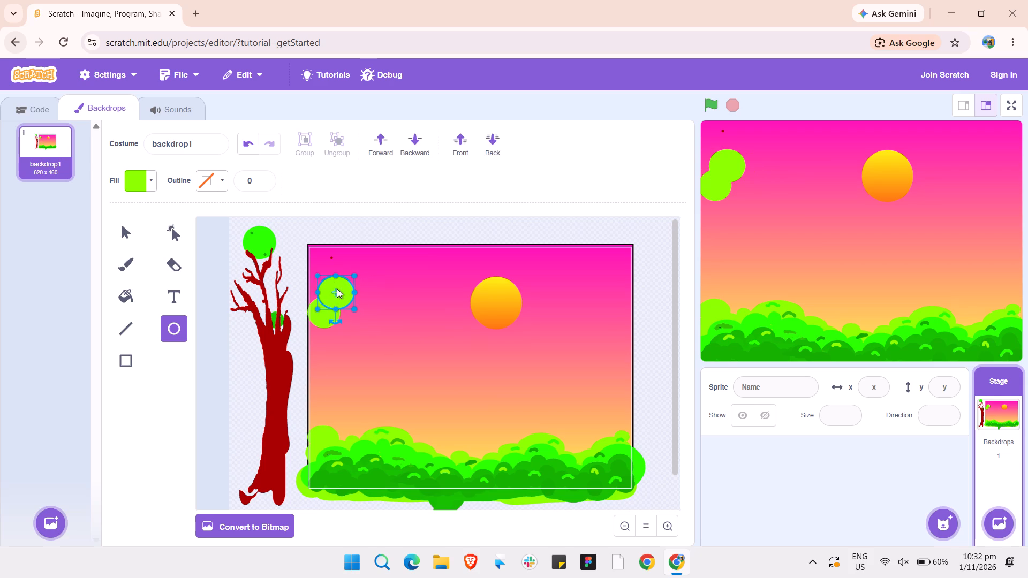
drag(368, 274, 327, 248)
click(327, 248)
drag(346, 264, 348, 267)
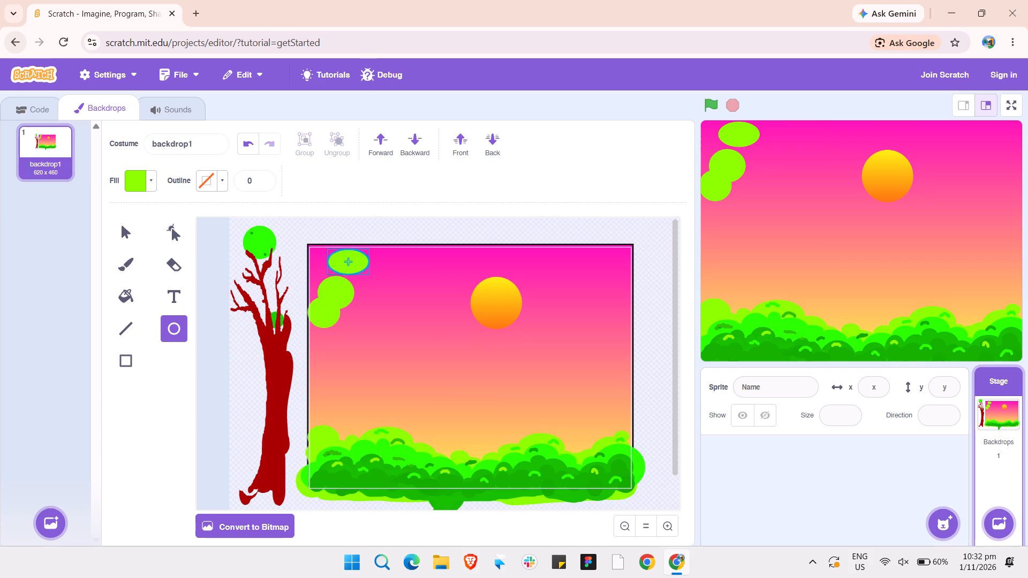
drag(348, 267, 354, 282)
Extend the foliage with a light green circle beneath the wide ellipse and a larger oval overlapping its right side.
drag(372, 312, 357, 277)
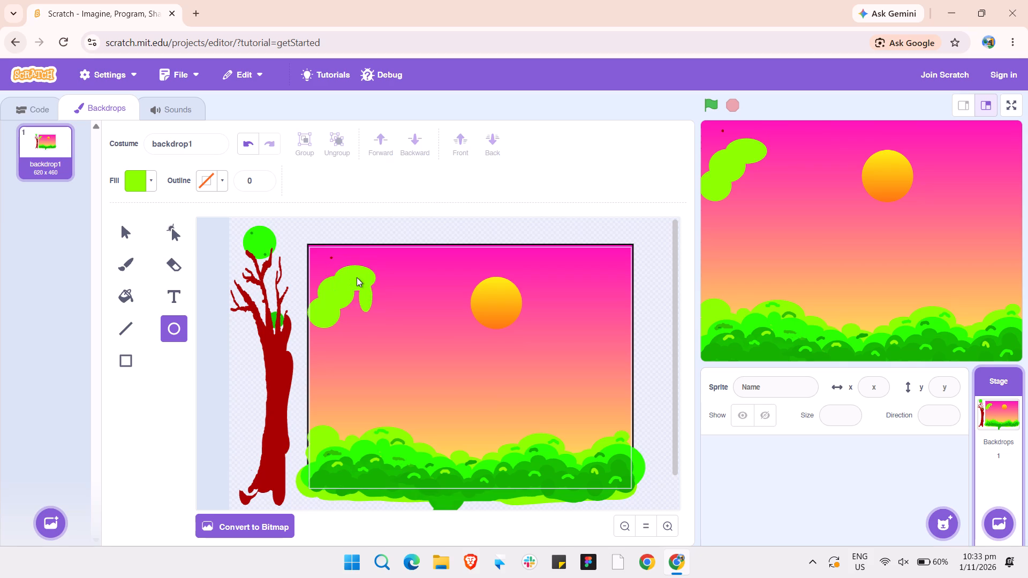
drag(357, 277, 345, 281)
click(345, 281)
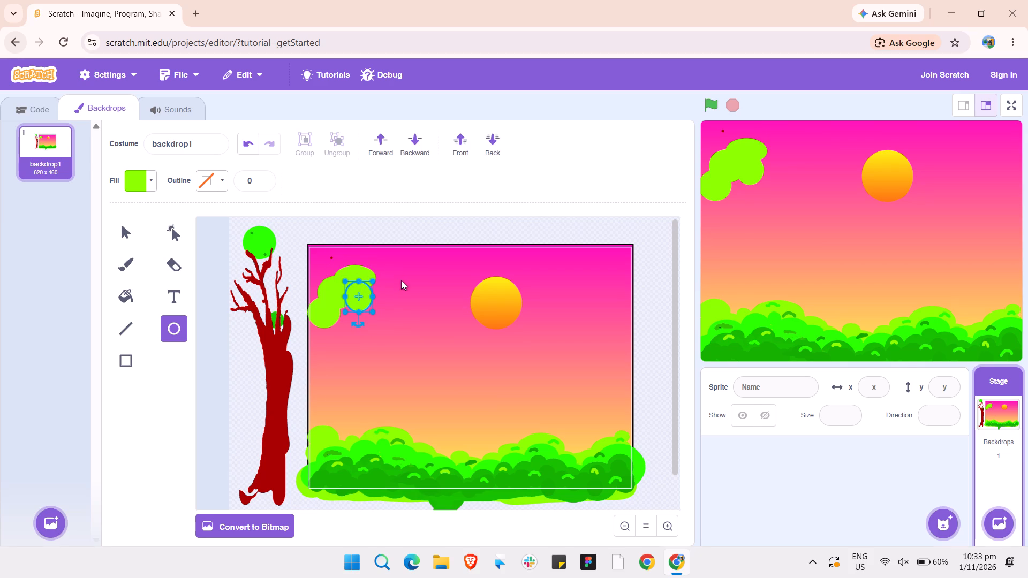
drag(403, 280, 365, 310)
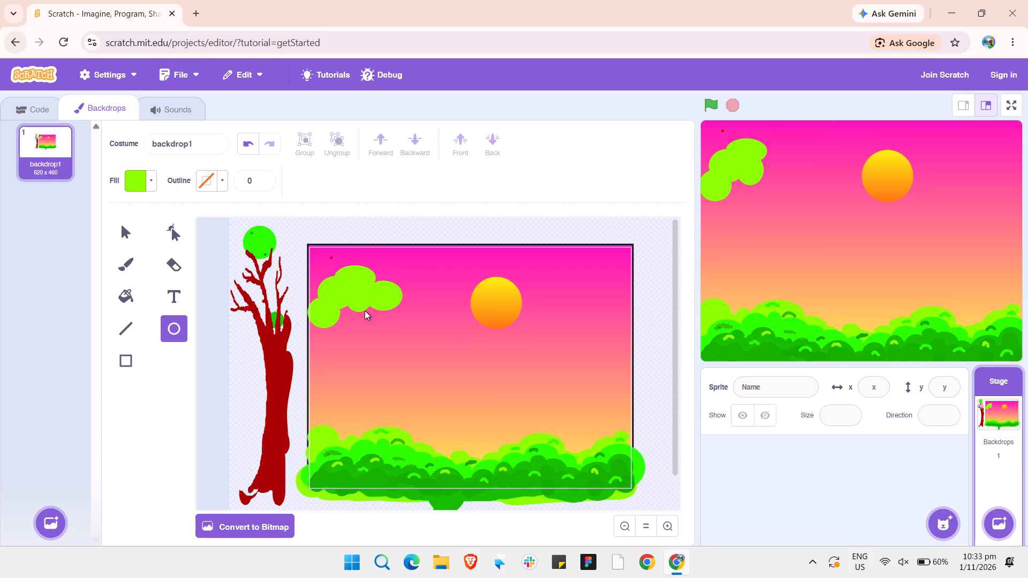
drag(365, 310, 363, 316)
click(363, 316)
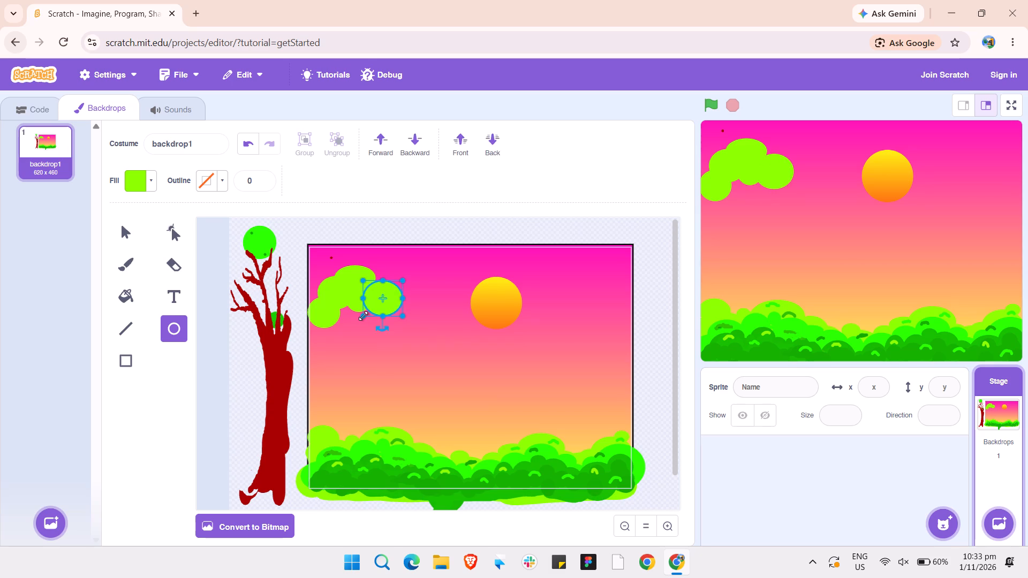
click(344, 329)
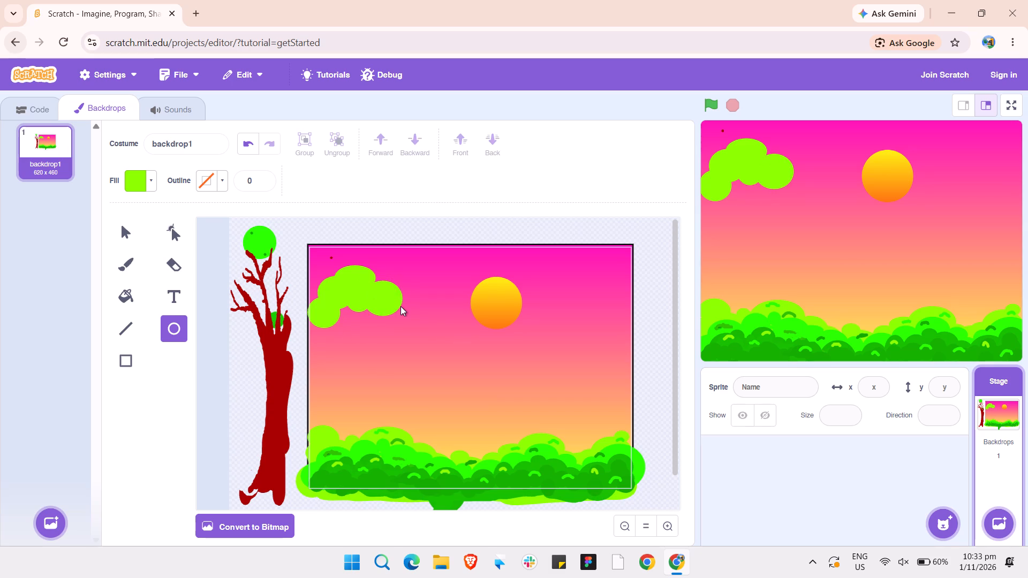
Draw a flat light green ellipse and attach it to the foliage's right end, towards the sun.
drag(400, 306, 452, 336)
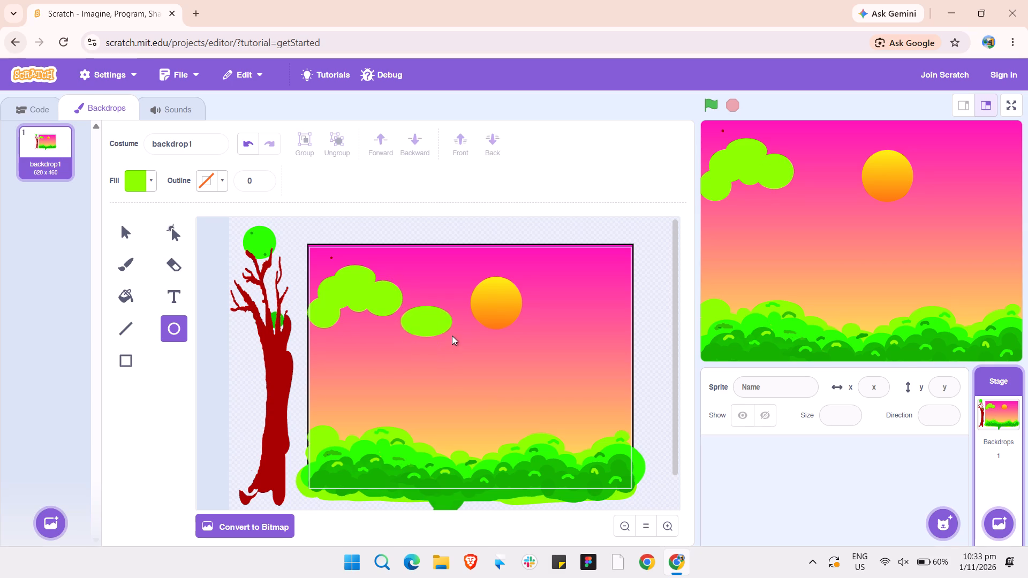
drag(452, 336, 445, 325)
drag(430, 316, 410, 309)
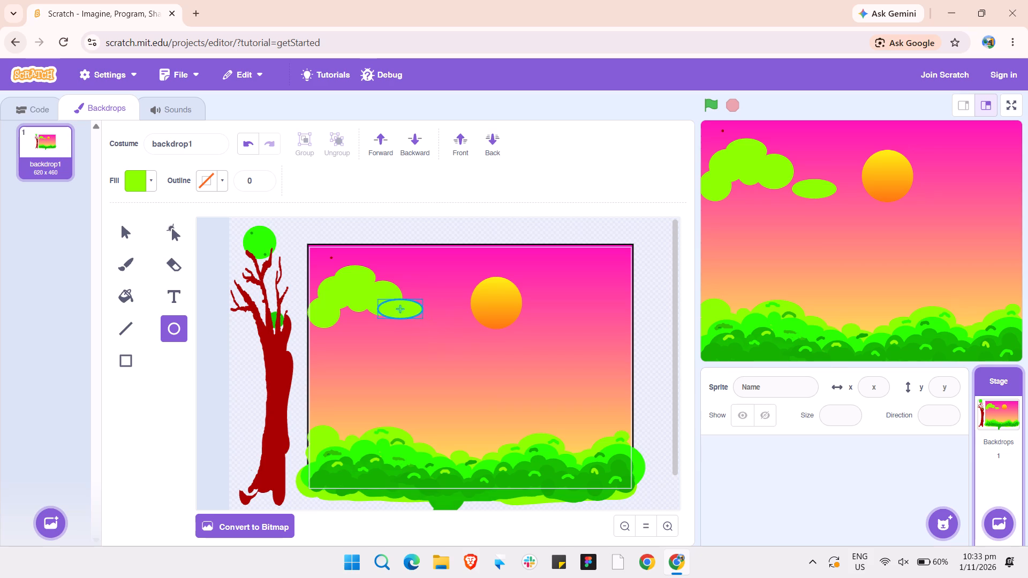
drag(410, 309, 418, 310)
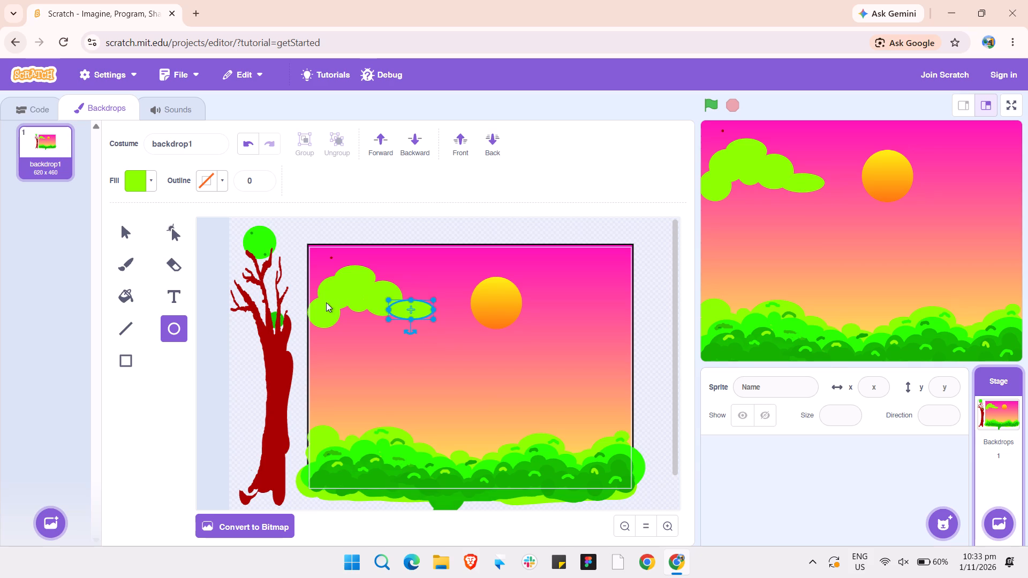
Draw two small light green ovals at the foliage's left end, overlapping the stage's left border.
drag(322, 295, 302, 299)
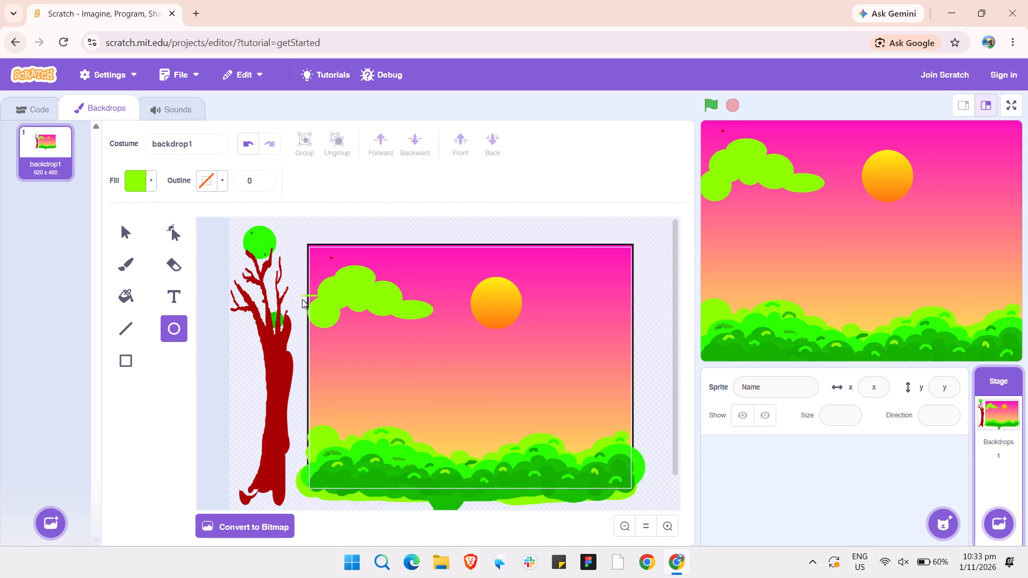
drag(302, 299, 300, 312)
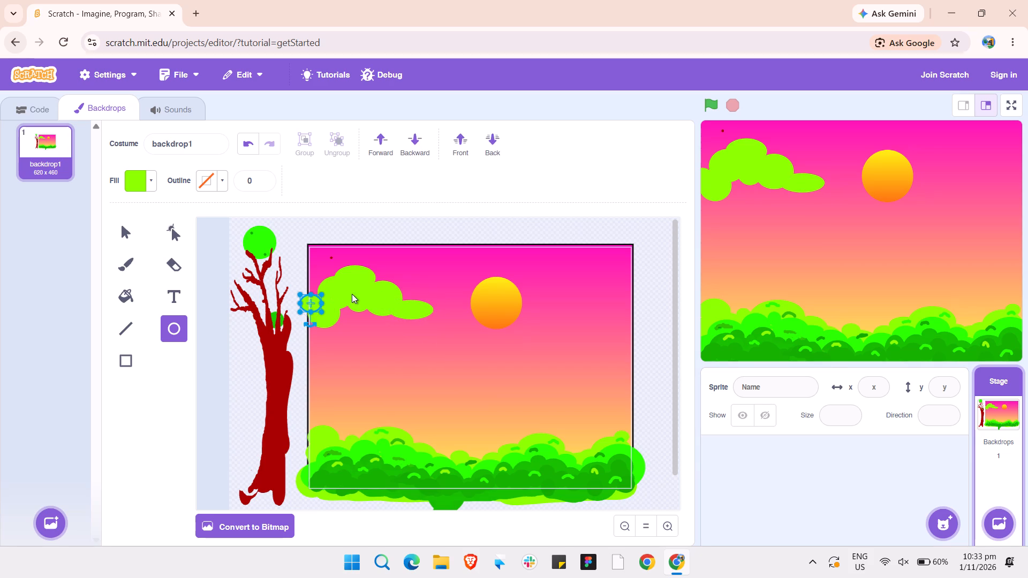
click(357, 293)
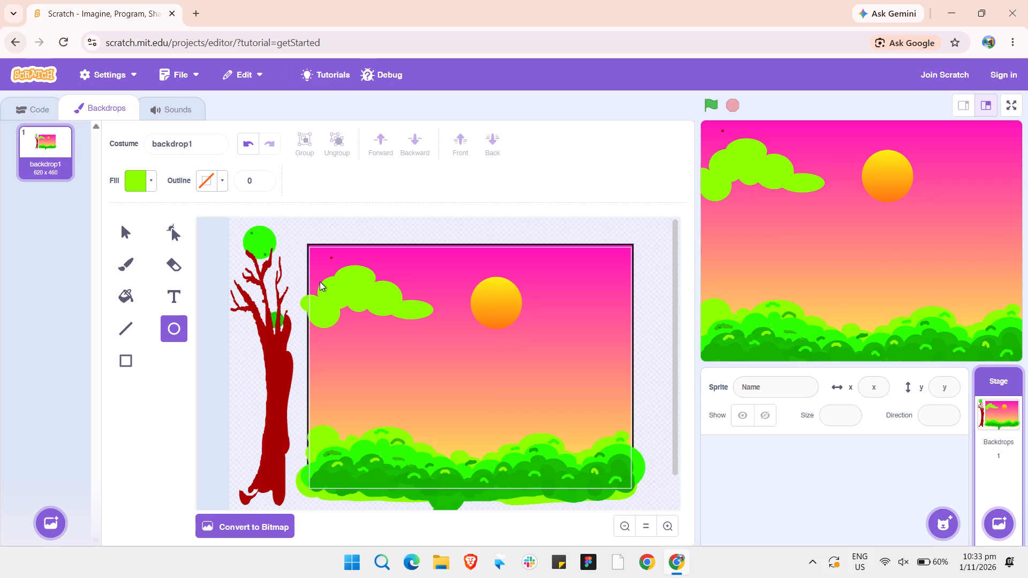
drag(320, 282, 305, 300)
drag(305, 300, 308, 293)
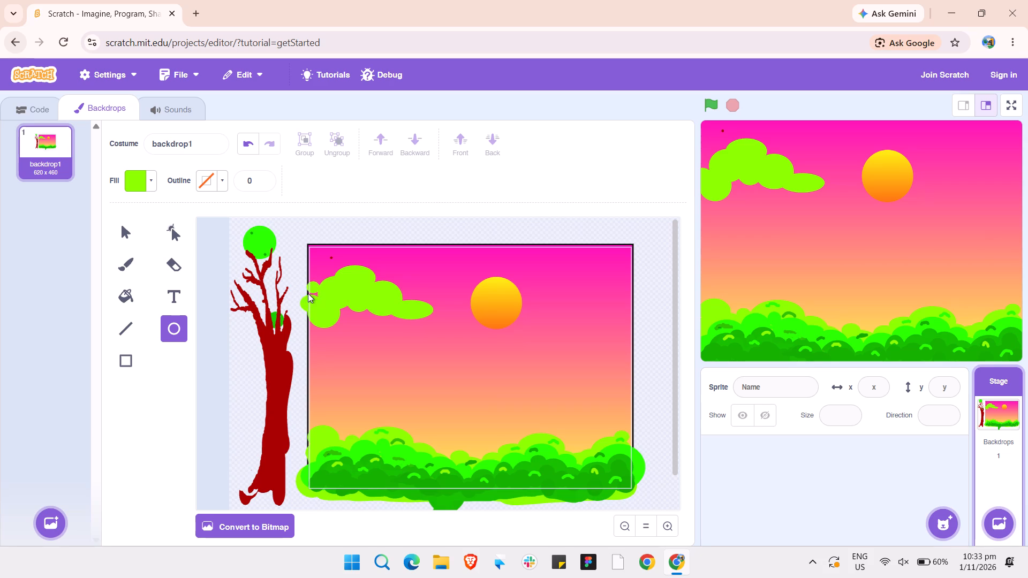
drag(308, 293, 308, 298)
drag(308, 298, 305, 298)
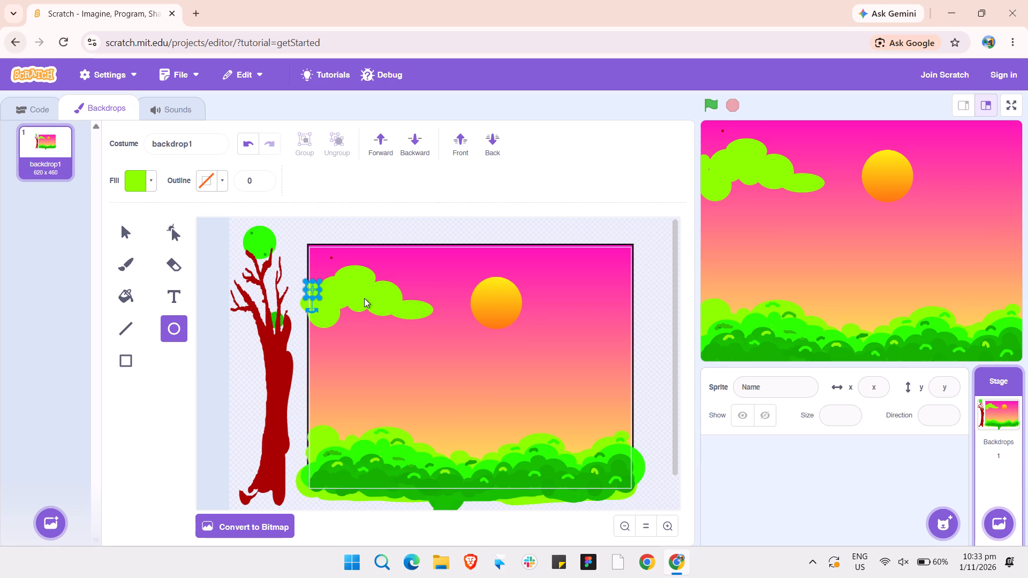
Draw a larger light green ellipse under the foliage's right part, overlapping the flat end ellipse, and deselect it.
drag(364, 298, 419, 328)
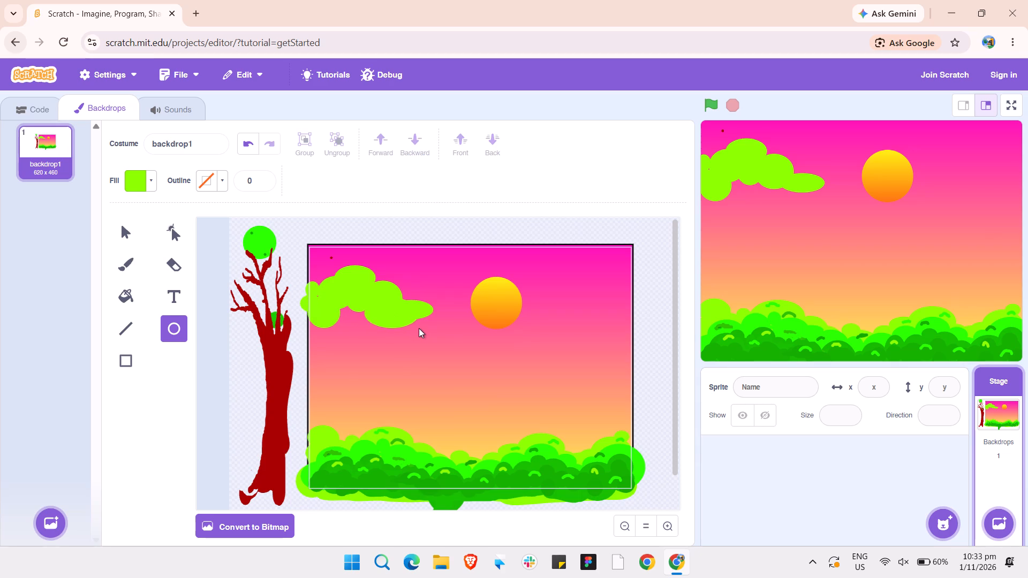
drag(419, 328, 413, 331)
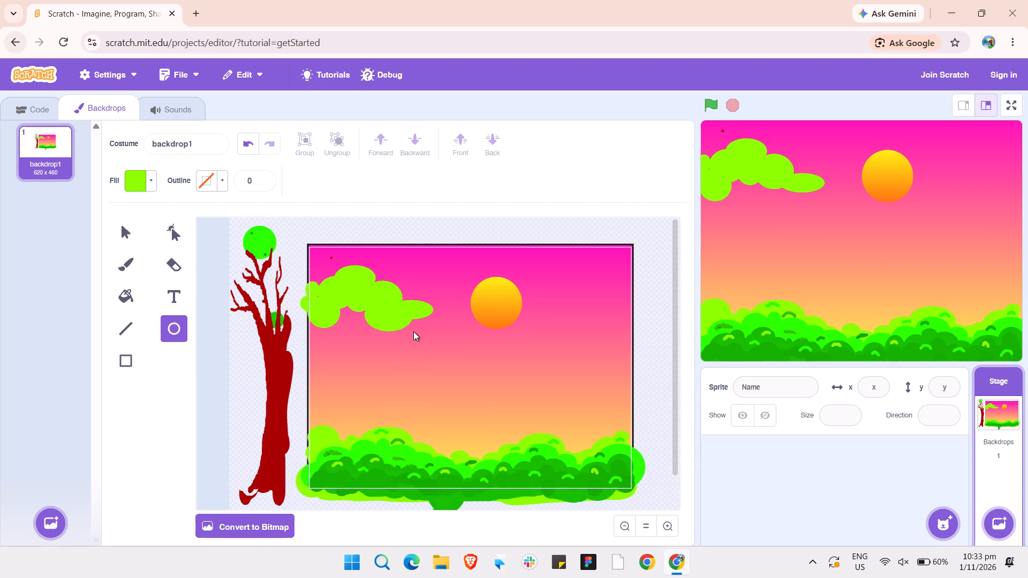
drag(413, 331, 414, 331)
click(414, 331)
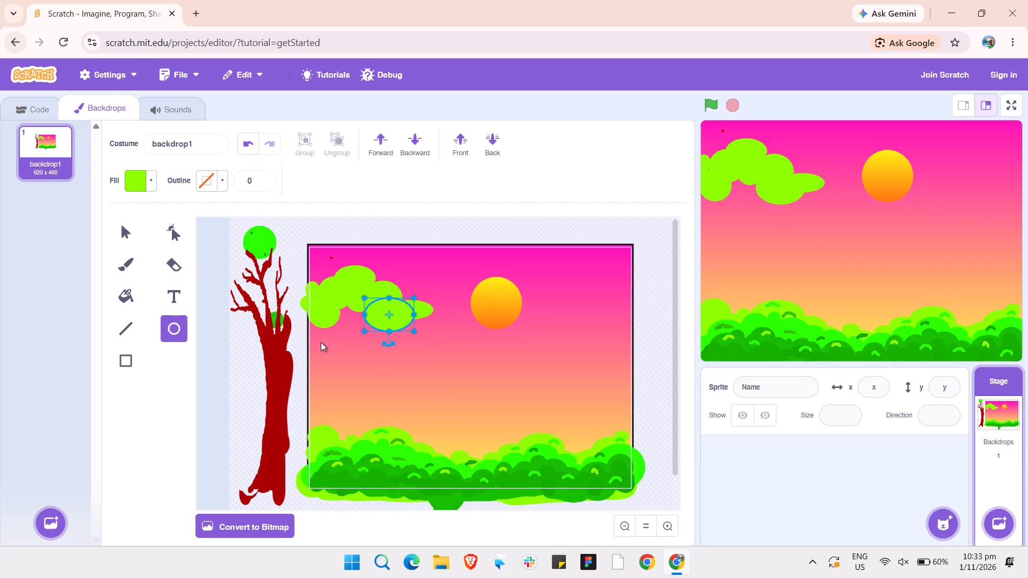
click(352, 336)
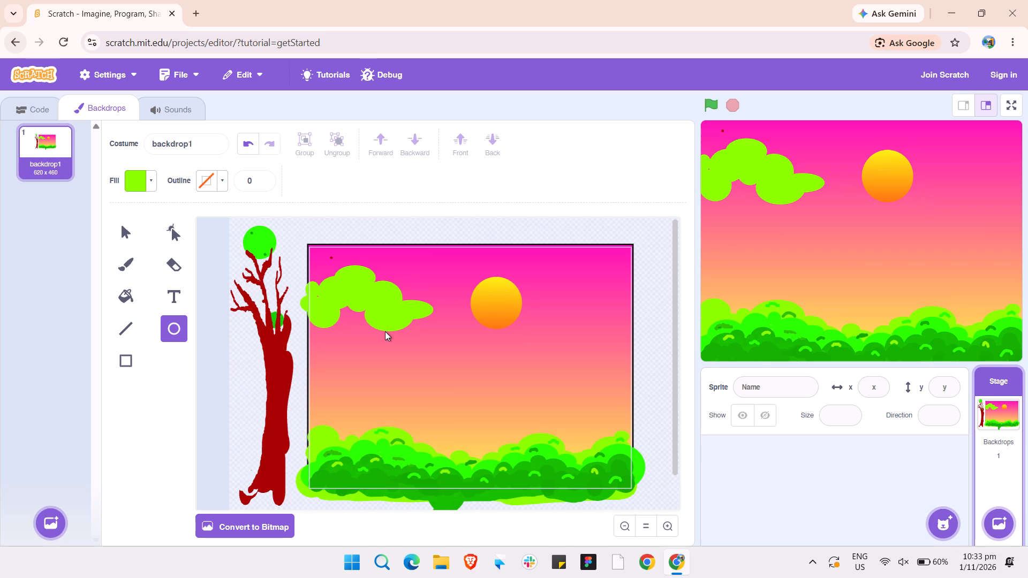
Draw two flat light green ovals side by side along the foliage's underside, the first tucked beneath its right part.
drag(385, 331, 421, 347)
drag(421, 347, 426, 347)
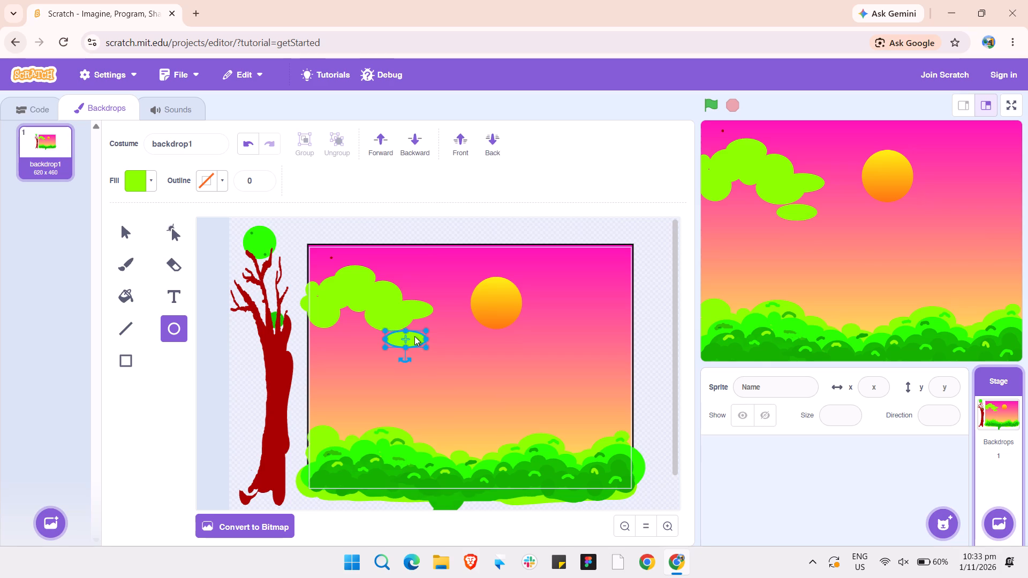
drag(414, 336, 396, 332)
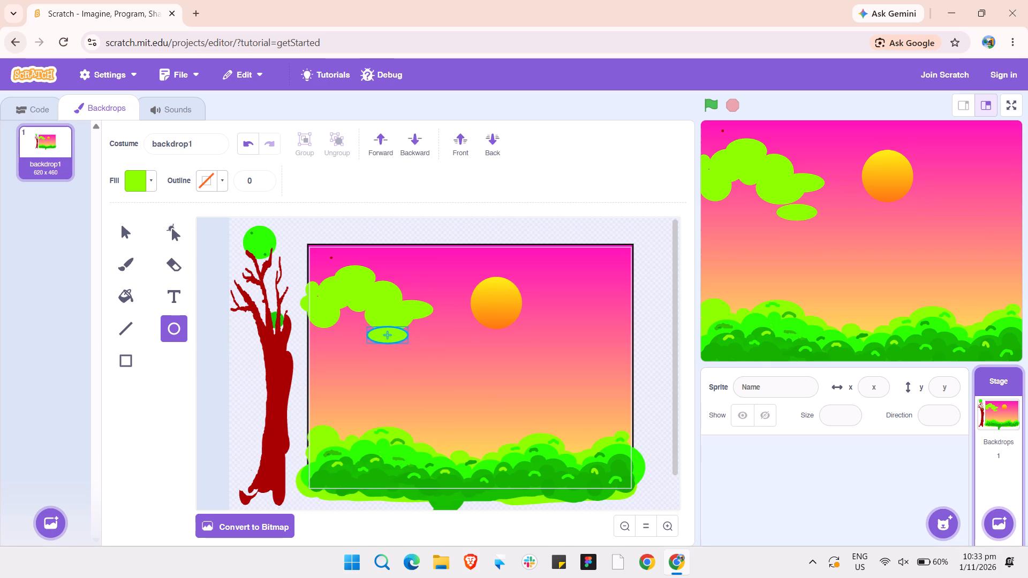
drag(396, 332, 396, 329)
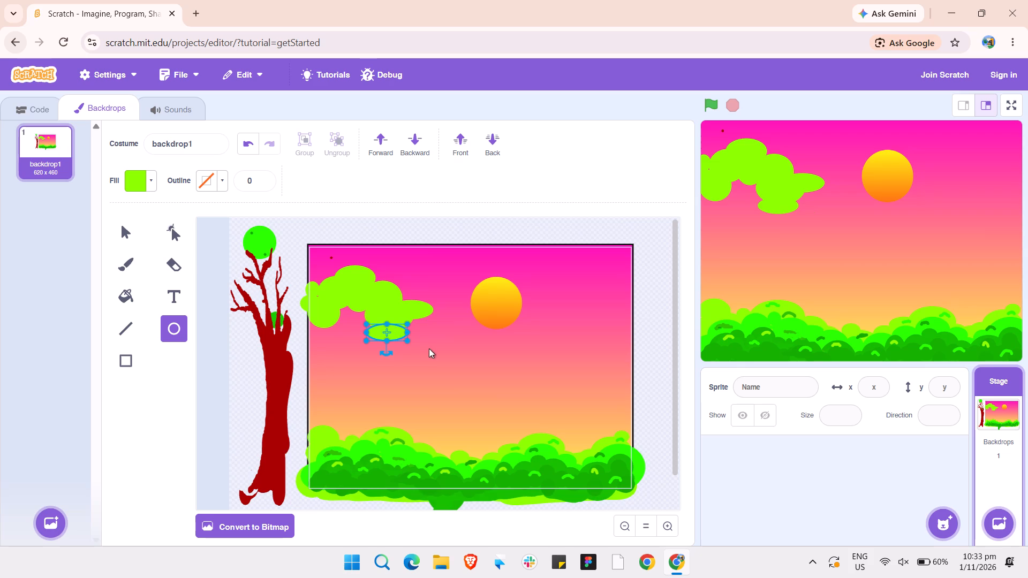
click(303, 384)
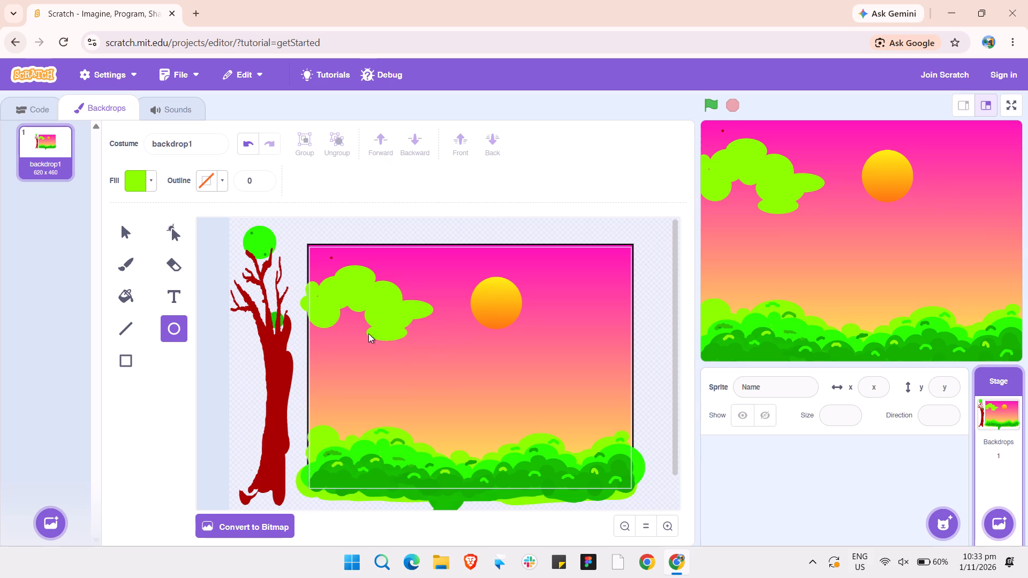
drag(340, 325, 359, 340)
drag(359, 340, 376, 348)
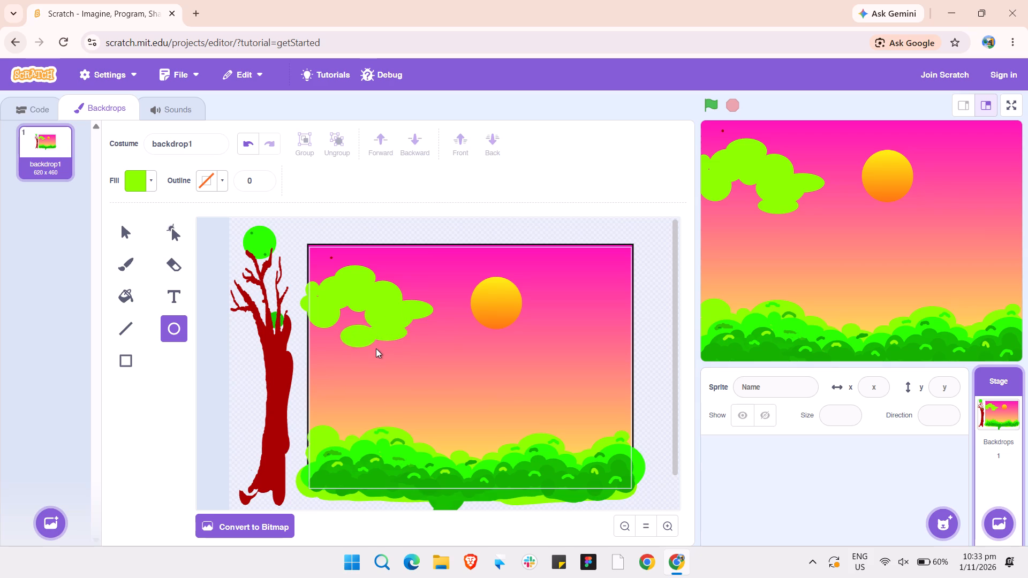
drag(376, 348, 379, 347)
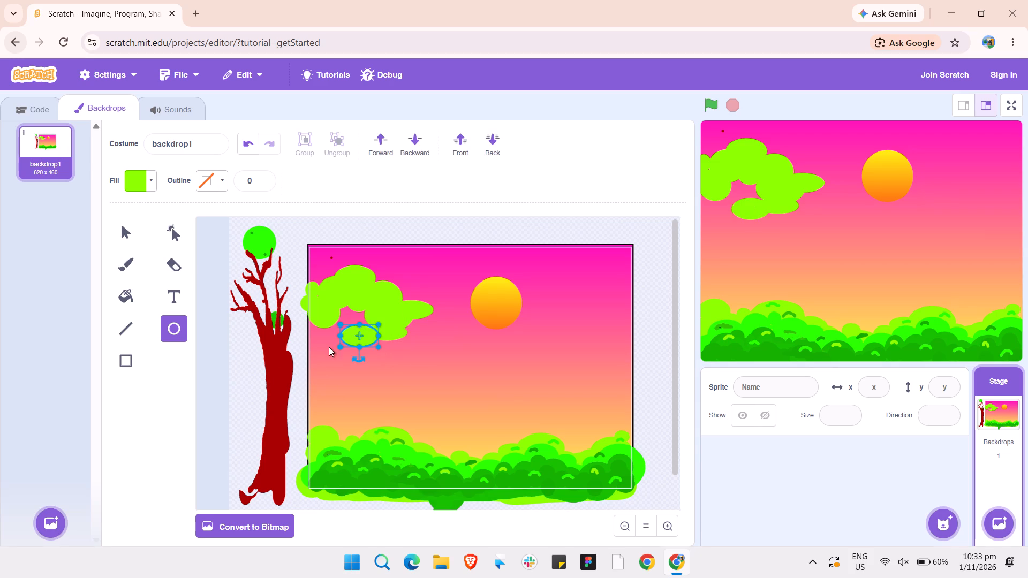
click(309, 341)
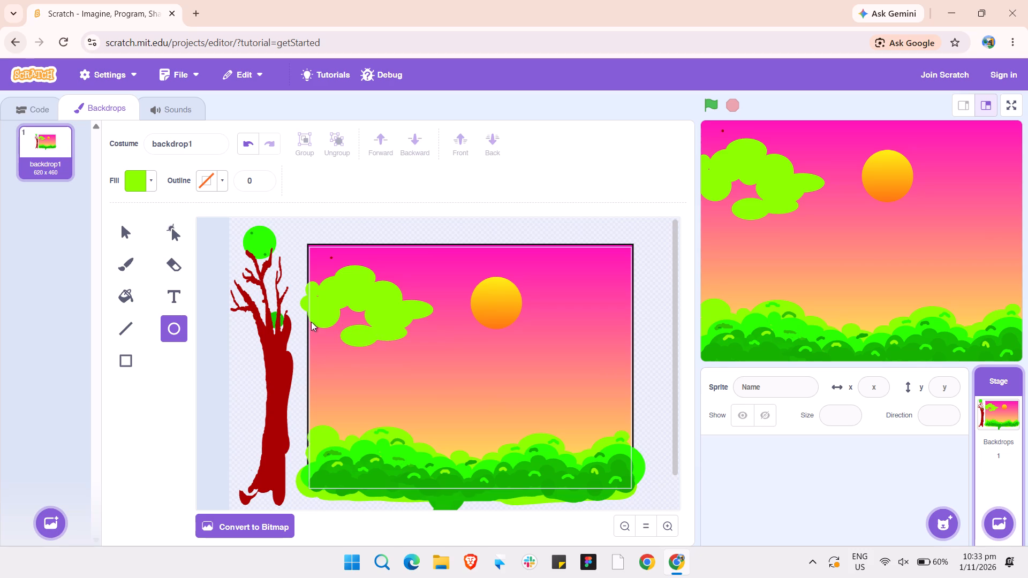
Draw a larger light green ellipse and move it over the pink gap in the middle of the foliage, and deselect it.
drag(342, 317, 396, 352)
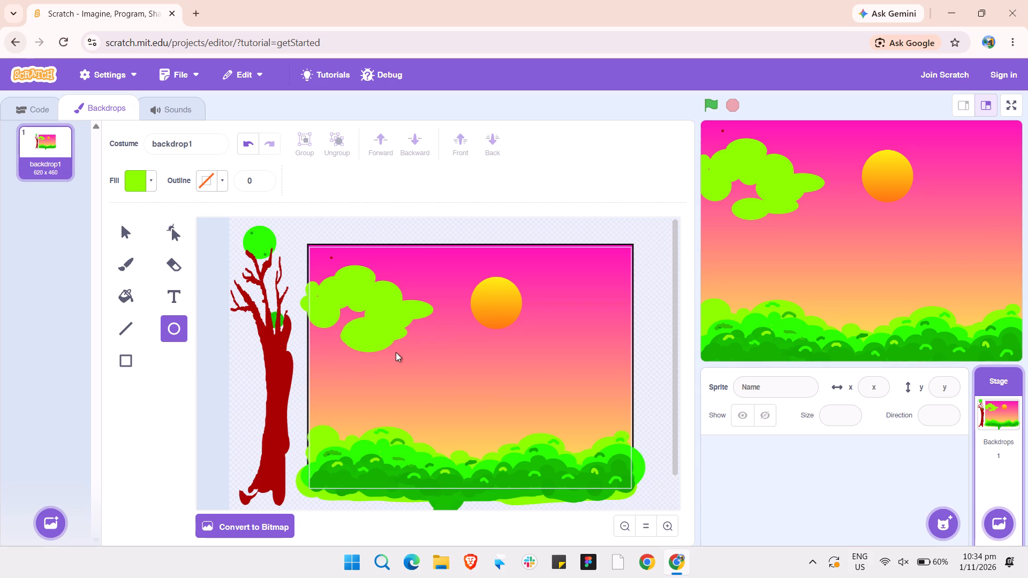
drag(396, 352, 405, 363)
drag(382, 341, 363, 322)
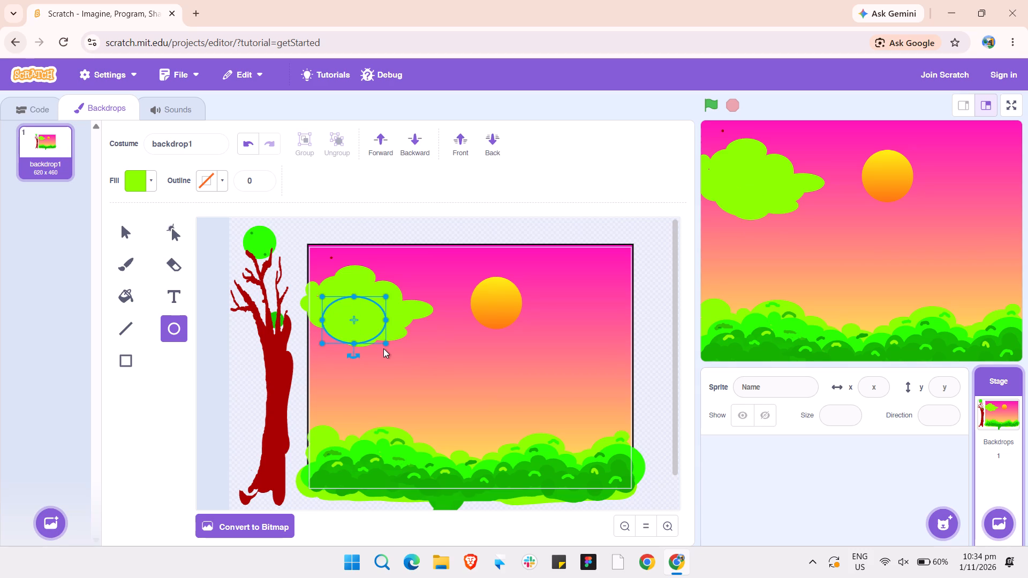
click(383, 348)
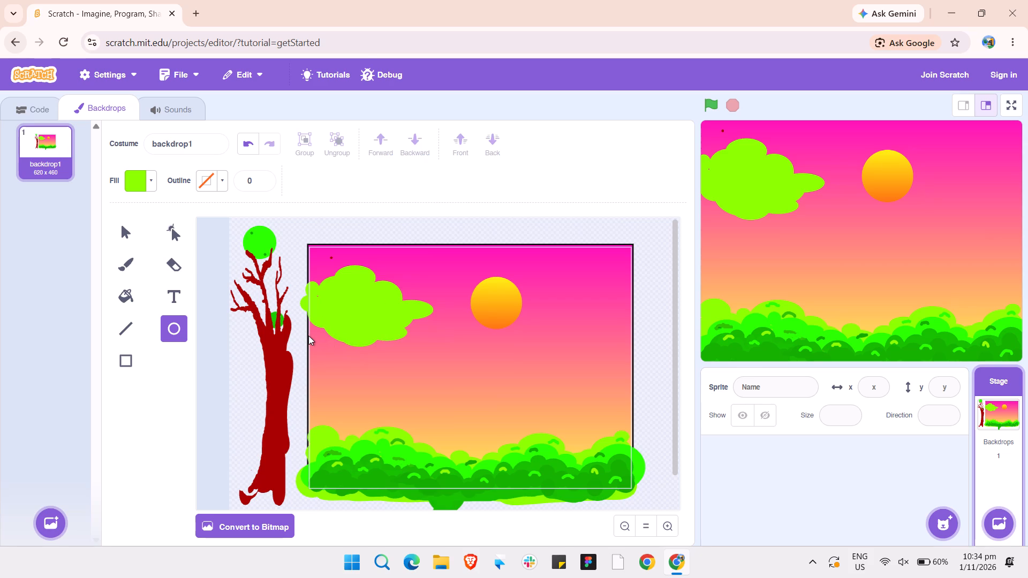
Extend the foliage's lower left with a flat light green oval and a large circle overlapping the stage's left border.
drag(306, 336, 349, 355)
drag(349, 355, 346, 355)
click(302, 365)
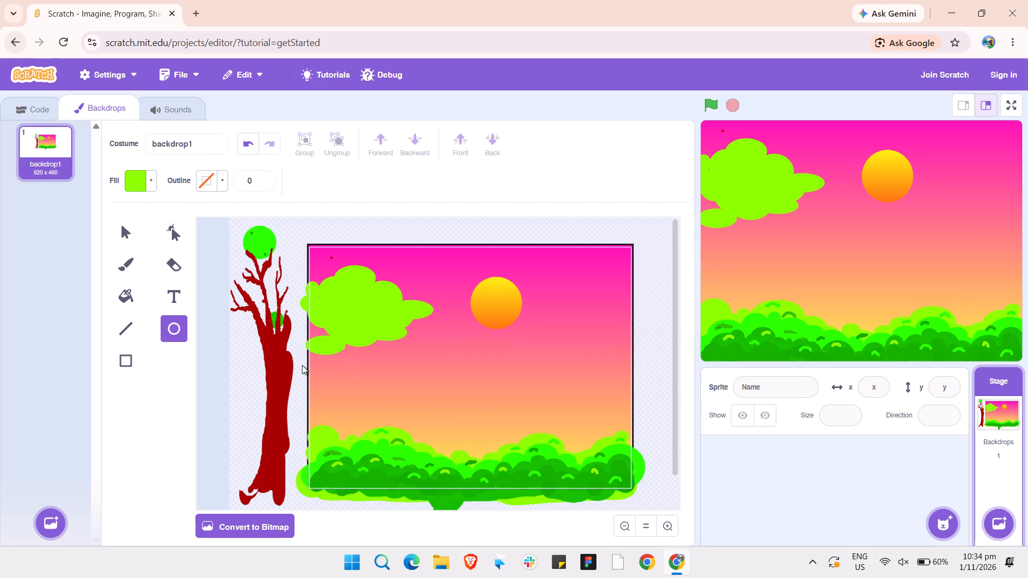
drag(313, 323, 367, 352)
drag(367, 352, 375, 379)
drag(336, 355, 322, 328)
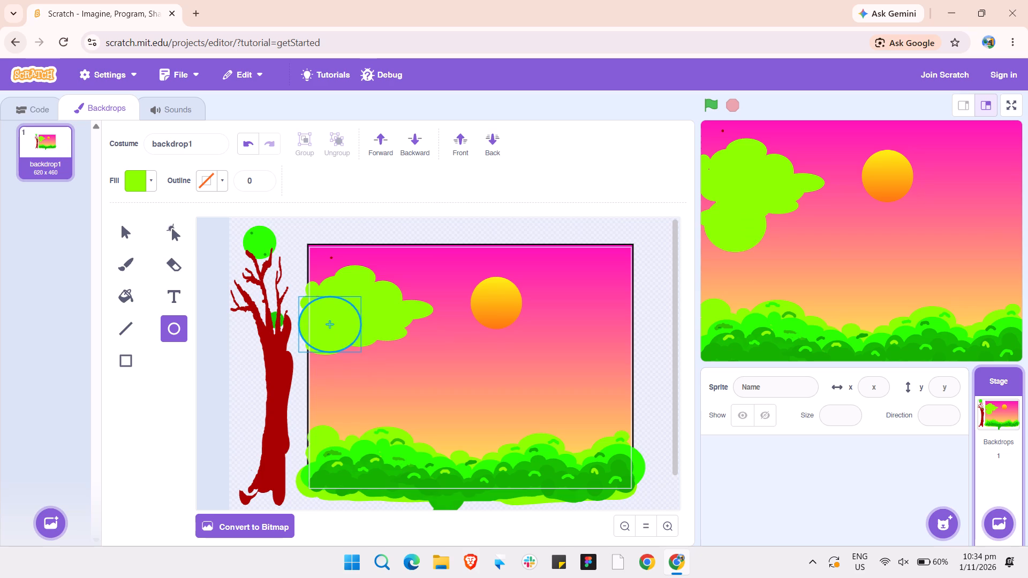
drag(322, 328, 314, 325)
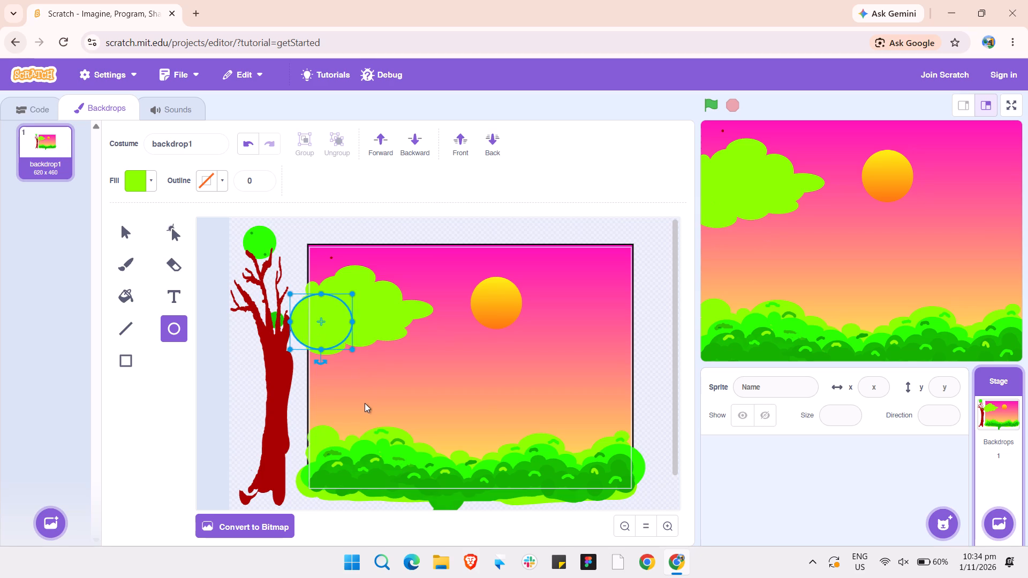
click(366, 405)
Draw three small light green ovals around the foliage's right end: below the flat end ellipse, along the lower edge, and above the ellipse.
drag(412, 329, 396, 322)
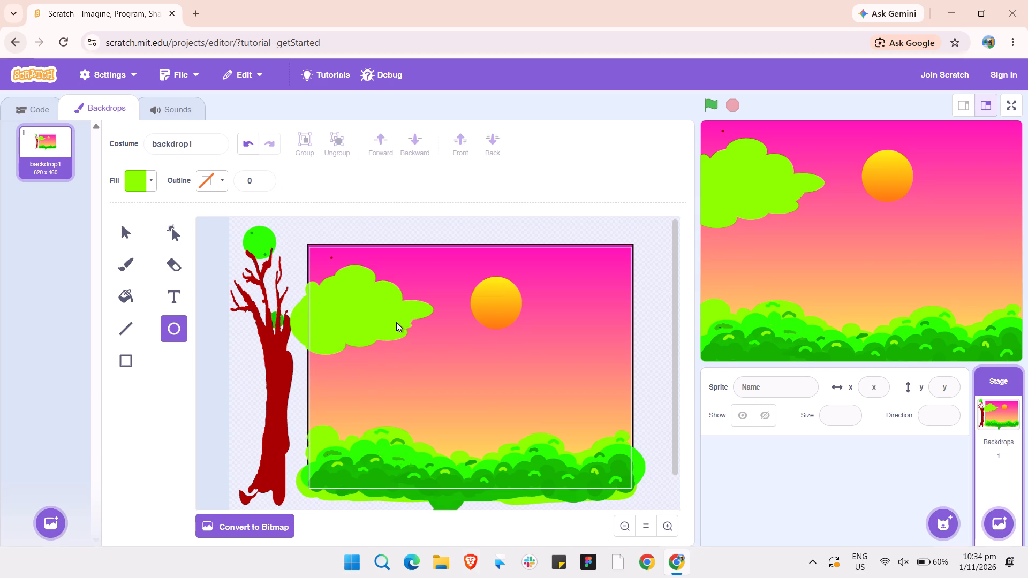
drag(396, 322, 401, 316)
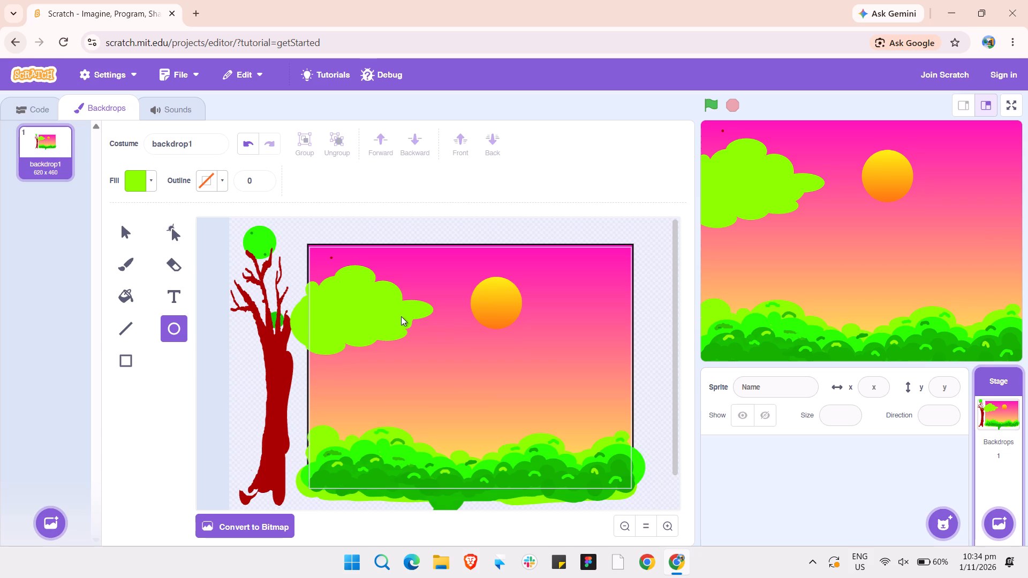
drag(401, 316, 400, 316)
click(400, 316)
click(369, 324)
drag(383, 339, 389, 343)
drag(389, 343, 409, 337)
drag(409, 337, 407, 327)
click(362, 328)
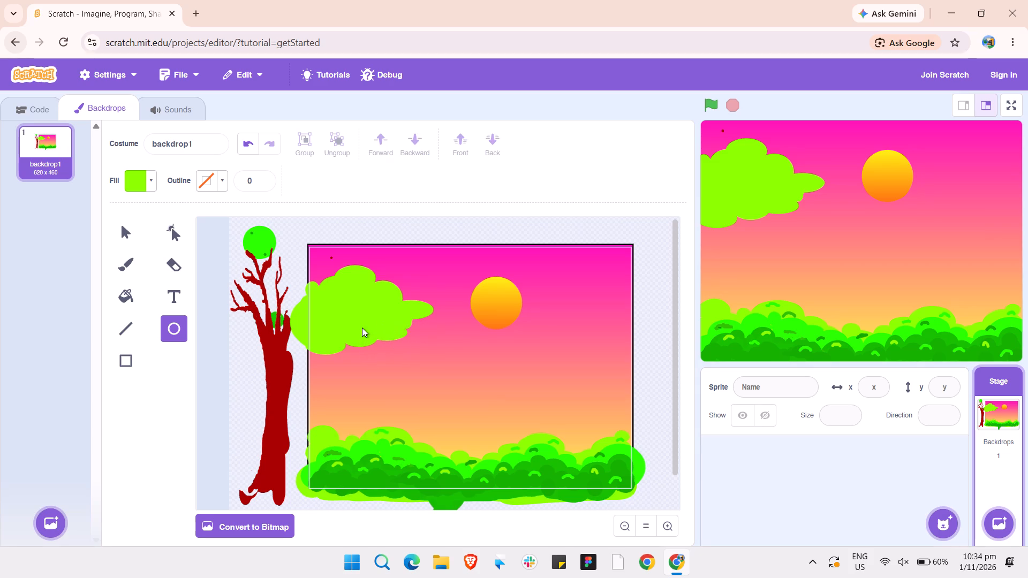
drag(402, 294, 411, 302)
Draw a small light green oval, move it onto the foliage's top edge as a bump and rotate it slightly, and deselect it.
drag(384, 299, 361, 252)
drag(361, 252, 358, 280)
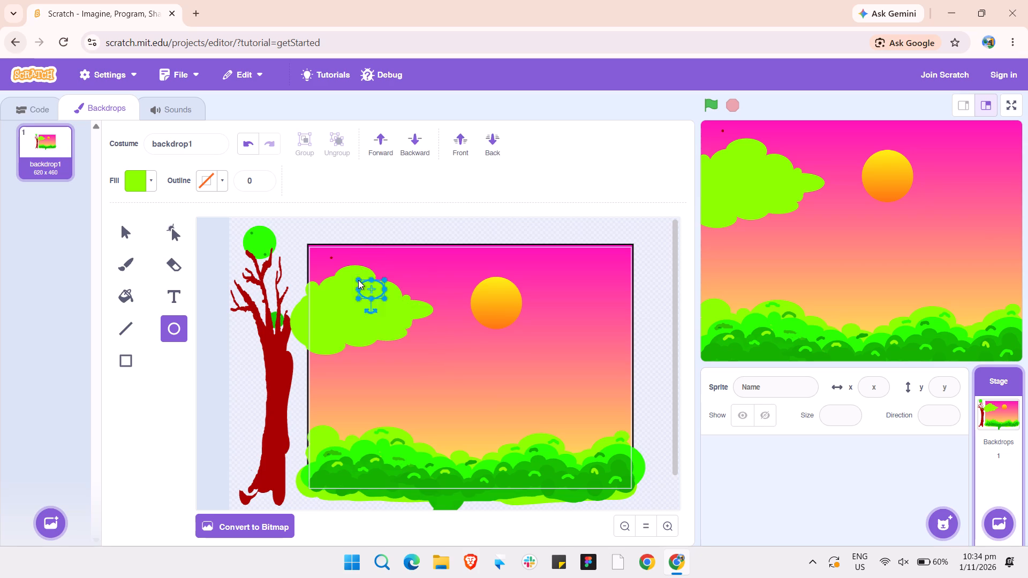
click(358, 280)
drag(370, 285, 342, 269)
drag(342, 269, 345, 265)
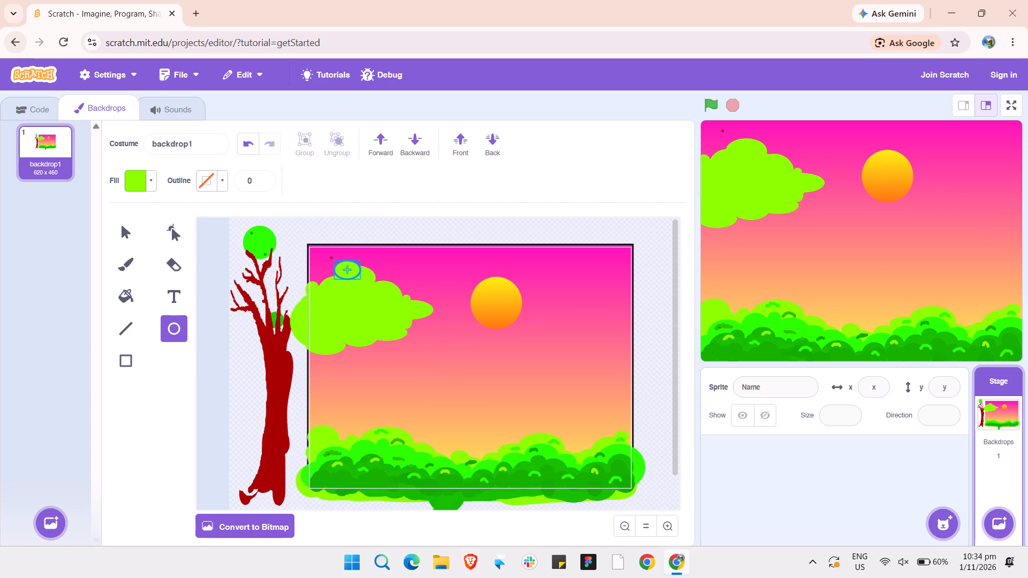
drag(345, 265, 346, 265)
click(346, 265)
drag(353, 294, 343, 268)
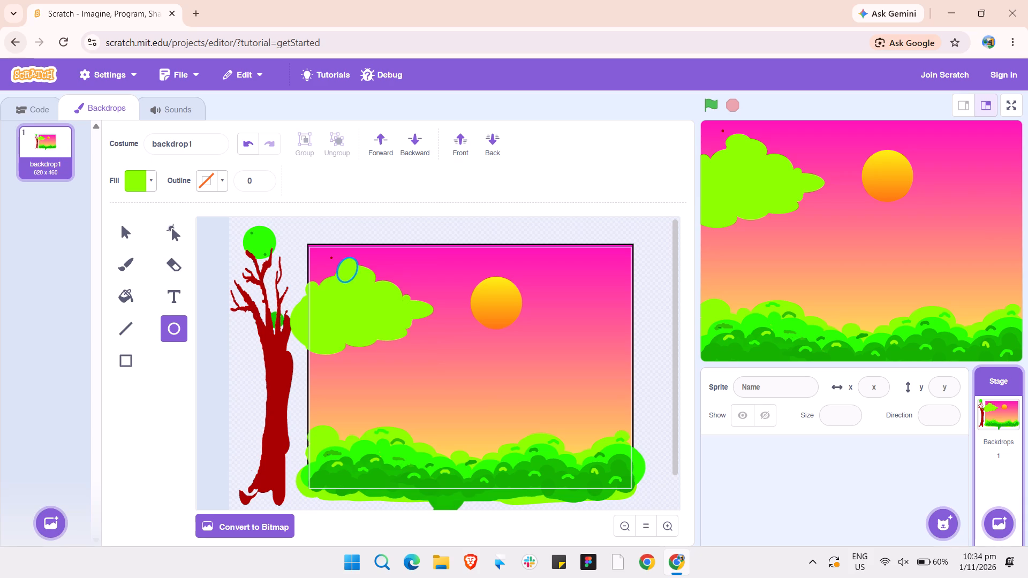
drag(343, 268, 347, 266)
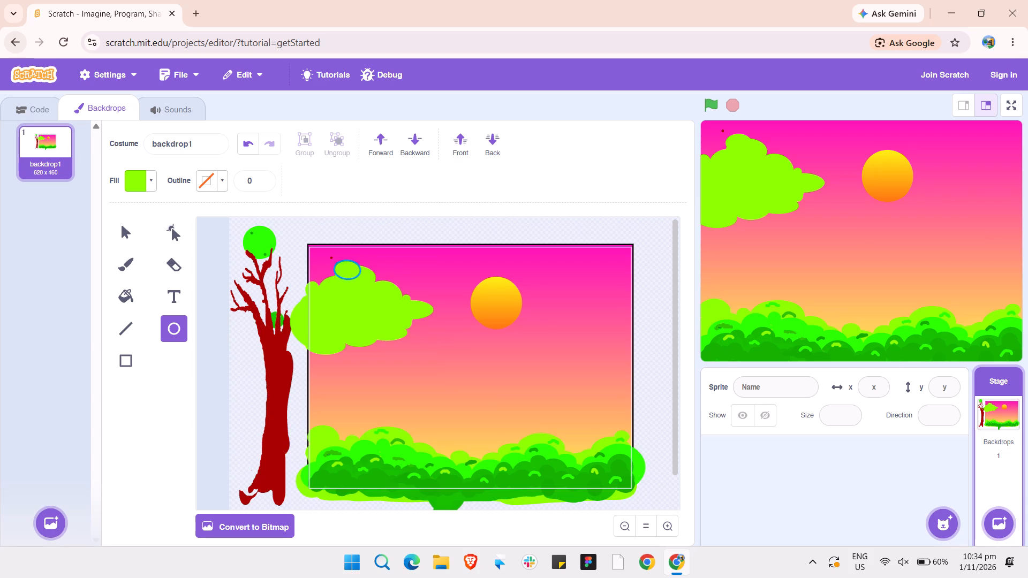
drag(347, 266, 349, 267)
click(349, 267)
click(372, 322)
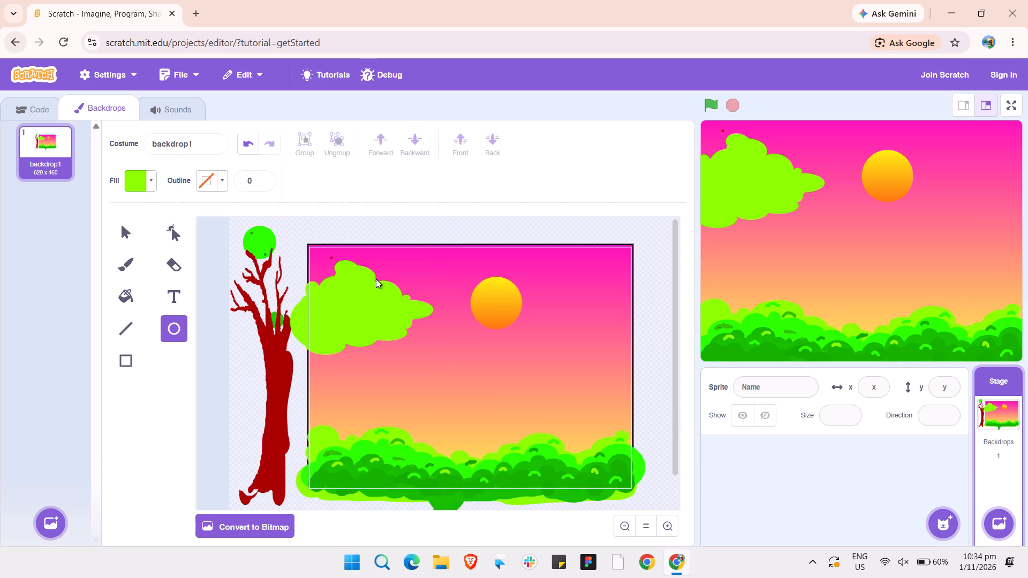
Add a small light green circle on the foliage's upper right edge and a larger upright oval over its upper middle.
drag(375, 273, 385, 288)
drag(385, 288, 391, 288)
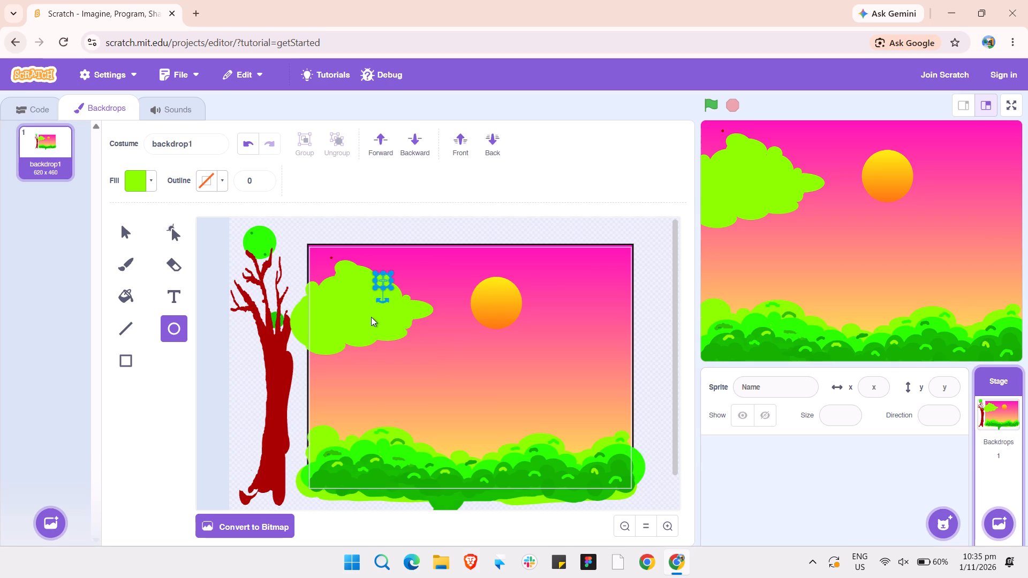
drag(371, 317, 334, 268)
click(334, 268)
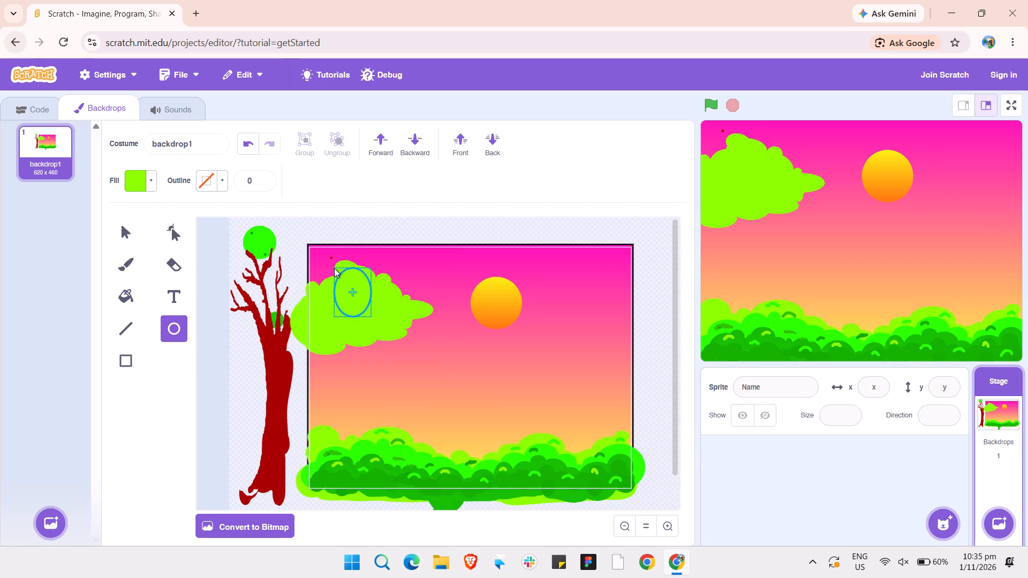
click(332, 333)
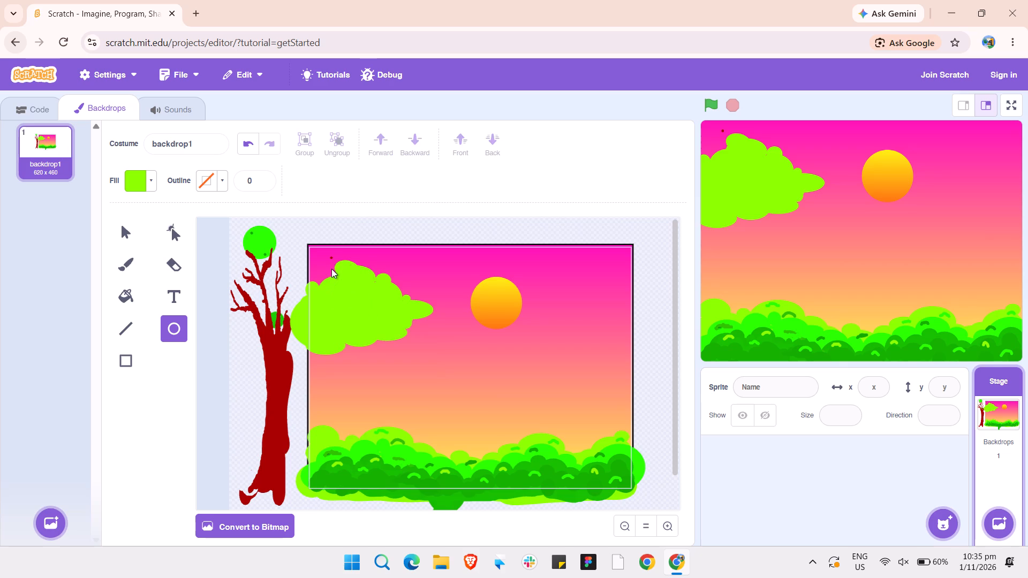
Draw two small light green ovals at the foliage's upper left edge, shift each into place to fill the gaps, and deselect.
drag(331, 269, 320, 285)
drag(320, 285, 313, 282)
drag(313, 282, 318, 283)
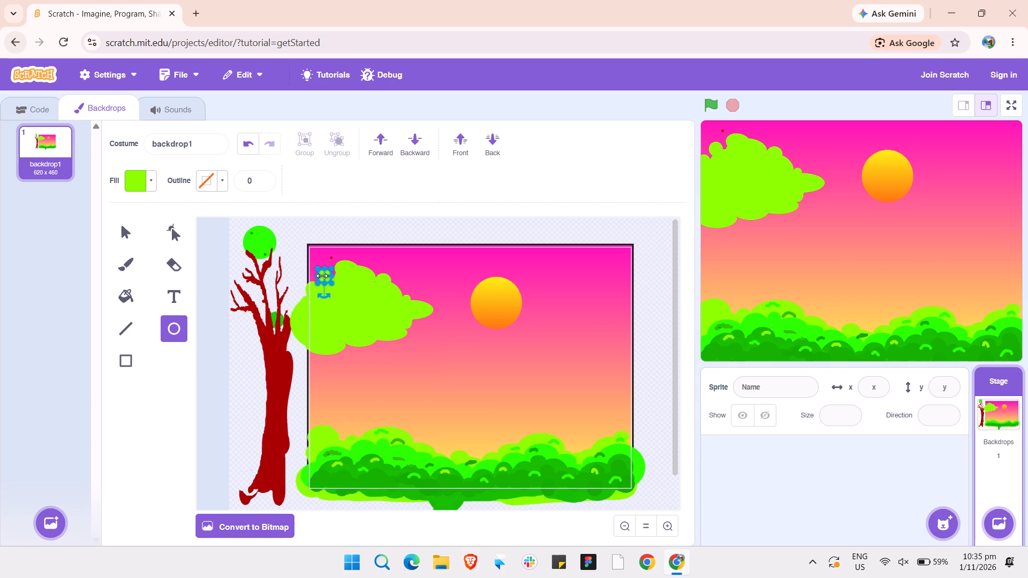
click(322, 275)
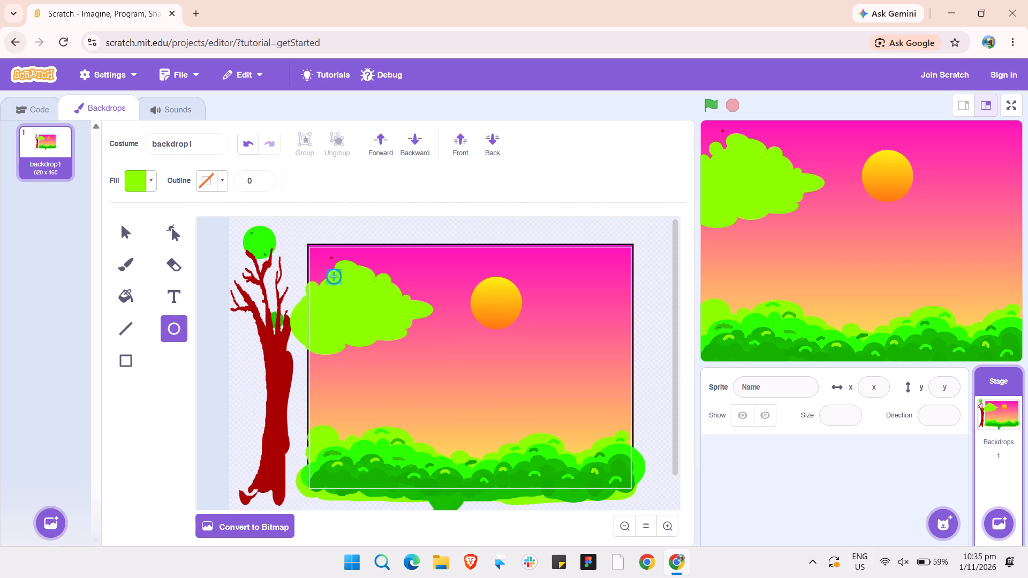
click(345, 290)
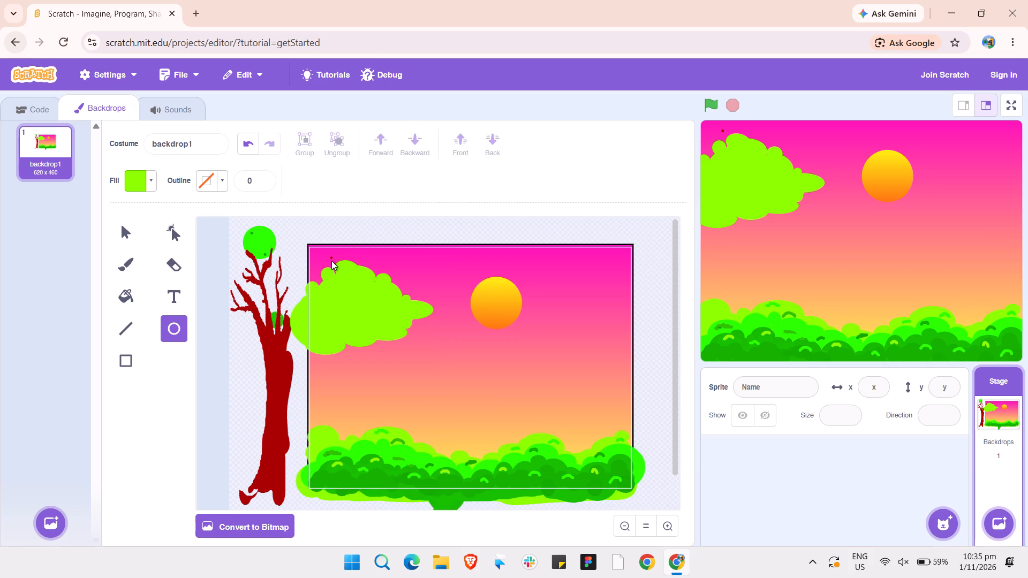
drag(319, 278, 309, 278)
drag(309, 278, 345, 298)
drag(345, 298, 321, 280)
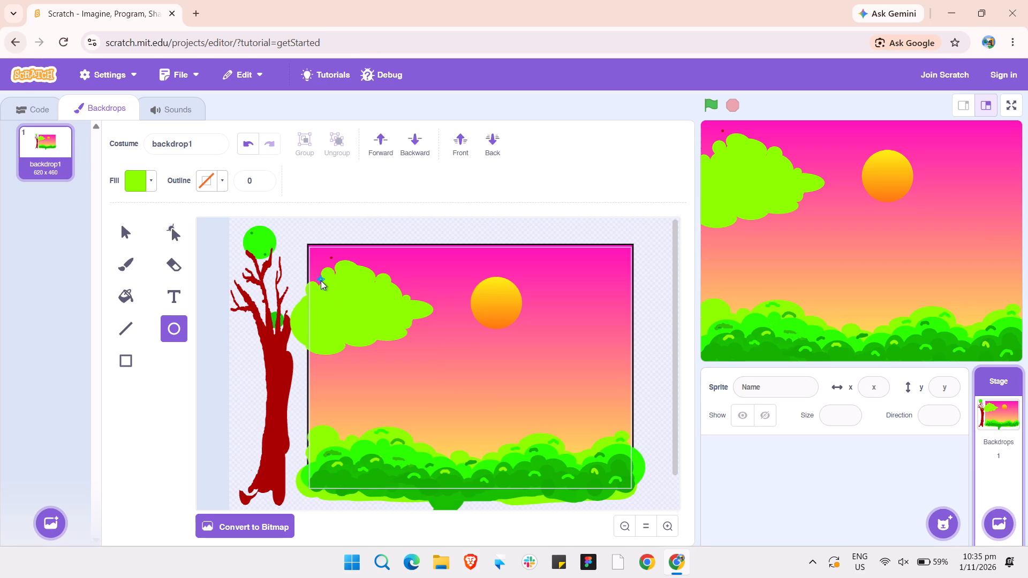
drag(321, 280, 348, 293)
click(330, 287)
drag(324, 287, 317, 285)
click(363, 290)
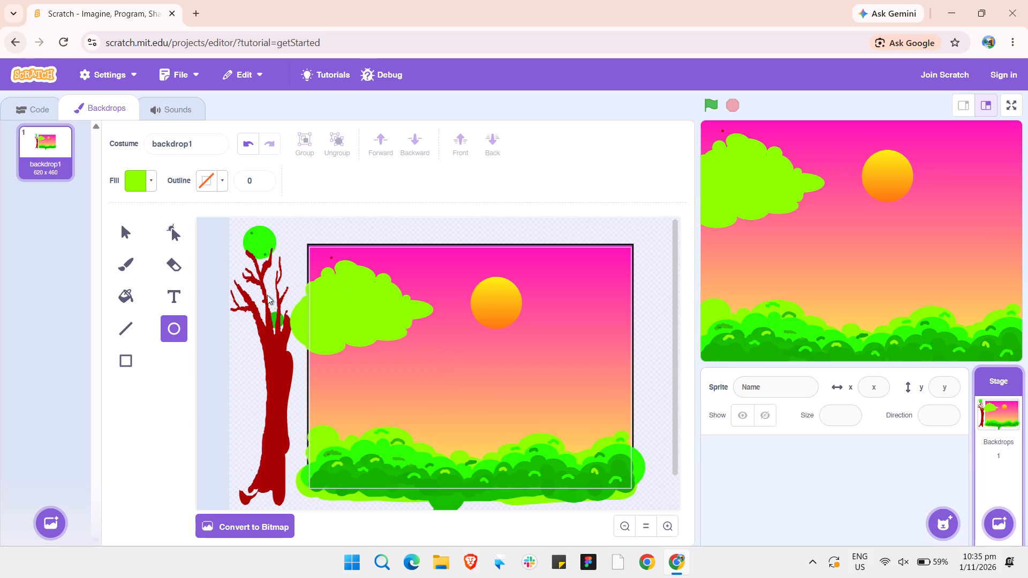
Pick up the bright green fill from a hedge circle, draw an oval in it and move it onto the foliage's upper left edge.
click(126, 233)
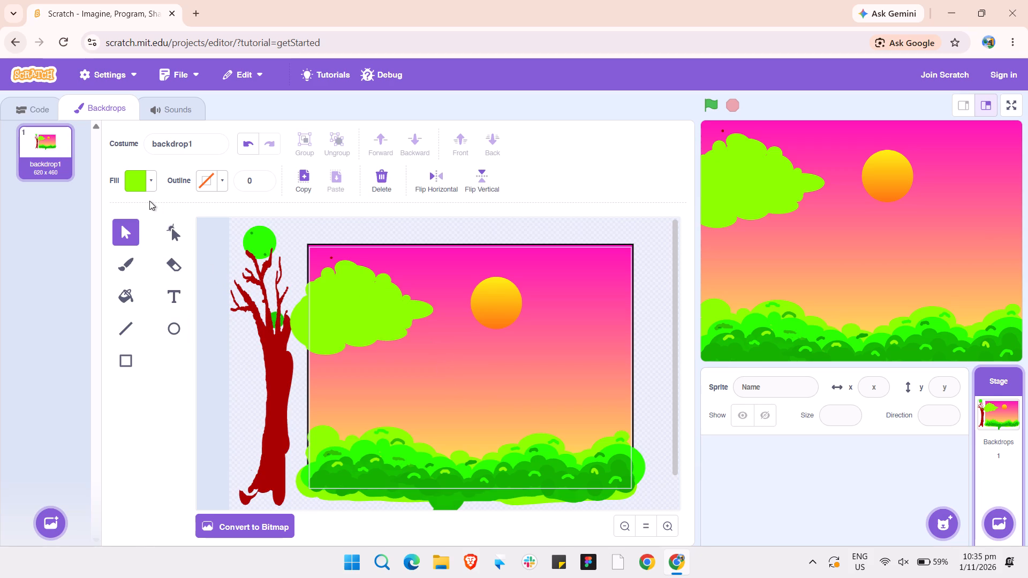
click(365, 446)
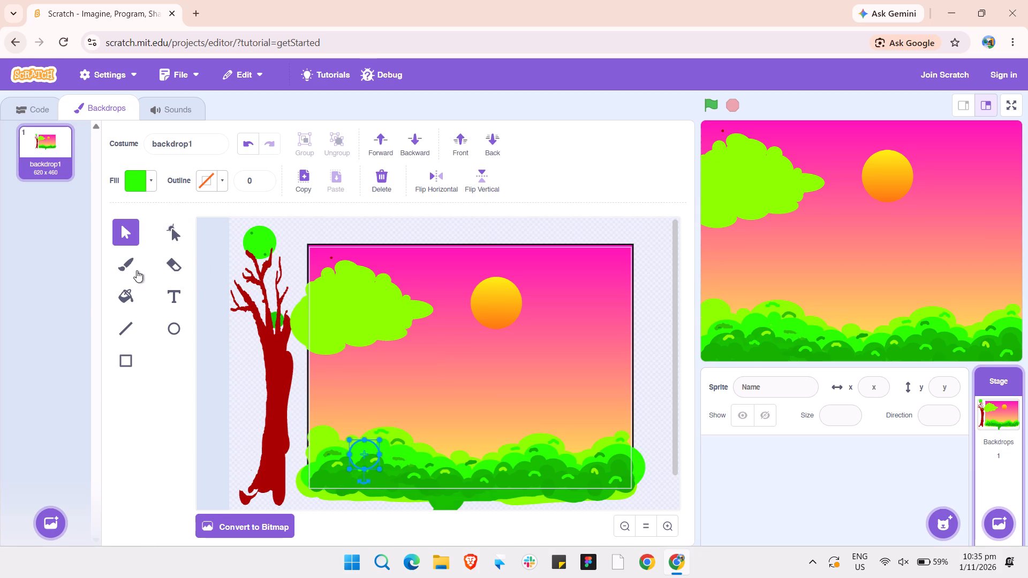
click(125, 262)
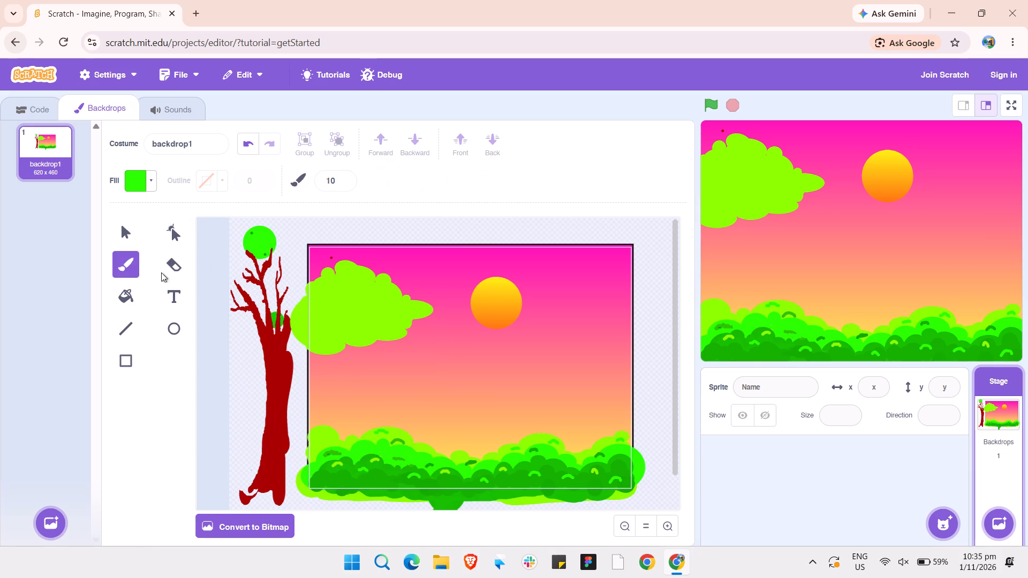
click(165, 334)
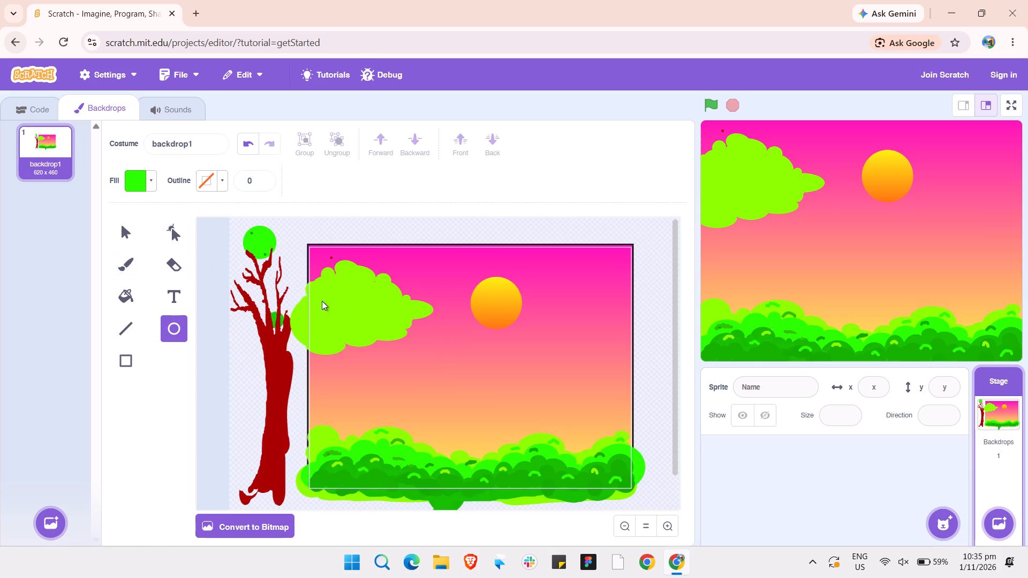
drag(315, 291, 339, 303)
drag(339, 303, 346, 319)
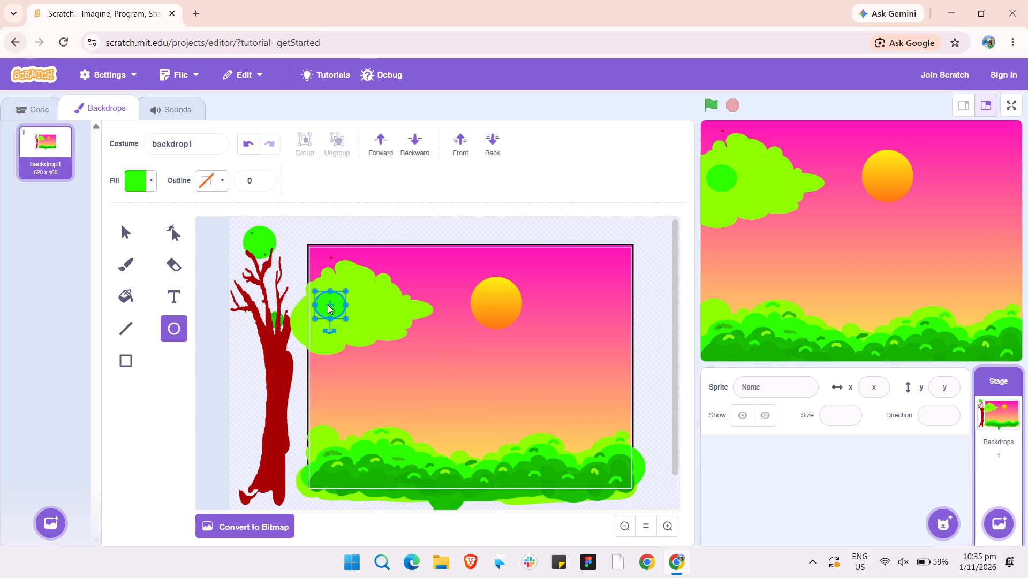
drag(328, 305, 316, 295)
click(336, 294)
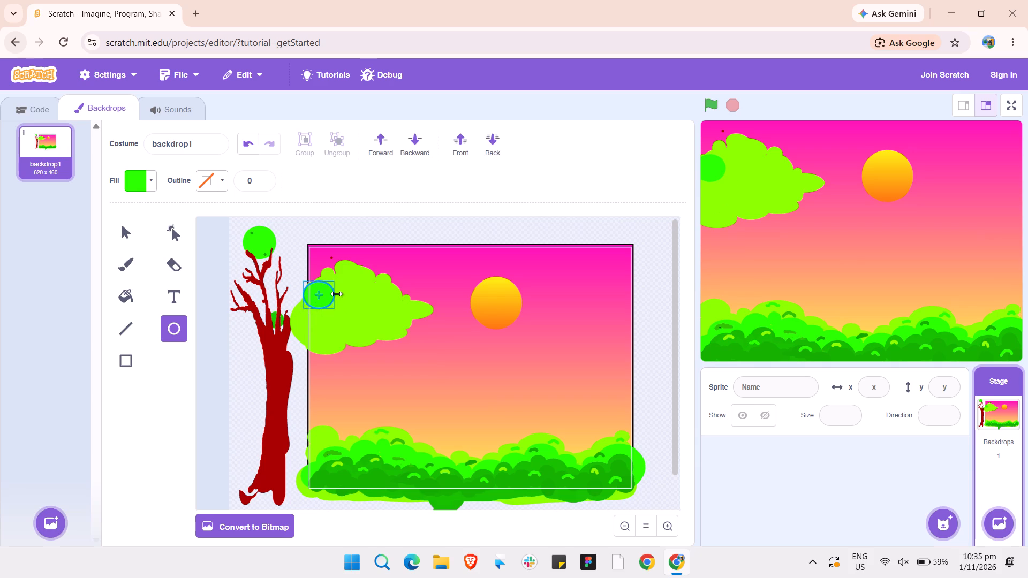
Add three small bright green ovals on the foliage: a flat one beside the first, one near the top, and a round one below it.
drag(347, 294, 323, 281)
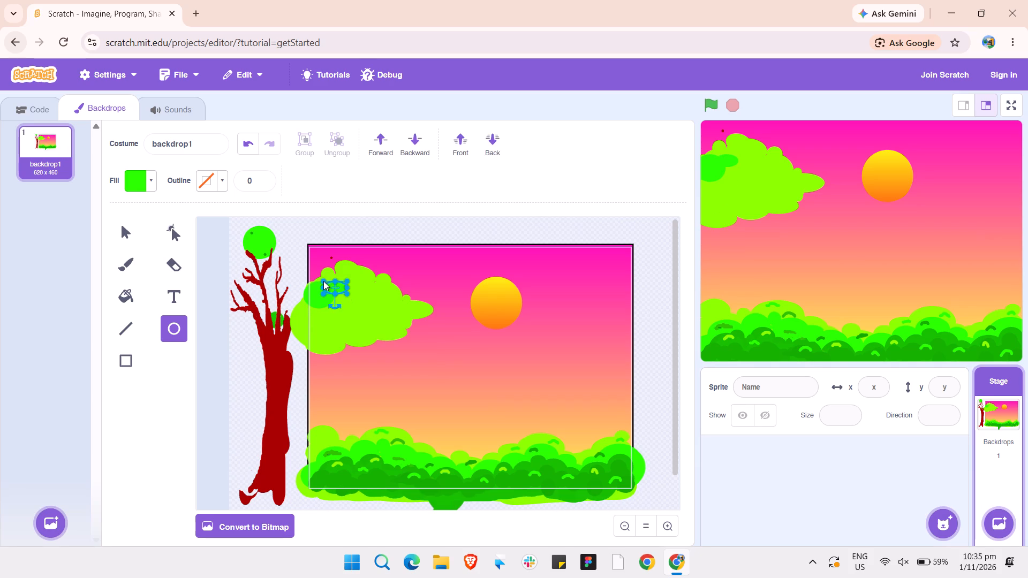
drag(368, 286, 339, 279)
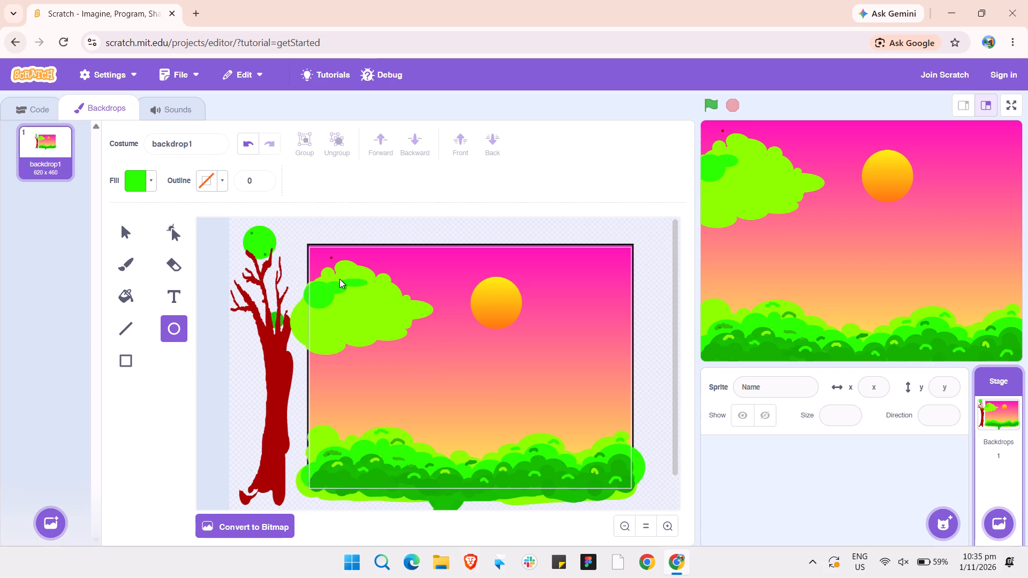
drag(339, 279, 338, 269)
click(338, 269)
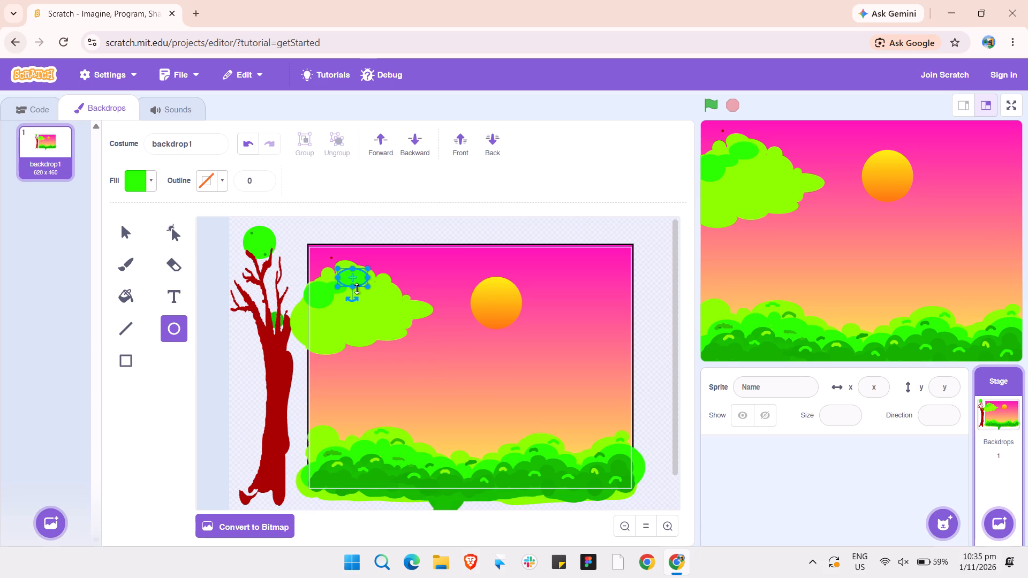
drag(361, 305, 341, 284)
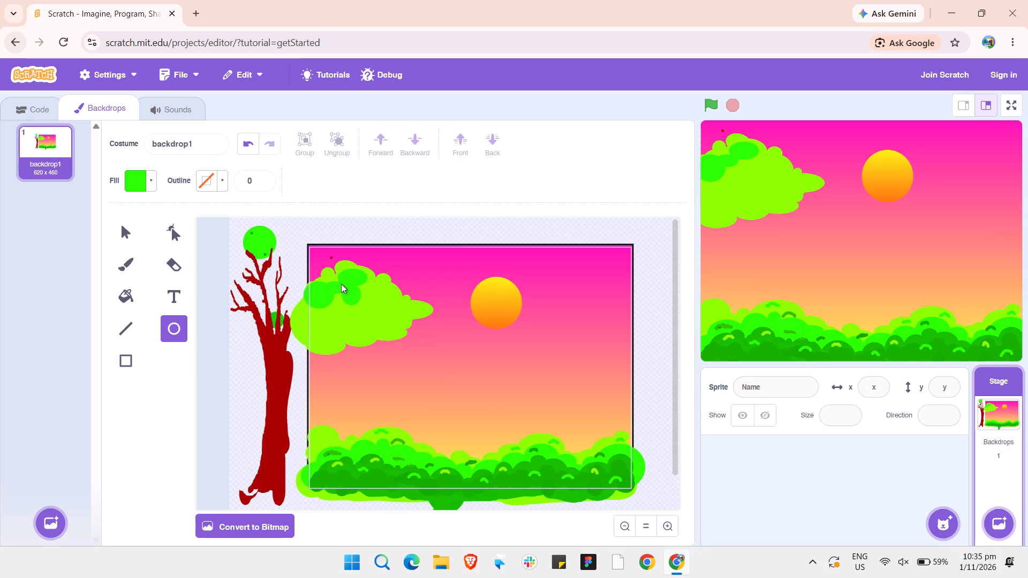
drag(341, 284, 339, 284)
click(339, 284)
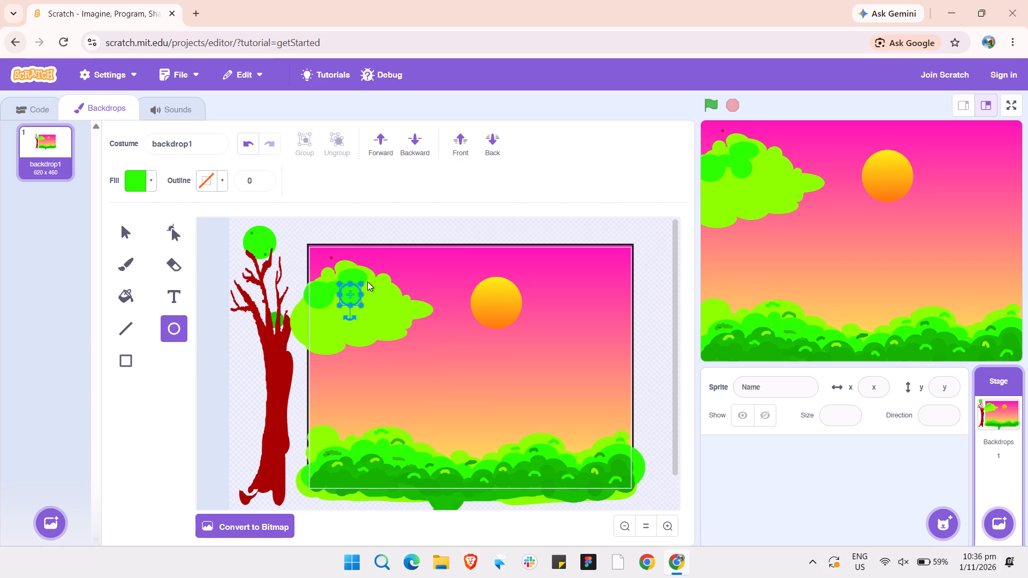
Draw a larger bright green circle on the foliage's middle, move it up beside the small ovals, and deselect it.
drag(367, 282, 407, 319)
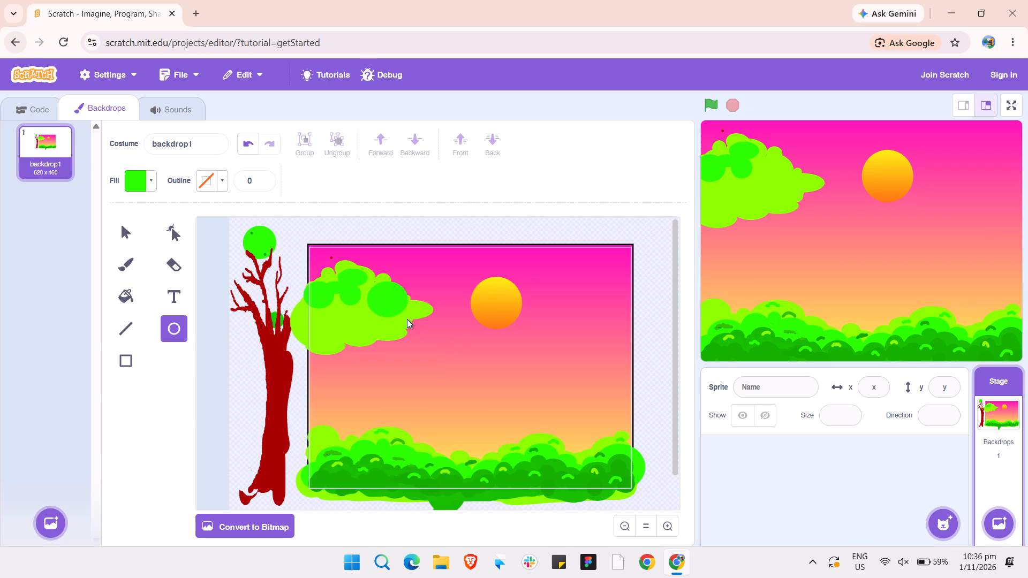
drag(407, 319, 405, 321)
drag(384, 298, 371, 298)
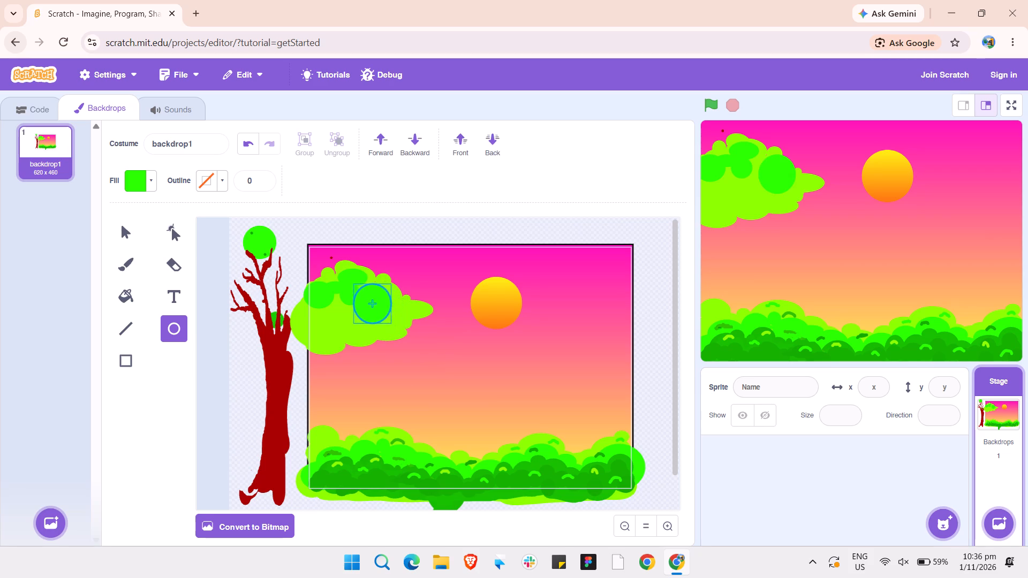
drag(371, 298, 371, 295)
click(392, 293)
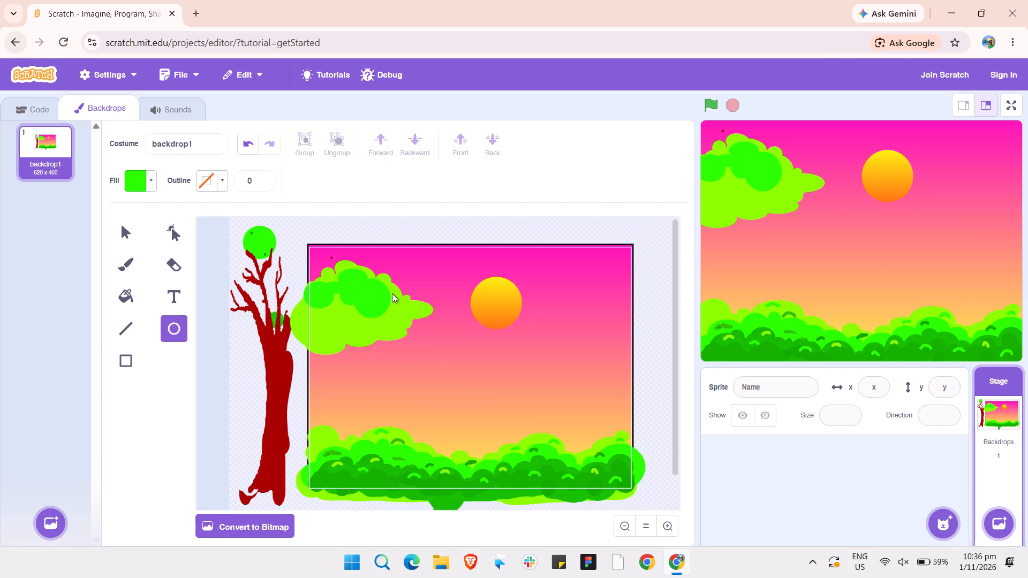
Extend the bright green layer toward the foliage's right end with a small oval and a wider flat oval, and deselect.
drag(389, 290, 400, 302)
drag(383, 322, 390, 298)
drag(390, 298, 415, 303)
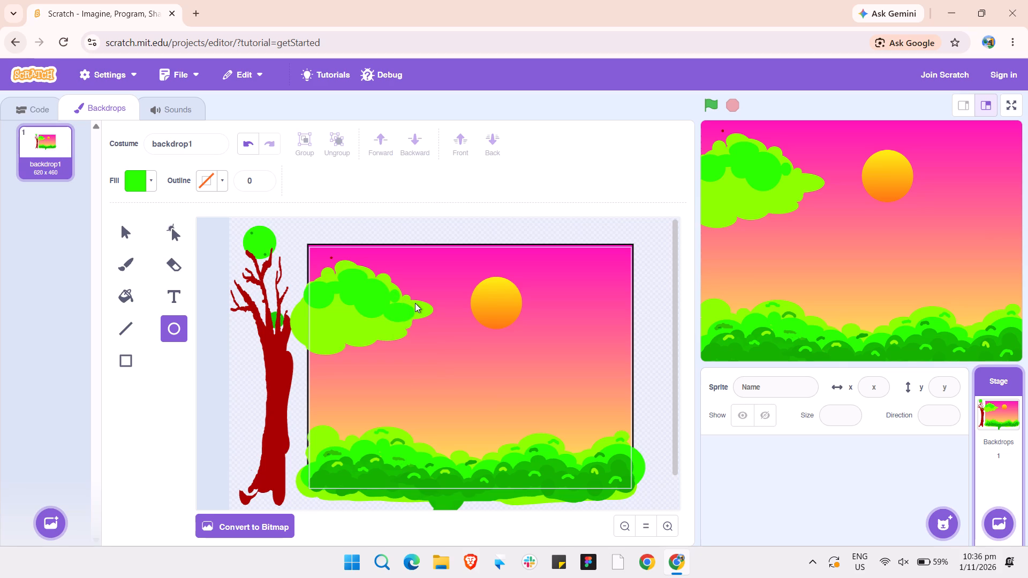
drag(415, 303, 416, 303)
click(409, 308)
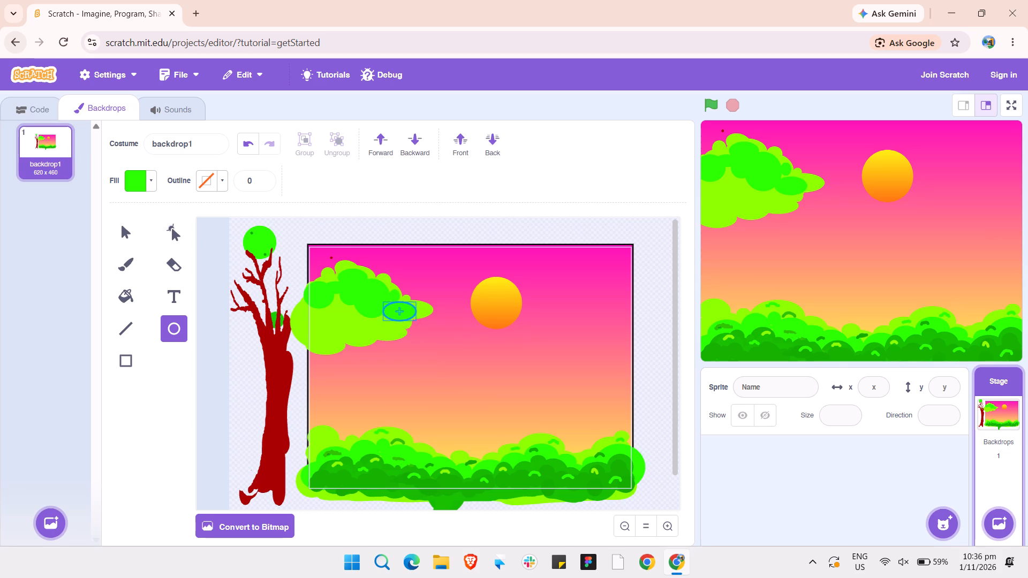
click(352, 339)
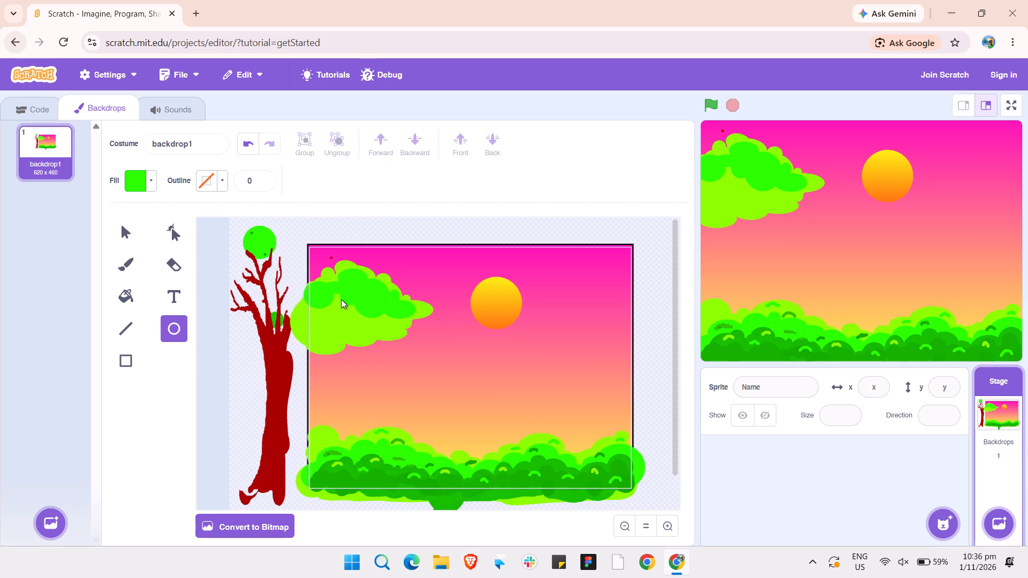
Draw a wide flat bright green ellipse across the foliage's lower middle, shift it up and right to join the layer, and deselect it.
drag(388, 314, 320, 338)
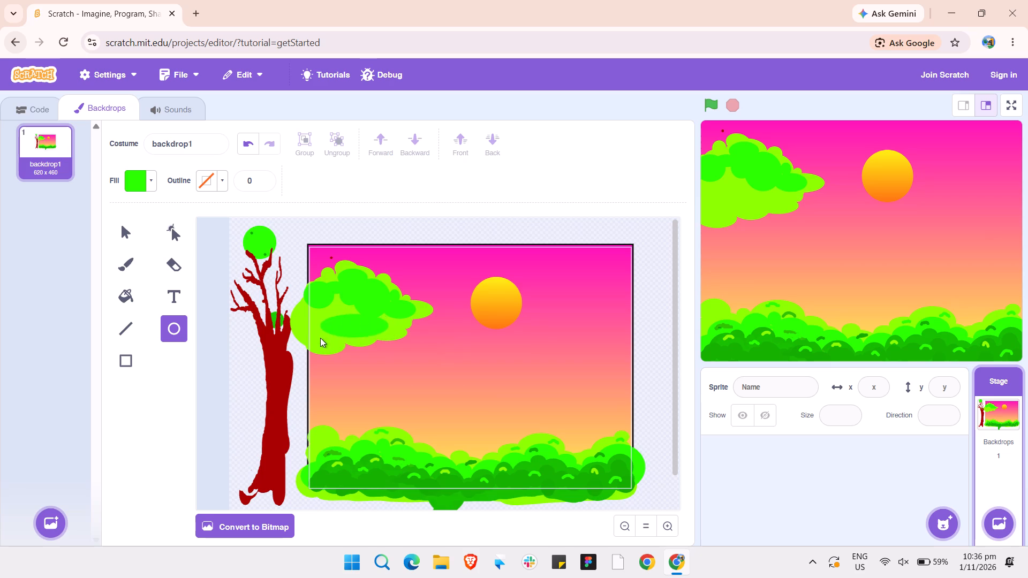
drag(320, 338, 333, 337)
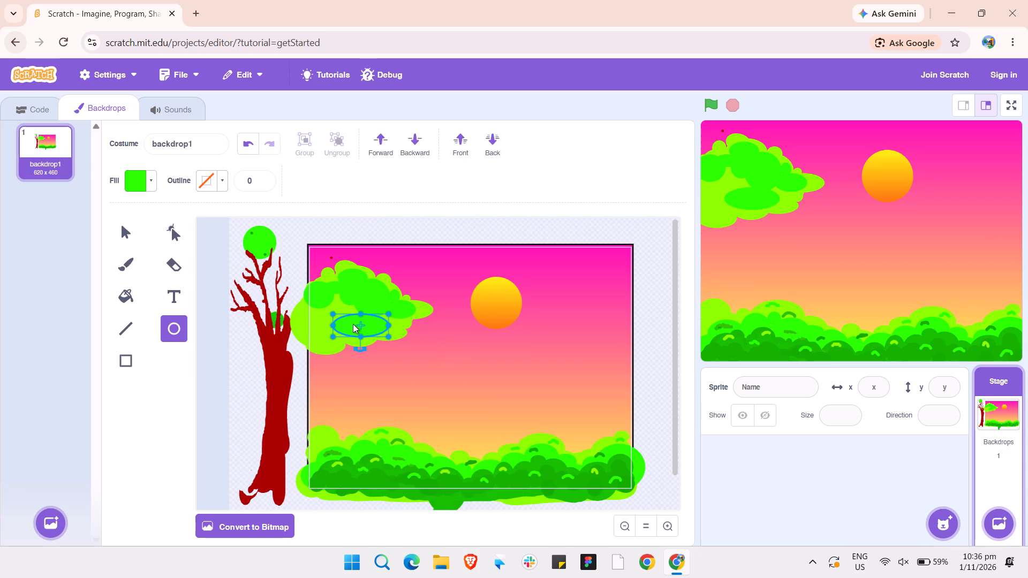
drag(353, 324, 364, 318)
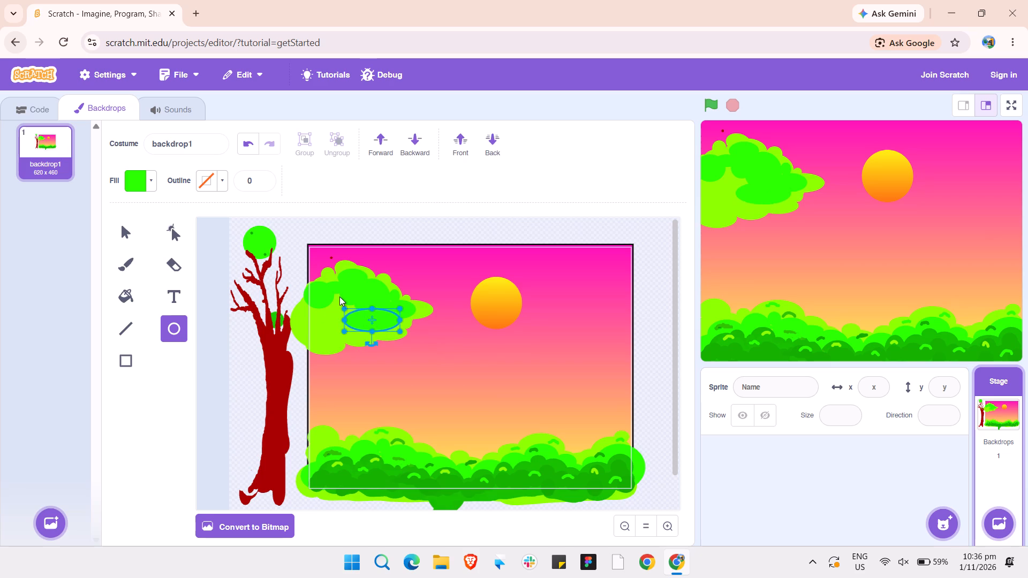
click(339, 296)
Add a small bright green oval at the layer's lower edge and a larger bright green circle on the foliage's left part, and deselect.
drag(362, 329, 352, 336)
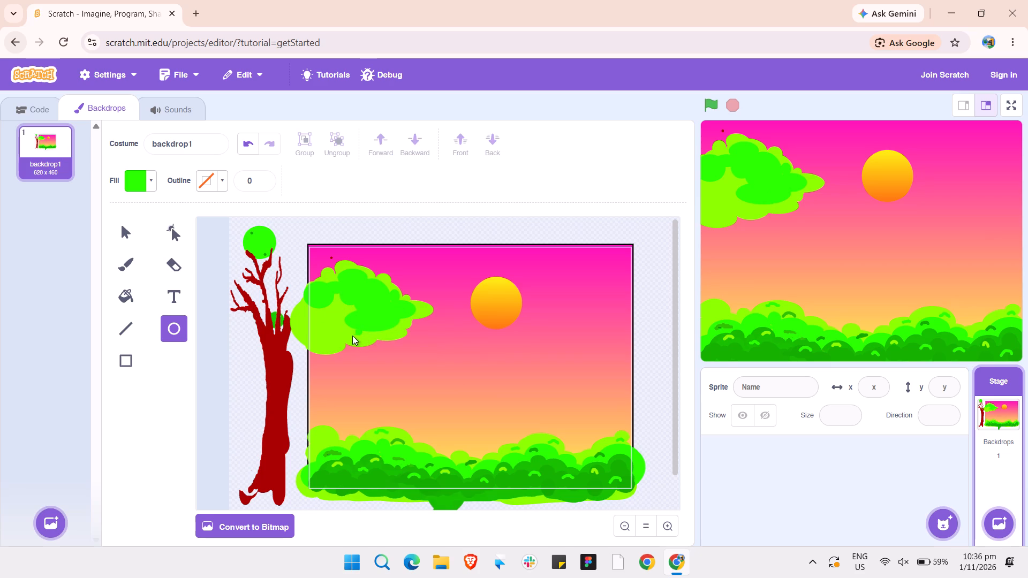
drag(352, 336, 344, 337)
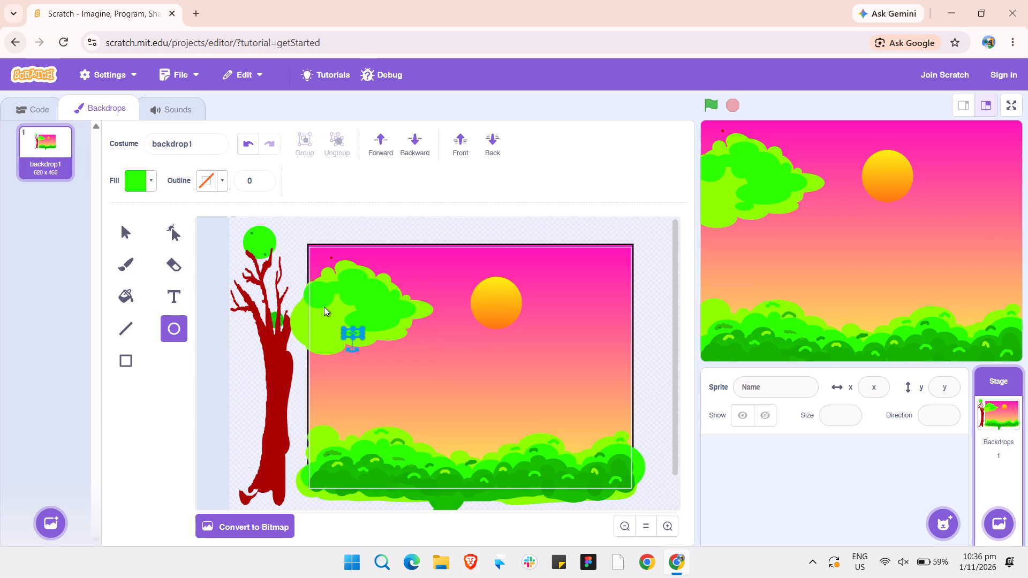
drag(317, 287, 360, 335)
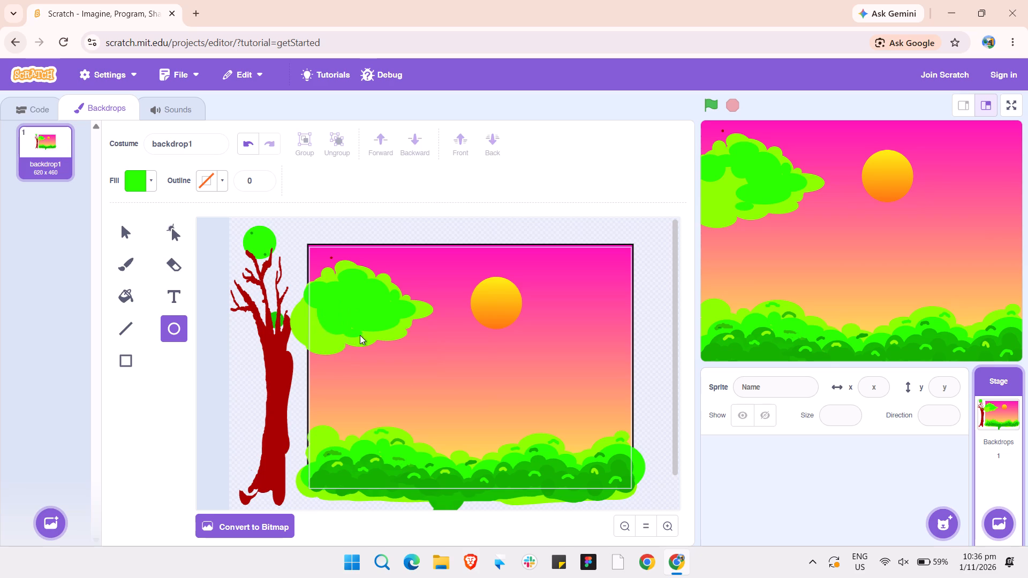
drag(360, 335, 365, 333)
click(349, 307)
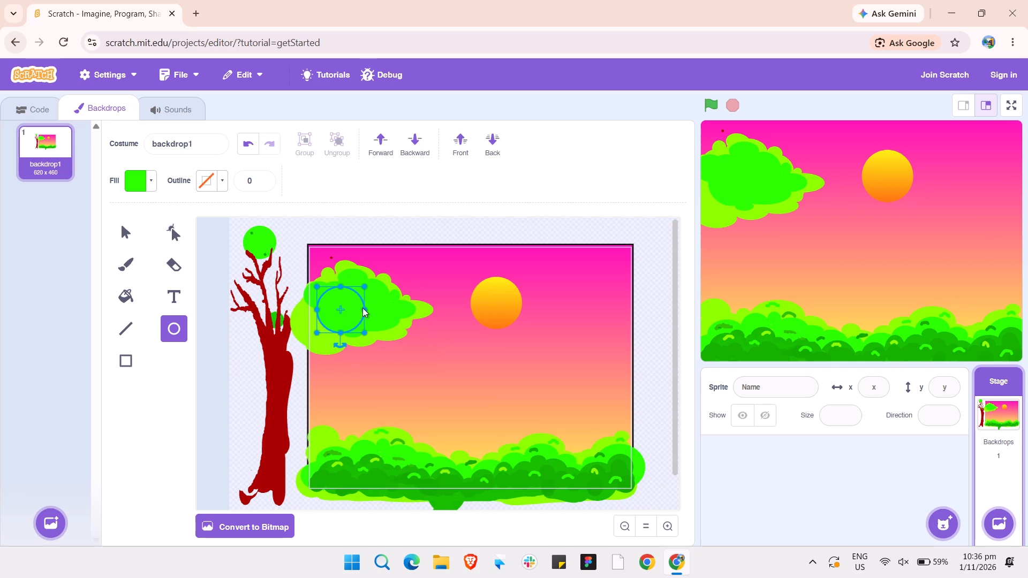
click(367, 308)
click(375, 308)
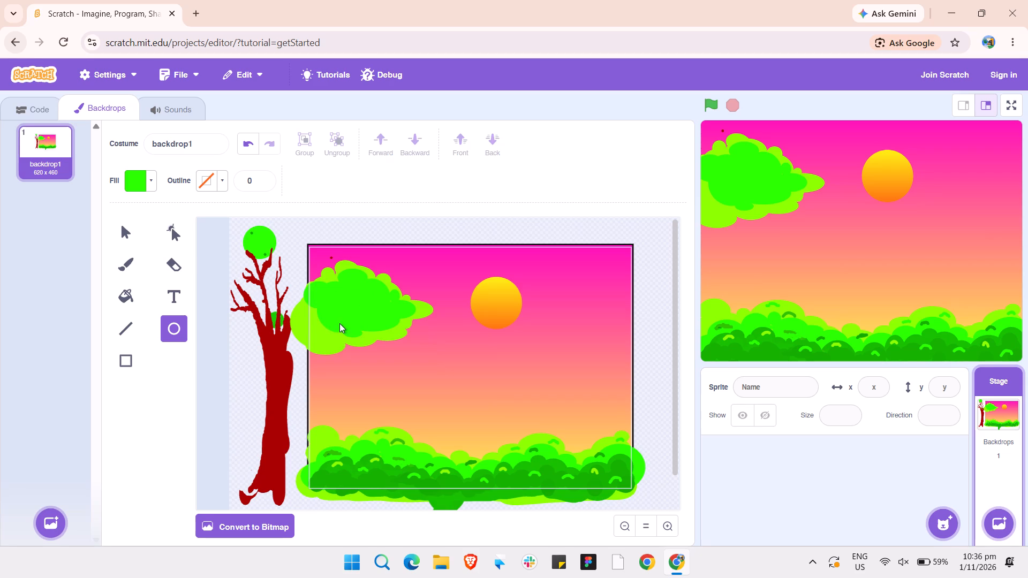
Extend the bright green layer with a small flat oval along its lower edge and a wide oval reaching the foliage's left end, and deselect.
drag(322, 328, 349, 338)
drag(349, 338, 344, 337)
drag(358, 301, 307, 313)
drag(307, 313, 297, 326)
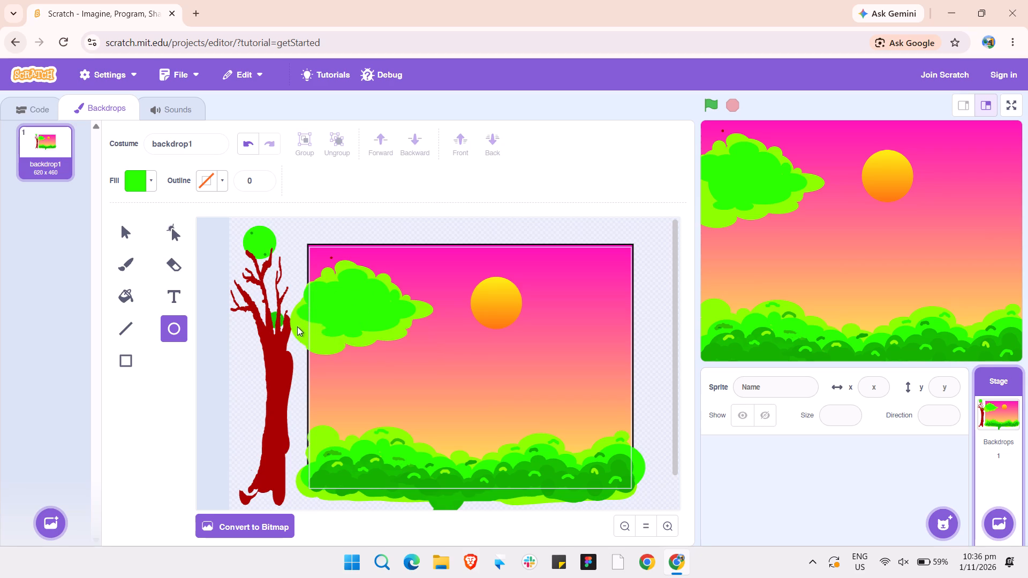
drag(297, 326, 298, 332)
click(381, 317)
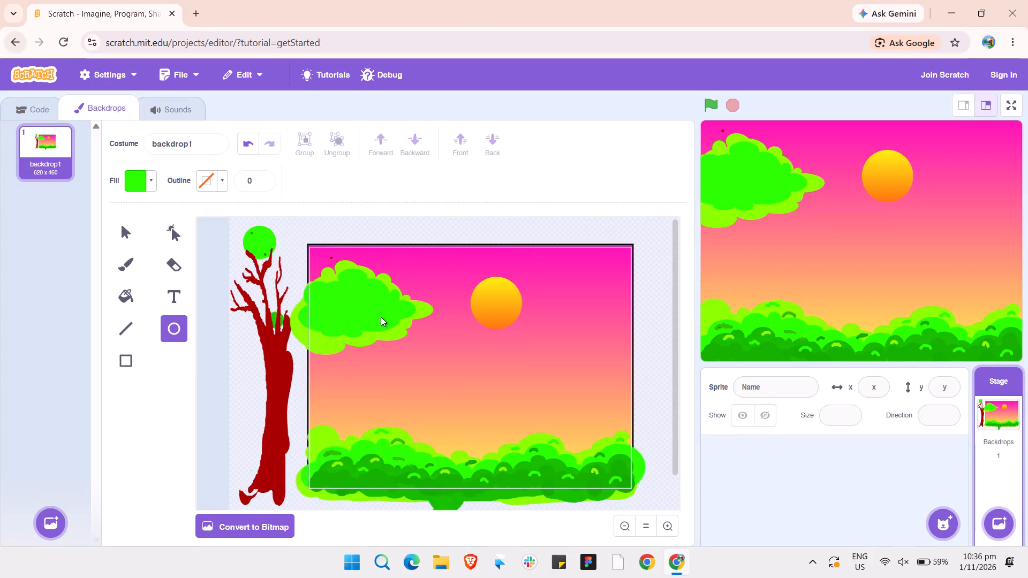
Fill the bright green layer's lower left edge with a small circle shifted up to join it and another small oval, and deselect.
drag(319, 334, 331, 341)
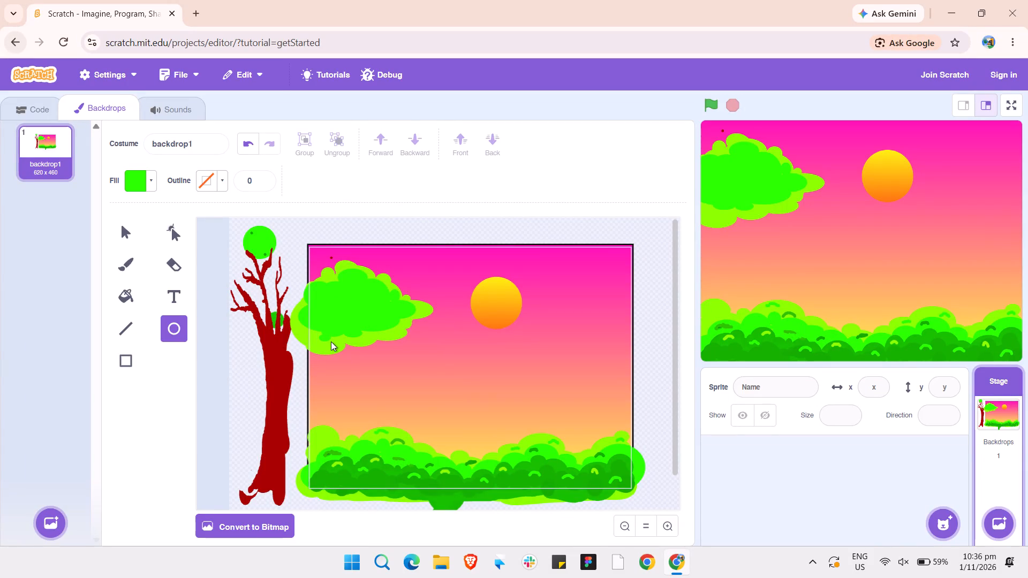
drag(331, 341, 340, 350)
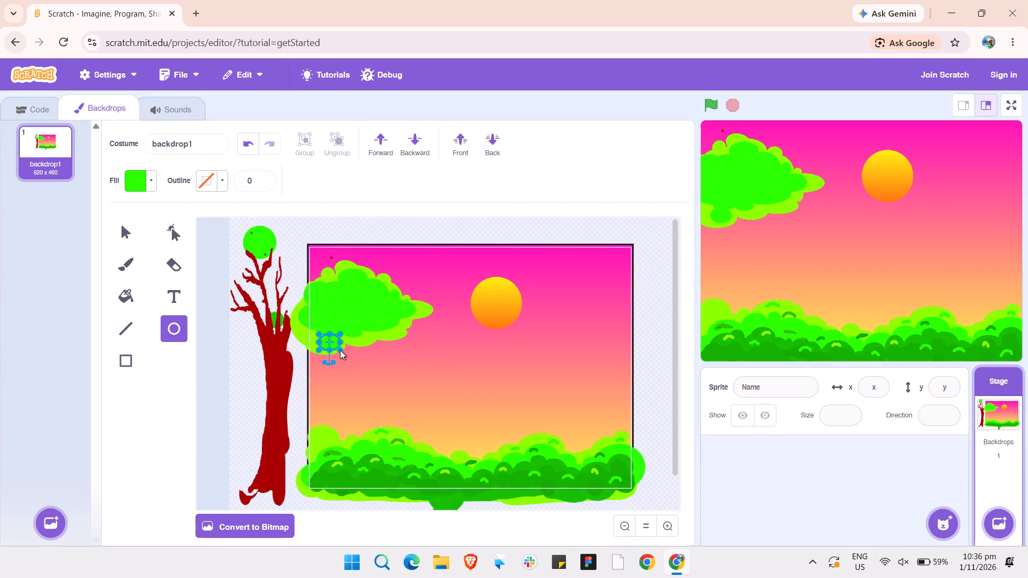
drag(331, 341, 322, 335)
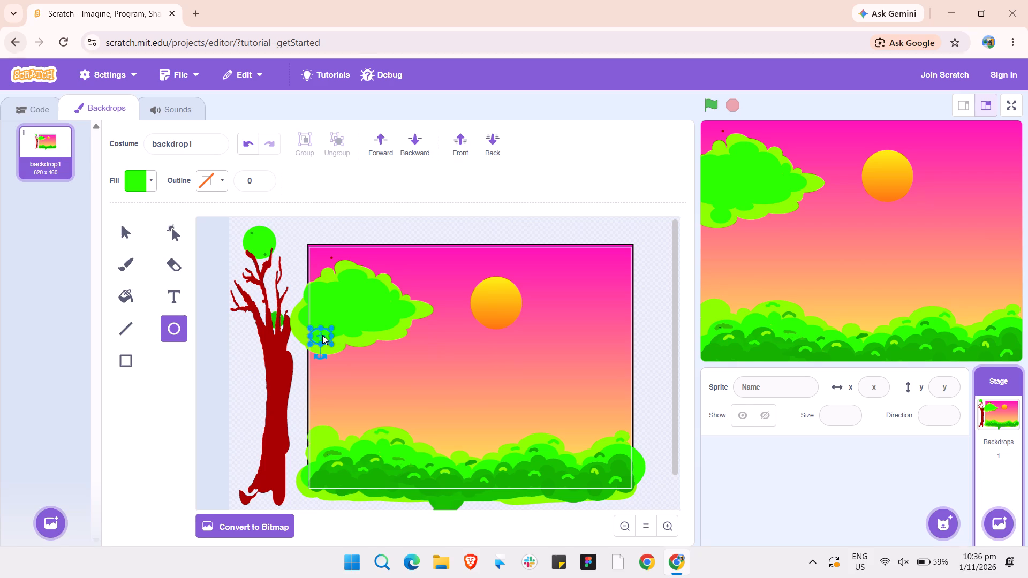
click(357, 299)
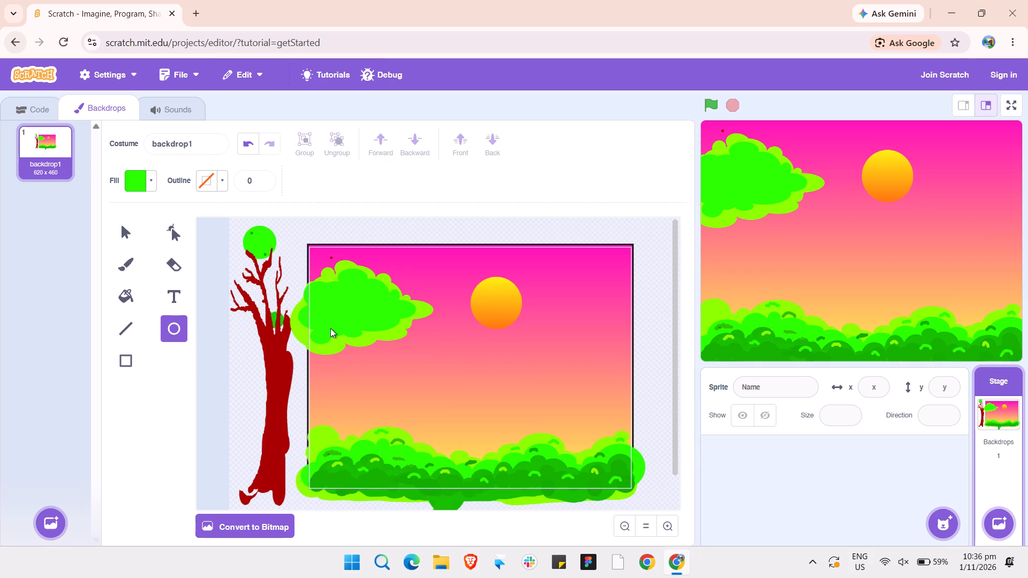
drag(330, 330, 344, 339)
click(352, 307)
Pick up the hedge's dark green fill and draw a small dark green circle on the foliage's left part, and deselect.
click(127, 233)
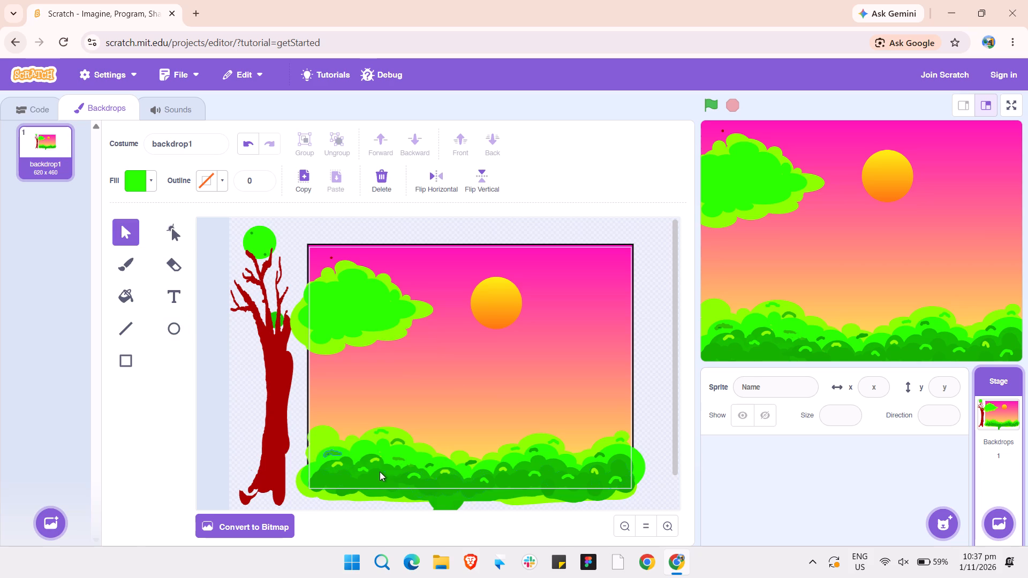
click(380, 475)
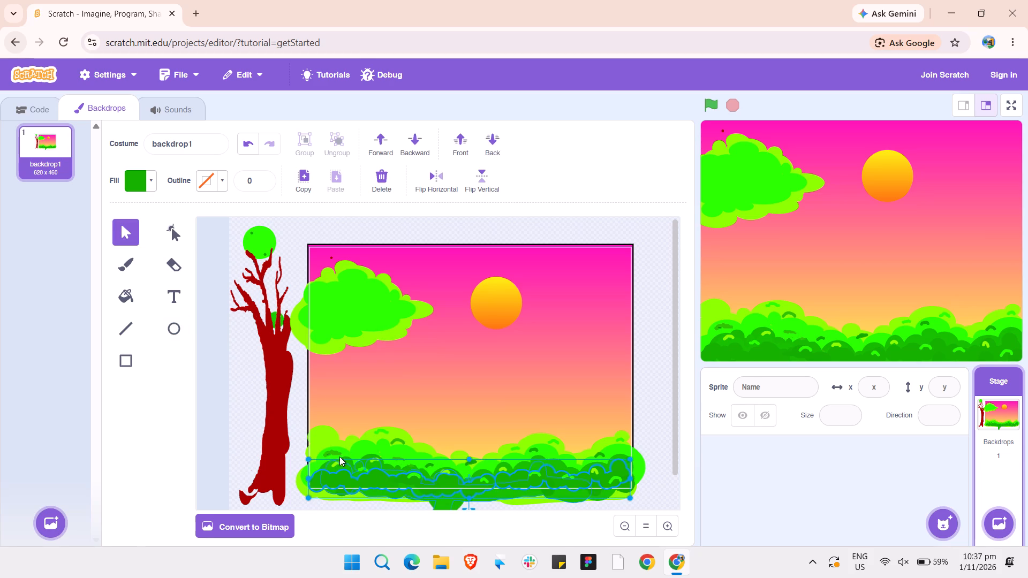
click(171, 318)
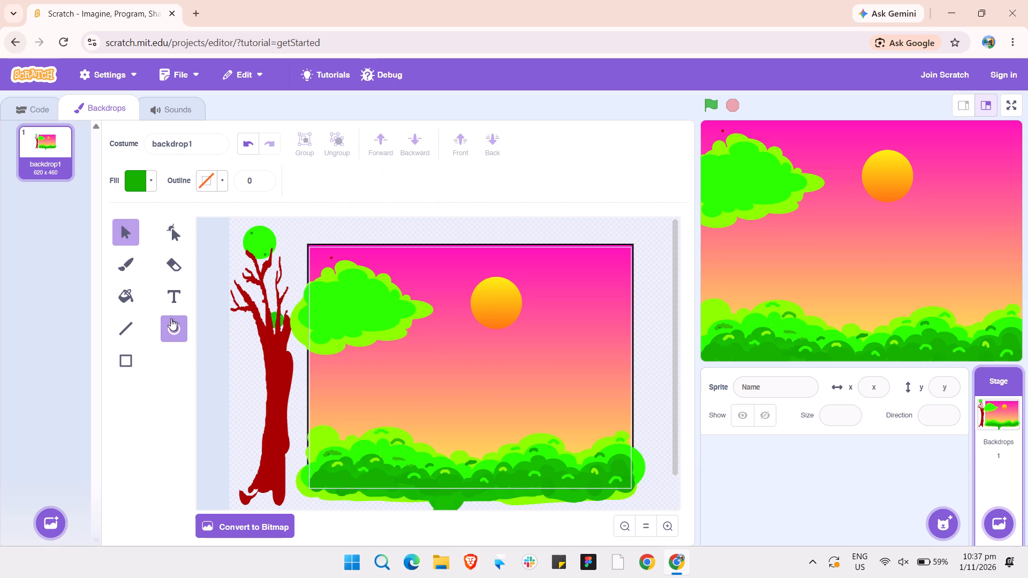
drag(311, 294, 336, 315)
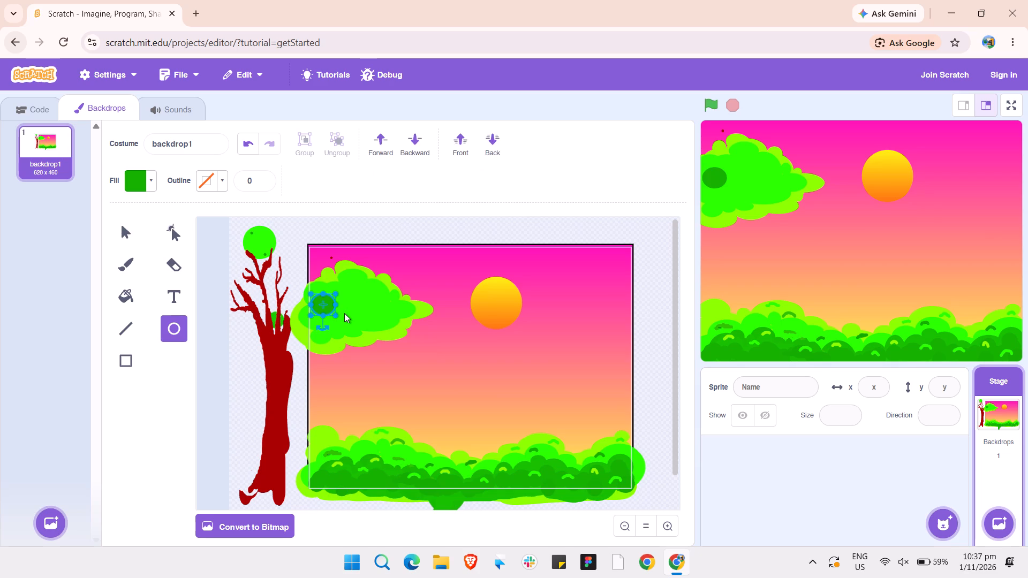
click(352, 289)
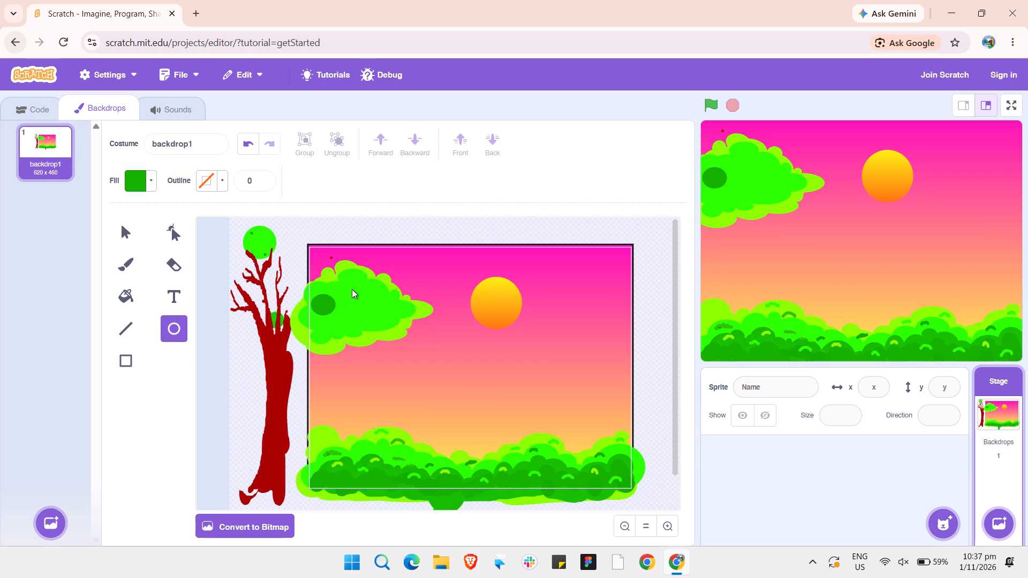
Draw two more overlapping dark green circles in a row to the right of the first one, and deselect.
drag(347, 290, 322, 307)
drag(322, 307, 322, 317)
drag(322, 317, 322, 315)
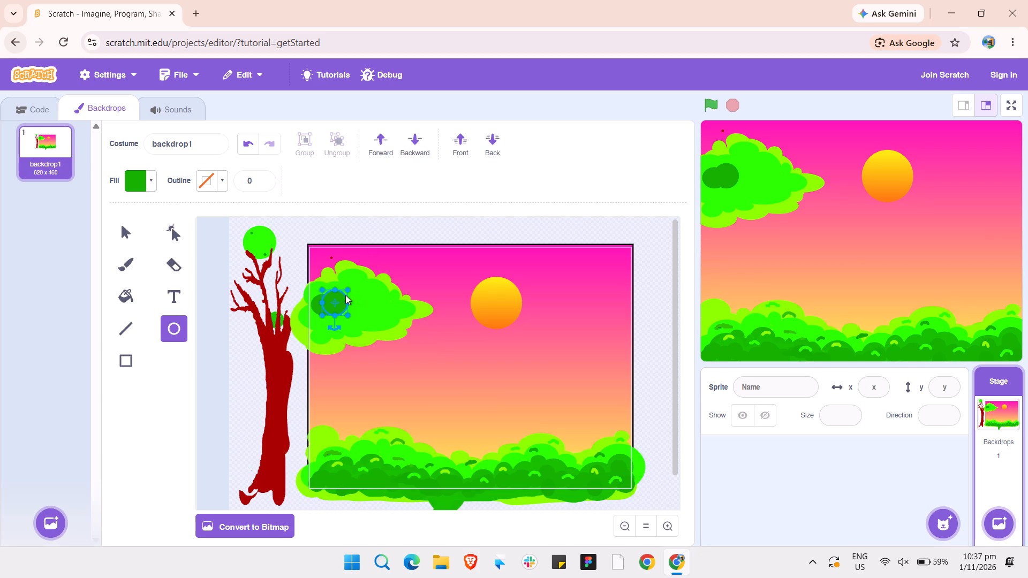
click(352, 292)
drag(345, 293, 364, 314)
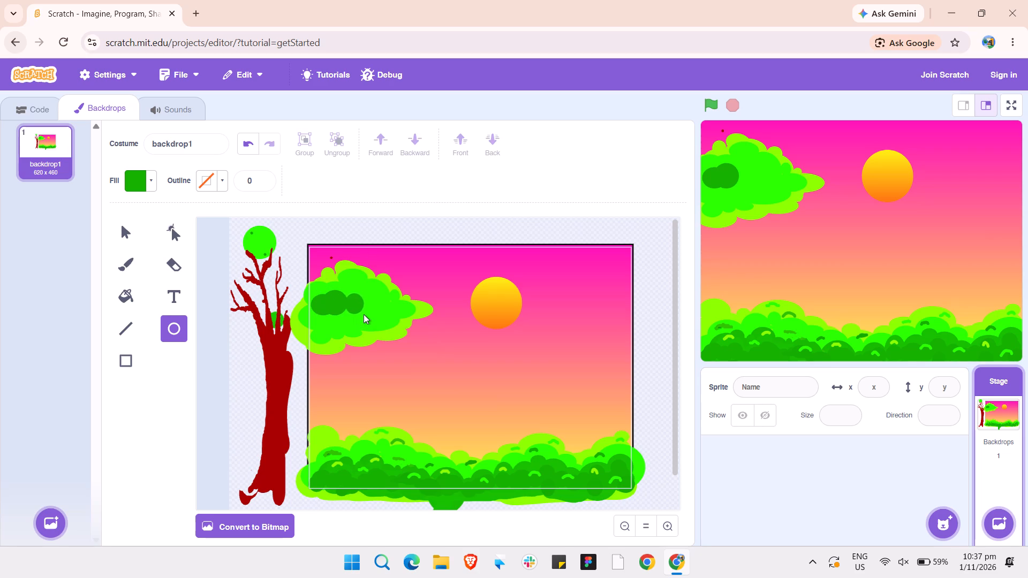
drag(364, 314, 365, 314)
click(347, 280)
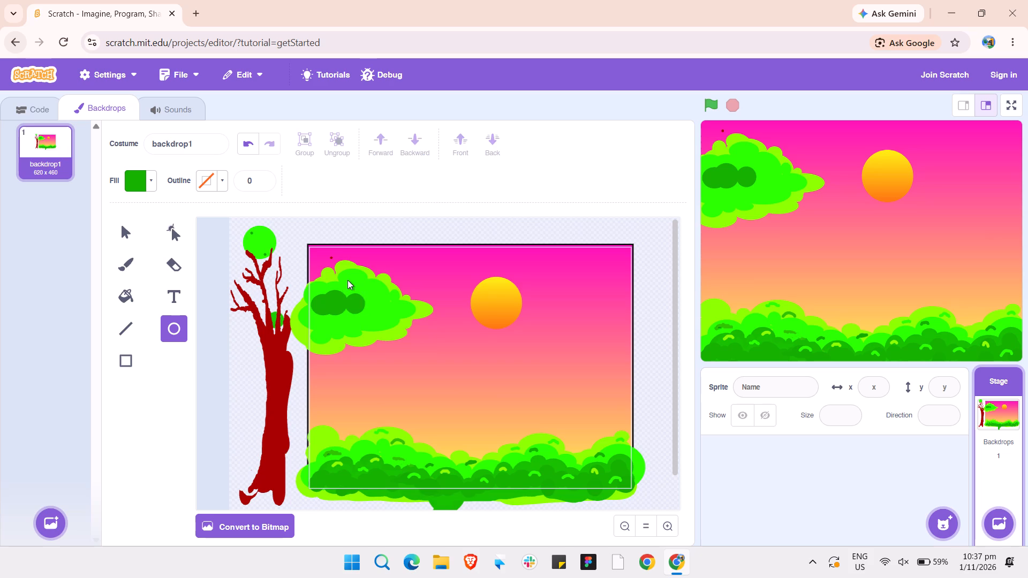
Fill out the dark green patch with a tiny oval between the circles and three small ovals along its lower edge.
drag(343, 292, 352, 299)
drag(352, 299, 353, 300)
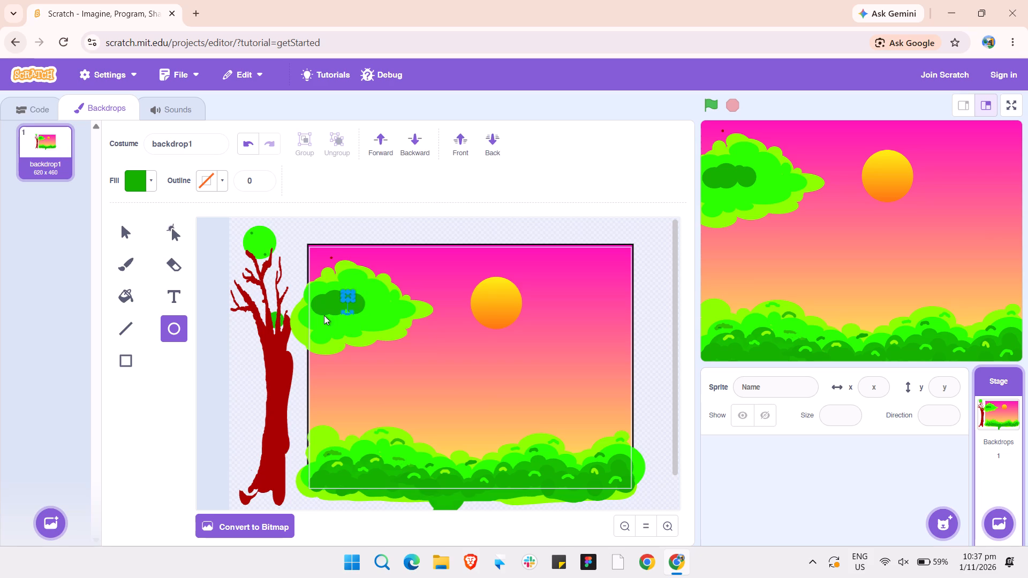
drag(322, 313, 343, 326)
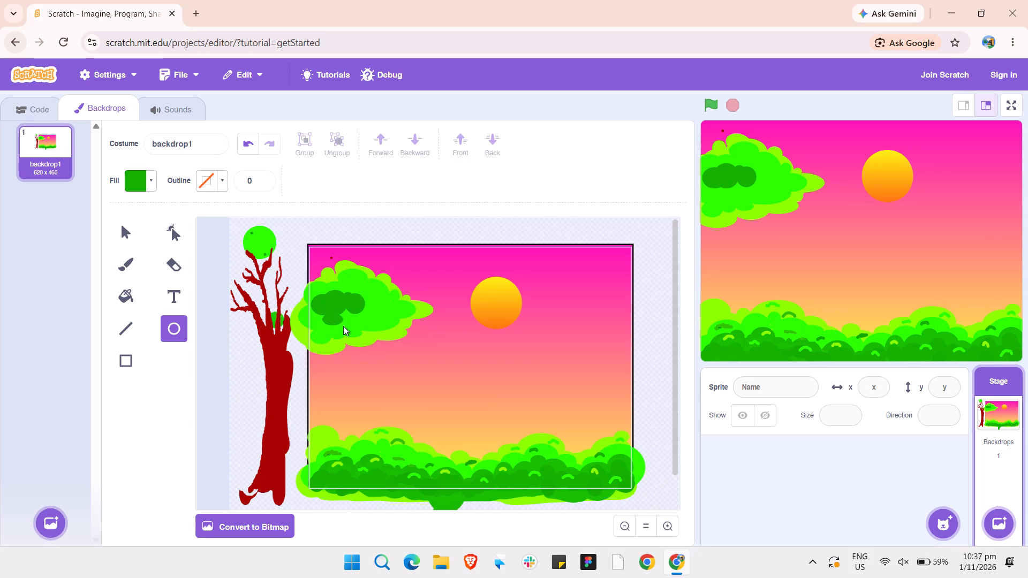
drag(343, 326, 343, 326)
drag(352, 309, 336, 321)
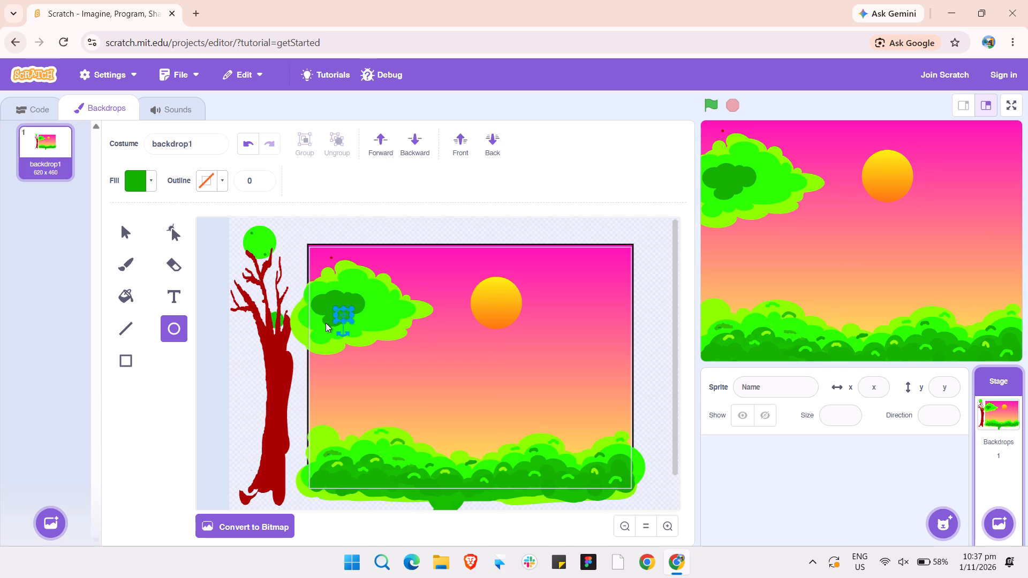
drag(319, 313, 335, 327)
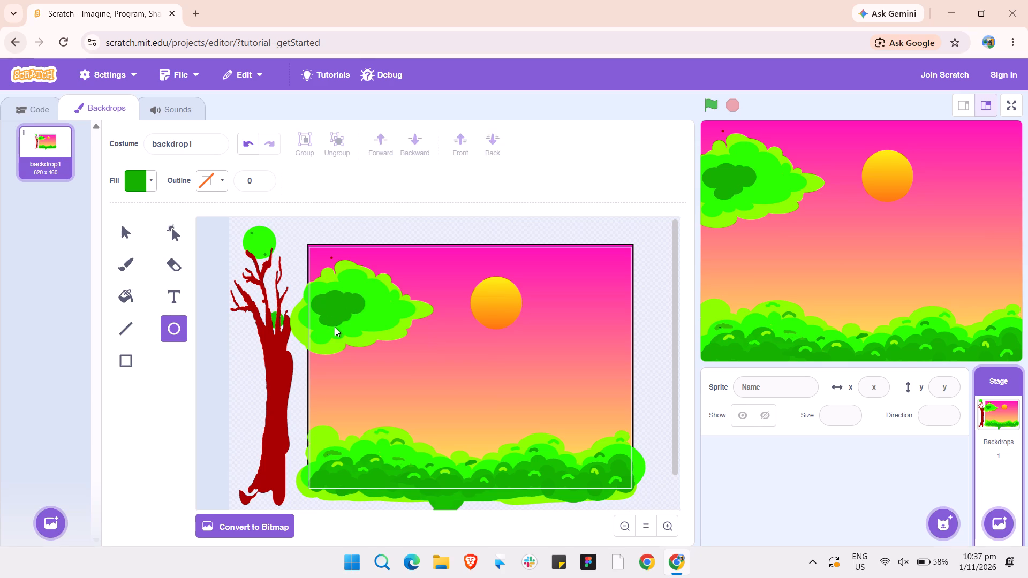
drag(335, 327, 287, 313)
drag(287, 313, 328, 320)
Draw a small dark green circle on each lower side of the dark patch, moving each one up and inward to join it.
drag(354, 315, 357, 315)
drag(357, 315, 342, 321)
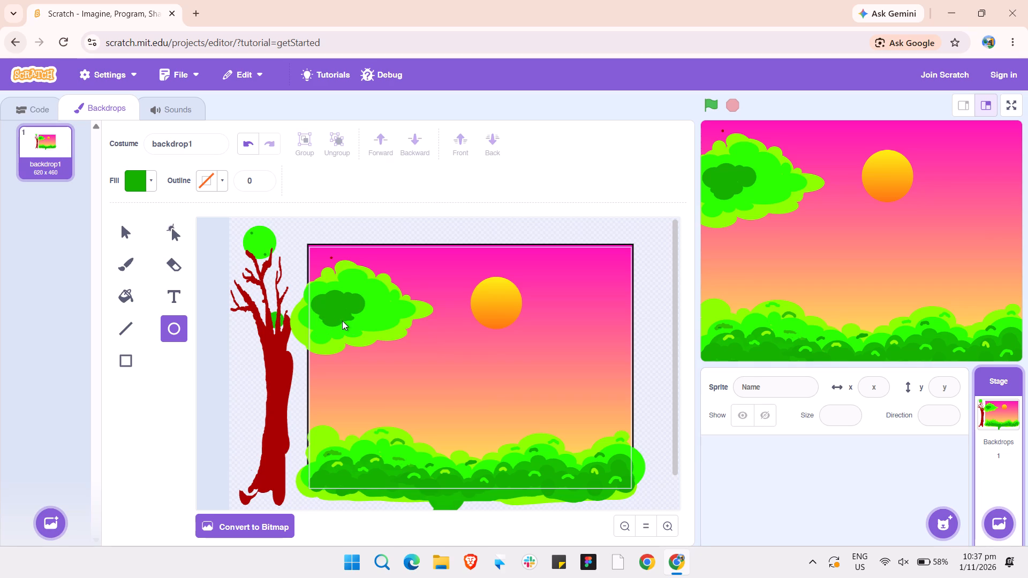
drag(342, 321, 335, 332)
drag(341, 324, 349, 319)
click(349, 319)
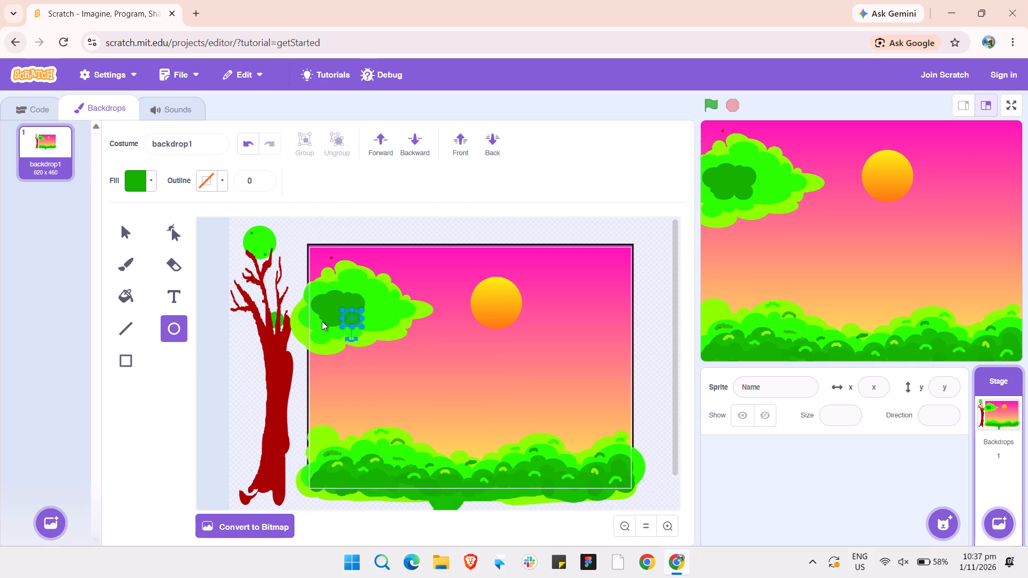
drag(316, 311, 312, 321)
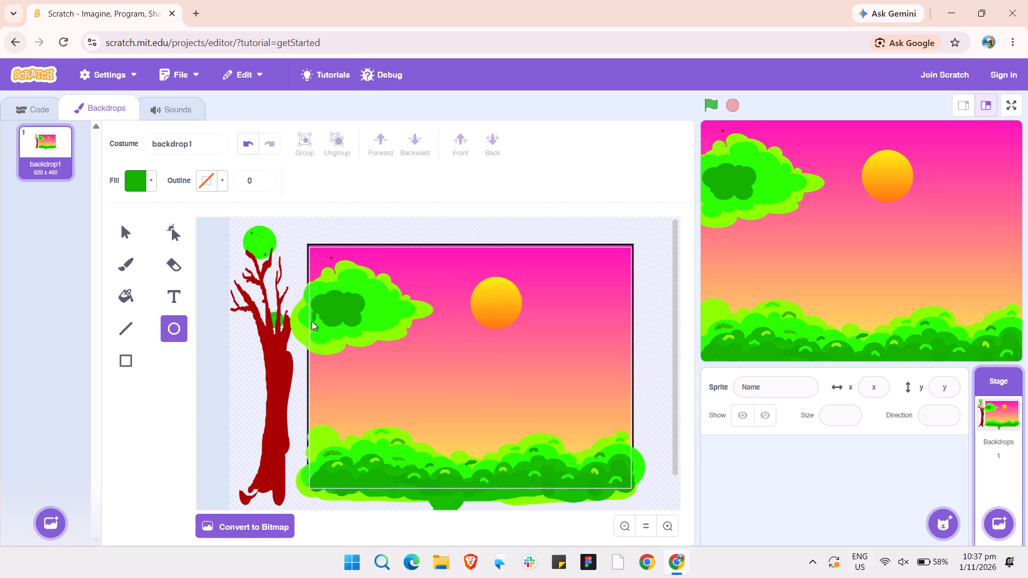
drag(312, 321, 298, 328)
drag(308, 321, 321, 317)
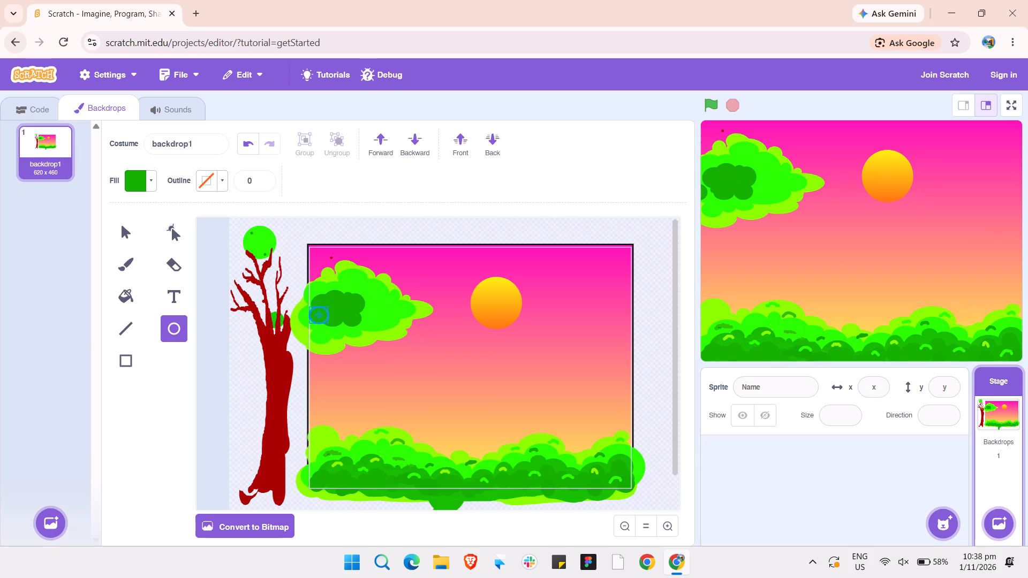
Nudge the small dark green circle slightly left and add another small circle at the dark patch's right end.
drag(321, 317, 318, 318)
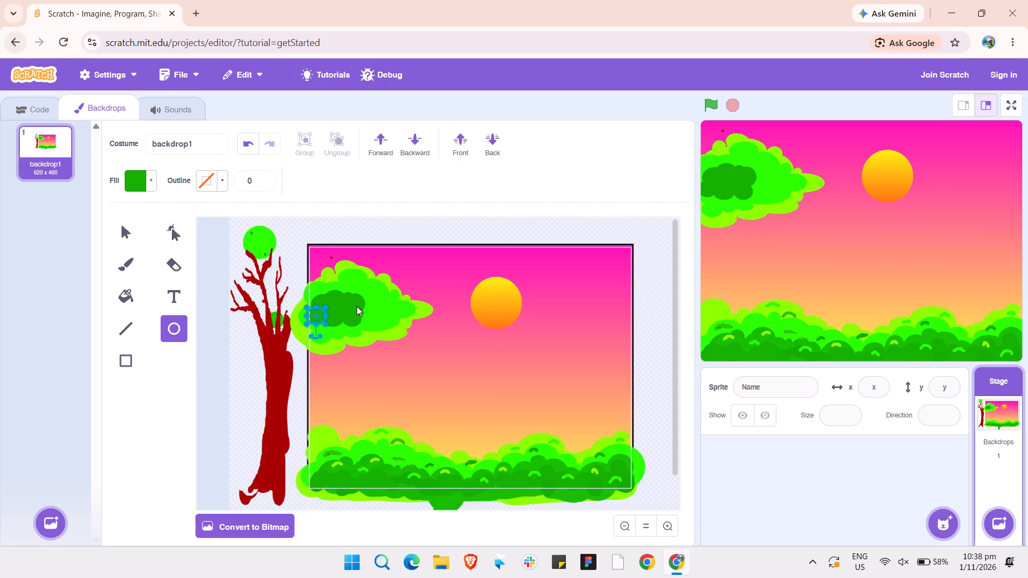
drag(360, 307, 371, 319)
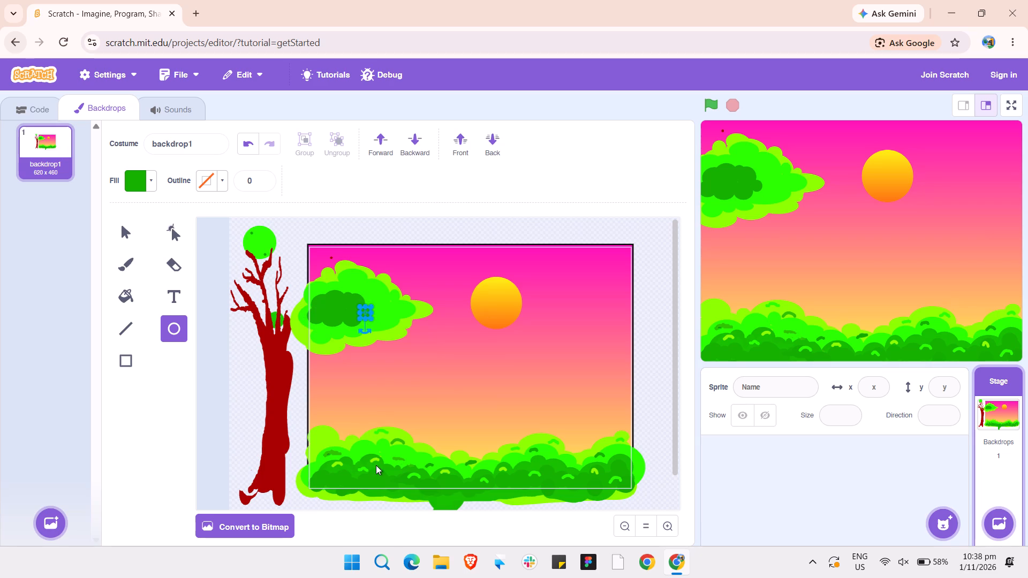
Pick up the green fill of a hedge shape and draw a wide oval over the dark patch's top and a circle to its right.
click(118, 232)
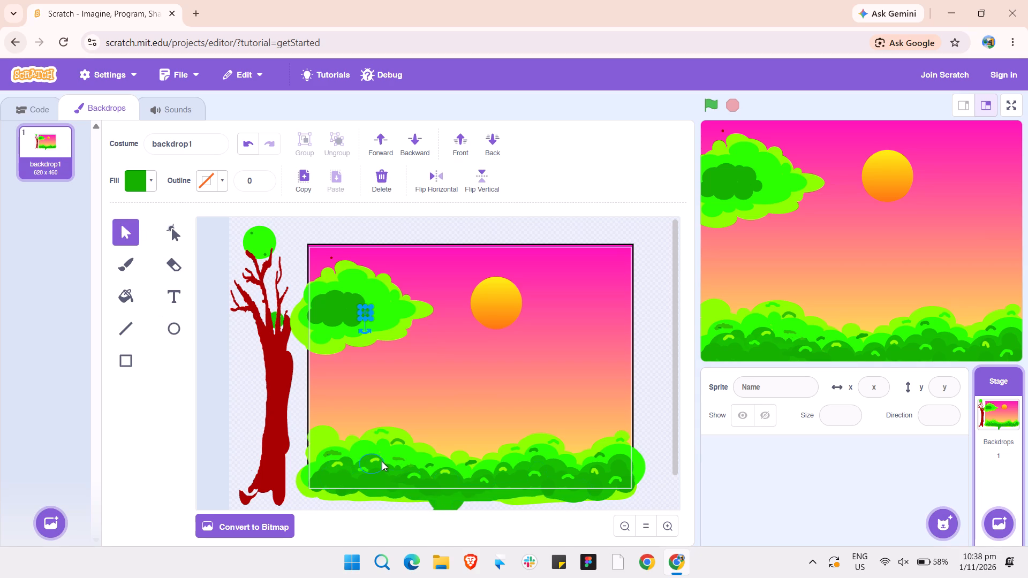
click(254, 353)
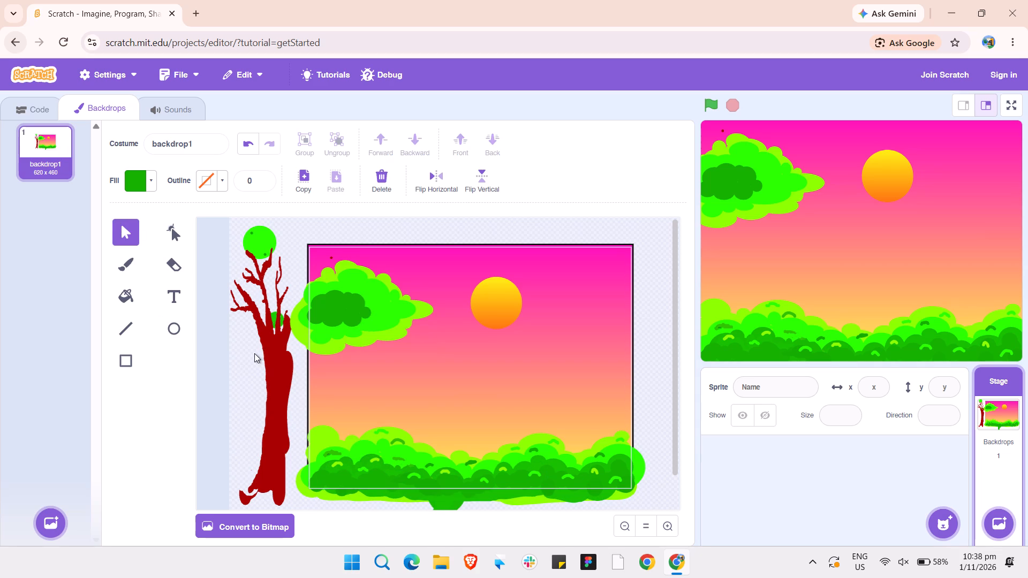
click(389, 465)
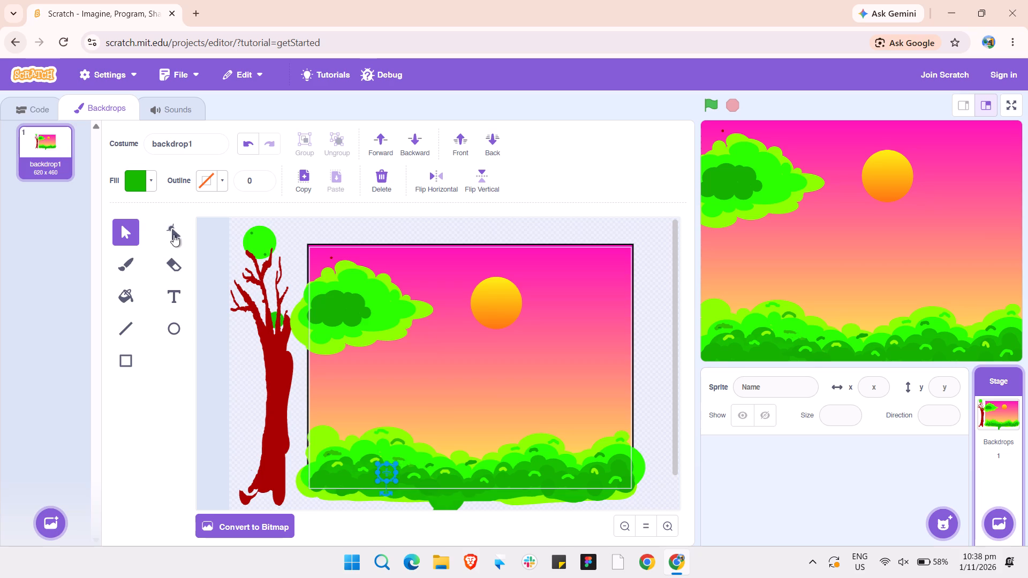
click(177, 328)
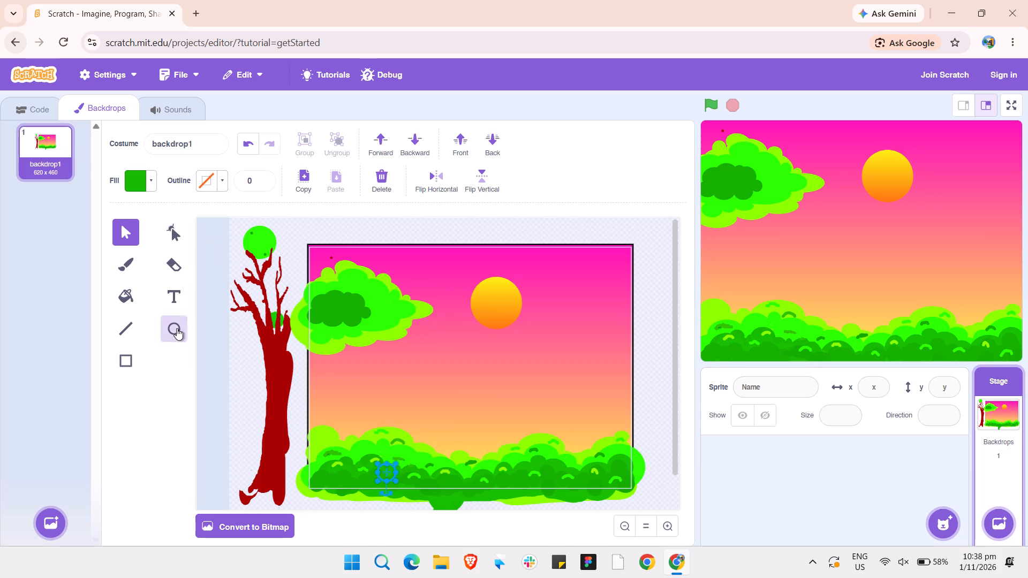
drag(336, 287, 363, 283)
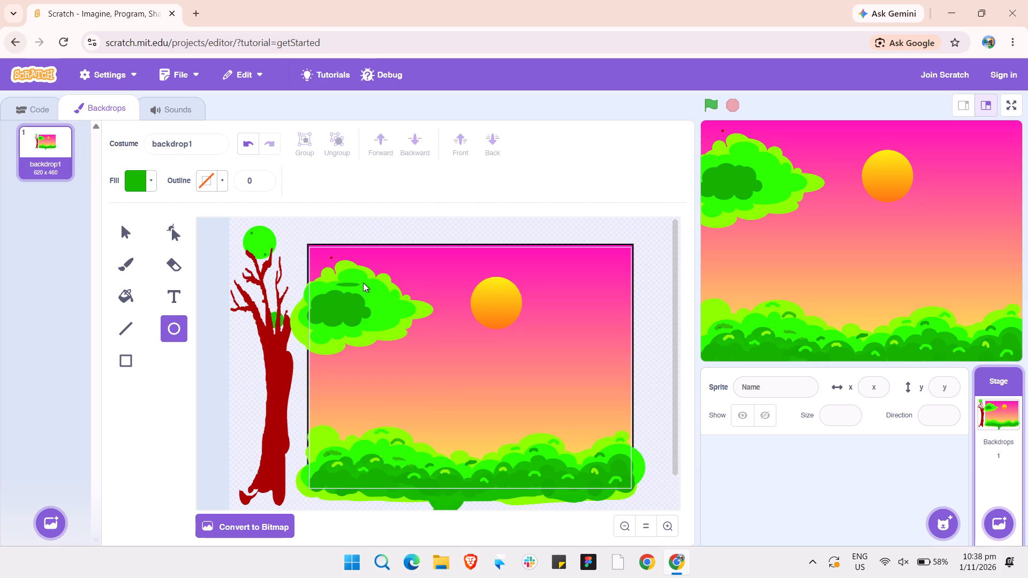
drag(363, 283, 367, 306)
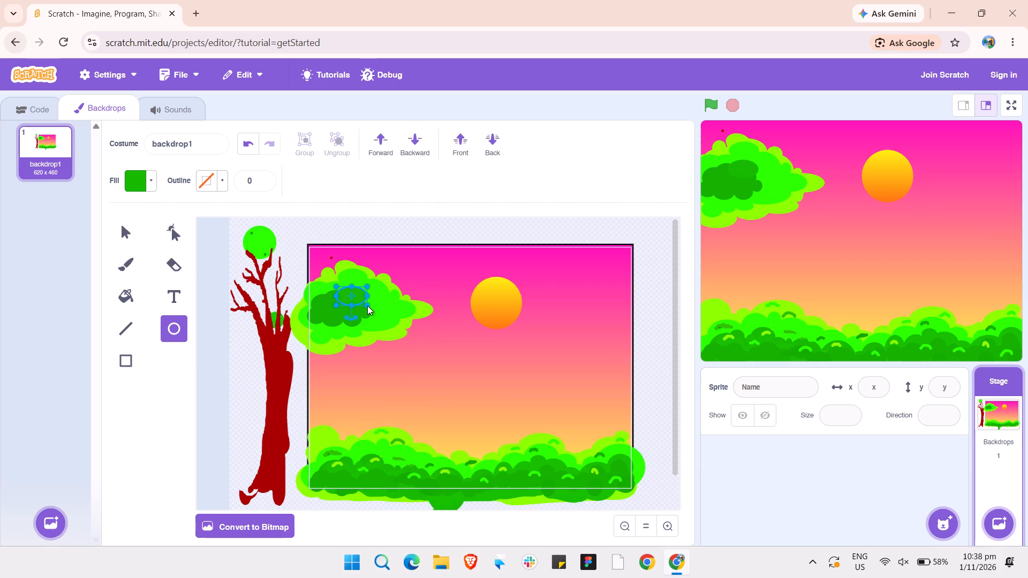
click(381, 304)
drag(365, 293, 369, 290)
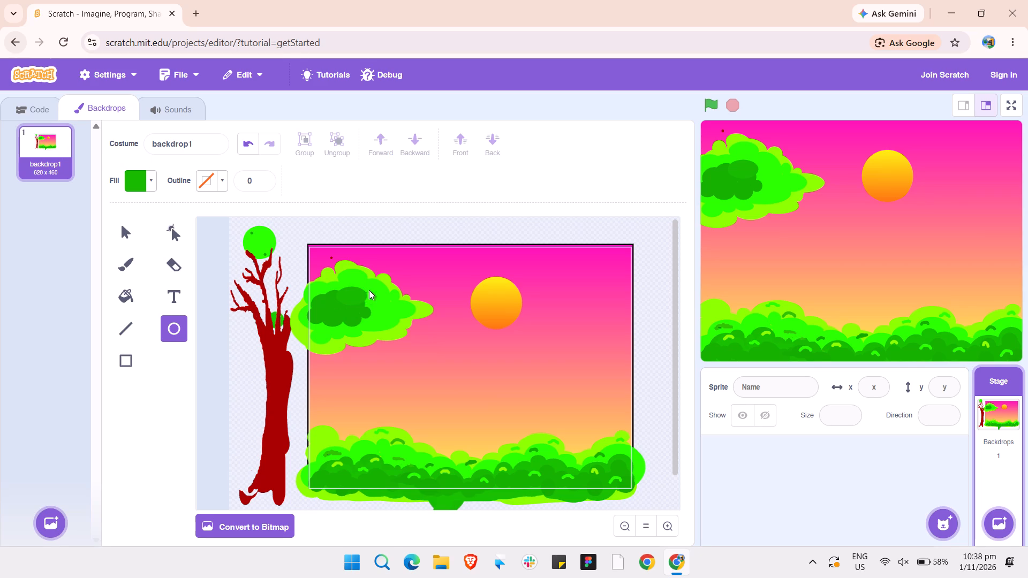
drag(369, 290, 385, 314)
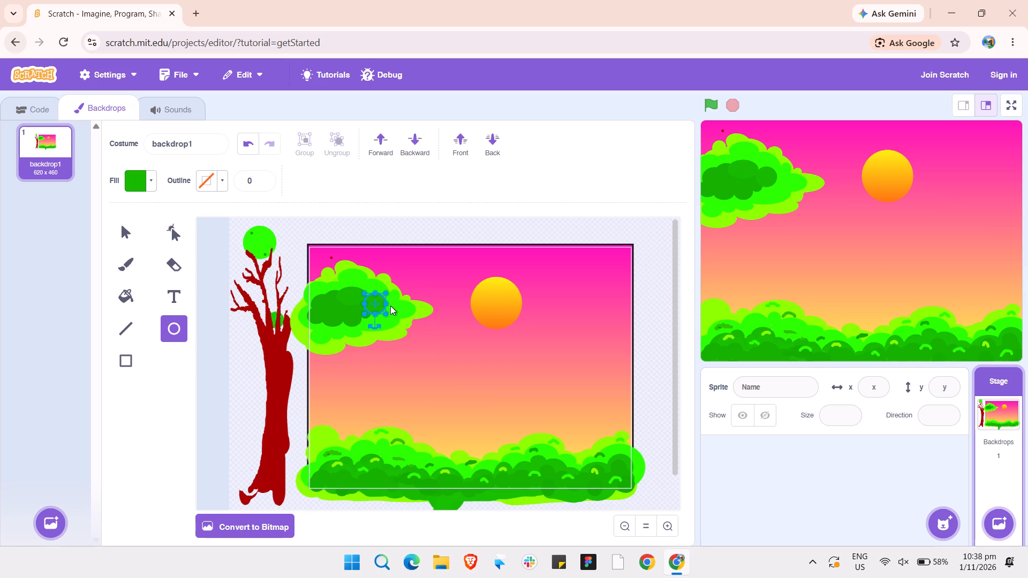
Draw an oval on the dark patch's upper-left edge, a small circle in its middle and another oval joining the upper ones.
drag(322, 286, 321, 296)
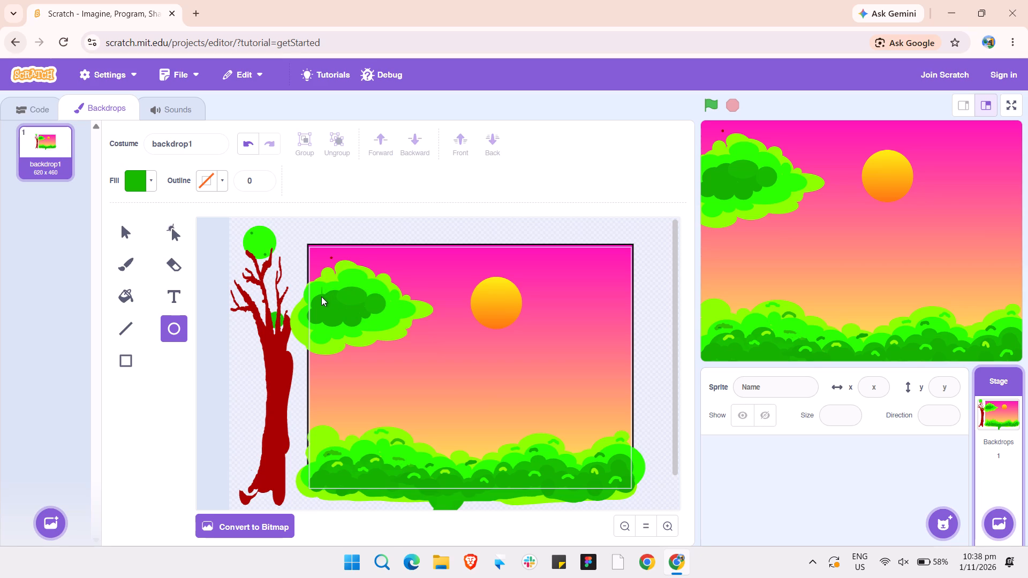
drag(321, 296, 305, 301)
drag(305, 301, 305, 301)
drag(330, 309, 338, 309)
drag(338, 309, 343, 318)
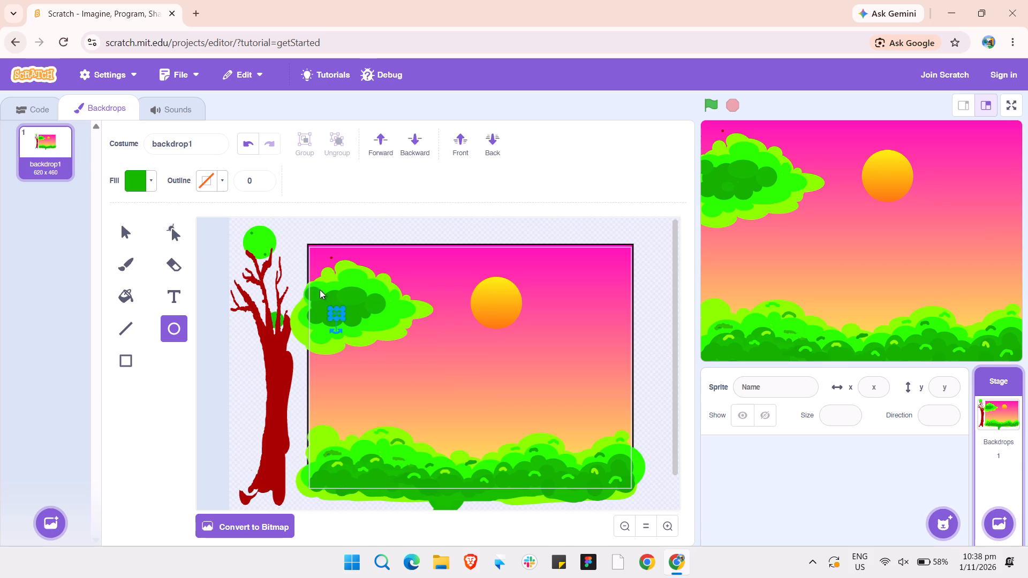
drag(319, 288, 337, 302)
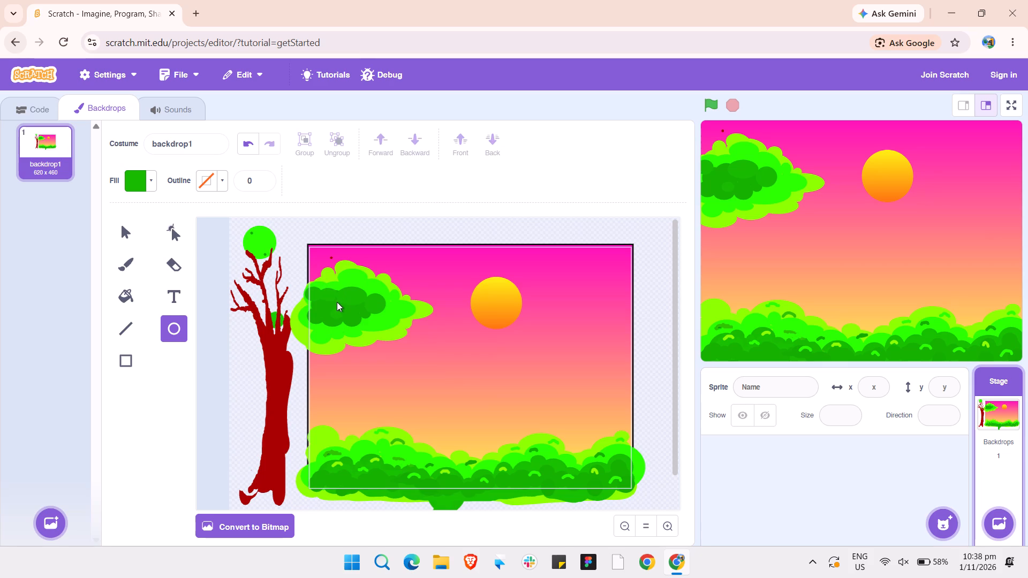
drag(337, 302, 337, 302)
Draw a tiny oval on the dark patch's upper edge, reshape it wider, and add a small oval over it.
drag(356, 287, 357, 286)
drag(357, 286, 364, 286)
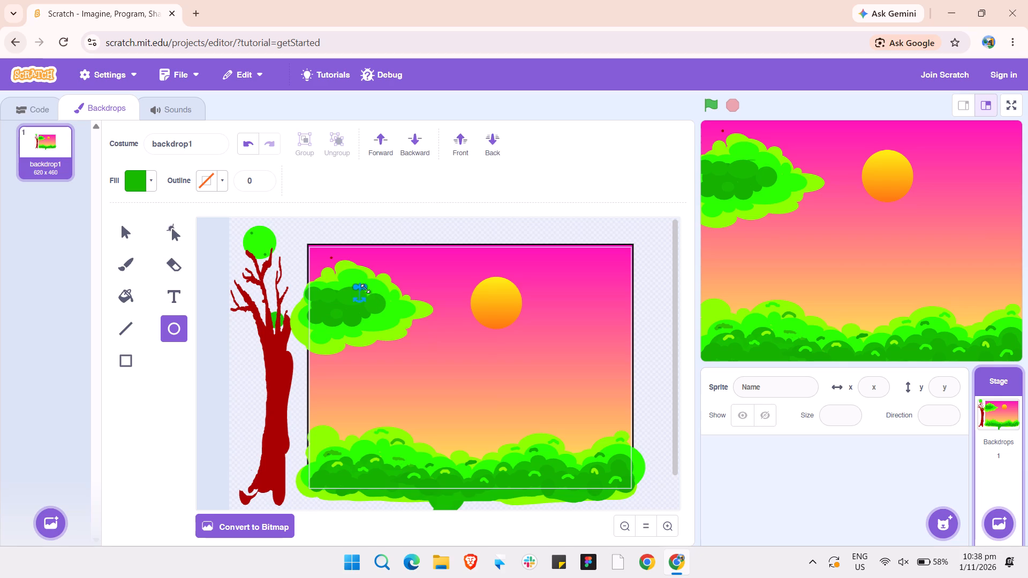
drag(366, 289, 375, 293)
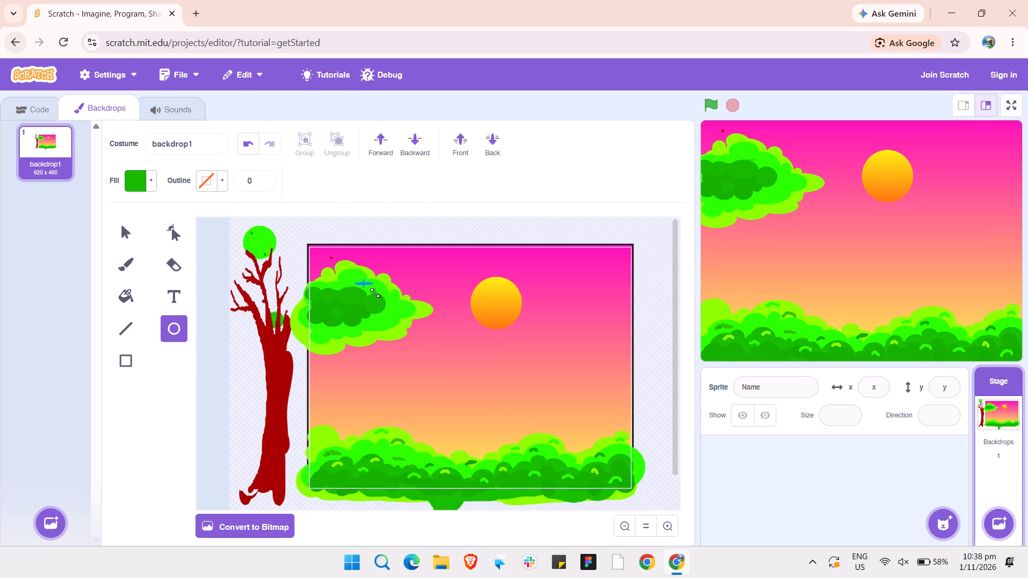
drag(375, 293, 380, 290)
drag(380, 290, 375, 300)
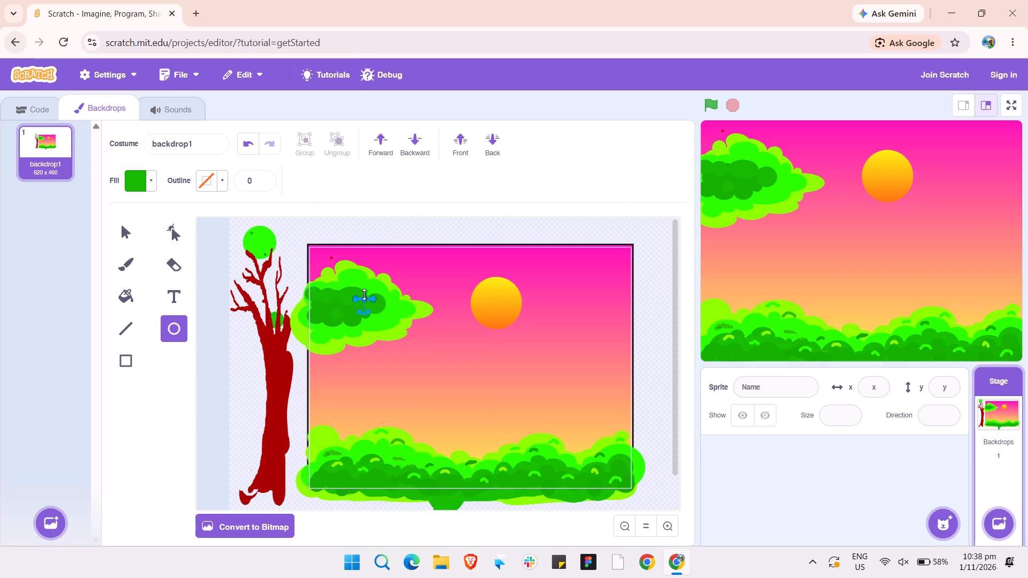
drag(364, 295, 362, 277)
click(362, 296)
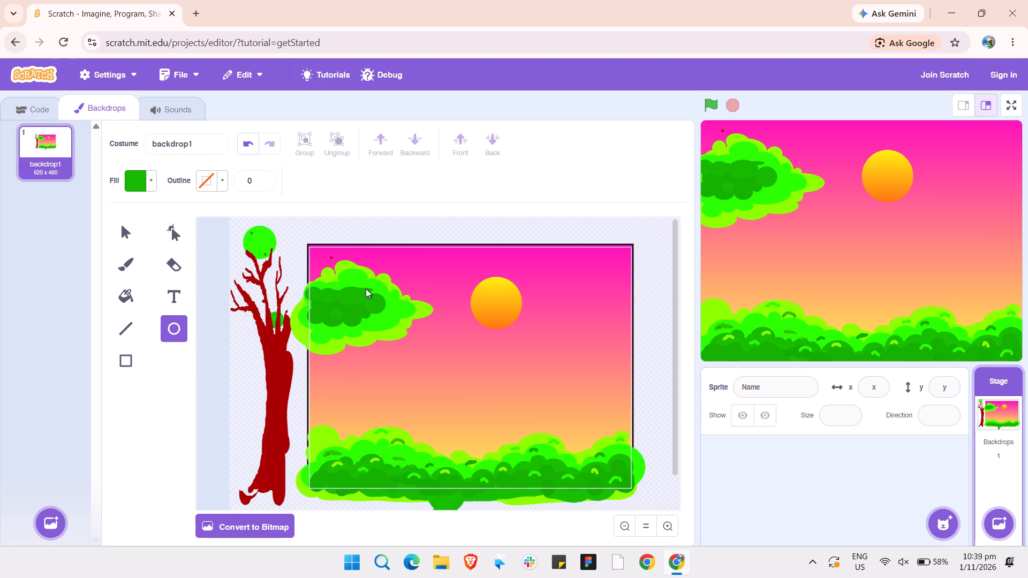
drag(366, 288, 379, 301)
drag(379, 301, 375, 301)
Draw two small ovals inside the dark patch's right part and a larger one extending its right end, and deselect.
drag(384, 314, 383, 306)
drag(383, 306, 379, 320)
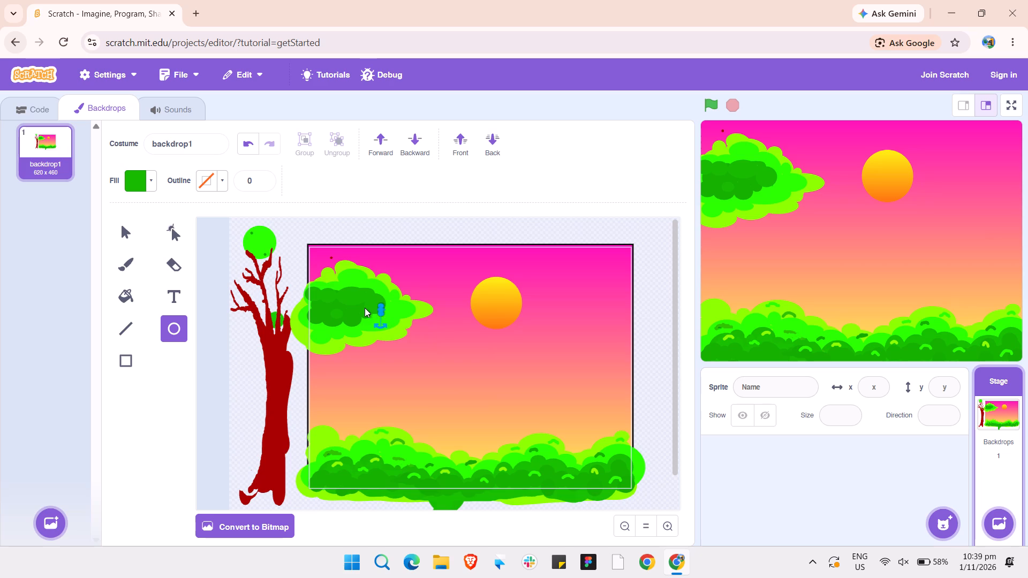
drag(365, 308, 378, 312)
drag(372, 301, 375, 307)
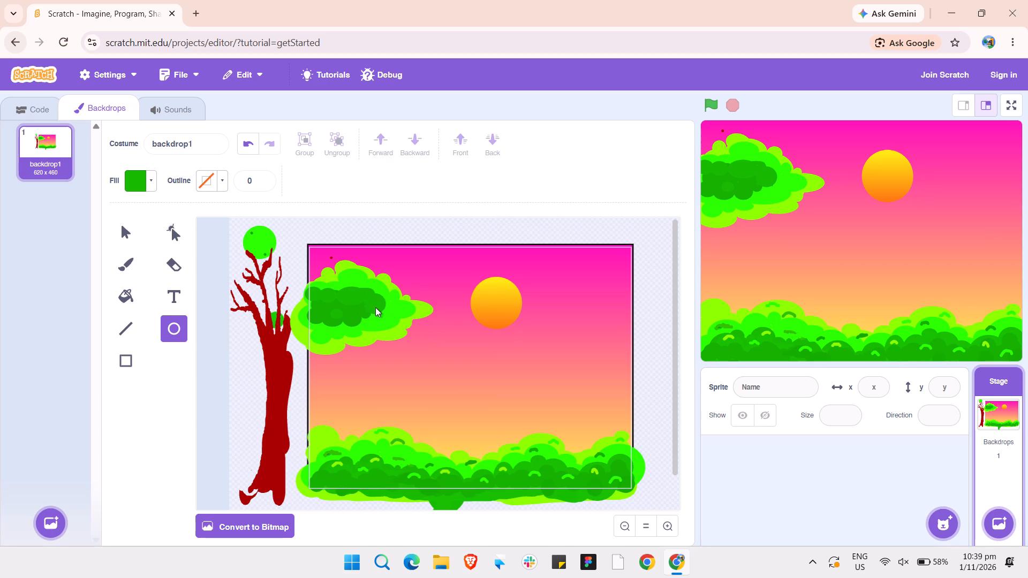
drag(375, 307, 391, 320)
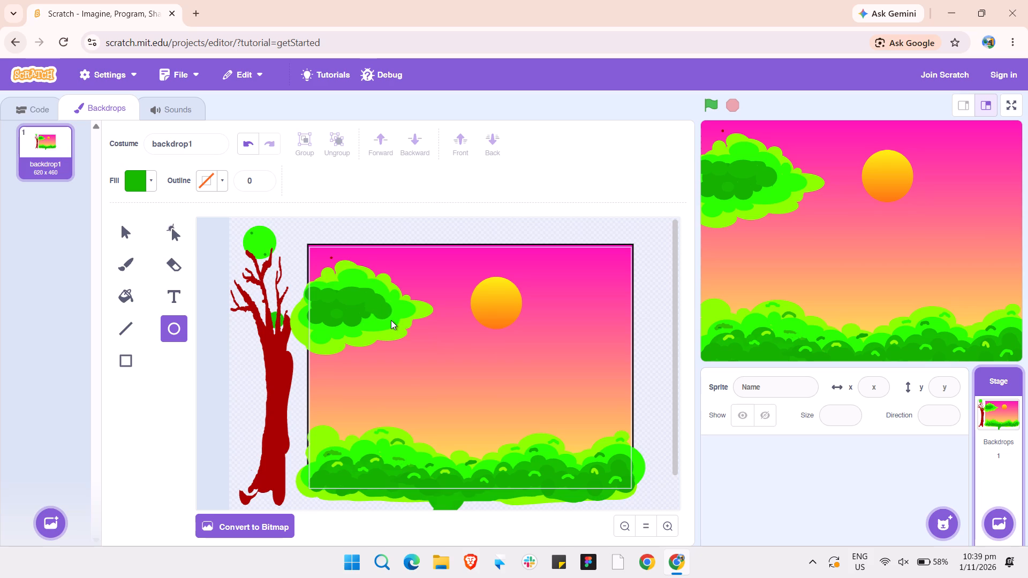
drag(391, 320, 394, 317)
click(394, 317)
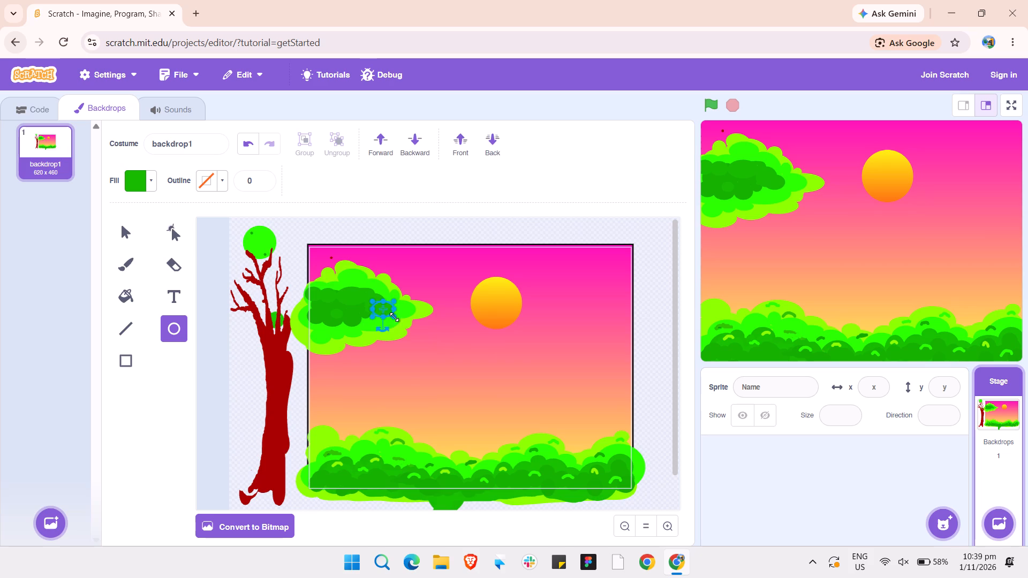
click(352, 307)
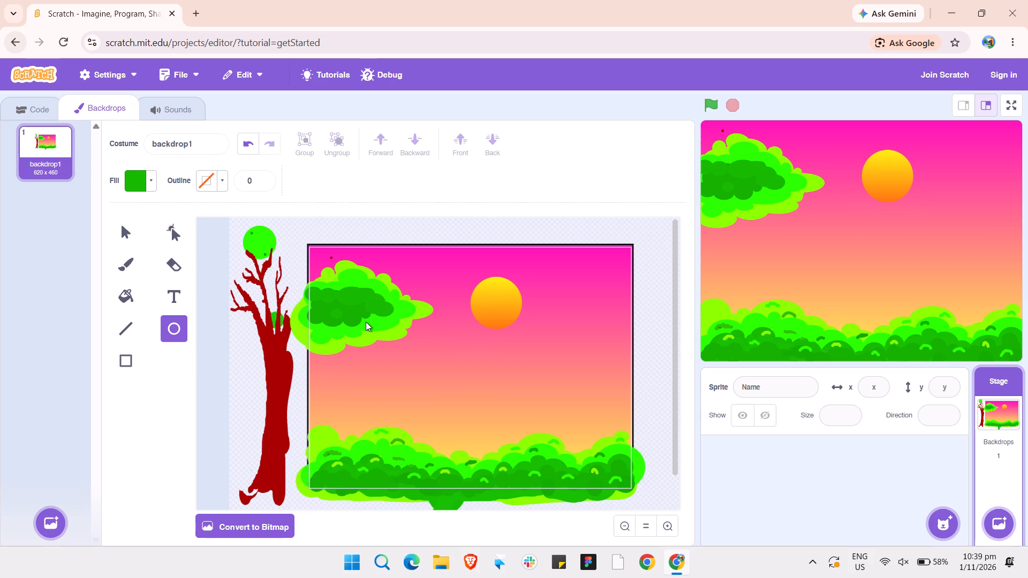
Draw a small dark green circle below the patch's right part, move it up to join the patch, and deselect.
drag(366, 318, 372, 321)
drag(372, 321, 385, 335)
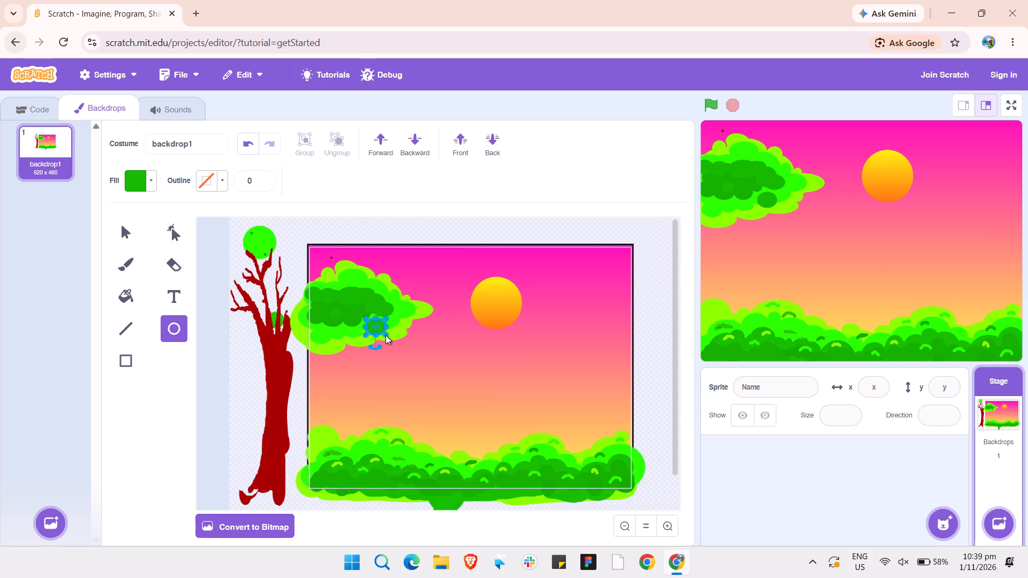
drag(374, 328, 374, 318)
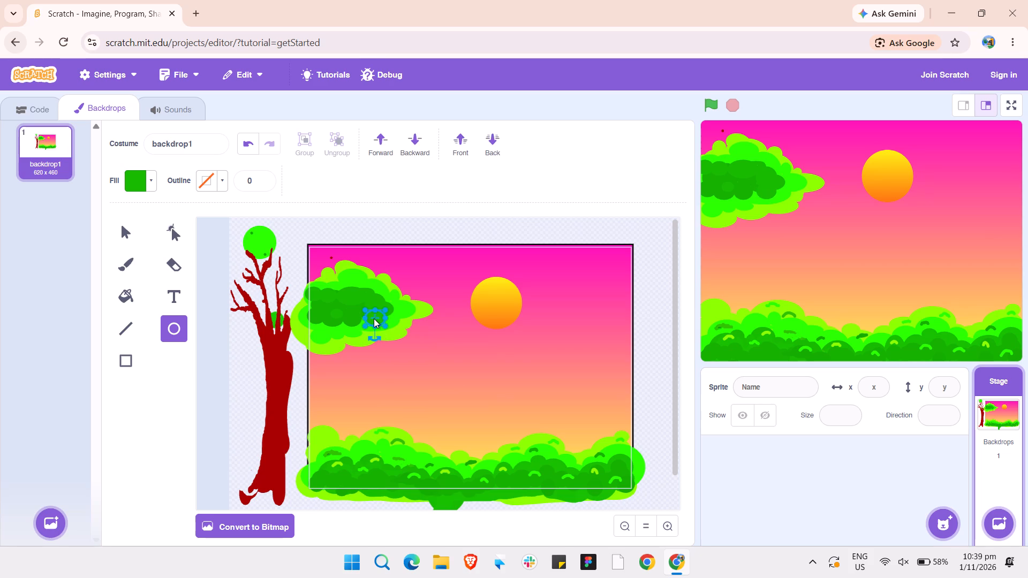
click(357, 303)
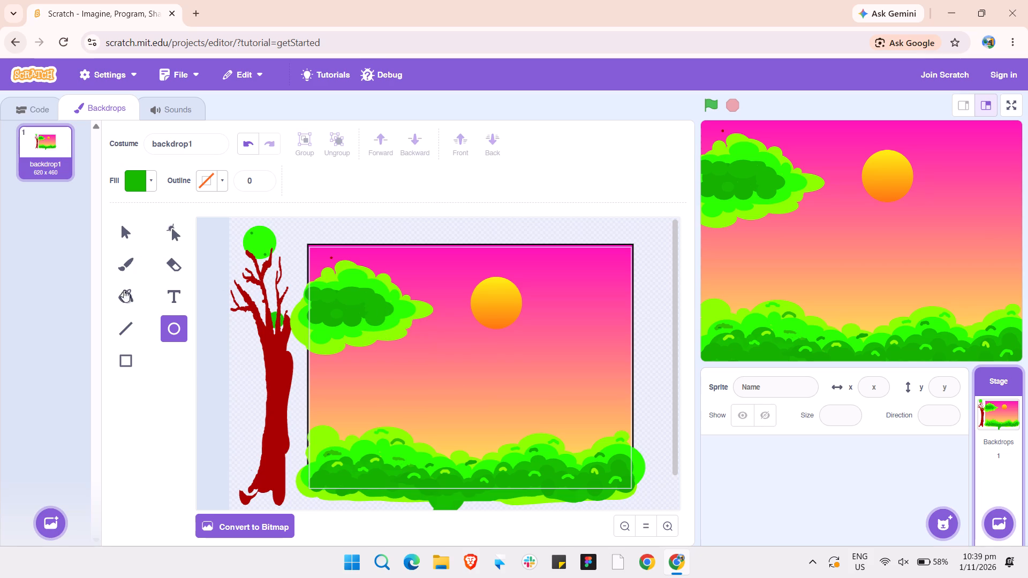
Paint four short dark green brush strokes as leaf marks on the crown's bright green top, upper-left part, tip and lower-right edge.
click(126, 264)
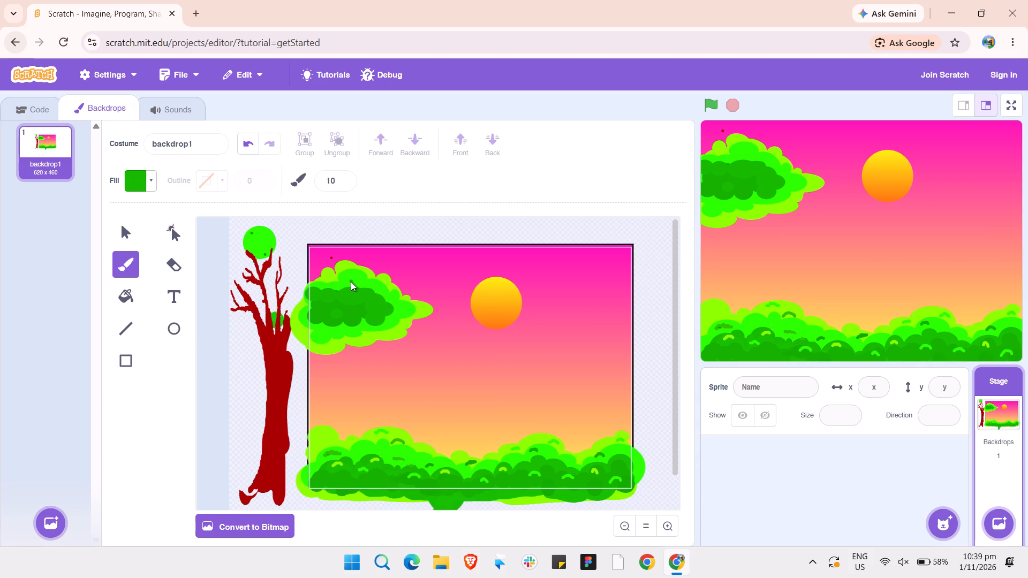
drag(351, 282, 360, 280)
drag(402, 310, 409, 312)
drag(409, 312, 410, 314)
drag(399, 329, 389, 329)
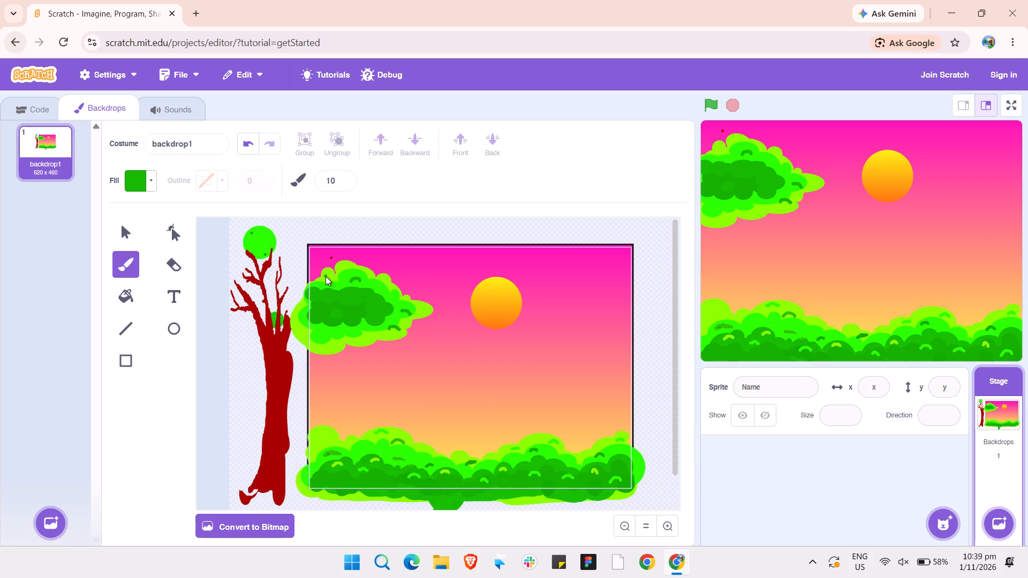
drag(326, 276, 333, 278)
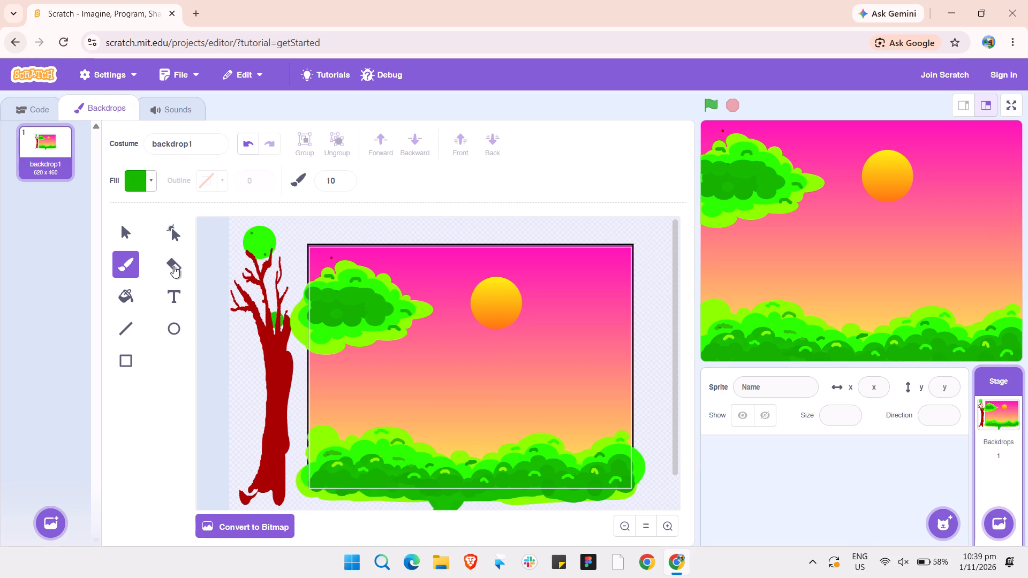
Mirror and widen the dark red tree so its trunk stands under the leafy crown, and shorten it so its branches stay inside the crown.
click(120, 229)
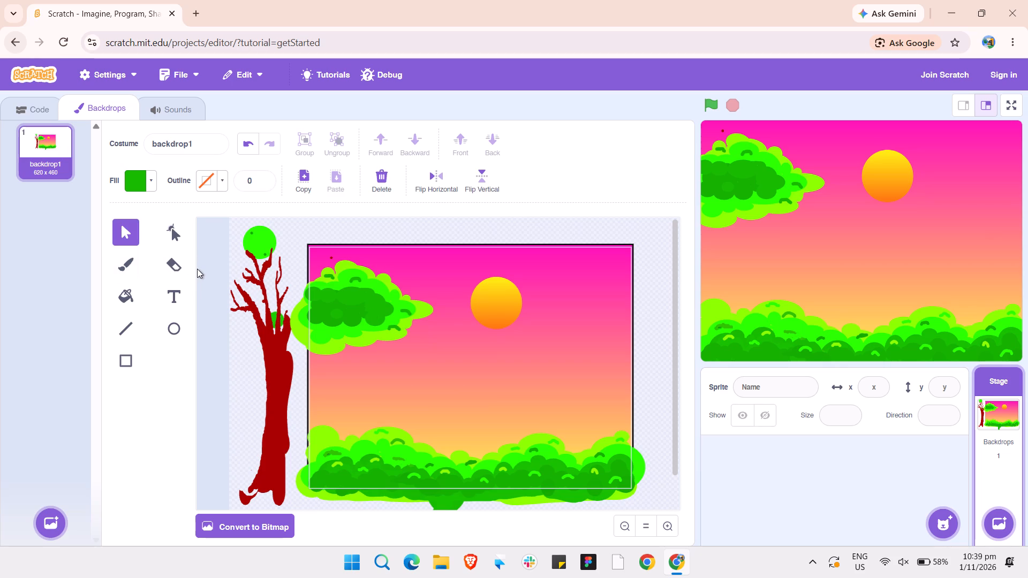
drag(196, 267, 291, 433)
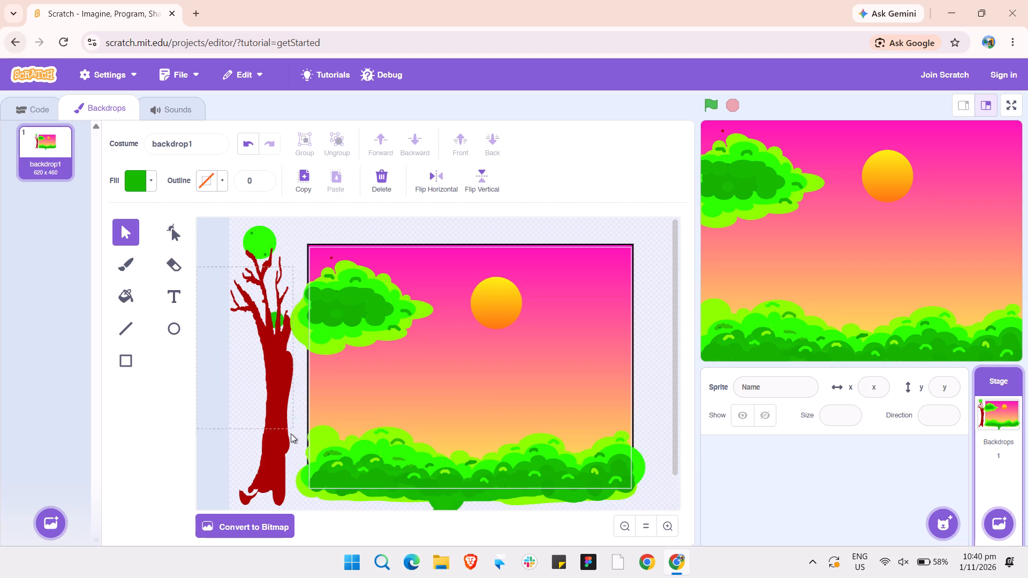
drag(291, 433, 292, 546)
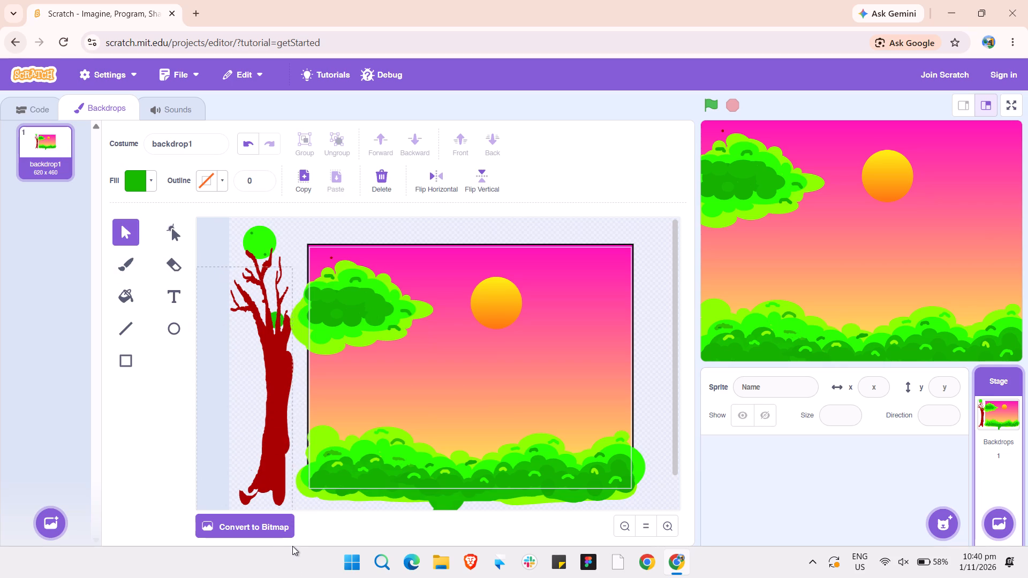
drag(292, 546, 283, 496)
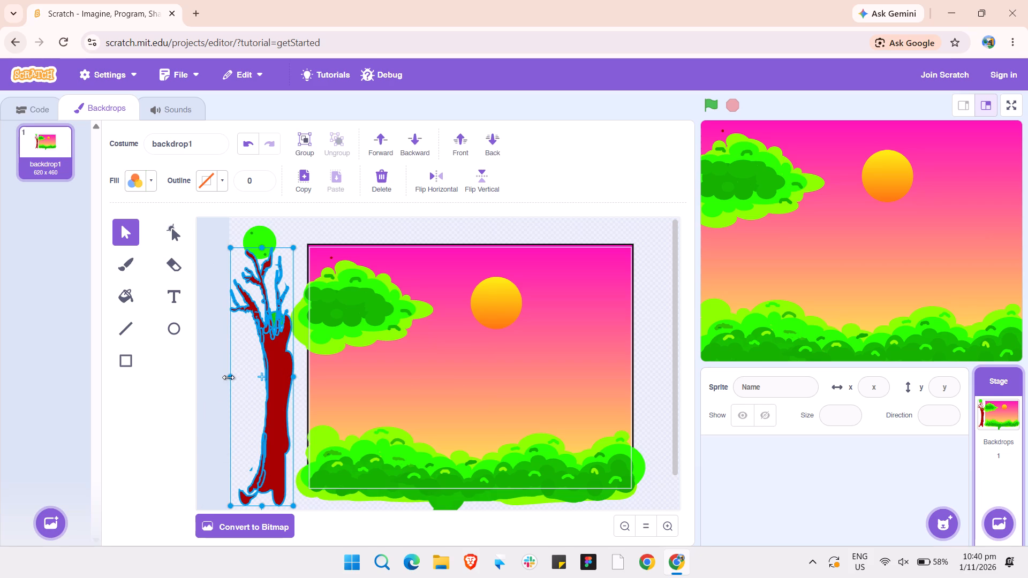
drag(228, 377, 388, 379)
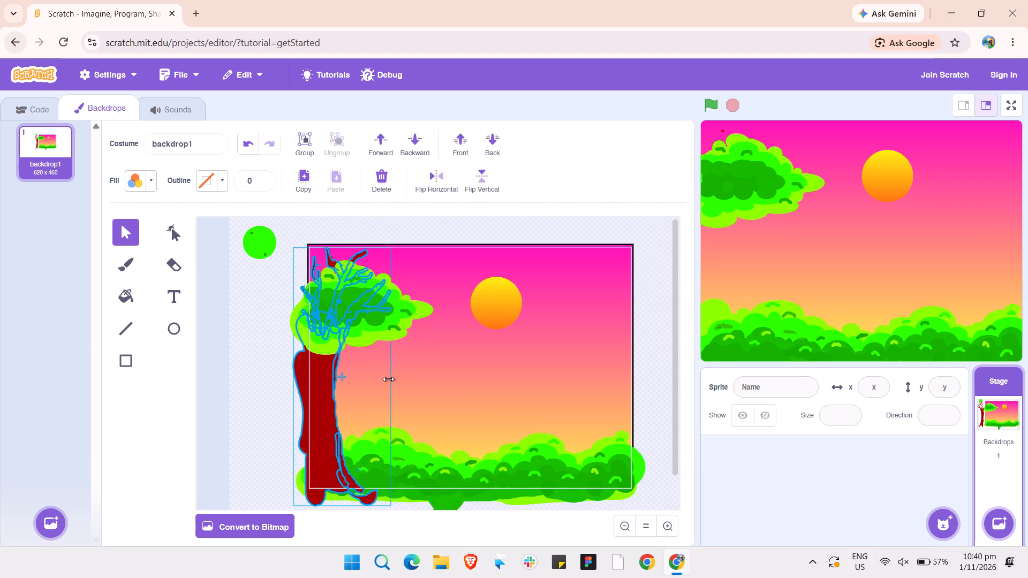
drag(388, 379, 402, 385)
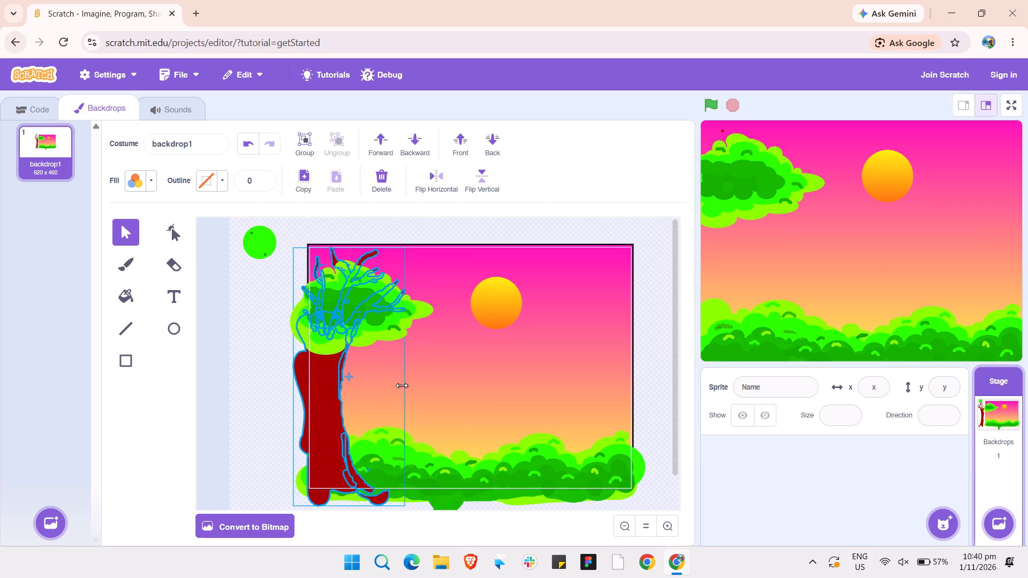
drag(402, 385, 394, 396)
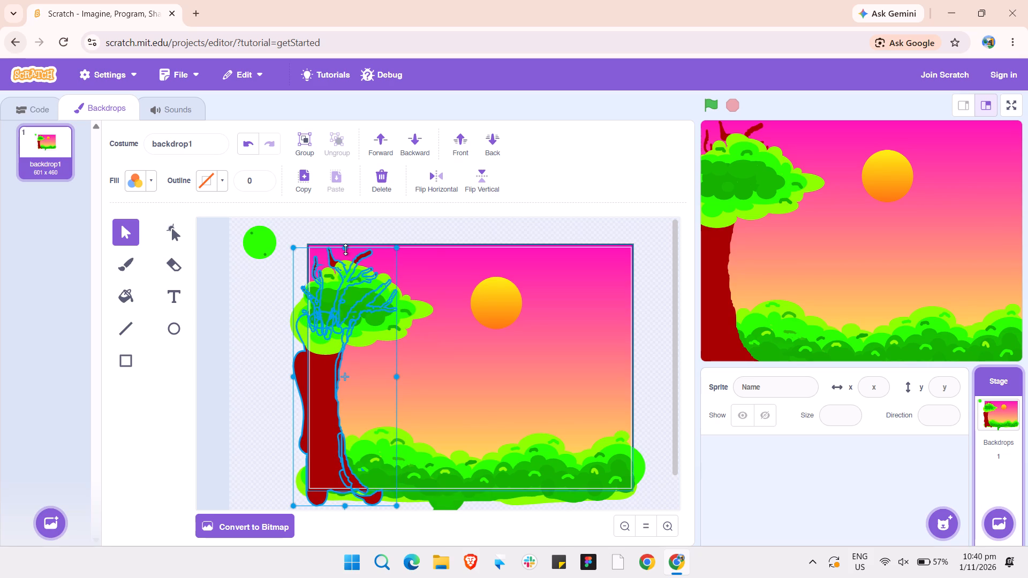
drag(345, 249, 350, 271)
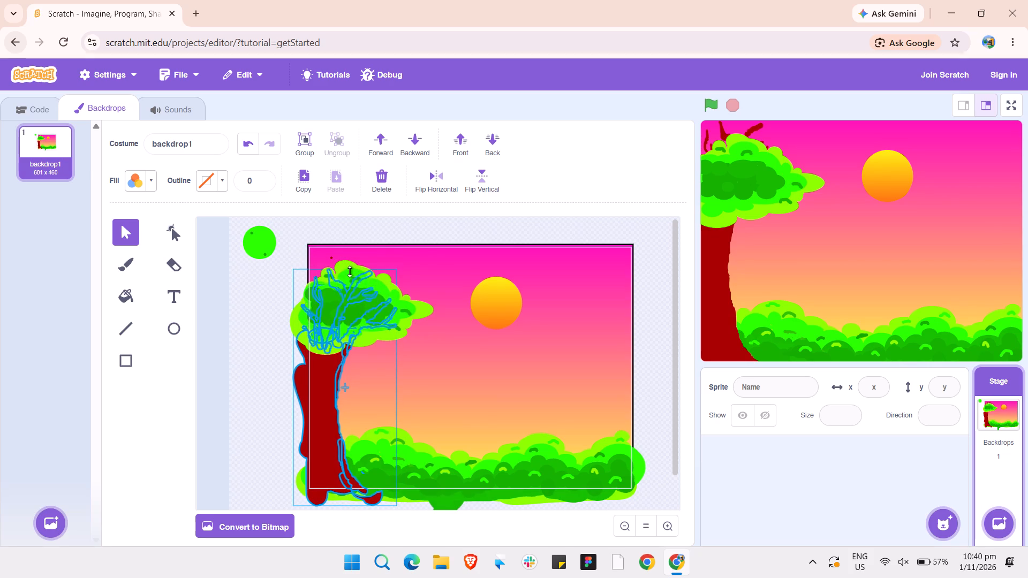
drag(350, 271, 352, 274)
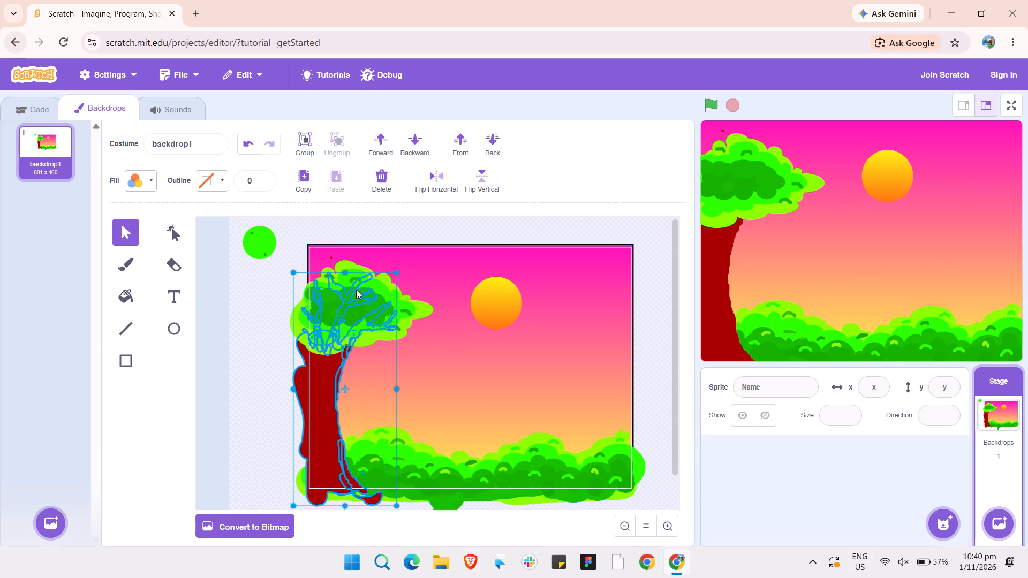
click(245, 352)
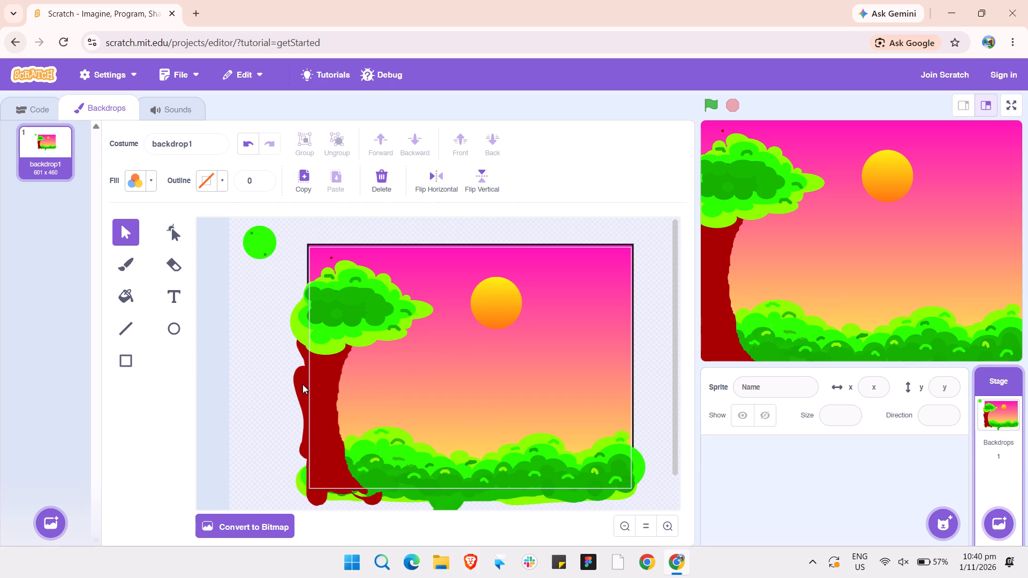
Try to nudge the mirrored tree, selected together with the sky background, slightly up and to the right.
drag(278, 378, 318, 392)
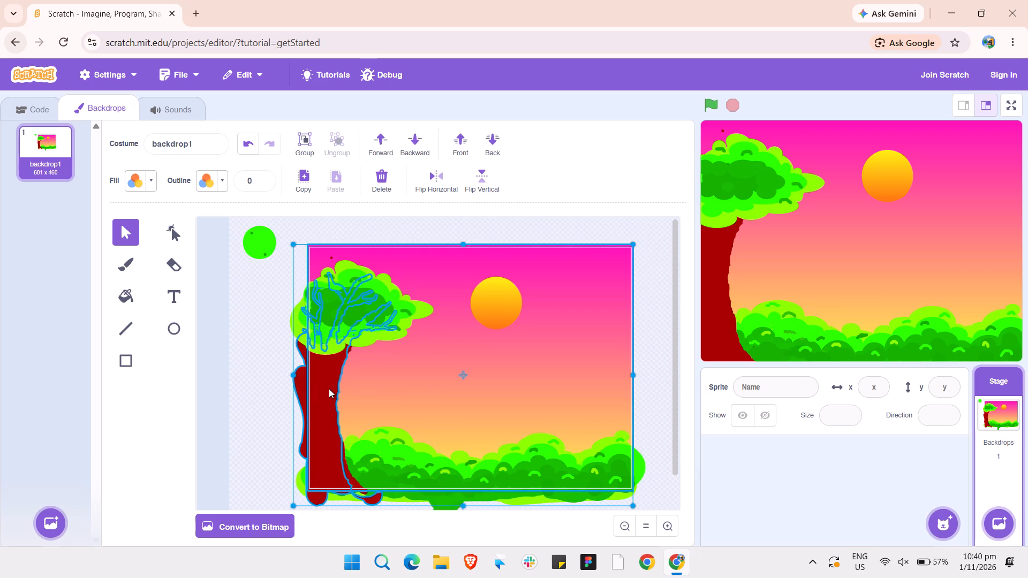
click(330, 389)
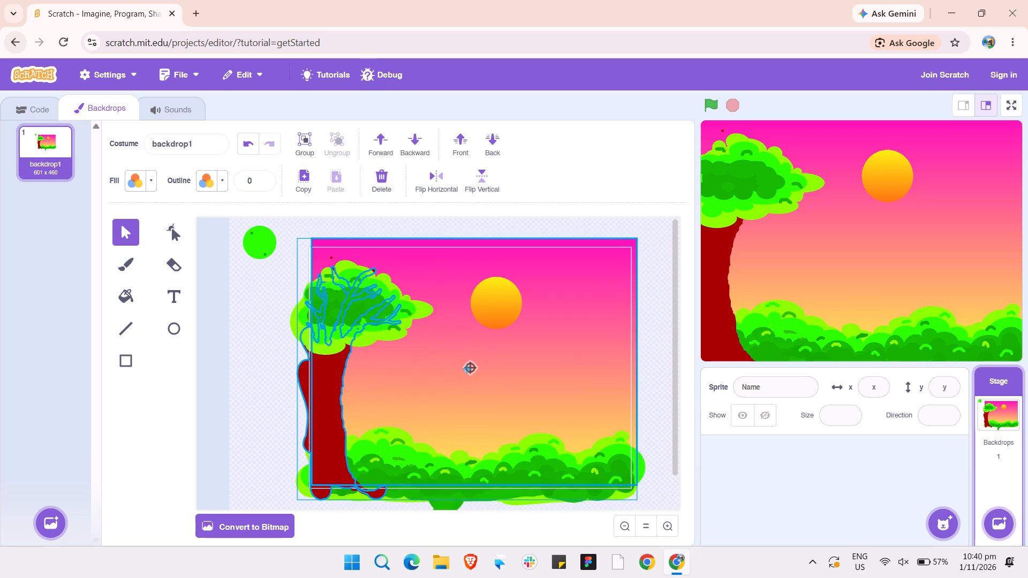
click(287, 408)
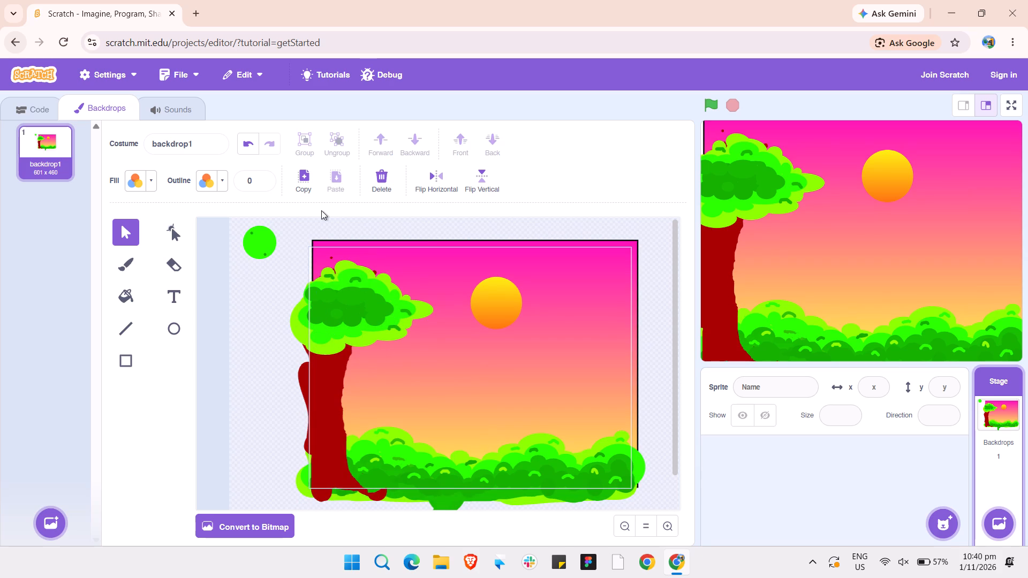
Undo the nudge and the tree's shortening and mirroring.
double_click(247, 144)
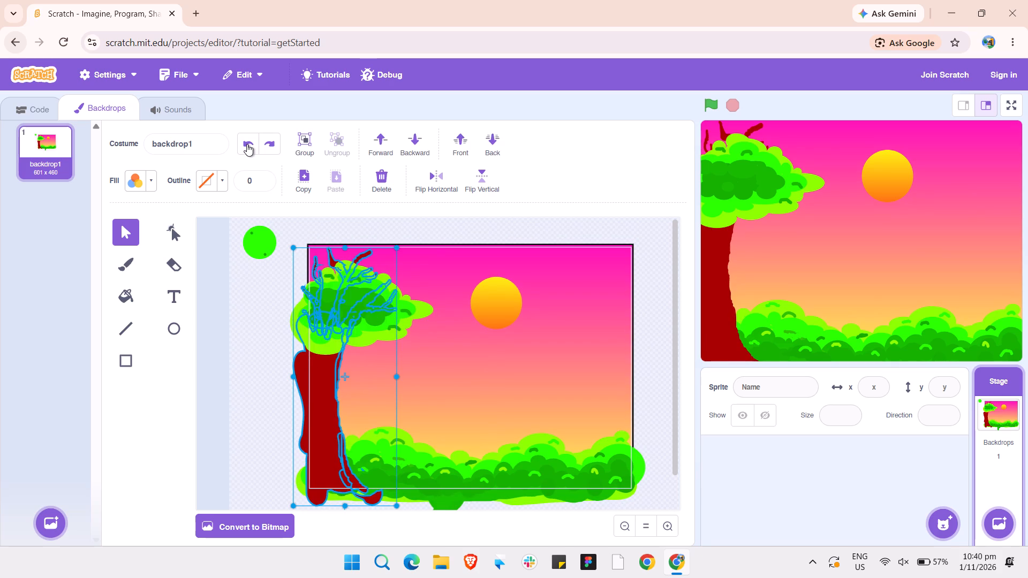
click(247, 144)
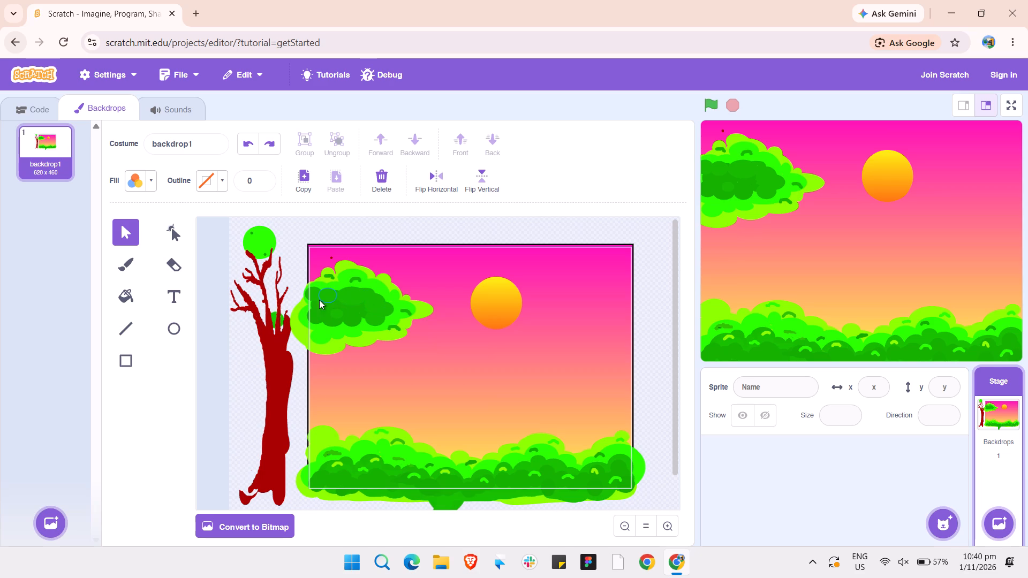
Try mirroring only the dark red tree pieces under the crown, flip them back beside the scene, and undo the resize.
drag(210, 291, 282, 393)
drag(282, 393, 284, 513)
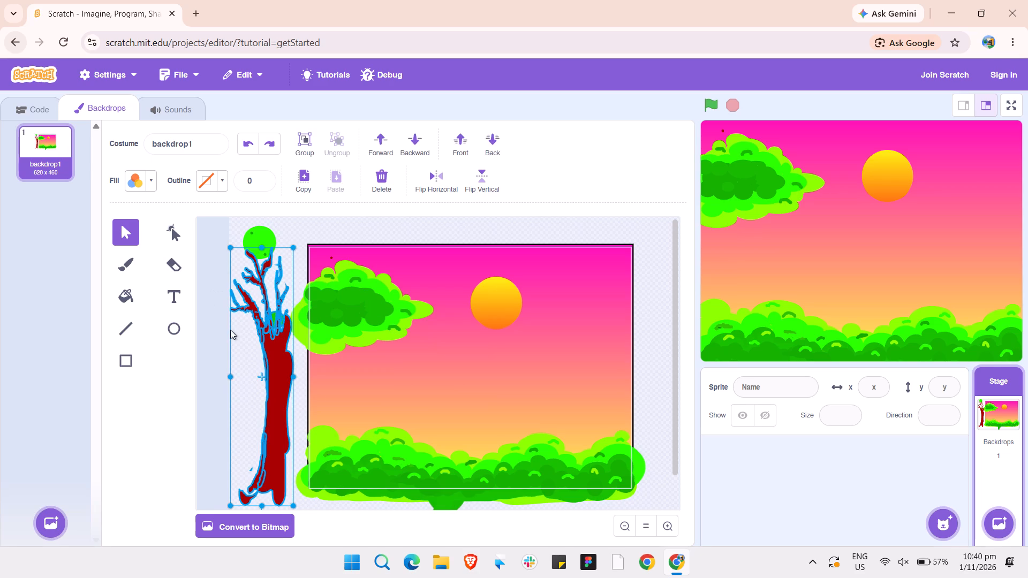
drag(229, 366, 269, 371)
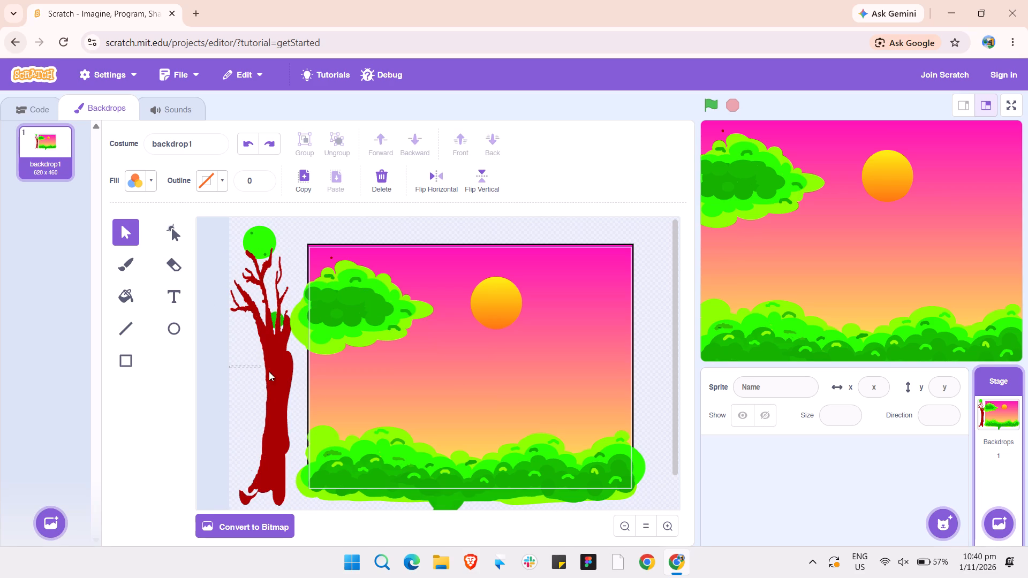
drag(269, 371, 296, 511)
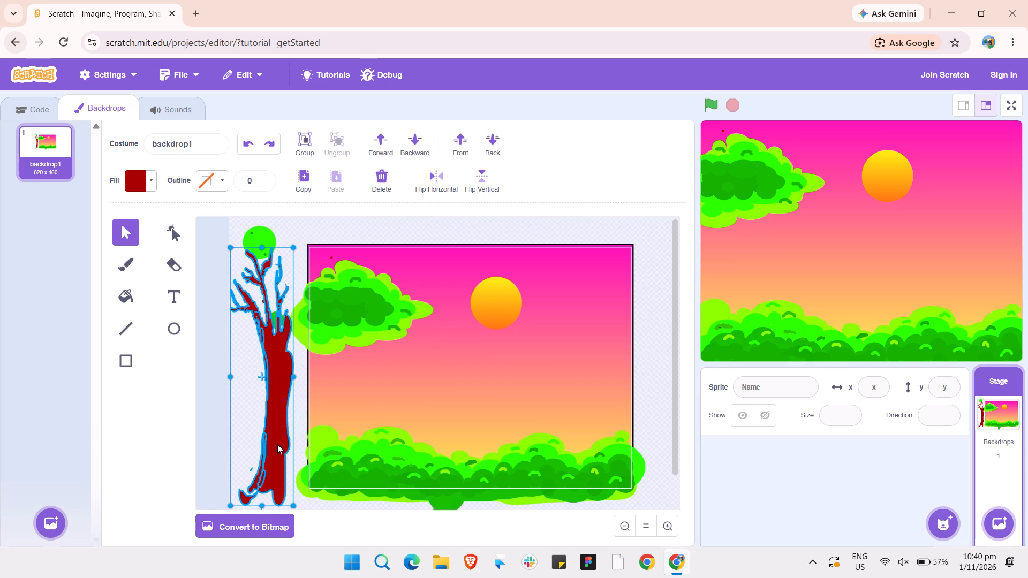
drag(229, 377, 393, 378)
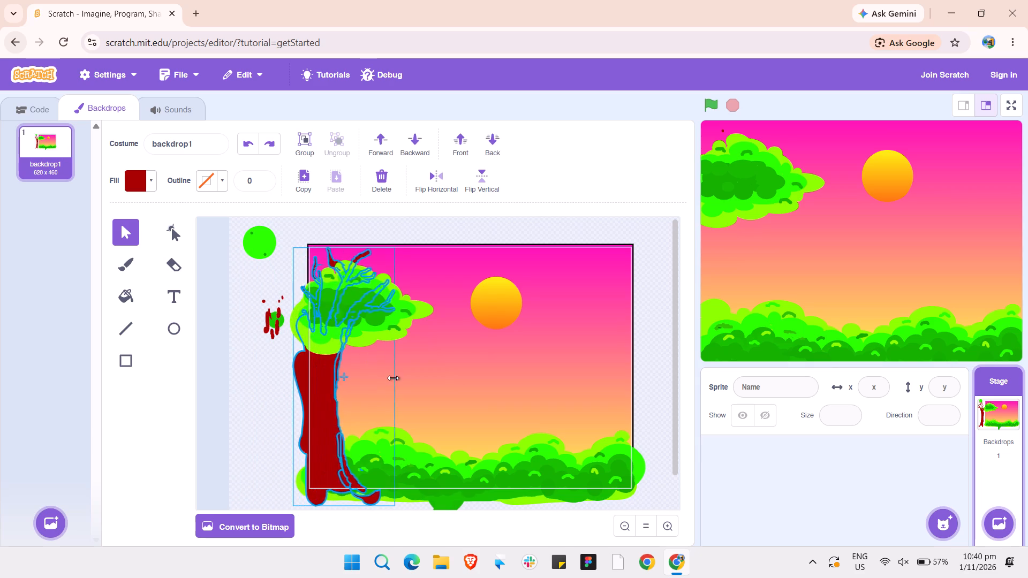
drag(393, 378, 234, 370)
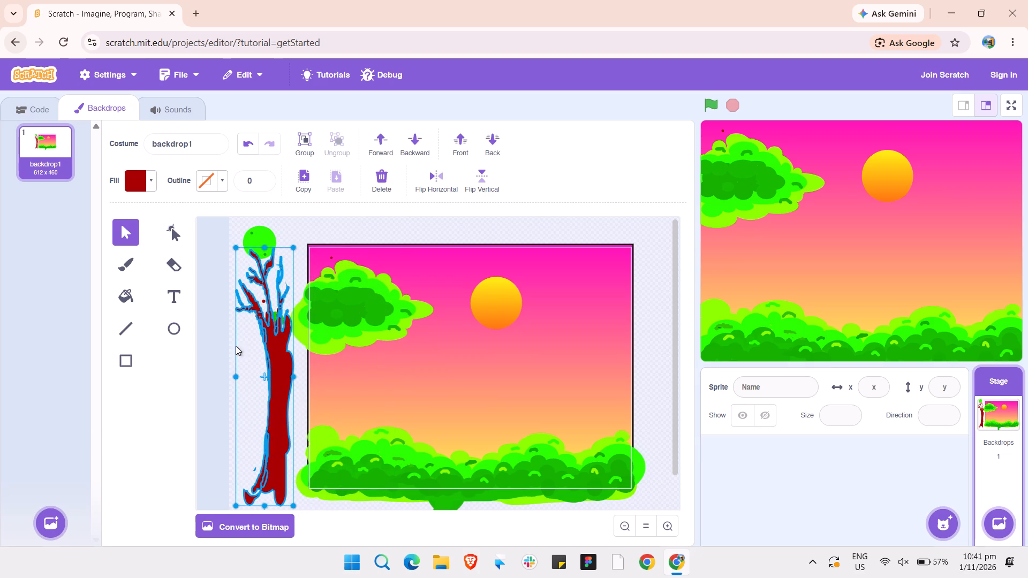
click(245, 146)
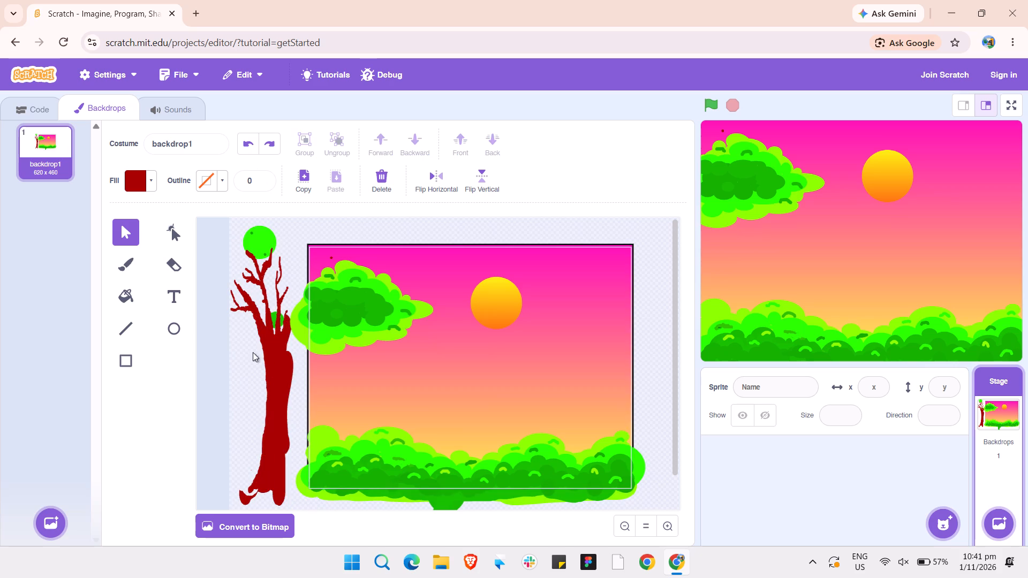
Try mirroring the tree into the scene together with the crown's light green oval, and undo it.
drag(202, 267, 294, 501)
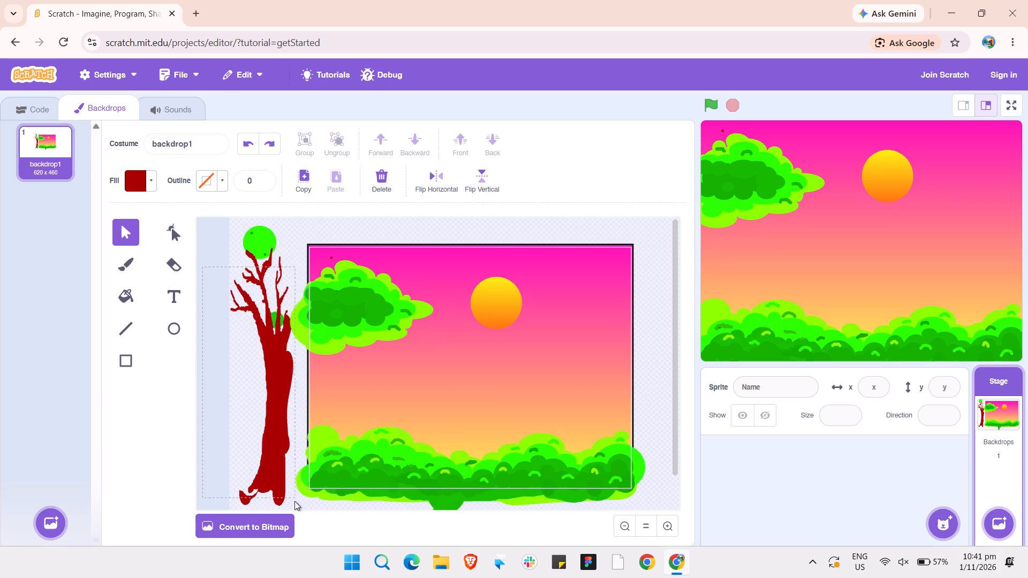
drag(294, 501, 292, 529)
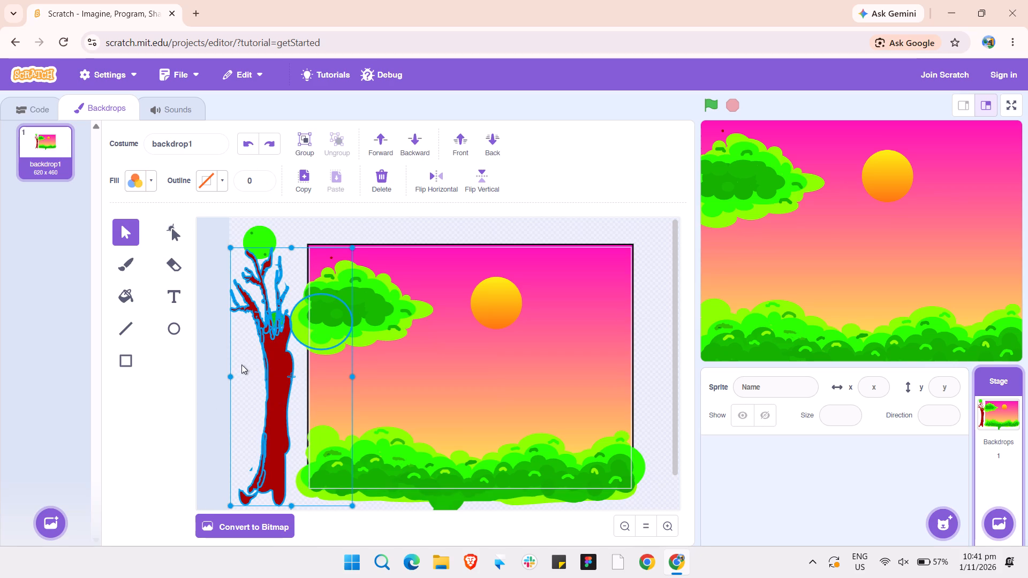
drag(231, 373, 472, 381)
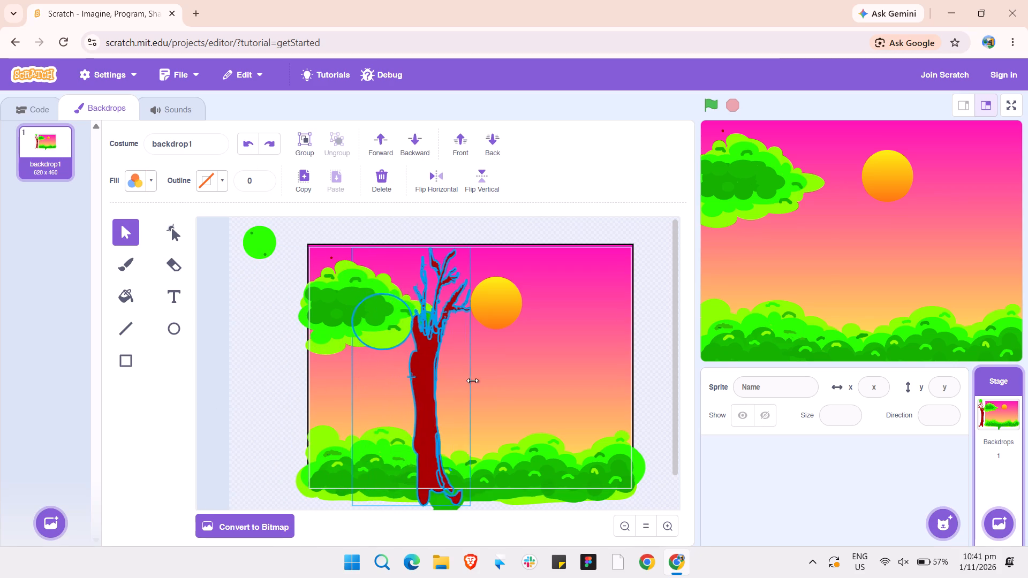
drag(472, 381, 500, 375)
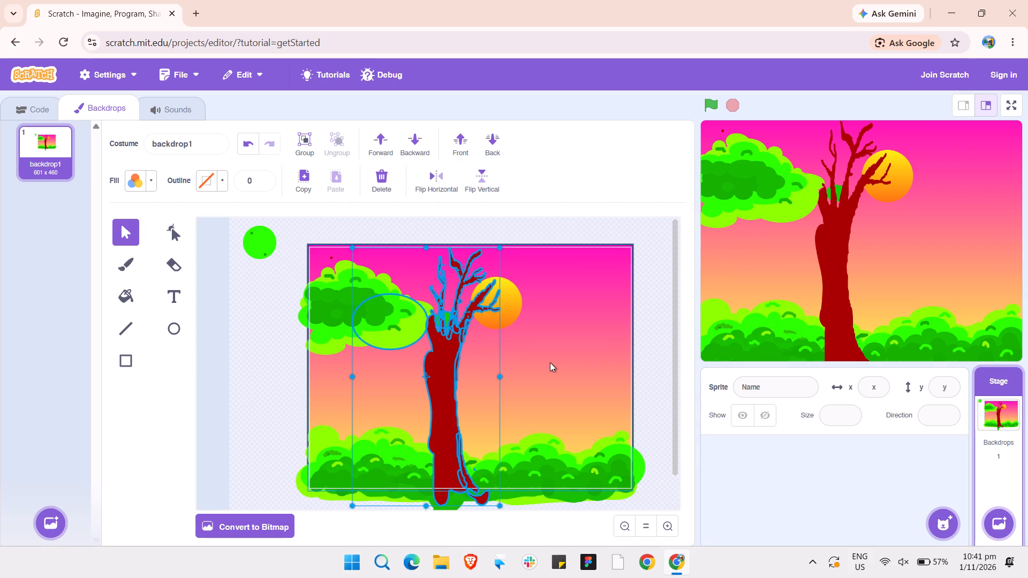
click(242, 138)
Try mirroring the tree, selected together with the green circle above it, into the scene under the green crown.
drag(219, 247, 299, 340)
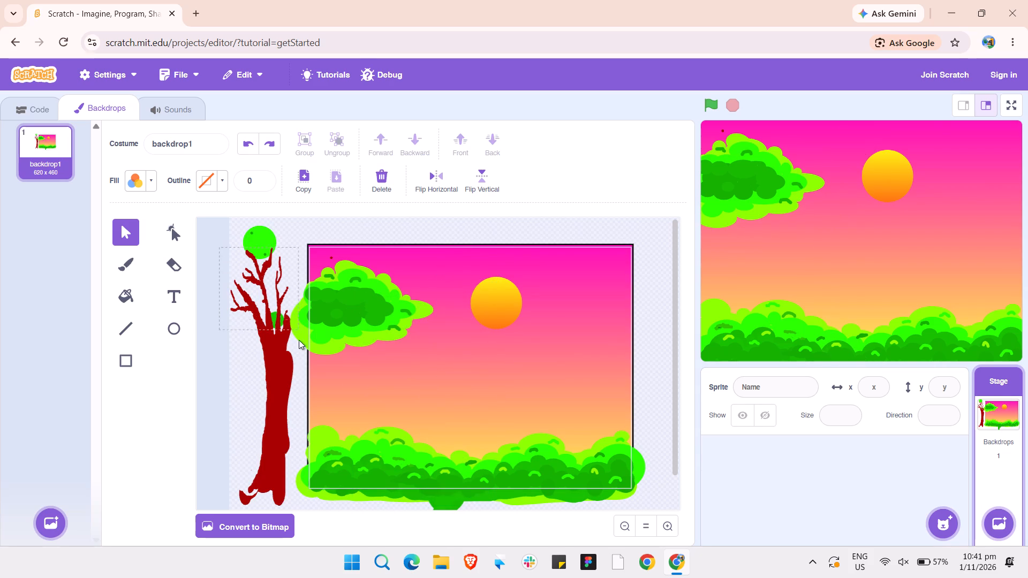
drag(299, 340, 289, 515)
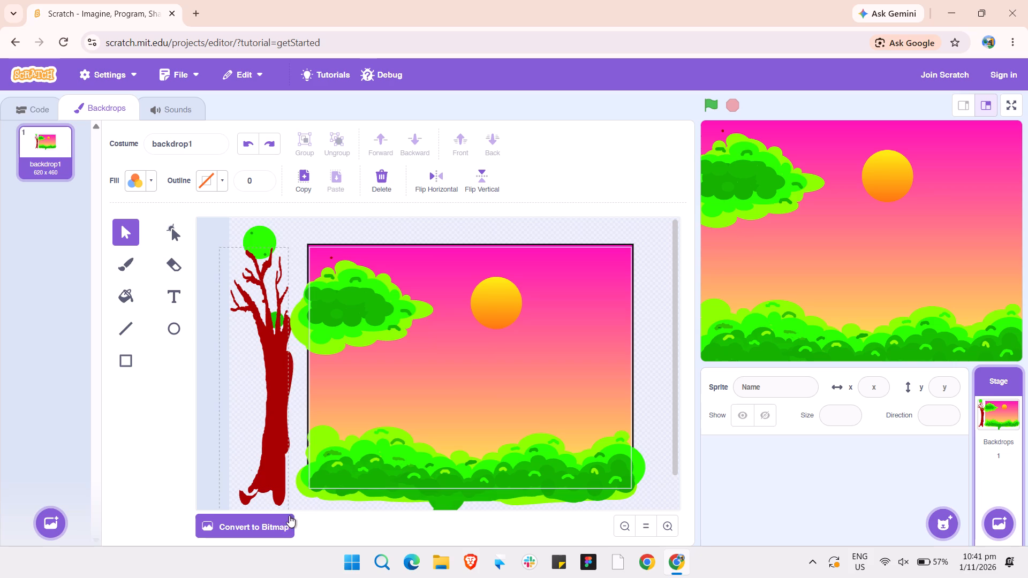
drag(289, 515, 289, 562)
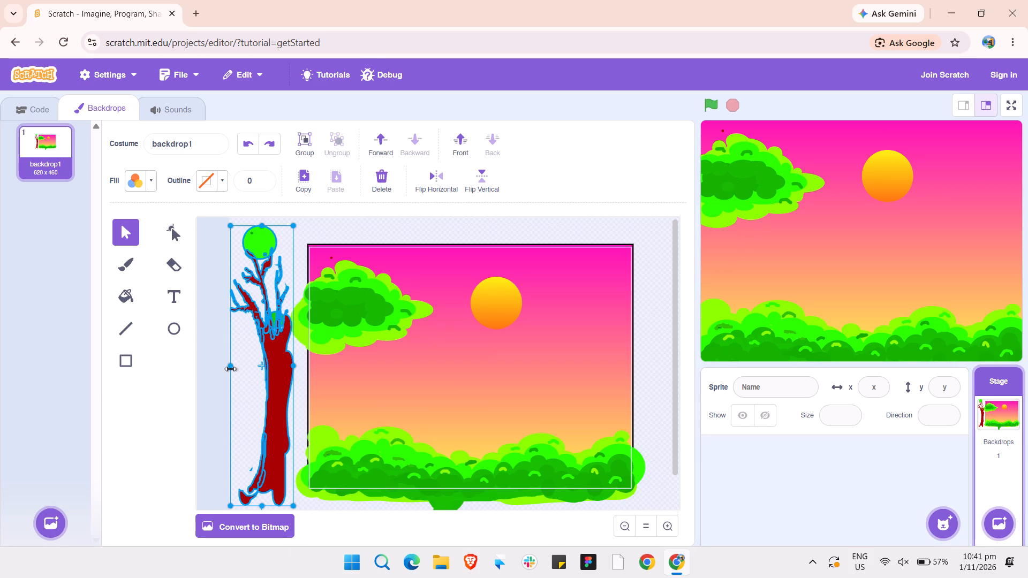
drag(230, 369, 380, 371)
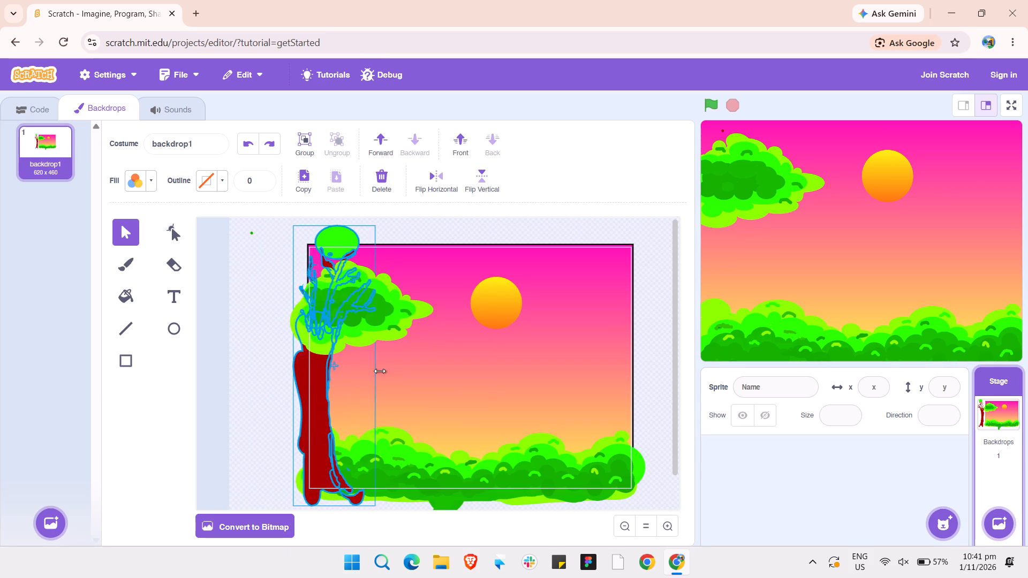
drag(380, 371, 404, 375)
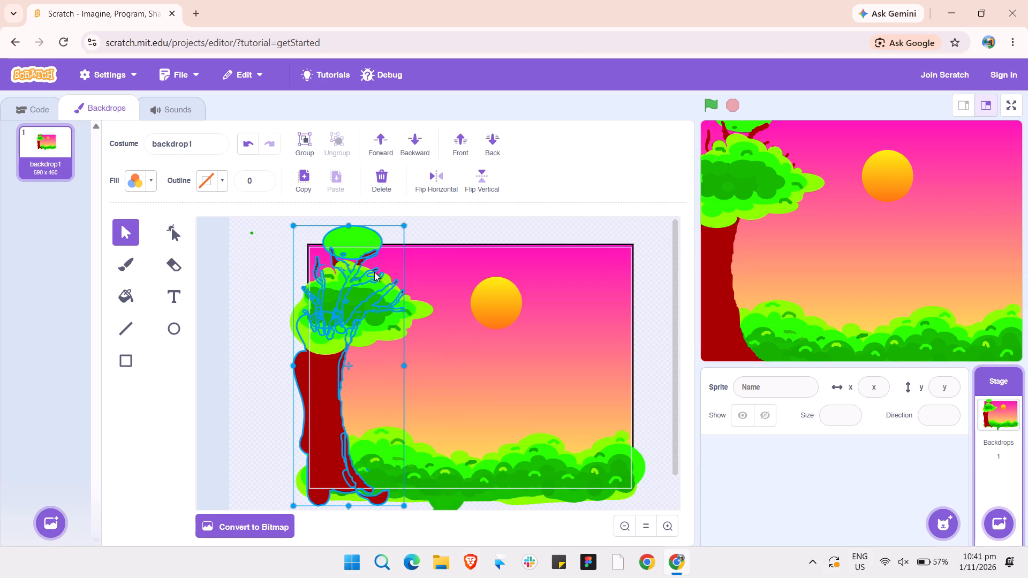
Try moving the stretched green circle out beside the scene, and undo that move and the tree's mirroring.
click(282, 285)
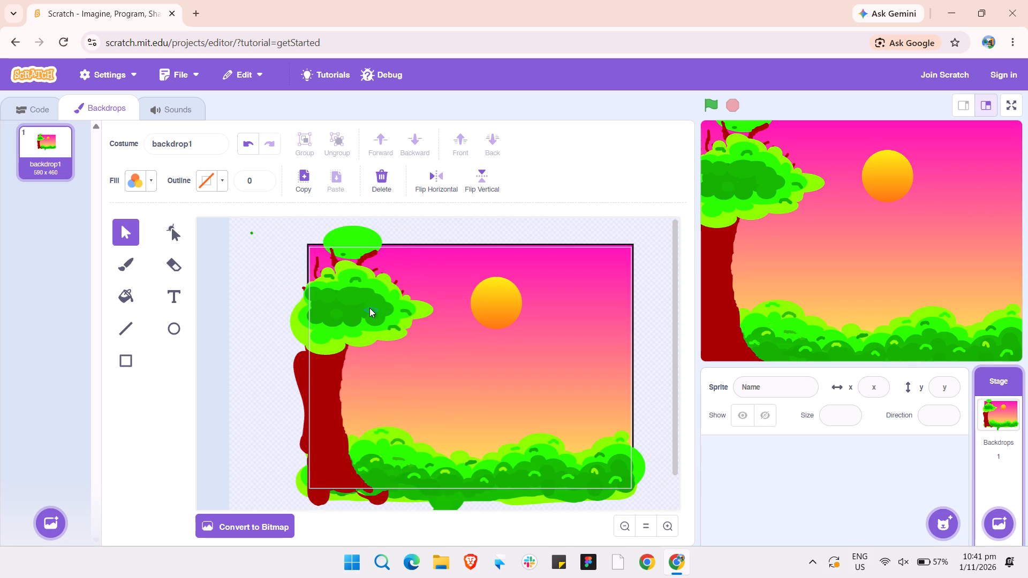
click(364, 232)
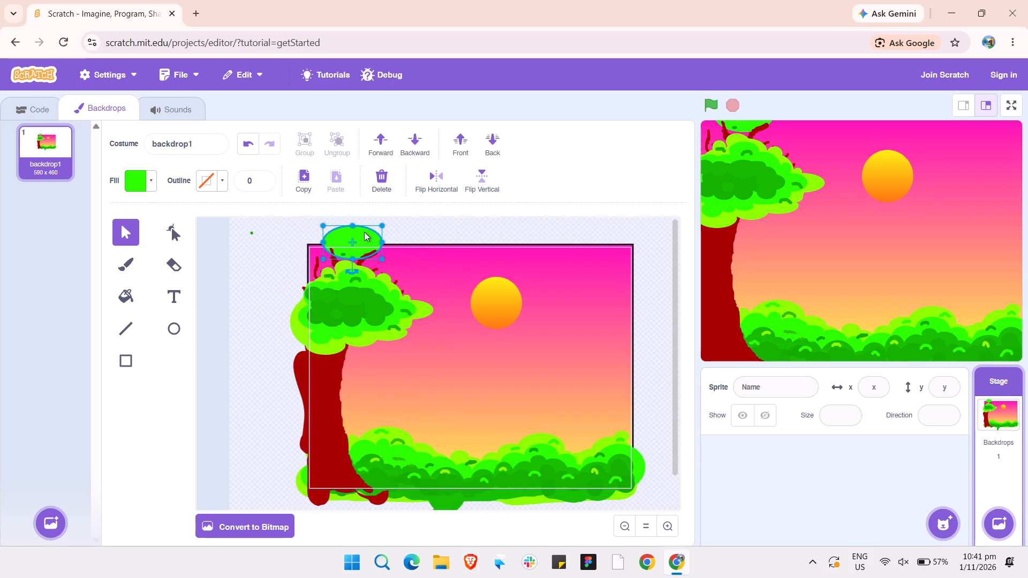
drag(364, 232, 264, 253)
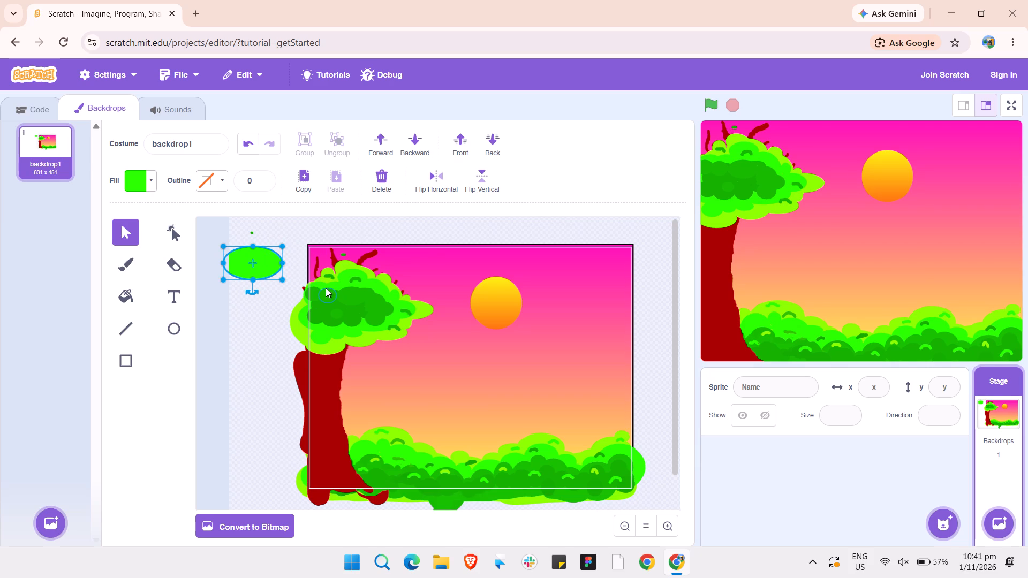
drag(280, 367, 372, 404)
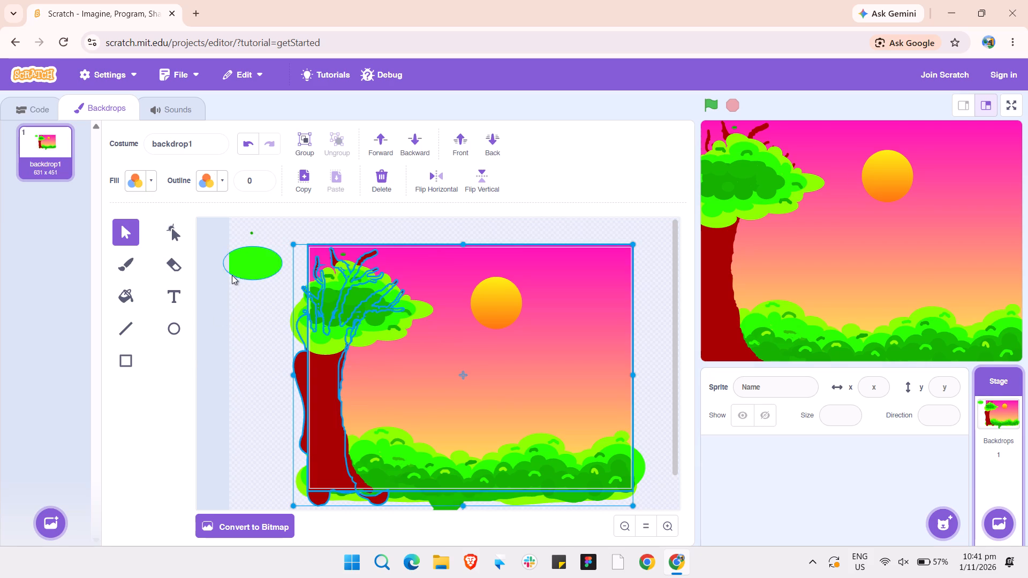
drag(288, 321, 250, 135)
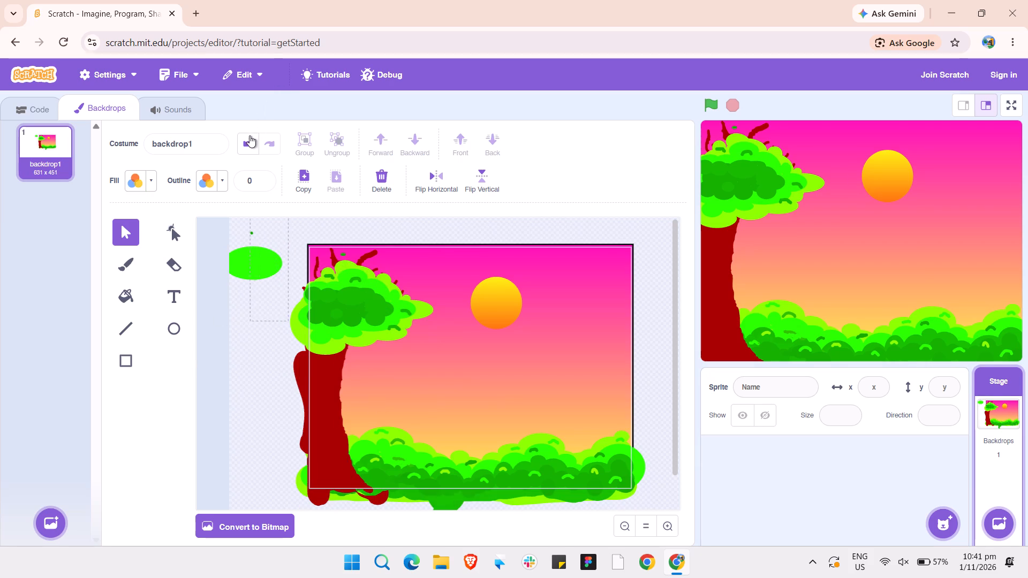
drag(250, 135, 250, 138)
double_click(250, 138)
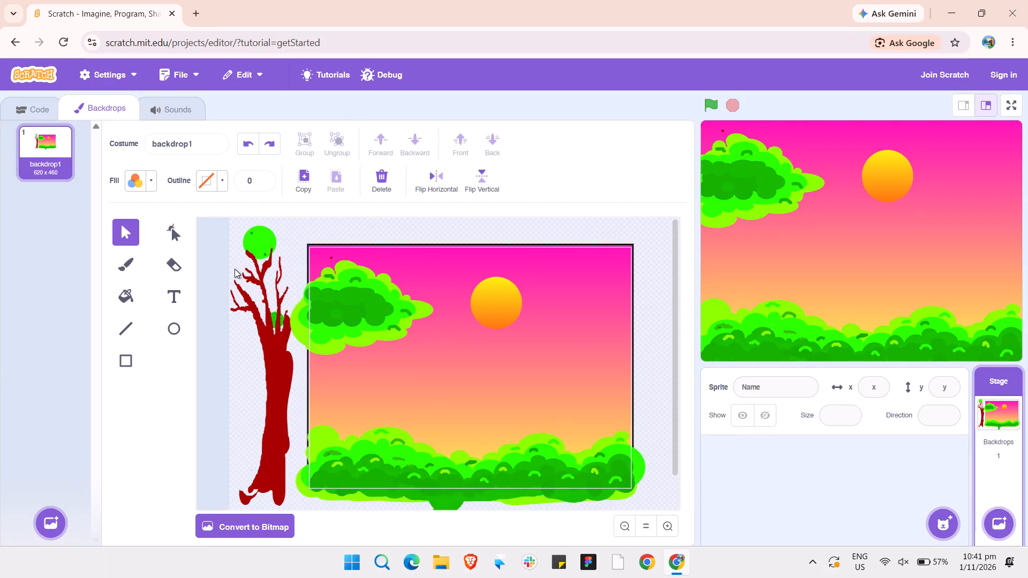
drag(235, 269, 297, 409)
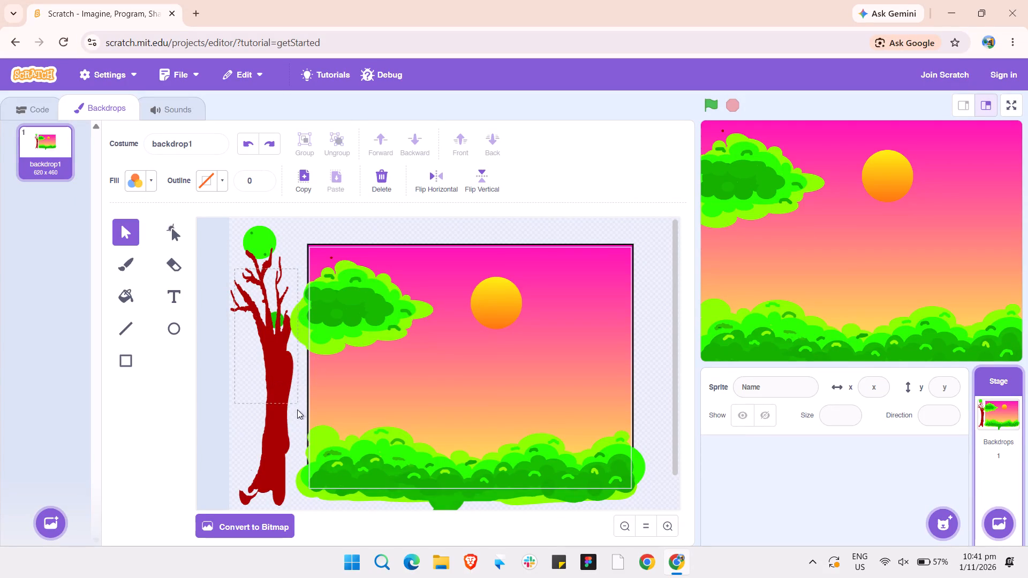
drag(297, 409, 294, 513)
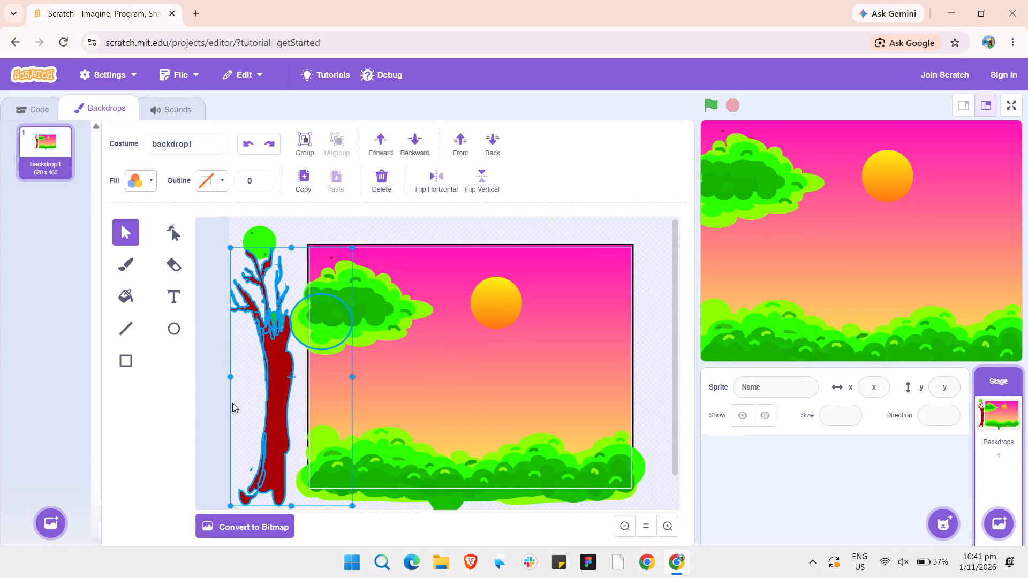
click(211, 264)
Mirror only the dark red tree pieces into the scene and widen them so the trunk stands under the green crown.
drag(221, 265, 227, 275)
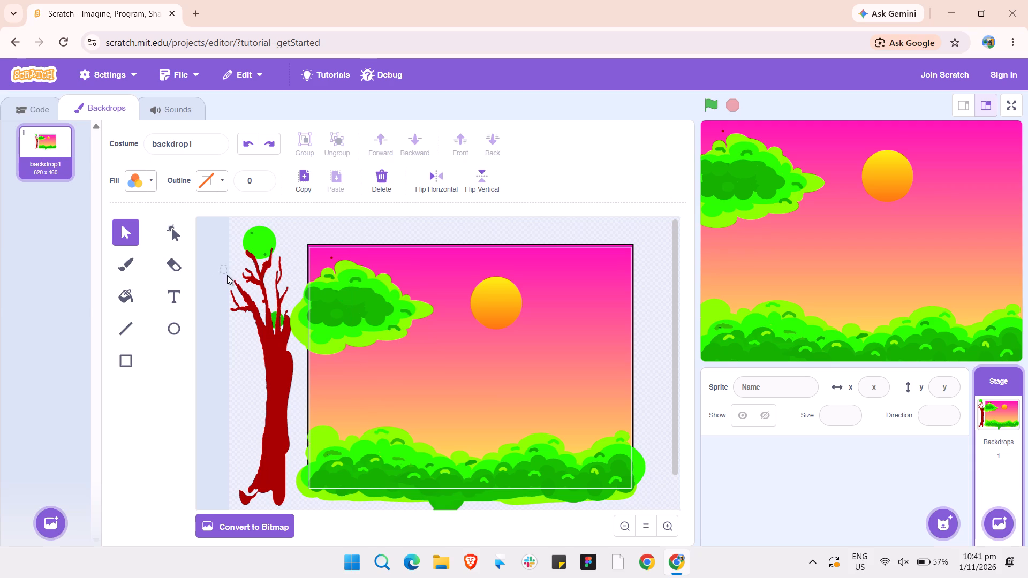
drag(227, 275, 292, 525)
drag(292, 525, 289, 519)
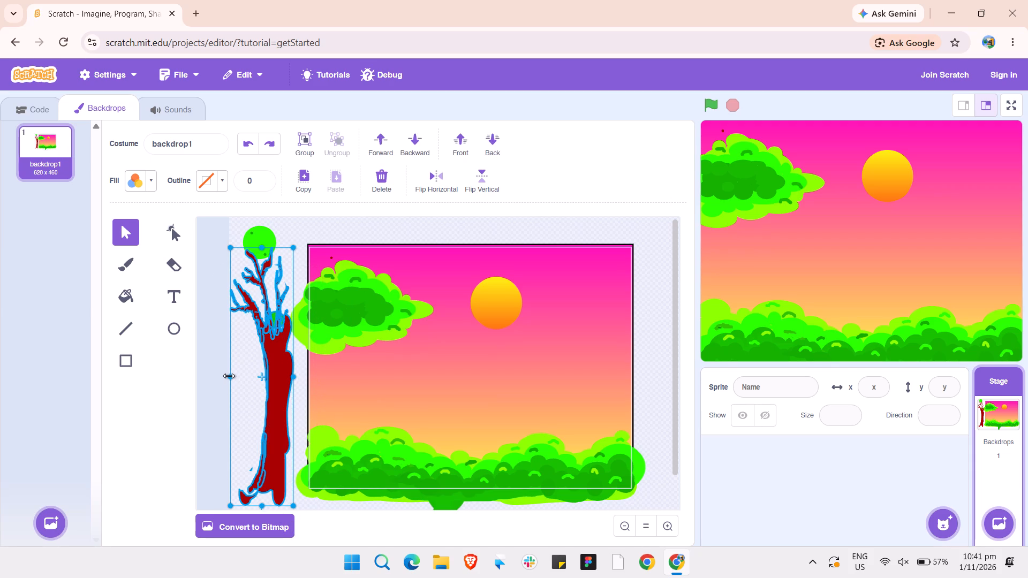
drag(229, 376, 356, 368)
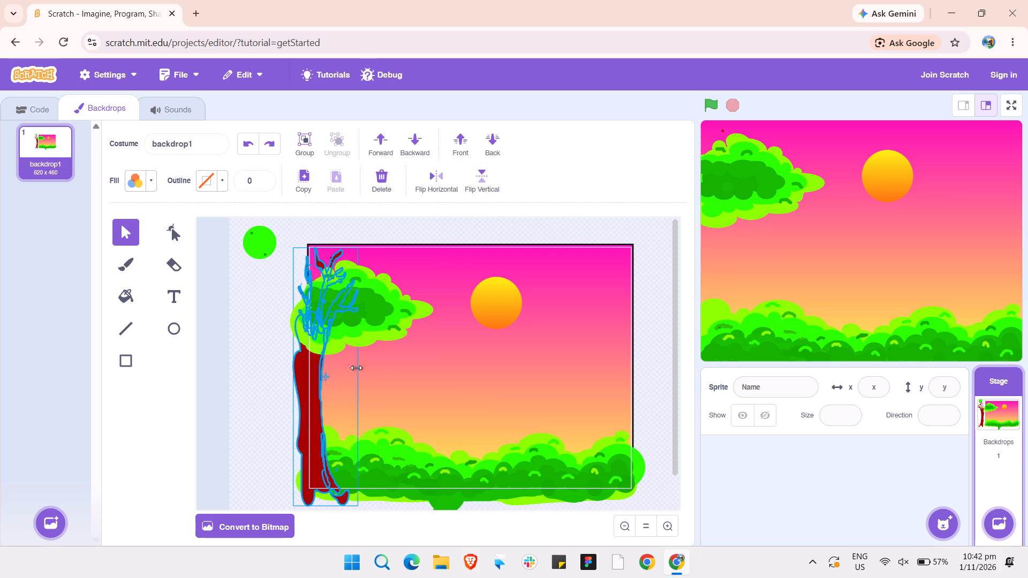
drag(356, 368, 388, 370)
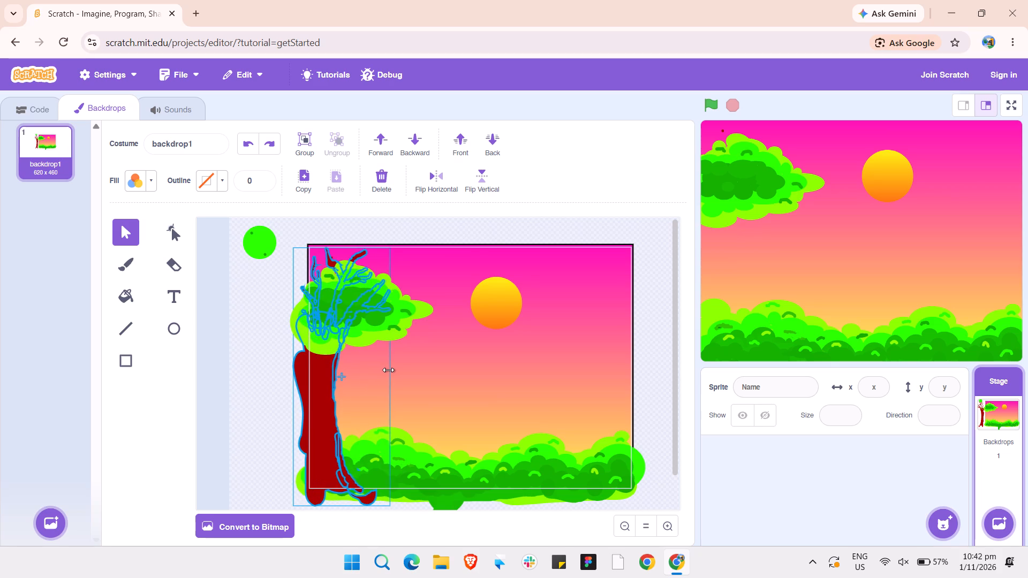
drag(388, 370, 384, 371)
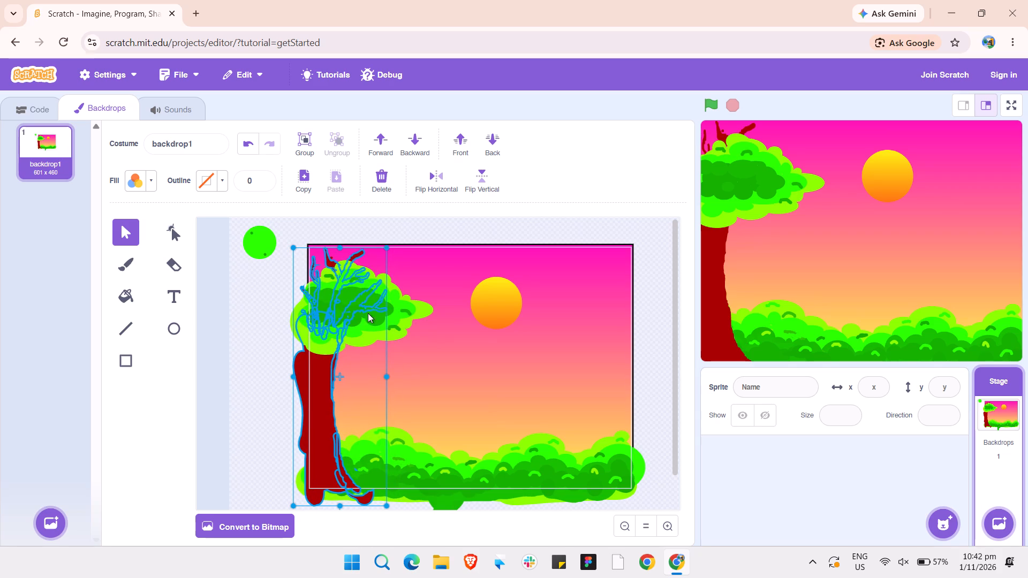
Shorten the mirrored tree from its upper end so the branches lie within the green crown.
drag(339, 245, 340, 263)
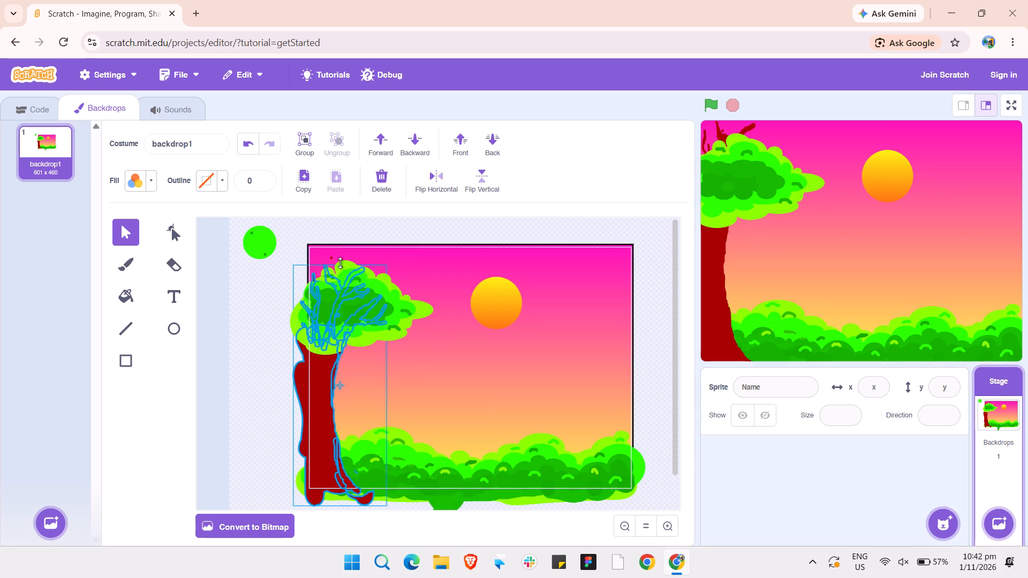
drag(340, 263, 341, 275)
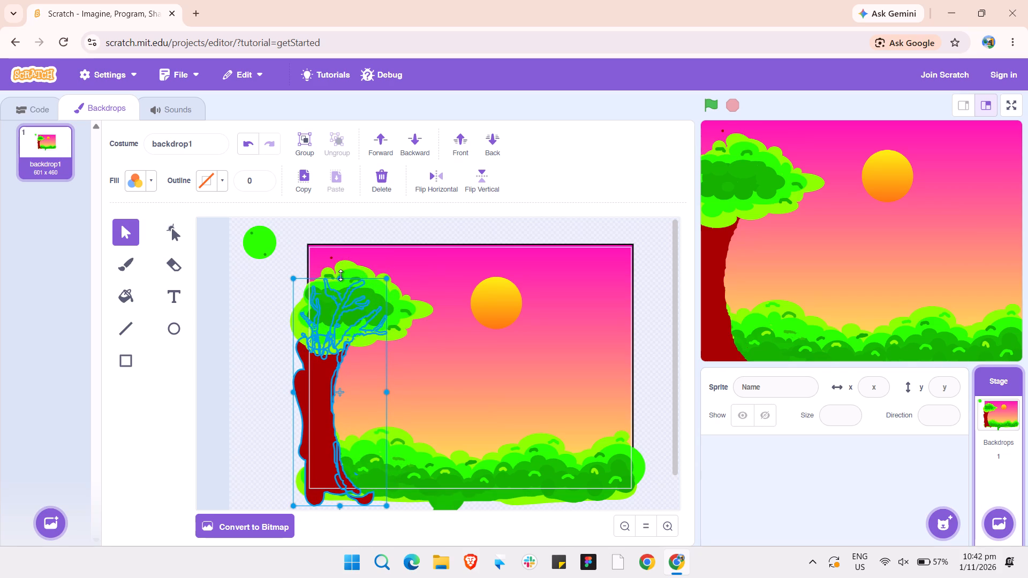
click(269, 325)
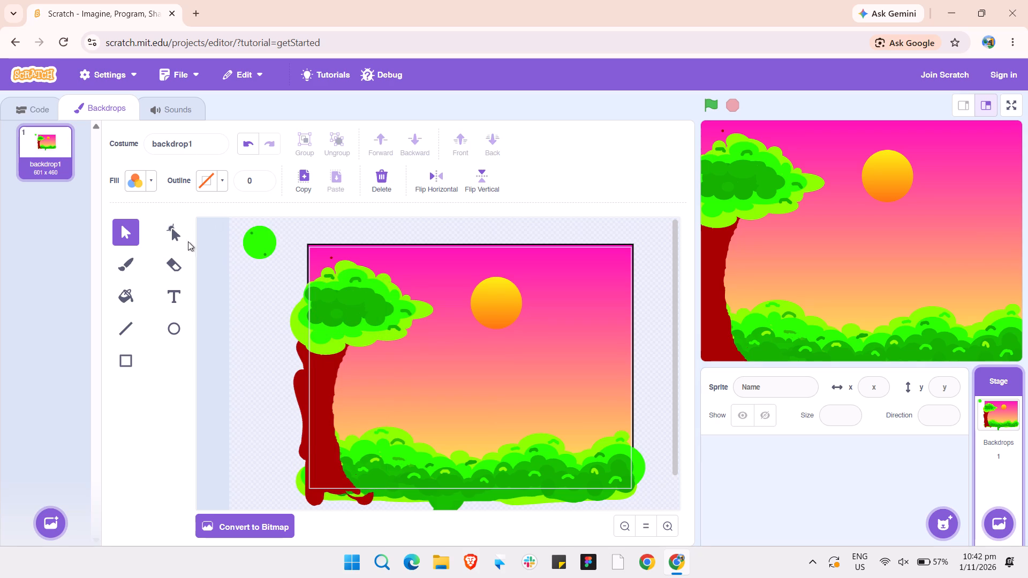
Draw a small yellow-green oval in the crown's existing light shade and place it at the crown's upper left edge.
click(173, 330)
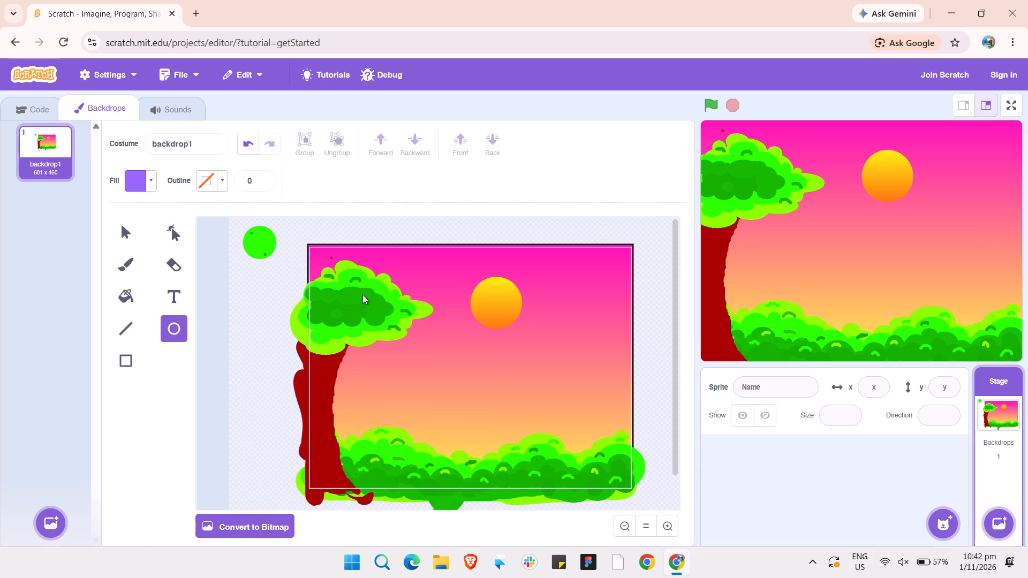
click(120, 235)
click(346, 261)
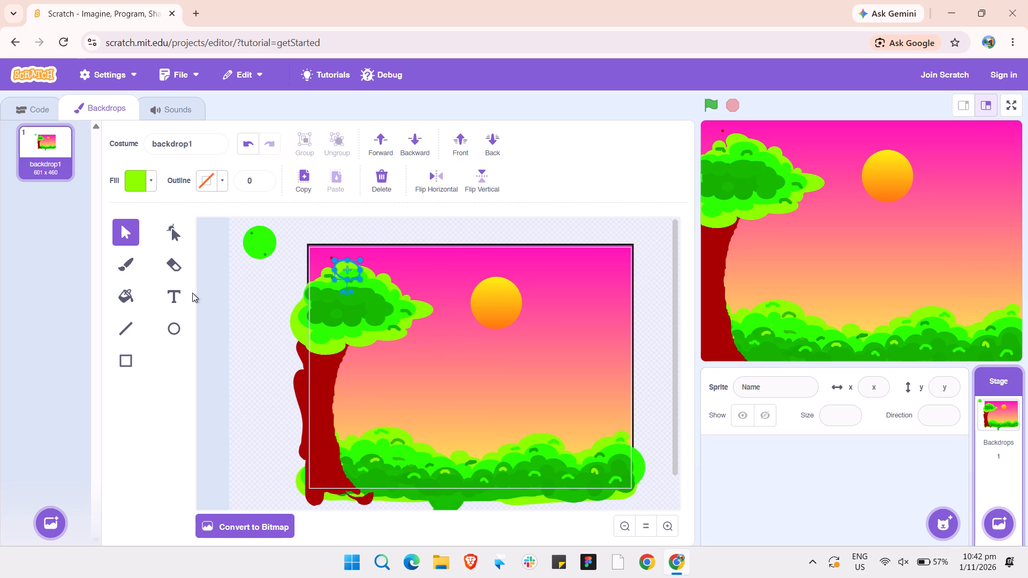
click(179, 328)
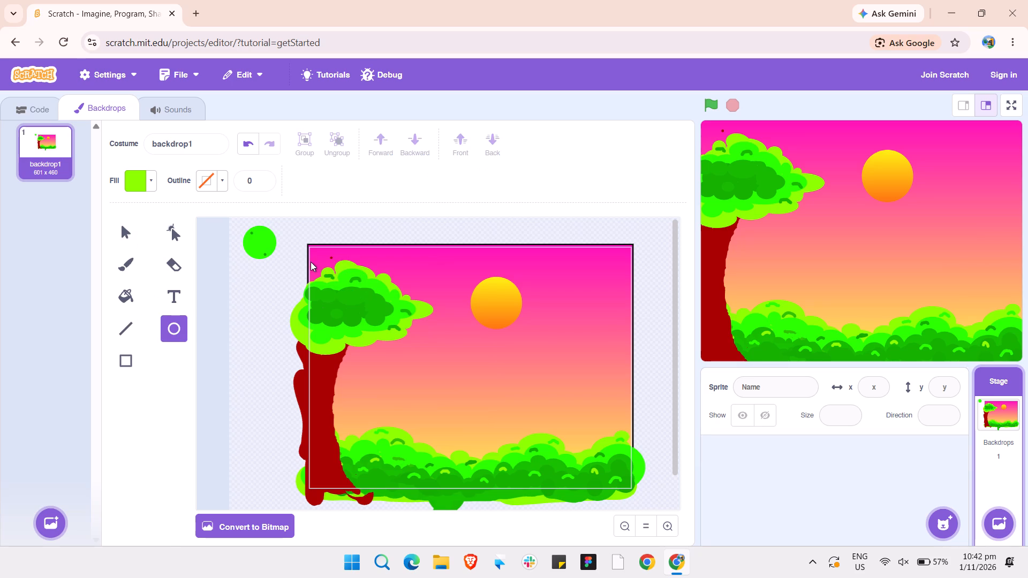
drag(310, 262, 348, 292)
drag(348, 292, 349, 293)
drag(329, 278, 314, 271)
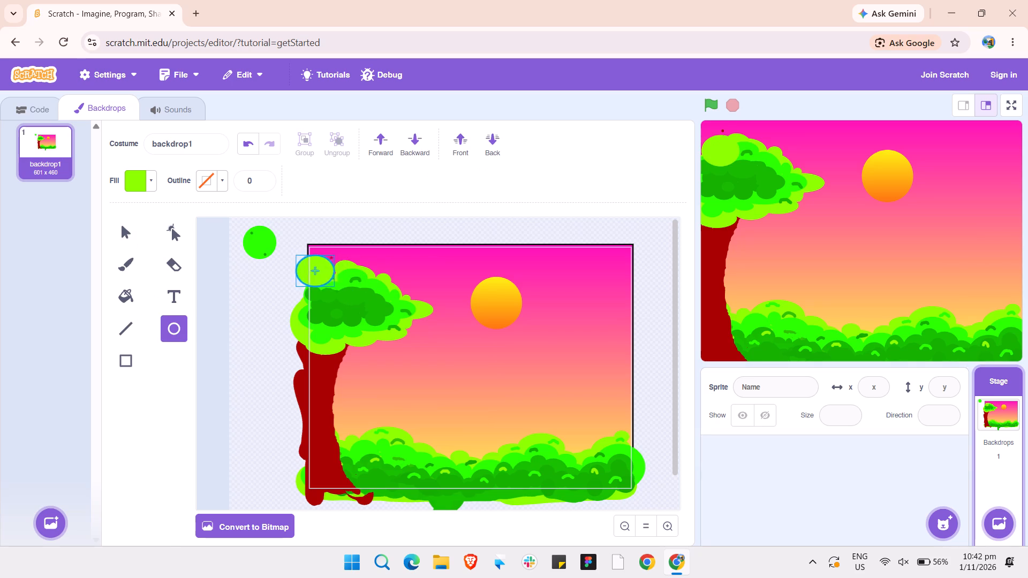
drag(314, 271, 309, 271)
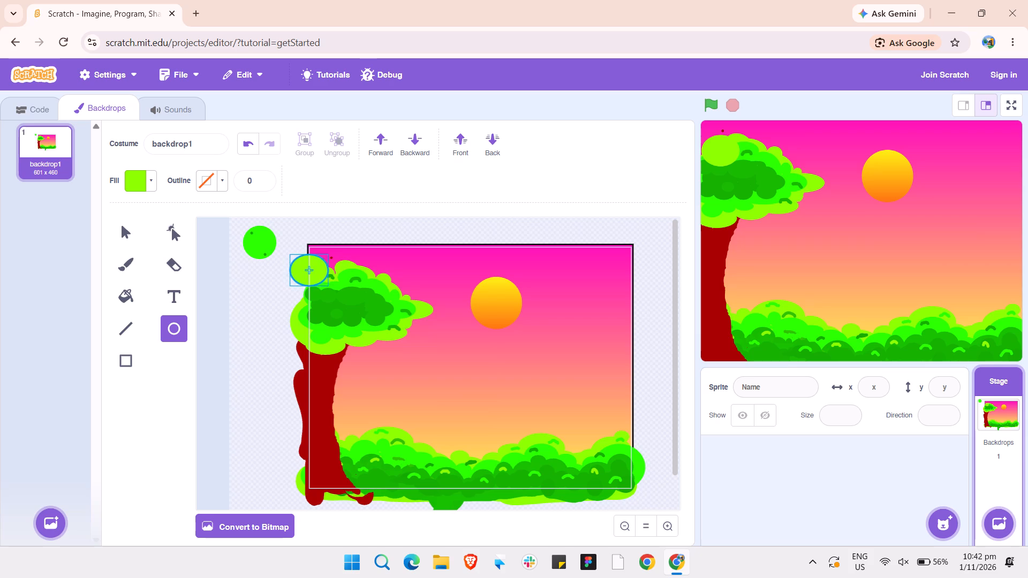
drag(309, 271, 317, 269)
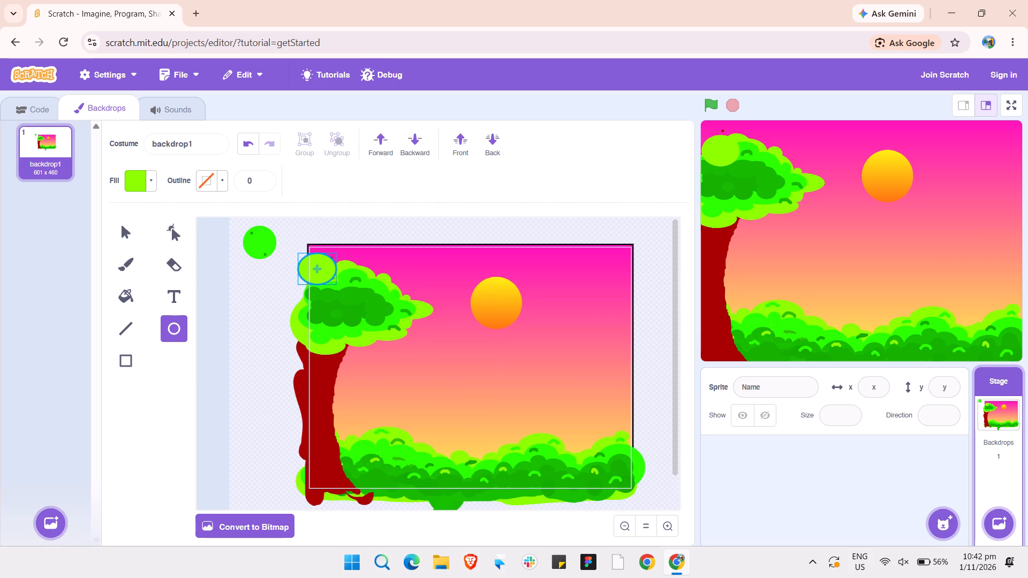
drag(317, 269, 317, 272)
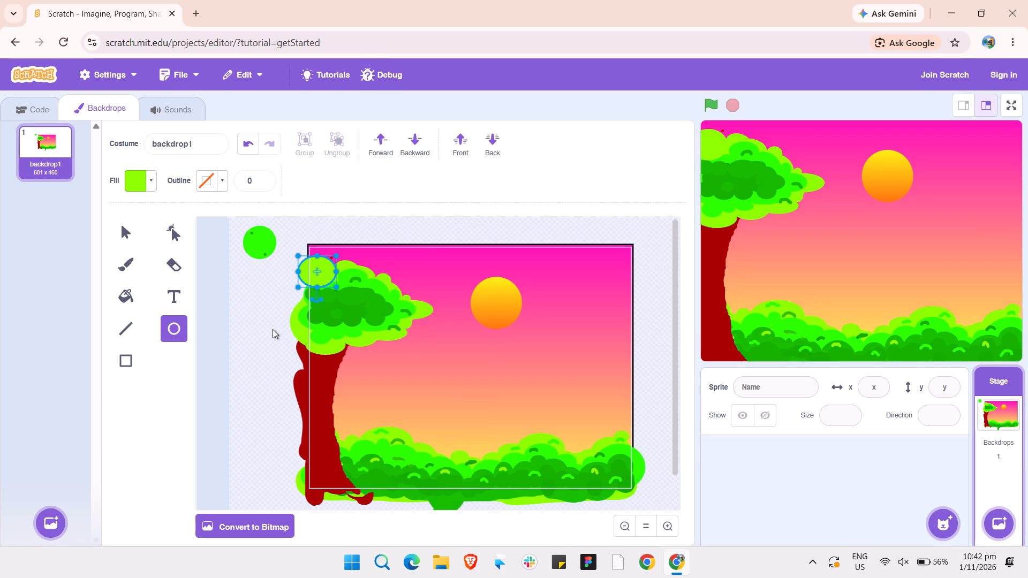
click(273, 329)
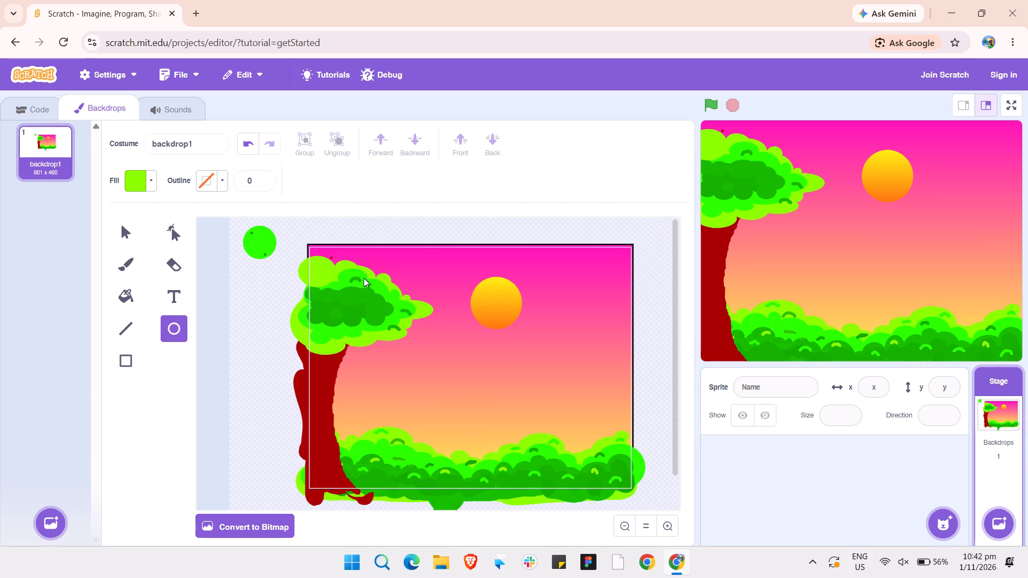
Draw an oval in the crown's bright green, place it in the yellow-green upper left lobe, and flatten it slightly.
drag(127, 229, 357, 285)
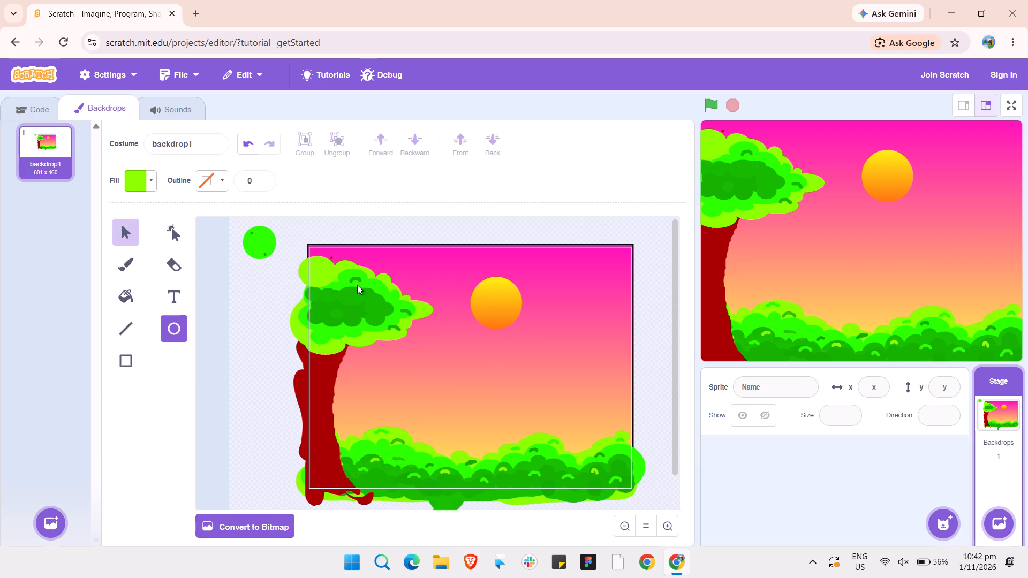
drag(357, 285, 346, 272)
click(346, 272)
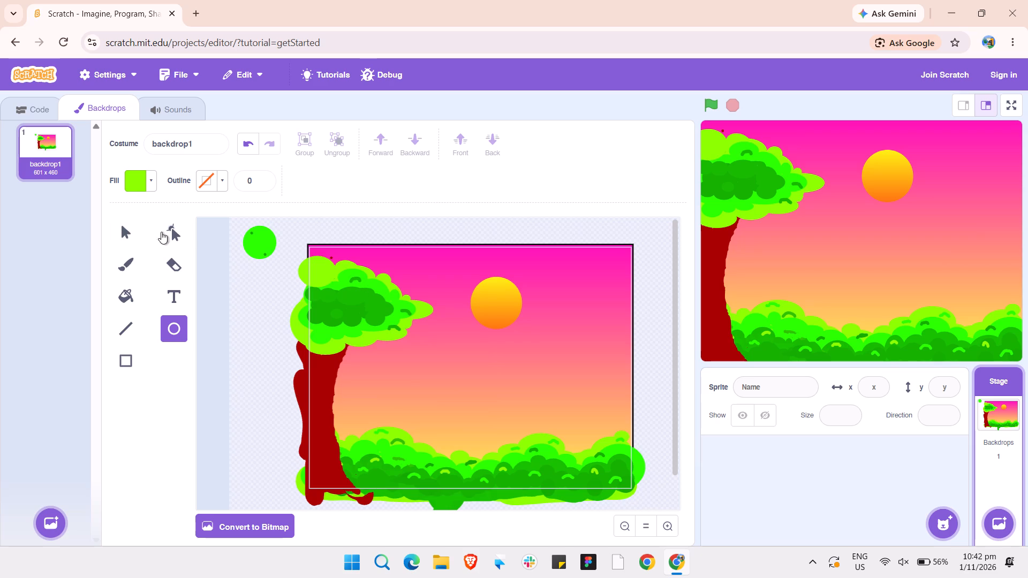
click(112, 229)
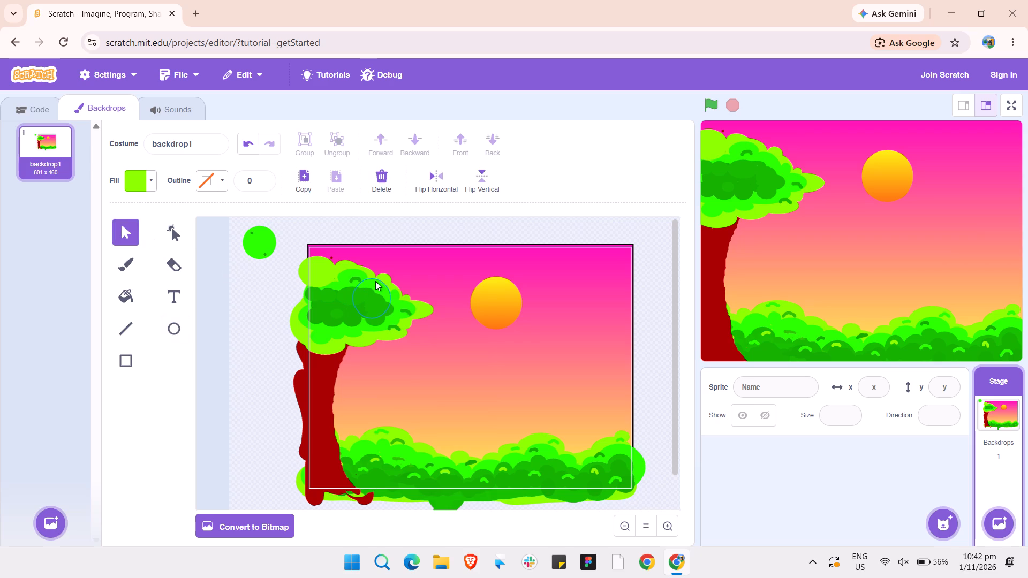
click(375, 280)
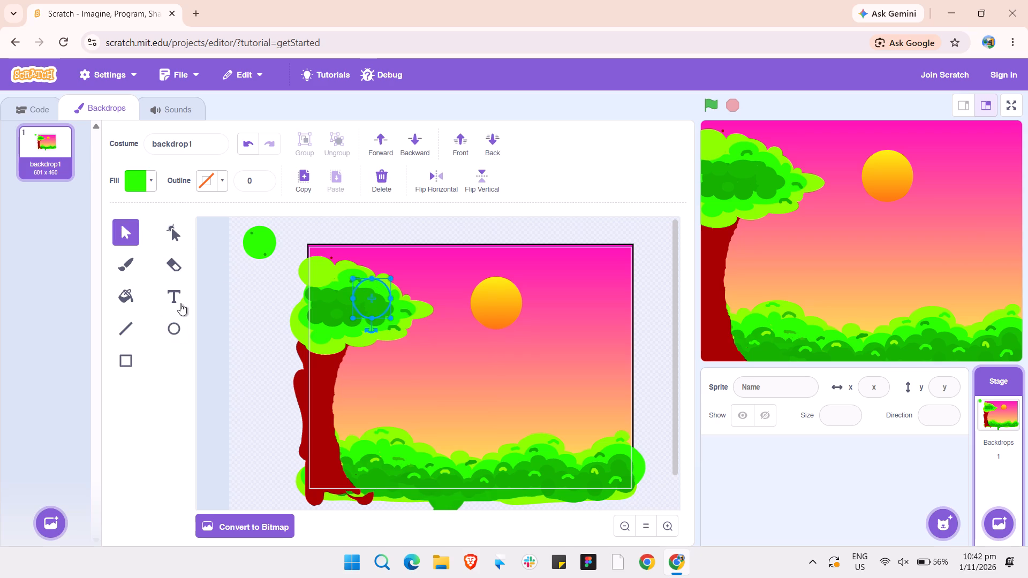
click(169, 328)
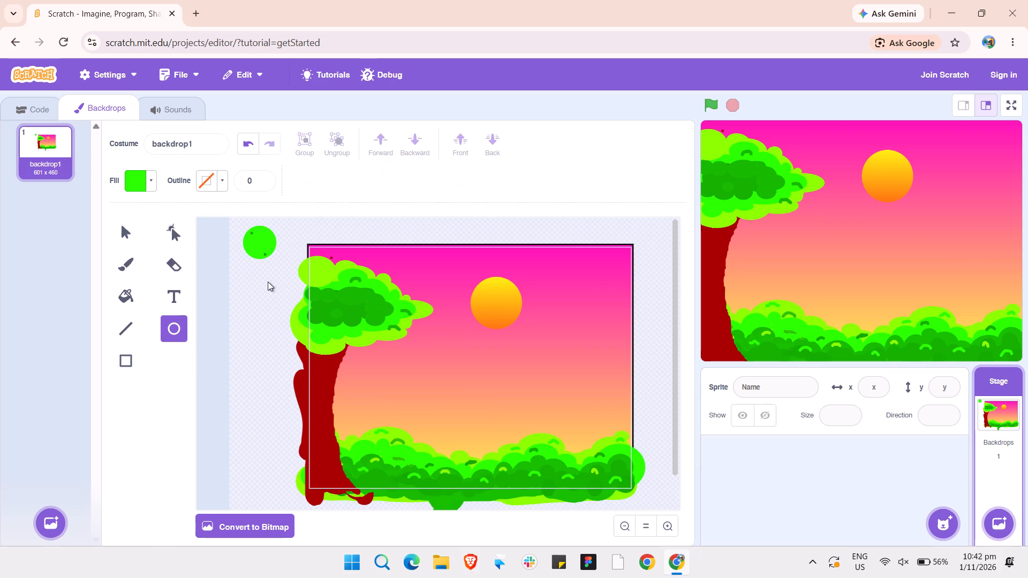
drag(314, 278, 343, 286)
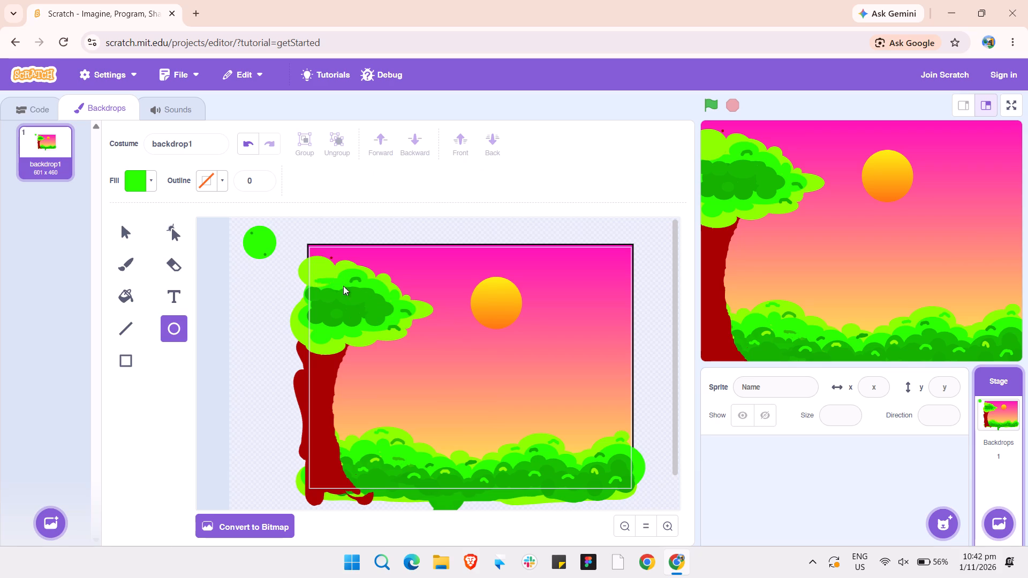
drag(343, 286, 347, 307)
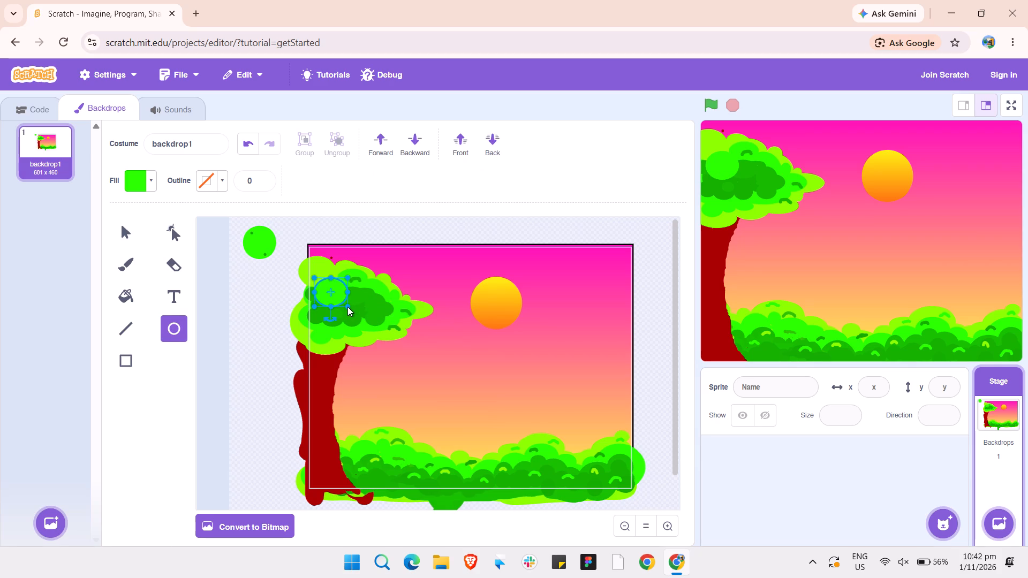
drag(335, 291, 329, 279)
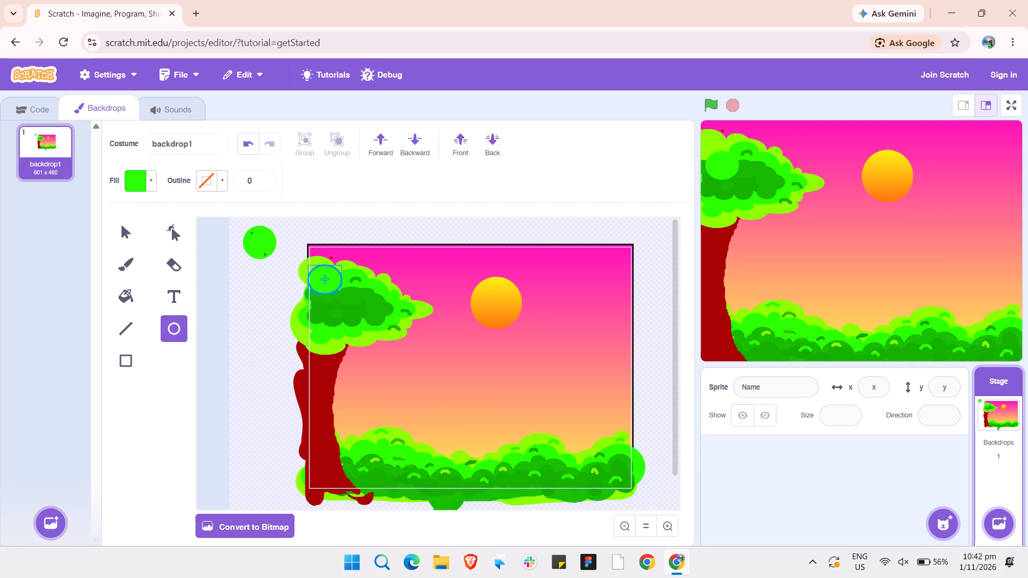
drag(329, 279, 326, 278)
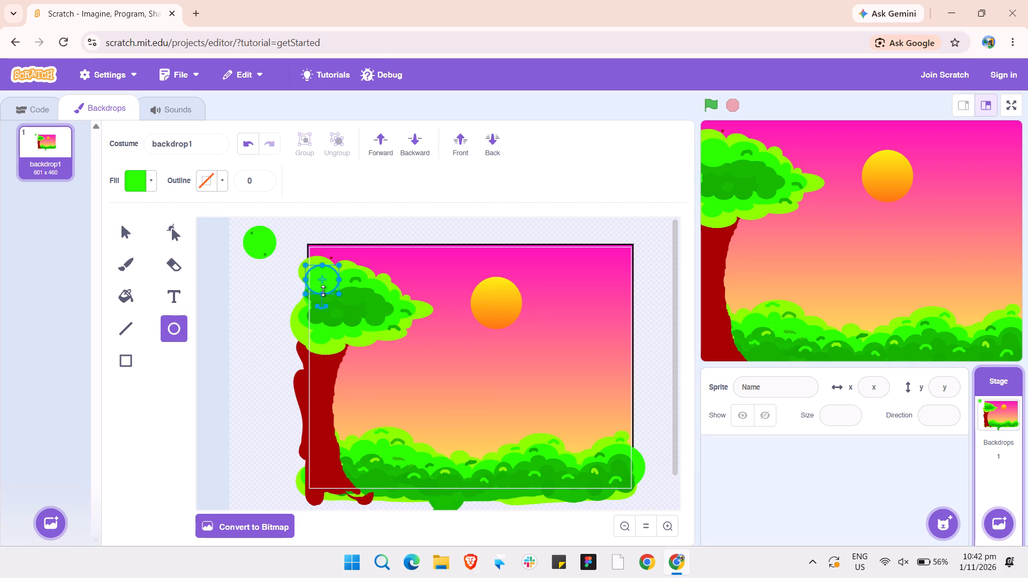
drag(323, 292, 323, 287)
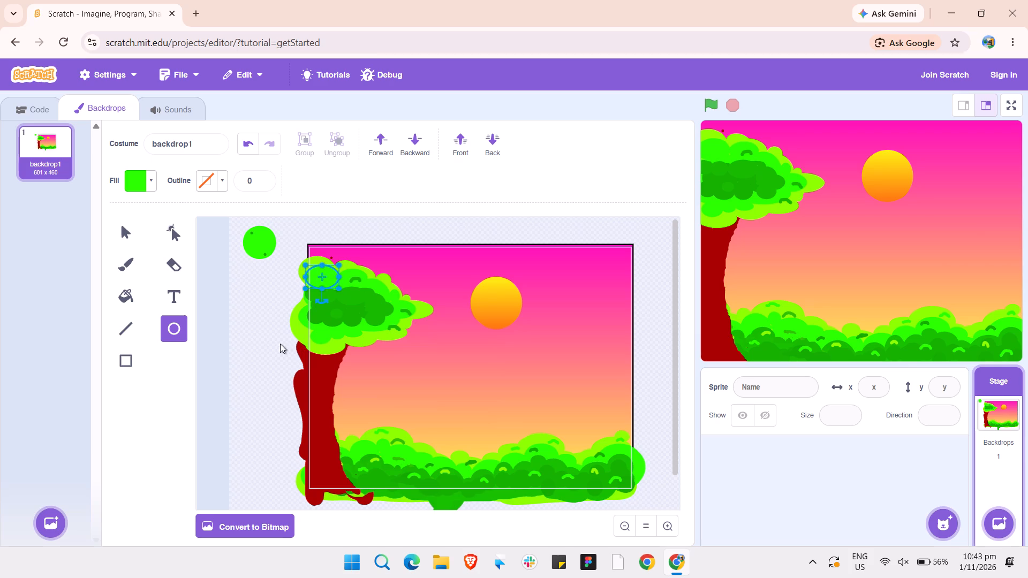
click(280, 344)
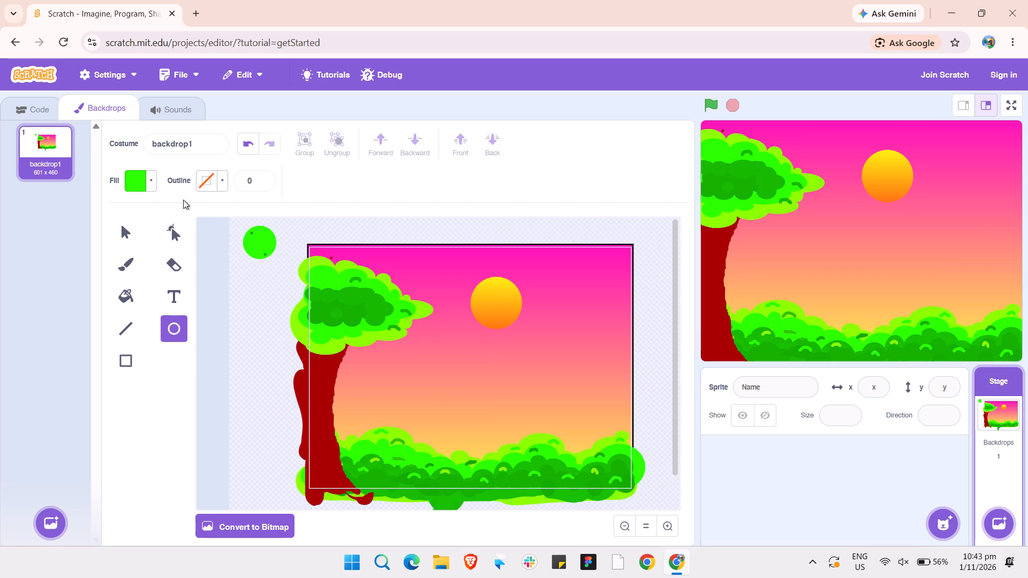
Darken the green fill to brightness about 80, draw an oval over the dark crown centre's upper left edge, and flatten it.
click(149, 188)
drag(165, 336, 154, 339)
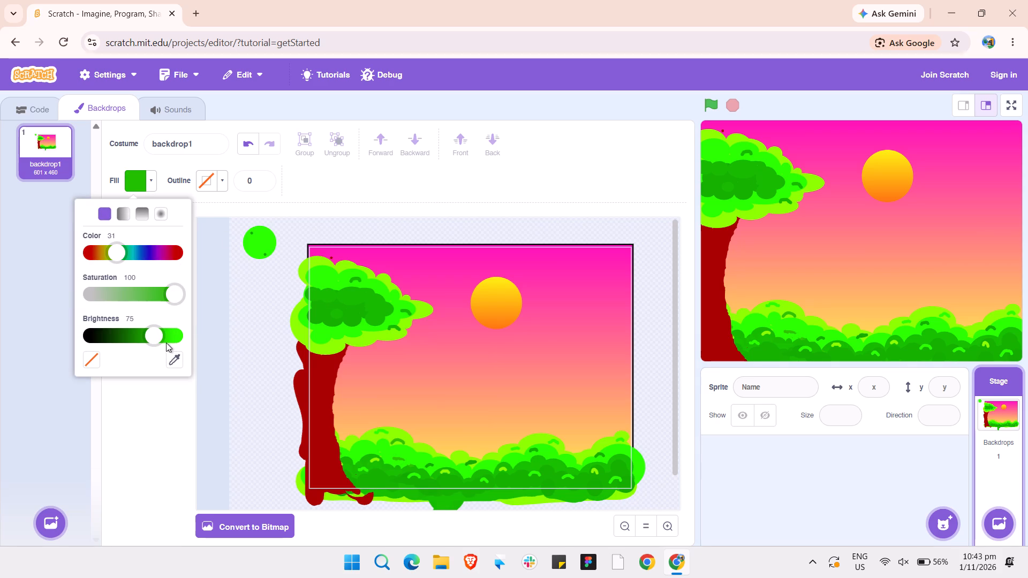
drag(160, 336, 164, 336)
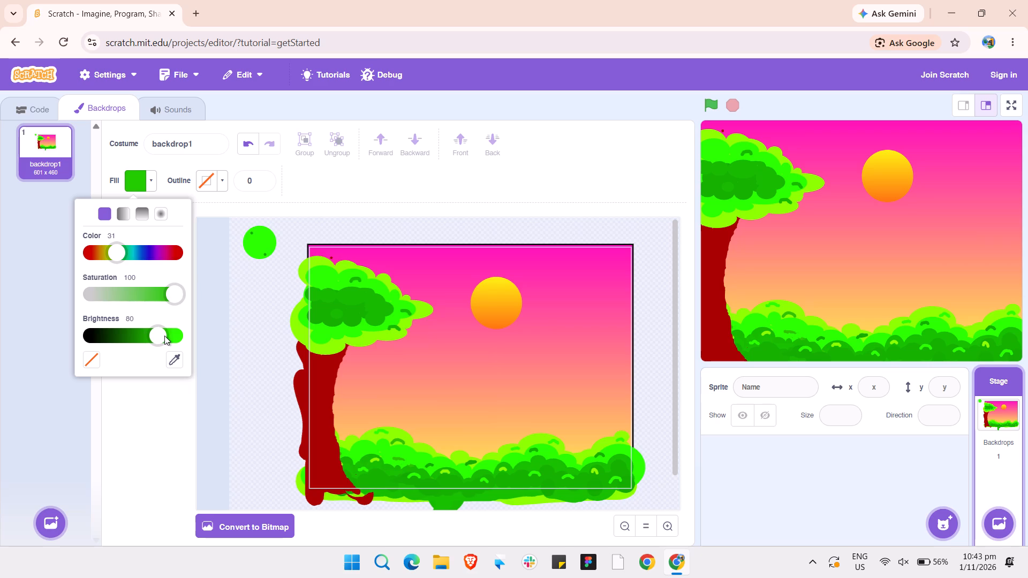
drag(164, 336, 165, 336)
drag(231, 337, 296, 294)
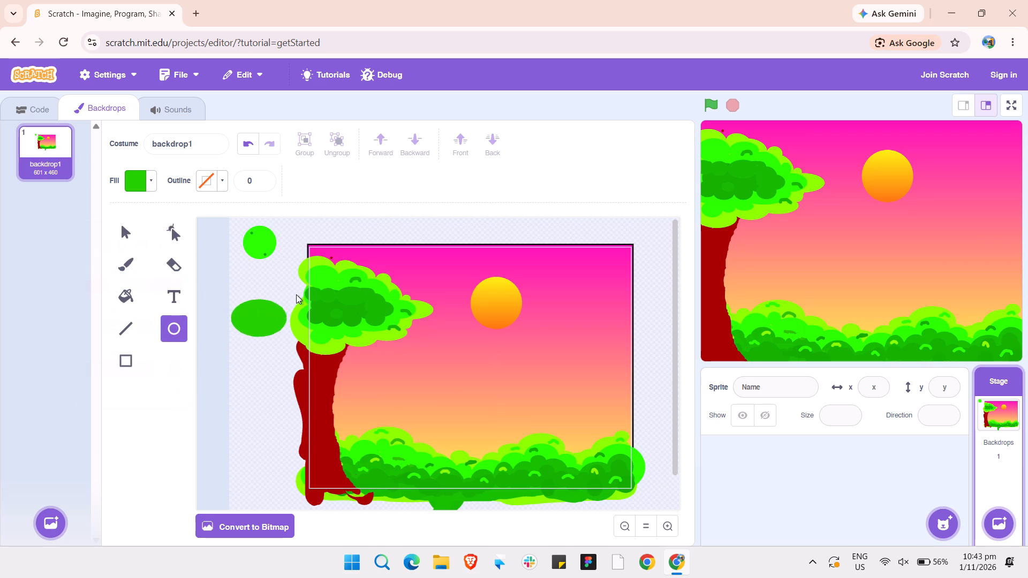
drag(296, 294, 253, 309)
click(253, 309)
drag(247, 315, 291, 294)
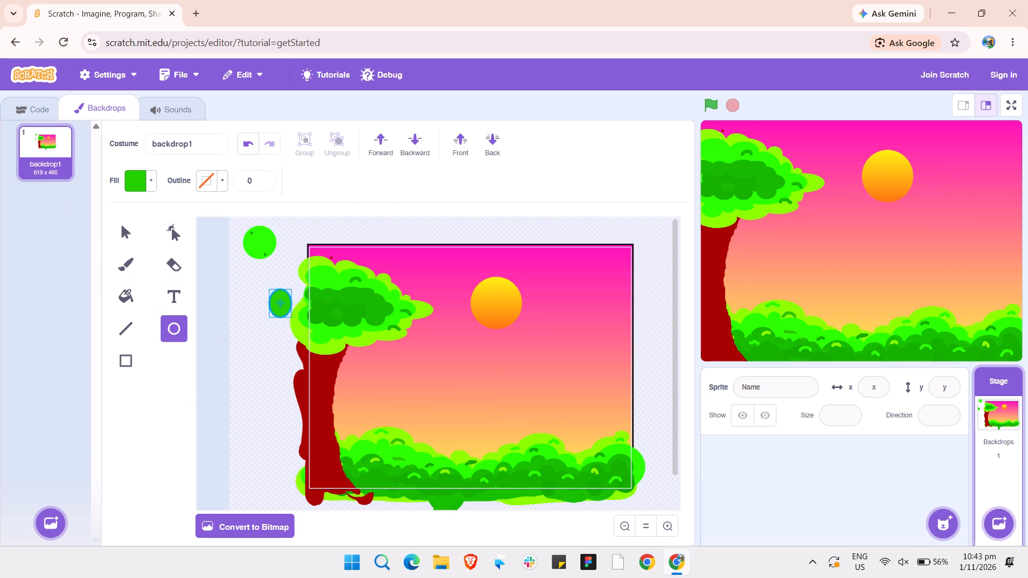
drag(291, 294, 336, 277)
drag(321, 282, 315, 280)
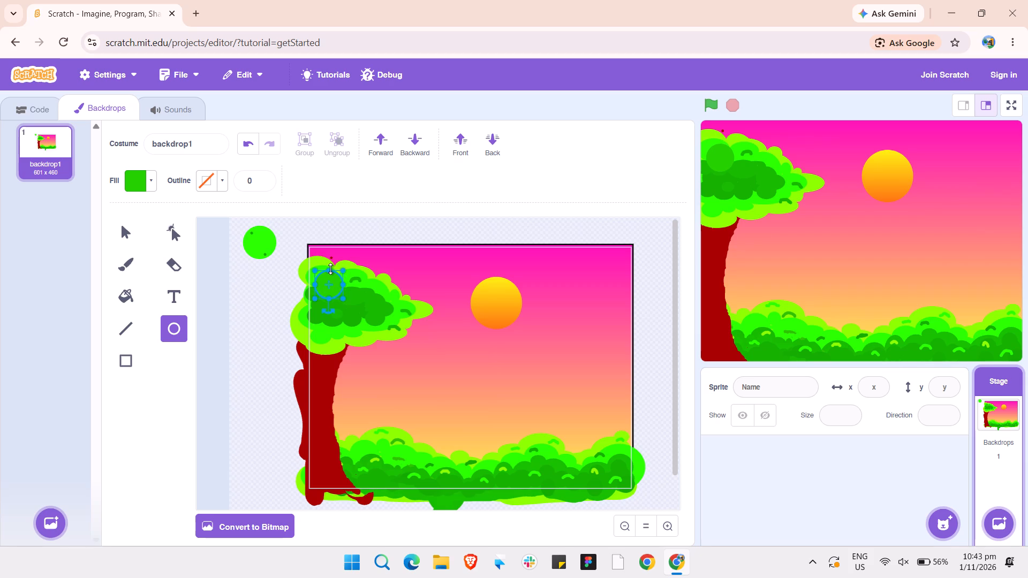
drag(330, 269, 329, 270)
drag(329, 270, 334, 280)
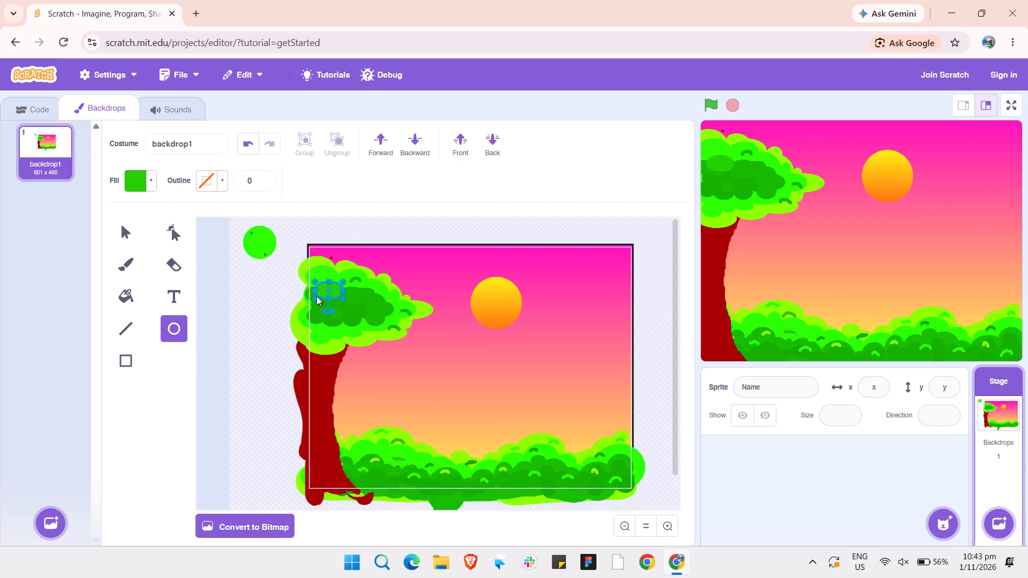
click(297, 317)
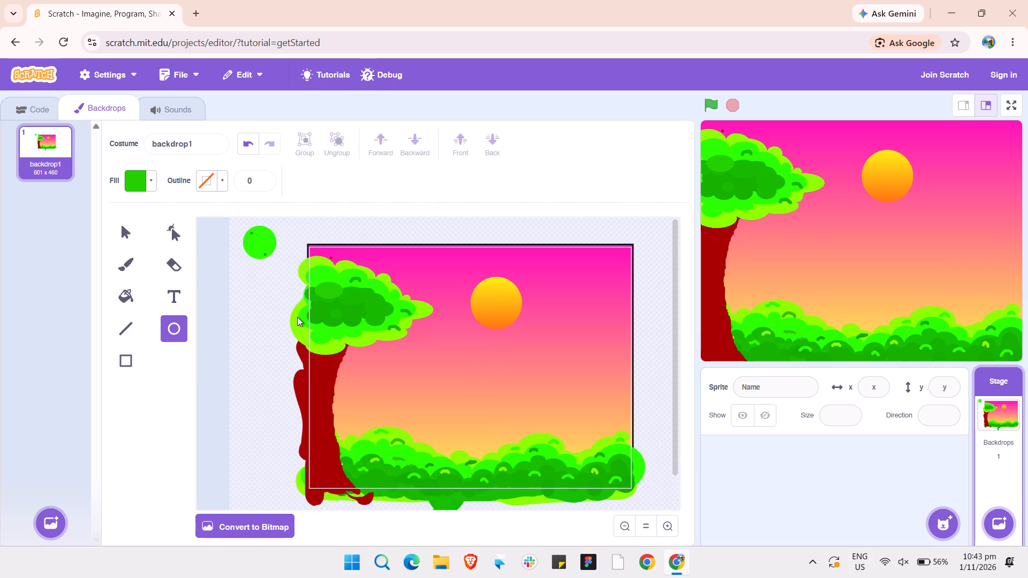
Draw a tiny oval in the same medium green near the middle of the crown's dark centre.
drag(348, 297, 353, 299)
drag(353, 299, 361, 303)
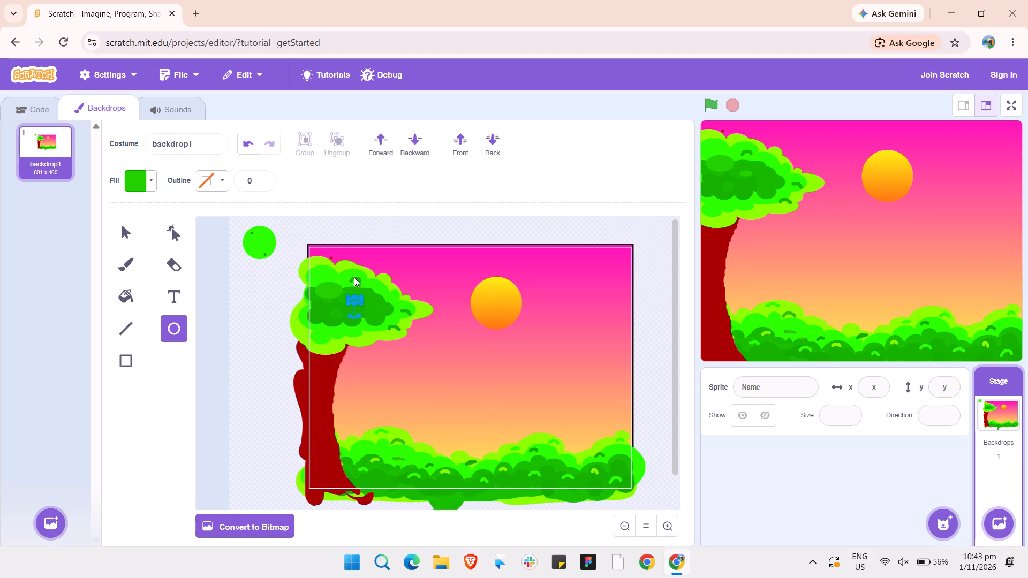
Brush short medium-green leaf marks on the bright green upper left oval and near the crown's lower edge.
click(127, 265)
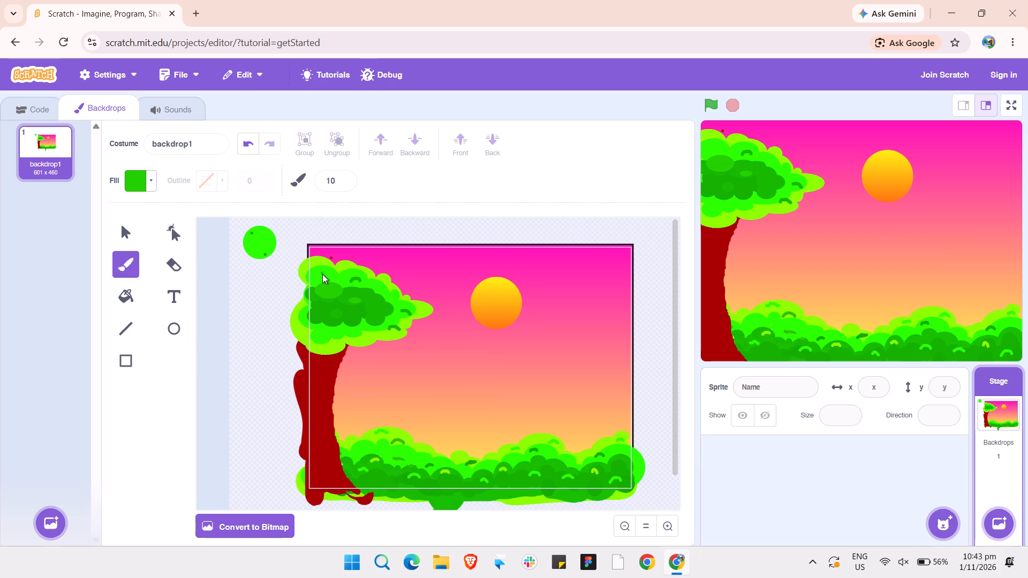
drag(322, 277, 330, 277)
drag(330, 277, 331, 278)
drag(357, 335, 360, 335)
drag(360, 335, 362, 330)
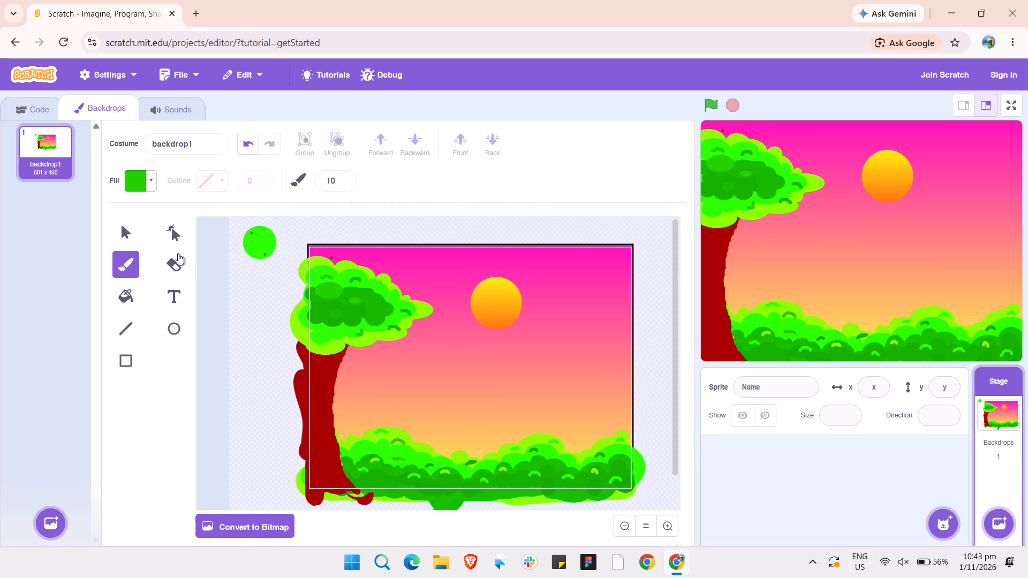
Brush short curved highlights in the crown's yellow-green onto the medium-green oval and the dark centre of the crown.
click(130, 233)
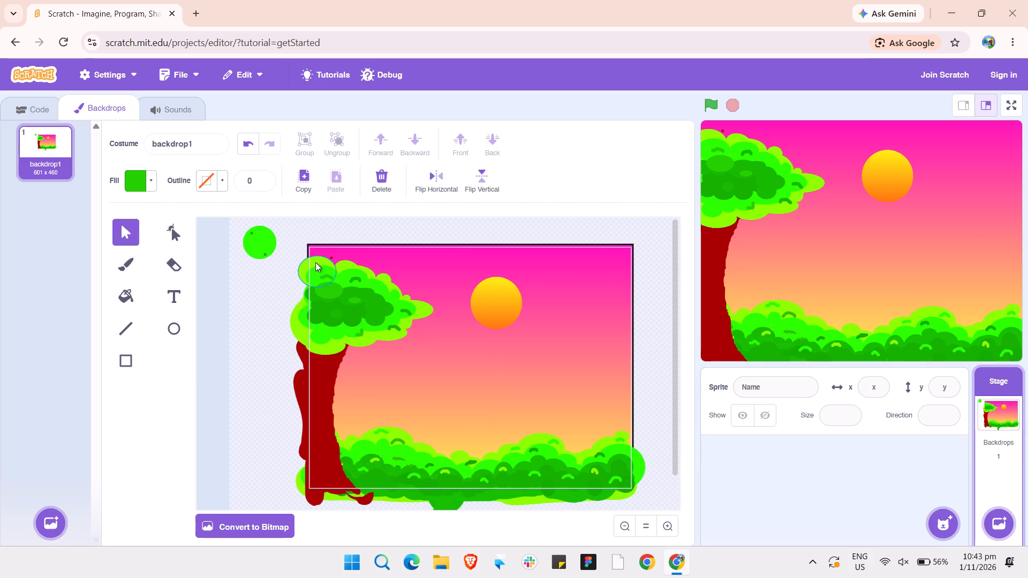
click(315, 263)
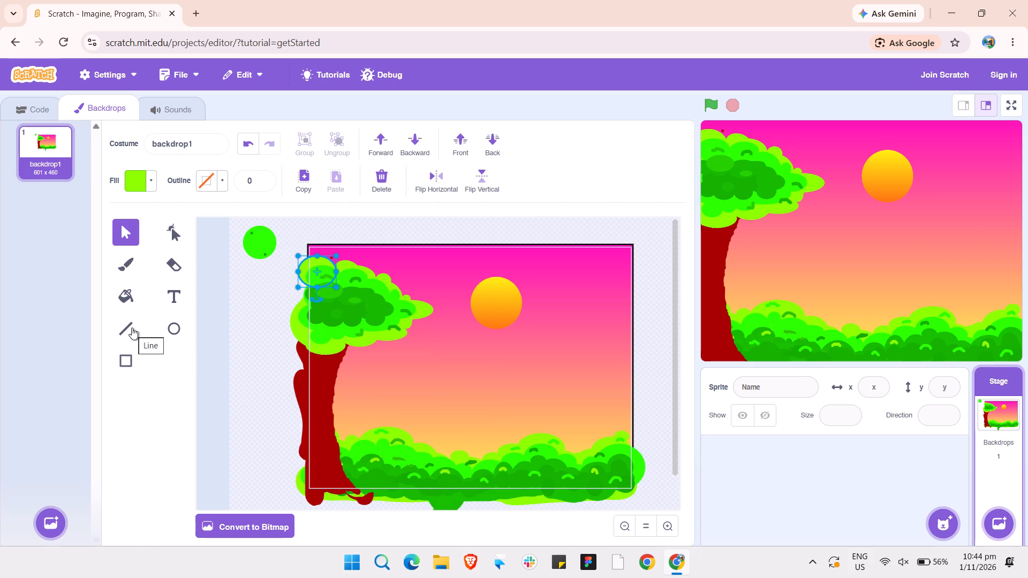
click(122, 259)
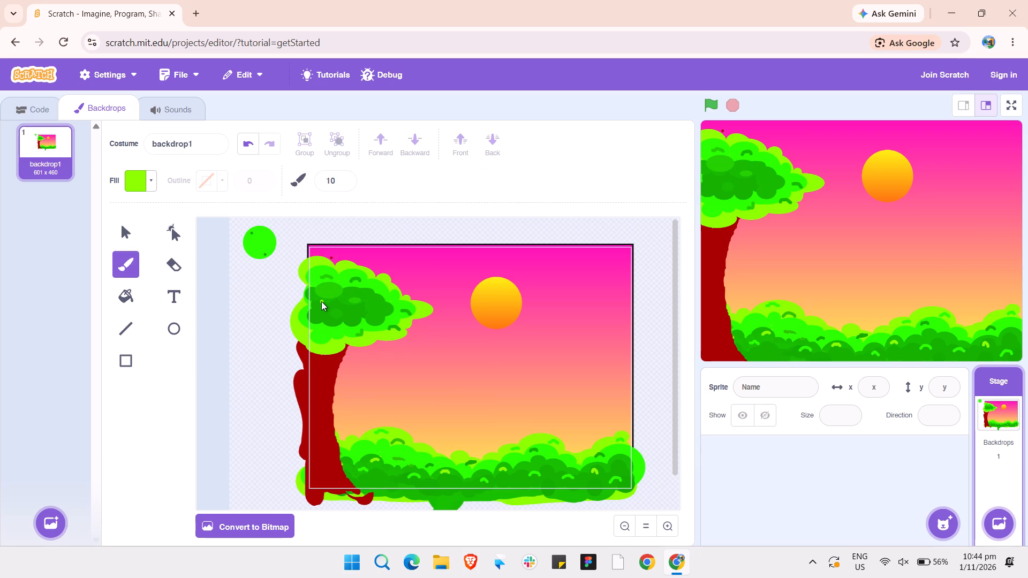
drag(321, 301, 332, 299)
drag(372, 315, 368, 315)
drag(368, 315, 366, 314)
Set the fill to dark red (color 100, saturation 100, brightness 67) and brush a slanted branch from the trunk's top into the crown's dark centre.
click(154, 179)
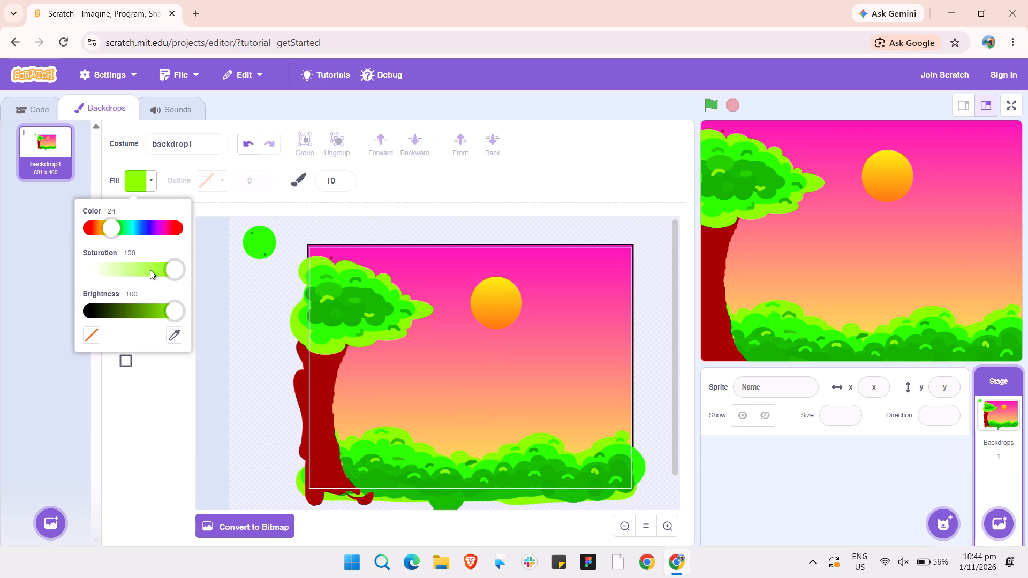
drag(110, 226, 215, 246)
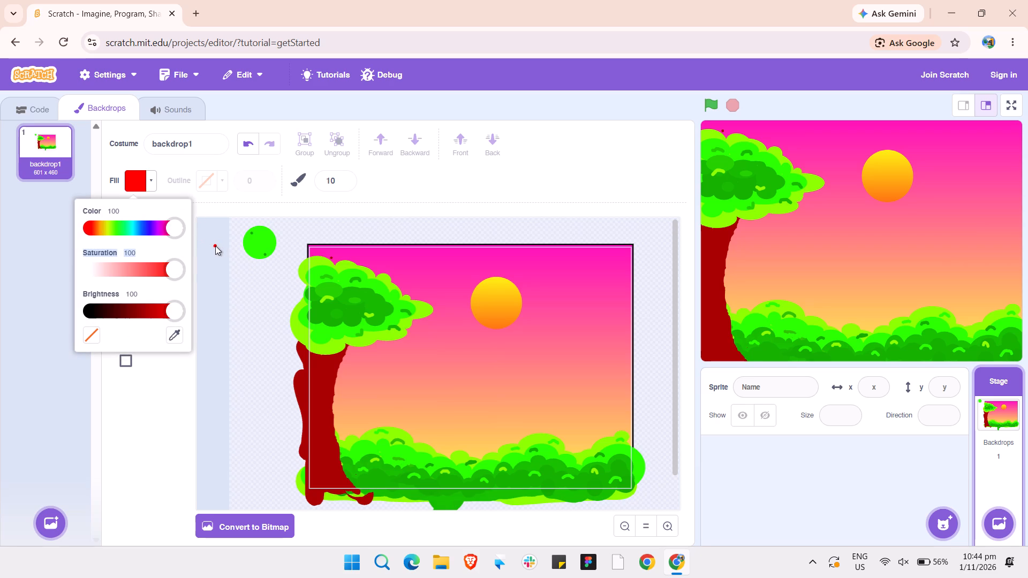
drag(168, 309, 155, 309)
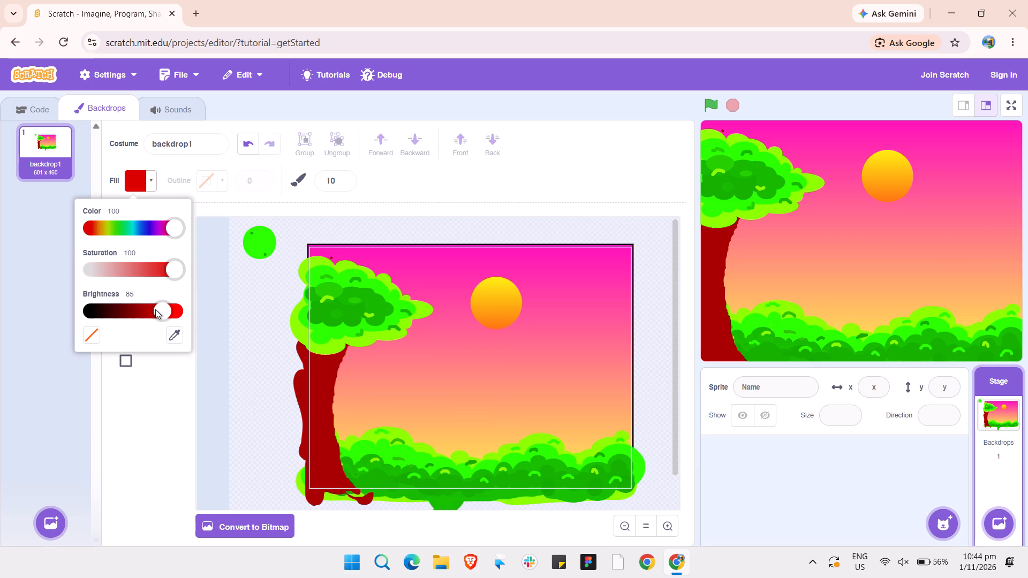
drag(155, 309, 143, 307)
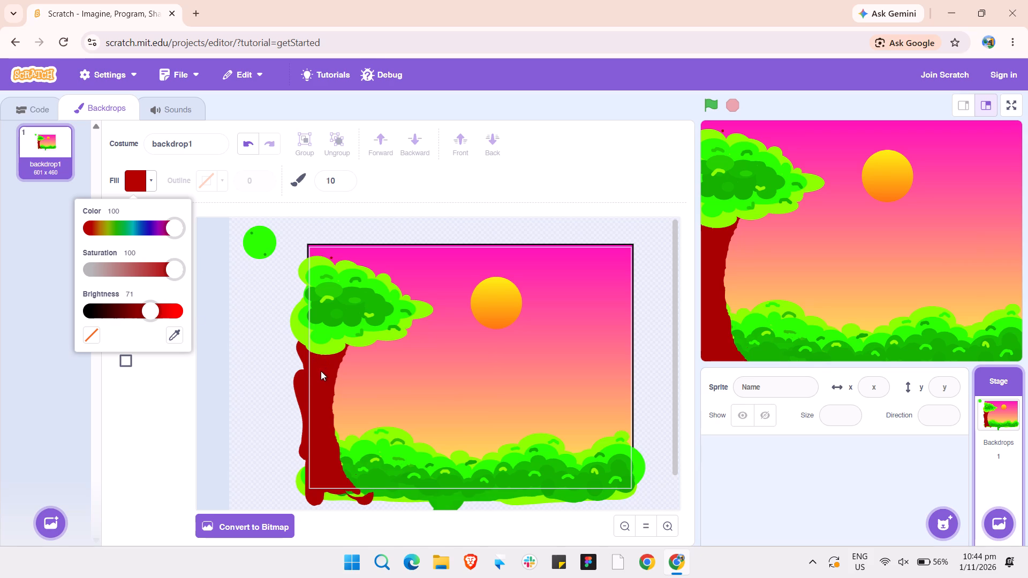
click(154, 308)
click(145, 316)
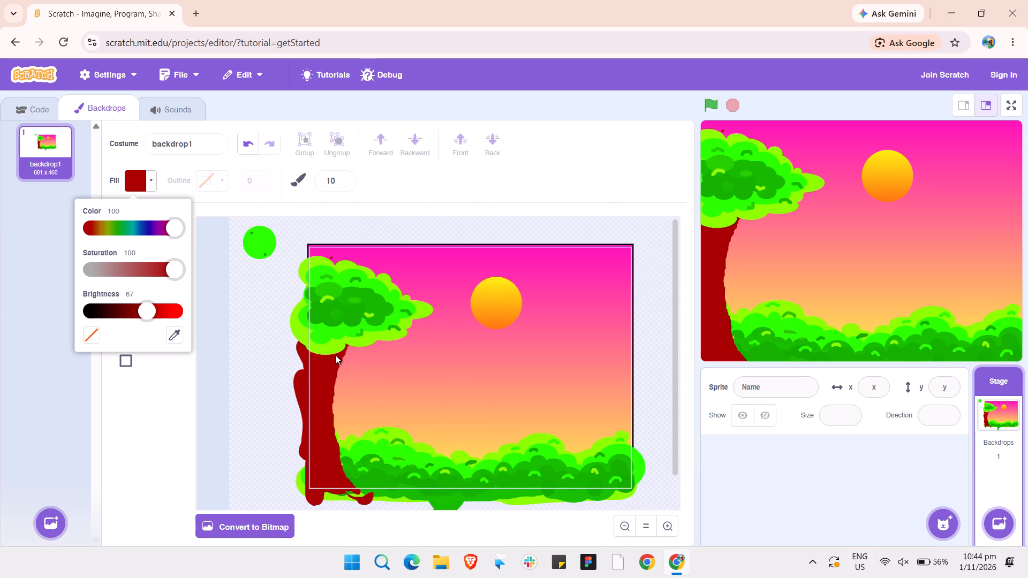
click(337, 352)
drag(337, 352, 340, 341)
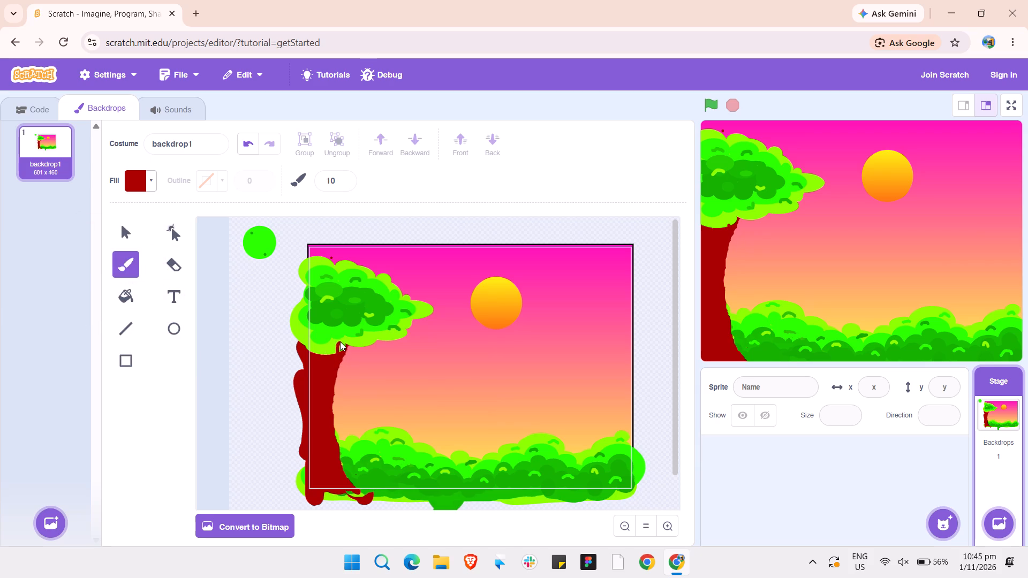
drag(340, 341, 343, 336)
drag(345, 336, 364, 305)
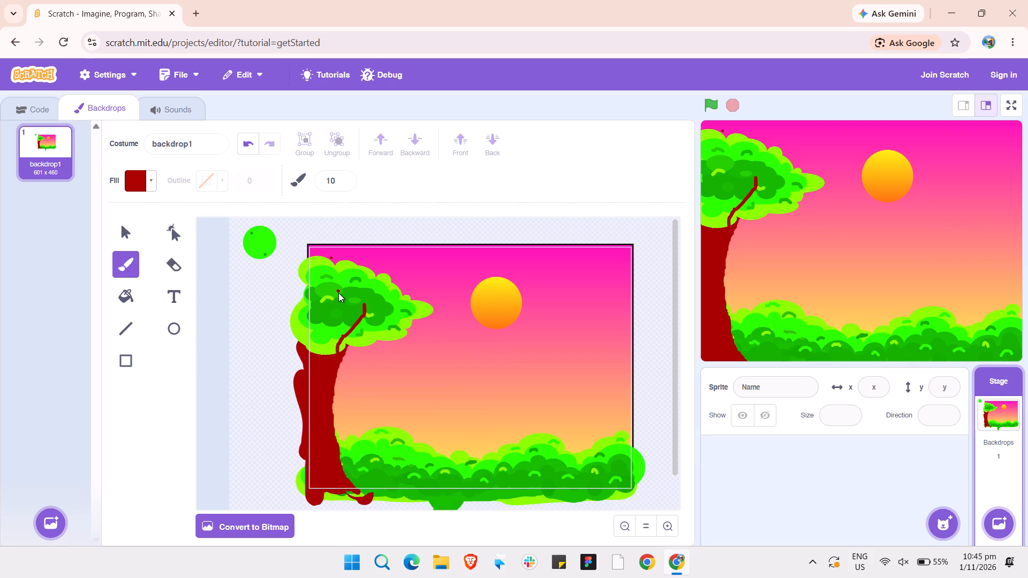
drag(364, 313, 370, 304)
drag(370, 304, 370, 299)
Thicken the slanted branch's lower part with dark red strokes, filling the gap where it joins the trunk.
drag(349, 336, 340, 355)
drag(345, 339, 349, 344)
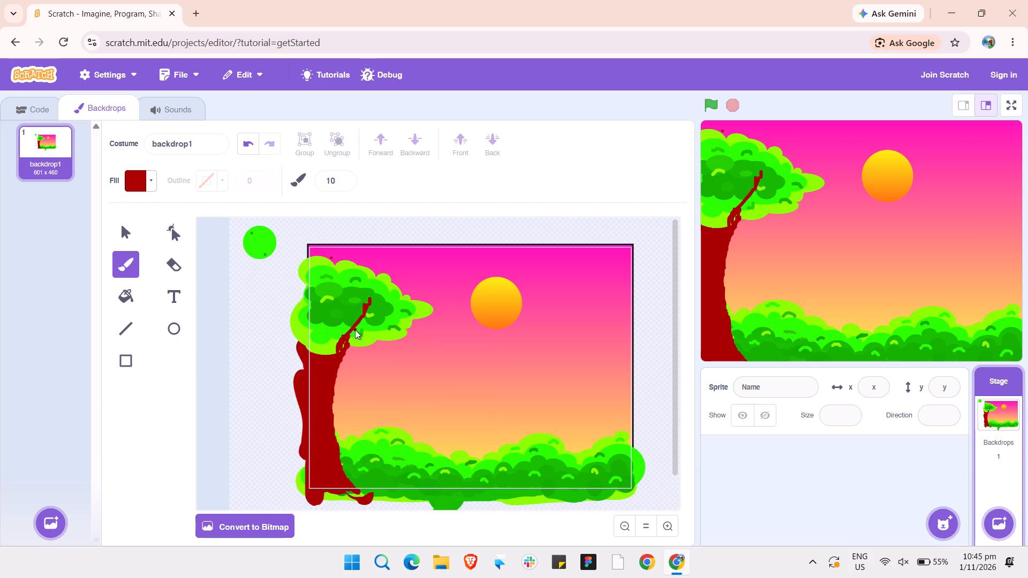
drag(355, 330, 345, 345)
drag(343, 341, 338, 358)
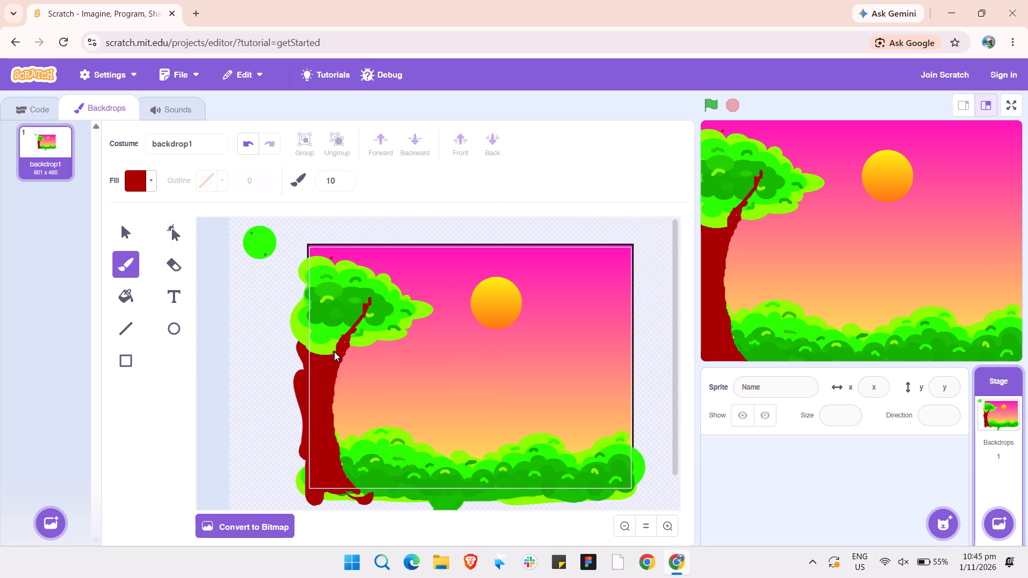
click(338, 347)
Brush an upright dark red branch from the trunk through the crown's middle, with a short side twig on each side.
drag(339, 338, 339, 331)
drag(340, 305, 337, 323)
drag(337, 323, 340, 345)
drag(337, 273, 340, 304)
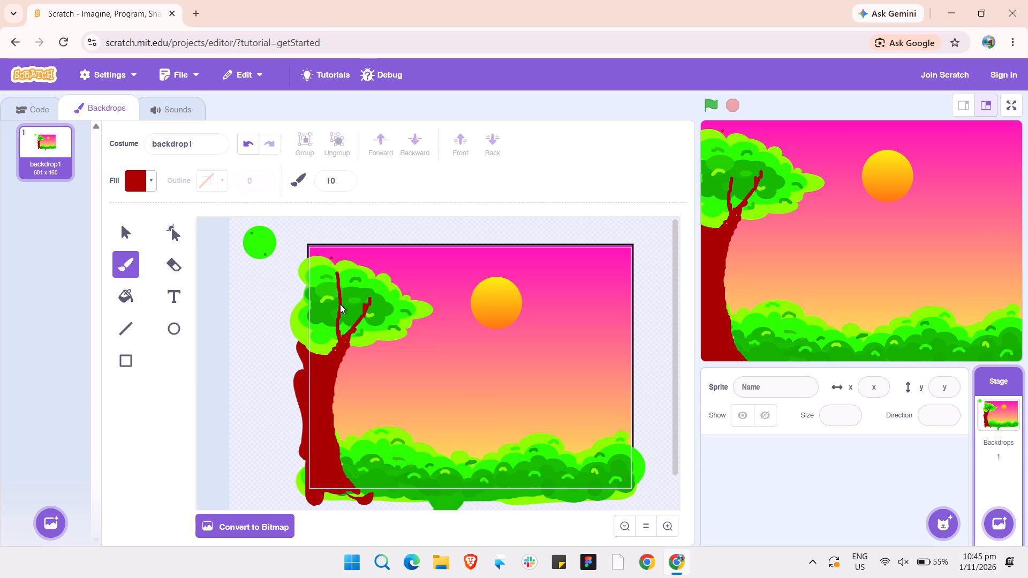
drag(340, 304, 339, 314)
drag(339, 294, 352, 275)
drag(329, 293, 329, 293)
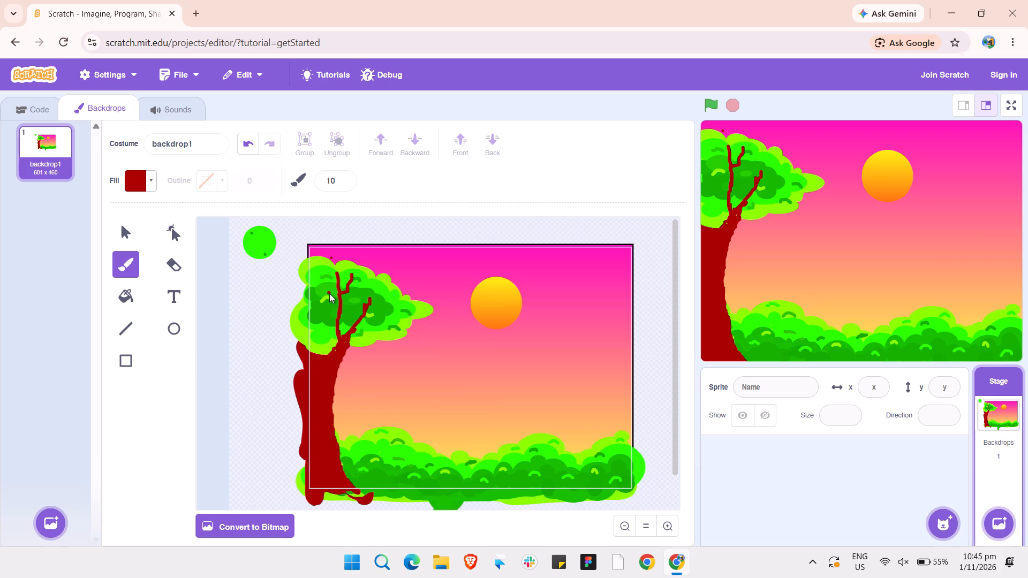
drag(329, 293, 338, 322)
drag(338, 322, 338, 323)
Thicken the upright branch's base and blend it into the top of the trunk with dark red strokes.
drag(339, 314, 342, 337)
drag(342, 337, 342, 338)
drag(338, 338, 334, 352)
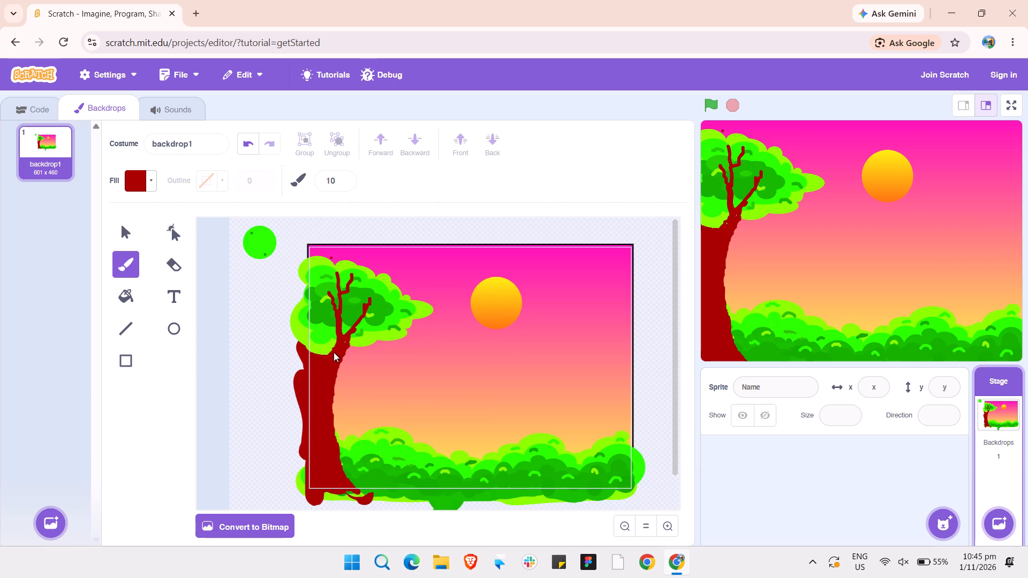
drag(334, 352, 324, 364)
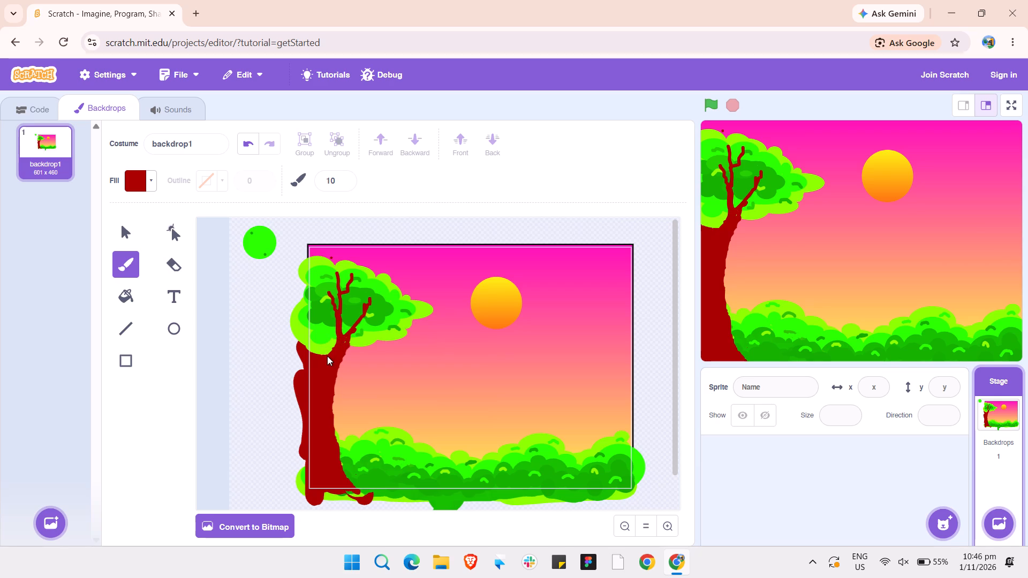
Brush a third dark red branch from the trunk up through the crown's left part, and fill in the joints along the trunk's top.
drag(327, 356, 318, 302)
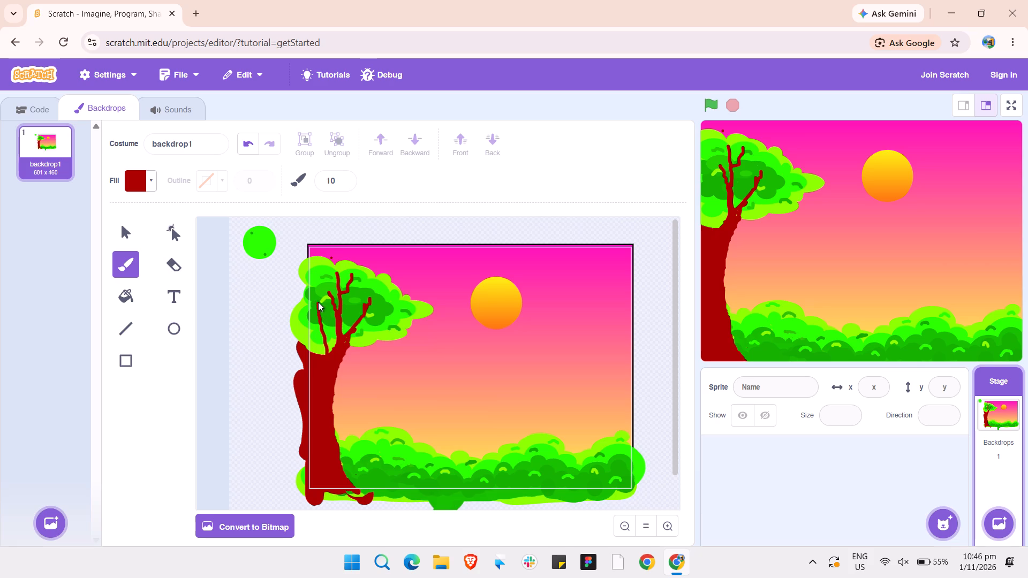
drag(318, 302, 318, 292)
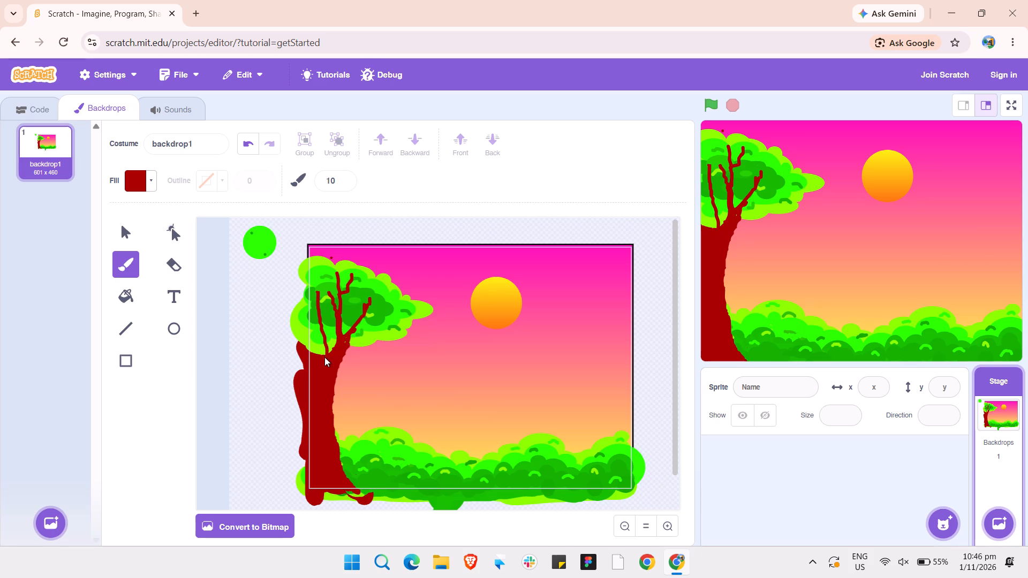
click(324, 355)
drag(316, 354, 322, 343)
drag(322, 343, 322, 343)
drag(322, 343, 332, 348)
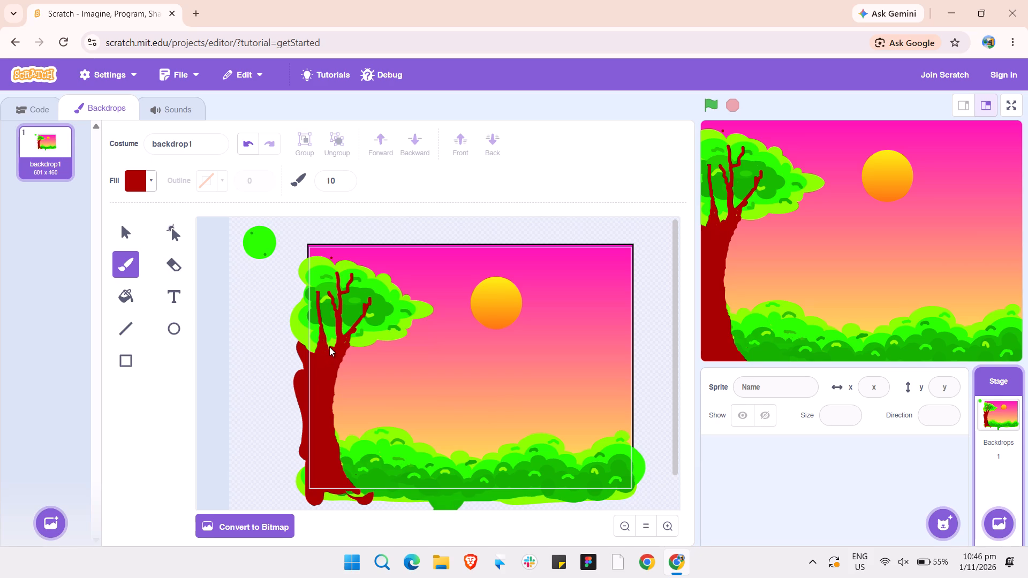
drag(349, 341, 343, 344)
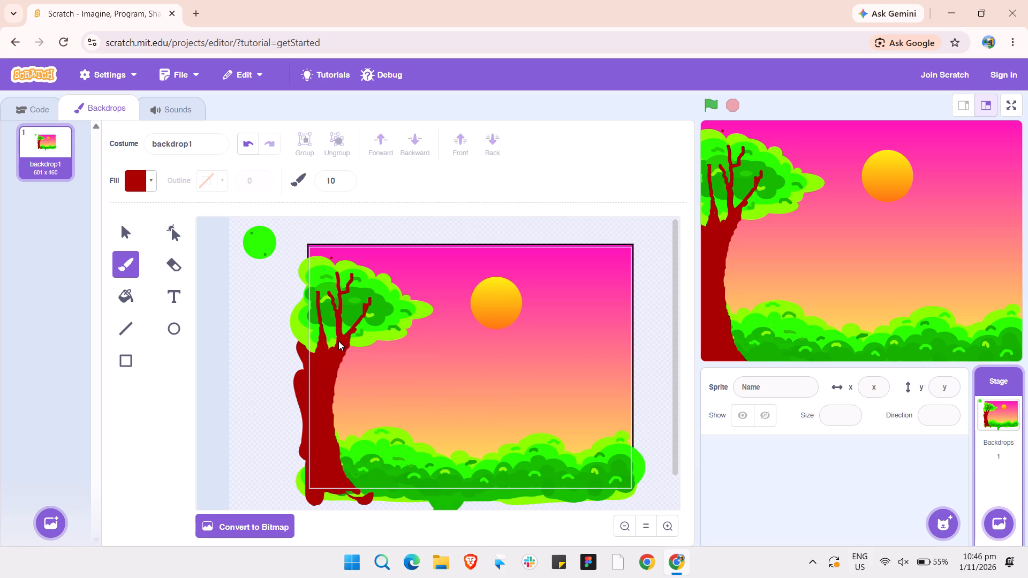
click(338, 341)
Brush a dark red side twig on each side of the crown's leftmost branch.
drag(319, 322, 303, 301)
drag(324, 332, 329, 314)
Reduce the brush size to 7 and brush thin dark red twigs onto the crown's leftmost branch.
drag(329, 314, 329, 314)
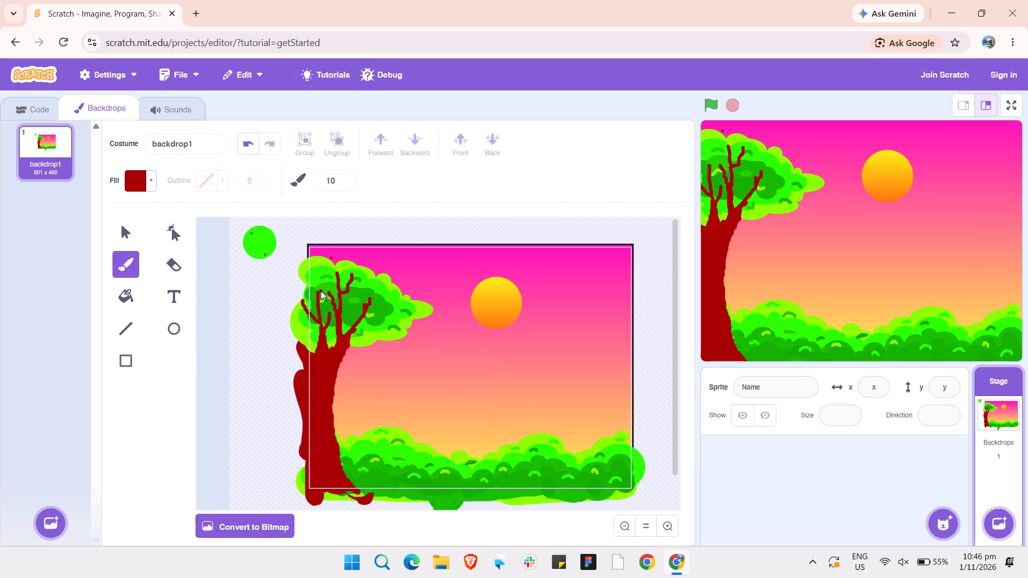
click(318, 290)
click(342, 182)
click(342, 182)
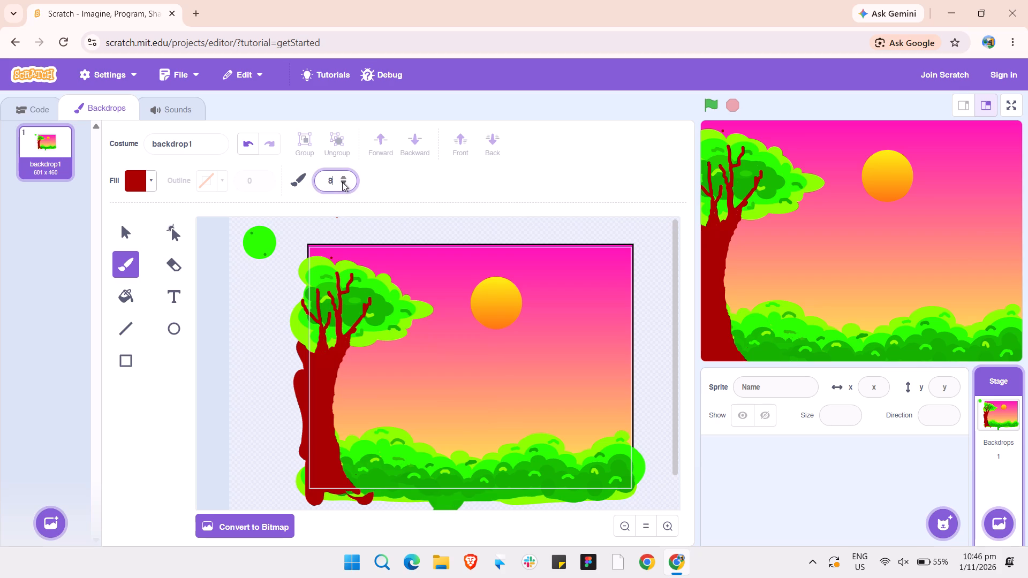
click(342, 182)
drag(320, 294, 322, 287)
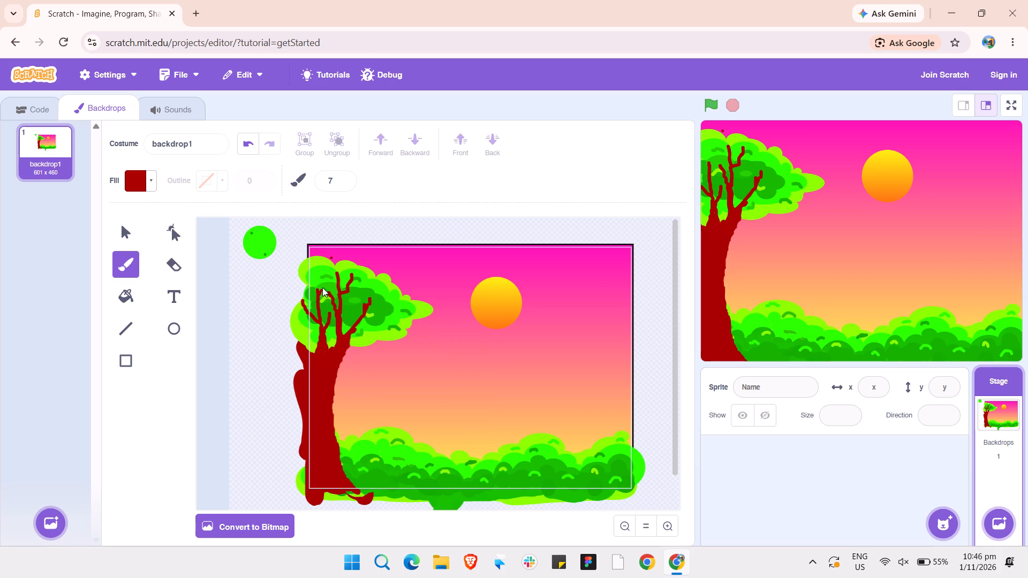
drag(322, 287, 323, 276)
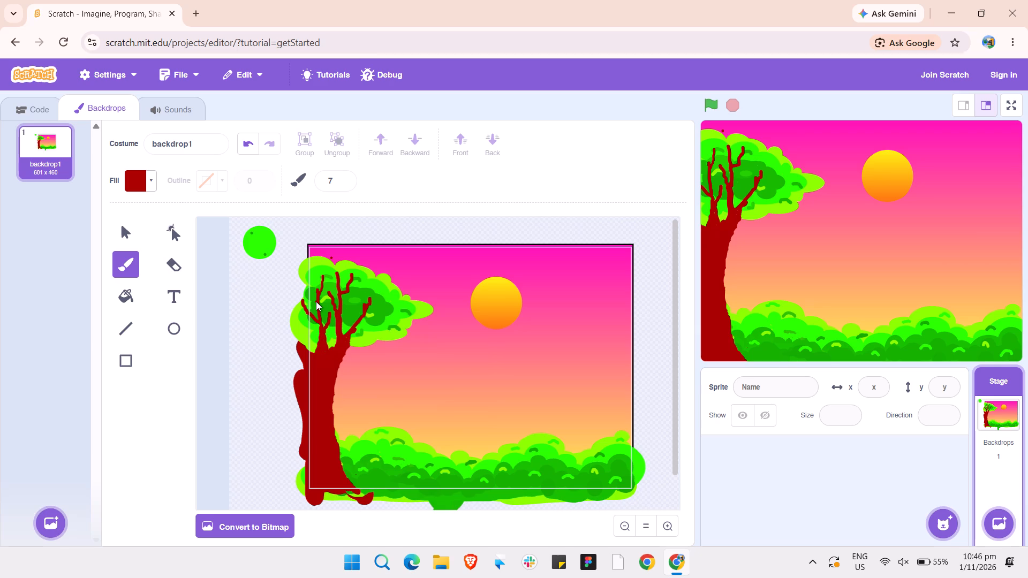
drag(316, 301, 307, 293)
Brush a thin forked dark red twig outward from the crown's right branch, and thicken that branch's upper end with short side twigs.
drag(359, 321, 390, 301)
drag(382, 311, 397, 310)
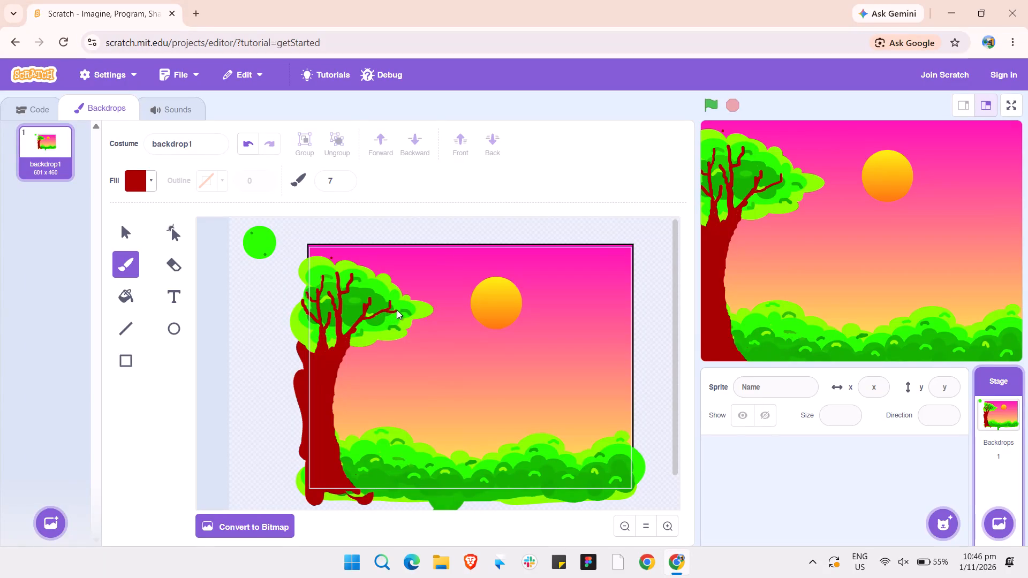
drag(397, 310, 398, 310)
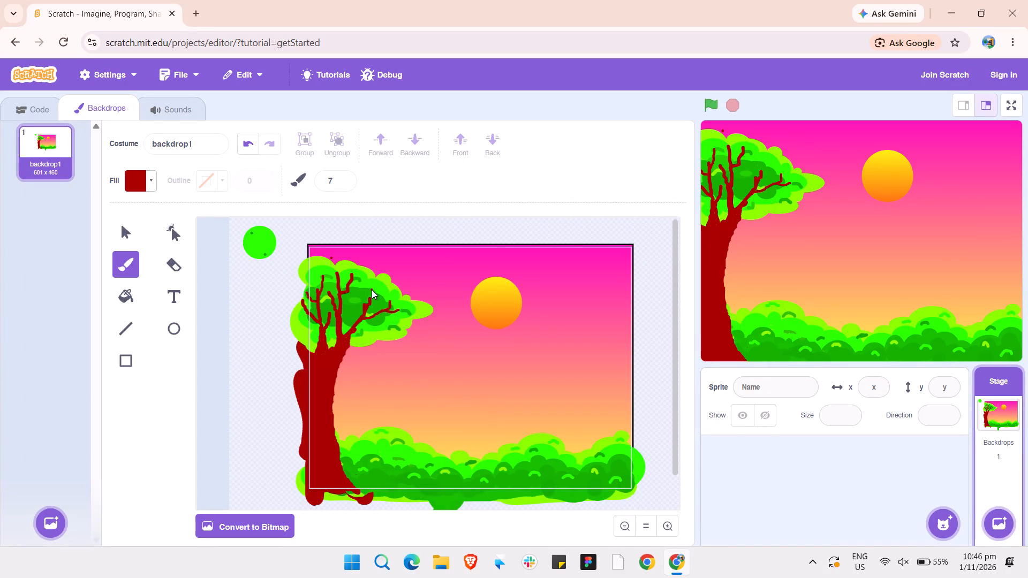
drag(372, 290, 367, 311)
drag(367, 311, 364, 319)
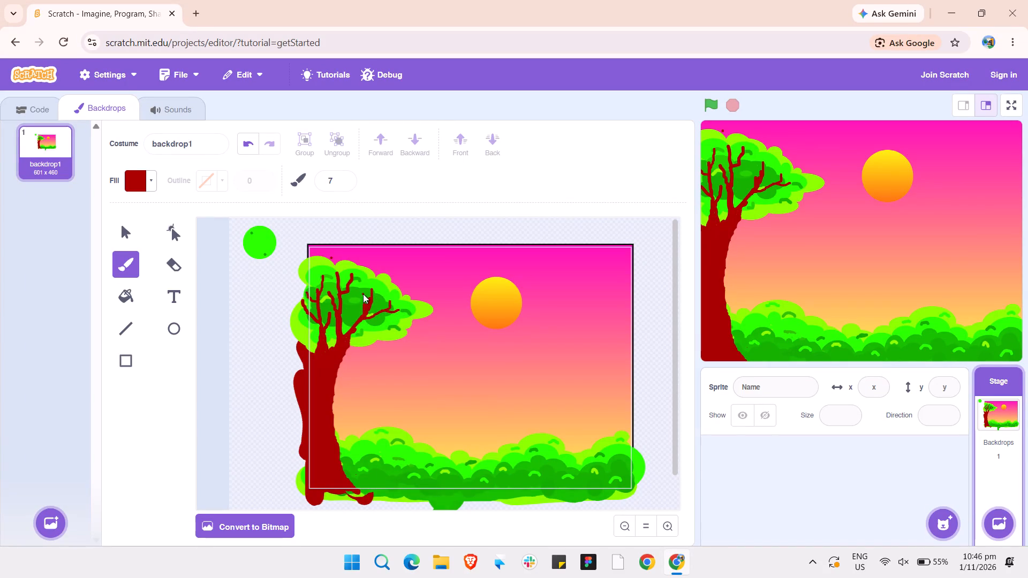
click(367, 299)
drag(362, 290, 362, 296)
drag(362, 296, 366, 305)
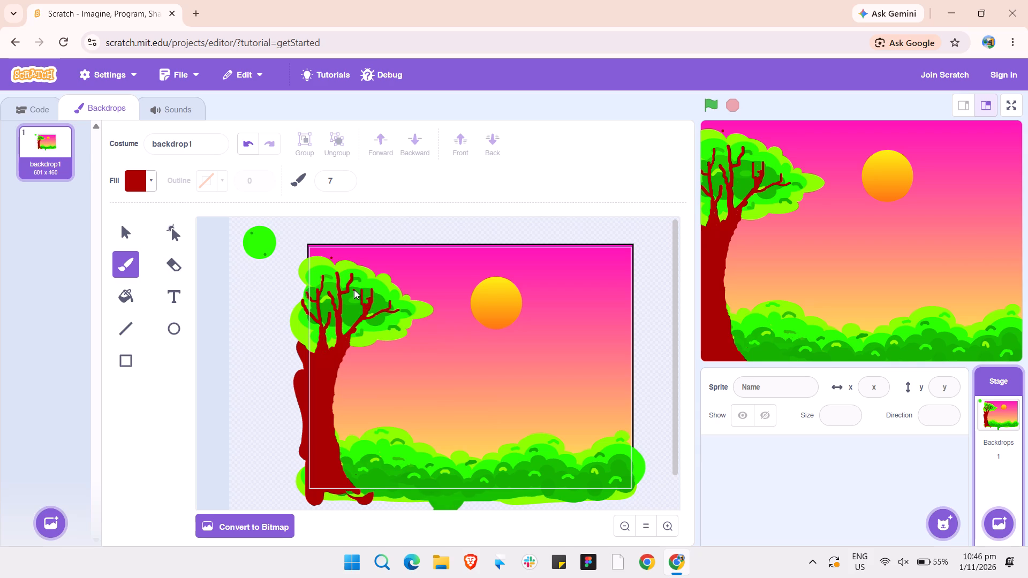
drag(357, 289, 363, 294)
Draw a small ellipse in the hedge's dark green without outline and place it over the branches in the crown's middle.
click(128, 235)
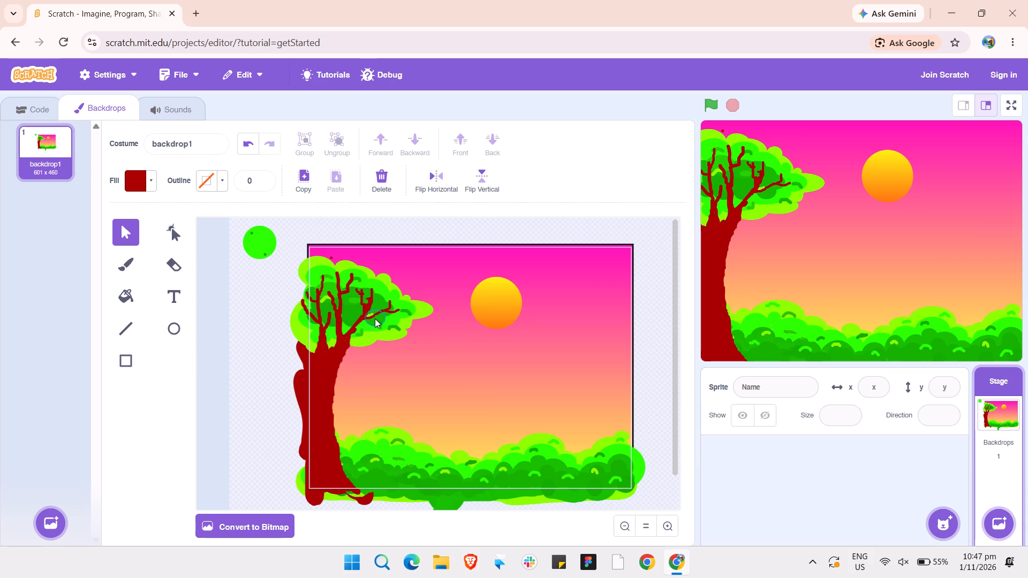
click(375, 317)
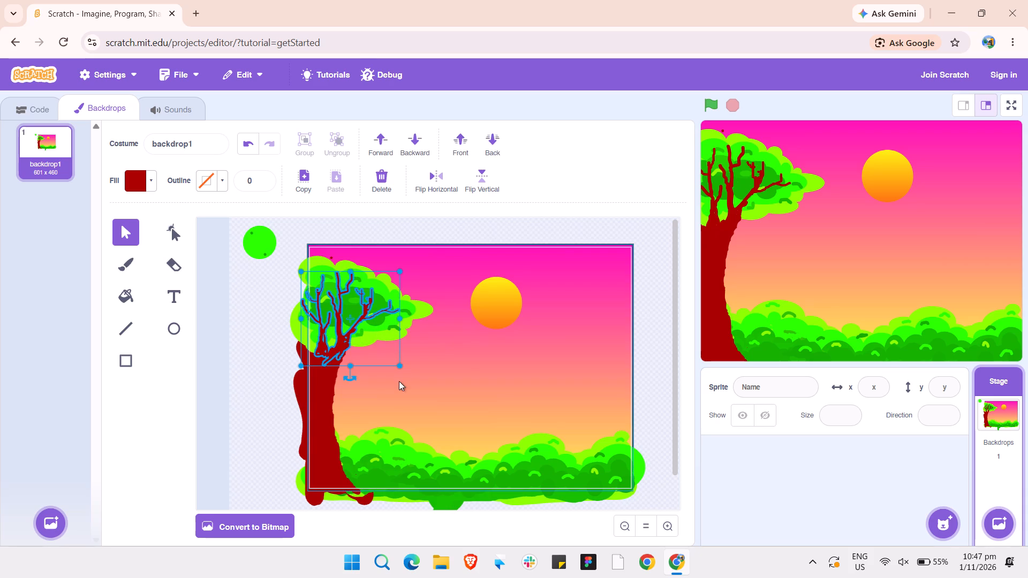
click(399, 381)
click(289, 483)
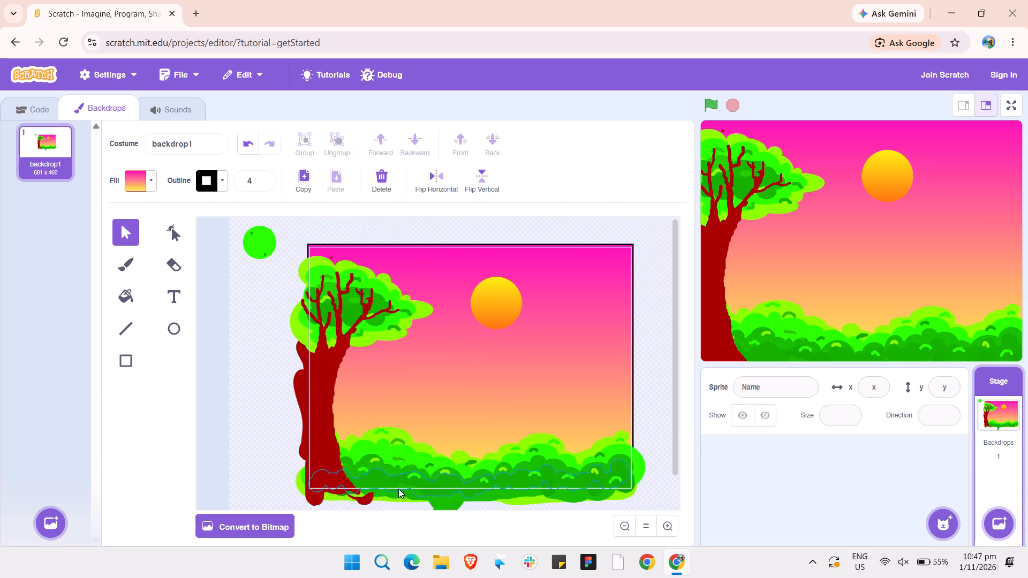
click(369, 473)
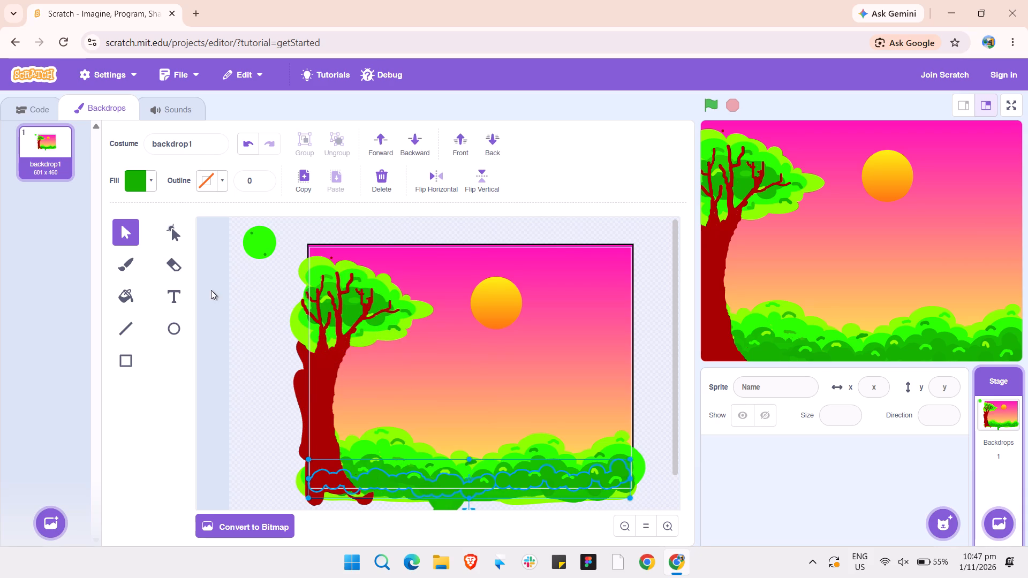
click(168, 328)
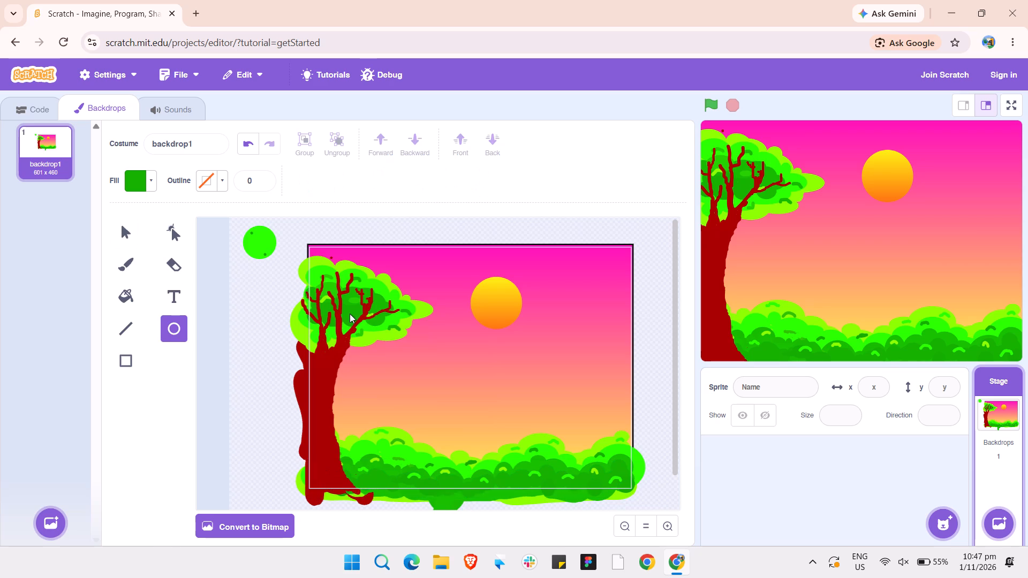
drag(341, 308, 357, 318)
drag(357, 318, 366, 325)
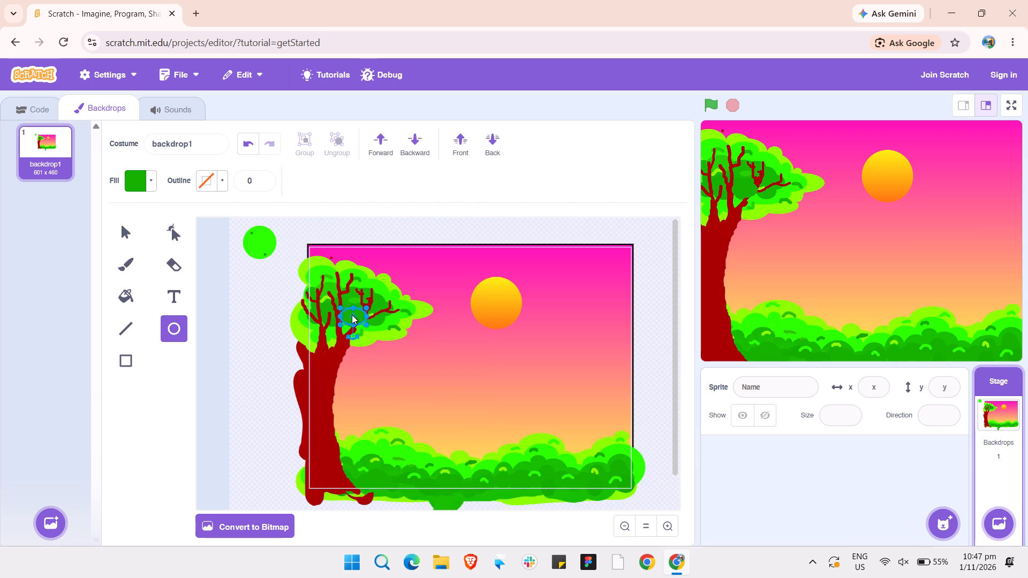
drag(351, 313, 347, 308)
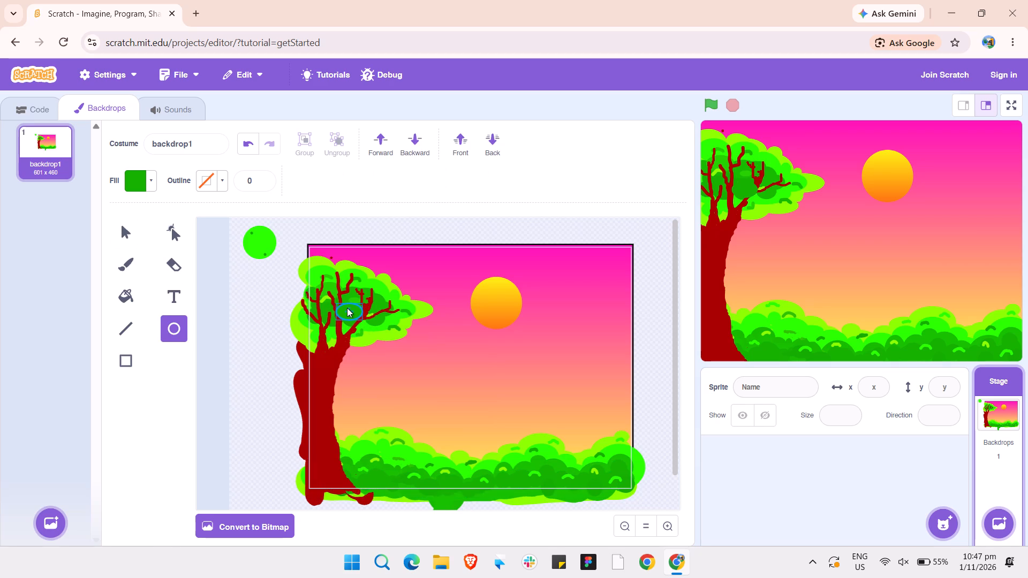
Draw a second small dark green ellipse and position it over the twigs of the crown's left branch.
click(323, 315)
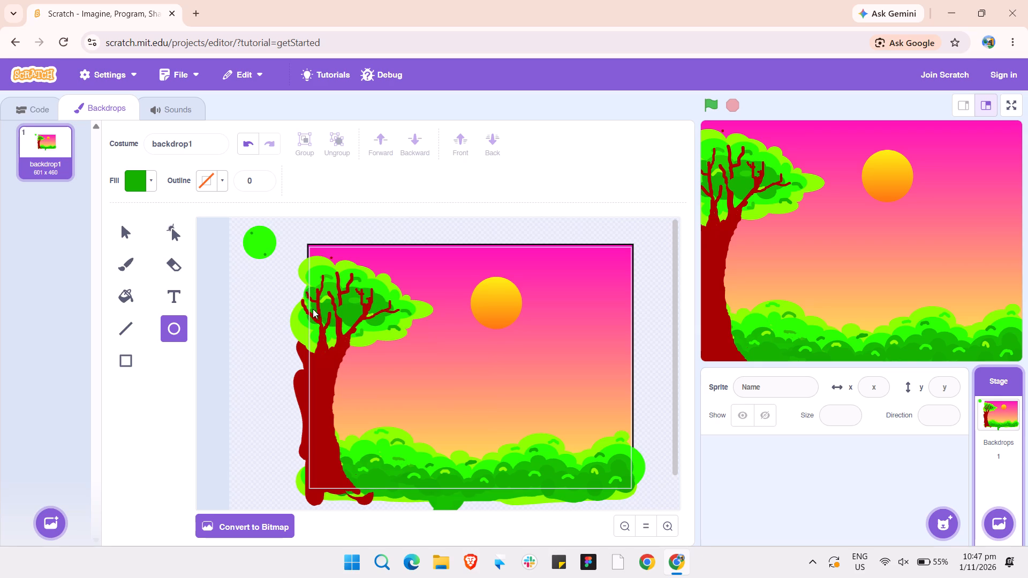
drag(309, 310, 338, 330)
drag(331, 322, 337, 309)
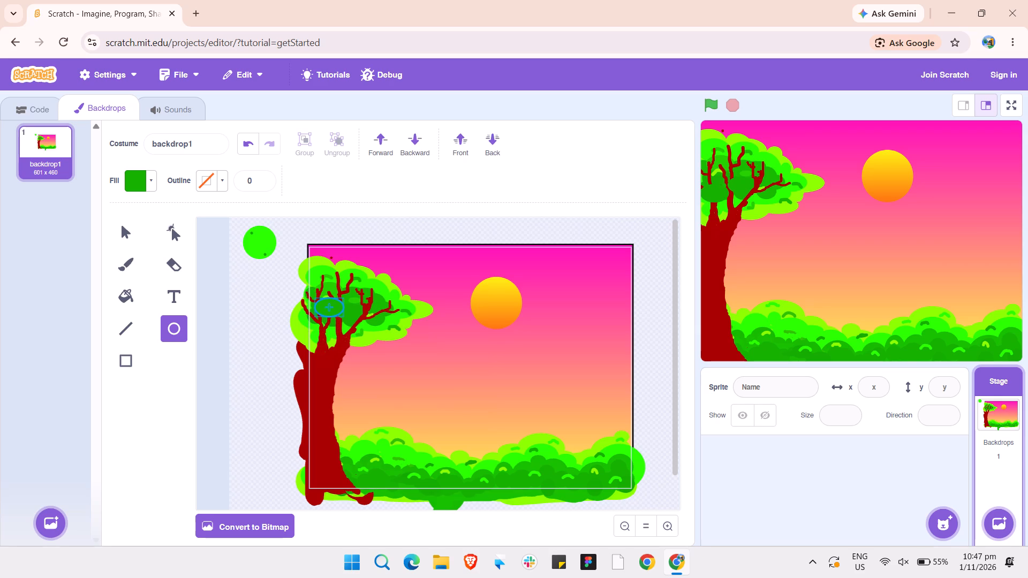
drag(337, 309, 330, 314)
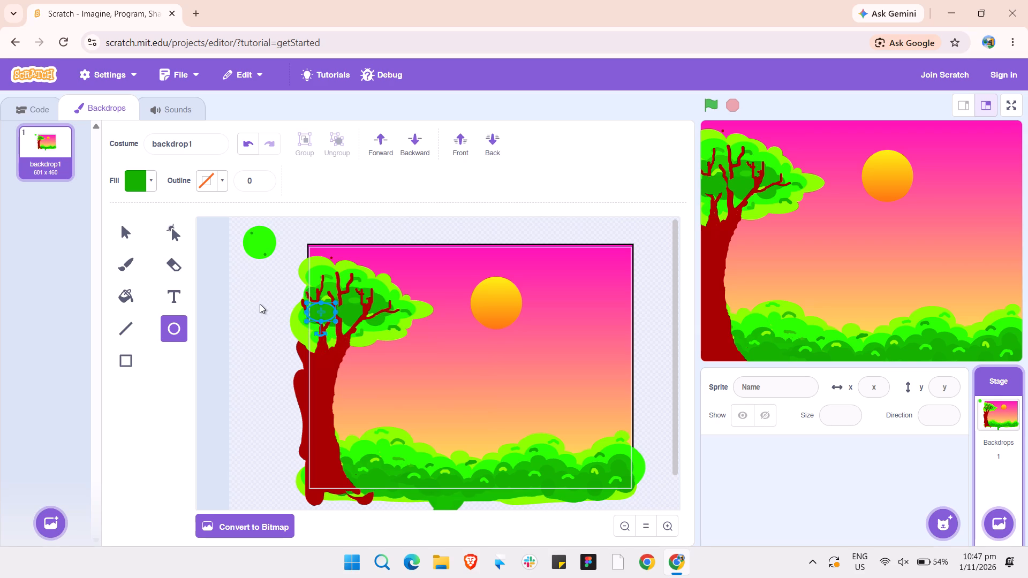
click(260, 304)
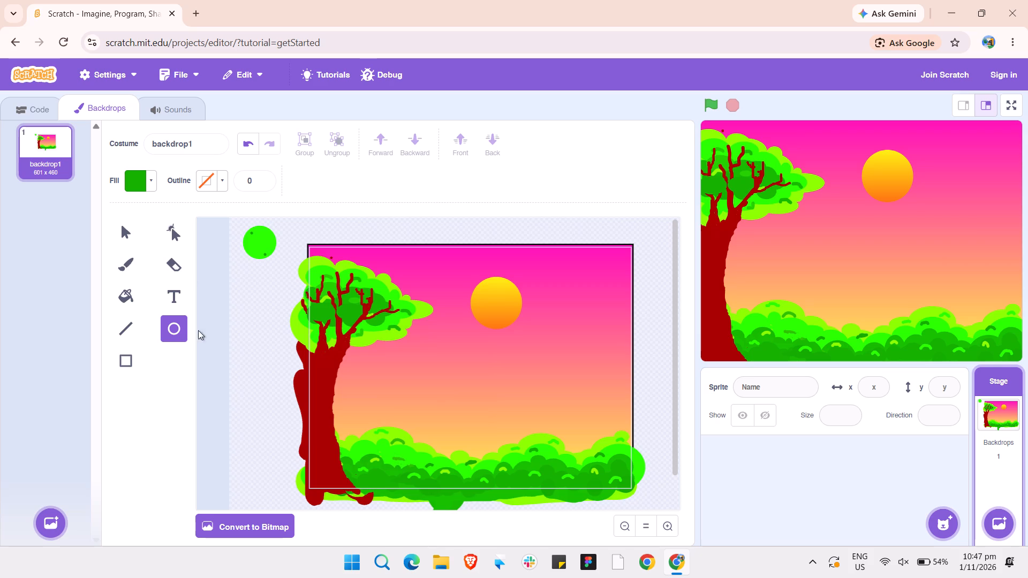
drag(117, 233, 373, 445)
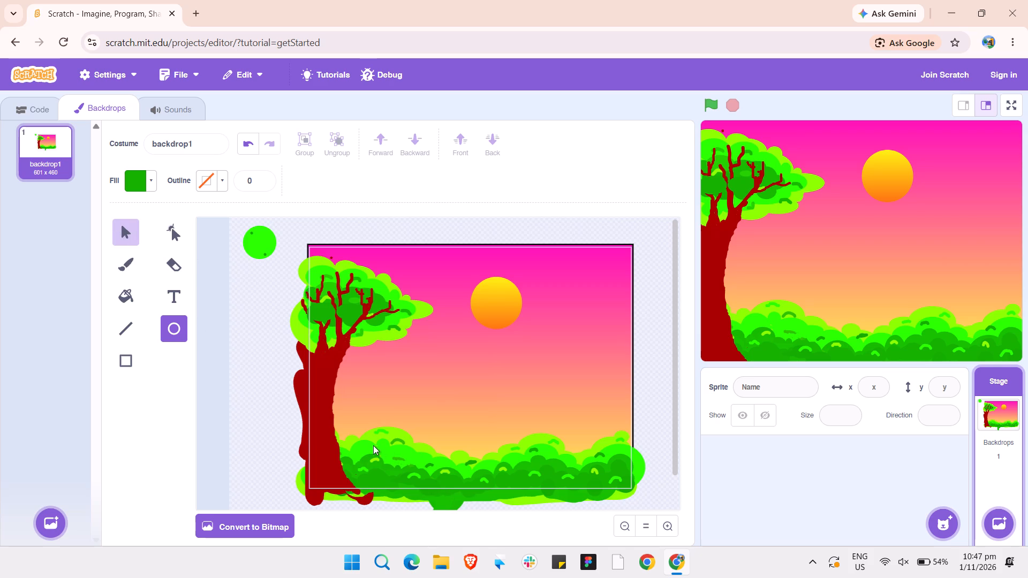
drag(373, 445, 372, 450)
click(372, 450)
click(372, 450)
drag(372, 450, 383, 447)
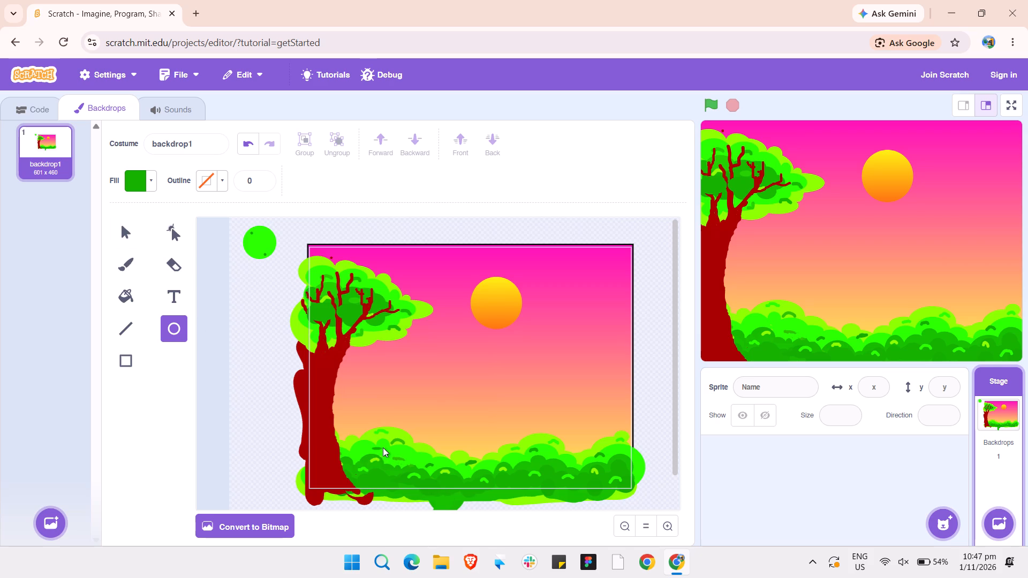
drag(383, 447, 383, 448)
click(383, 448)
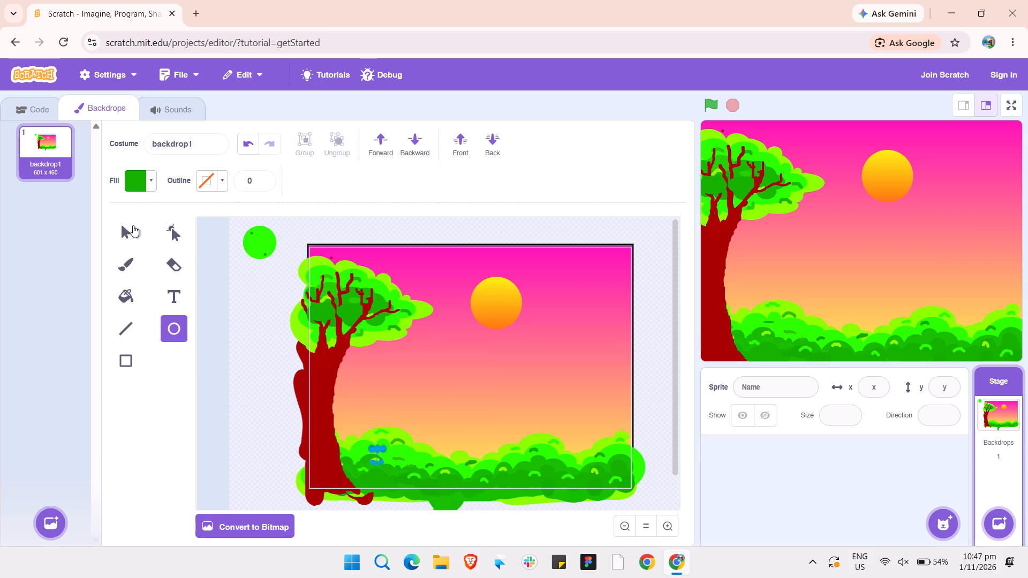
Match the fill to the hedge's bright green and draw small outline-free ellipses over the crown's left twigs and right branch.
click(133, 225)
click(404, 452)
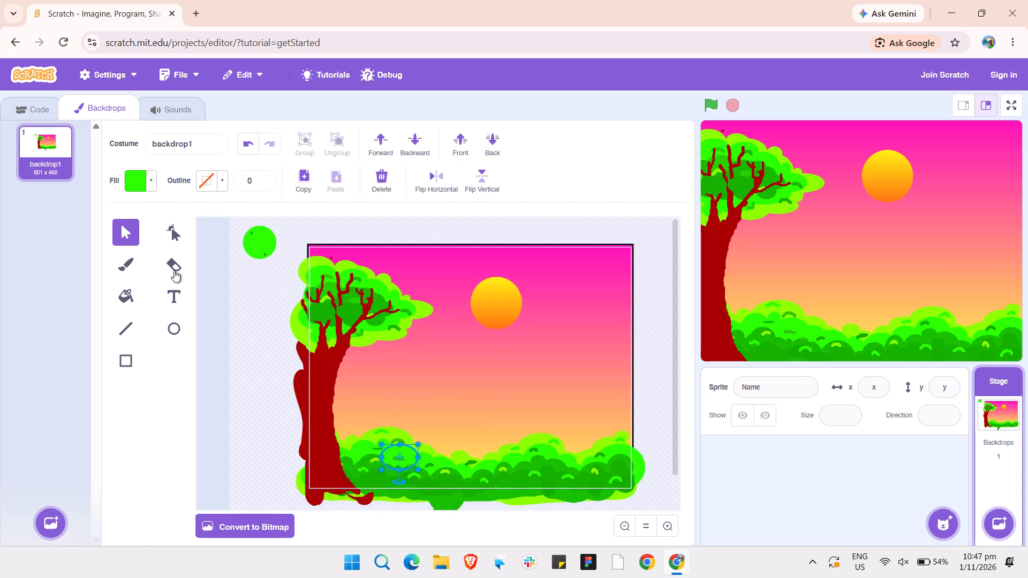
click(172, 325)
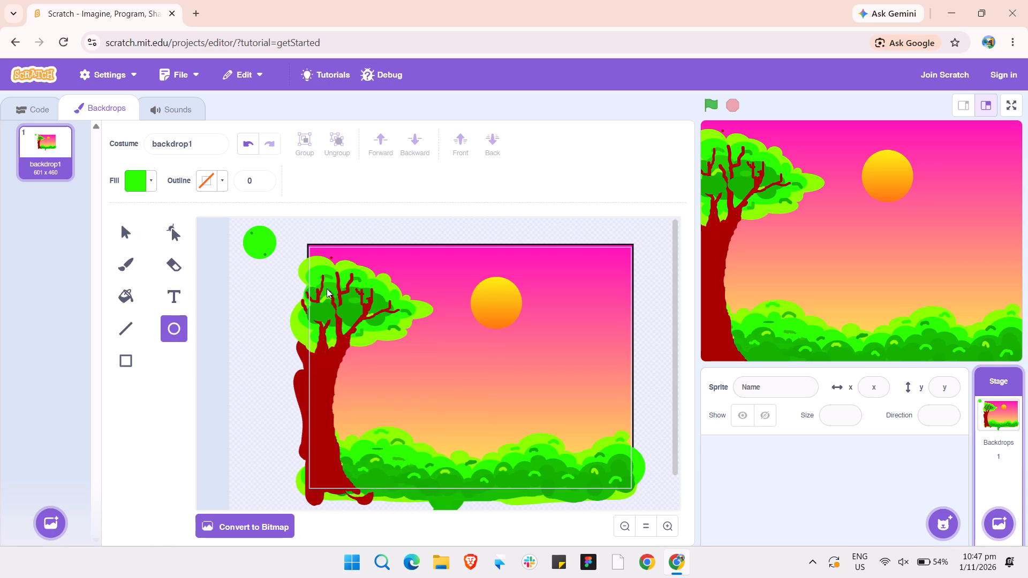
drag(333, 291, 319, 302)
click(324, 311)
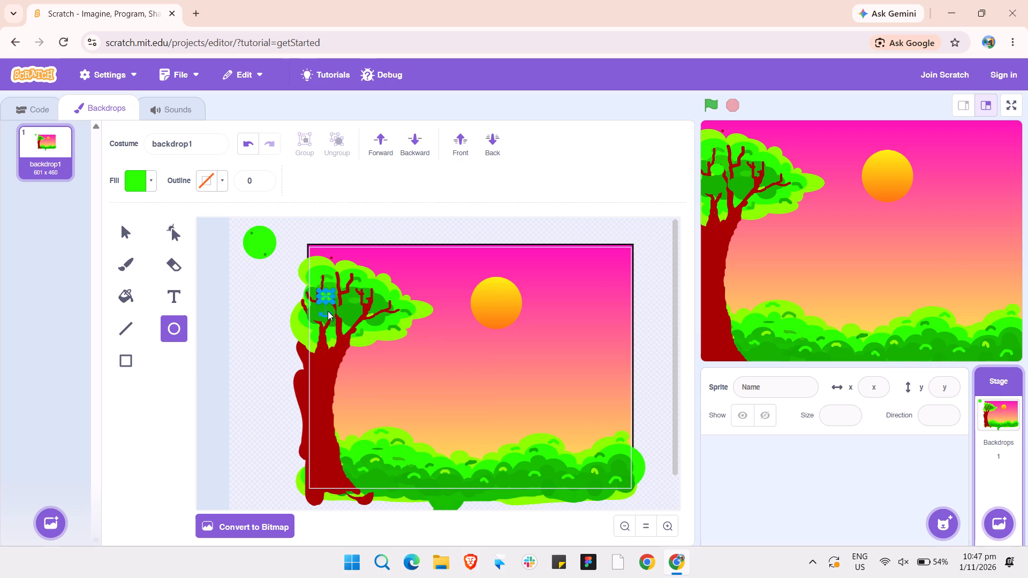
drag(352, 314, 362, 310)
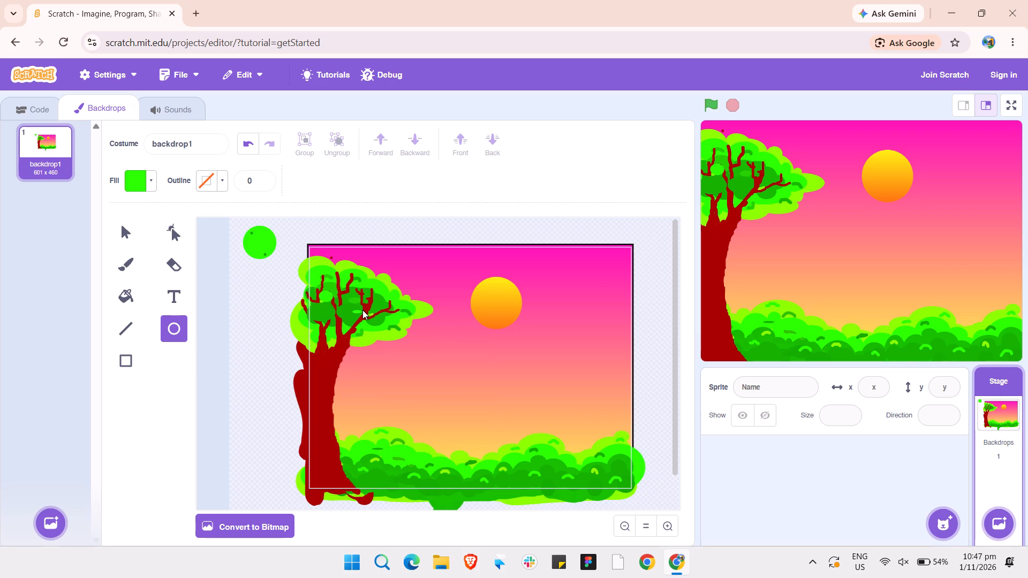
drag(362, 310, 362, 309)
Draw flat bright green ellipses across the left branch's base and the middle branch just above the trunk's fork.
drag(308, 329, 331, 343)
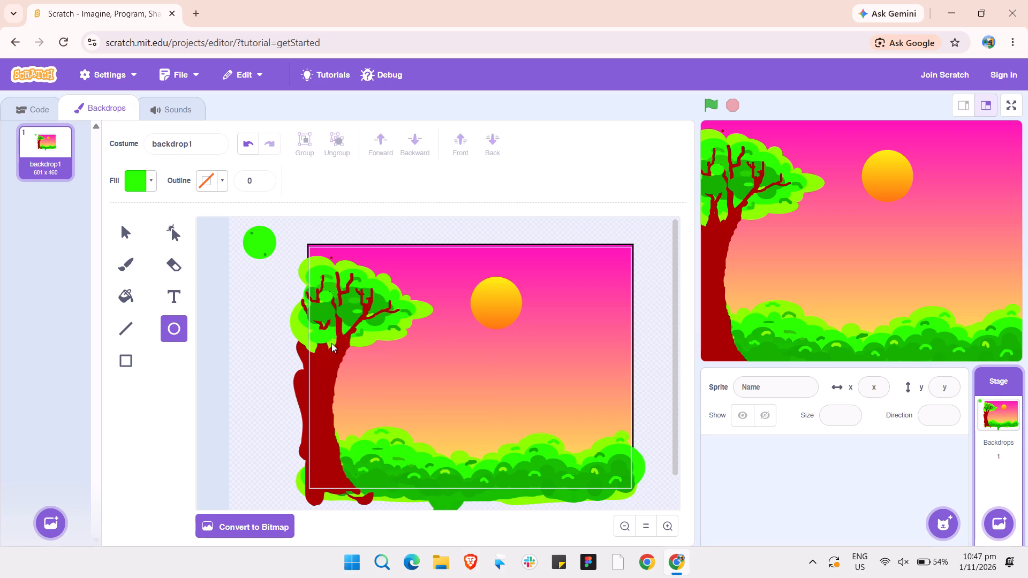
drag(331, 343, 332, 340)
click(323, 336)
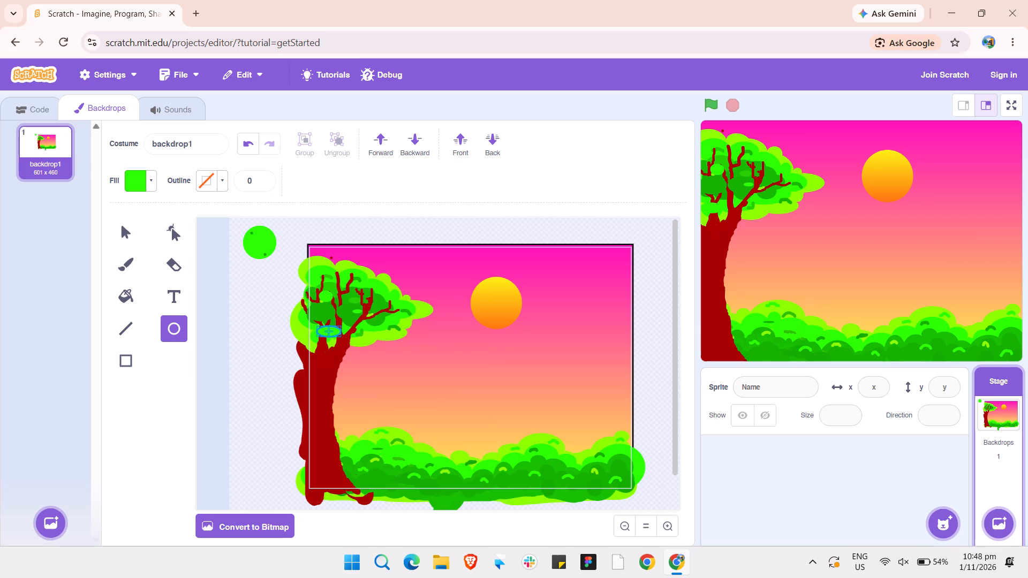
click(266, 321)
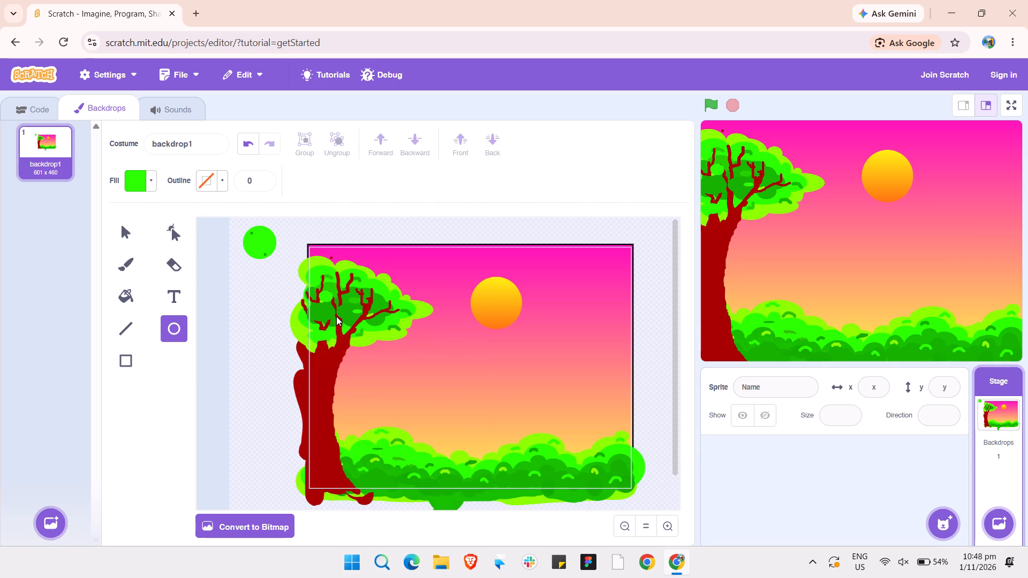
drag(332, 317, 349, 322)
drag(349, 322, 348, 324)
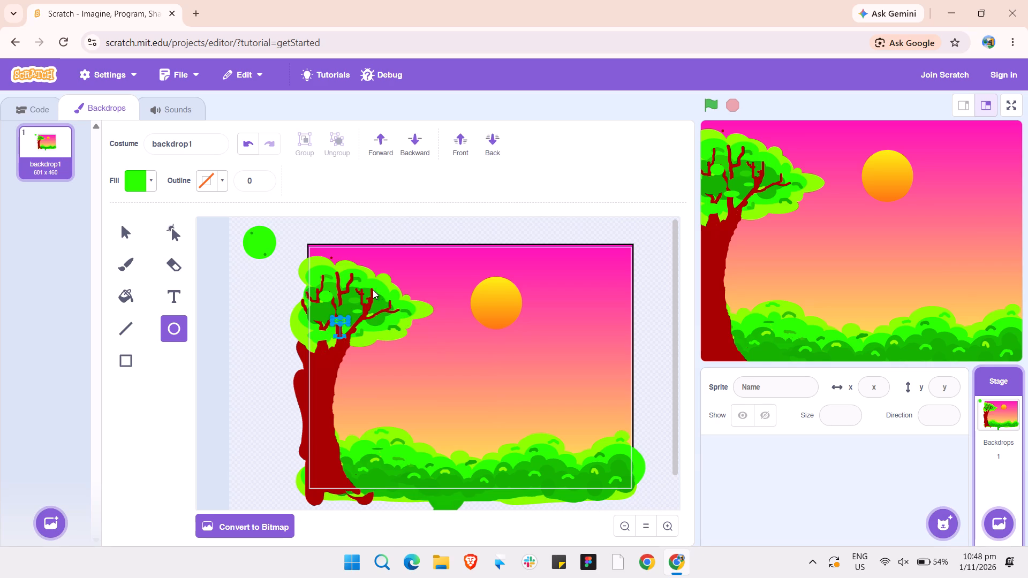
Draw a small bright green ellipse over the crown's right branch and another beside the middle branch's upper part.
drag(363, 311, 383, 323)
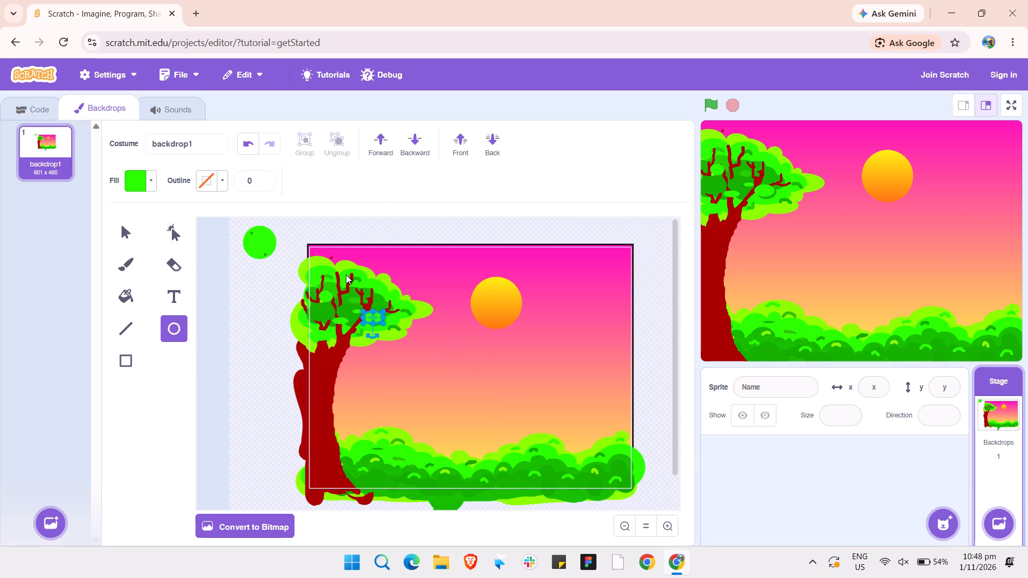
drag(342, 289, 351, 296)
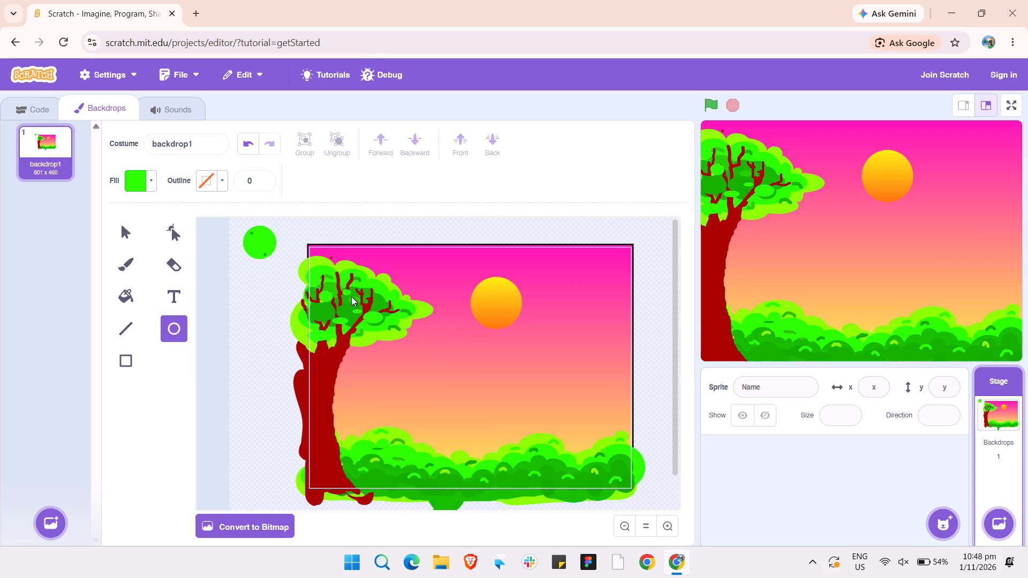
drag(351, 296, 352, 292)
drag(352, 292, 350, 294)
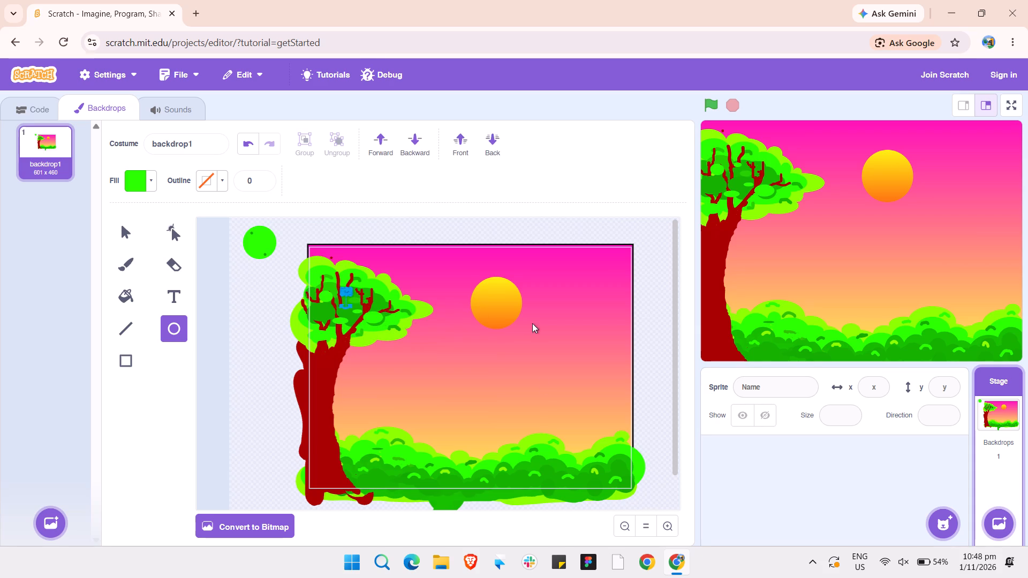
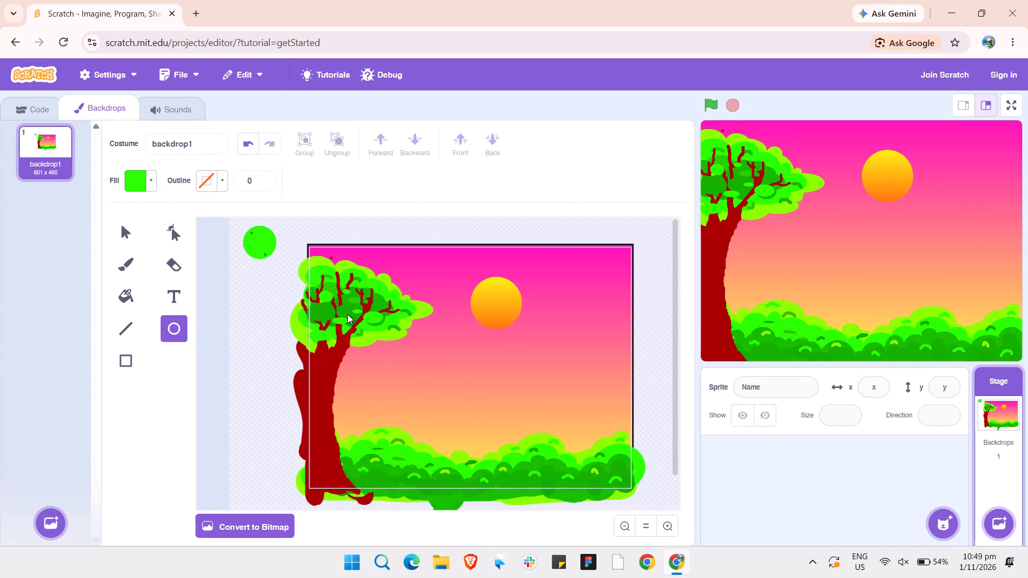
Paint short bright green brush strokes on the dark foliage patches at the crown's left and middle.
click(123, 270)
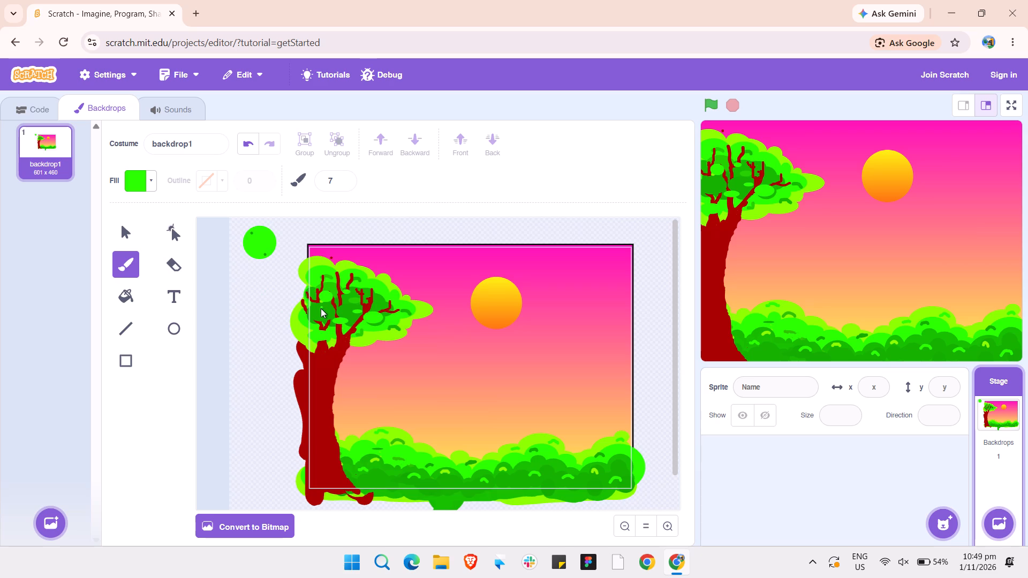
drag(318, 310, 330, 310)
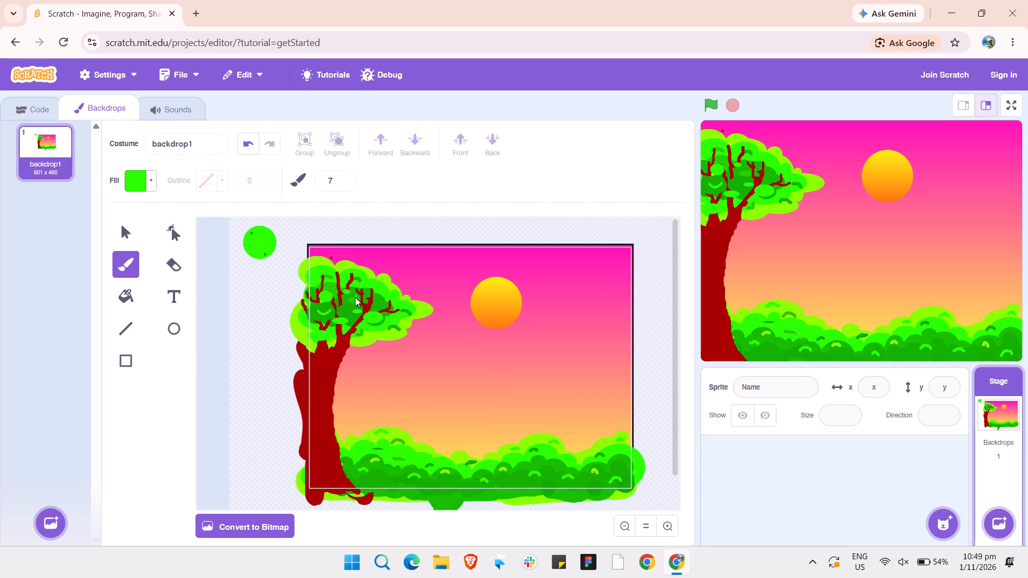
drag(347, 306, 352, 306)
drag(352, 306, 352, 305)
Match the brush to the foliage's dark green and paint small leaf strokes in the crown's middle and along its lower edge.
click(116, 230)
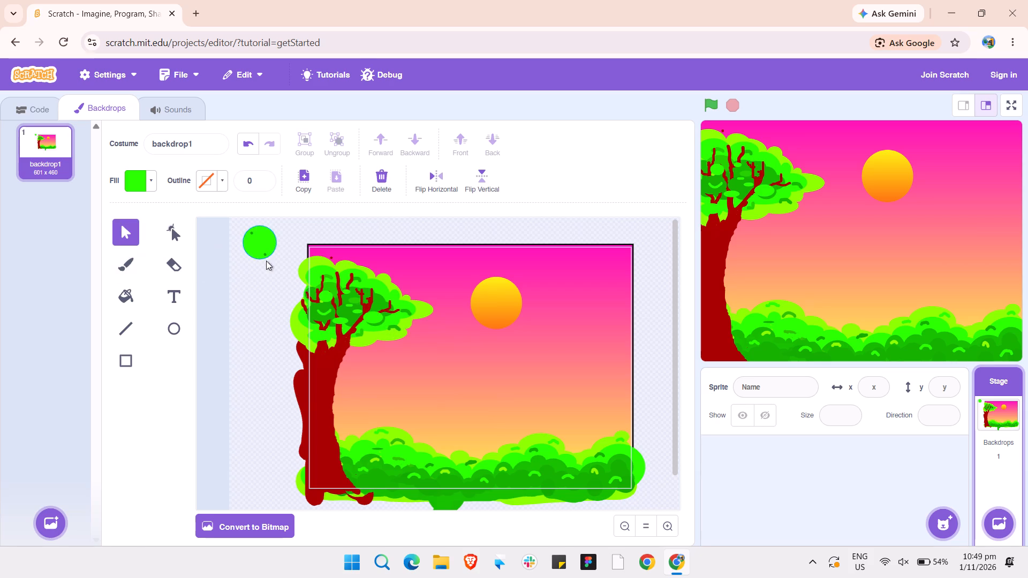
click(327, 308)
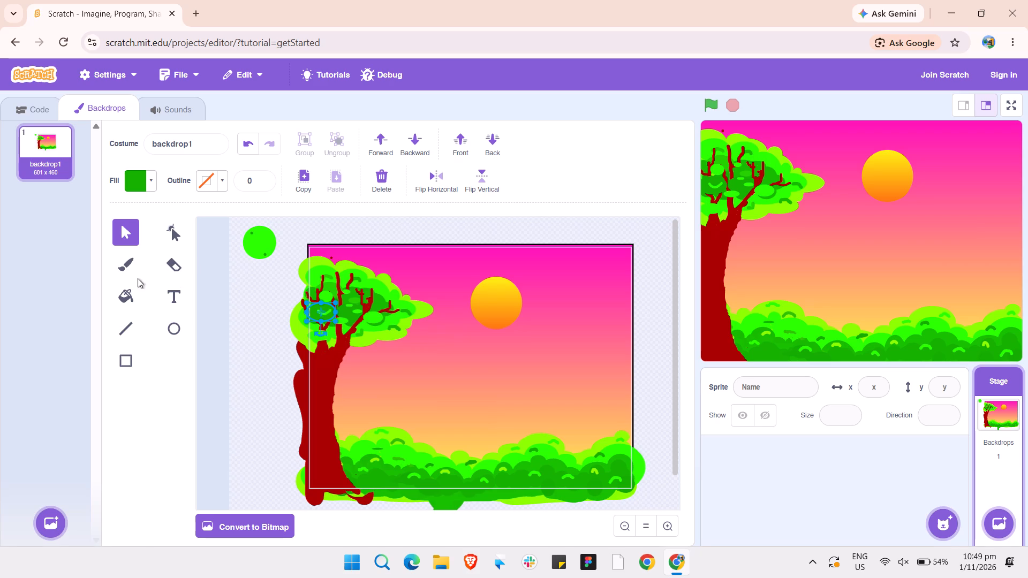
click(129, 264)
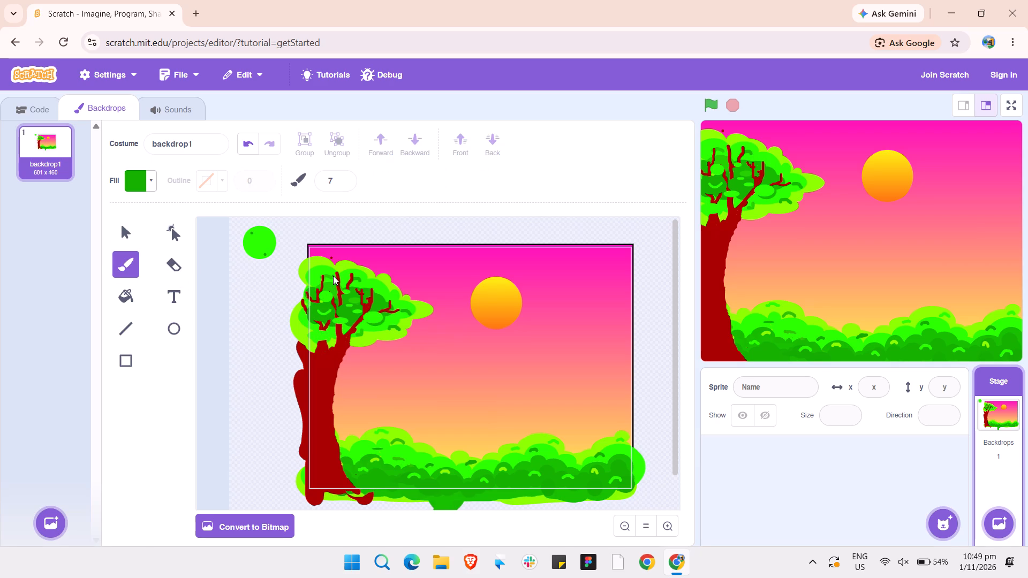
click(344, 310)
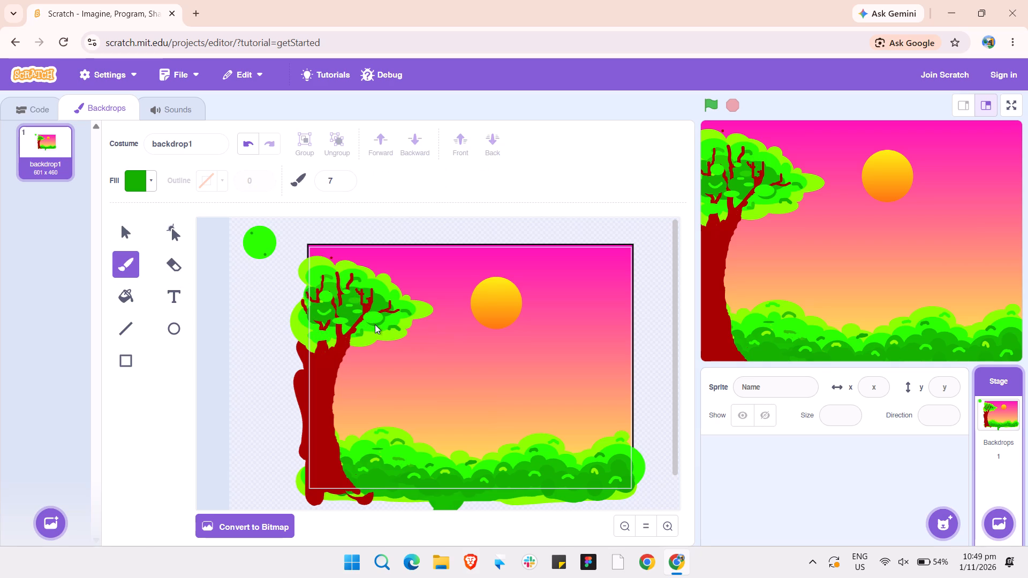
drag(373, 331, 379, 333)
drag(379, 333, 380, 331)
drag(314, 333, 321, 336)
drag(321, 336, 324, 336)
Paint short dark green leaf strokes on the crown's upper-left clump and its upper right part.
drag(313, 266, 326, 266)
drag(310, 274, 317, 273)
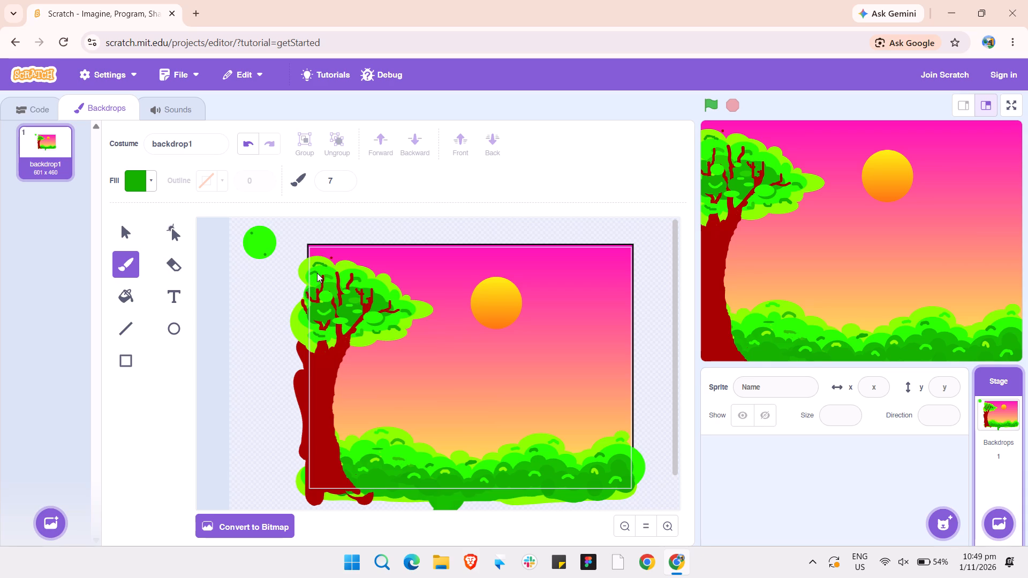
drag(374, 283, 382, 285)
Match the brush to the bright green of the spare circle beside the backdrop and paint small strokes around the crown's right branch.
click(263, 247)
drag(125, 237, 264, 245)
click(264, 245)
drag(123, 230, 132, 227)
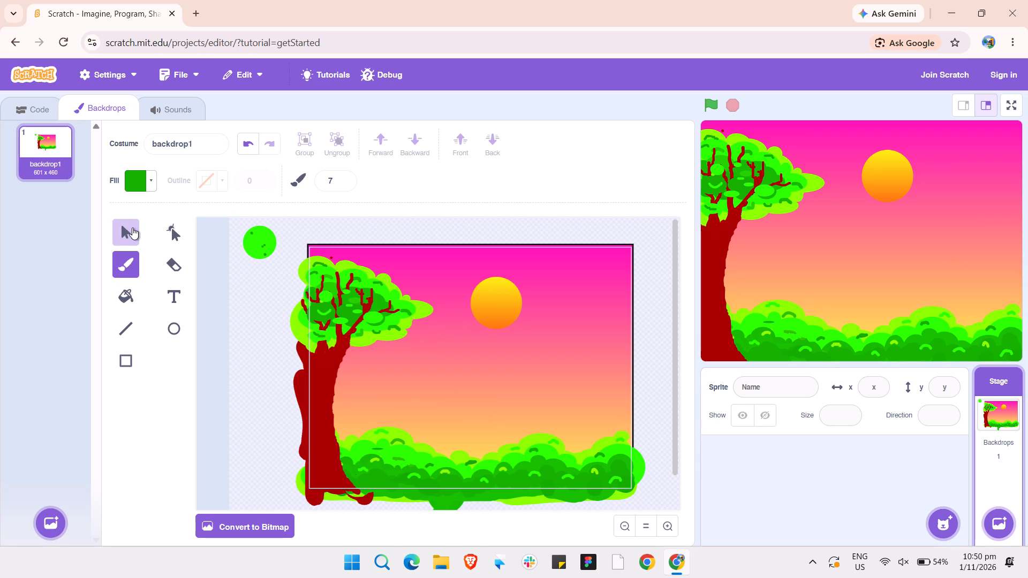
drag(132, 227, 133, 229)
click(133, 229)
click(258, 239)
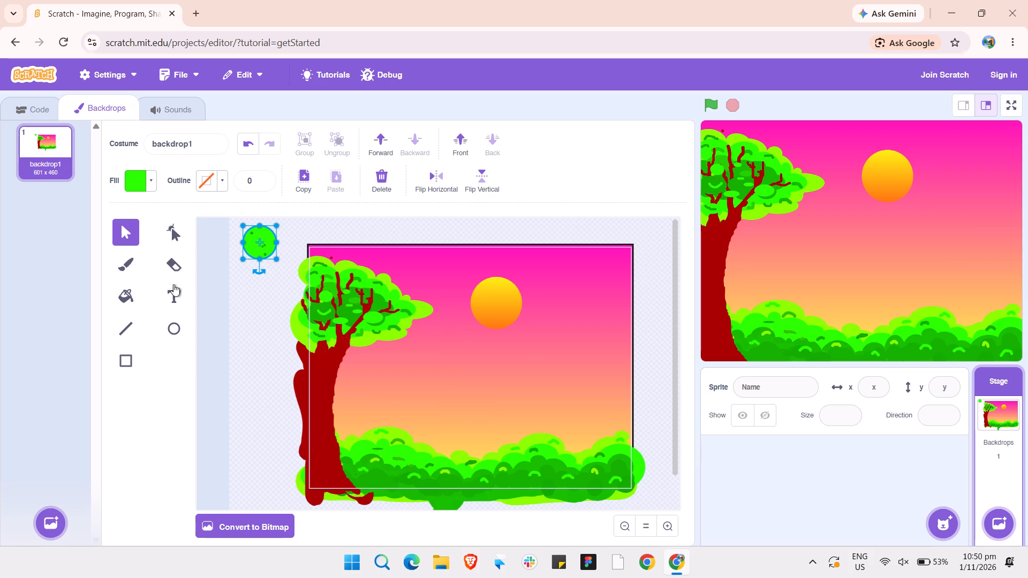
click(127, 266)
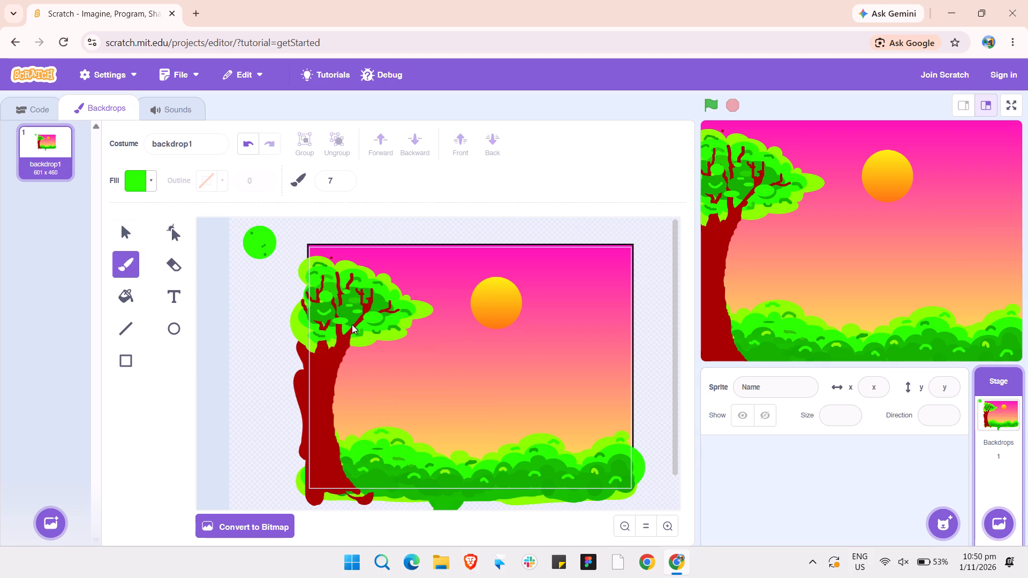
drag(377, 297, 386, 302)
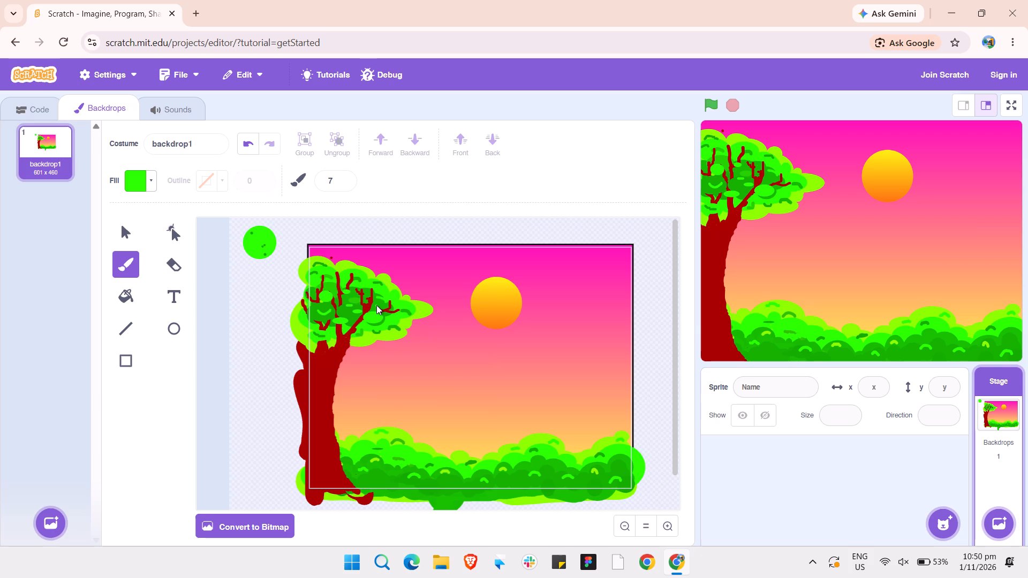
click(376, 306)
Match the brush to the foliage's dark green and paint small leaf strokes below the right branch and at the crown's right tip.
click(118, 229)
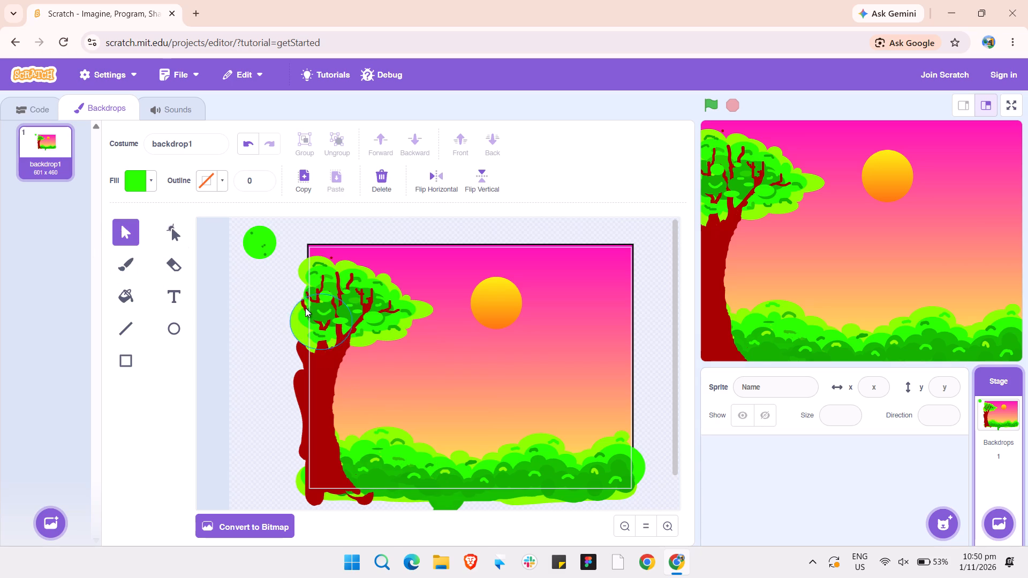
click(318, 309)
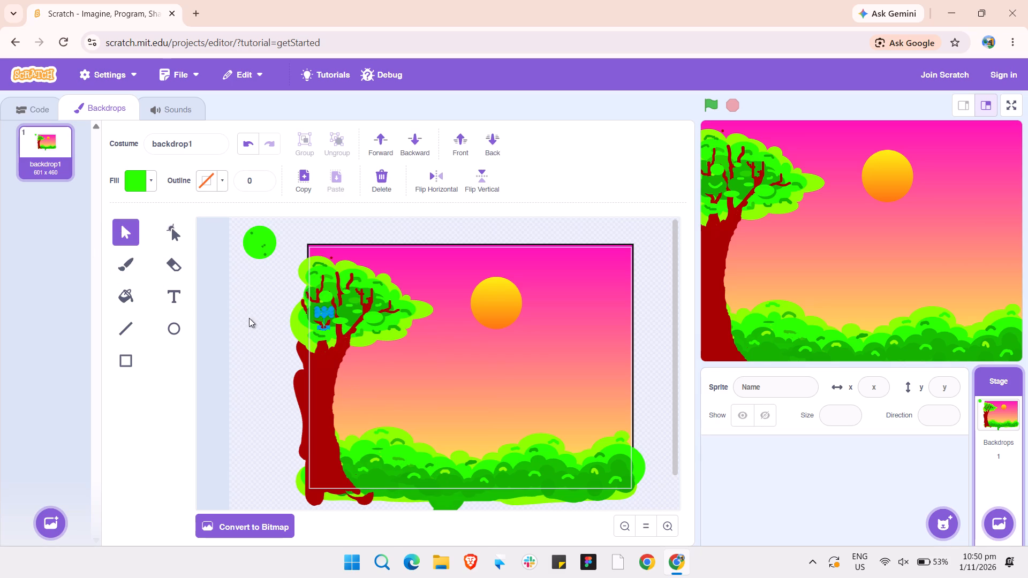
click(249, 318)
click(314, 313)
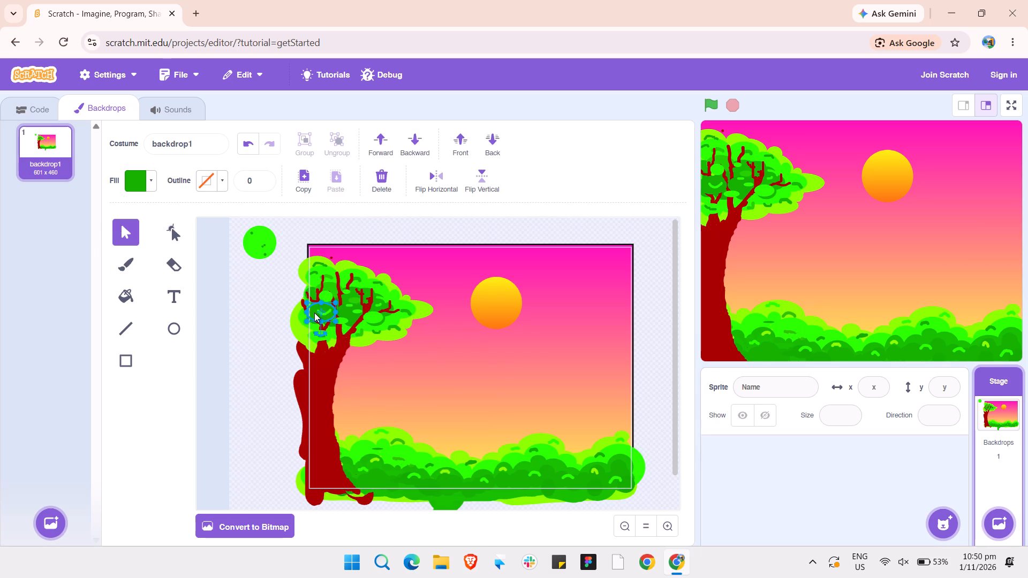
click(127, 258)
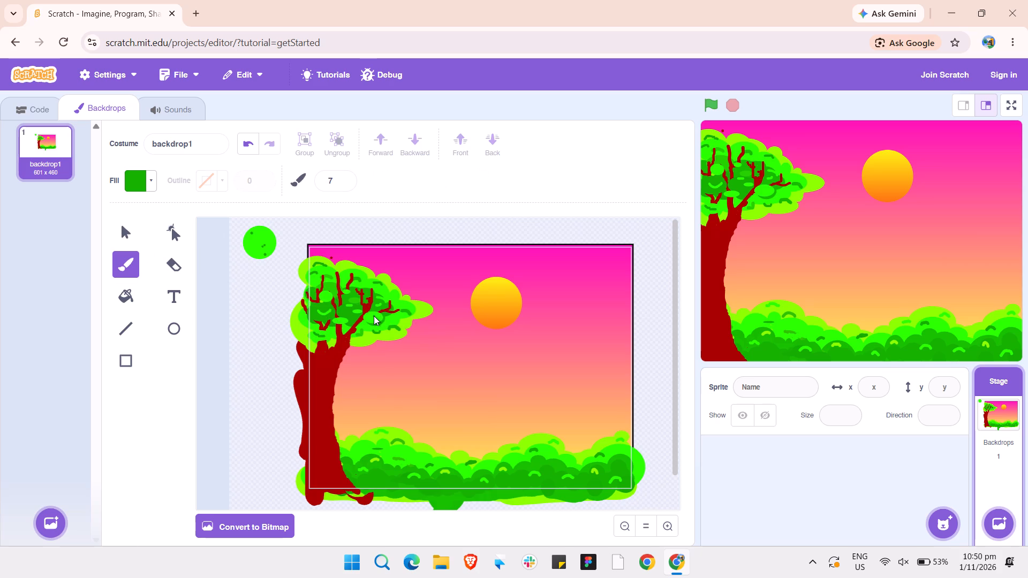
drag(372, 318, 376, 319)
drag(376, 319, 380, 318)
drag(423, 307, 422, 313)
Set the yellow end of the sky rectangle's gradient fill to color 18 and saturation 100.
click(127, 229)
click(441, 374)
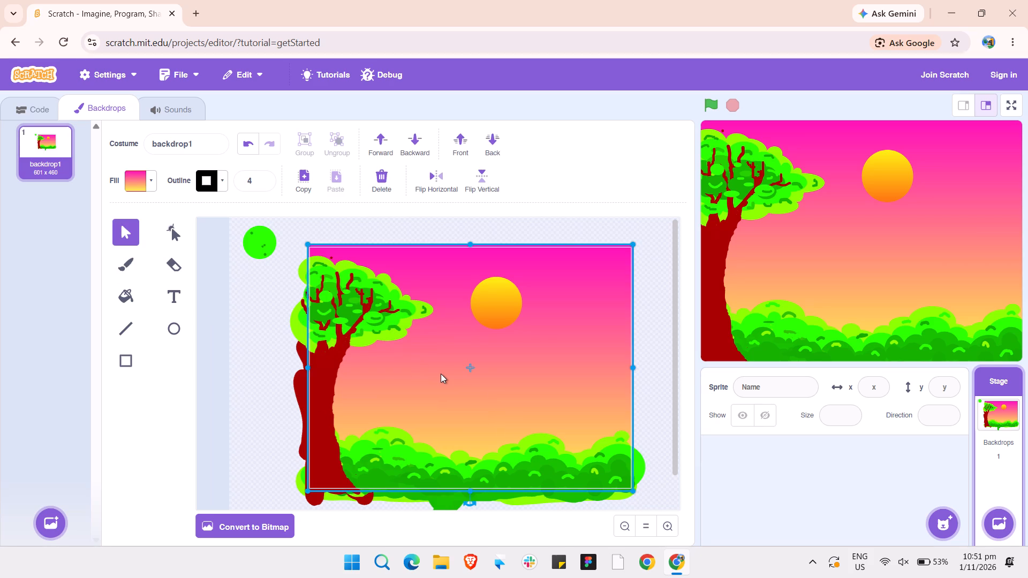
click(152, 185)
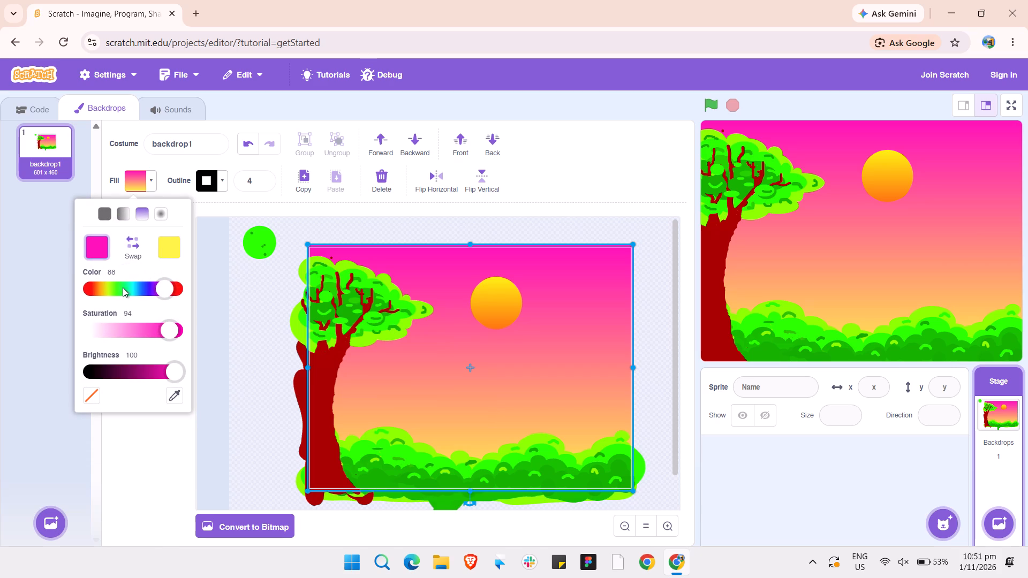
click(175, 255)
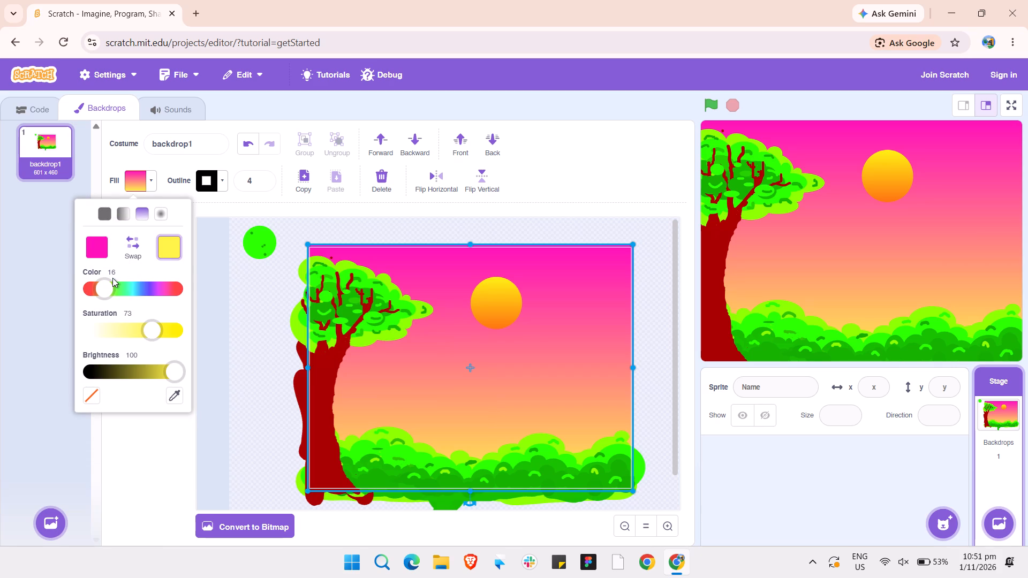
click(109, 284)
drag(155, 332, 167, 330)
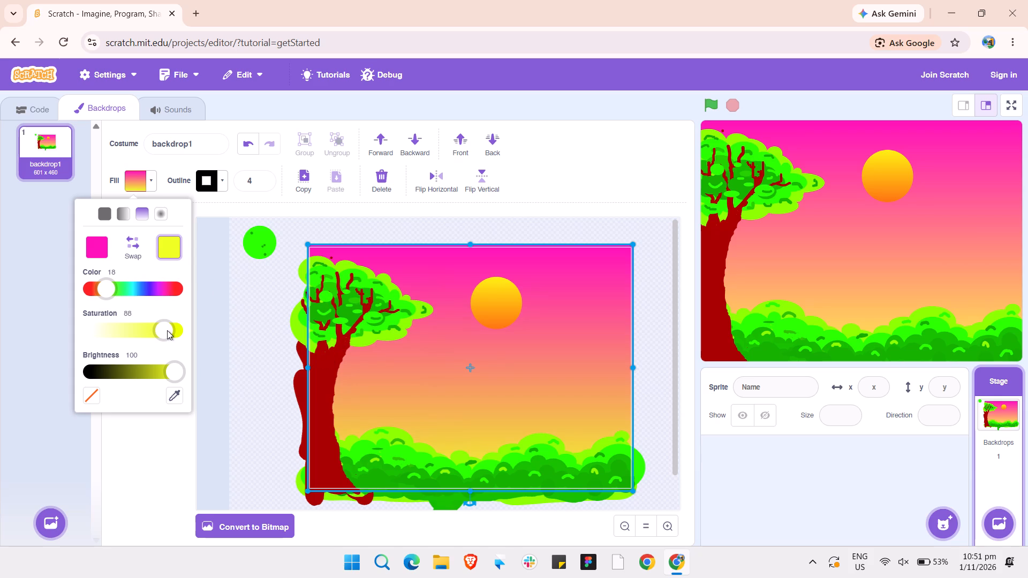
drag(167, 330, 207, 327)
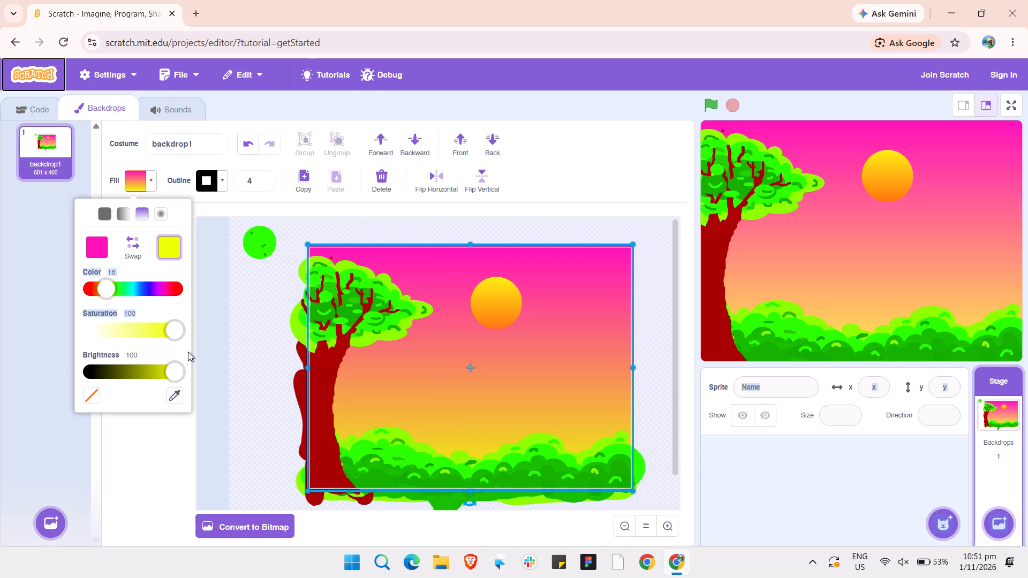
Set the pink end of the sky rectangle's gradient fill to color 91 and brightness 96.
click(90, 240)
click(172, 374)
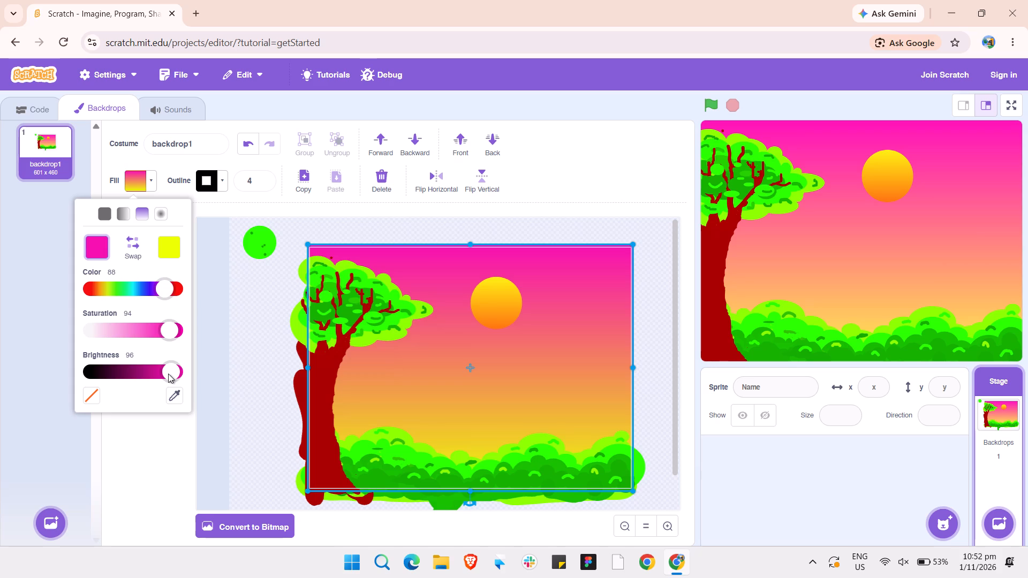
click(169, 289)
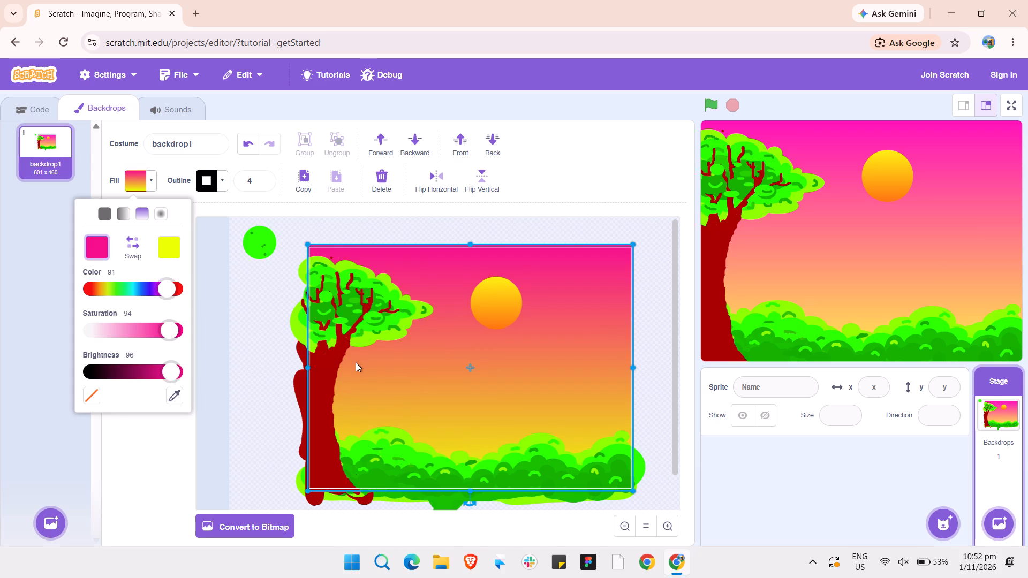
click(285, 352)
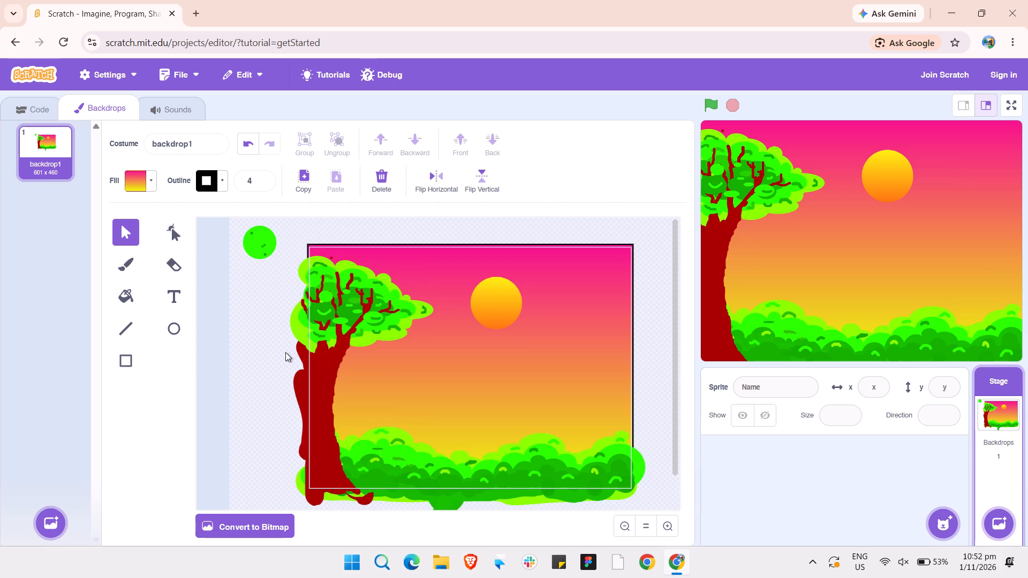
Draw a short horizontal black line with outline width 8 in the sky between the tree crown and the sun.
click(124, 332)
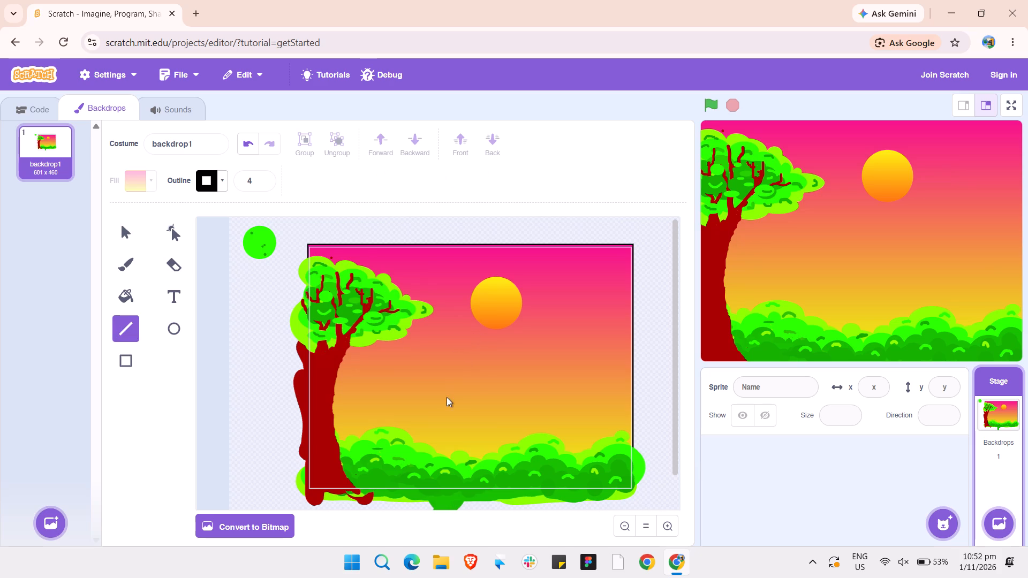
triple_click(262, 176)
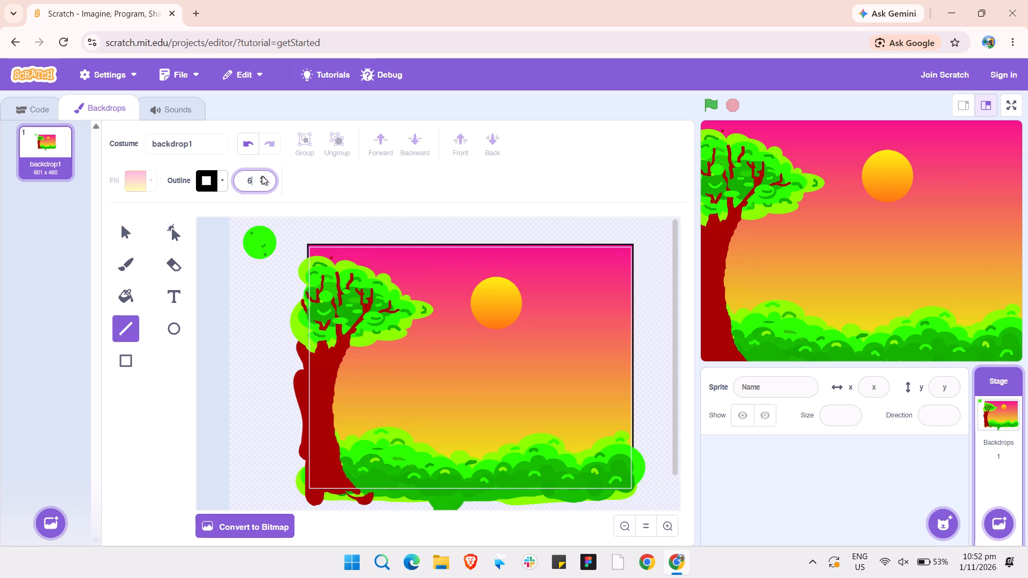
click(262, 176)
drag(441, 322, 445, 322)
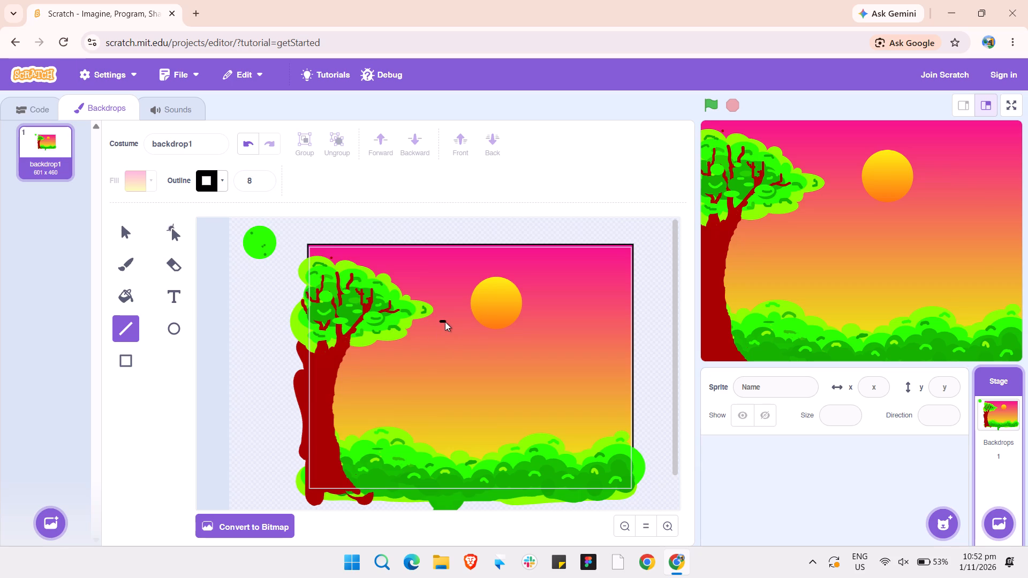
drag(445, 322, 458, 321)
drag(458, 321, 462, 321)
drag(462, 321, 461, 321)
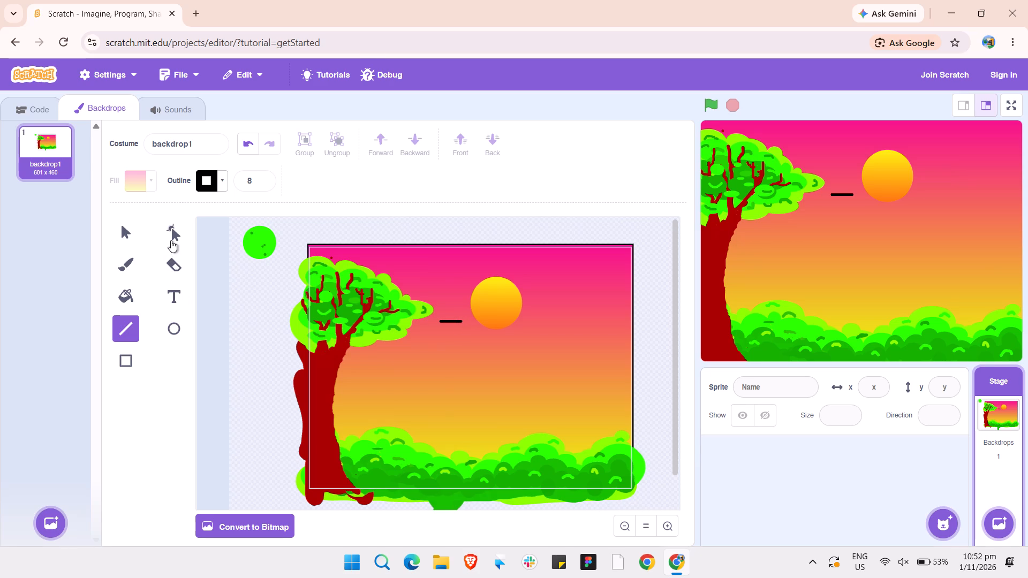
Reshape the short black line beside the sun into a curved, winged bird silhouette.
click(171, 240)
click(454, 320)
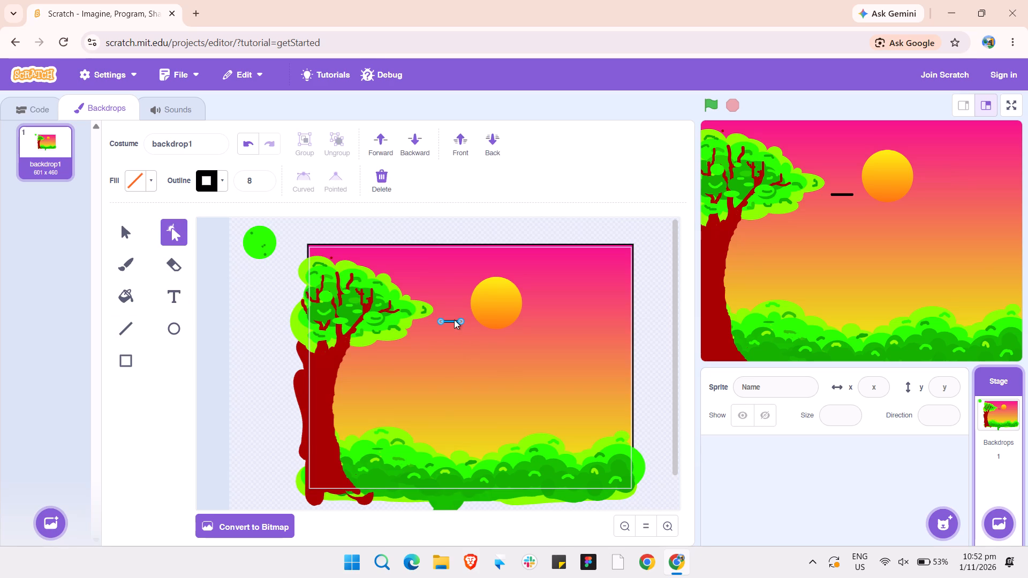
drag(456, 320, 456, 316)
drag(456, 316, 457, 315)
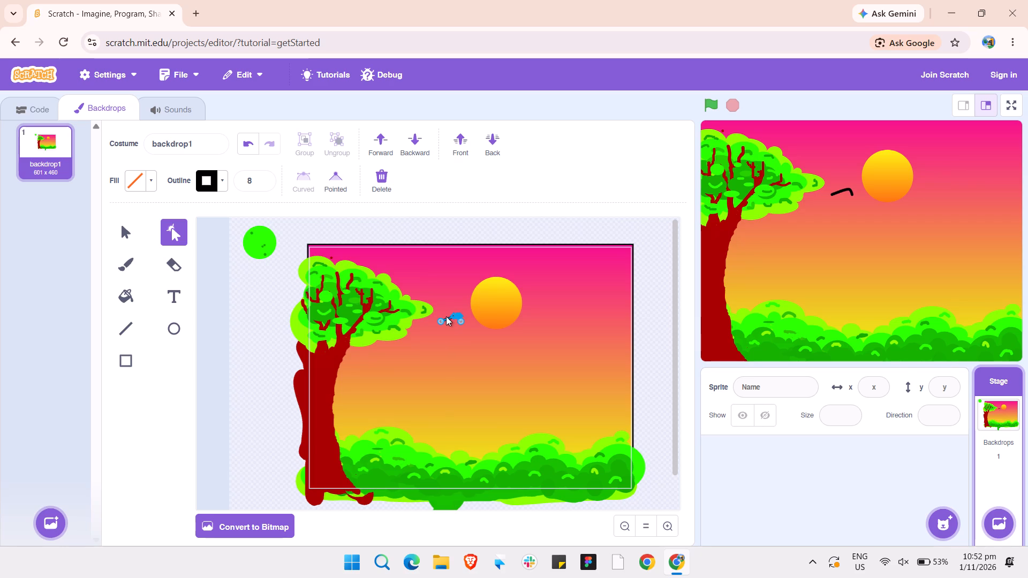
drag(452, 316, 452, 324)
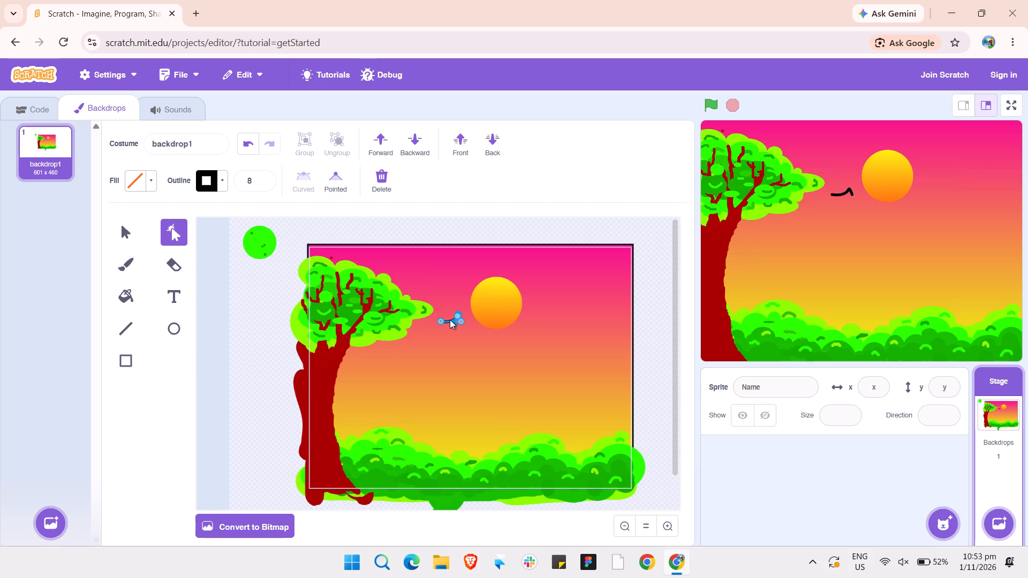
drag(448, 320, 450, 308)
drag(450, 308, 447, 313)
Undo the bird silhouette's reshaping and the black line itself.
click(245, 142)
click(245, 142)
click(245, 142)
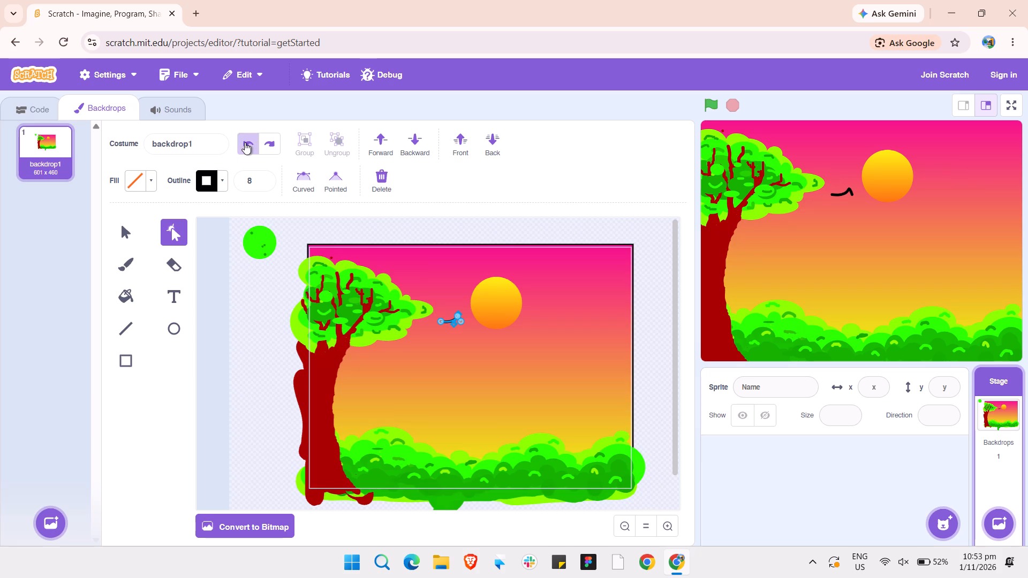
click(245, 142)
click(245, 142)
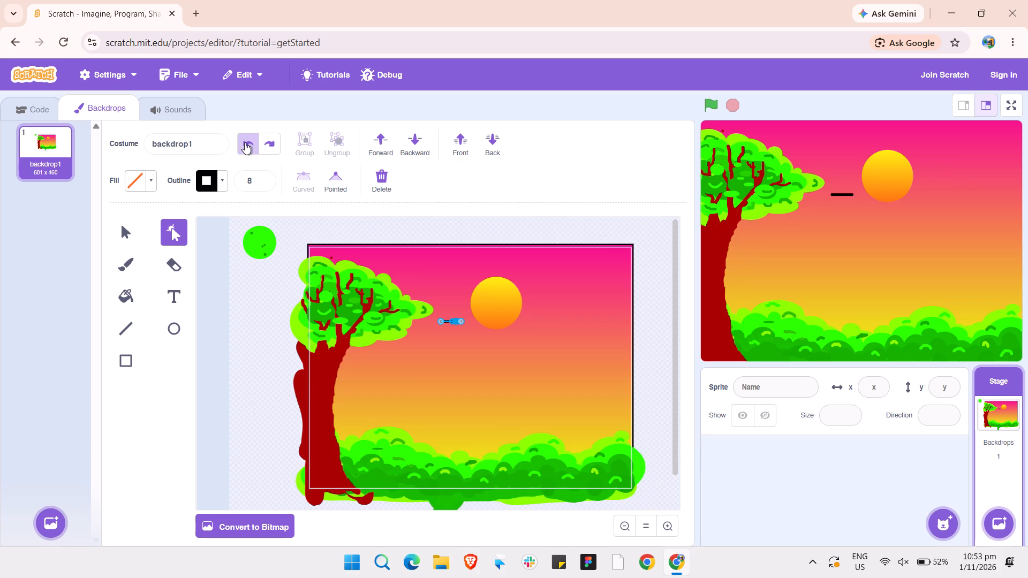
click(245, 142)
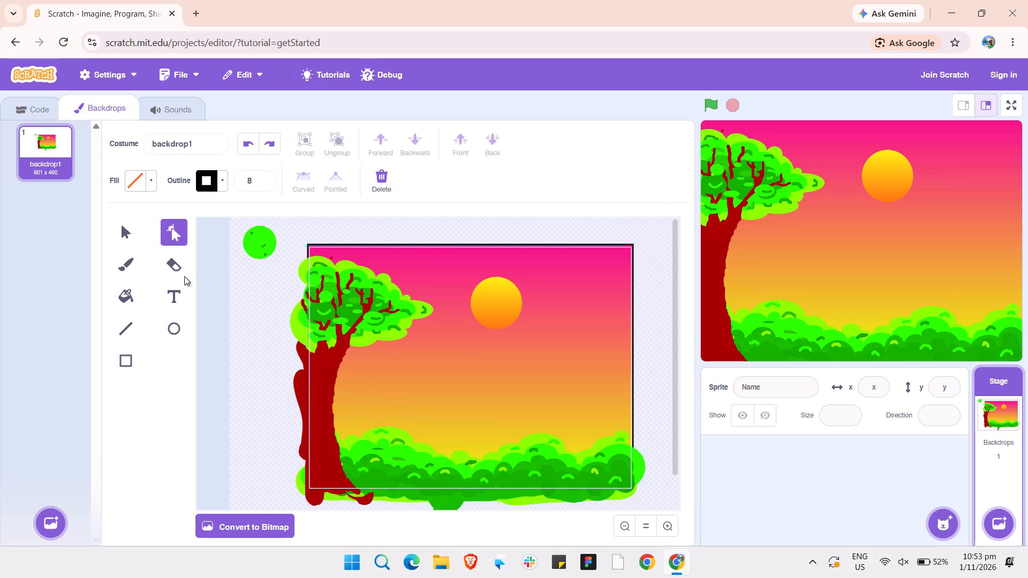
Set the paint brush to black with brightness 0 and brush size 6.
click(131, 266)
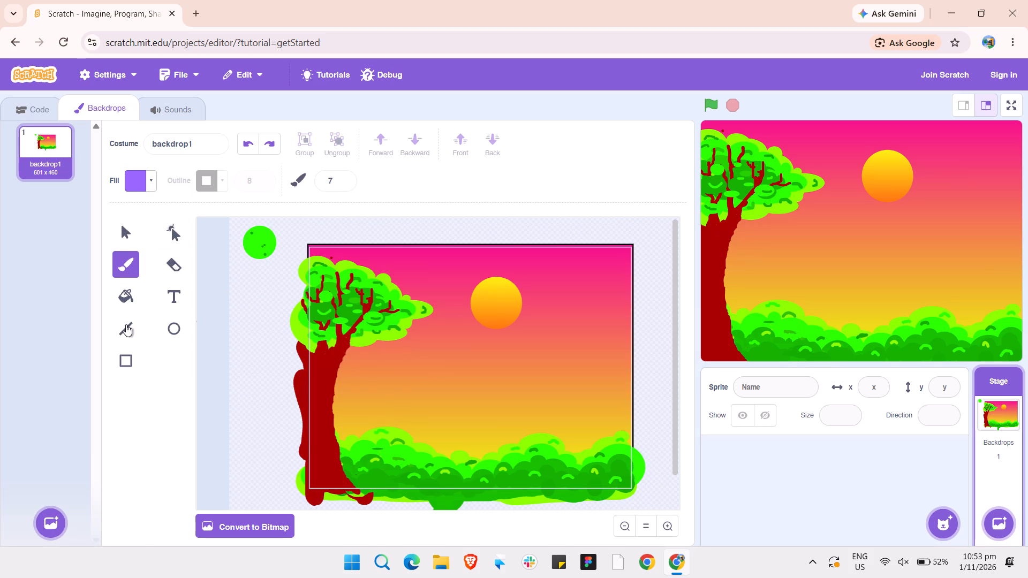
click(148, 192)
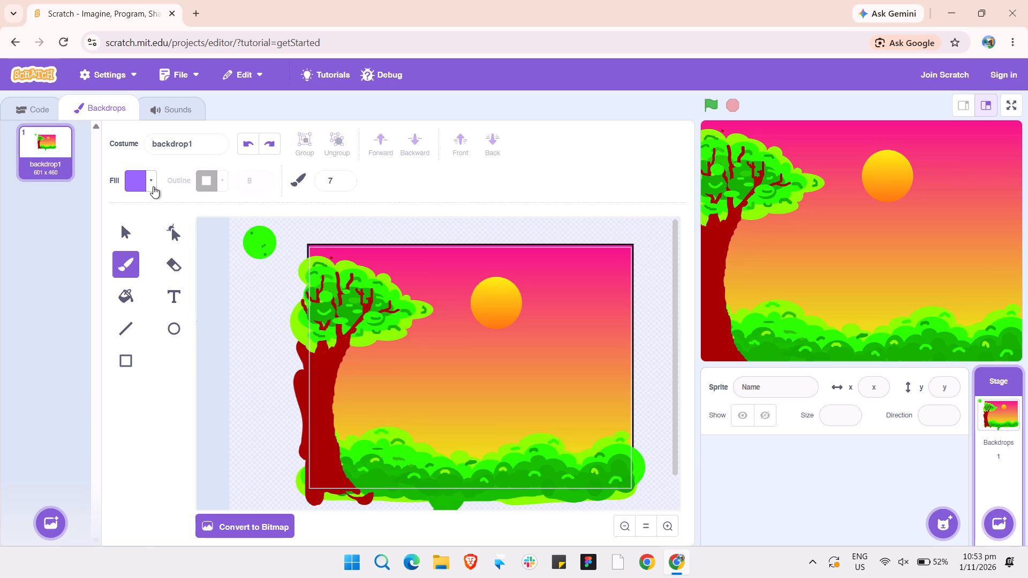
click(153, 185)
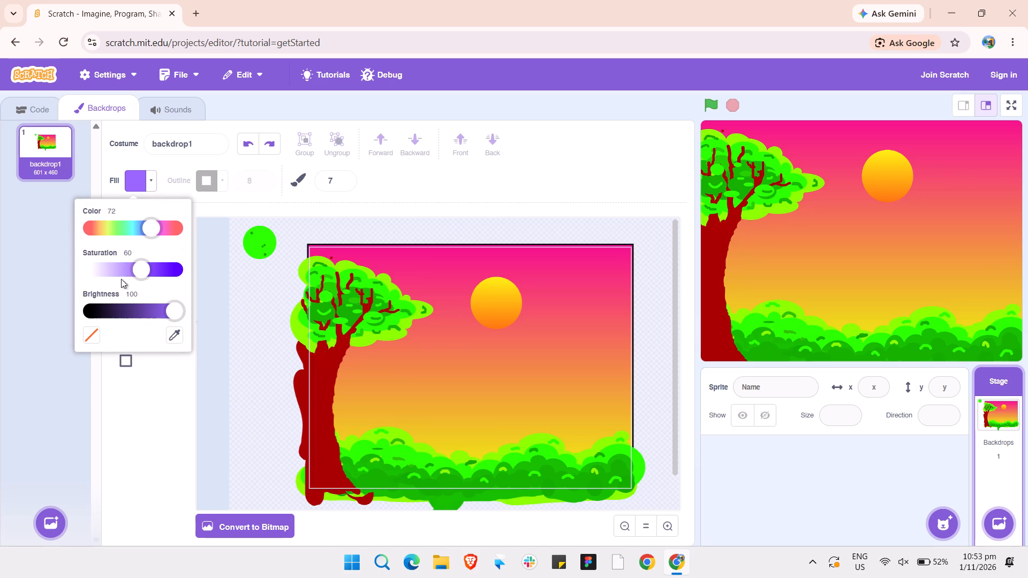
drag(176, 308, 1, 320)
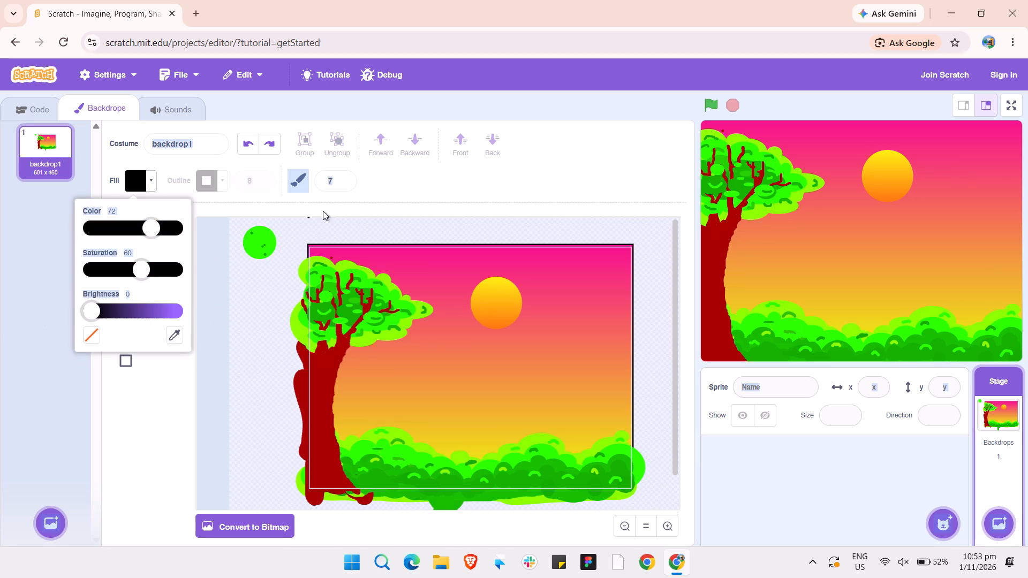
double_click(346, 179)
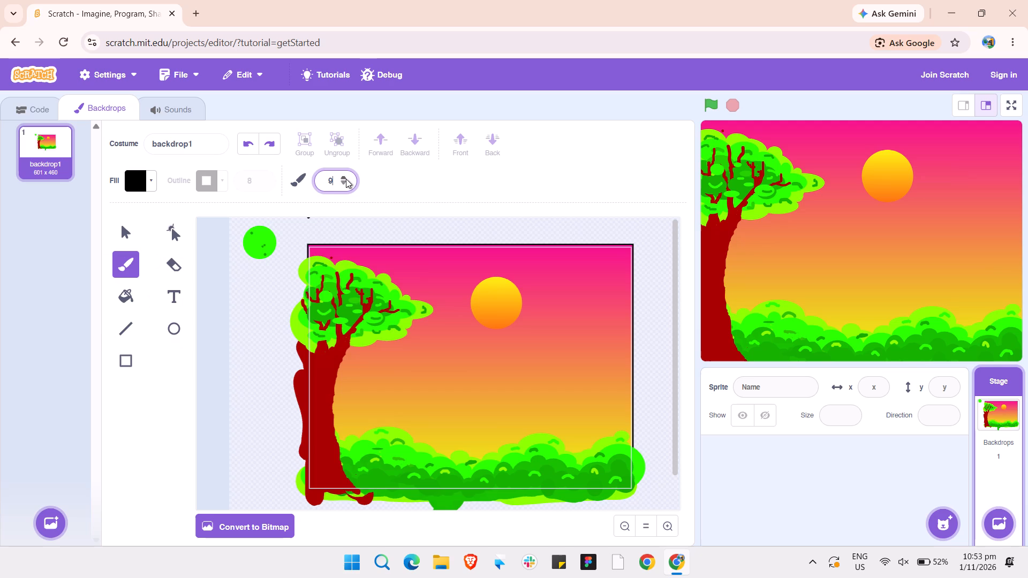
triple_click(343, 182)
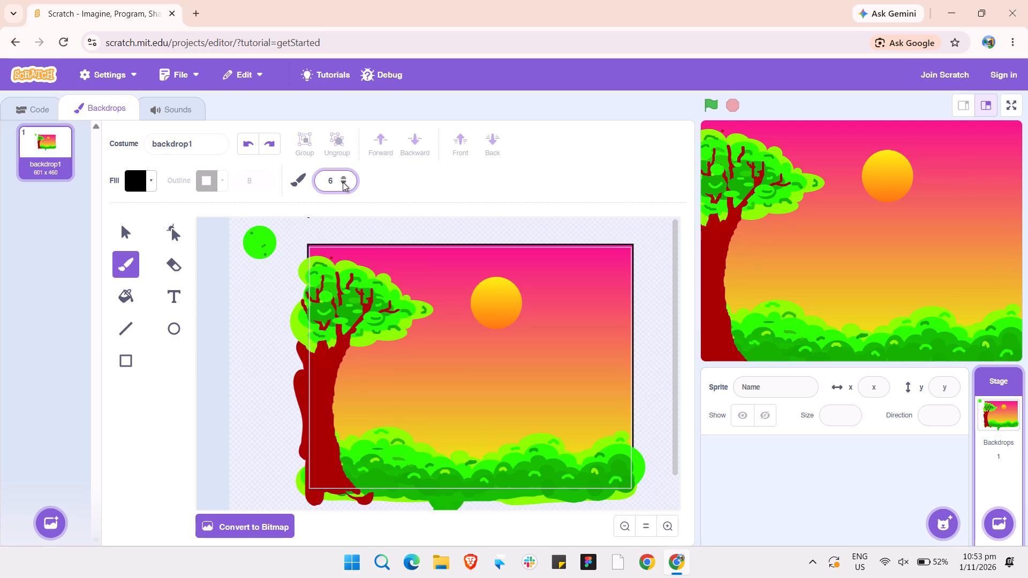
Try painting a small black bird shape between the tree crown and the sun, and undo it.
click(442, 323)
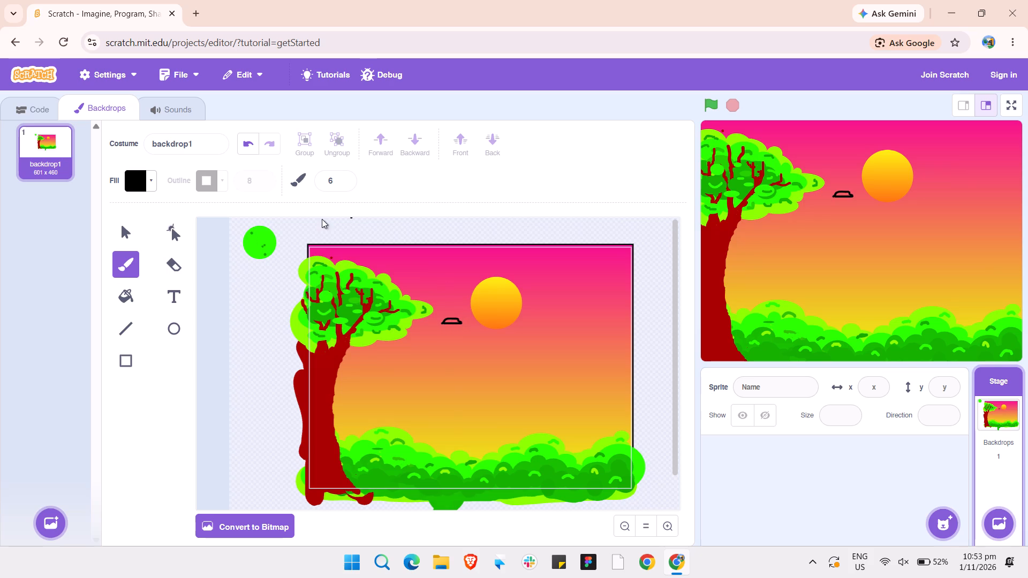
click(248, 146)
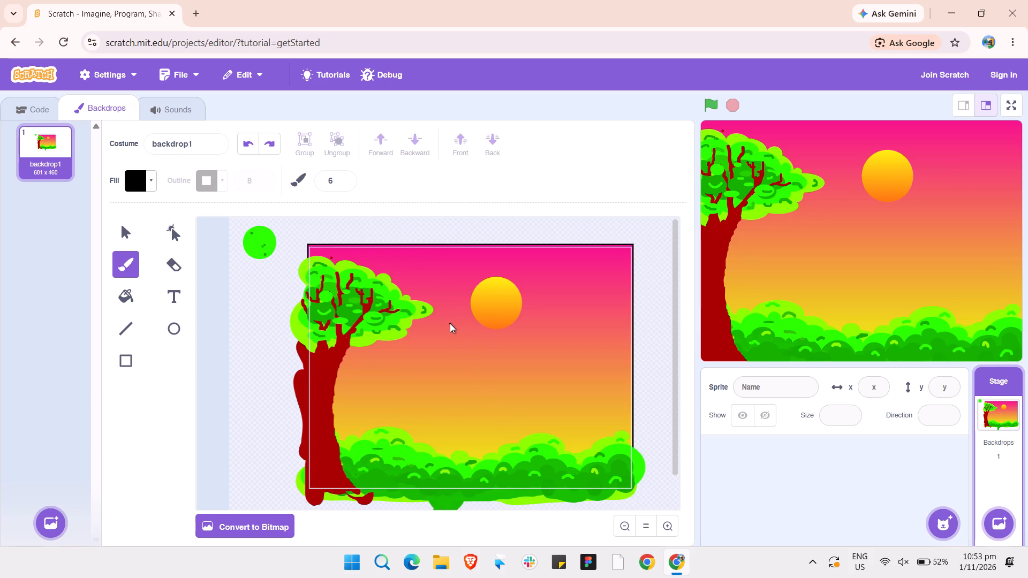
Paint three small black birds with spread wings between the tree crown and the sun.
drag(450, 323, 458, 326)
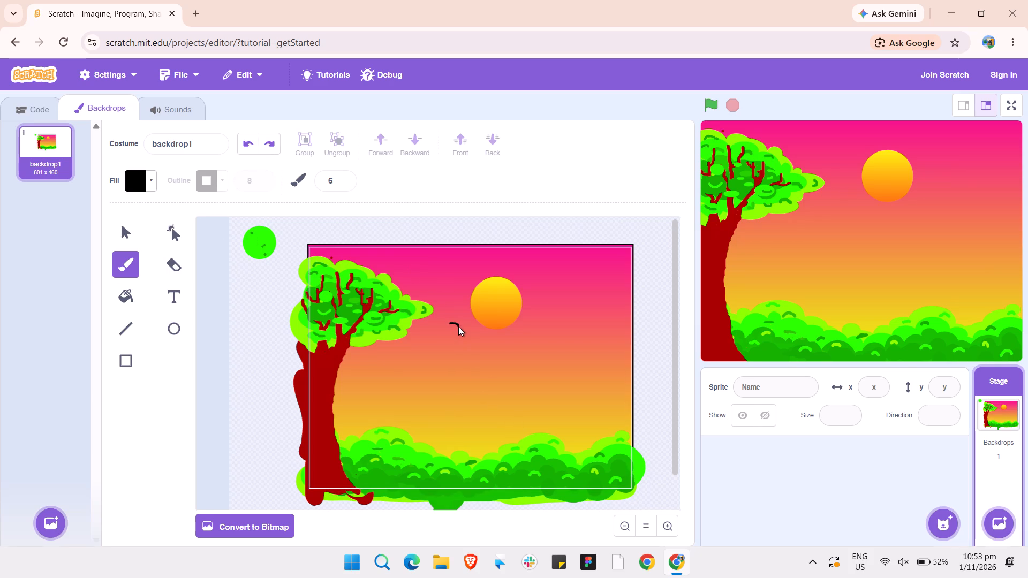
drag(458, 326, 458, 324)
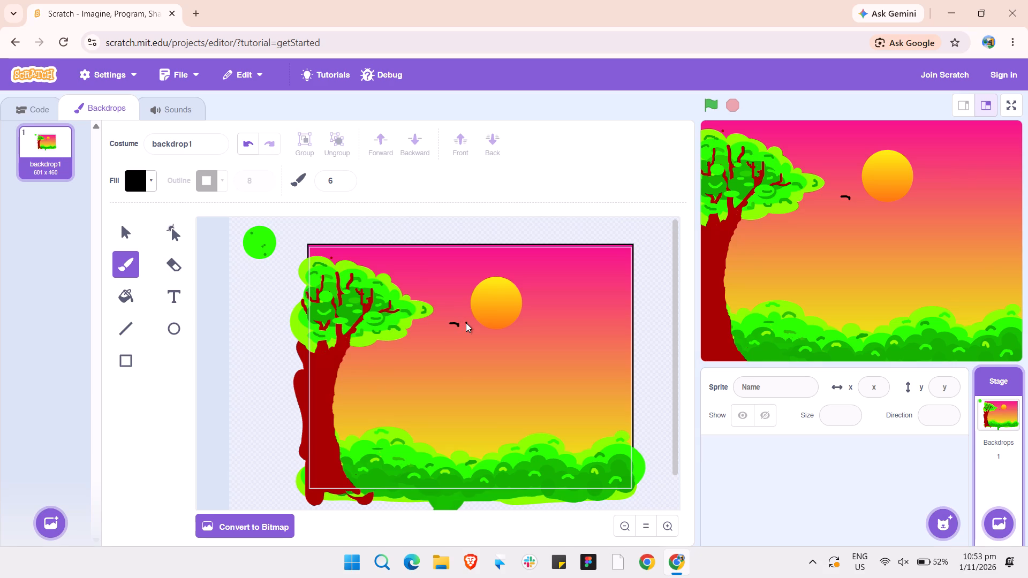
drag(465, 323, 458, 323)
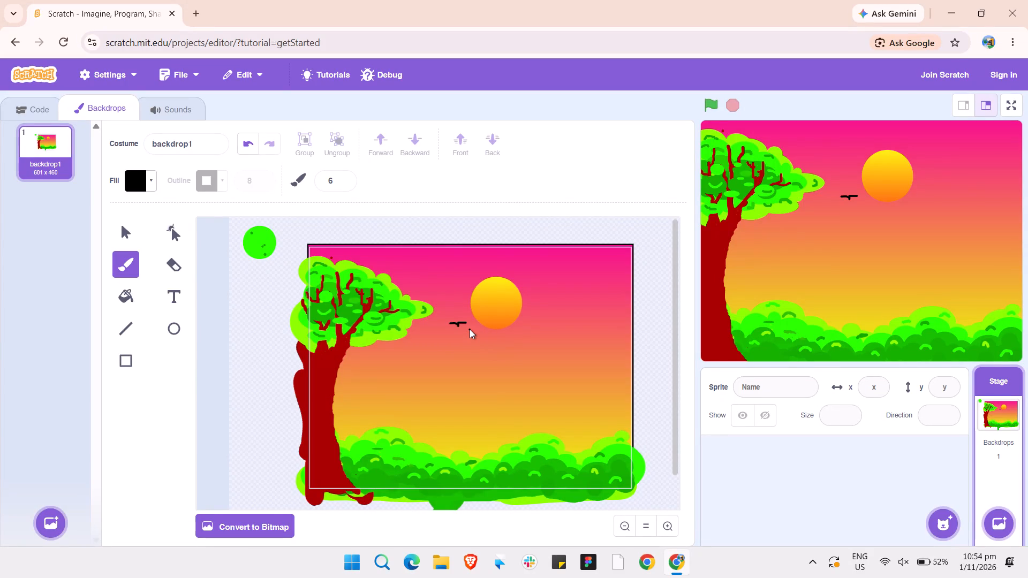
drag(470, 327, 473, 328)
drag(473, 328, 476, 329)
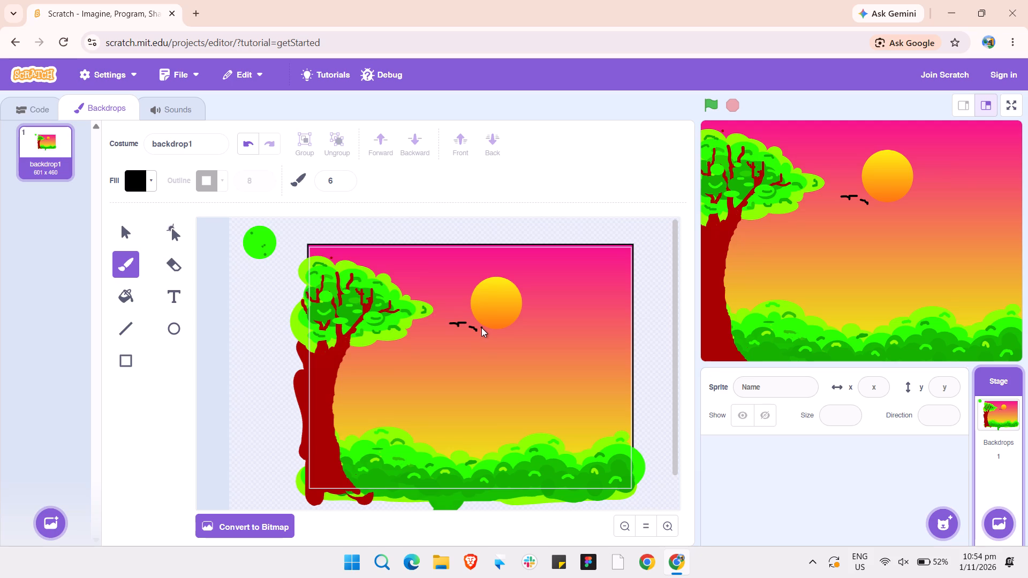
click(479, 328)
drag(462, 336, 470, 335)
drag(470, 335, 473, 335)
Paint two small black birds with spread wings in the sky on the right side of the sun.
drag(542, 293, 546, 295)
drag(546, 295, 552, 293)
drag(553, 303, 557, 303)
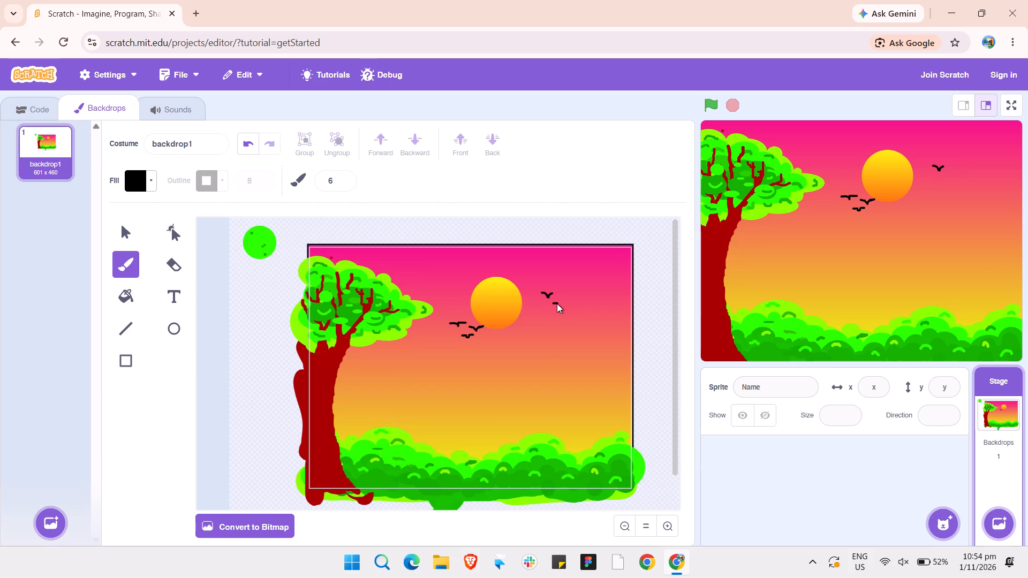
drag(557, 303, 559, 306)
click(560, 306)
drag(560, 306, 565, 303)
drag(565, 303, 566, 303)
View the stage in full screen to examine the backdrop, then return to the editor.
click(1010, 97)
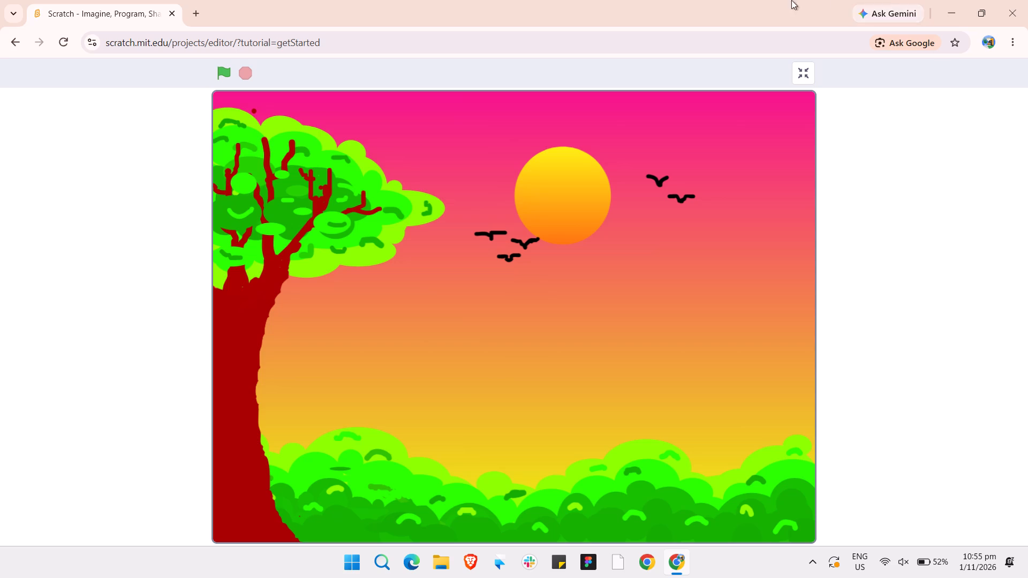
click(10, 35)
drag(734, 187, 805, 74)
click(805, 74)
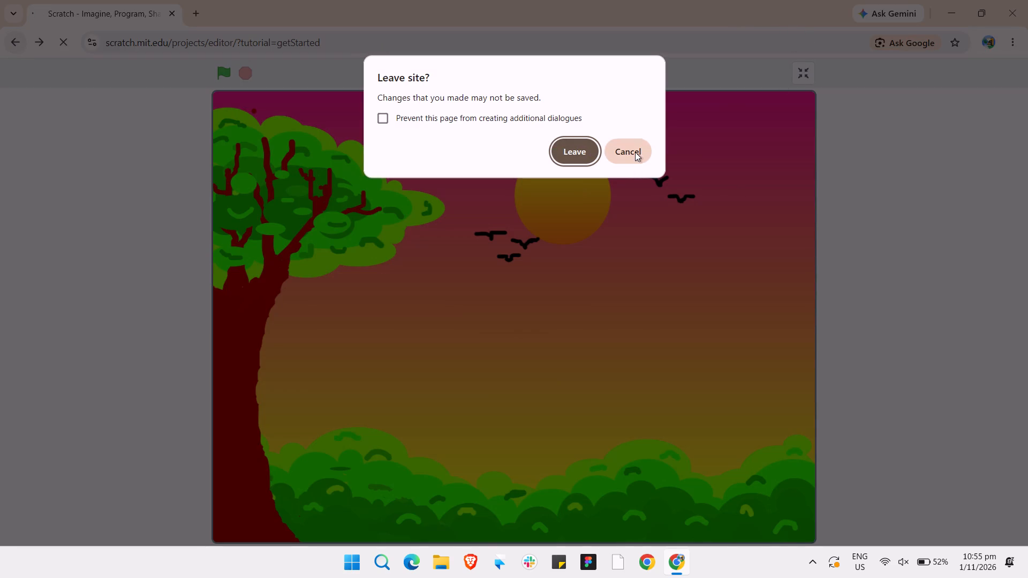
click(635, 152)
click(798, 67)
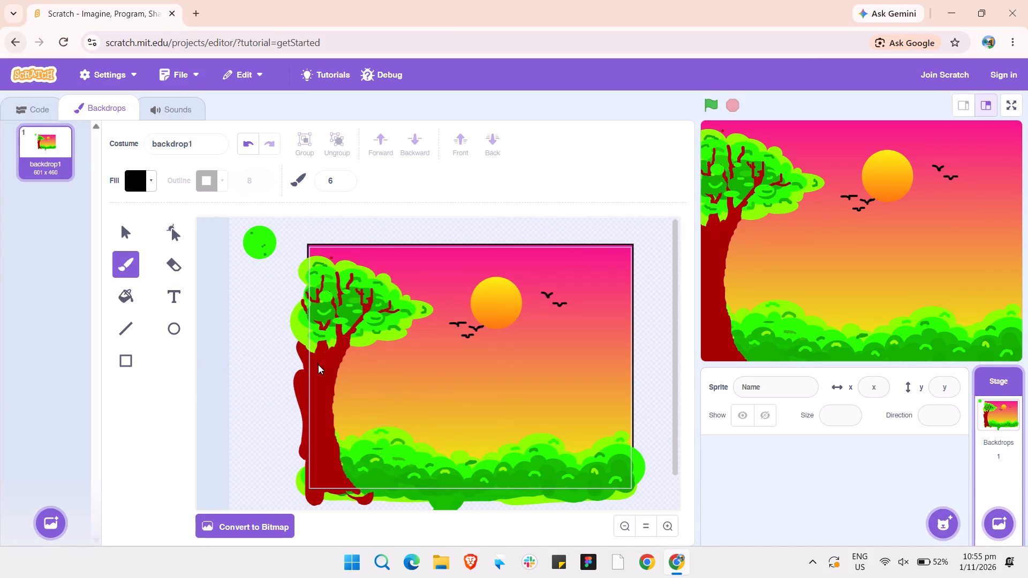
Pick up the tree trunk's fill for the paint brush and shift it to a brighter orange-brown with color 10 and saturation 100.
drag(191, 356, 116, 227)
click(116, 227)
click(322, 387)
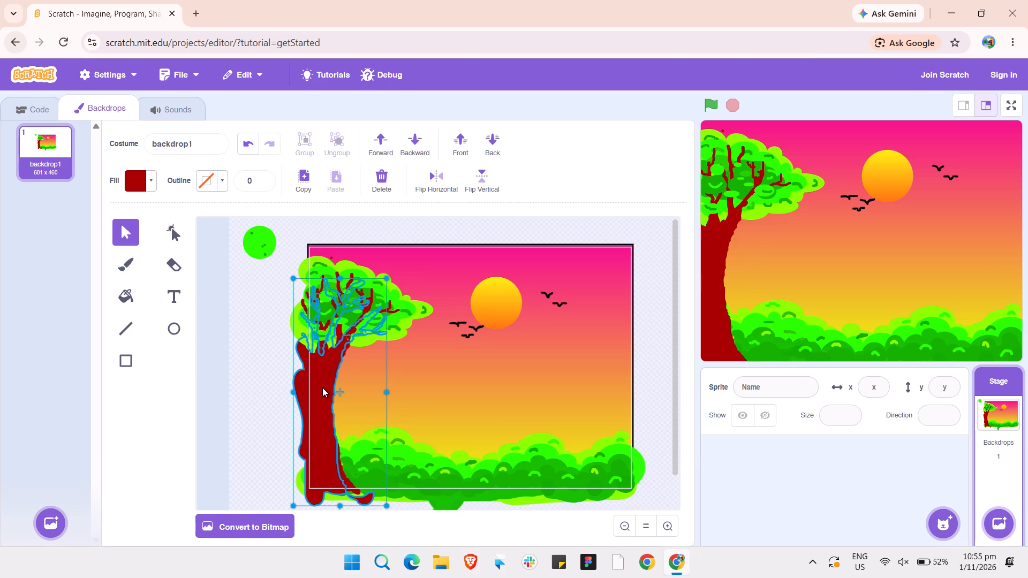
click(124, 299)
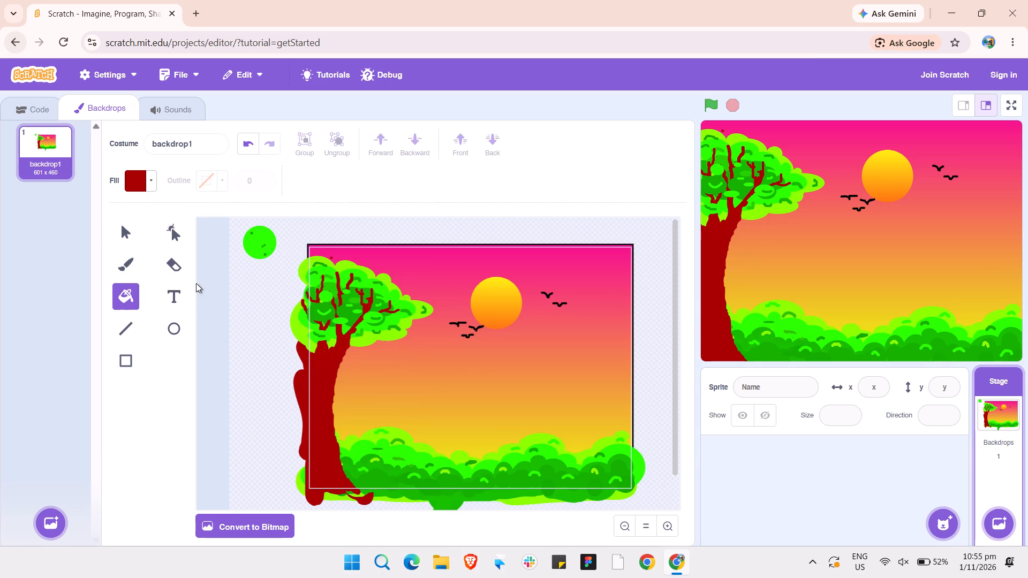
click(133, 262)
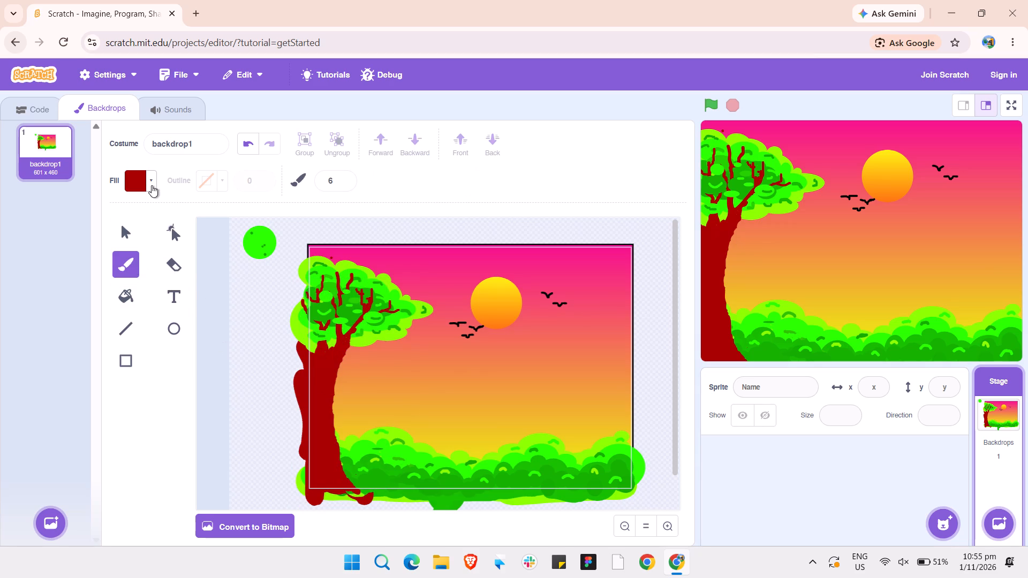
click(152, 185)
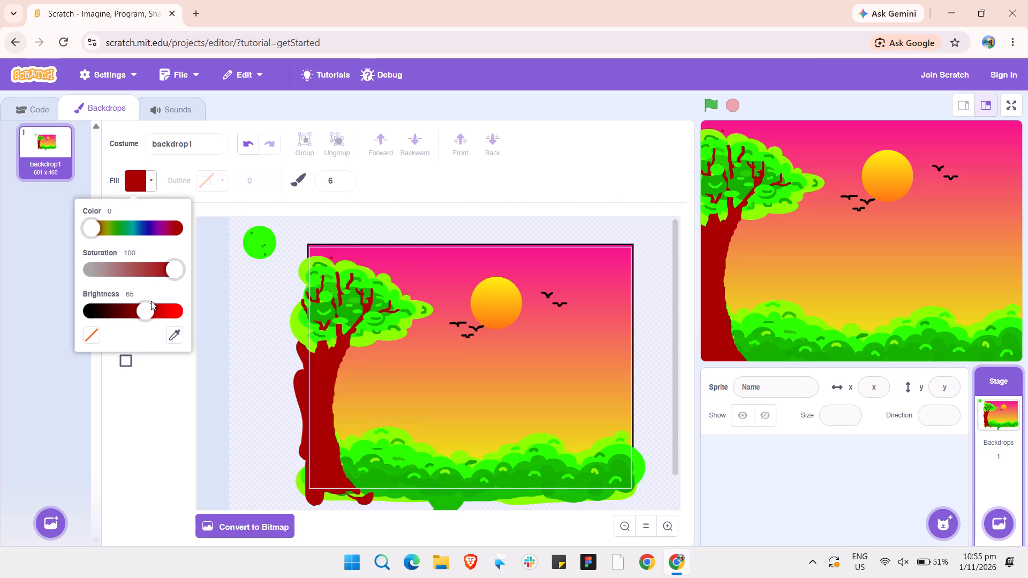
drag(94, 227, 104, 225)
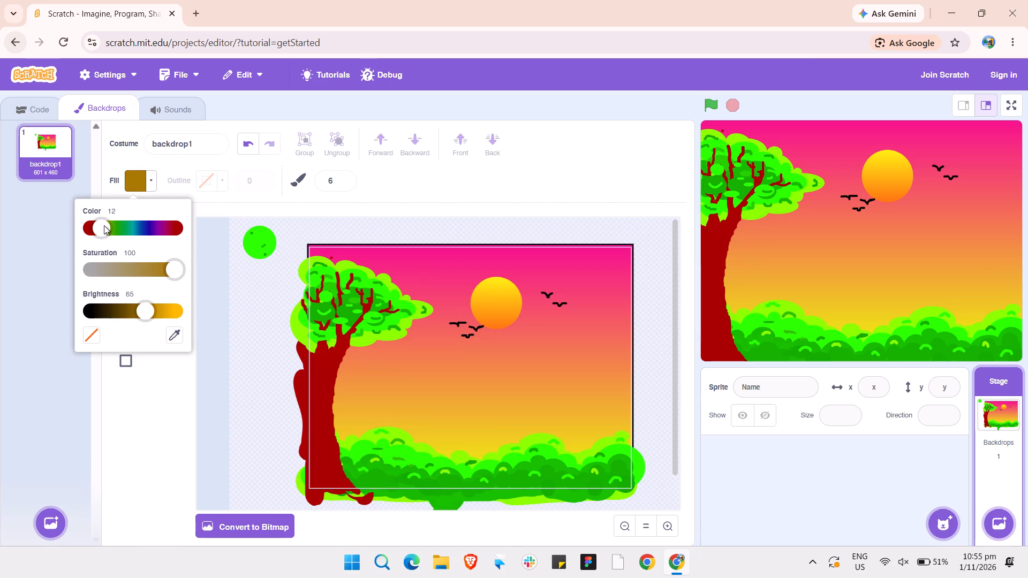
drag(104, 225, 102, 225)
click(104, 225)
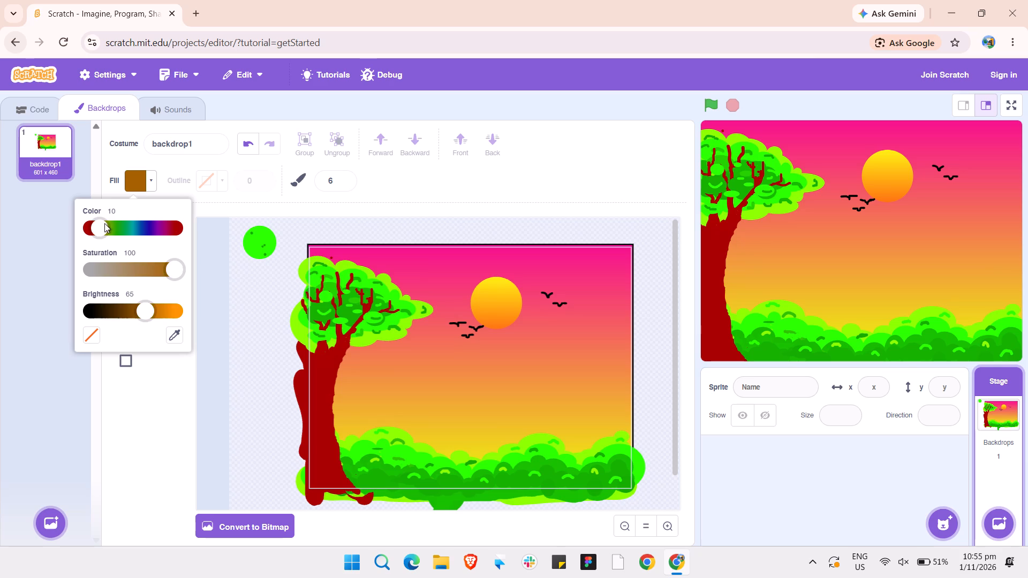
drag(151, 311, 155, 311)
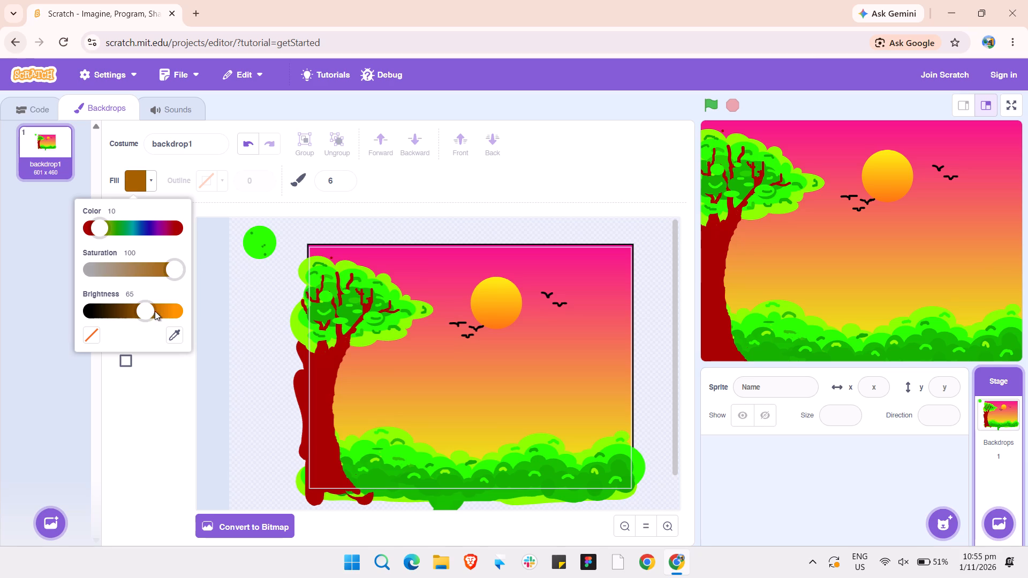
drag(155, 311, 164, 308)
click(227, 303)
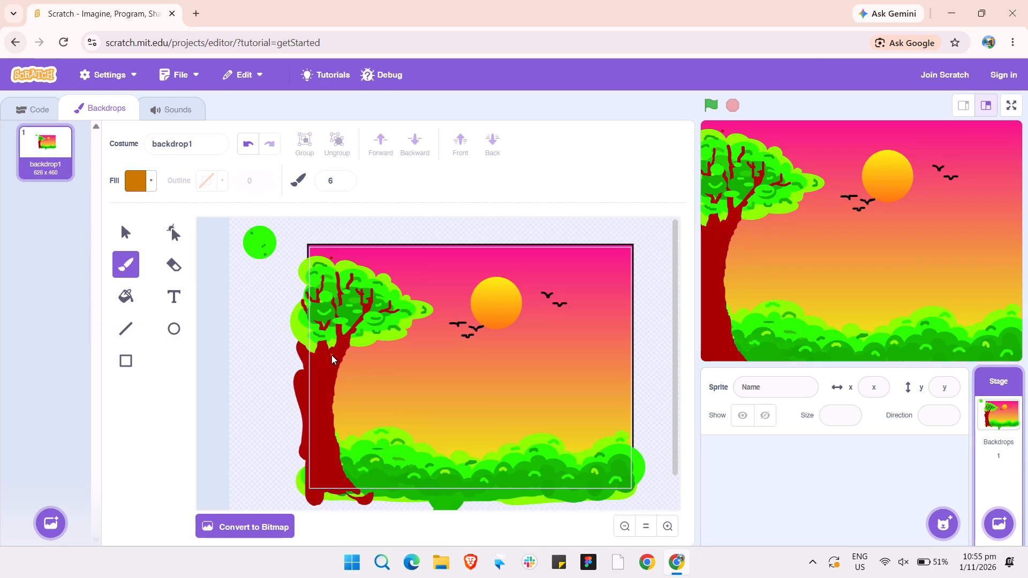
Paint short orange-brown bark strokes down the upper part of the tree trunk with brush size 6.
right_drag(331, 355, 330, 358)
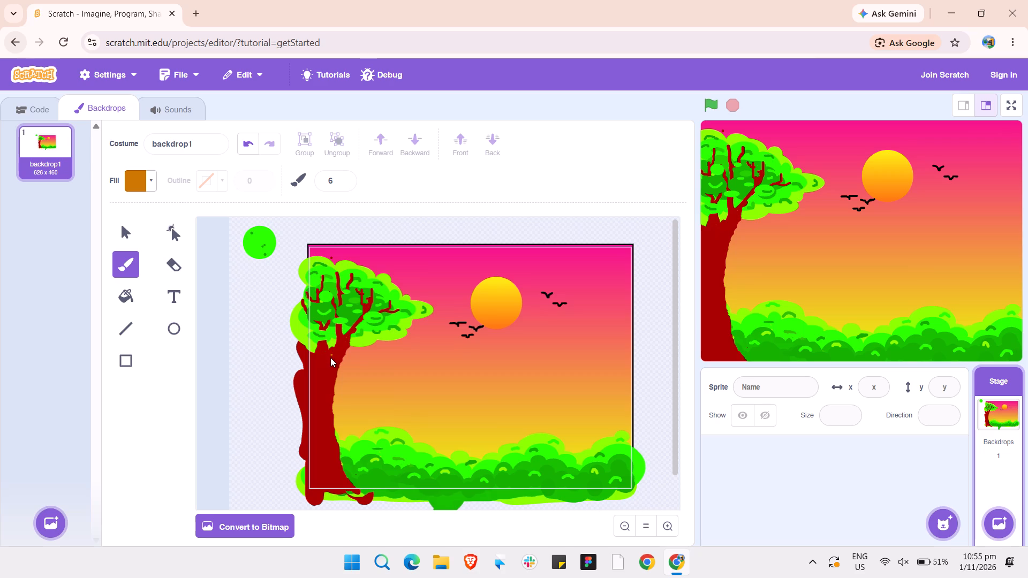
right_drag(330, 358, 330, 360)
click(331, 355)
drag(331, 355, 329, 363)
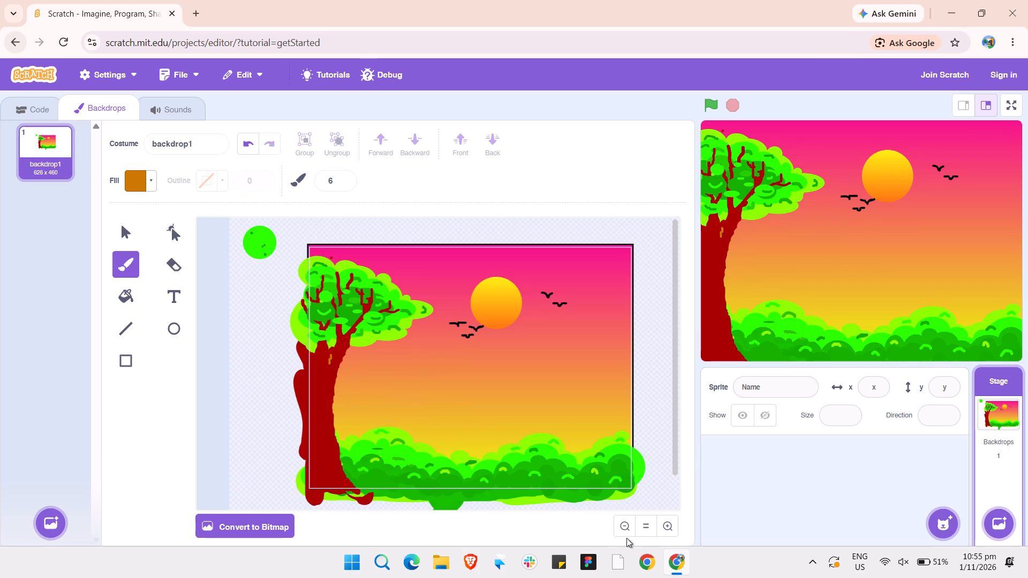
click(624, 527)
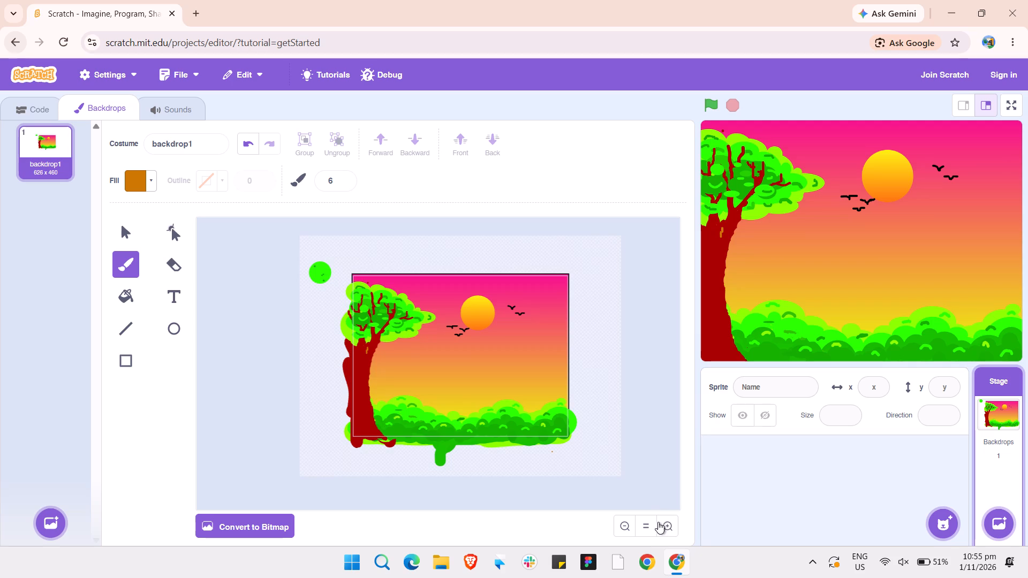
triple_click(673, 523)
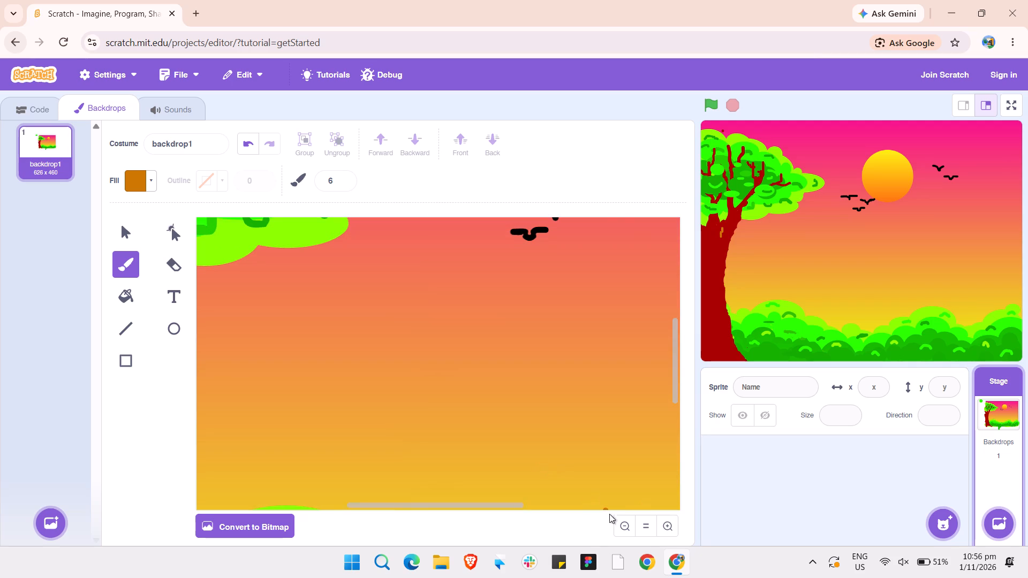
click(624, 524)
click(624, 524)
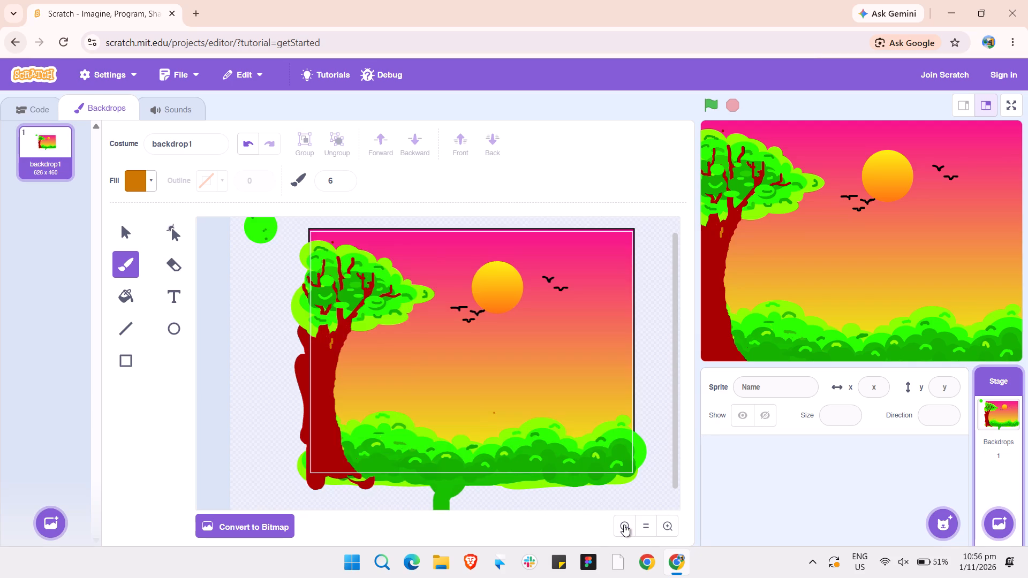
click(671, 521)
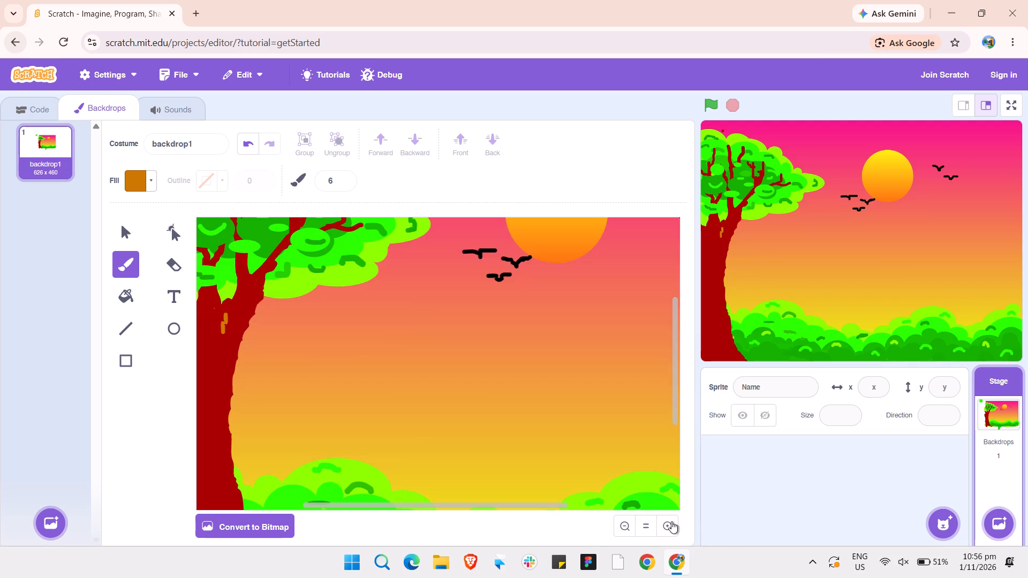
scroll(426, 406, right, 3)
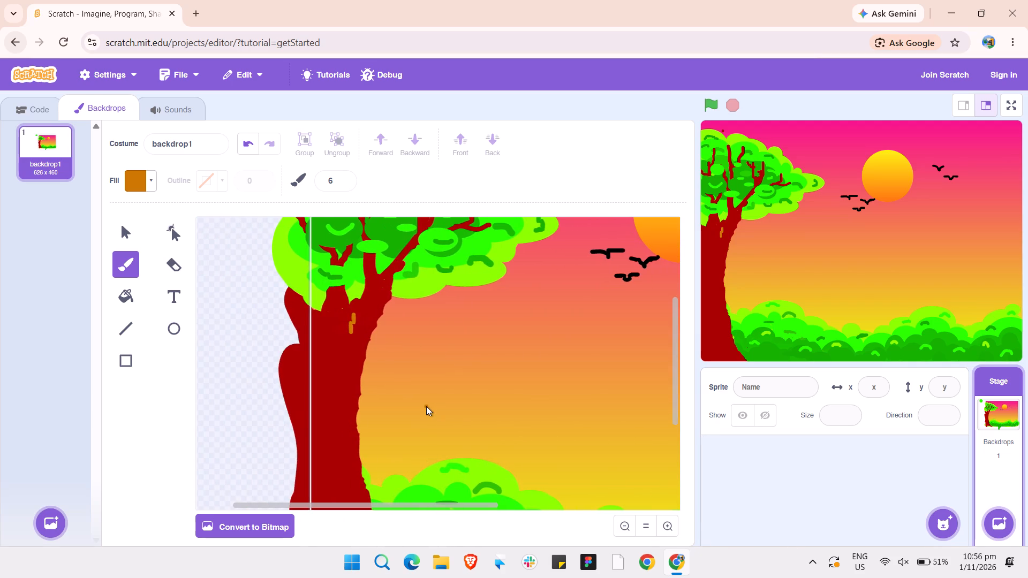
drag(348, 354, 344, 374)
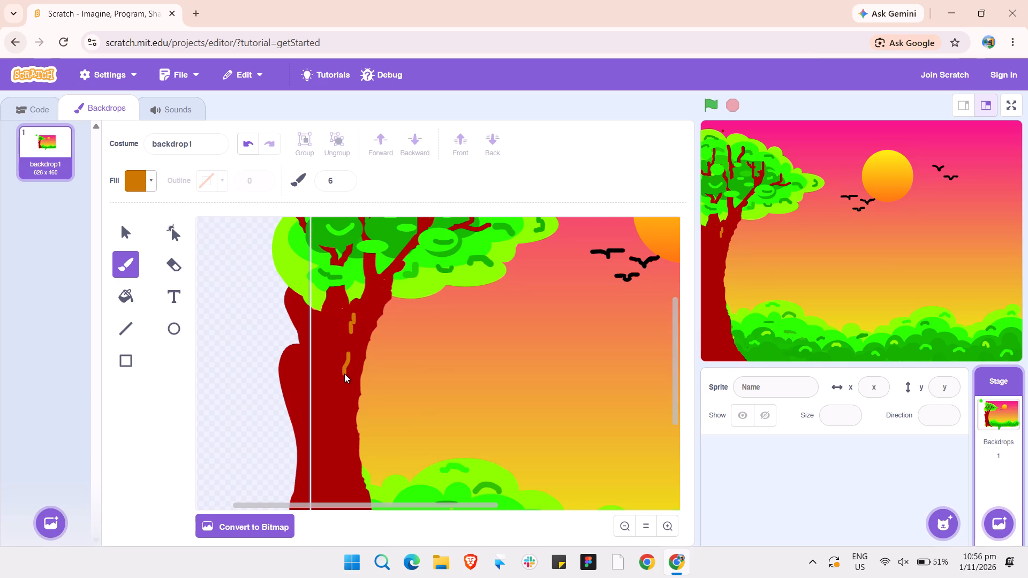
drag(344, 374, 344, 376)
Paint curved orange-brown strokes on the lower middle of the trunk to outline a bark knot.
scroll(286, 383, down, 1)
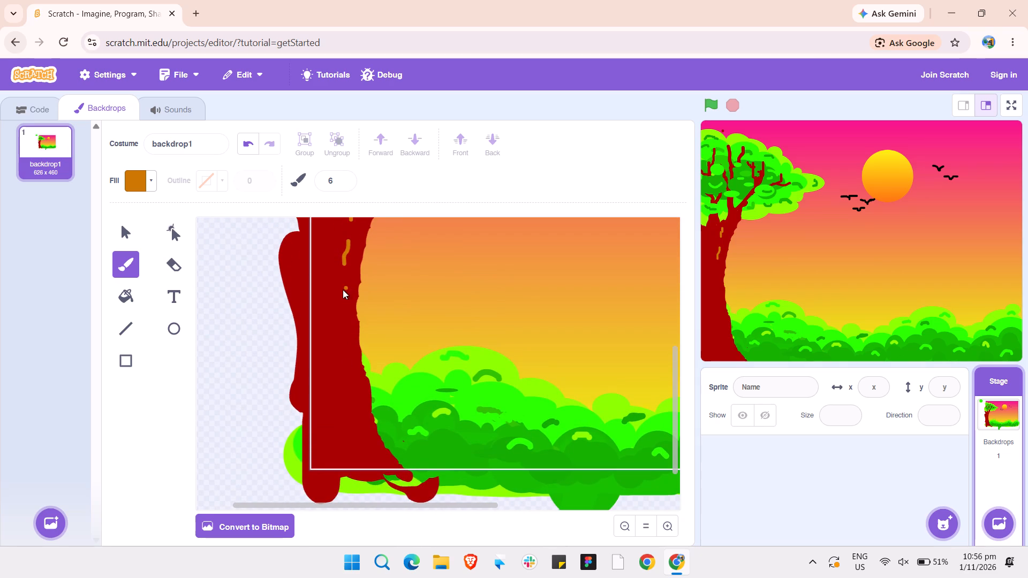
drag(344, 292, 347, 304)
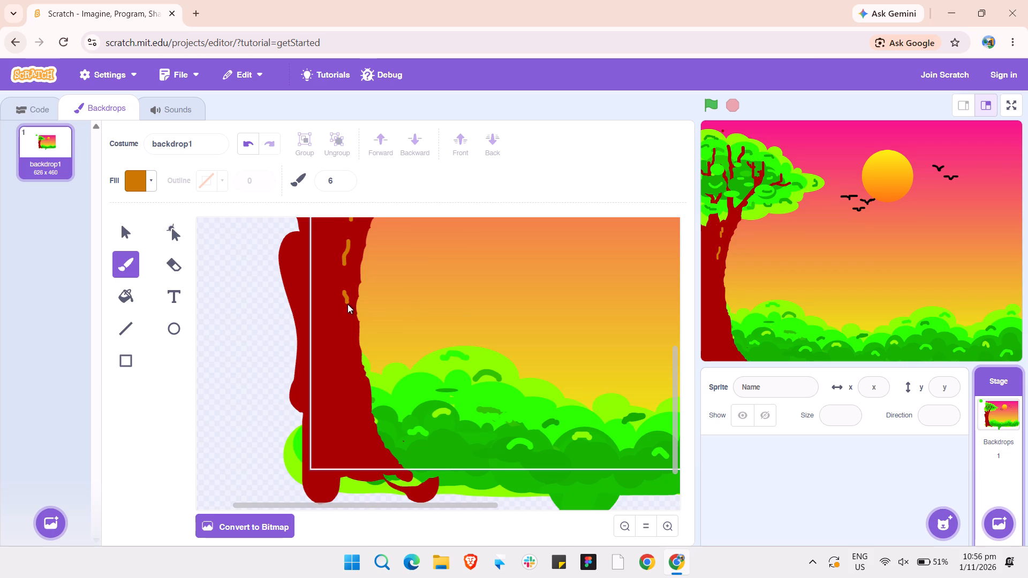
drag(347, 304, 343, 340)
drag(332, 301, 339, 320)
drag(335, 313, 335, 318)
drag(335, 318, 343, 326)
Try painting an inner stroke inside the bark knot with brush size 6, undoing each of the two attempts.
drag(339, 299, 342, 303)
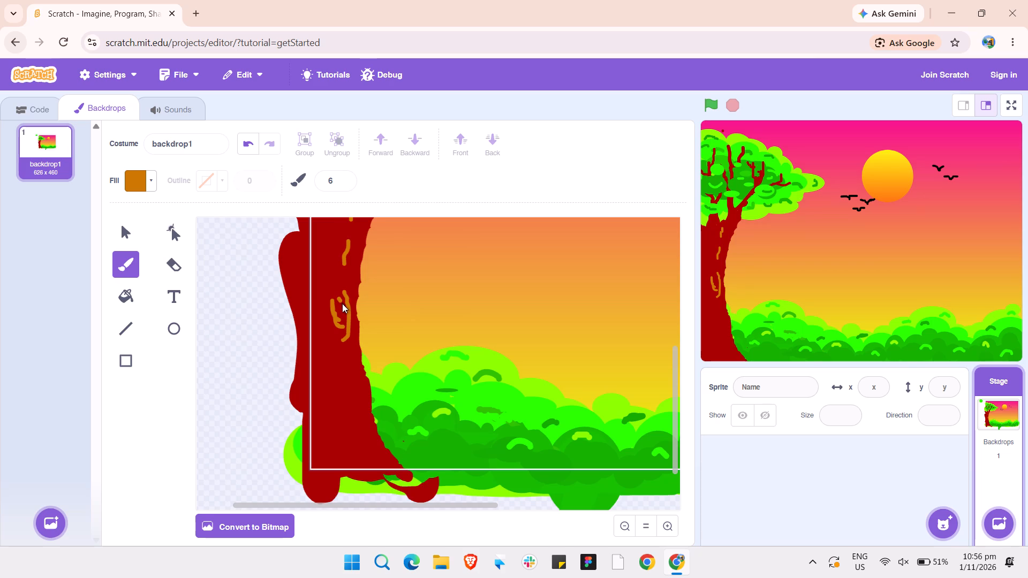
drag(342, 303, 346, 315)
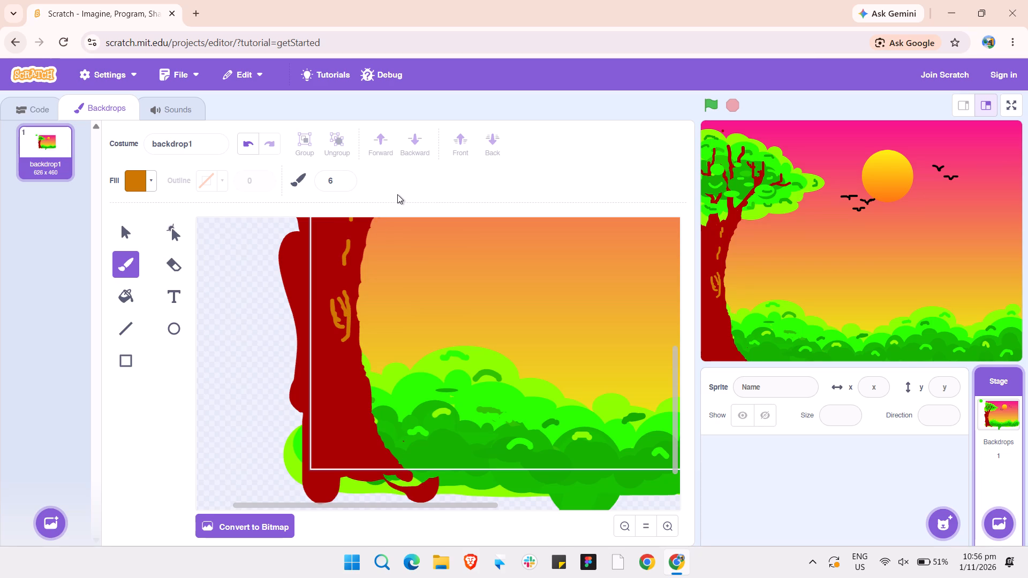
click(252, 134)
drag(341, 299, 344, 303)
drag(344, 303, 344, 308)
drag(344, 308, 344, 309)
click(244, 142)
Set the brush size to 3 and paint thin curved lines inside and around the bark knot as wood rings.
click(345, 183)
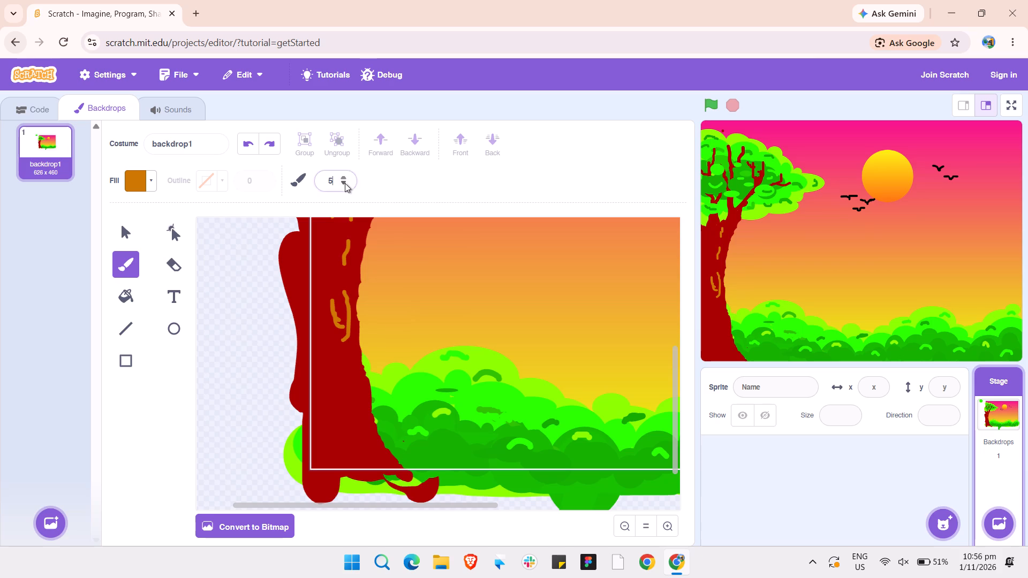
click(345, 183)
click(345, 183)
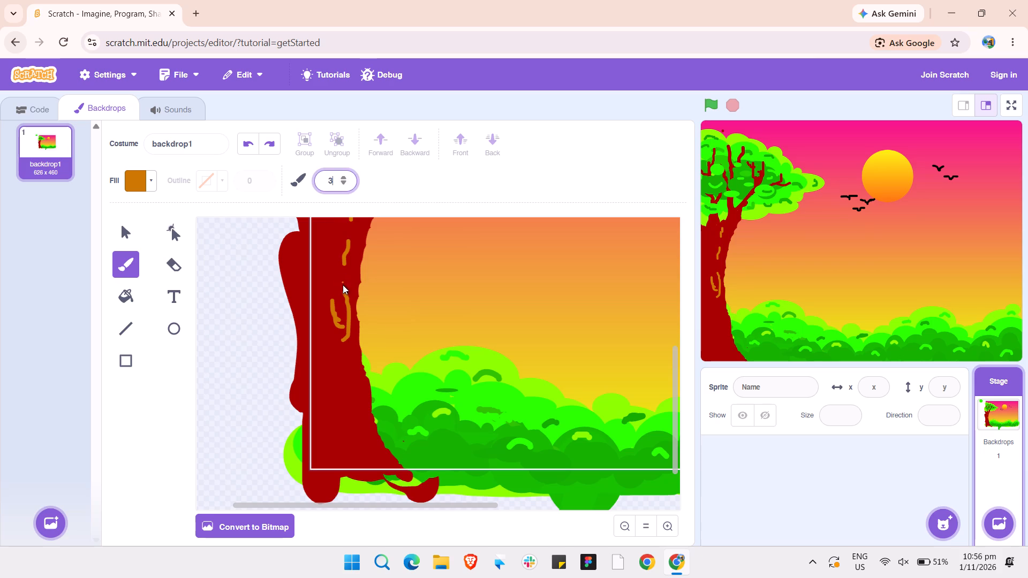
drag(340, 298, 344, 311)
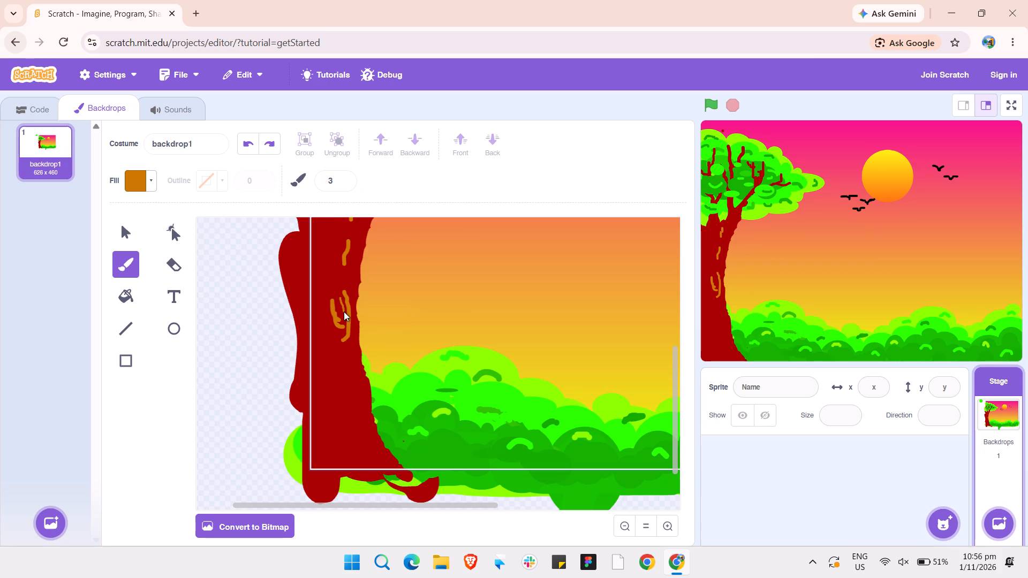
drag(344, 311, 345, 316)
drag(338, 290, 332, 295)
drag(328, 295, 329, 316)
drag(329, 316, 337, 328)
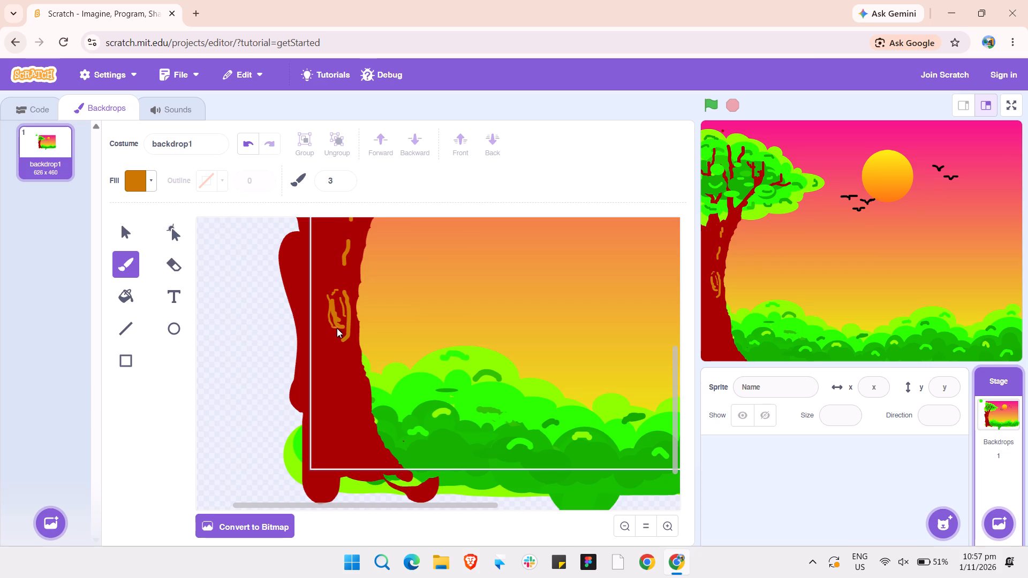
drag(337, 328, 339, 330)
drag(326, 300, 328, 313)
drag(323, 308, 327, 325)
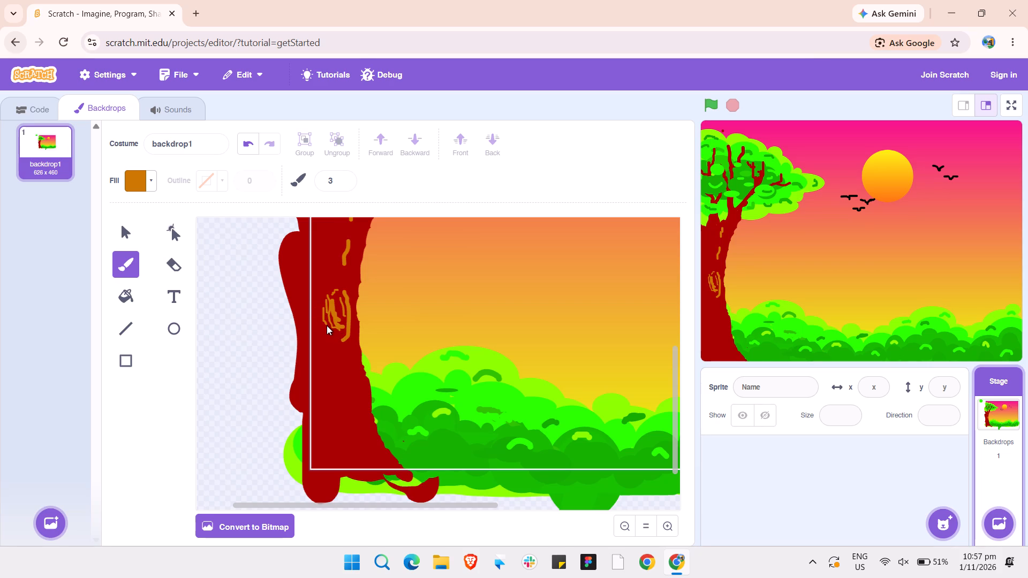
drag(327, 325, 336, 332)
Set the fill to near-black brown at brightness 16 and paint short strokes filling the hollow at the bark knot's centre.
click(153, 178)
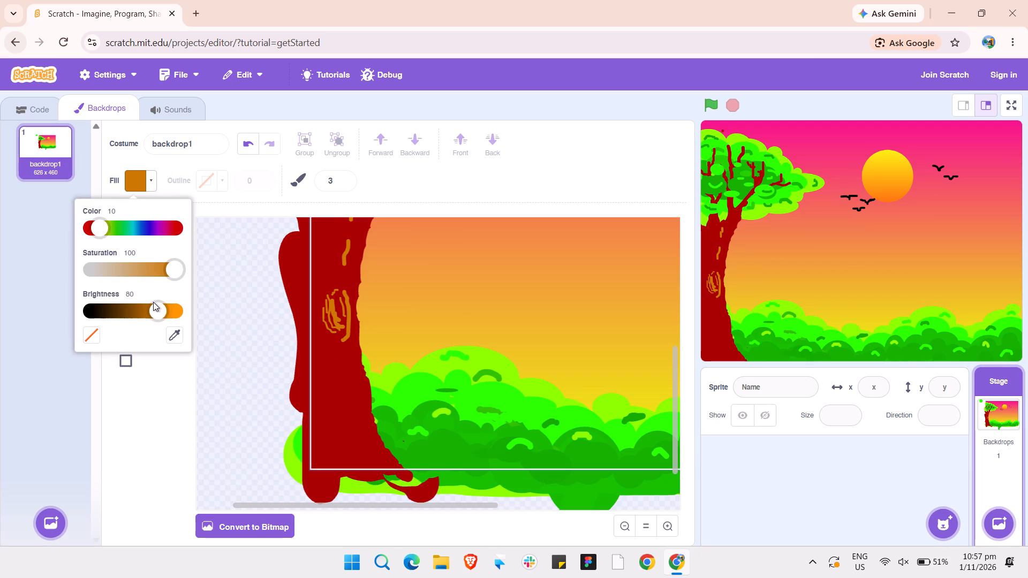
drag(153, 302, 99, 310)
drag(99, 310, 89, 311)
drag(89, 311, 92, 311)
drag(92, 311, 103, 309)
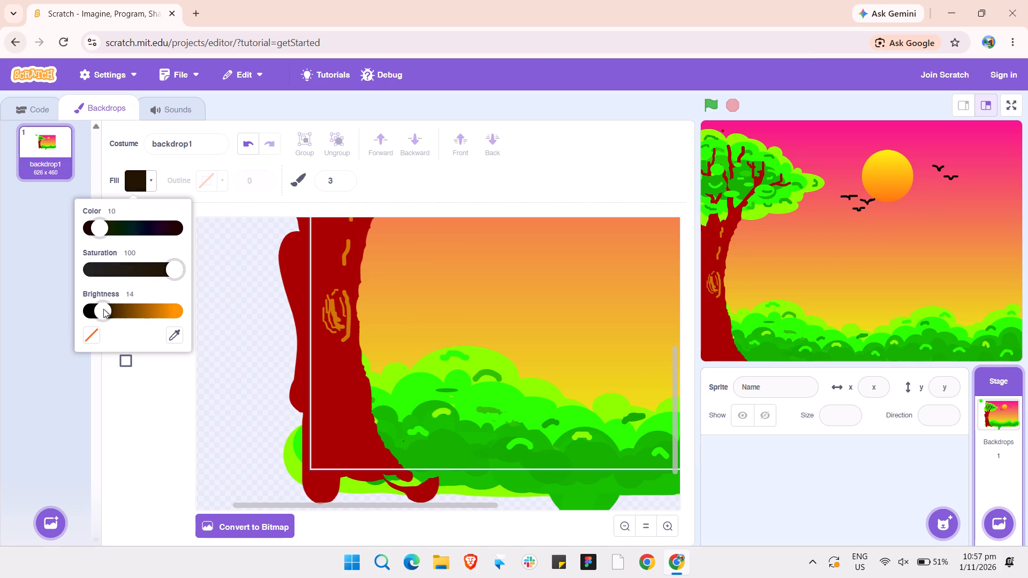
drag(103, 309, 104, 309)
click(213, 312)
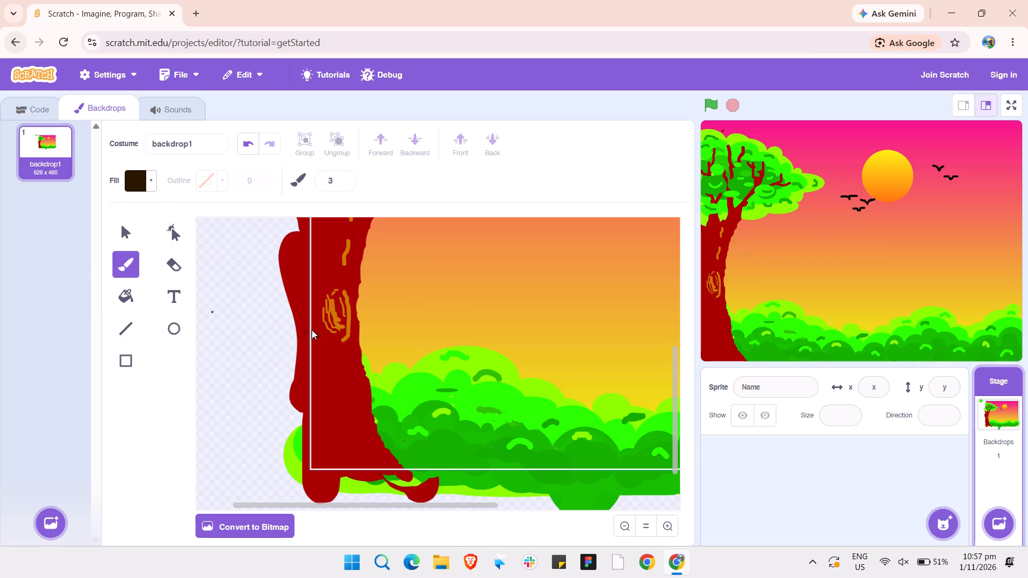
drag(339, 300, 341, 316)
drag(335, 306, 342, 315)
drag(337, 302, 340, 305)
drag(340, 305, 340, 312)
drag(331, 303, 334, 320)
drag(334, 320, 335, 322)
Change the brush fill to dark maroon with color 0, saturation 100 and brightness 43.
click(150, 184)
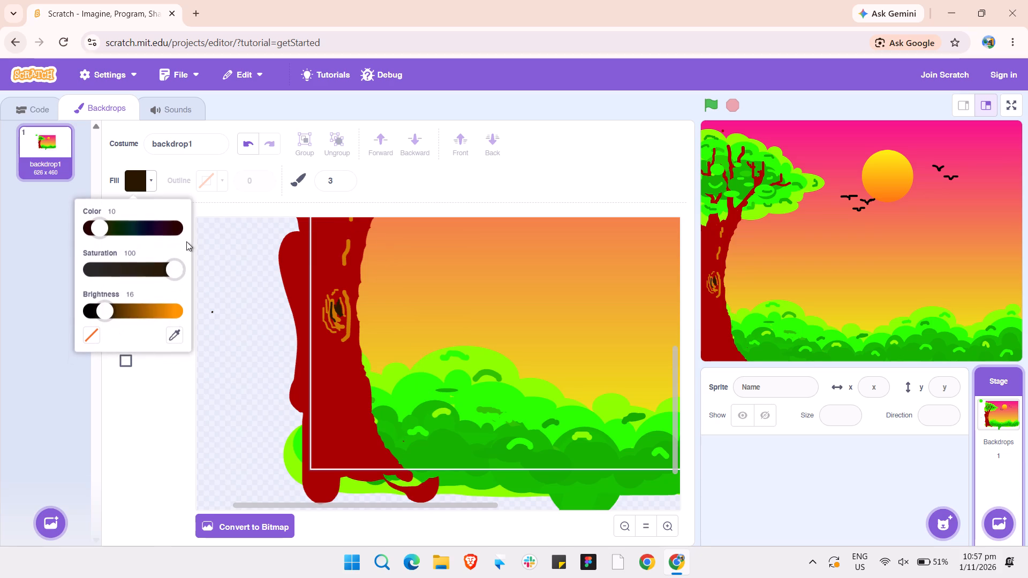
drag(109, 309, 120, 312)
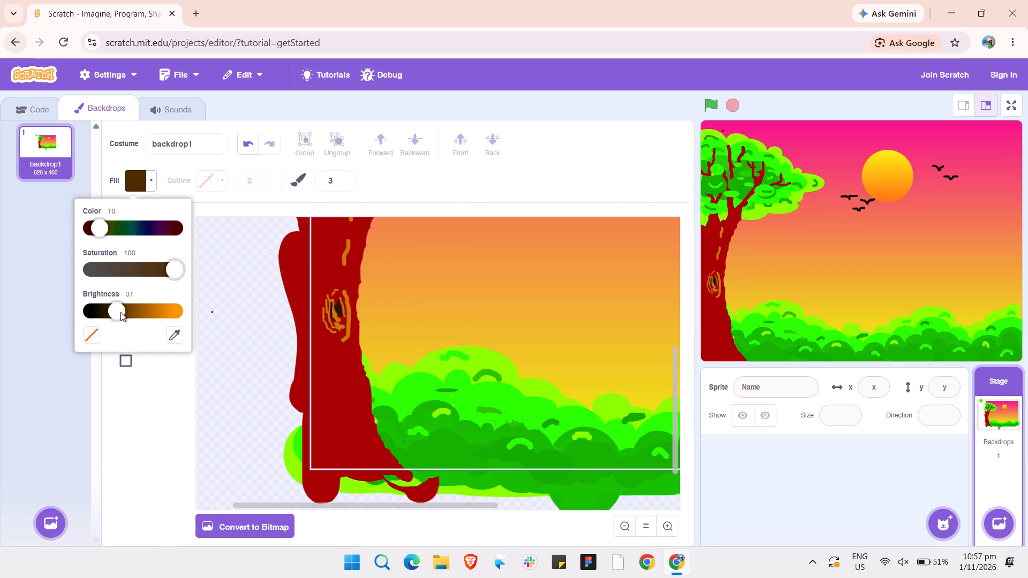
drag(120, 312, 125, 305)
drag(101, 229, 203, 239)
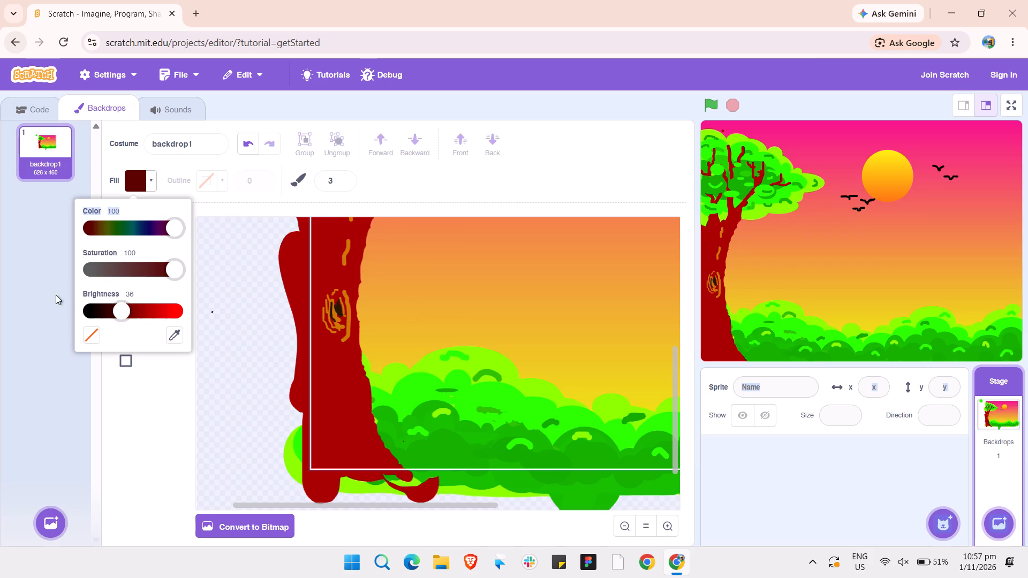
drag(120, 310, 131, 310)
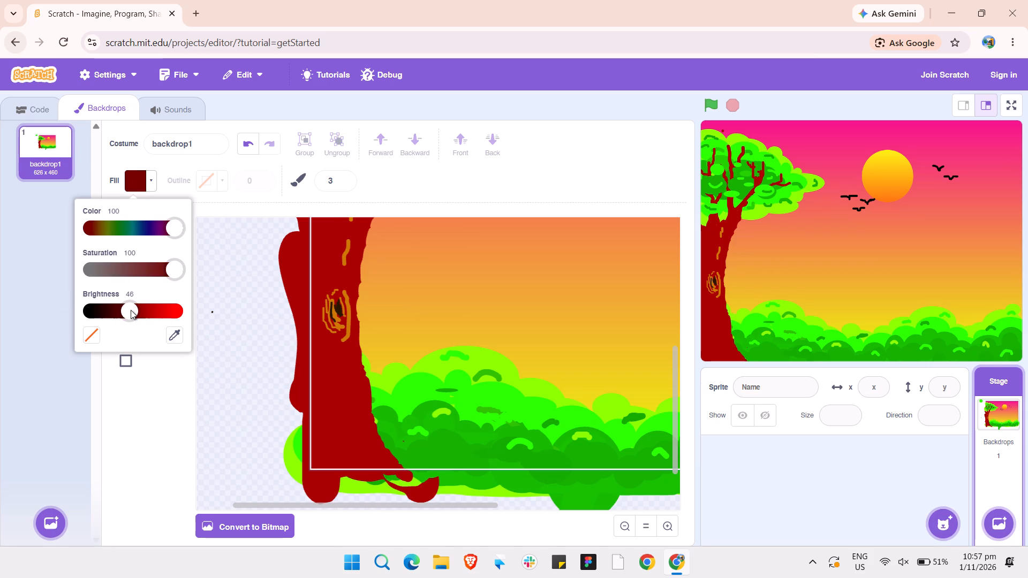
drag(131, 310, 131, 309)
click(336, 302)
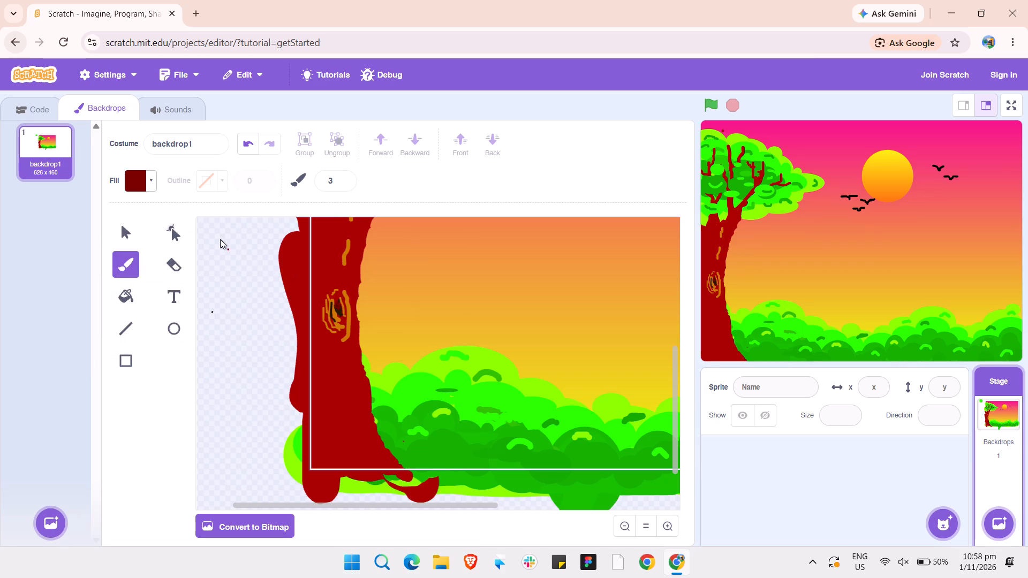
click(152, 176)
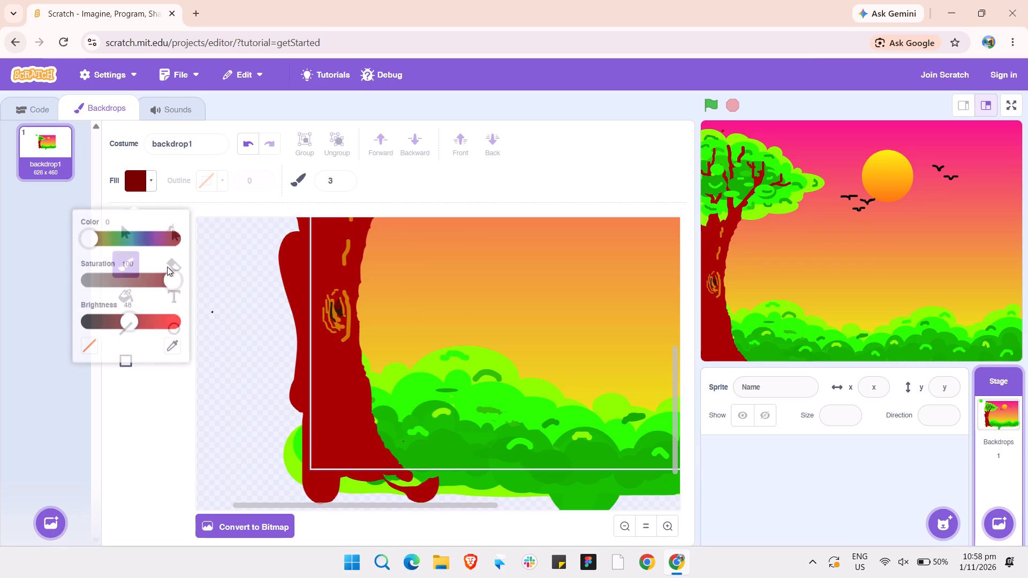
click(133, 309)
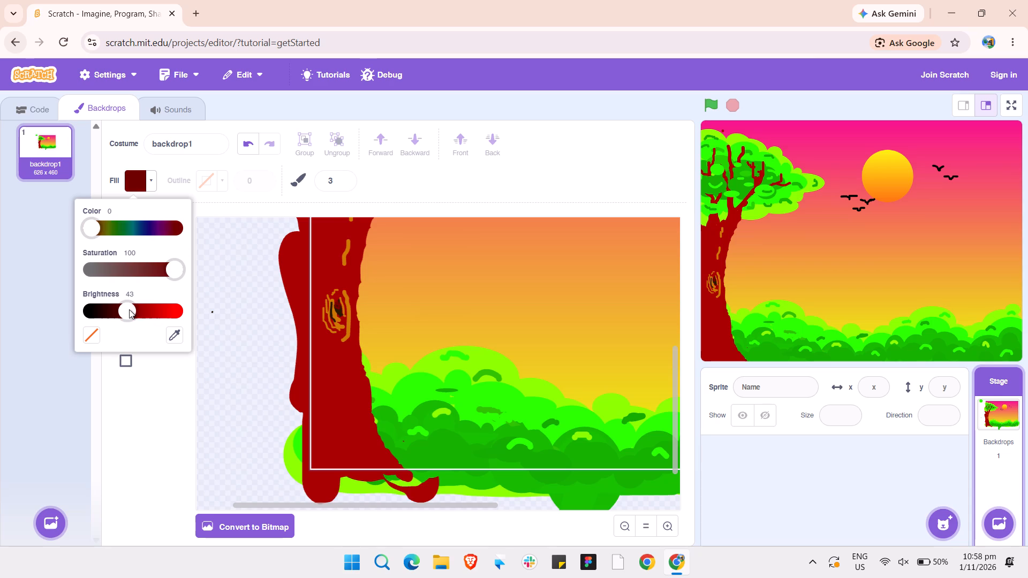
click(213, 301)
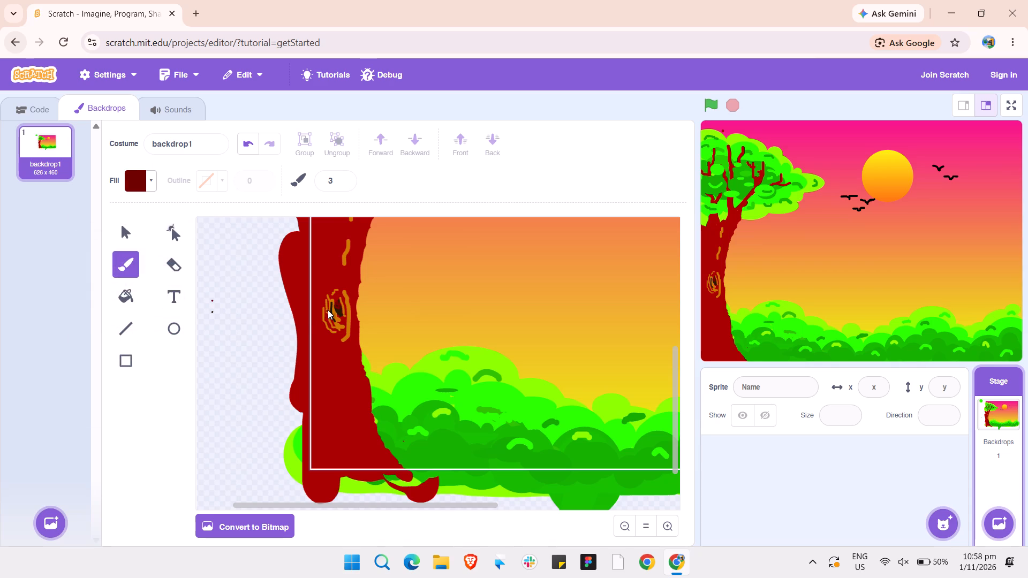
Paint thin dark maroon shading strokes between the orange-brown rings inside the bark knot with brush size 3.
drag(335, 295, 329, 298)
drag(329, 298, 329, 308)
drag(346, 305, 346, 309)
drag(346, 309, 340, 334)
drag(340, 334, 339, 333)
drag(339, 316, 340, 321)
drag(340, 321, 340, 325)
drag(343, 318, 332, 320)
drag(332, 320, 333, 318)
drag(335, 316, 341, 324)
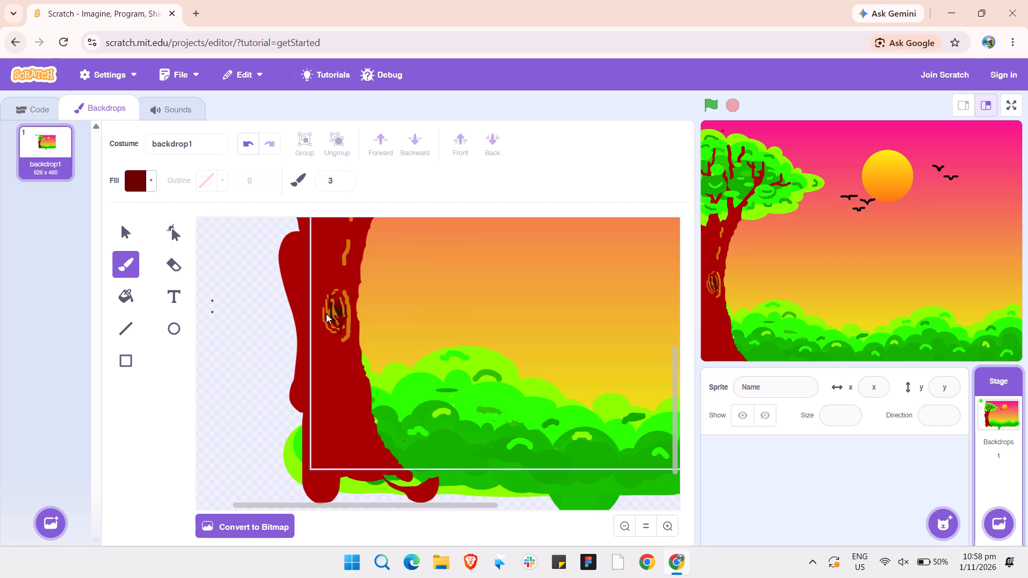
click(326, 312)
Paint curved dark maroon strokes outside the bark knot's rings, from its top down the left side to the bottom.
drag(332, 283, 324, 296)
drag(324, 296, 324, 304)
drag(323, 288, 318, 309)
drag(318, 309, 323, 325)
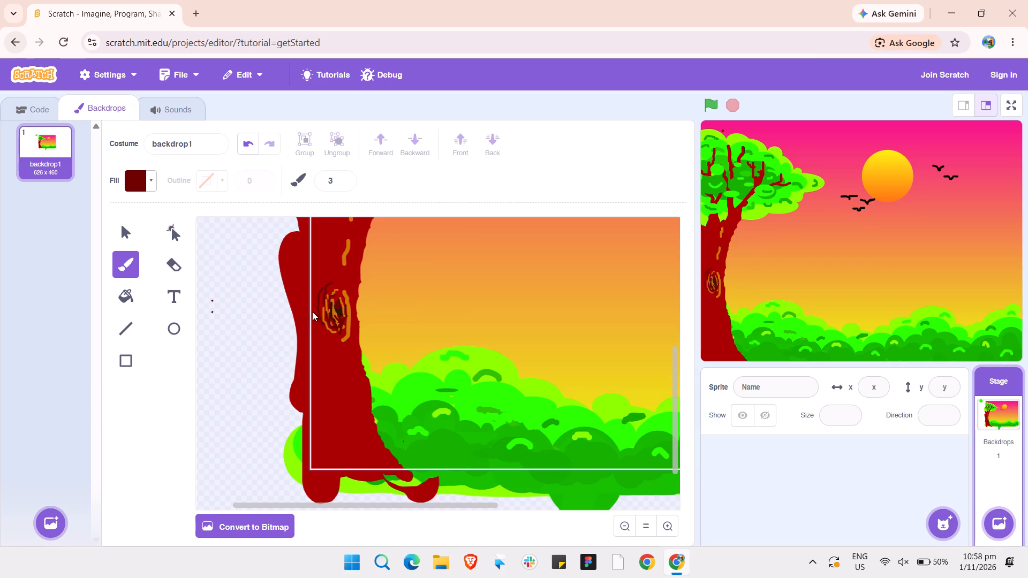
drag(318, 318, 330, 336)
drag(330, 336, 336, 338)
Paint more dark maroon shading strokes around the bark knot's upper rings, bottom edge and right side.
drag(330, 293, 338, 286)
drag(338, 286, 338, 286)
drag(341, 333, 329, 336)
drag(325, 339, 336, 342)
drag(336, 342, 336, 341)
drag(350, 308, 351, 329)
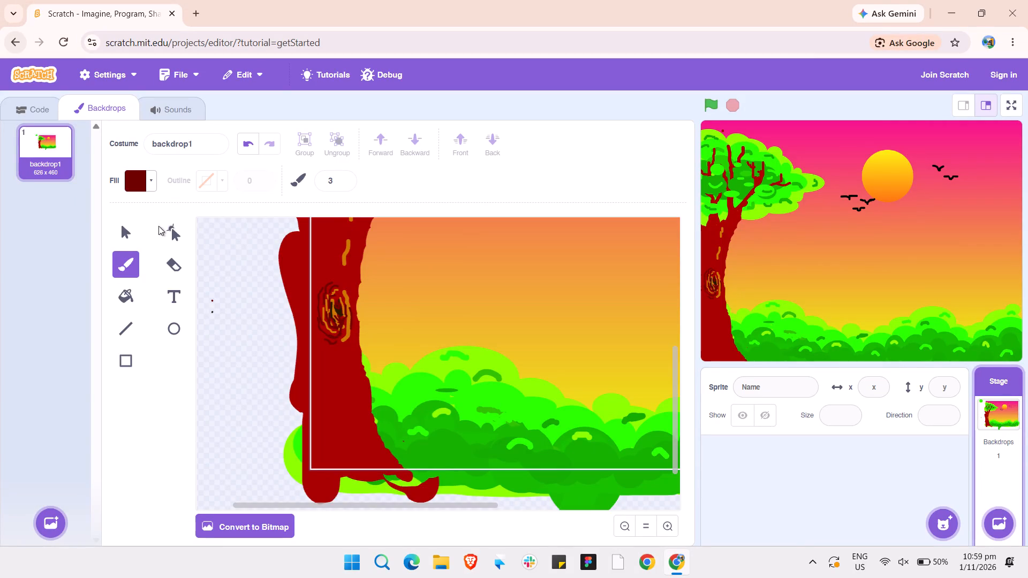
Change the brush fill to orange-brown with color 9, saturation 100 and brightness 85.
click(154, 189)
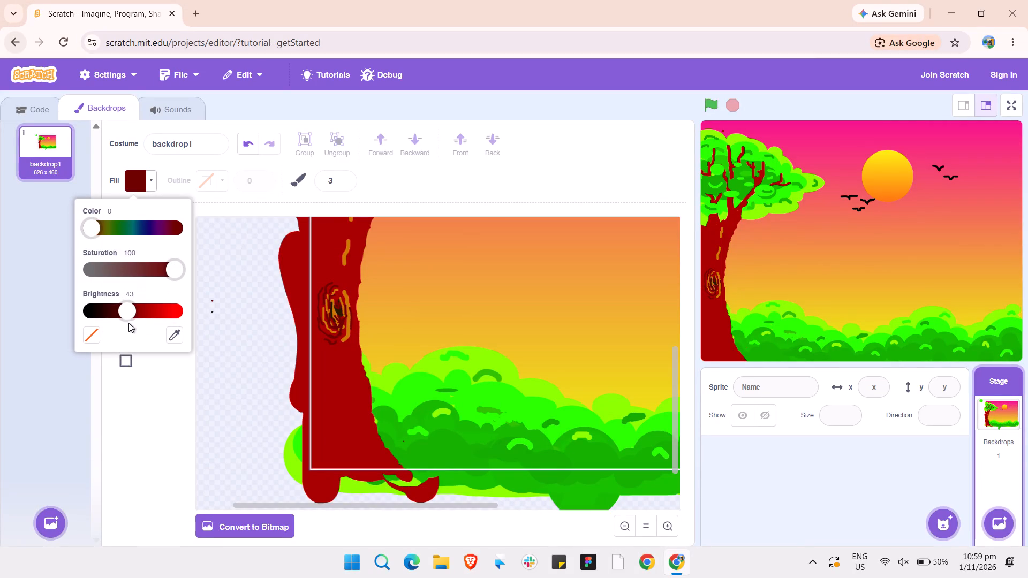
drag(125, 313, 197, 311)
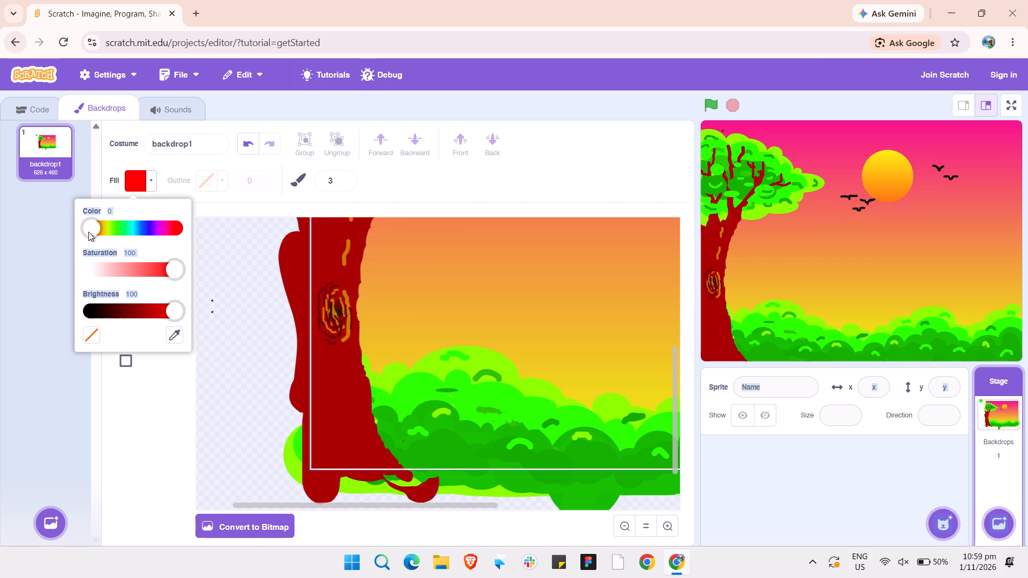
click(89, 230)
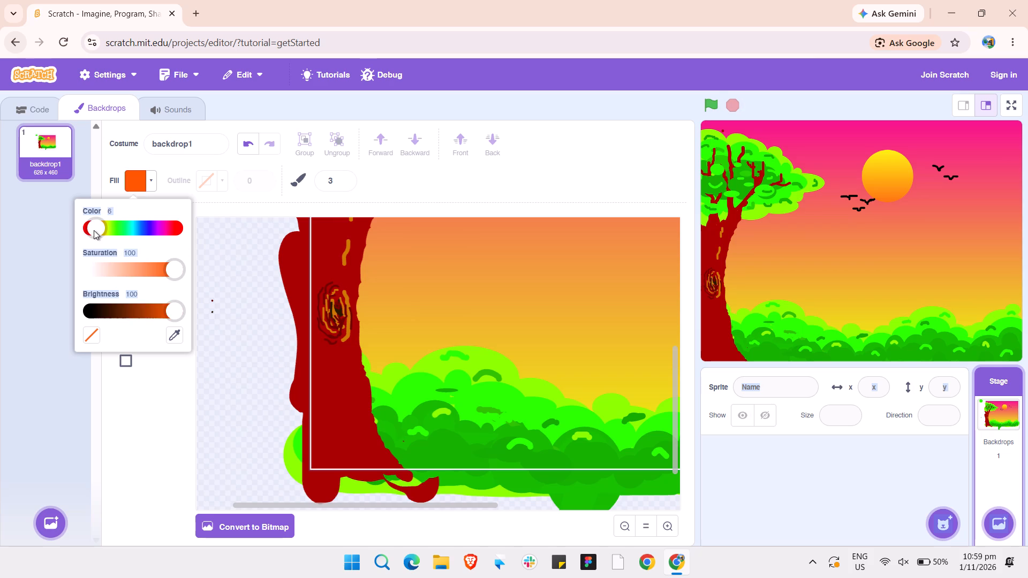
drag(97, 229, 113, 230)
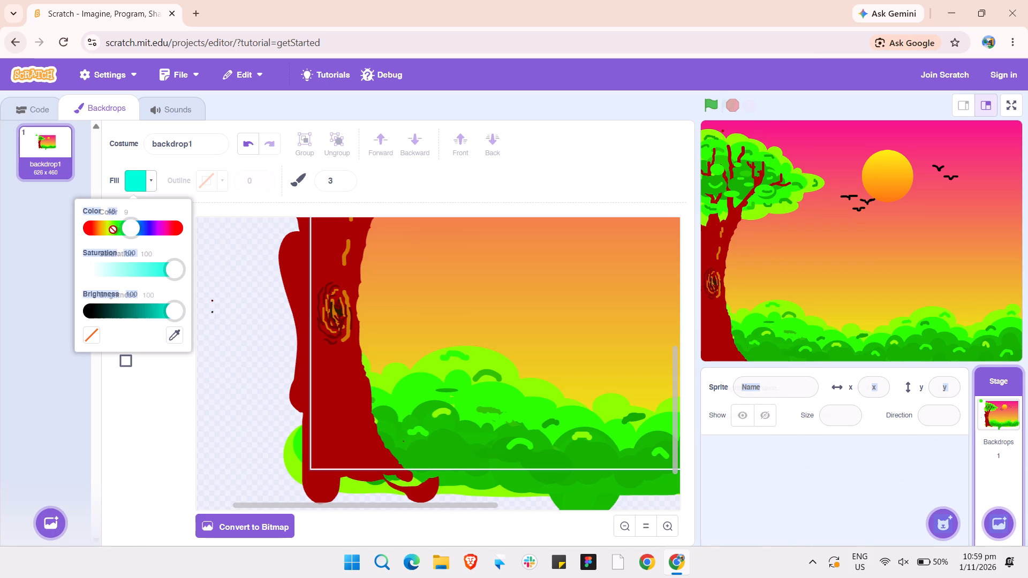
drag(113, 230, 191, 253)
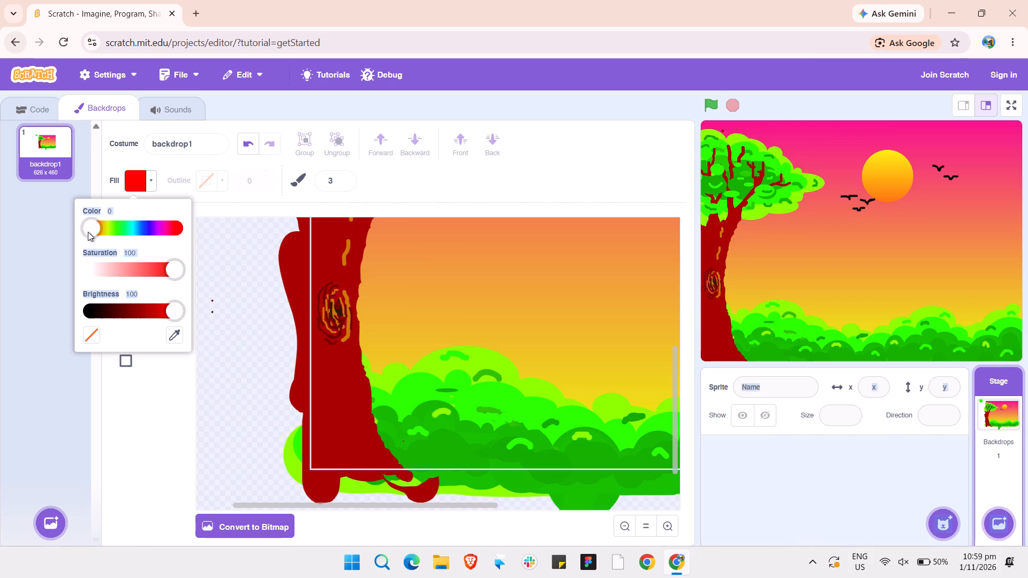
click(97, 230)
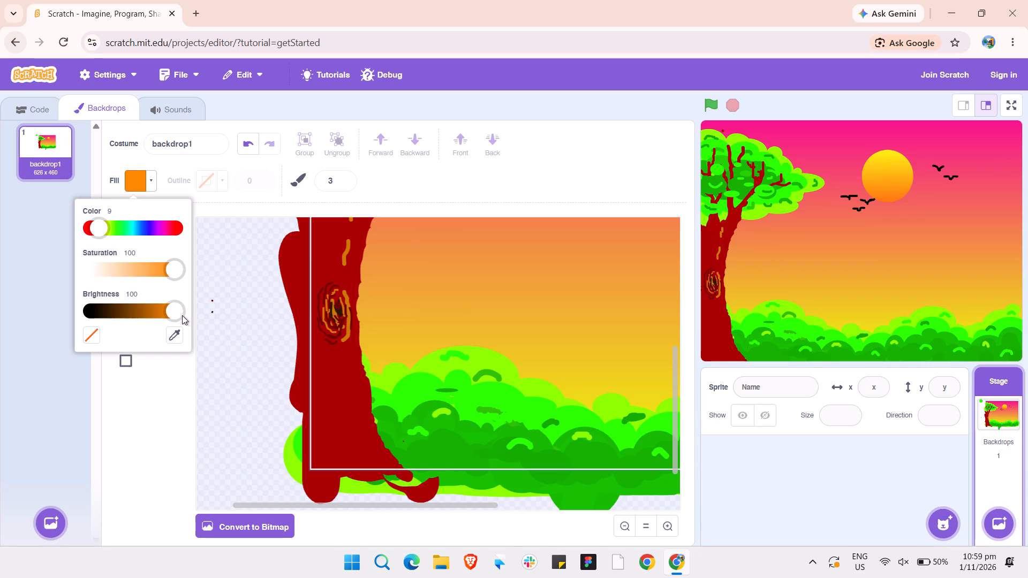
drag(174, 311, 162, 317)
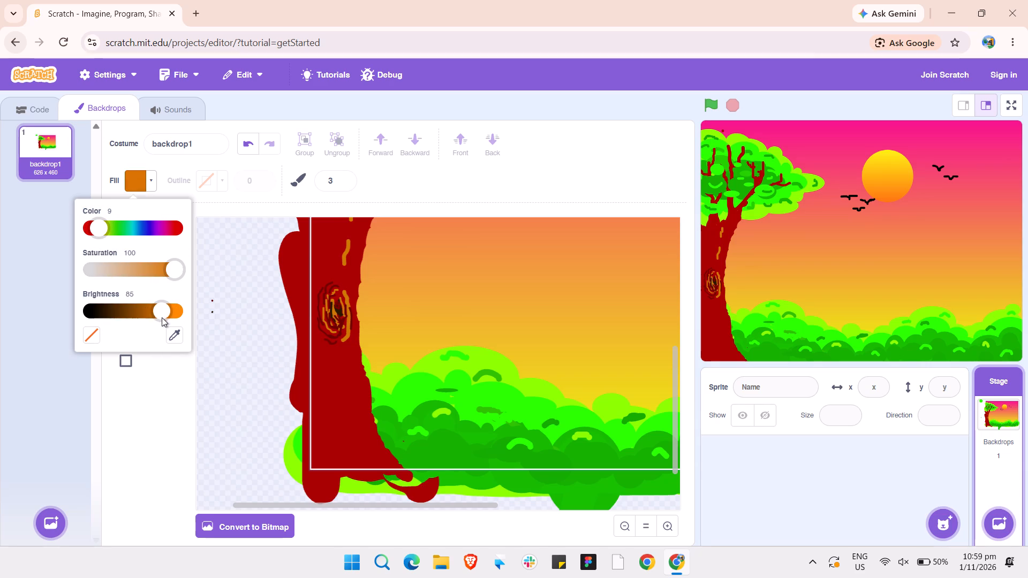
drag(162, 317, 162, 317)
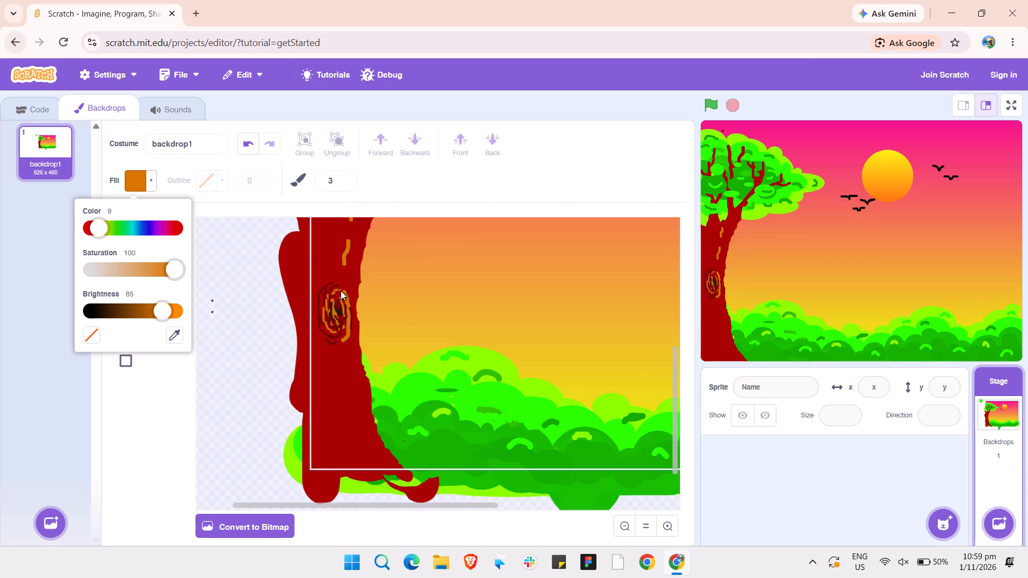
Paint short orange-brown highlight strokes along the bark knot's left side and inside its centre.
drag(324, 295, 322, 312)
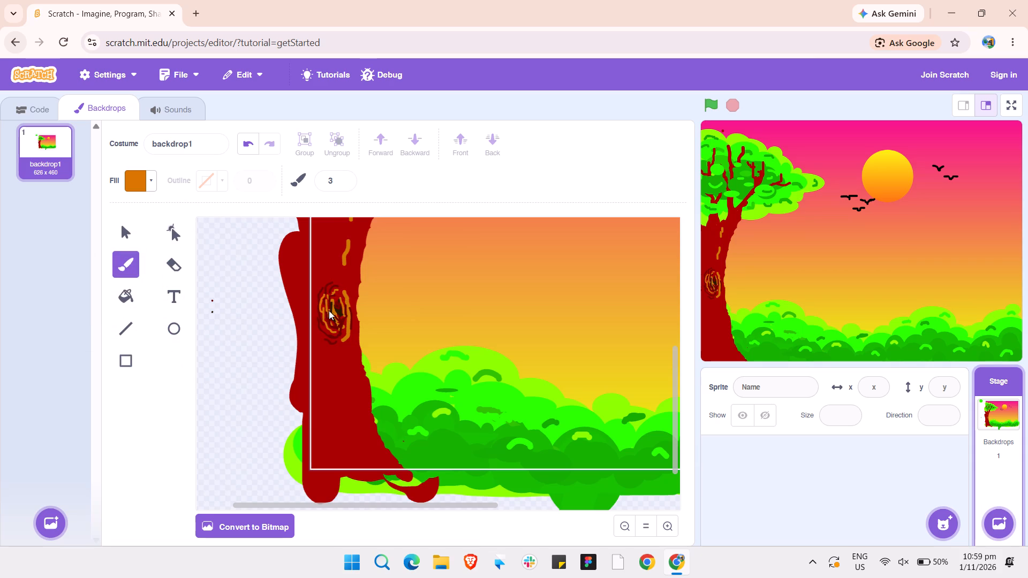
drag(337, 302, 339, 309)
drag(339, 309, 337, 309)
drag(323, 318, 331, 333)
Paint thin orange-brown bark strokes with brush size 3: vertical ones above the knot and long slanting ones down the trunk below it.
drag(330, 228, 330, 262)
drag(327, 241, 327, 259)
drag(347, 357, 364, 407)
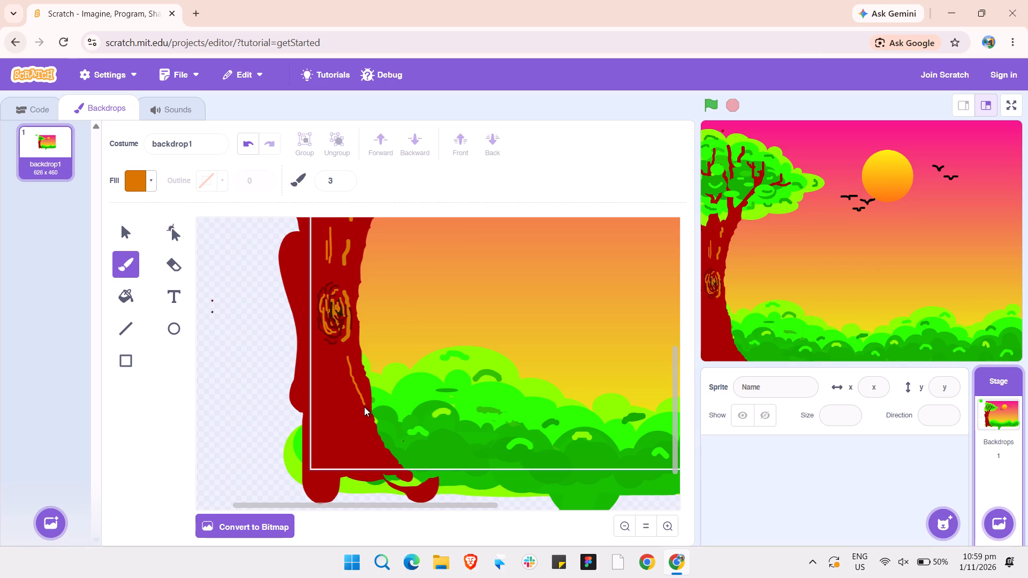
drag(364, 407, 366, 433)
drag(341, 373, 353, 397)
drag(353, 397, 353, 399)
drag(356, 411, 357, 432)
drag(357, 432, 356, 432)
Set the brush size to 7 and paint thicker orange-brown bark strokes down the lower trunk's left side and near its right base.
double_click(342, 178)
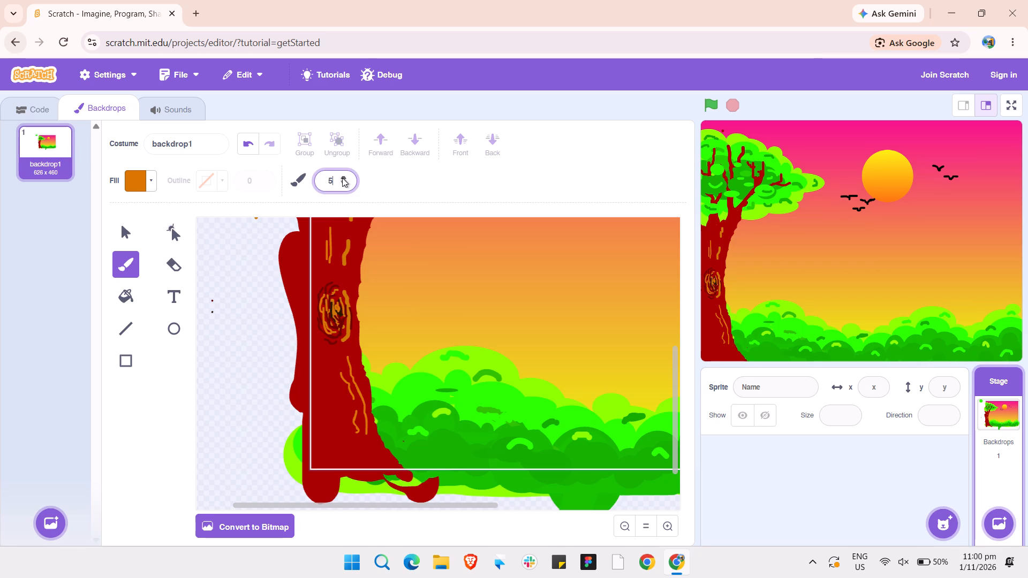
double_click(342, 178)
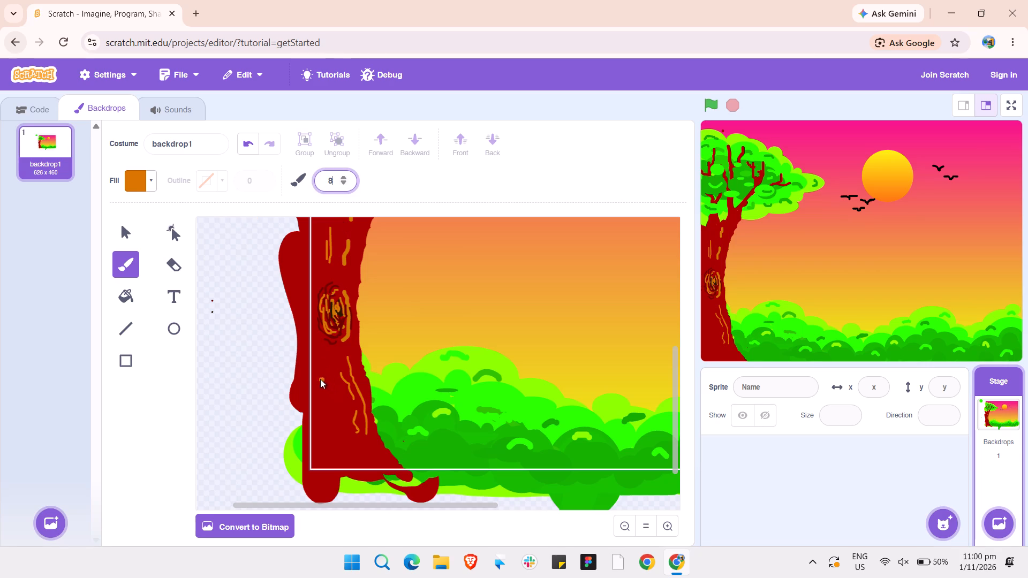
click(343, 184)
drag(321, 365, 320, 386)
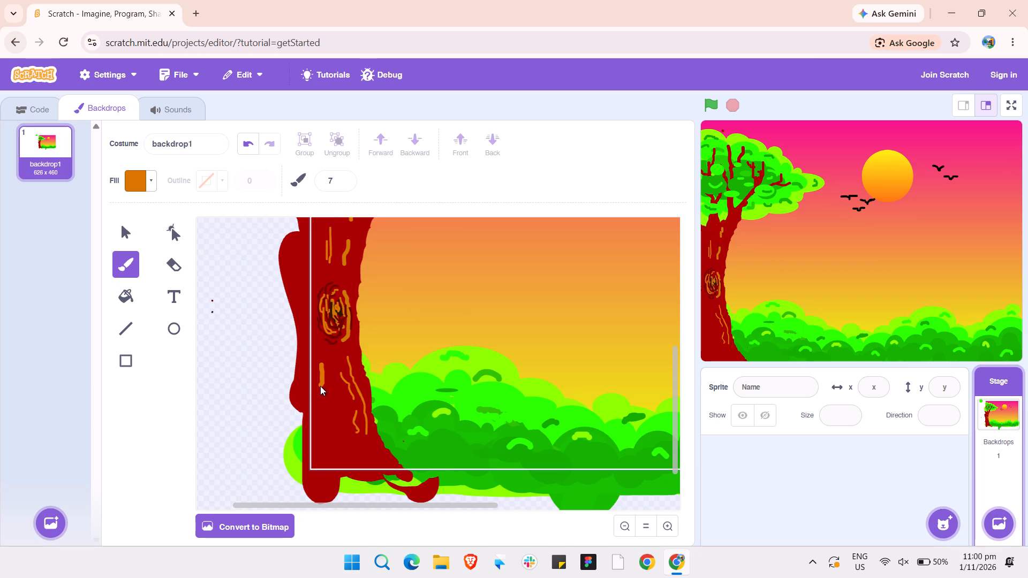
drag(320, 386, 320, 389)
click(320, 389)
drag(371, 449, 376, 458)
drag(323, 406, 323, 422)
Set the brush size to 2 and paint fine orange-brown bark lines on the lower trunk's left edge and middle.
double_click(344, 180)
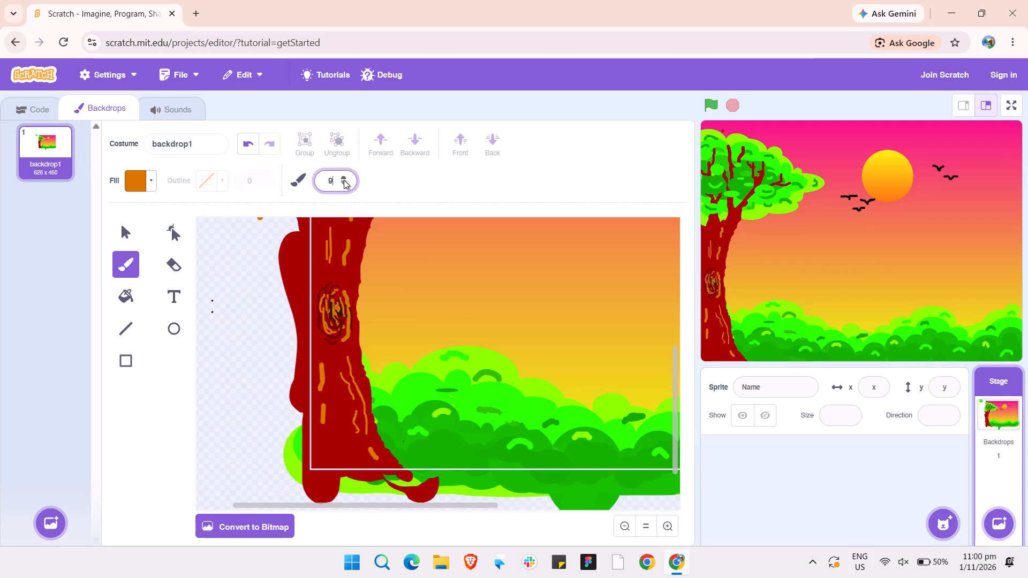
click(344, 180)
triple_click(343, 183)
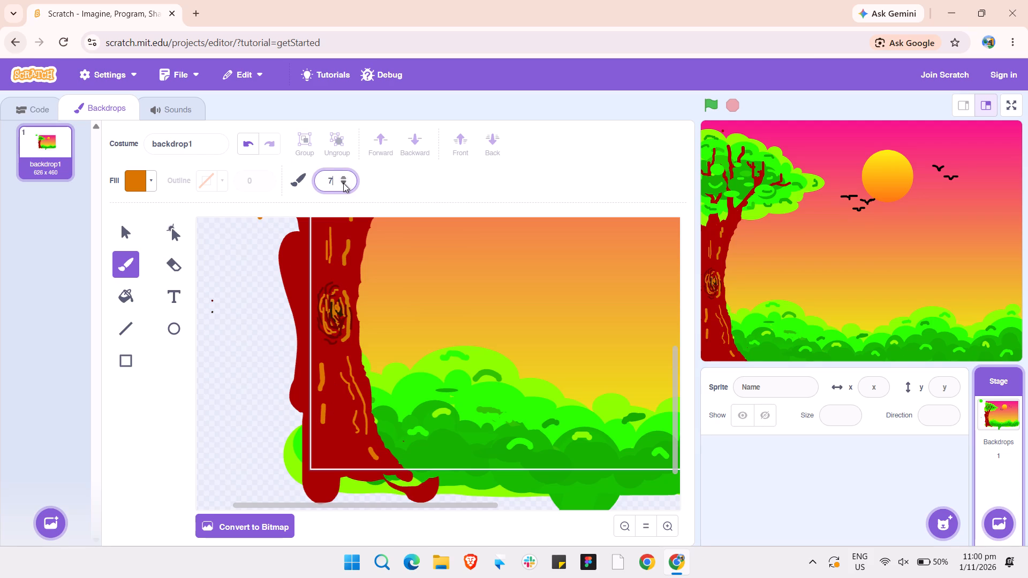
double_click(343, 183)
double_click(343, 183)
click(343, 183)
drag(316, 398, 317, 407)
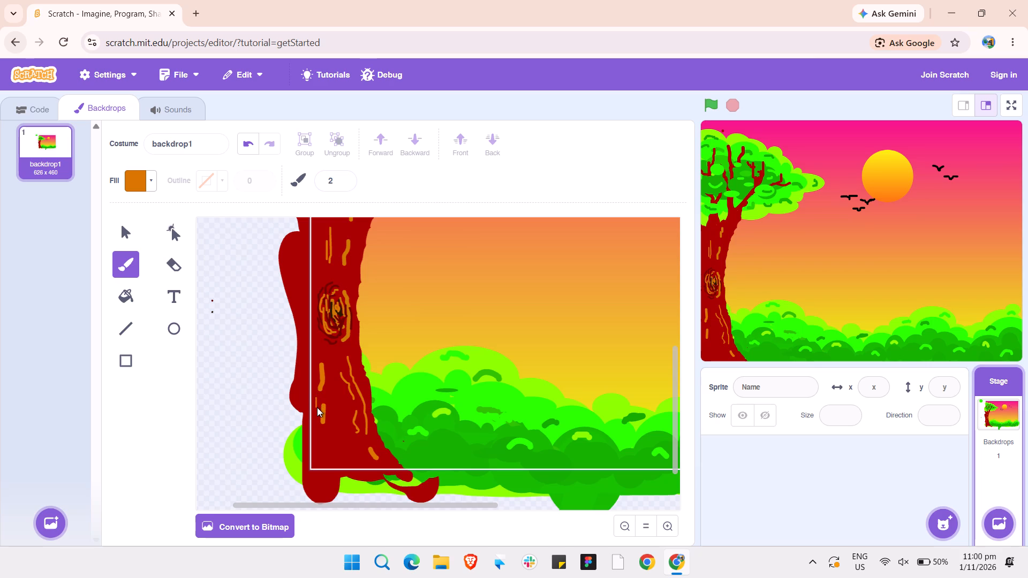
drag(317, 407, 313, 420)
drag(338, 390, 343, 401)
scroll(390, 308, up, 1)
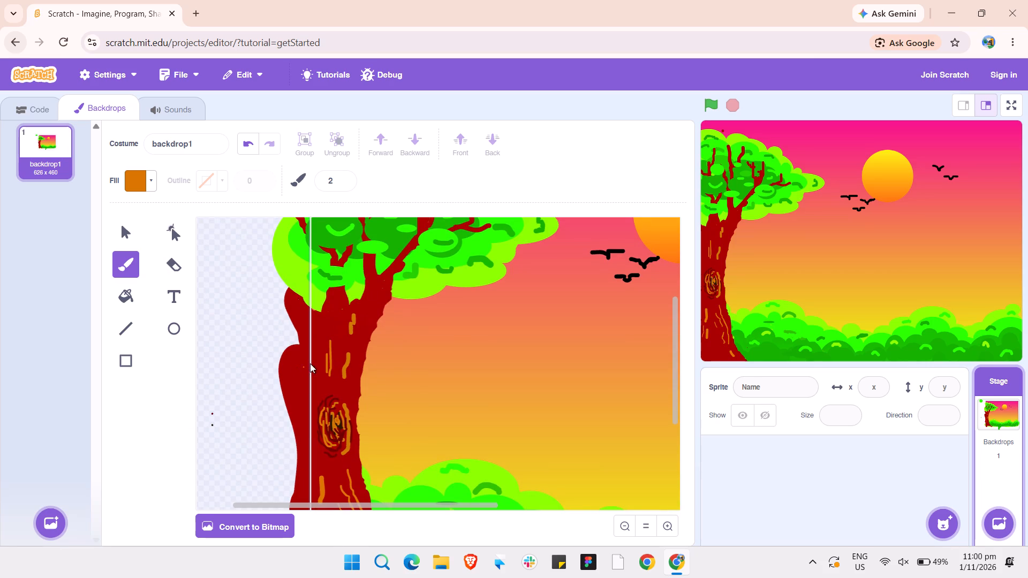
Undo the recent orange-brown bark strokes on the lower trunk and the thin vertical ones above the knot.
triple_click(253, 138)
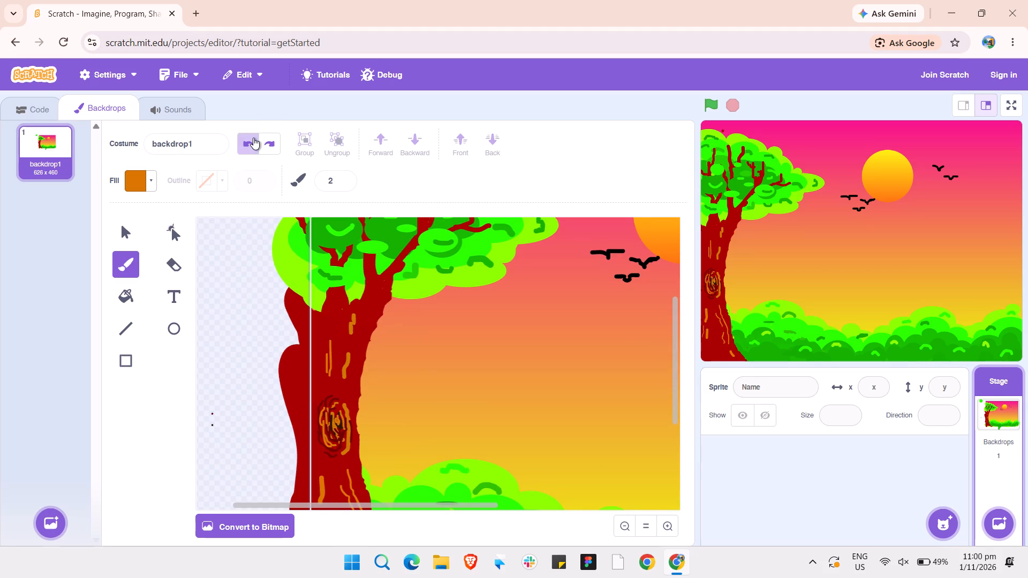
triple_click(253, 138)
triple_click(253, 138)
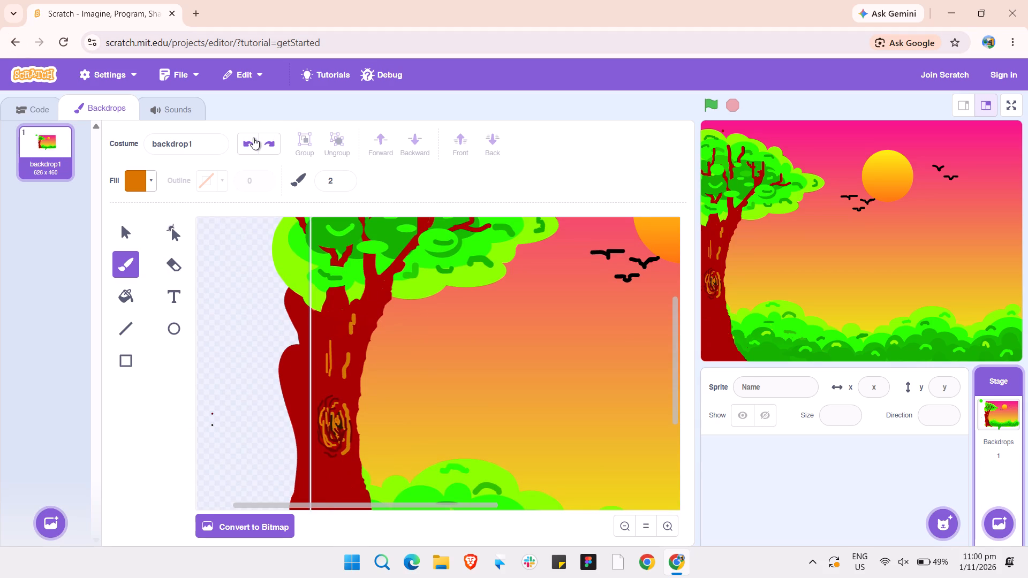
click(253, 138)
click(253, 138)
click(253, 138)
Paint fine size-2 orange-brown strokes at the knot's lower left and down the upper trunk's right side, from the branch fork to above the knot.
drag(319, 432, 327, 442)
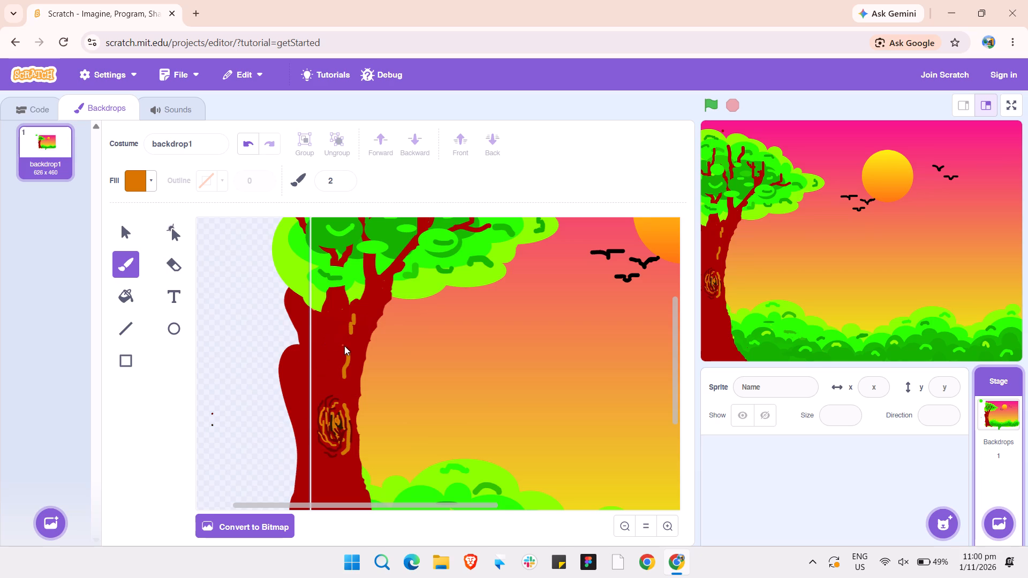
drag(360, 330, 358, 343)
drag(358, 343, 358, 352)
drag(366, 316, 365, 323)
drag(365, 323, 361, 344)
drag(387, 297, 379, 310)
drag(379, 310, 374, 321)
click(370, 342)
drag(363, 349, 359, 363)
drag(359, 363, 357, 369)
Paint fine orange-brown bark lines along the trunk's right edge, from beside the knot down to the hedge.
scroll(357, 369, down, 1)
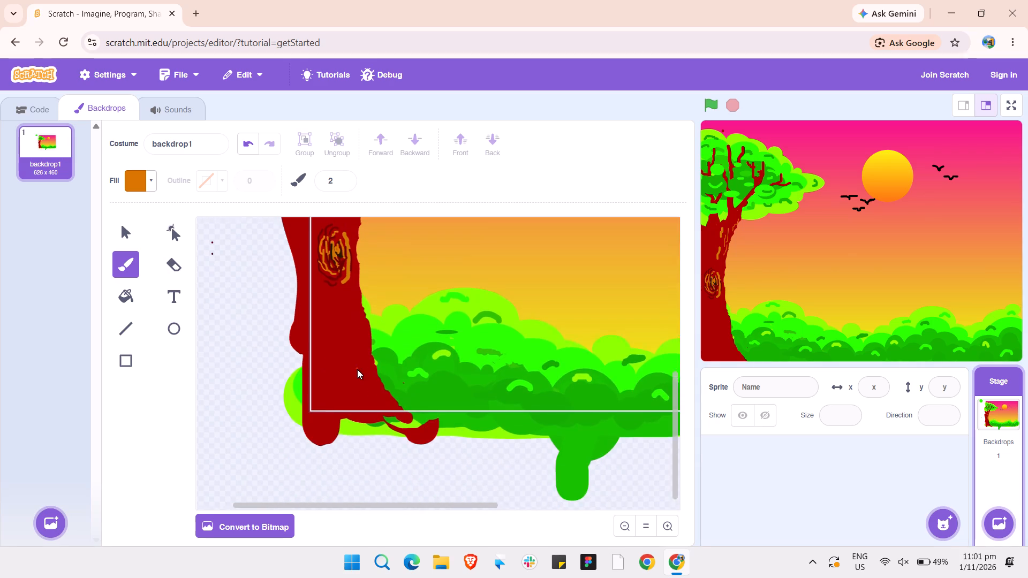
scroll(357, 369, down, 1)
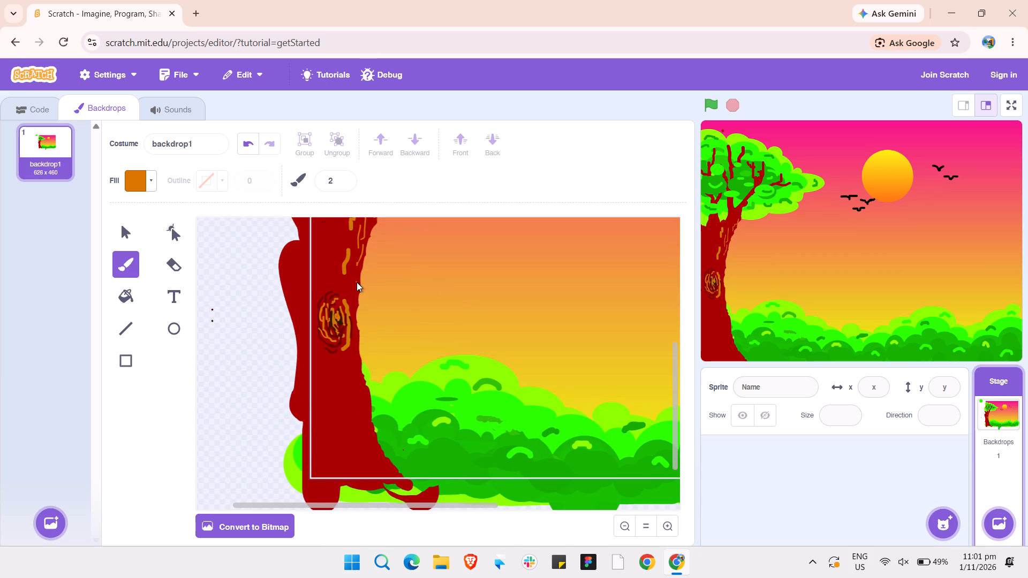
drag(356, 284, 351, 313)
drag(351, 313, 352, 315)
drag(353, 348, 360, 387)
drag(360, 387, 364, 405)
drag(367, 414, 372, 436)
Paint fine orange-brown bark lines below the knot and down to the trunk's right base, plus a short one just above the knot.
drag(347, 364, 347, 366)
drag(347, 366, 351, 392)
drag(343, 372, 346, 386)
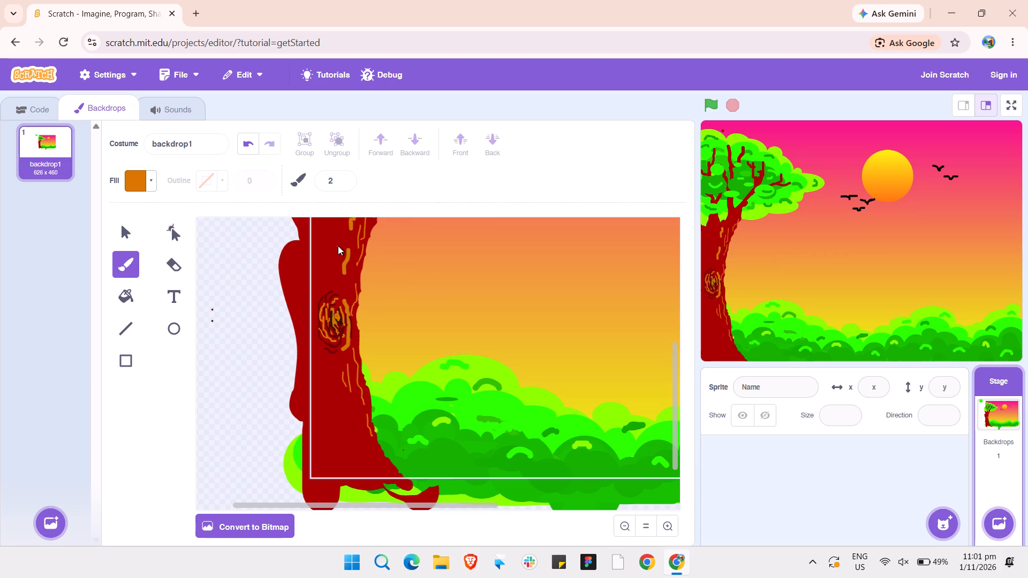
drag(338, 246, 337, 255)
drag(352, 414, 355, 437)
drag(355, 437, 364, 460)
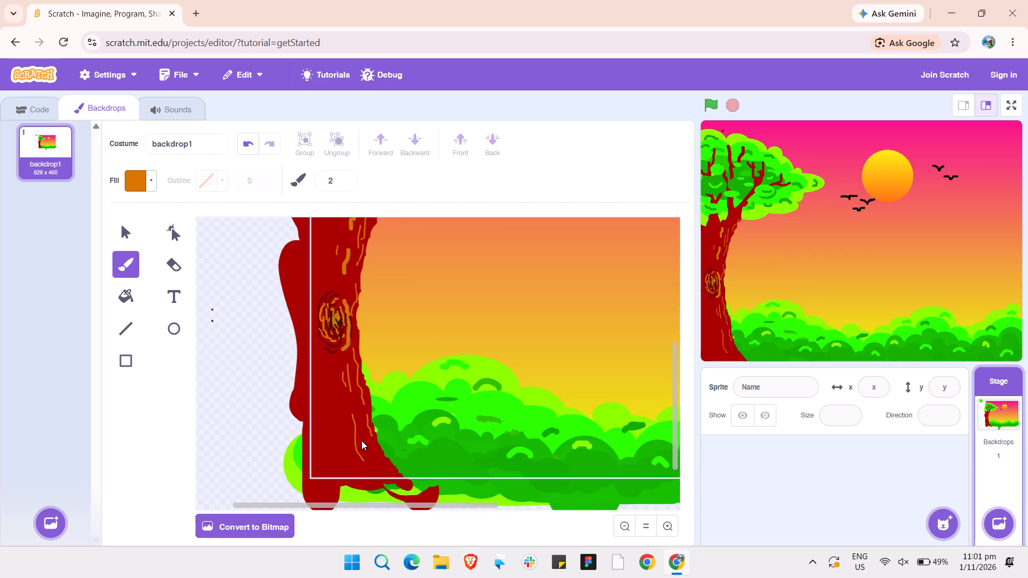
drag(361, 440, 372, 464)
drag(377, 459, 387, 475)
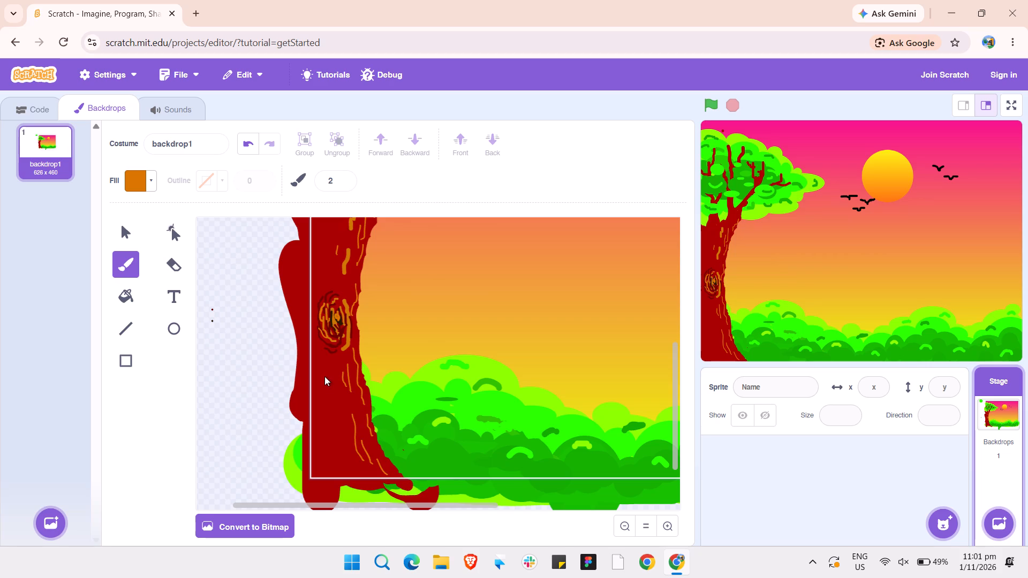
Set the fill to dark red (color 100, saturation 100, brightness 45) and paint fine vertical bark strokes on the lower trunk's left and middle.
click(151, 178)
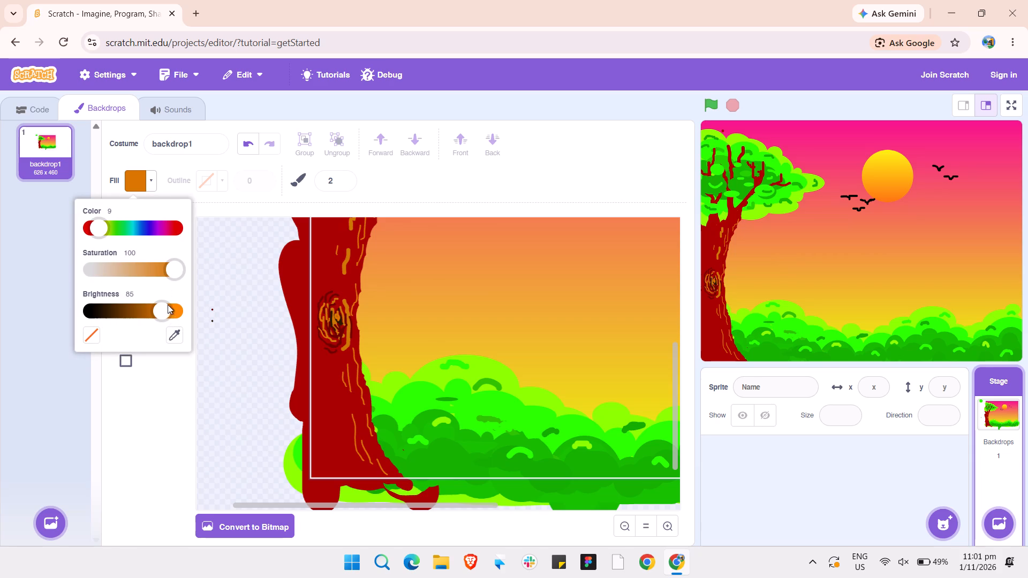
drag(162, 308, 138, 314)
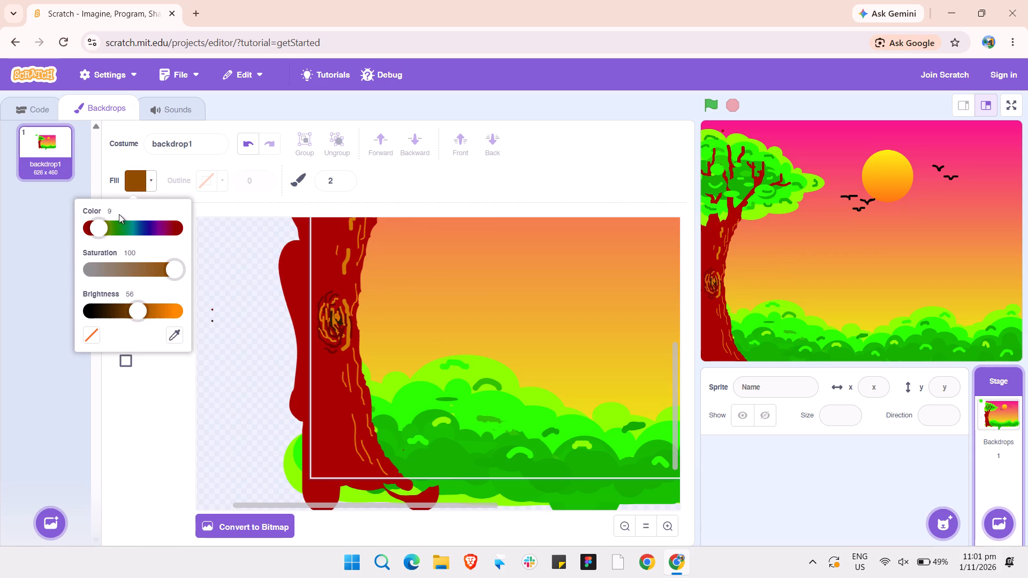
drag(95, 220, 205, 226)
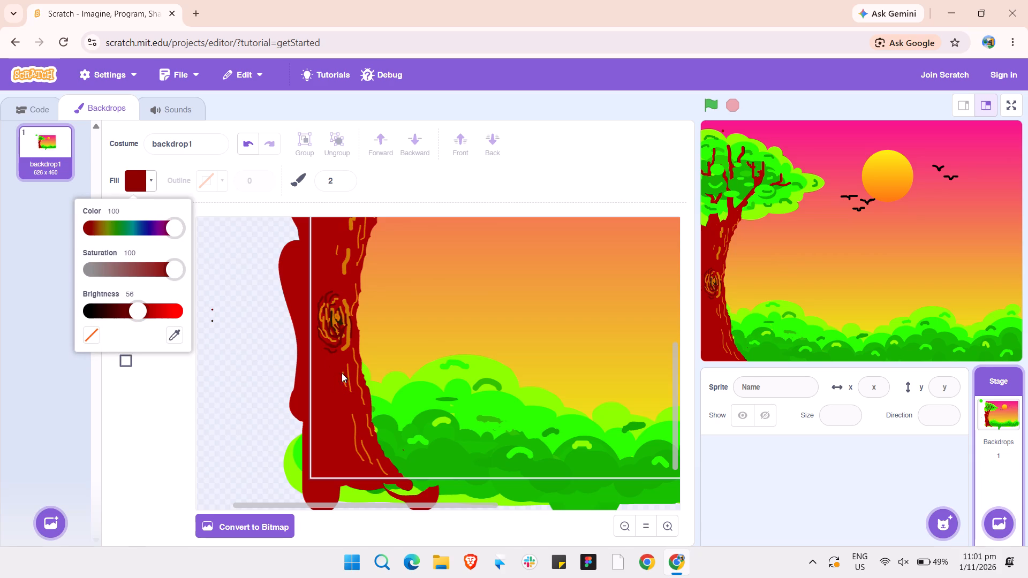
drag(130, 311, 118, 312)
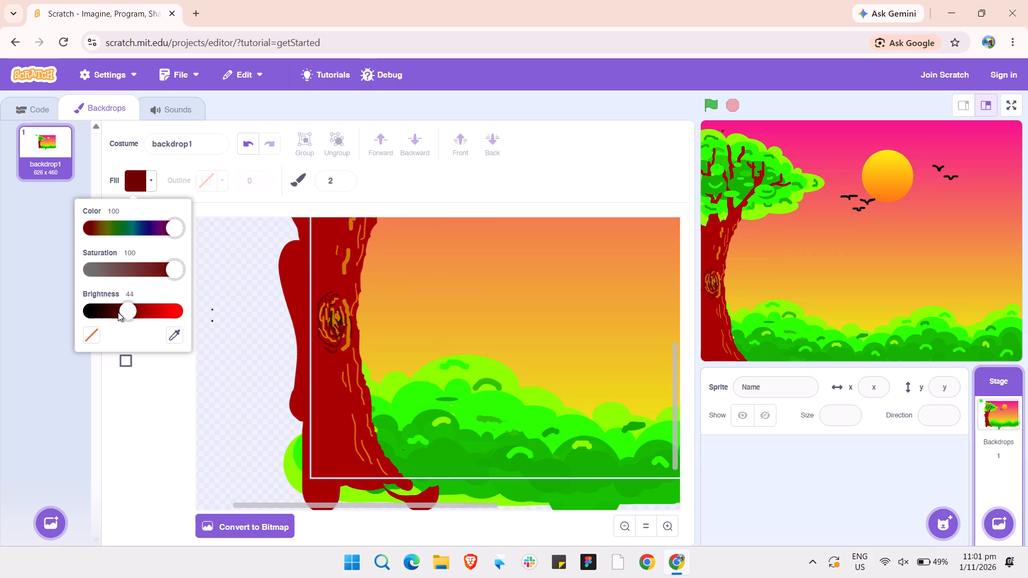
drag(118, 312, 112, 314)
drag(112, 314, 122, 314)
drag(335, 401, 338, 406)
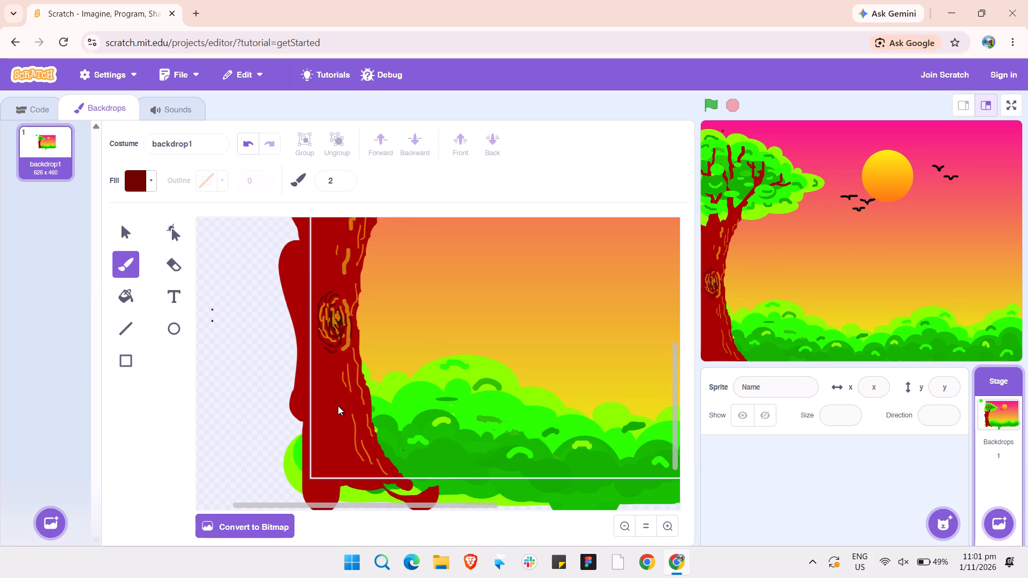
drag(338, 406, 341, 421)
drag(327, 362, 329, 391)
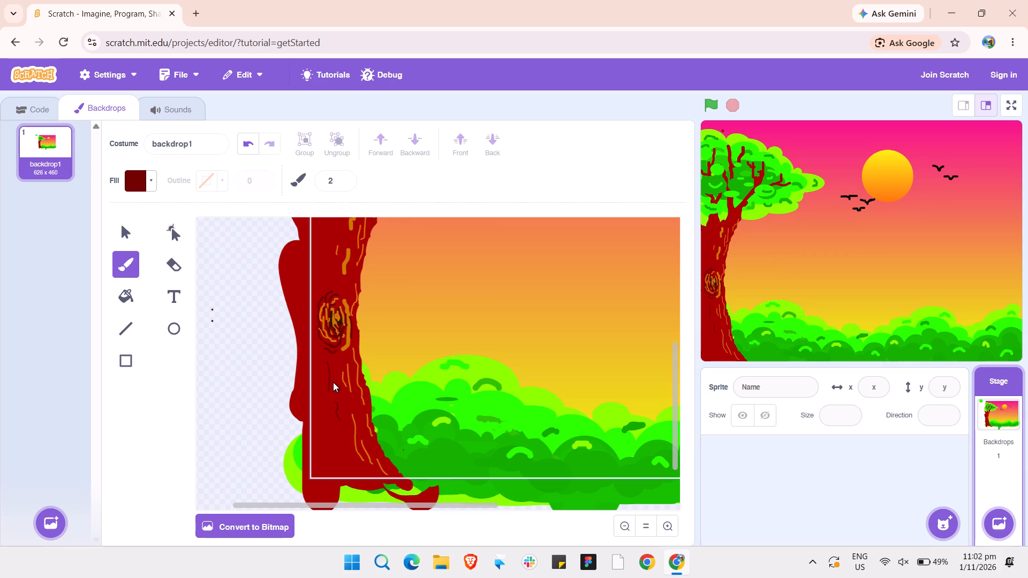
drag(333, 375, 332, 387)
drag(318, 406, 318, 409)
drag(318, 409, 318, 435)
drag(320, 417, 321, 427)
drag(337, 442, 343, 462)
Paint three short dark red size-2 bark strokes near the base of the trunk, at its middle and left.
drag(342, 449, 345, 457)
drag(330, 449, 329, 471)
drag(327, 458, 327, 467)
Paint fine dark red vertical bark strokes on the upper trunk's left side above the knot and just below the foliage.
scroll(327, 467, up, 1)
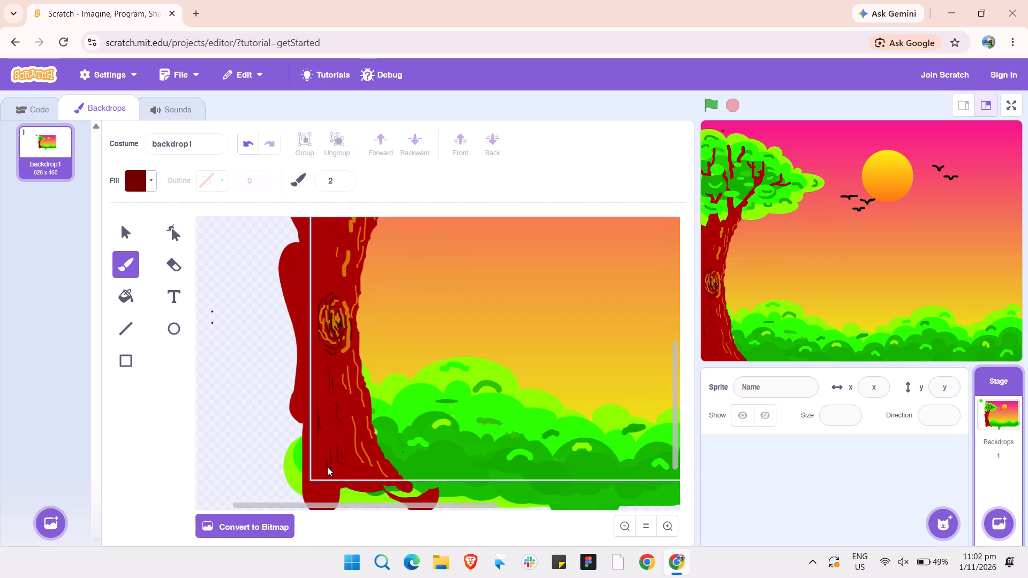
scroll(327, 467, up, 1)
drag(324, 343, 318, 385)
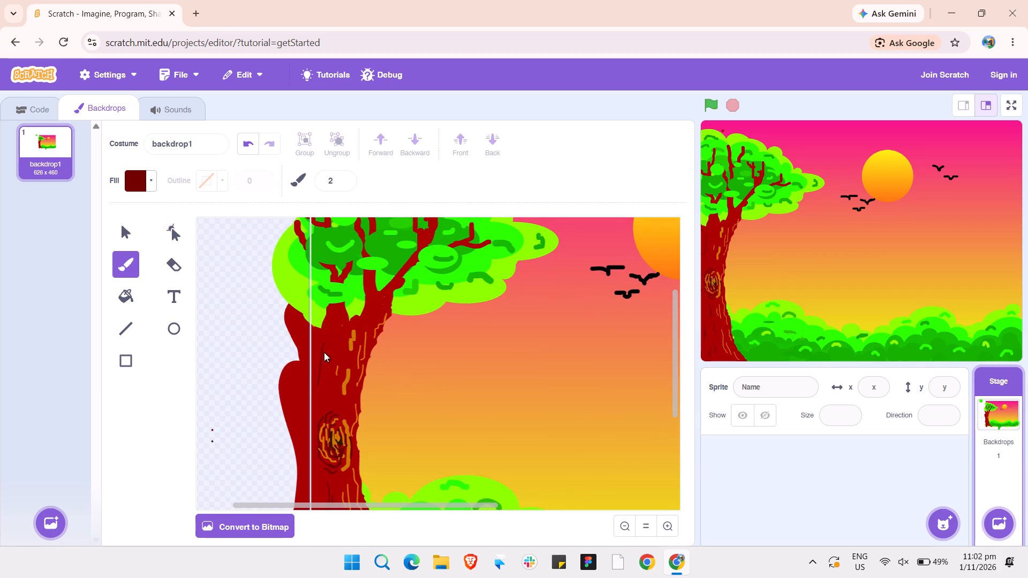
drag(326, 351, 324, 370)
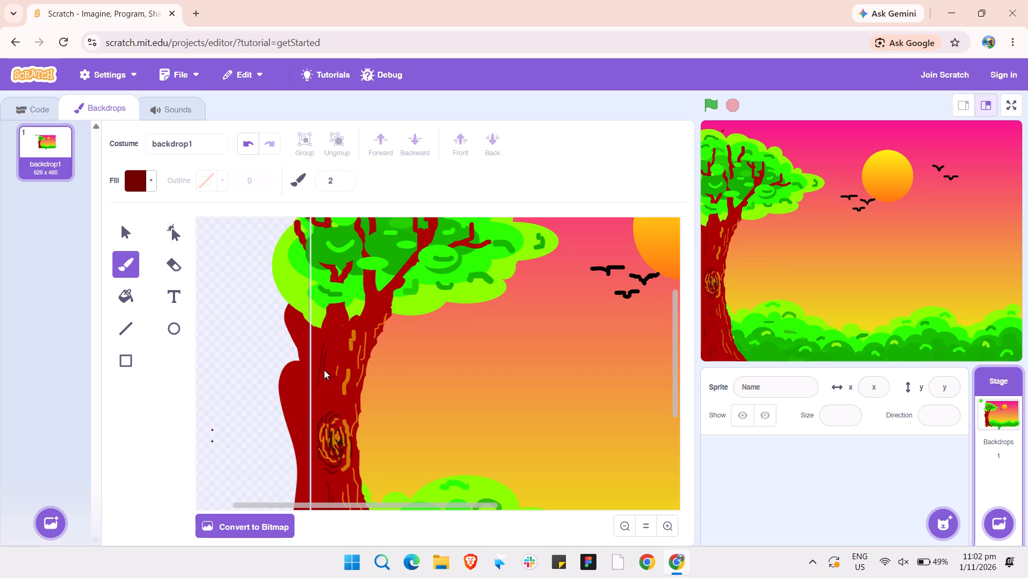
drag(324, 370, 324, 372)
drag(337, 316, 341, 328)
drag(341, 328, 340, 339)
drag(342, 320, 342, 331)
drag(342, 331, 343, 332)
Paint fine dark red strokes on the middle branch stub and down the right branch to the fork.
drag(366, 274, 369, 285)
drag(369, 278, 371, 285)
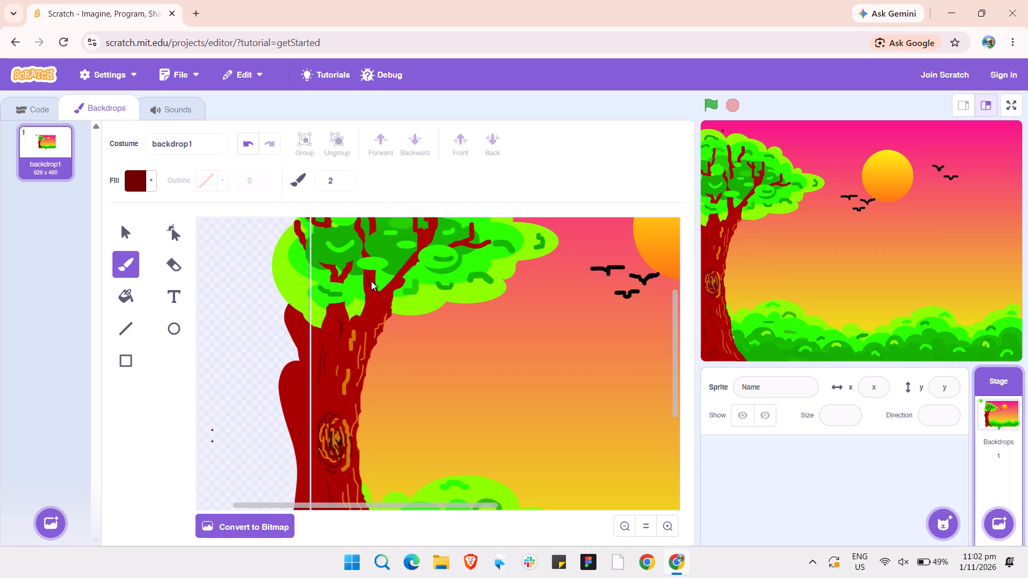
drag(372, 276, 372, 286)
drag(399, 276, 380, 299)
drag(413, 256, 410, 261)
drag(410, 261, 406, 265)
Paint dark red shading strokes along the foliage's lower edge where it meets the left side of the upper trunk.
drag(331, 307, 341, 308)
drag(341, 308, 341, 307)
drag(336, 306, 343, 306)
drag(296, 313, 306, 322)
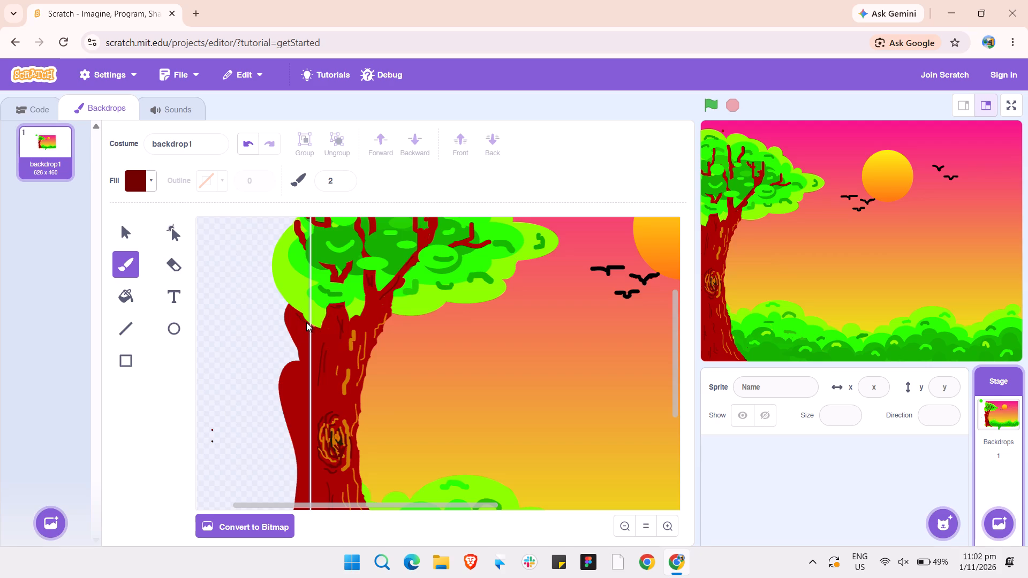
drag(306, 322, 318, 329)
drag(330, 310, 324, 323)
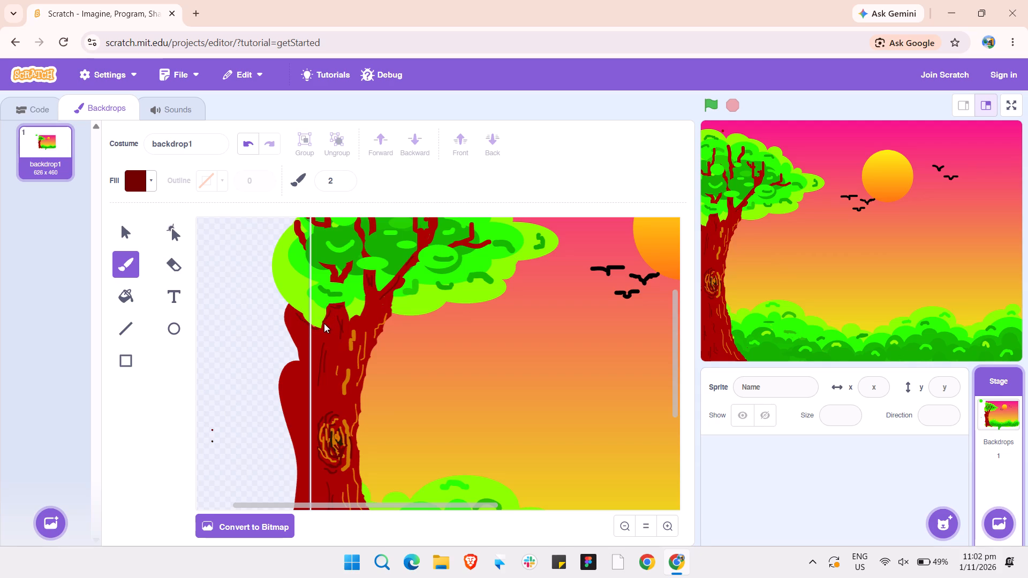
drag(324, 324, 329, 305)
drag(329, 305, 324, 315)
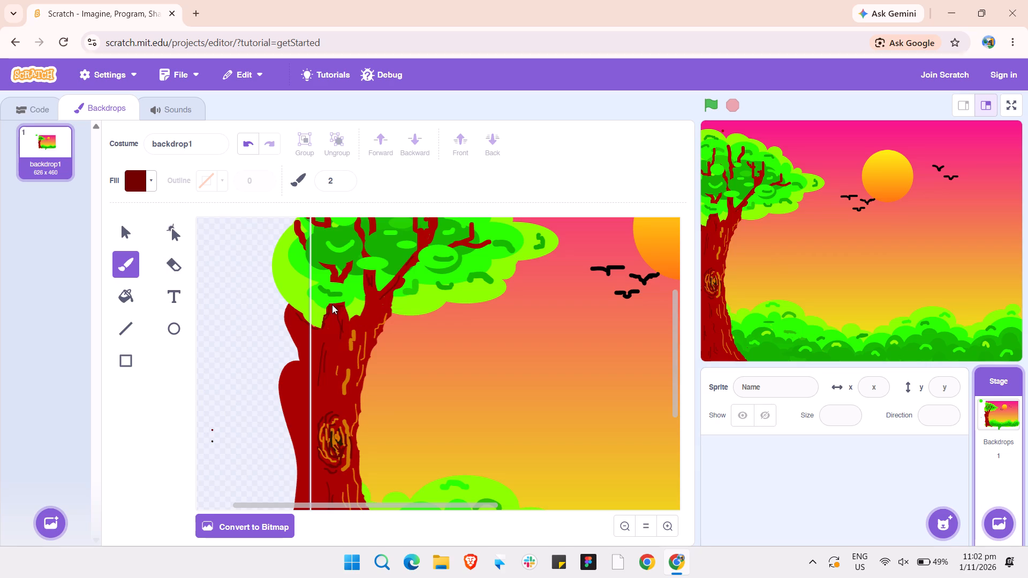
click(332, 304)
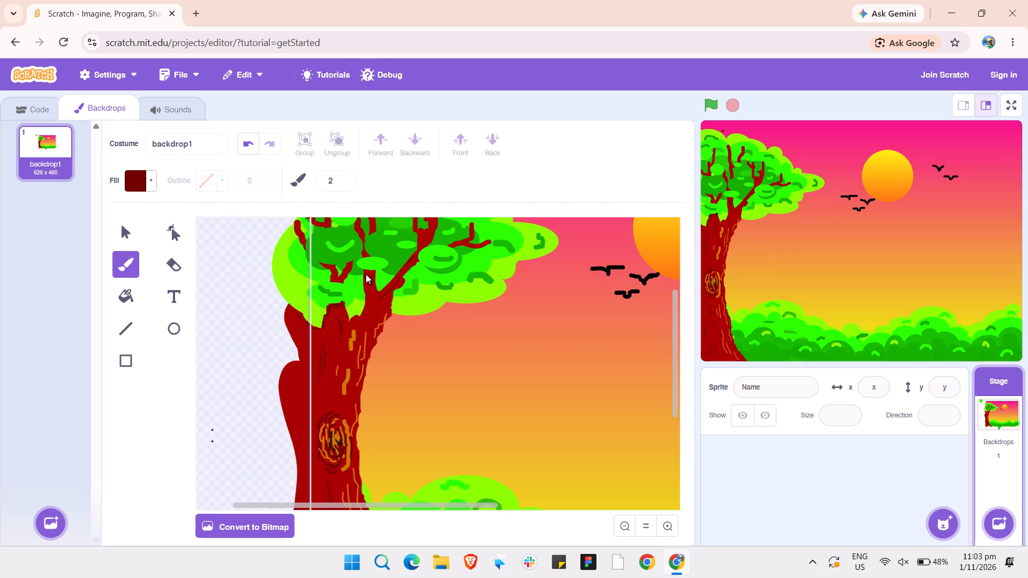
Add more dark red shading strokes to the middle branch stub and along the right branch above the fork.
drag(367, 272, 366, 272)
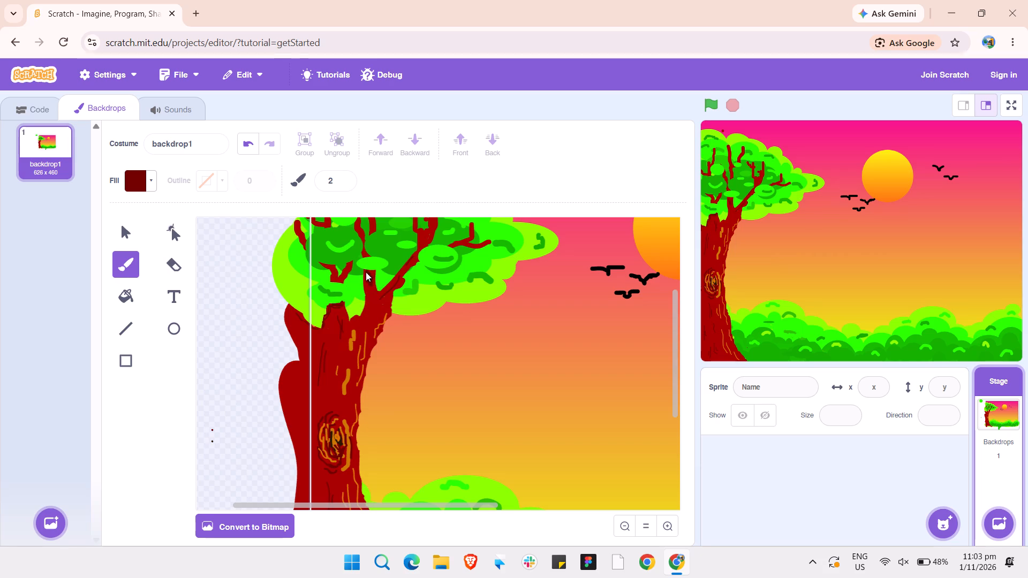
drag(366, 272, 366, 283)
drag(373, 274, 373, 282)
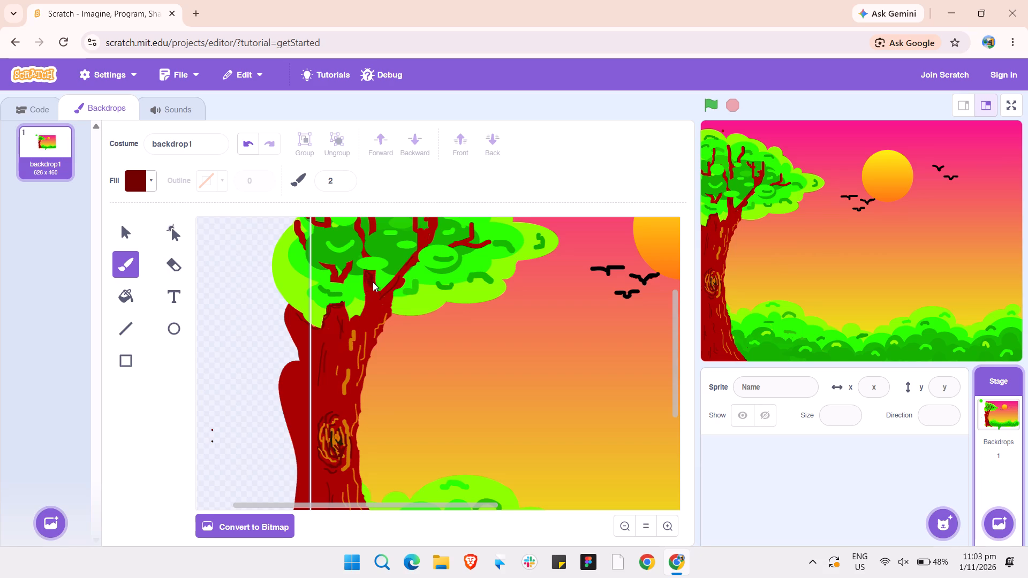
drag(373, 282, 374, 287)
drag(400, 272, 391, 291)
drag(391, 291, 400, 279)
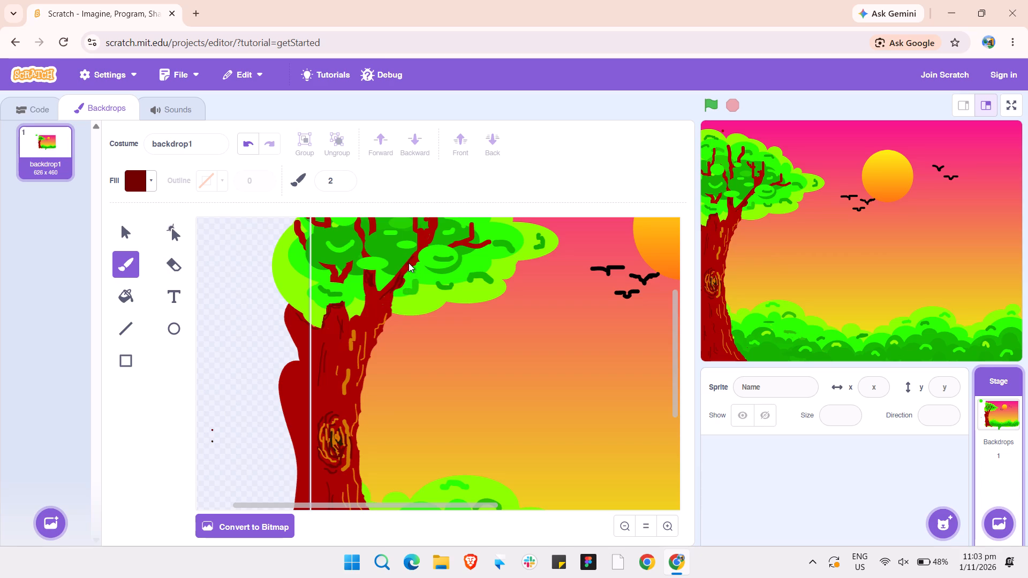
click(407, 265)
drag(395, 278, 384, 290)
drag(373, 273, 374, 279)
click(392, 286)
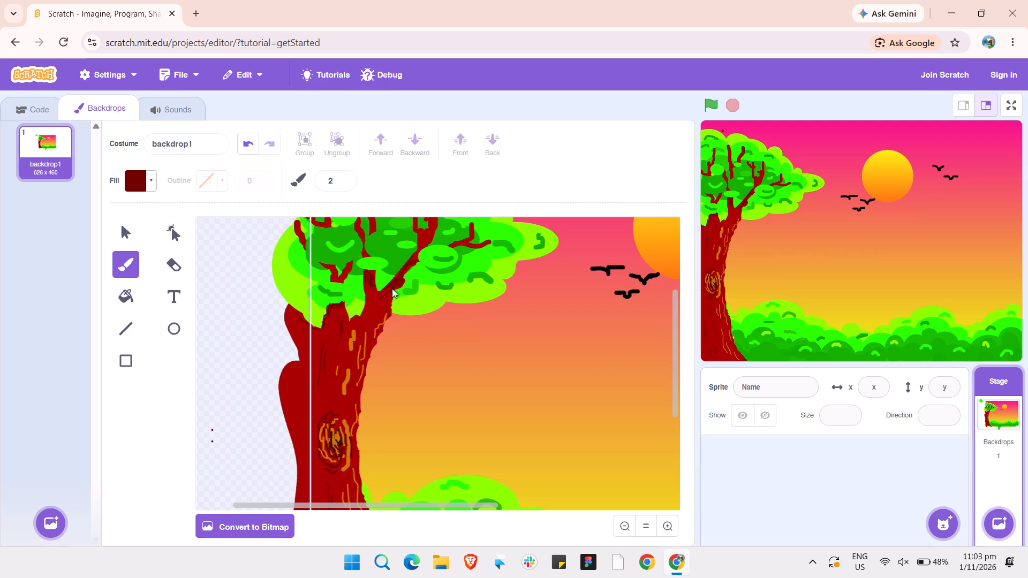
drag(404, 270, 407, 264)
Paint short dark red shading strokes where the right branch splits higher up inside the foliage.
drag(422, 226, 422, 232)
drag(422, 232, 421, 239)
drag(425, 231, 422, 236)
drag(426, 233, 420, 238)
drag(430, 231, 425, 241)
drag(425, 241, 421, 241)
drag(431, 222, 426, 237)
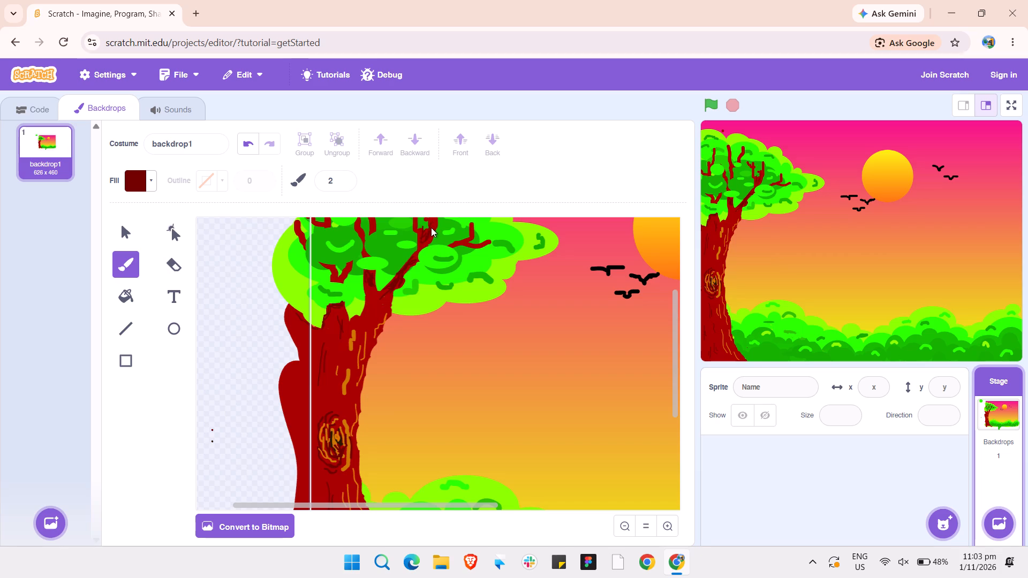
drag(431, 223, 428, 235)
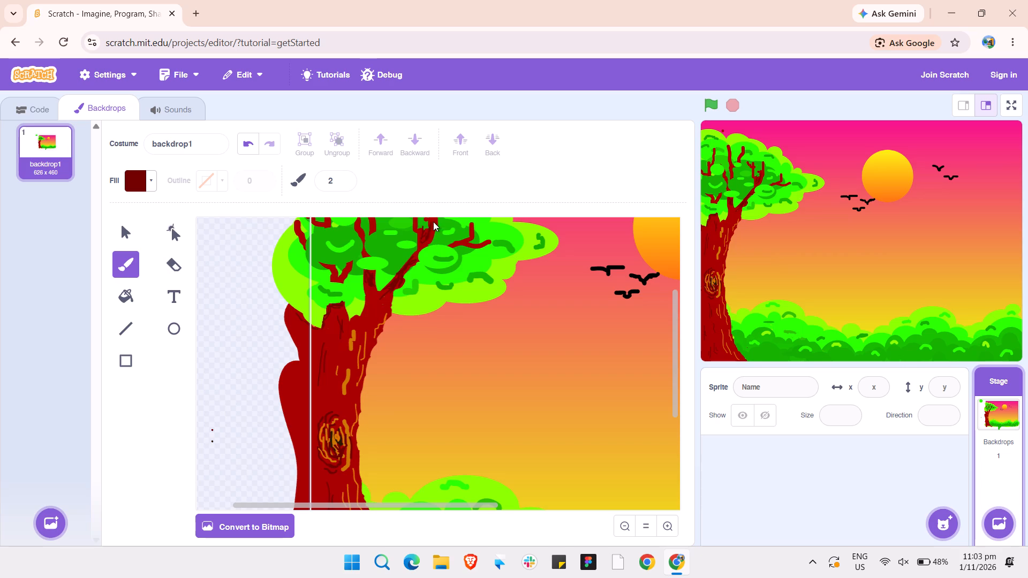
Paint short dark red shading strokes on the two upright twigs where the right branch forks high inside the foliage.
drag(433, 222, 427, 239)
click(431, 231)
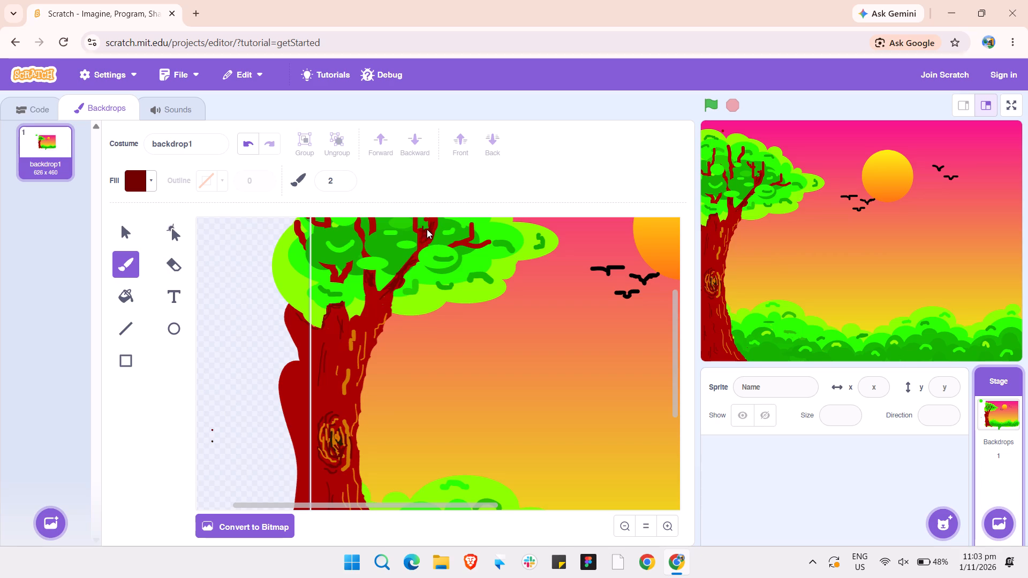
drag(425, 233, 422, 244)
drag(422, 244, 422, 245)
scroll(422, 245, up, 1)
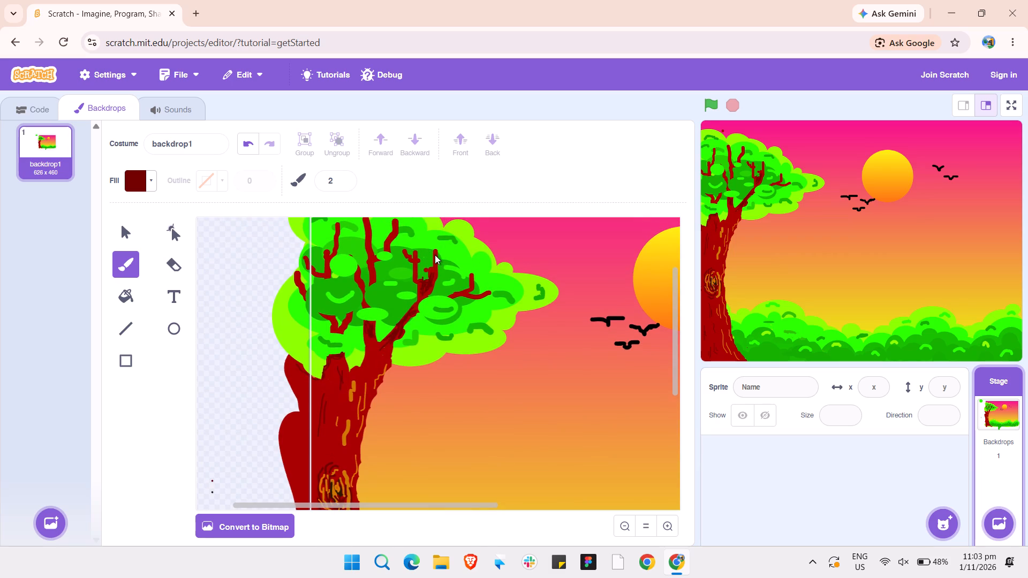
drag(435, 255, 433, 280)
drag(430, 269, 430, 278)
drag(415, 268, 419, 282)
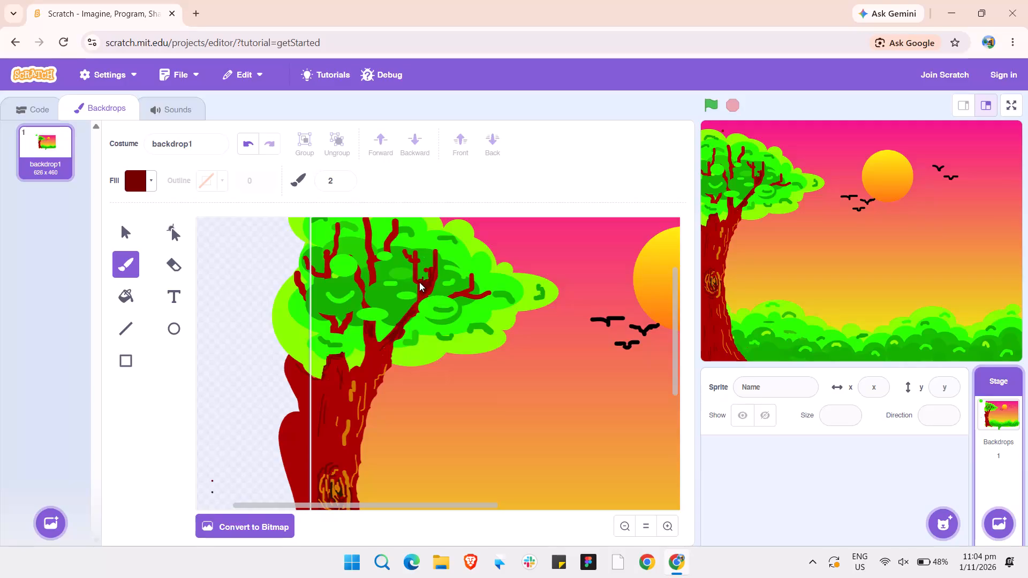
drag(419, 282, 432, 278)
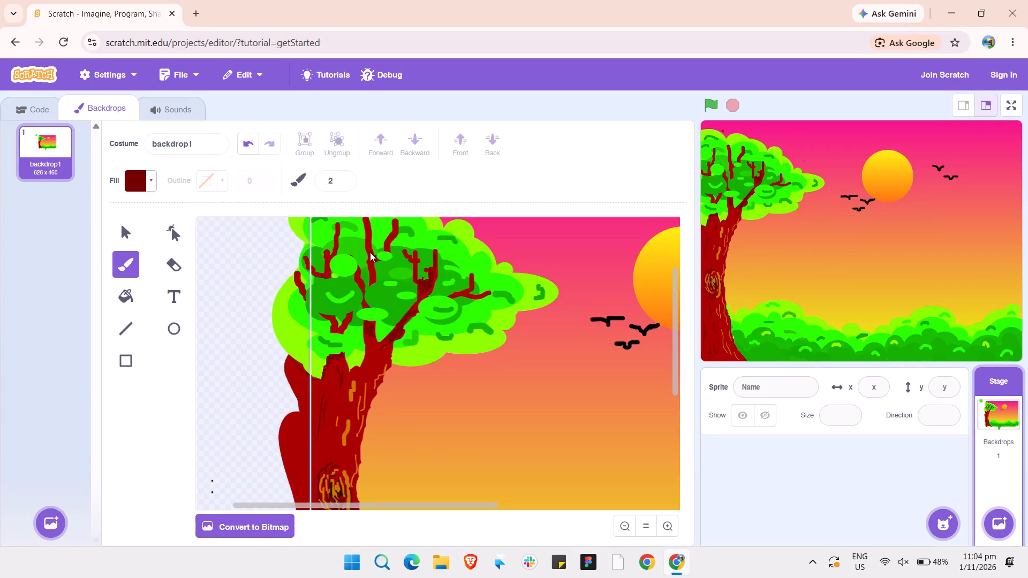
Paint short dark red shading strokes on the tall middle branch and the upper left branch inside the foliage.
drag(370, 253, 373, 276)
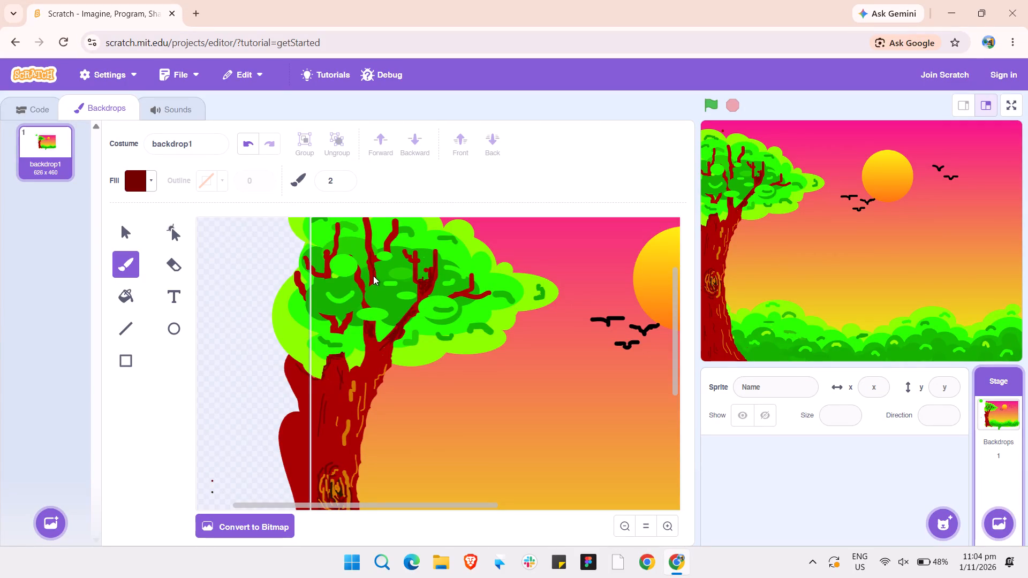
drag(373, 276, 373, 275)
click(372, 266)
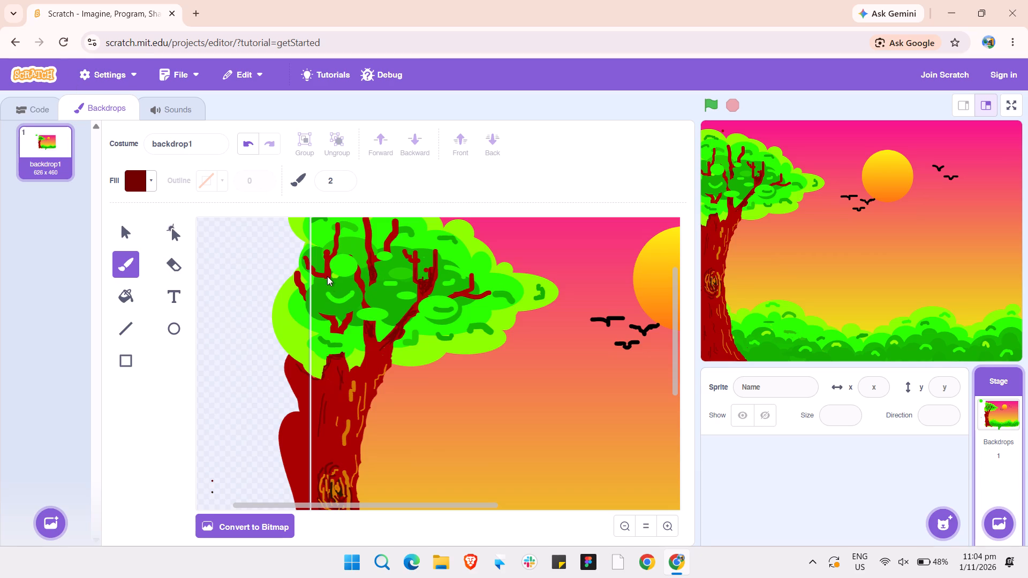
drag(329, 264, 328, 267)
drag(328, 267, 329, 276)
Paint small dark red shading strokes on both arms of the lower-left forked branch just above the trunk.
drag(331, 320, 329, 315)
drag(332, 317, 334, 314)
drag(334, 314, 337, 321)
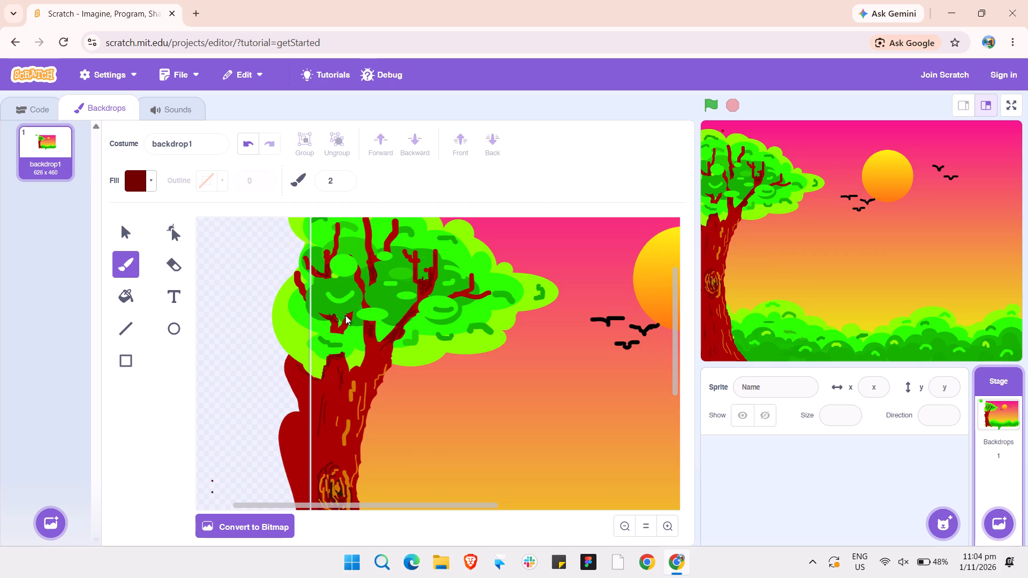
drag(351, 313, 352, 312)
drag(352, 312, 348, 318)
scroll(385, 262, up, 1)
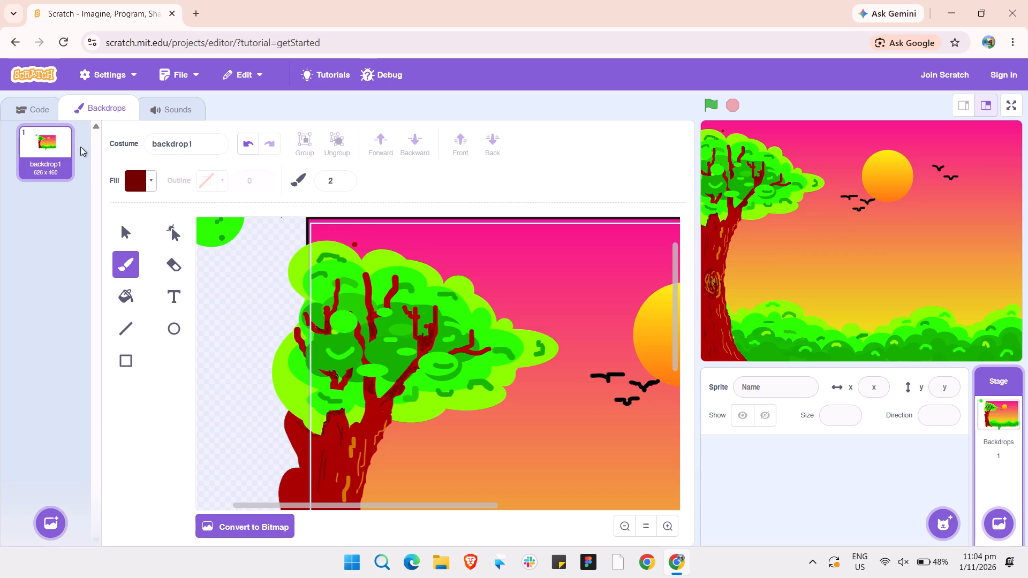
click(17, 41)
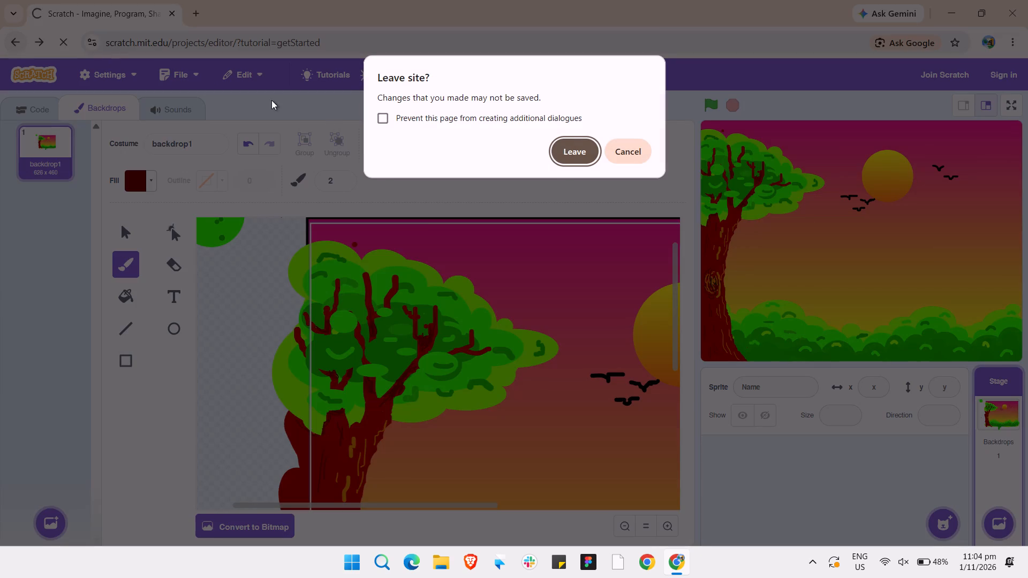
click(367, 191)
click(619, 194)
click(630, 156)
Paint dark red strokes over and beside the orange bark mark on the trunk just above the knot.
scroll(603, 195, down, 2)
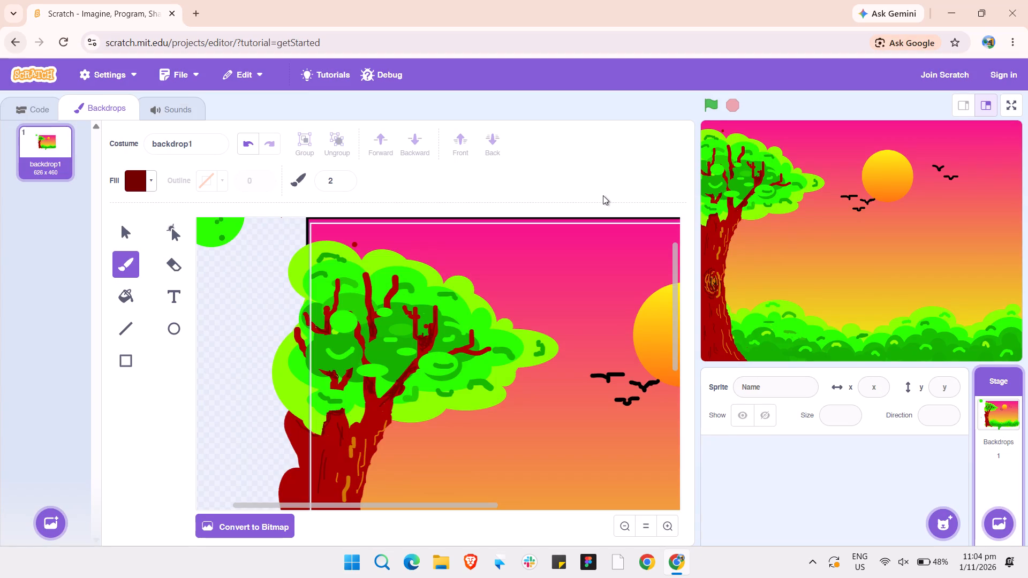
scroll(603, 195, down, 3)
scroll(500, 315, down, 2)
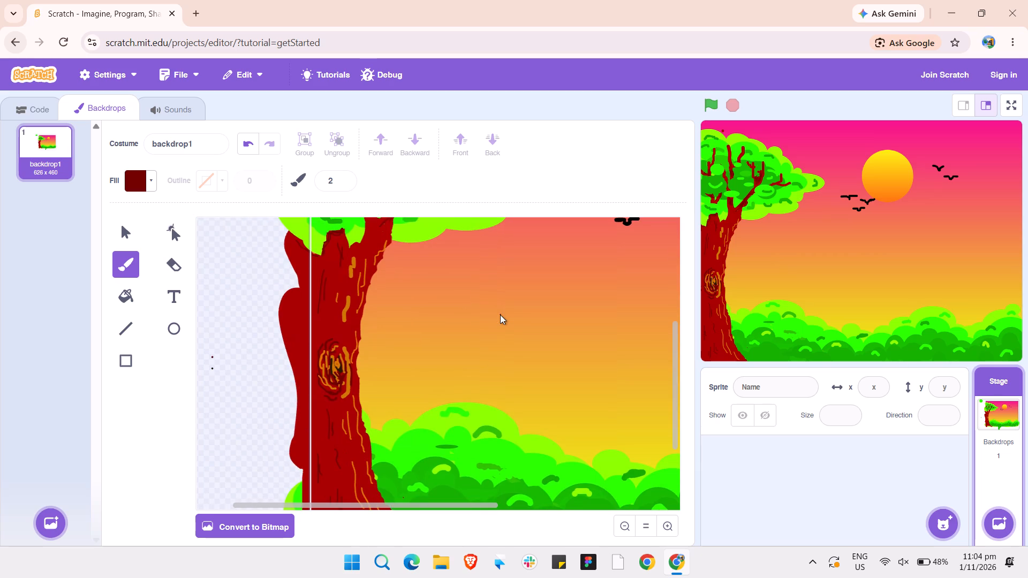
drag(349, 301, 346, 306)
drag(346, 306, 344, 320)
drag(339, 320, 342, 331)
Paint a short dark red shading stroke along the side twig reaching toward the foliage's right edge.
scroll(342, 331, up, 1)
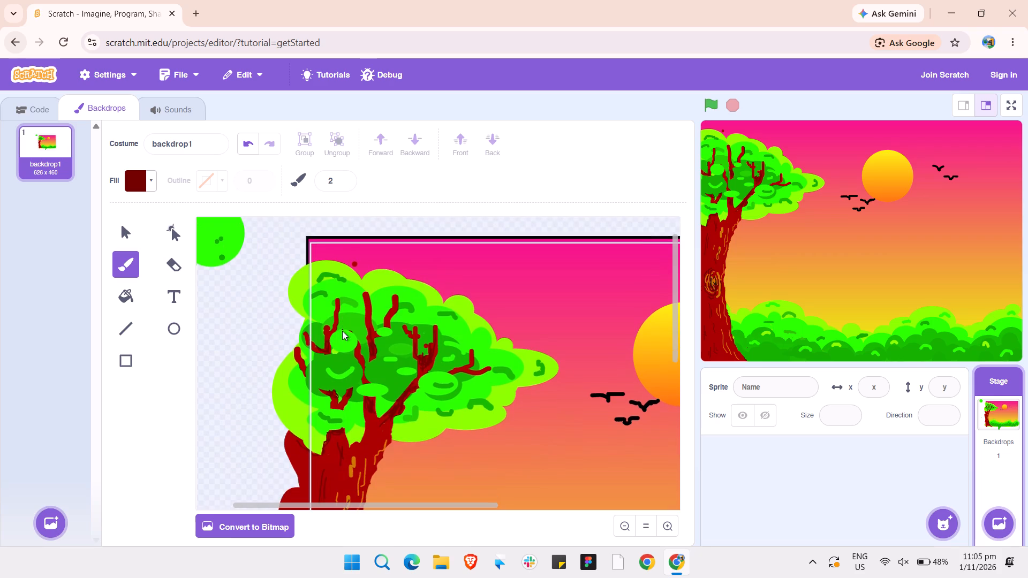
scroll(342, 331, up, 1)
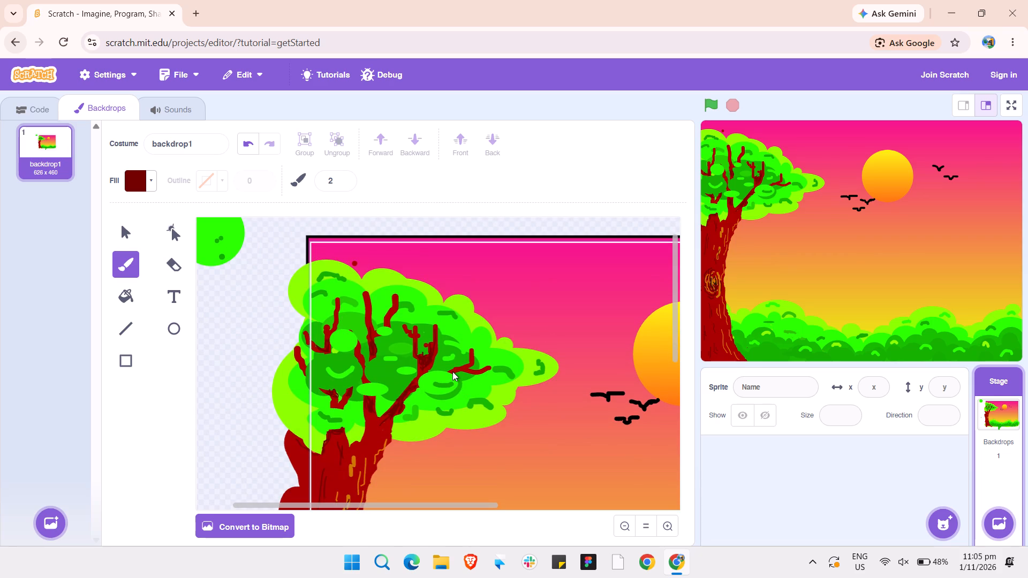
drag(452, 371, 463, 368)
Set the brush's fill colour to a pale yellow with color 15, saturation 15 and brightness 100.
click(150, 187)
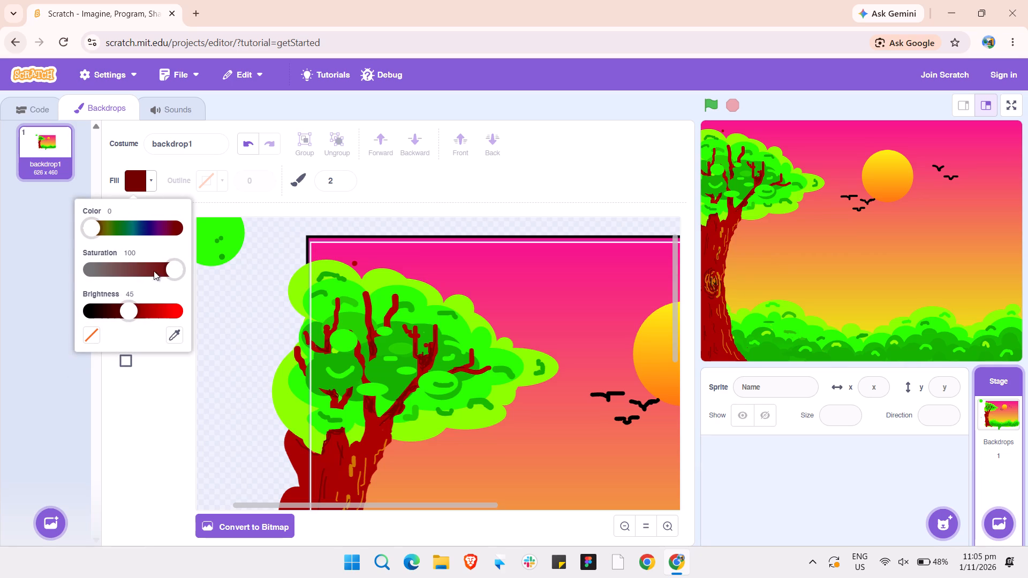
drag(174, 262, 63, 266)
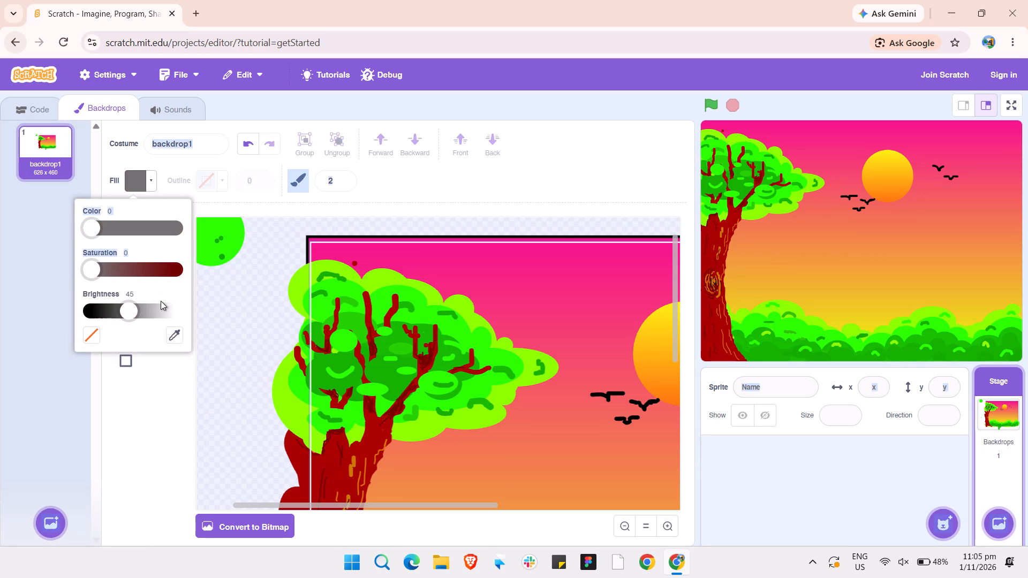
drag(131, 309, 199, 300)
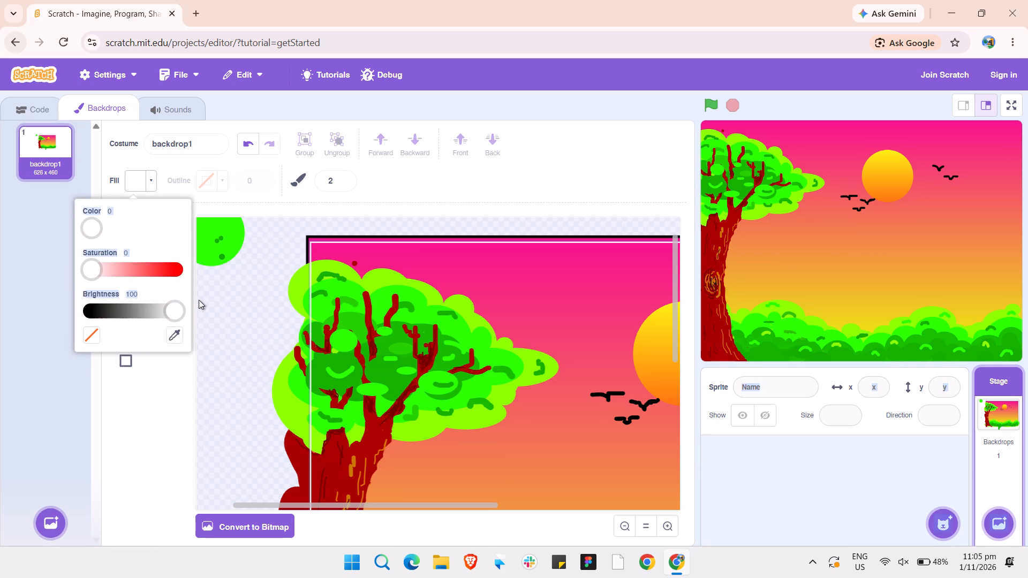
drag(199, 300, 200, 299)
drag(84, 224, 94, 224)
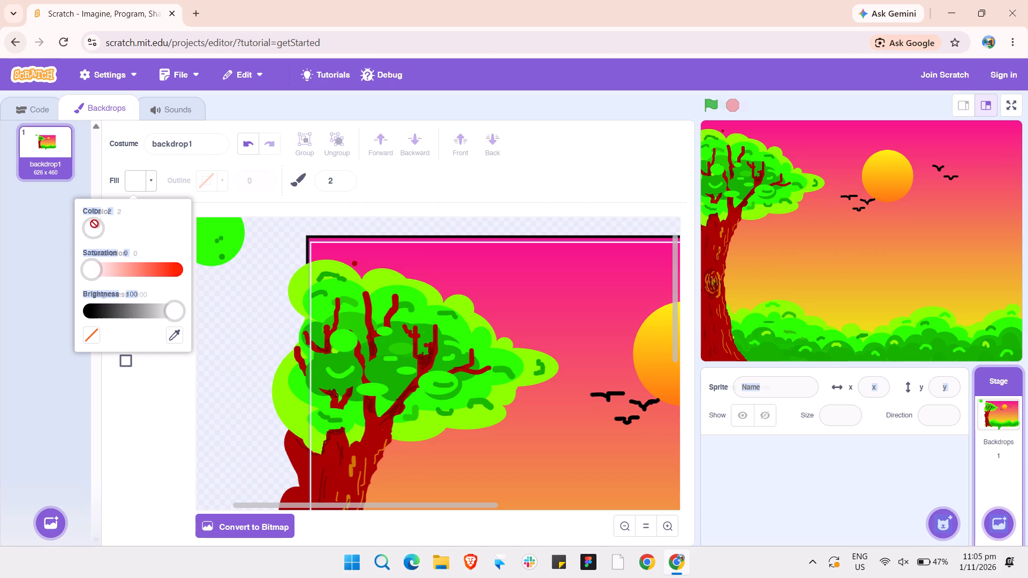
drag(94, 224, 96, 224)
click(94, 275)
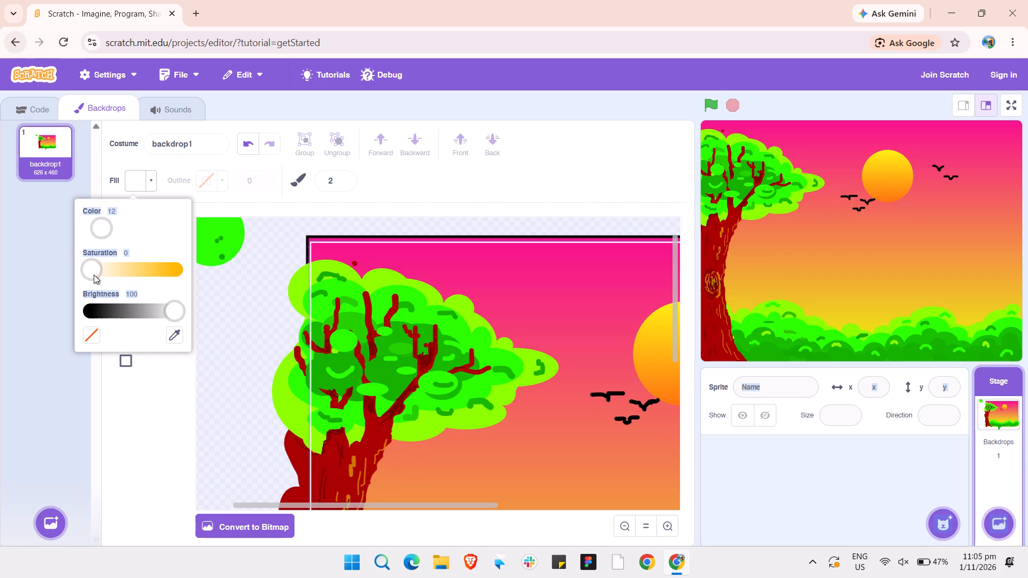
click(65, 273)
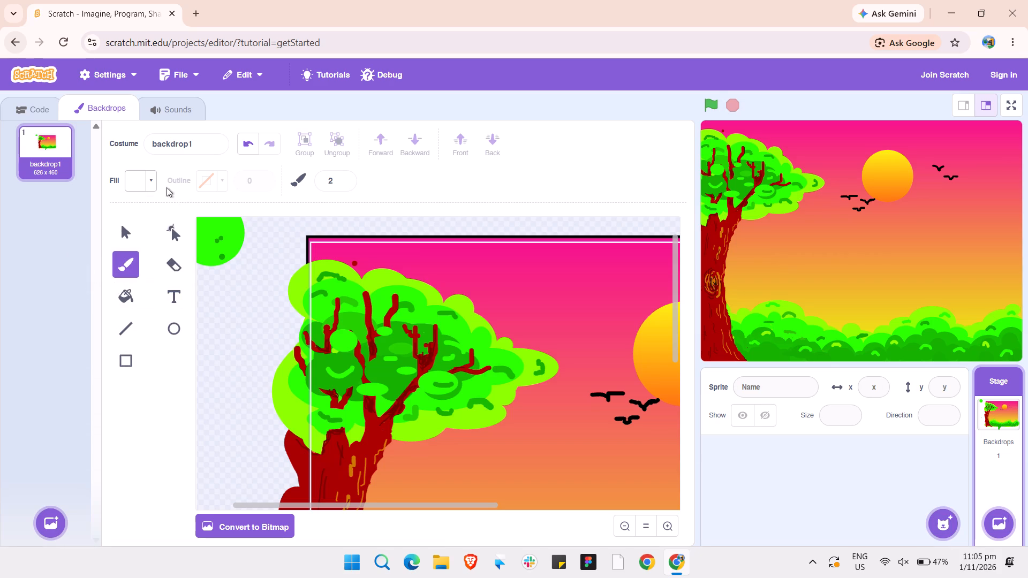
click(155, 185)
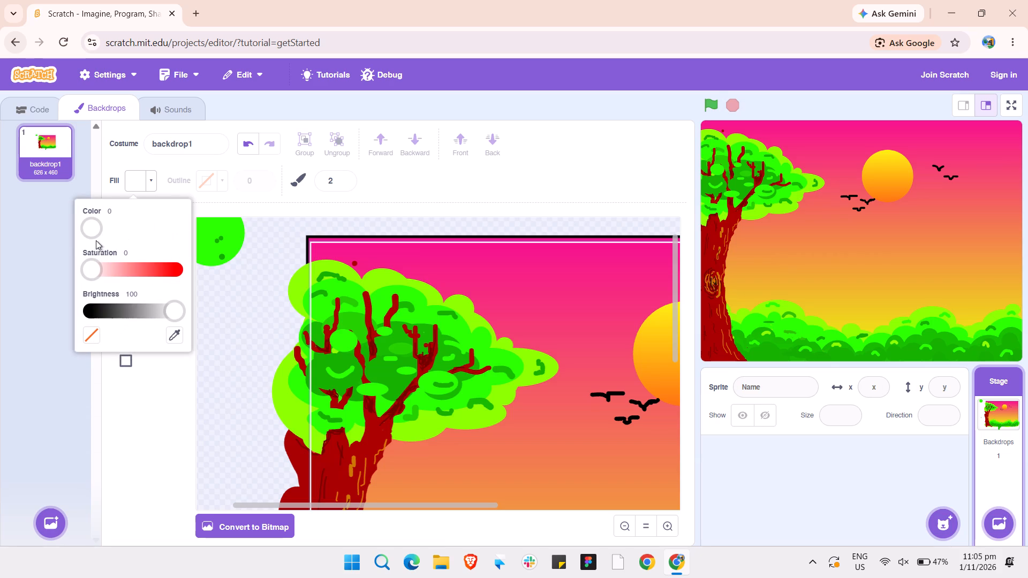
drag(90, 265, 102, 264)
drag(93, 218, 107, 219)
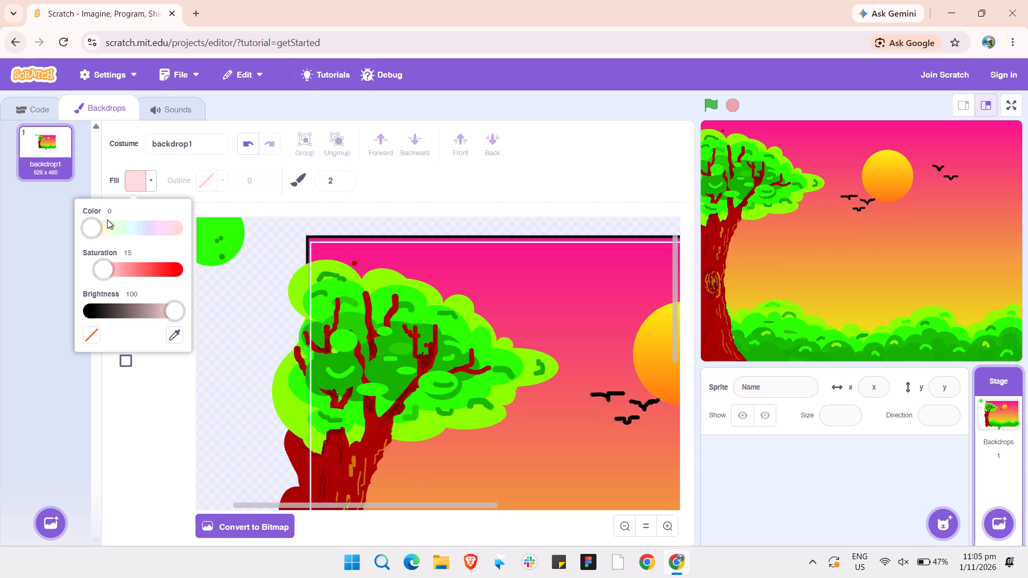
drag(96, 226, 107, 226)
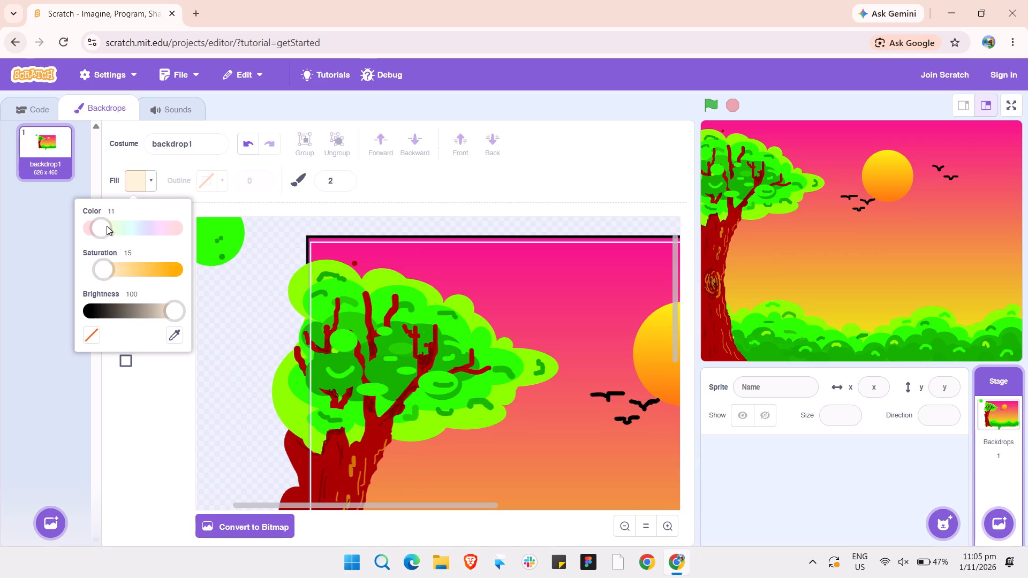
drag(107, 226, 108, 226)
scroll(192, 247, down, 3)
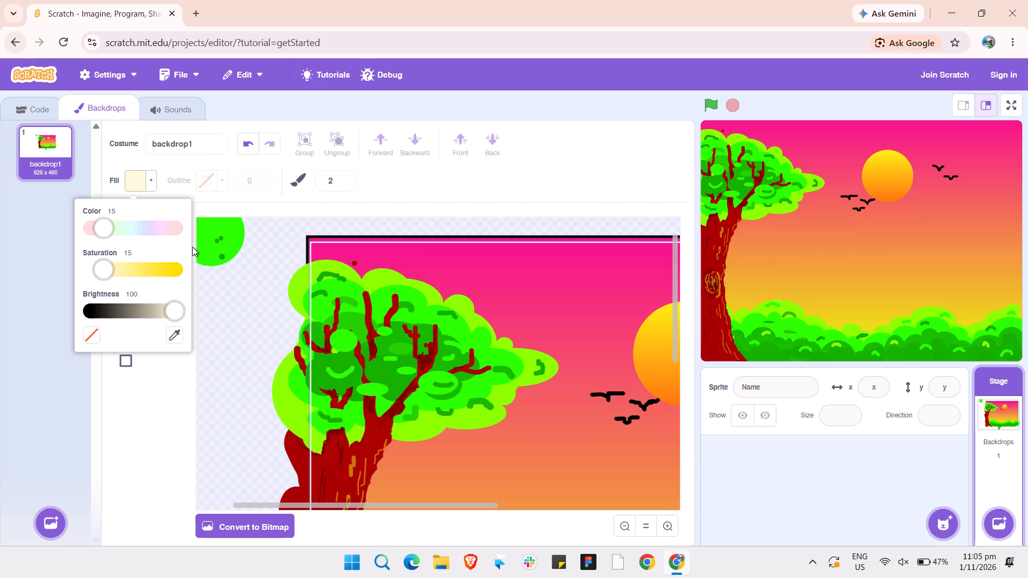
scroll(192, 247, down, 2)
scroll(352, 321, down, 4)
scroll(352, 321, up, 1)
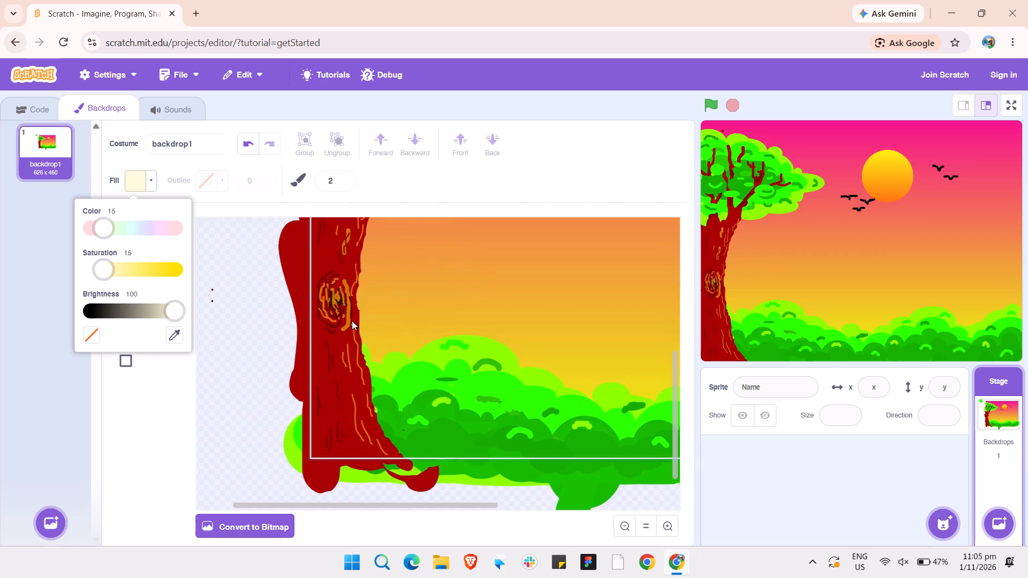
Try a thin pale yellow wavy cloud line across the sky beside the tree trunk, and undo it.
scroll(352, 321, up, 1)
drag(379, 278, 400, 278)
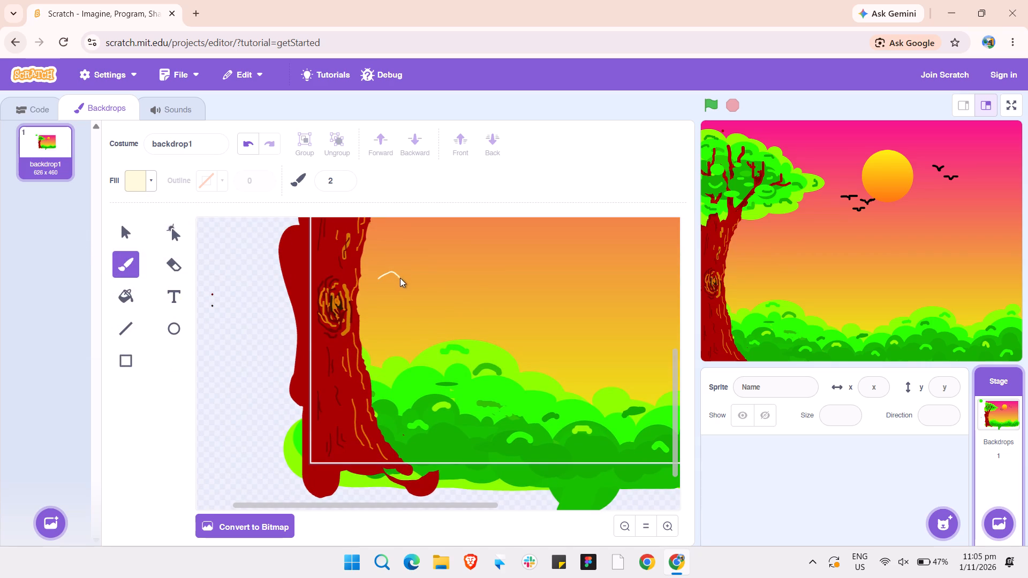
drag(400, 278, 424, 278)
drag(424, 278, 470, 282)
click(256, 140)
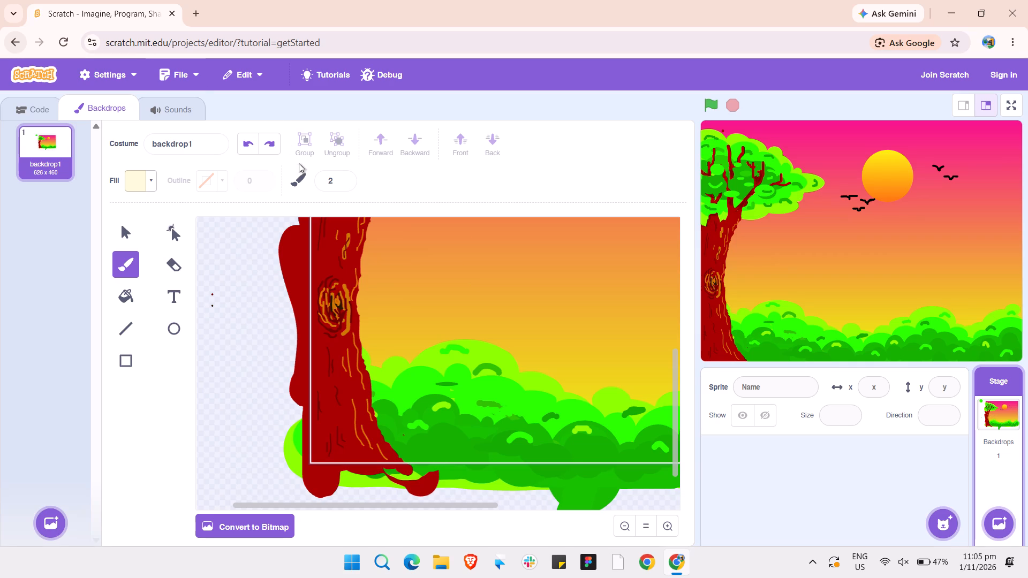
Paint a wavy cloud top in the sky beside the trunk, using brush size 7 and pale yellow with saturation 36.
click(345, 179)
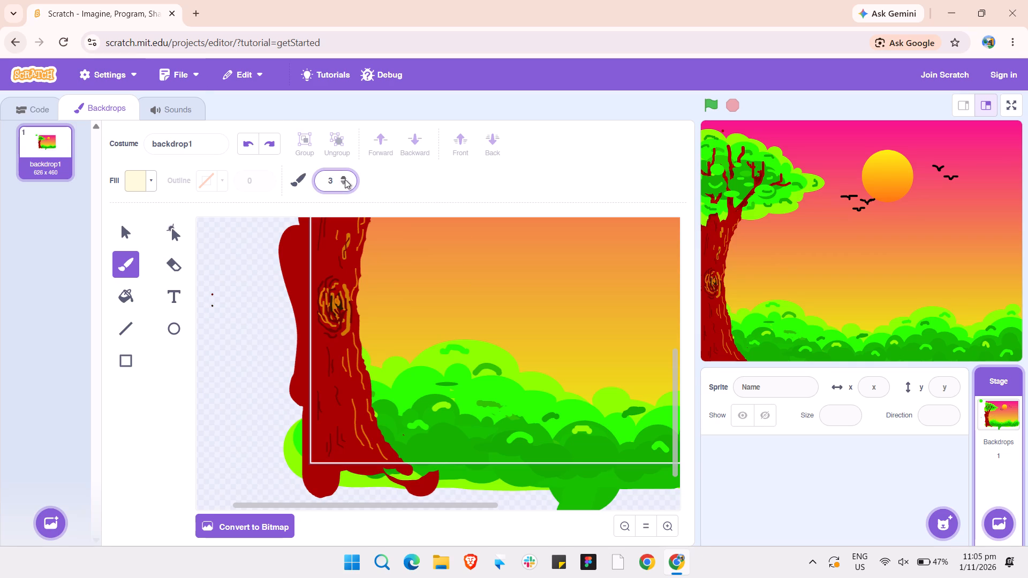
triple_click(345, 179)
click(345, 179)
click(150, 186)
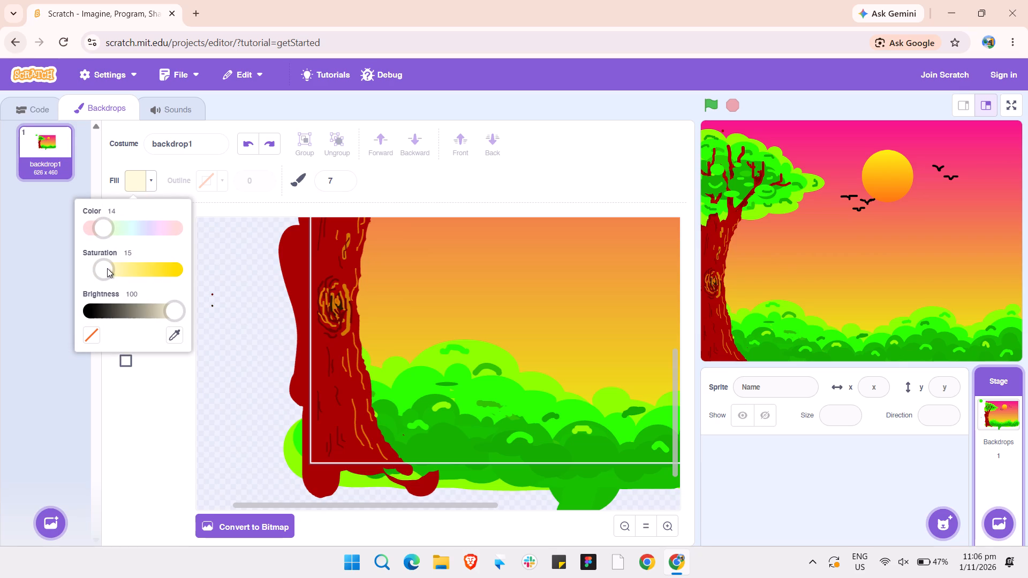
drag(107, 268, 125, 267)
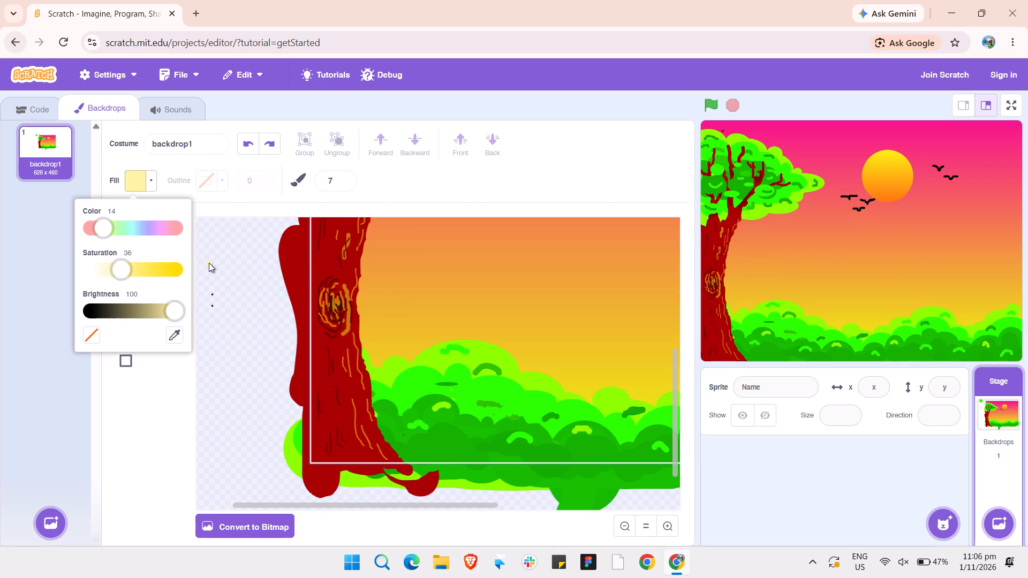
click(209, 263)
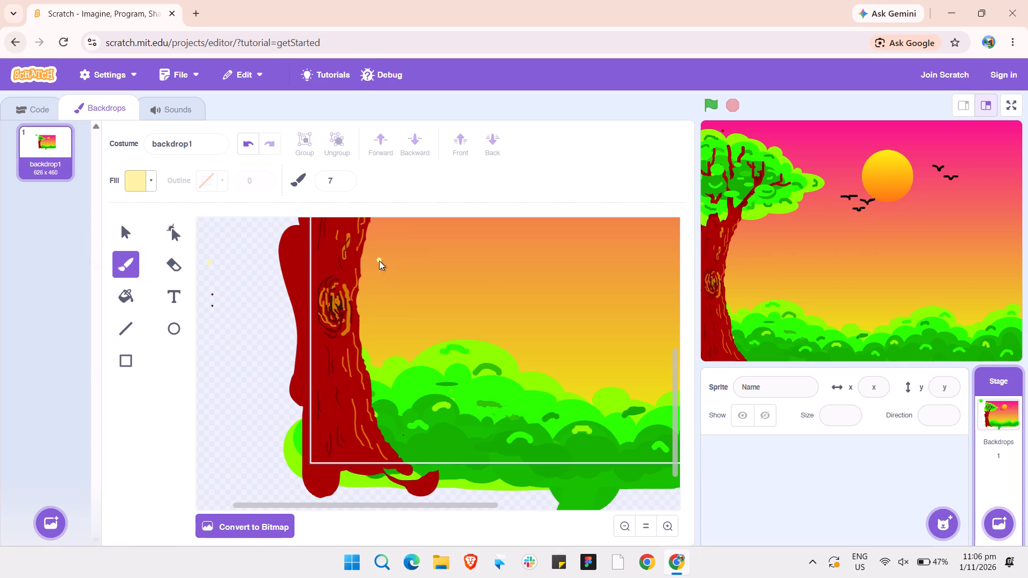
drag(379, 261, 398, 258)
drag(398, 258, 427, 255)
drag(427, 255, 449, 261)
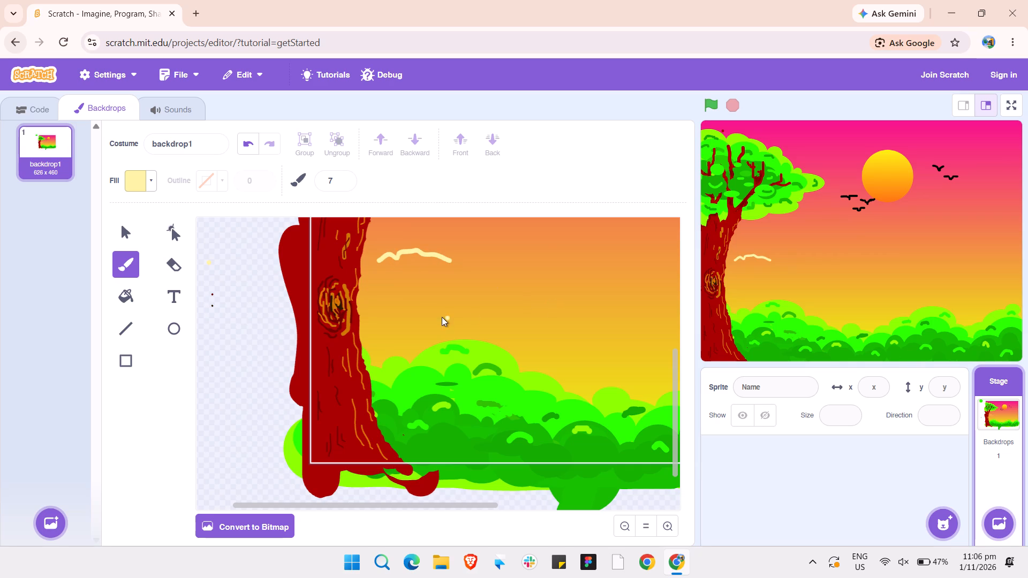
drag(399, 255, 425, 259)
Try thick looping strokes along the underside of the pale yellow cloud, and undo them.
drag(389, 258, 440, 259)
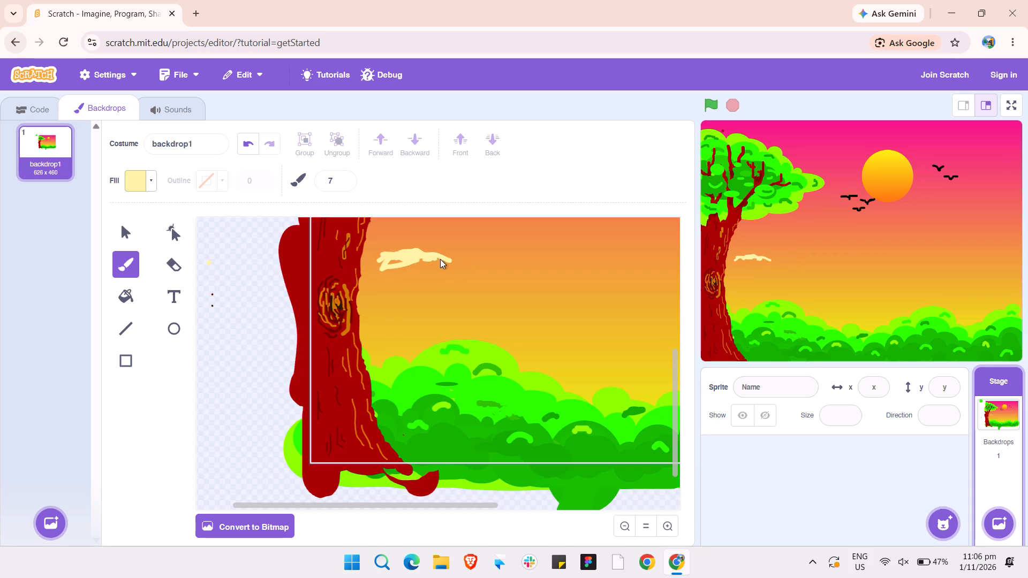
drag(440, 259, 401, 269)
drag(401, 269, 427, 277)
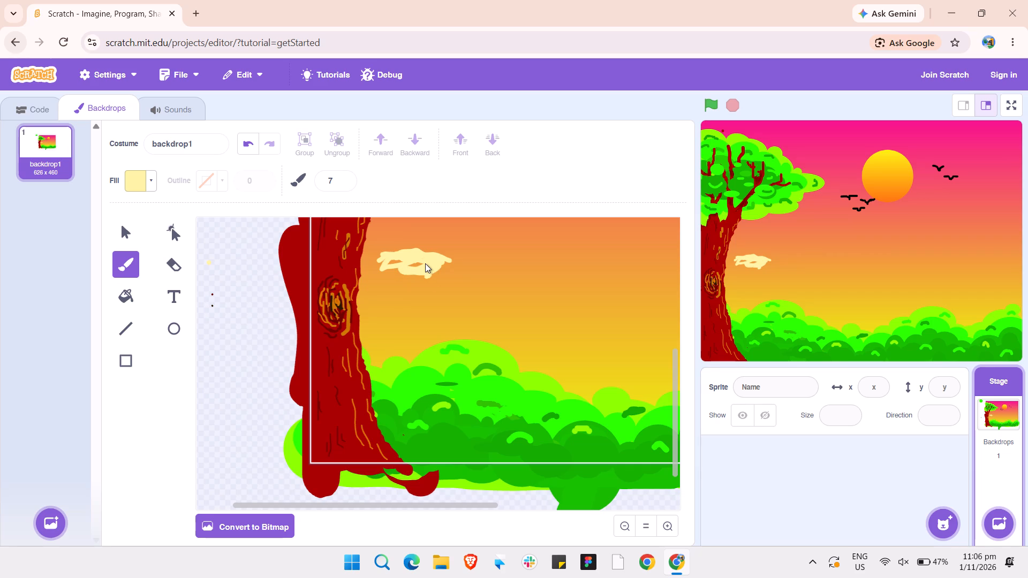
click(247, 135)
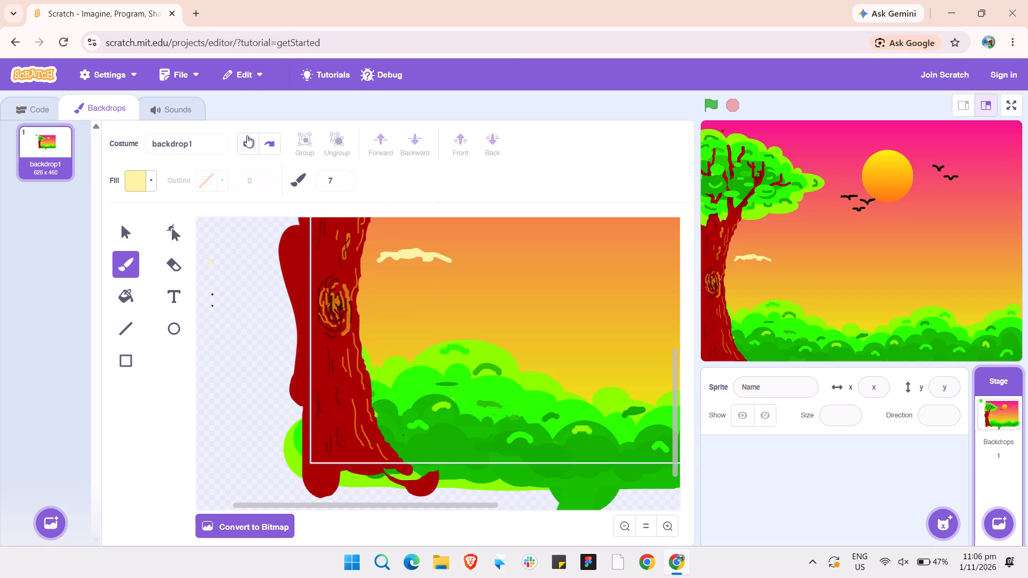
Scribble thin pale yellow strokes back and forth along the cloud's underside with brush size 1.
triple_click(343, 182)
triple_click(343, 182)
click(343, 182)
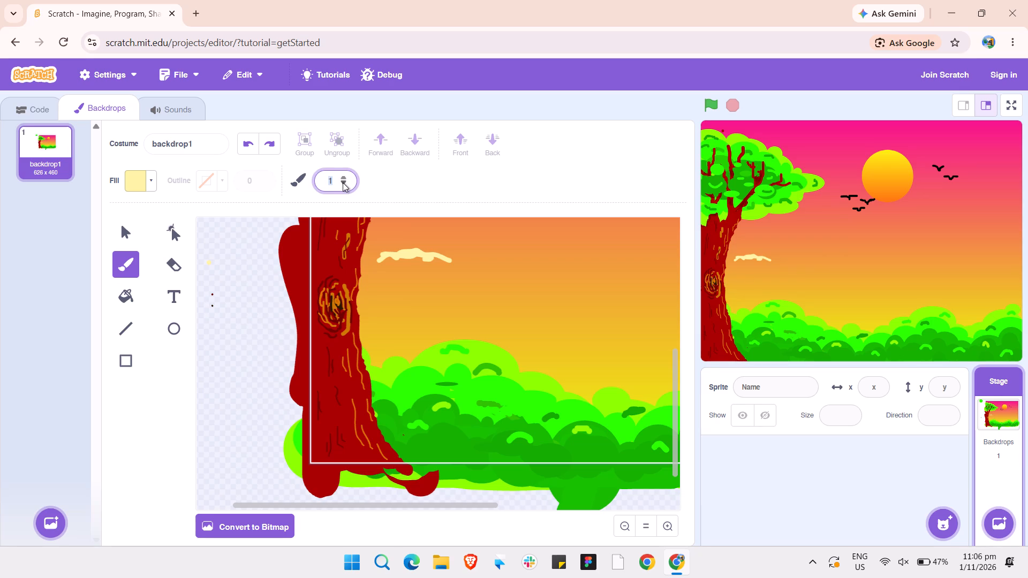
drag(390, 254, 384, 265)
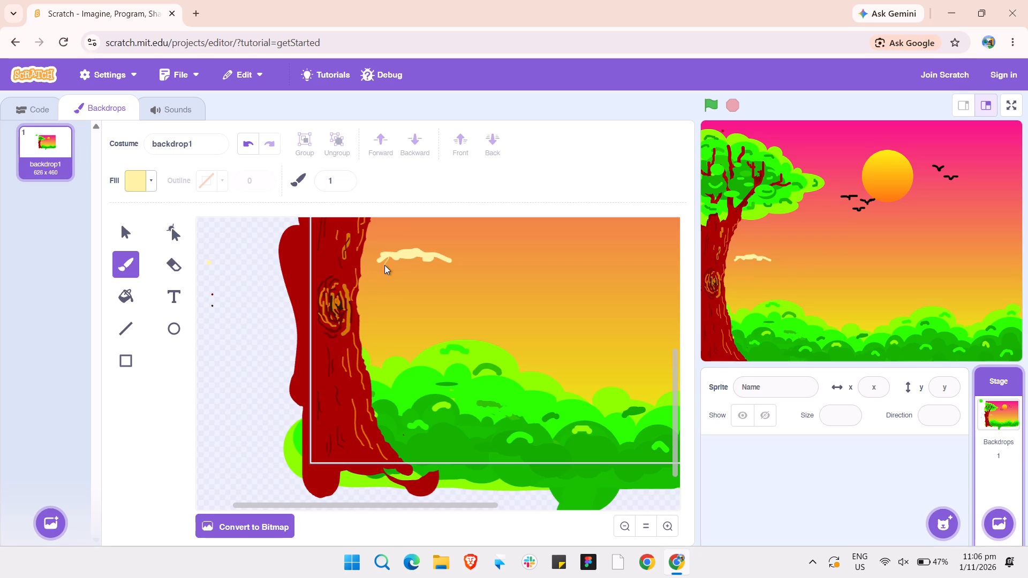
drag(392, 261, 422, 261)
drag(422, 261, 432, 263)
drag(432, 263, 418, 265)
drag(418, 265, 395, 261)
drag(395, 261, 399, 263)
drag(399, 263, 407, 266)
drag(407, 266, 409, 264)
Extend the thin pale yellow scribbles below the middle and right end of the cloud.
drag(418, 257, 414, 270)
drag(414, 270, 443, 261)
drag(443, 261, 442, 264)
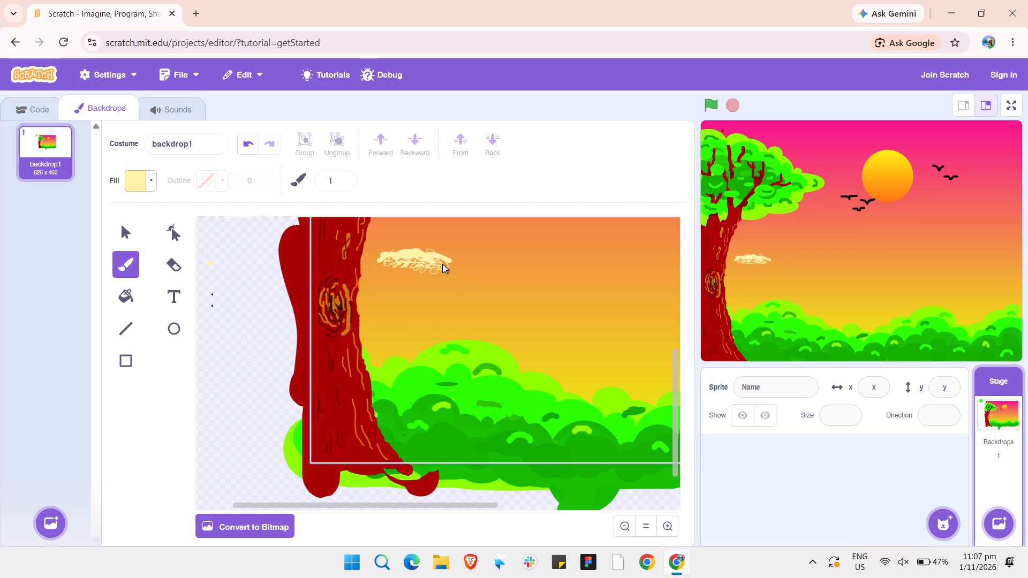
drag(442, 264, 448, 268)
Add short thin pale yellow strokes inside the cloud beside the trunk, from its trunk-side end across to its far end.
drag(392, 259, 387, 262)
drag(387, 262, 391, 256)
drag(391, 256, 387, 258)
click(411, 261)
drag(413, 252, 425, 264)
drag(442, 261, 450, 269)
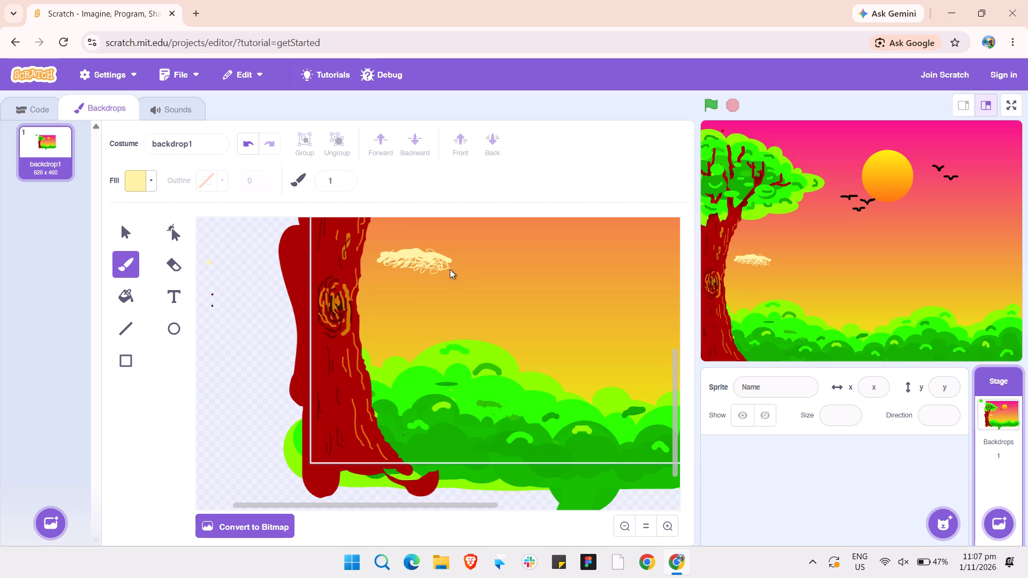
click(448, 262)
drag(435, 257, 447, 268)
drag(445, 261, 446, 272)
Fill the gaps along the cloud's underside with thin pale yellow strokes, working back towards the trunk.
drag(433, 268, 413, 270)
drag(417, 262, 409, 271)
drag(406, 265, 400, 270)
drag(398, 270, 405, 264)
drag(405, 264, 383, 263)
drag(398, 265, 406, 267)
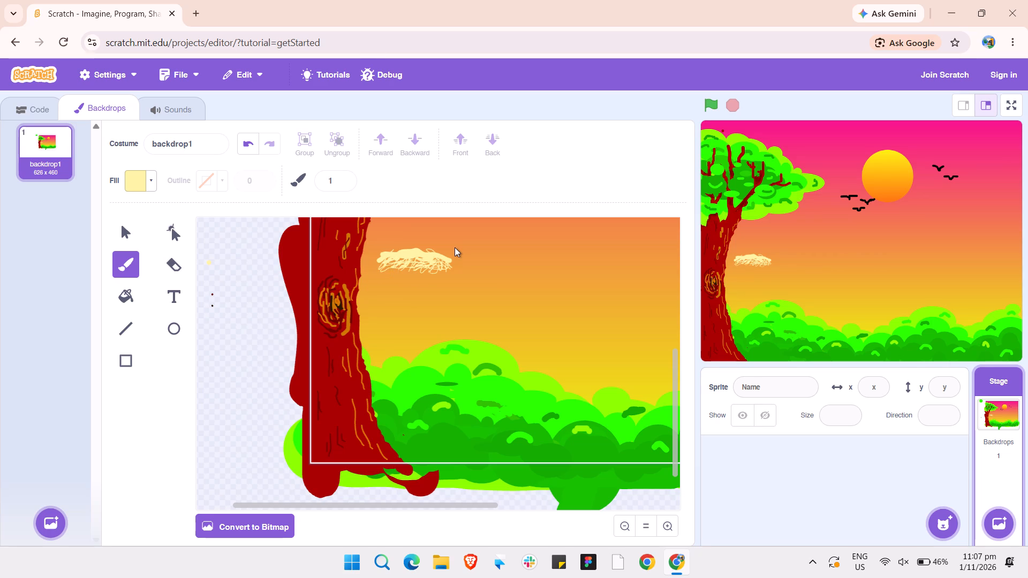
key(BackSpace)
Shade the cloud's underside with thin scribbled strokes in a deeper yellow, fill saturation 70.
click(155, 180)
drag(125, 270, 154, 270)
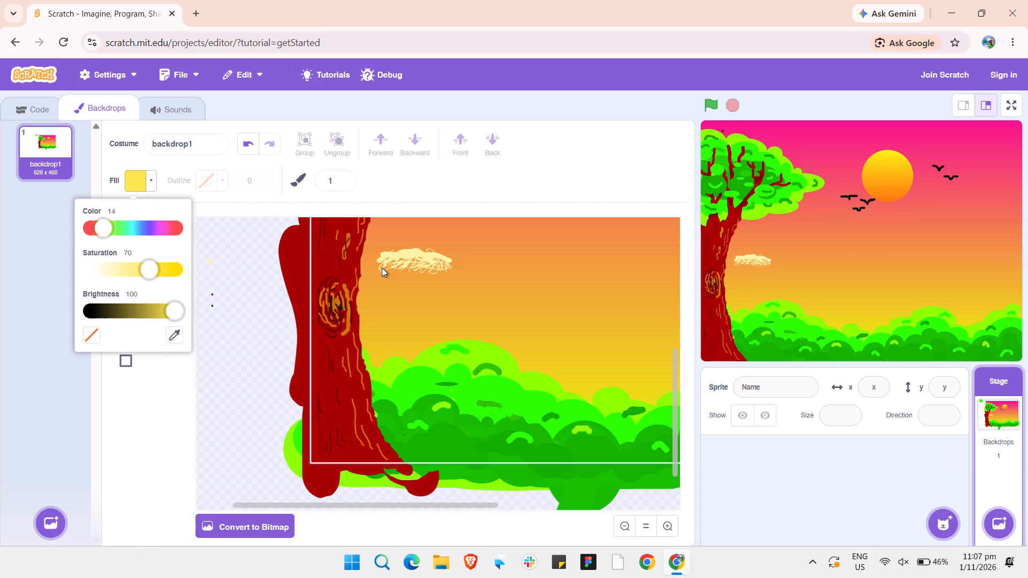
drag(381, 270, 385, 268)
drag(385, 268, 380, 274)
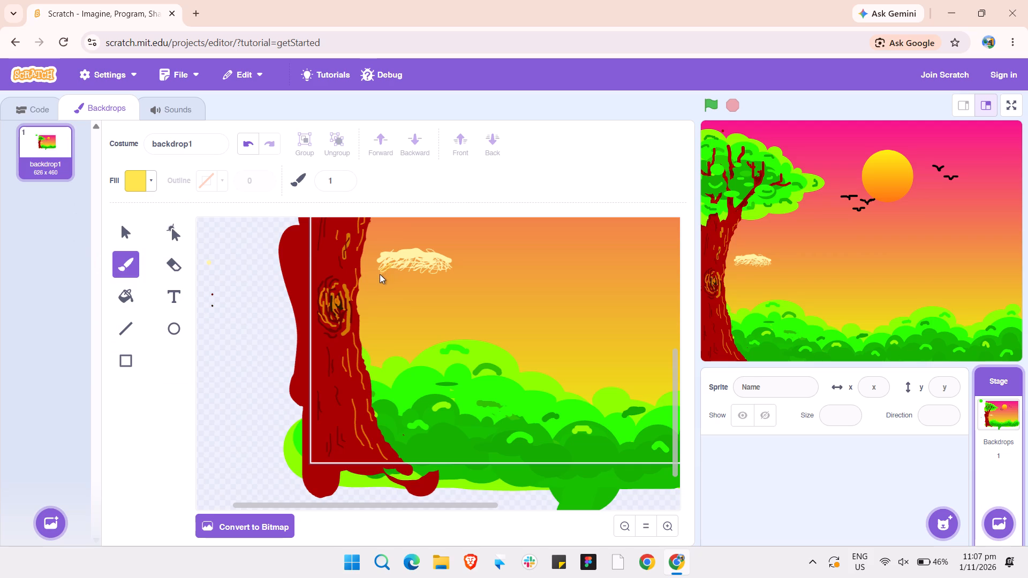
drag(380, 274, 391, 272)
drag(391, 272, 390, 268)
drag(390, 268, 412, 268)
drag(412, 268, 420, 268)
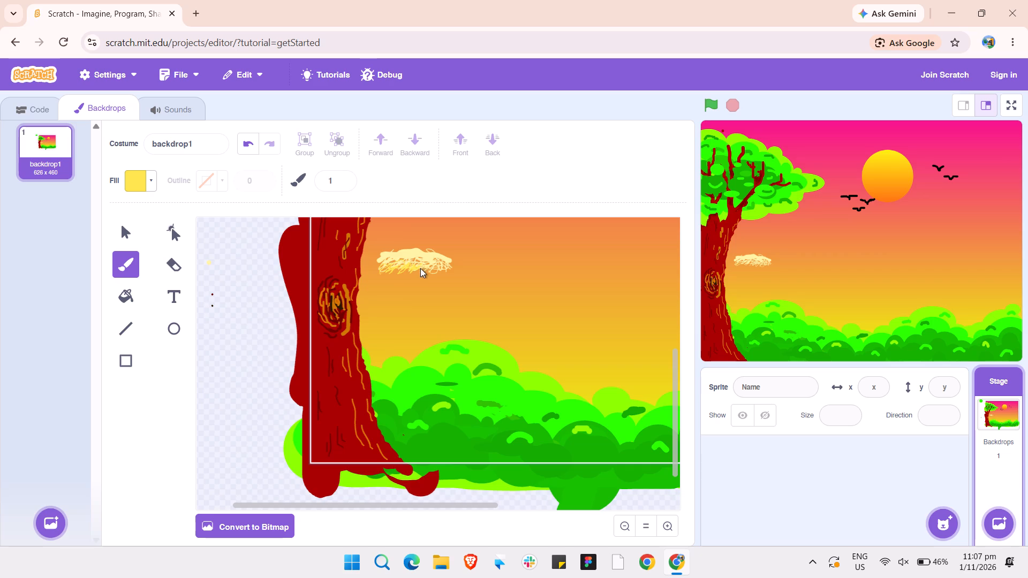
drag(420, 268, 434, 269)
drag(434, 269, 443, 264)
drag(443, 264, 430, 267)
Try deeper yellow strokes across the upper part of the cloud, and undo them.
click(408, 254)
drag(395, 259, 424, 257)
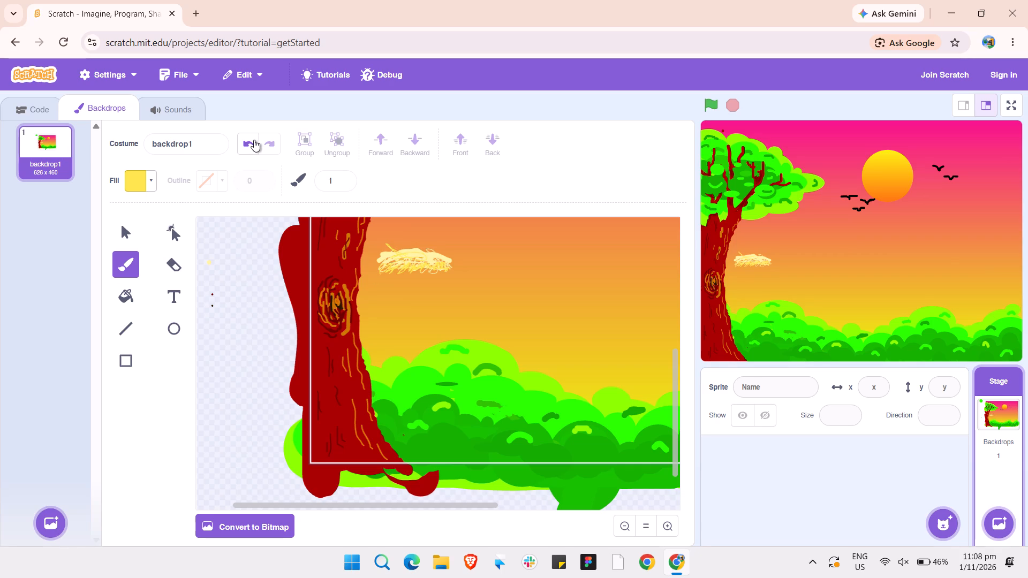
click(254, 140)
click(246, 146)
Scribble thin deeper yellow strokes along the cloud's upper part and around its end nearest the trunk.
drag(399, 254, 381, 255)
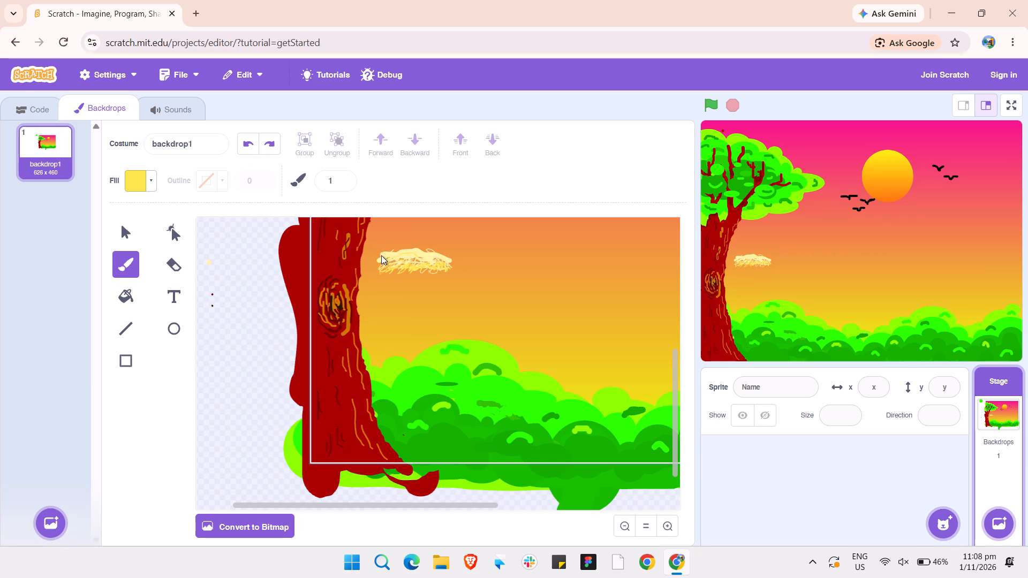
drag(381, 255, 435, 254)
drag(435, 254, 420, 249)
drag(381, 260, 376, 268)
drag(376, 268, 375, 265)
Outline the top of a second cloud to the lower right of the sun in thin pale yellow, fill saturation 47.
scroll(446, 330, up, 1)
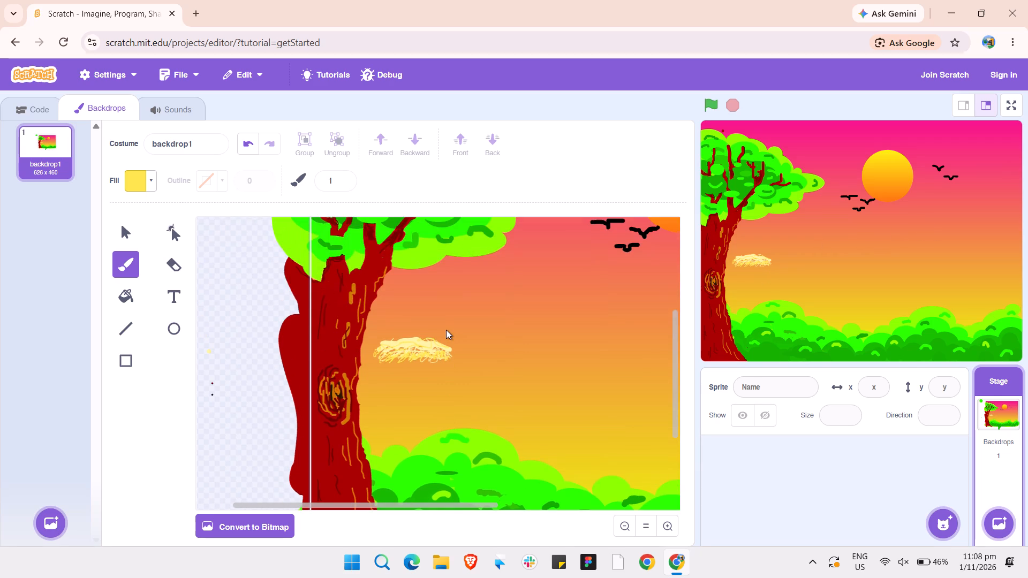
scroll(446, 330, up, 1)
scroll(446, 330, left, 4)
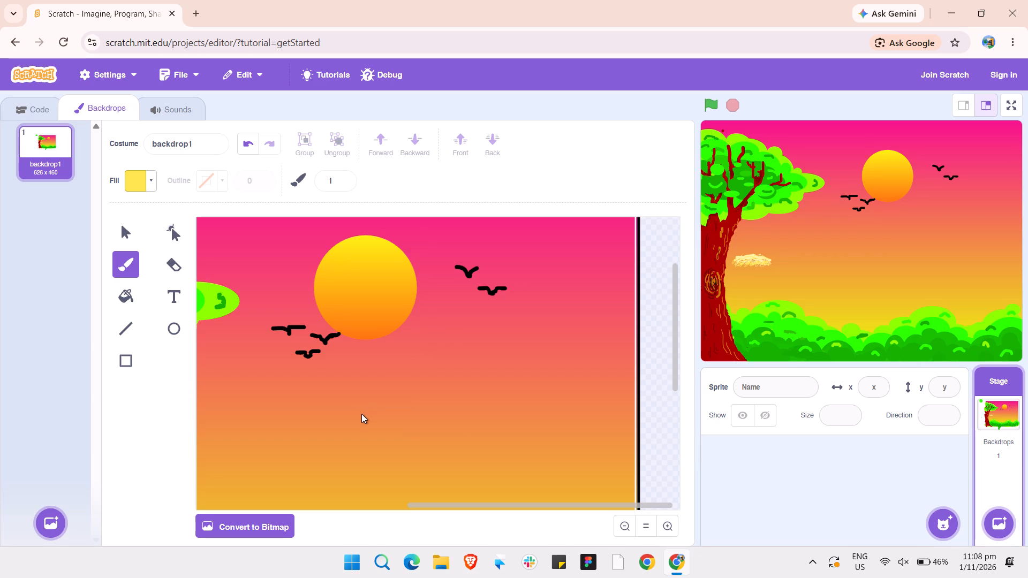
right_drag(361, 414, 422, 402)
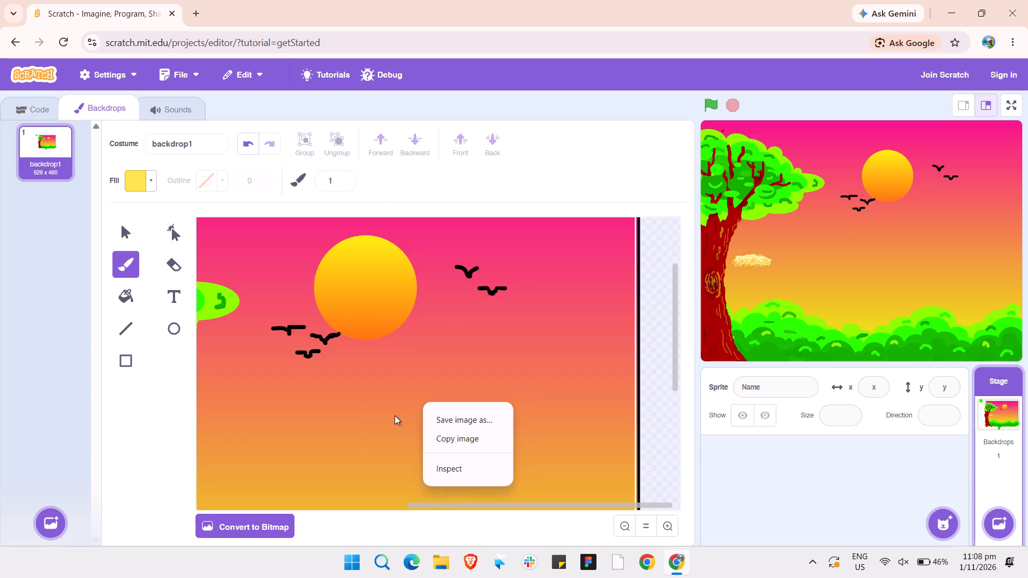
right_drag(375, 420, 404, 404)
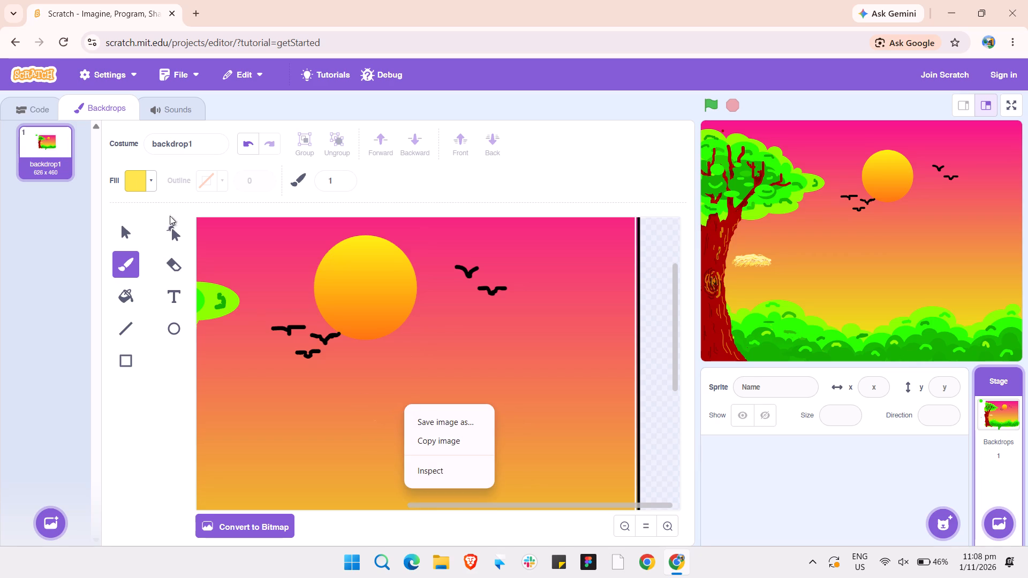
click(152, 187)
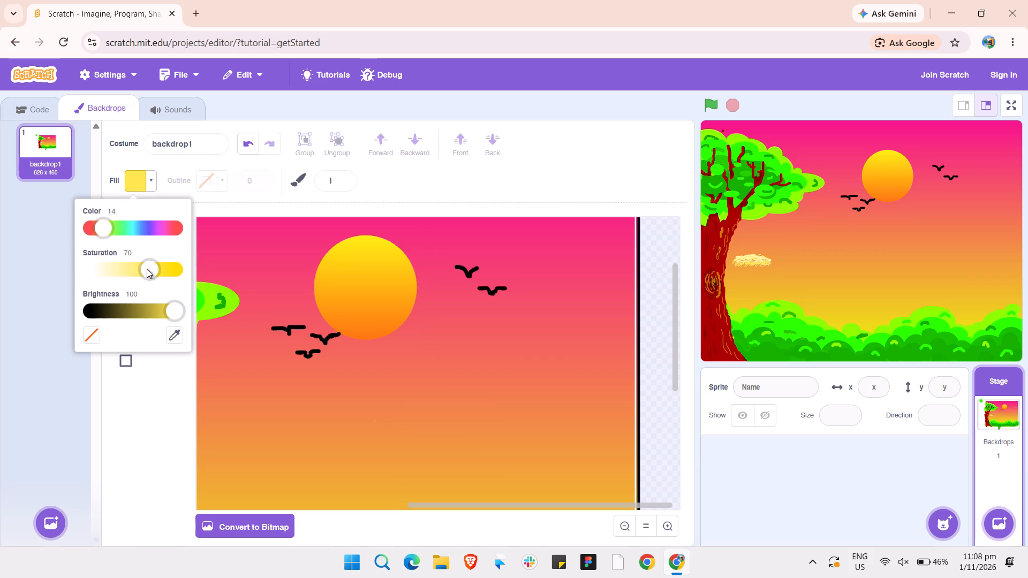
drag(149, 275, 130, 275)
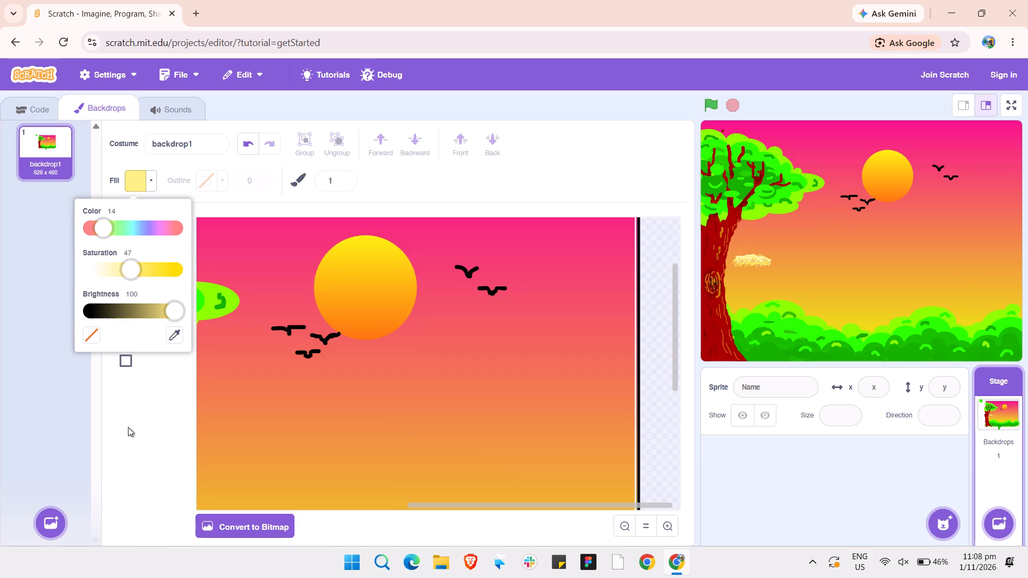
click(128, 428)
drag(412, 408, 437, 406)
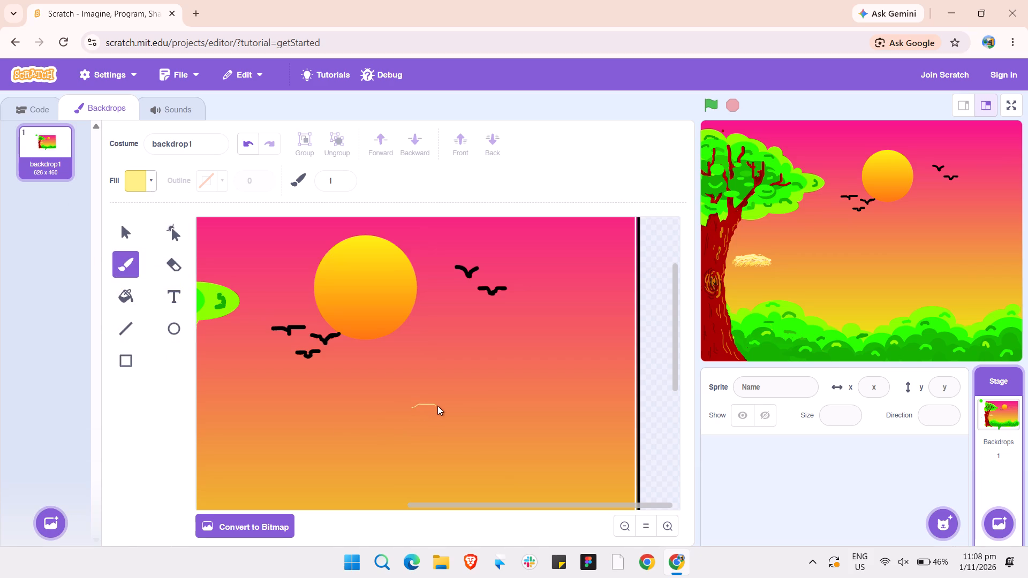
drag(437, 406, 453, 409)
right_drag(453, 409, 477, 395)
right_drag(457, 405, 470, 396)
right_drag(470, 396, 504, 386)
drag(446, 408, 458, 394)
drag(458, 394, 550, 380)
drag(550, 380, 563, 383)
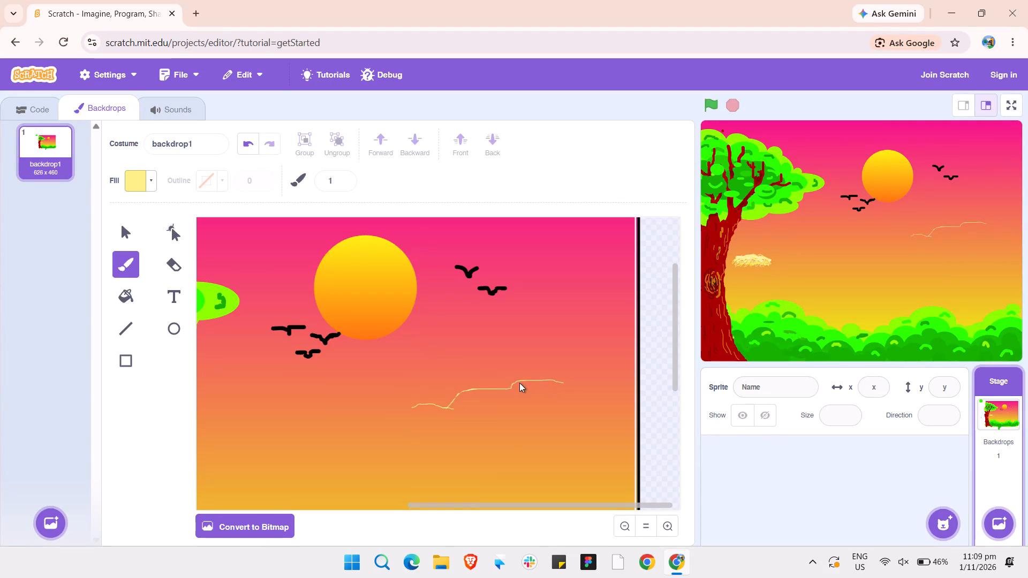
Scribble thin pale yellow strokes under the new cloud's outline, from its far right end back towards the middle.
drag(533, 380, 526, 388)
drag(526, 388, 539, 386)
drag(539, 386, 549, 387)
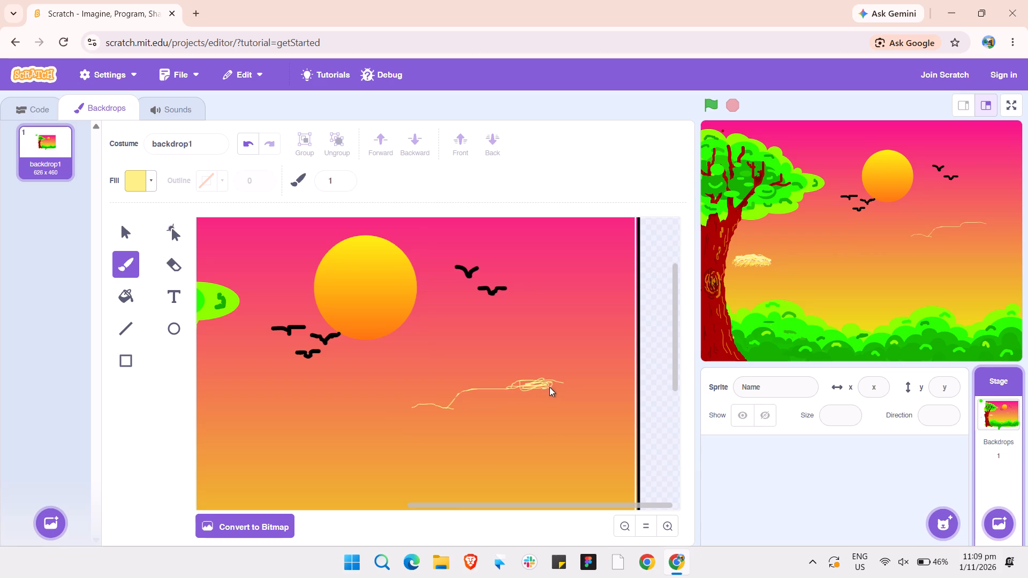
drag(549, 387, 506, 391)
click(507, 393)
Trace over the second cloud's full top outline with a thicker pale yellow brush, size 6.
double_click(344, 173)
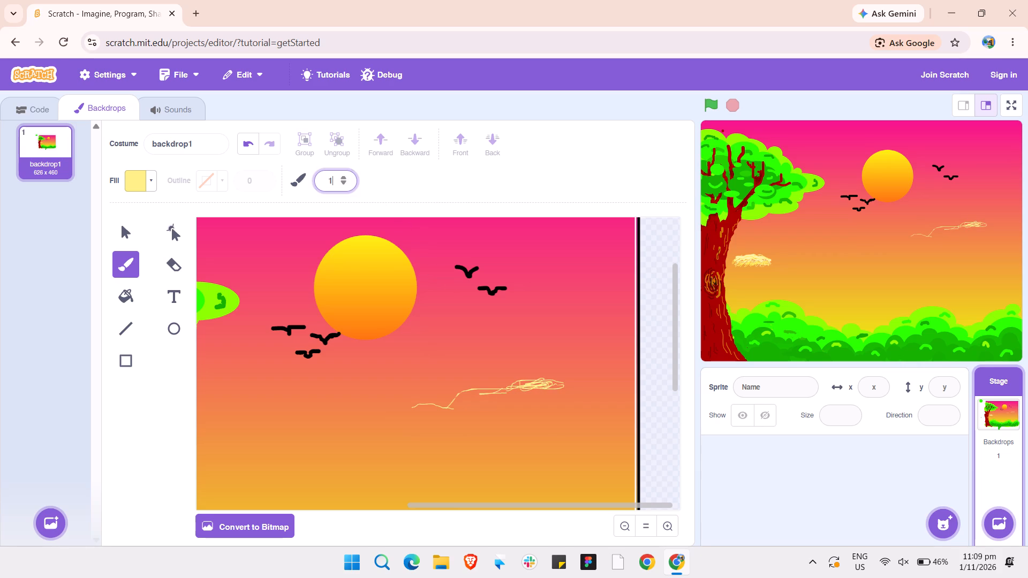
key(BackSpace)
key(6)
drag(416, 407, 437, 403)
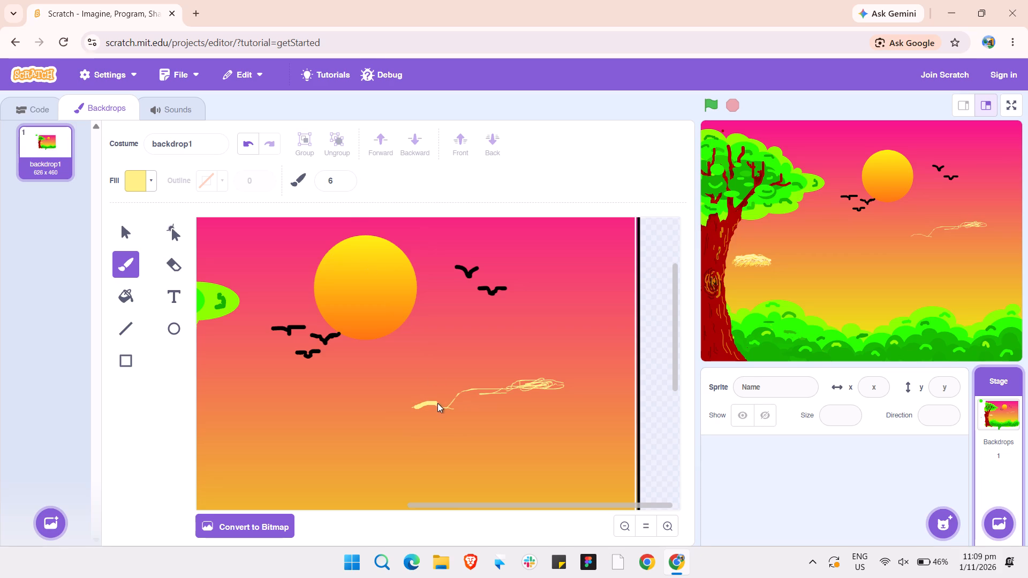
drag(437, 403, 513, 388)
drag(513, 388, 554, 381)
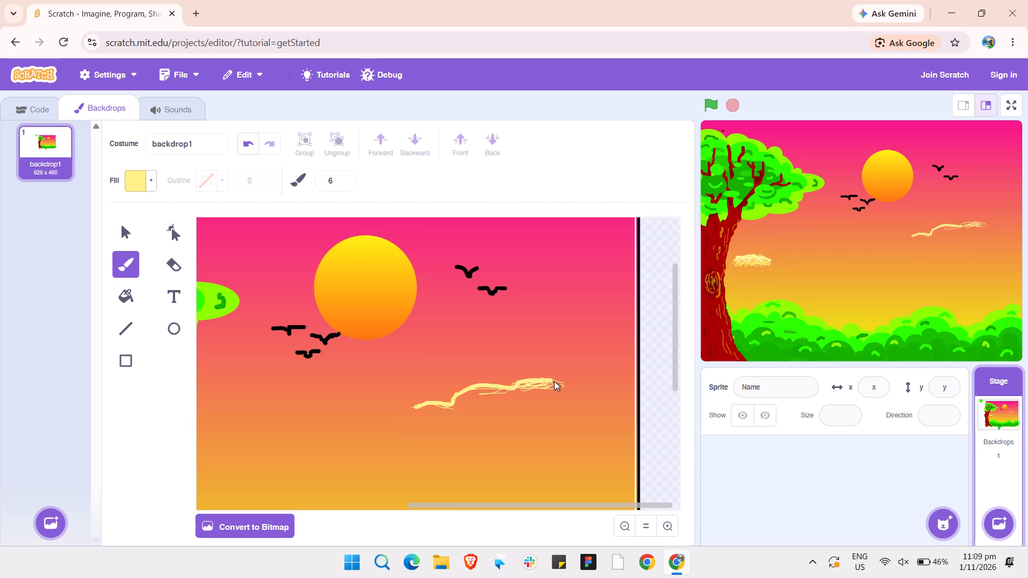
drag(554, 381, 564, 384)
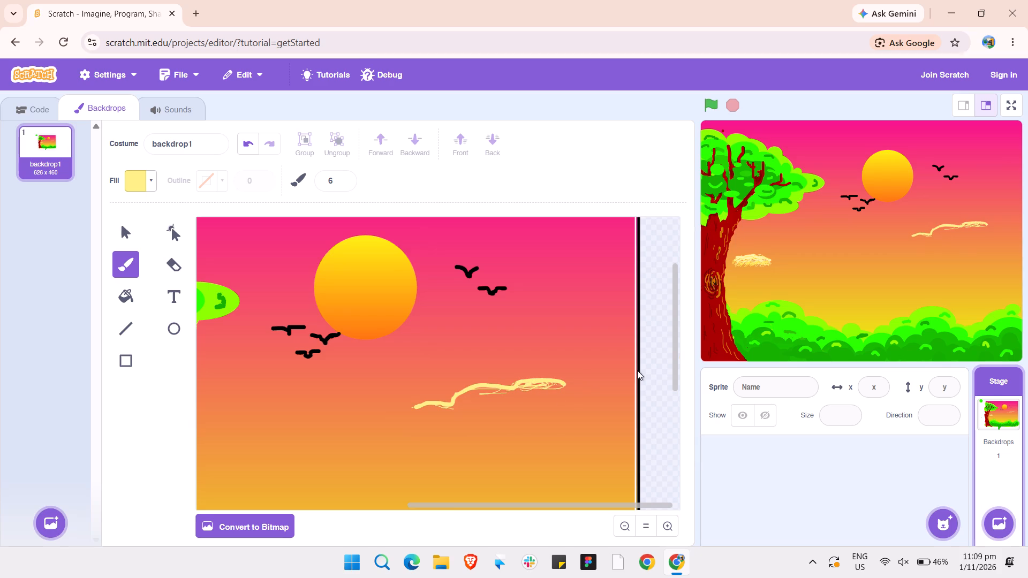
Thicken the second cloud along its underside with size 6 strokes, adding a lower lobe beneath its right end.
drag(424, 409, 436, 407)
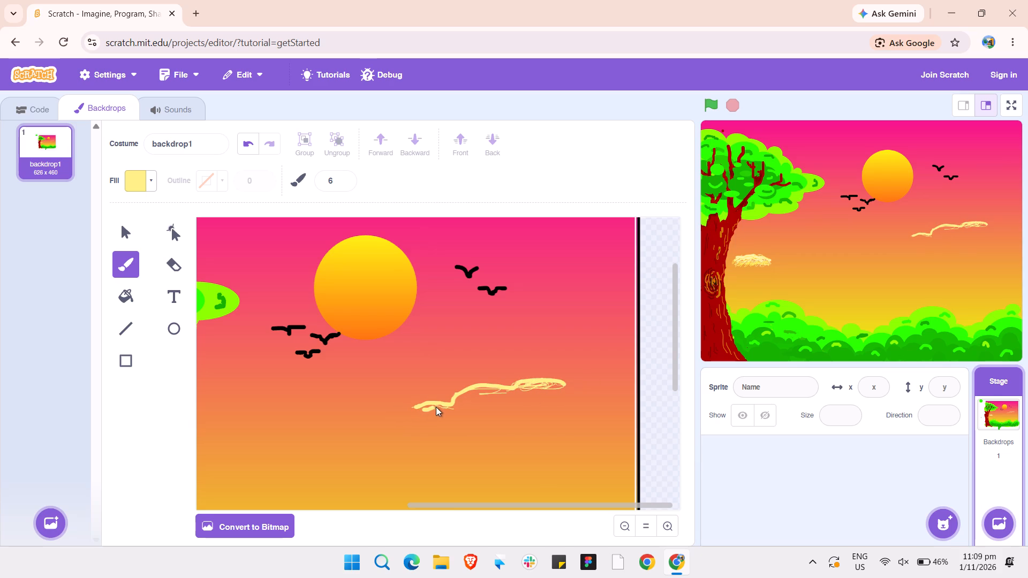
drag(436, 407, 507, 386)
drag(507, 386, 507, 388)
drag(496, 392, 496, 389)
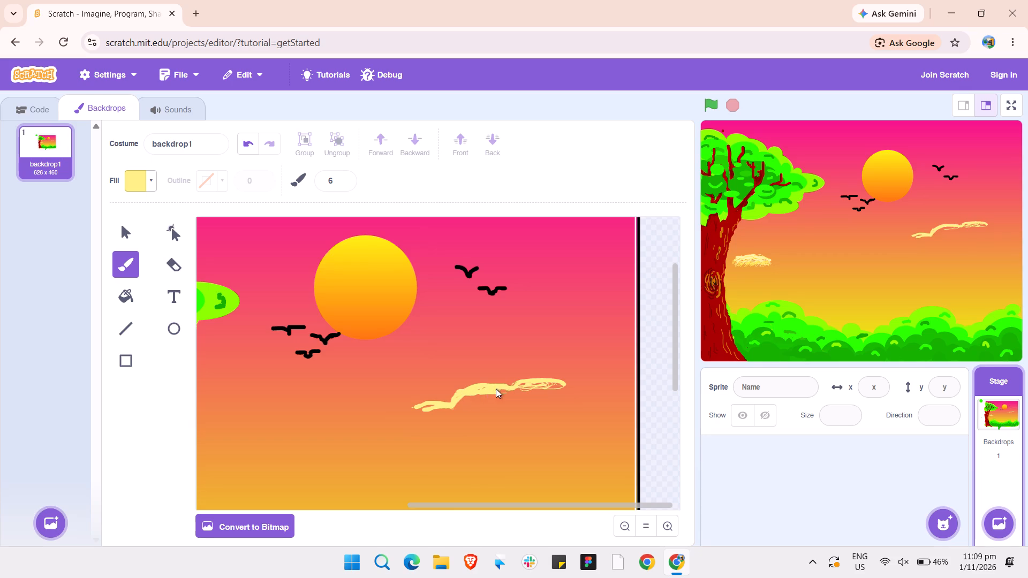
drag(496, 389, 470, 399)
drag(559, 384, 493, 399)
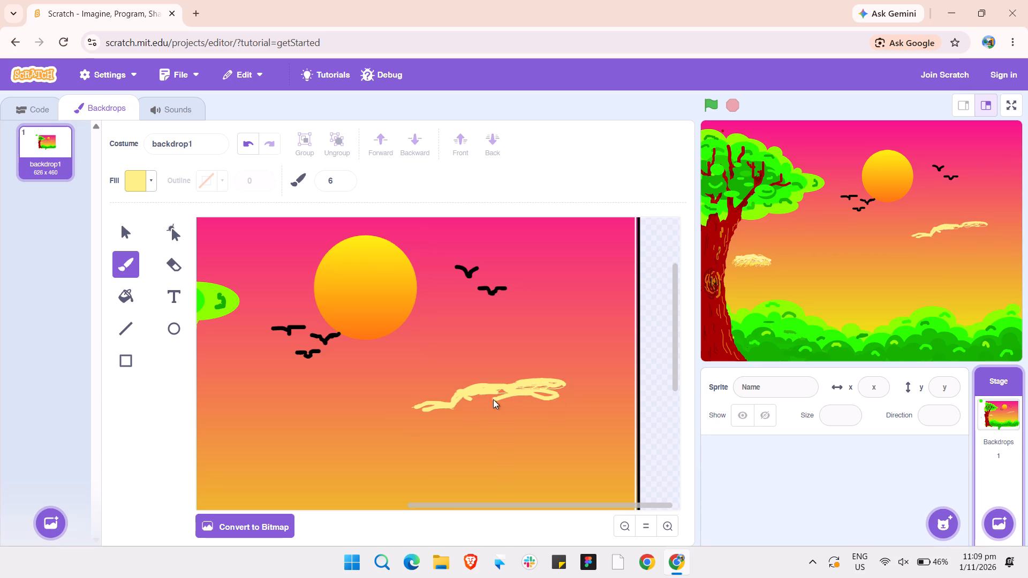
drag(493, 399, 512, 389)
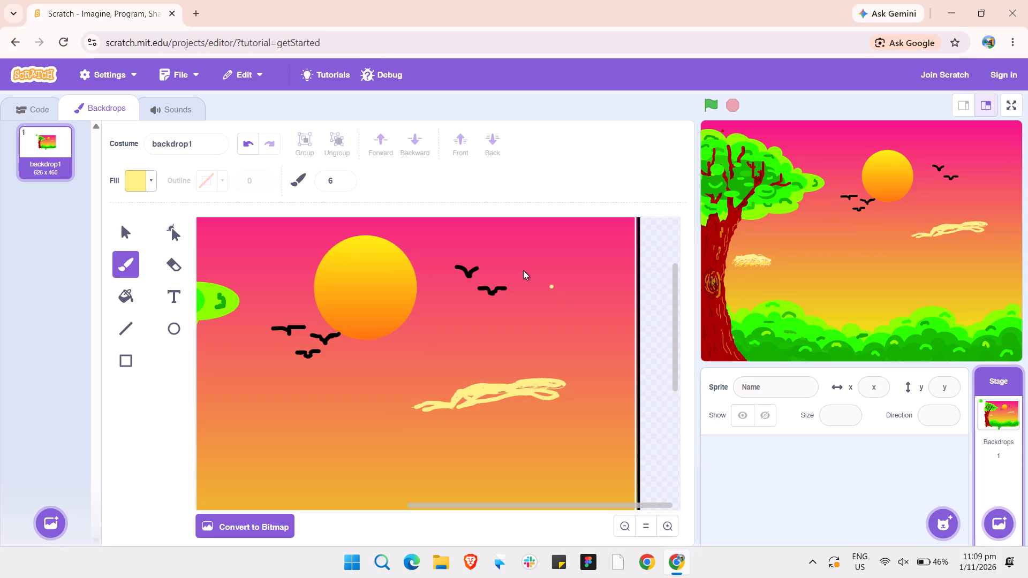
Fill the second cloud's lower middle bulge with pale yellow strokes at brush size 3.
triple_click(343, 182)
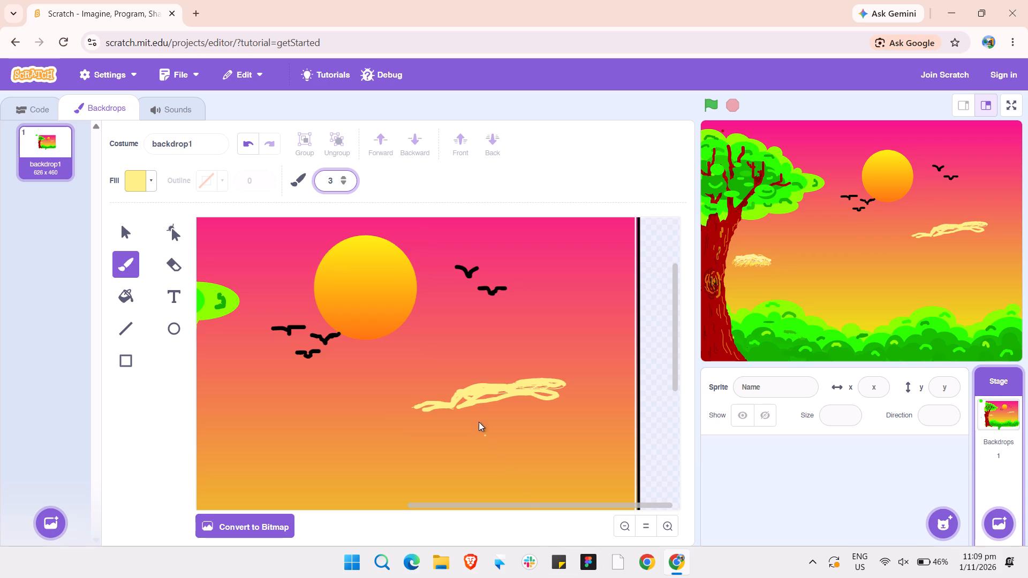
drag(464, 397, 473, 407)
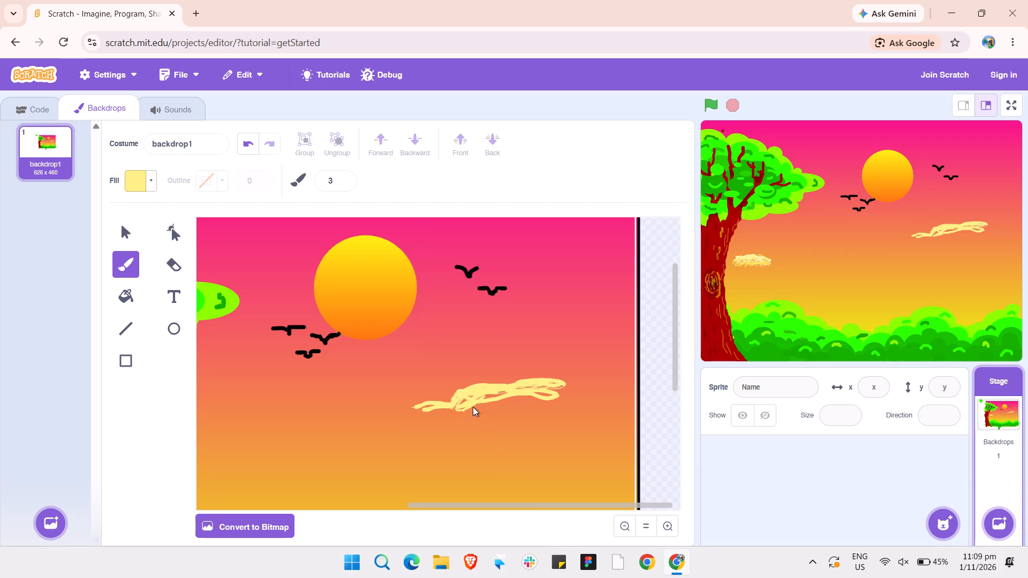
drag(473, 407, 492, 394)
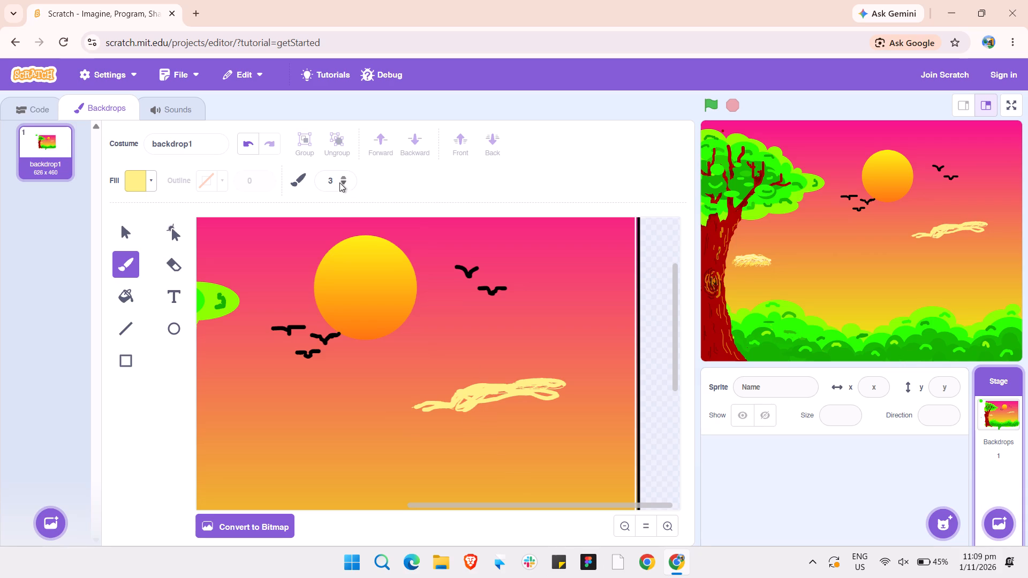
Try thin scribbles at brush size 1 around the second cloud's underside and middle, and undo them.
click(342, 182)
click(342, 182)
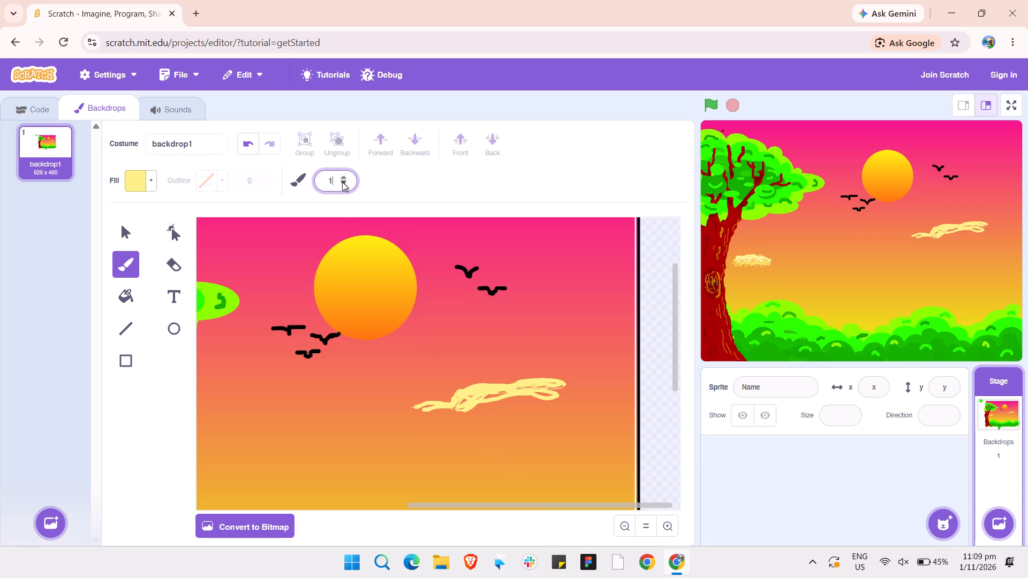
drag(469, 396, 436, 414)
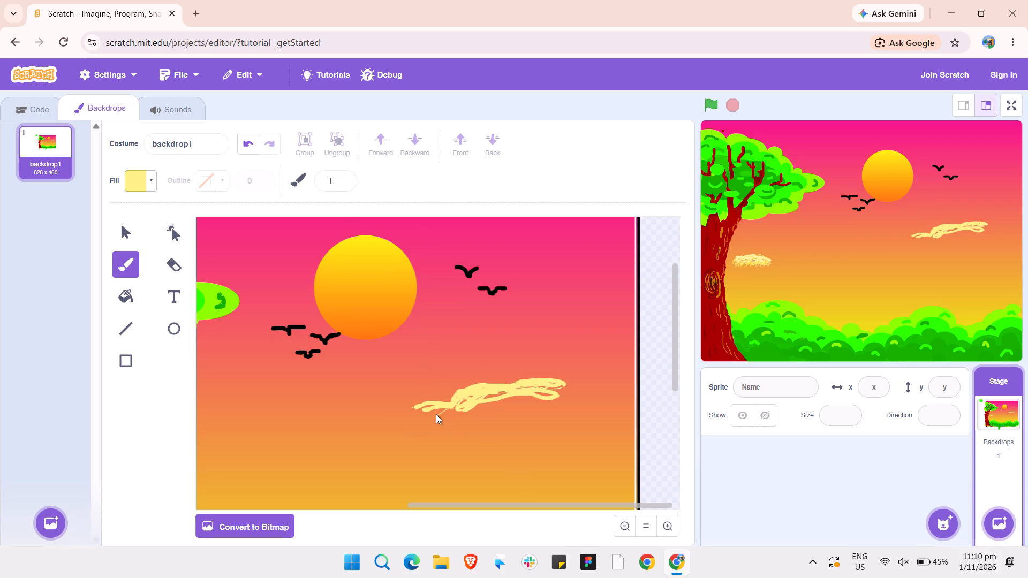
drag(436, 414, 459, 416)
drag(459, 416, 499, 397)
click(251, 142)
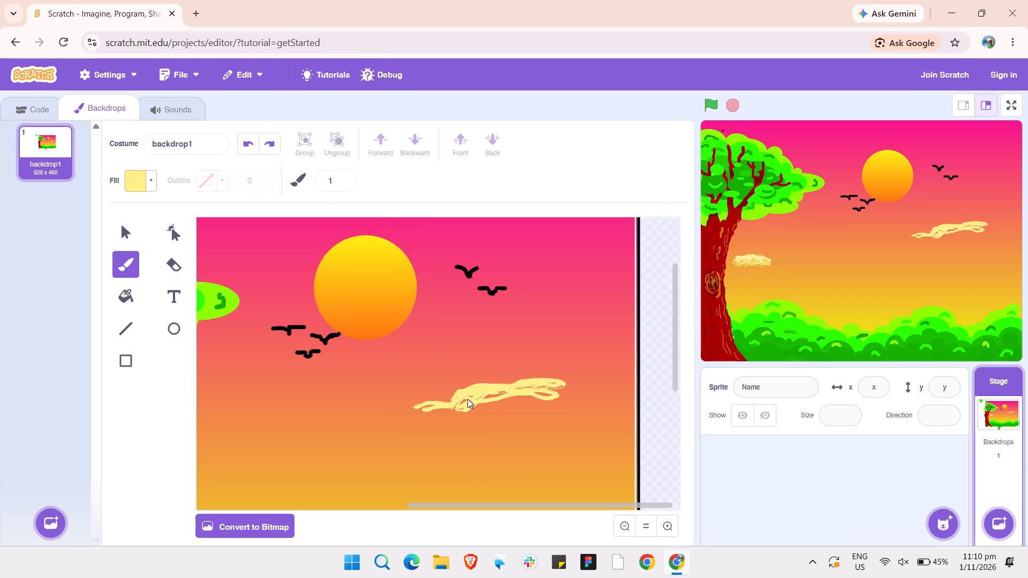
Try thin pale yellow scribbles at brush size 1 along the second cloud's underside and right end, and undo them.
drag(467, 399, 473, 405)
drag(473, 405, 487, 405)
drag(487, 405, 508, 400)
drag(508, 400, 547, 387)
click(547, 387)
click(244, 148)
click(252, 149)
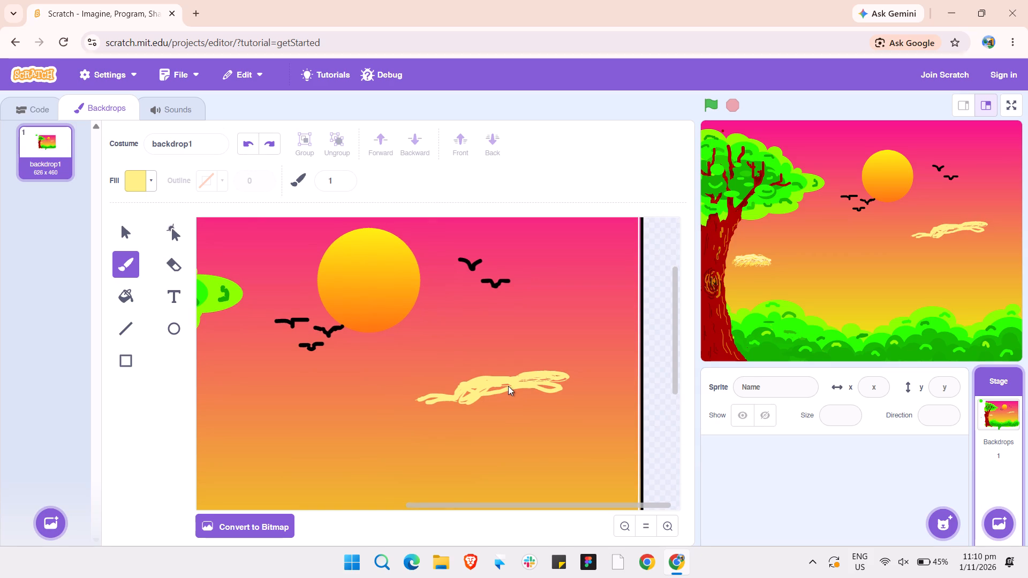
Scribble thin pale yellow strokes at brush size 1 beneath the second cloud's middle and right part.
drag(508, 382, 498, 392)
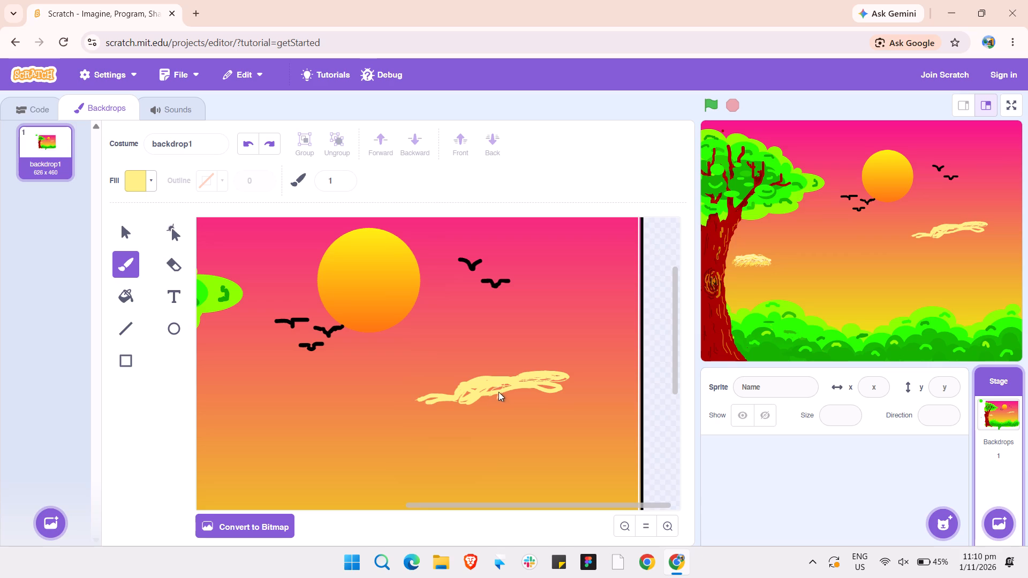
drag(498, 392, 507, 404)
drag(507, 404, 540, 384)
drag(540, 384, 553, 387)
drag(553, 387, 554, 389)
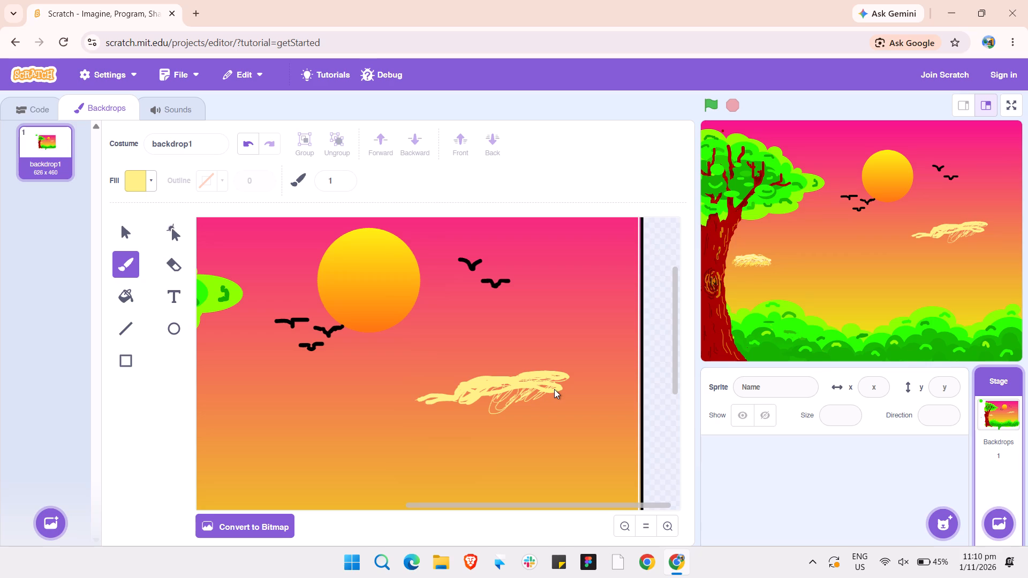
click(489, 402)
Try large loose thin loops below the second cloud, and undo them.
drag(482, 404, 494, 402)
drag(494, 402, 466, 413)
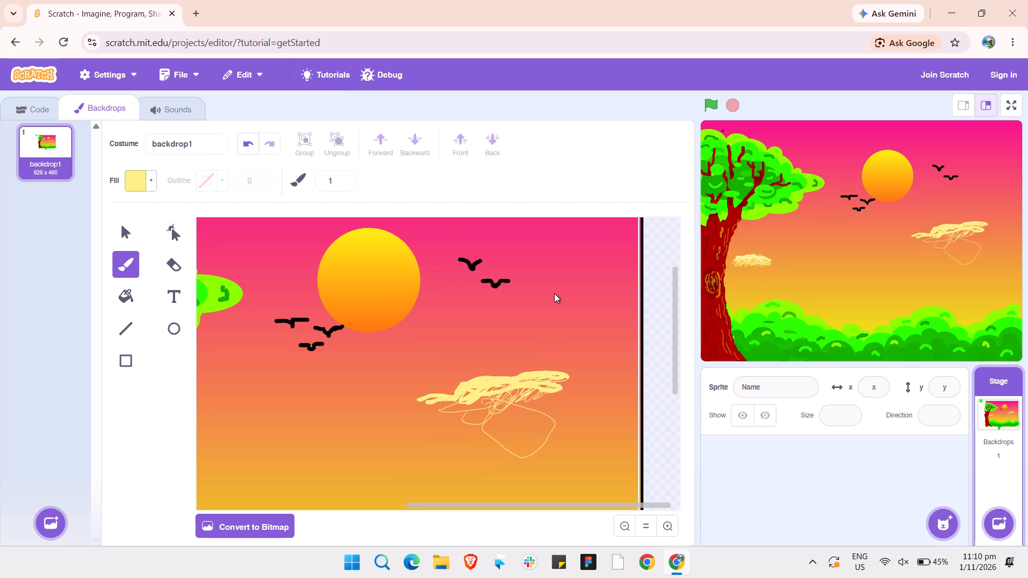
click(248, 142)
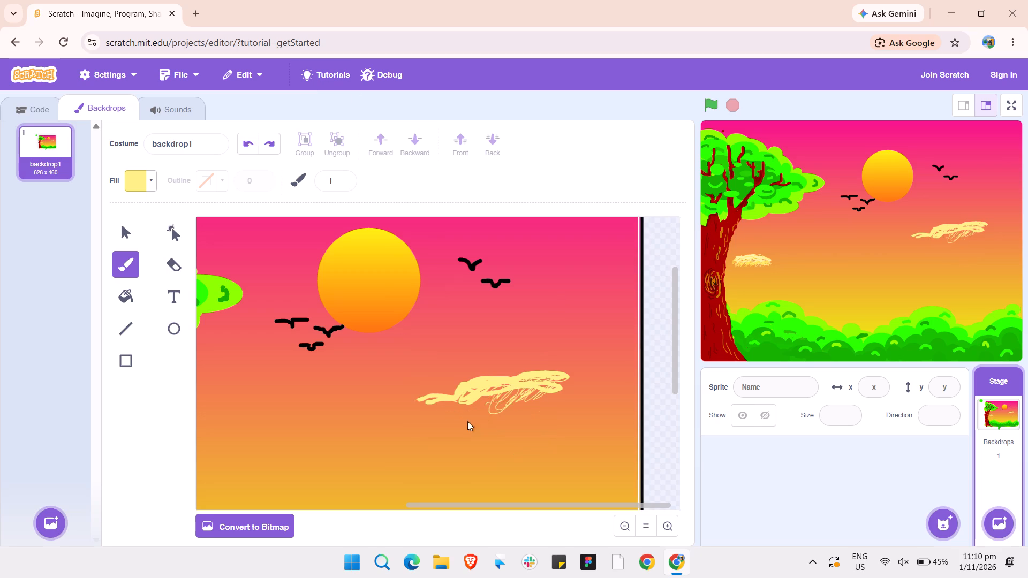
Extend the thin pale yellow scribbles along the second cloud's underside from its middle to its left end.
drag(502, 394, 502, 393)
drag(502, 393, 452, 409)
drag(452, 409, 430, 413)
drag(430, 413, 470, 409)
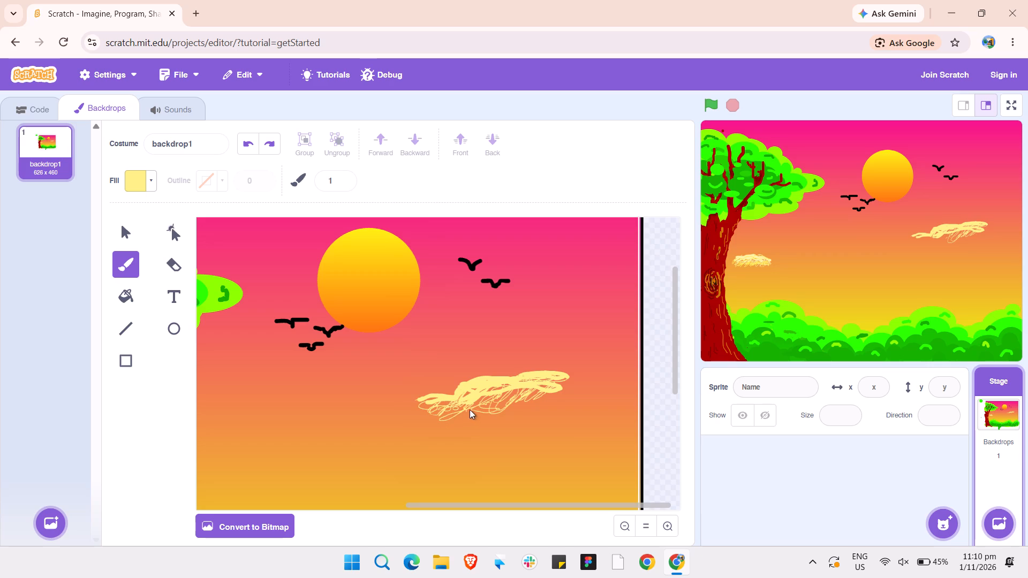
drag(470, 409, 524, 387)
drag(248, 141, 335, 179)
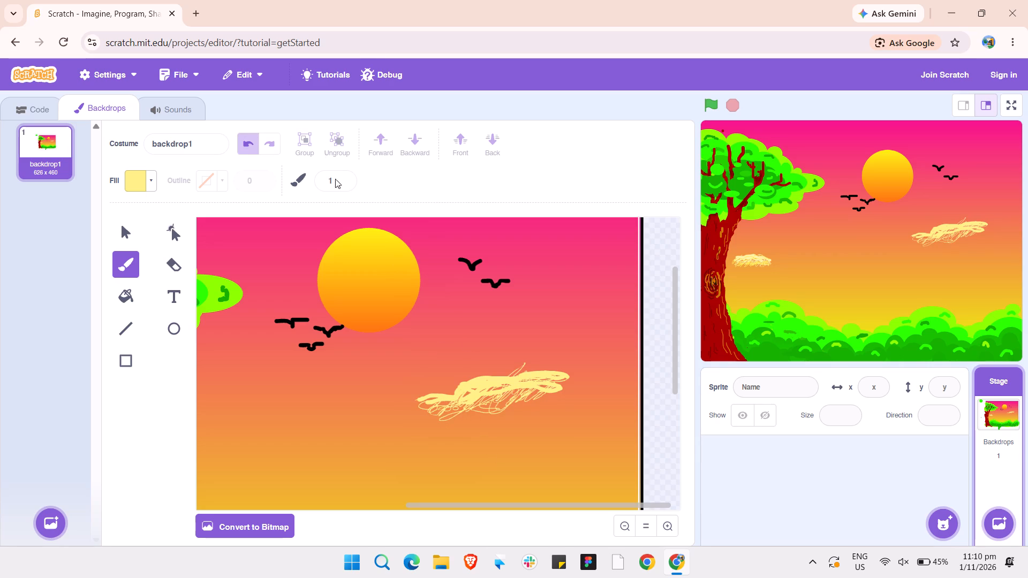
drag(335, 179, 515, 374)
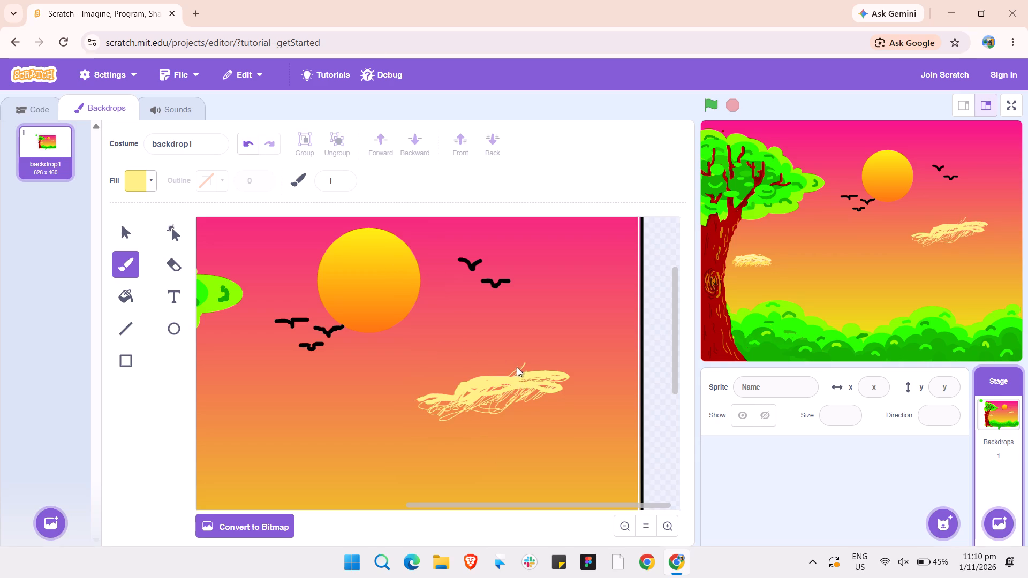
Scribble a thin pale yellow bump on the second cloud's top edge, right of its middle.
drag(506, 379, 522, 368)
drag(522, 368, 520, 374)
drag(520, 374, 513, 374)
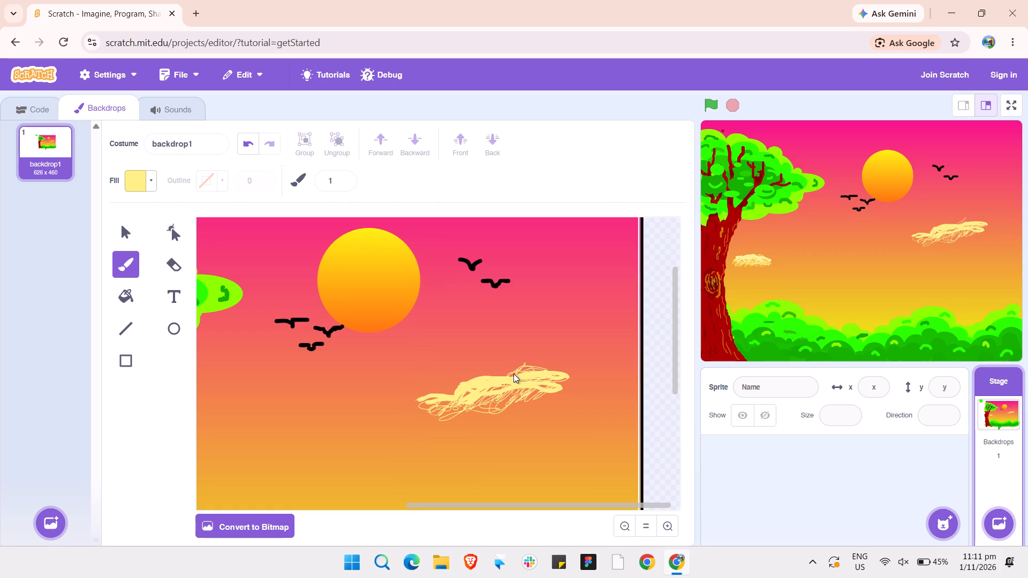
drag(513, 374, 518, 371)
drag(518, 371, 498, 377)
Fill the second cloud's top bump with pale yellow strokes at brush size 5.
triple_click(344, 179)
click(344, 179)
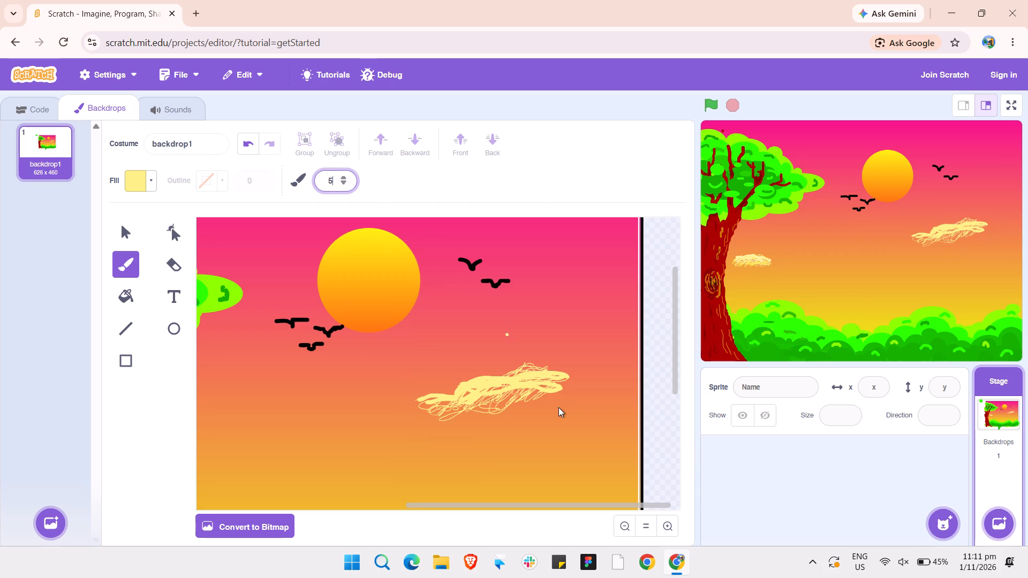
drag(509, 375, 519, 370)
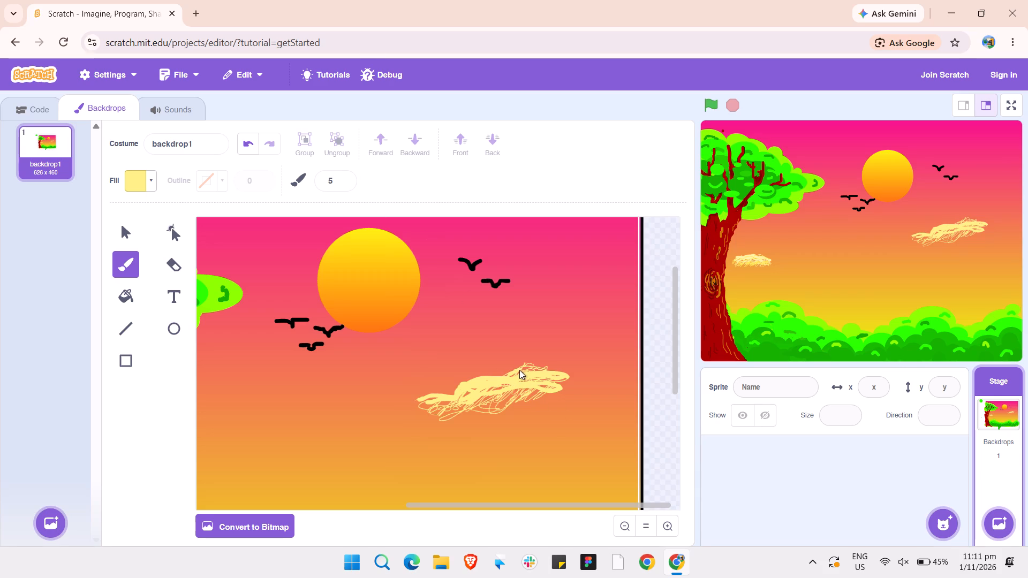
drag(519, 370, 527, 370)
drag(527, 370, 504, 377)
Shade the second cloud's body and left lobe with deeper yellow strokes, using fill saturation 70 at brush size 5.
click(153, 177)
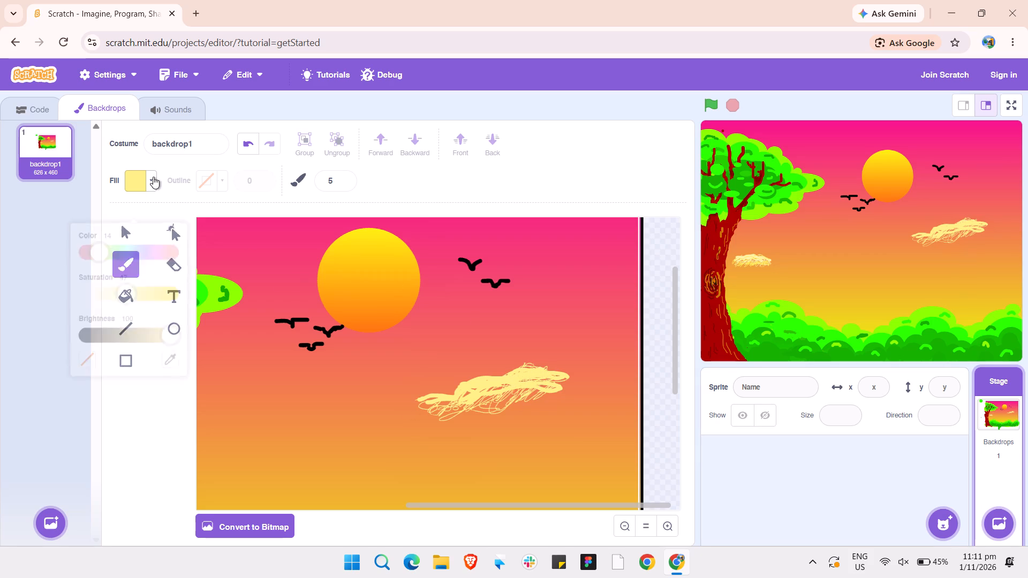
drag(139, 270, 158, 269)
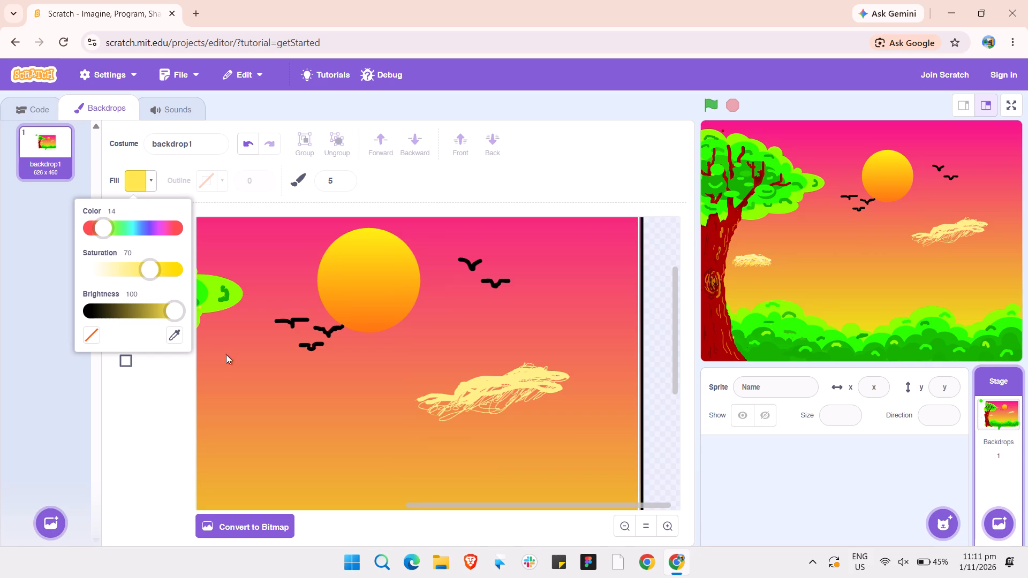
click(177, 386)
drag(489, 386, 479, 390)
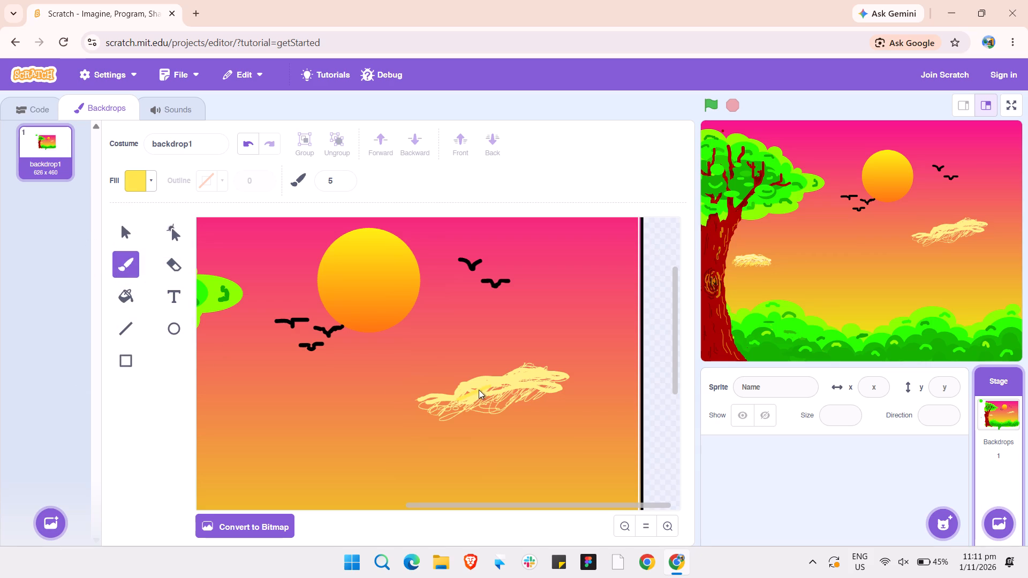
drag(479, 390, 478, 396)
drag(486, 384, 509, 381)
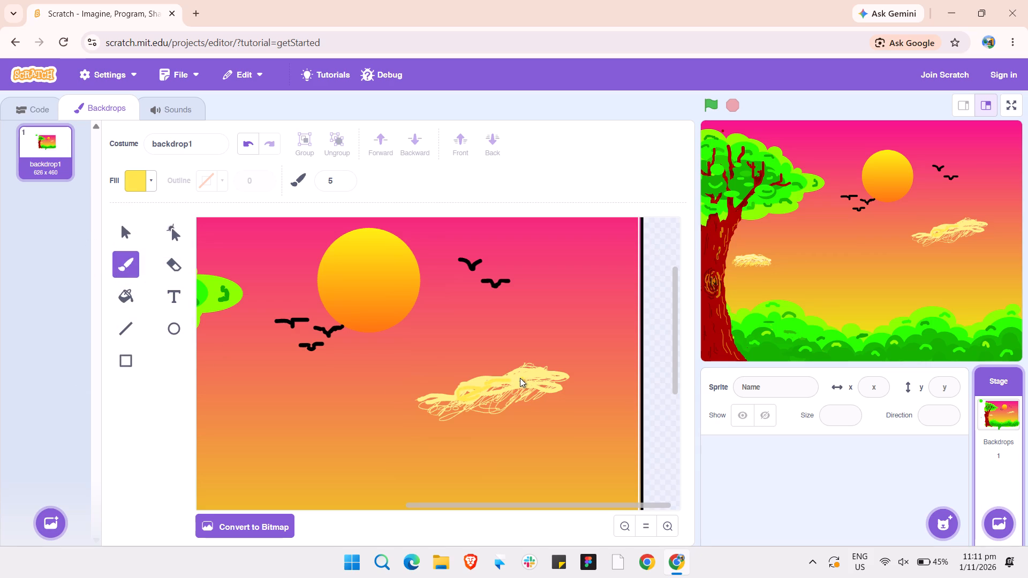
drag(518, 378, 513, 378)
drag(527, 386, 553, 383)
drag(553, 383, 544, 388)
drag(453, 399, 422, 402)
drag(422, 402, 422, 401)
Scribble thin deeper yellow loops at brush size 2 along the second cloud's underside, from its middle toward its right end.
double_click(346, 185)
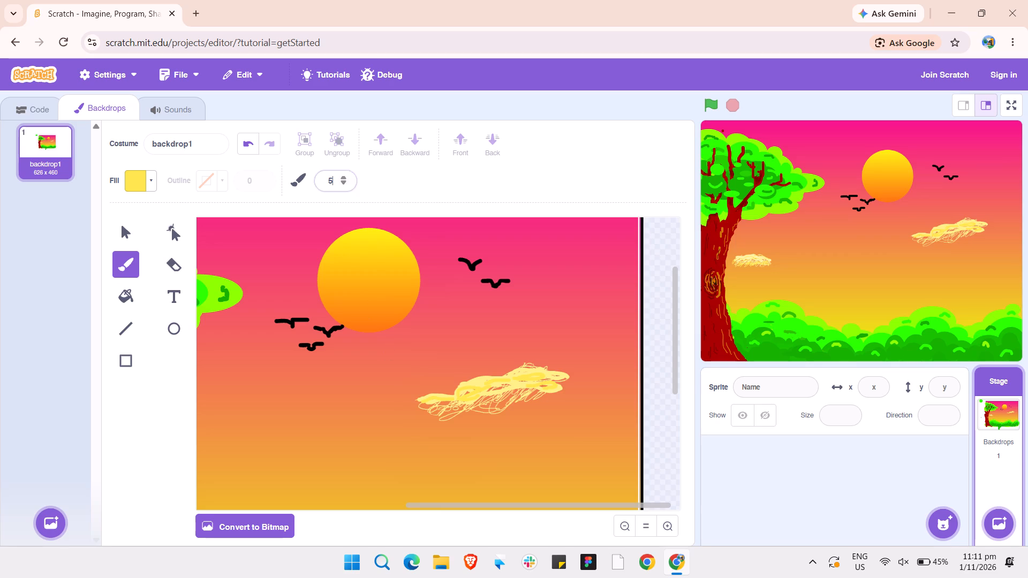
double_click(343, 184)
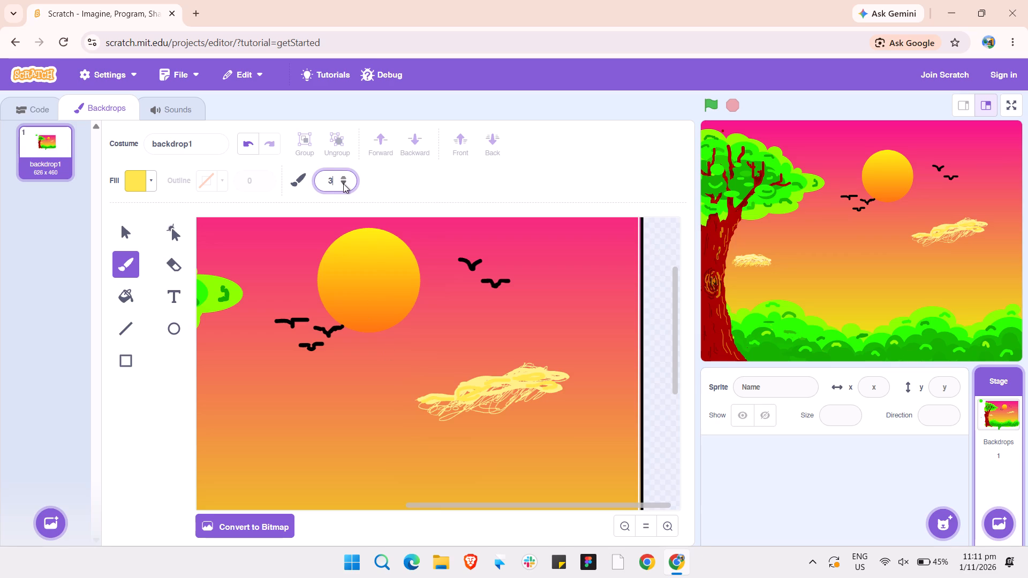
click(343, 184)
drag(489, 398, 509, 400)
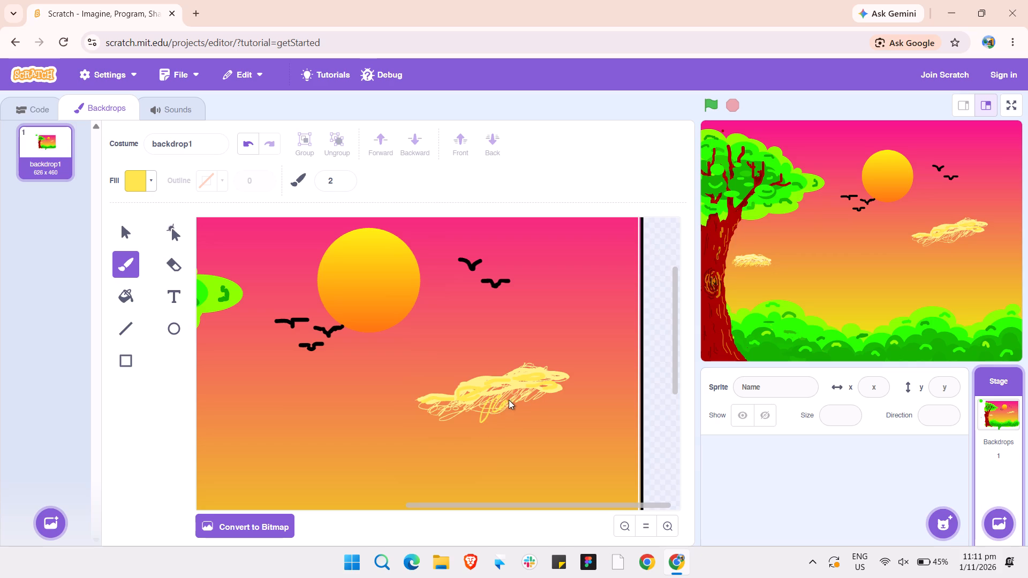
drag(509, 400, 514, 394)
drag(515, 392, 514, 401)
drag(517, 391, 531, 401)
drag(516, 396, 526, 406)
drag(533, 395, 538, 401)
drag(528, 395, 510, 397)
drag(522, 394, 535, 399)
drag(537, 390, 543, 402)
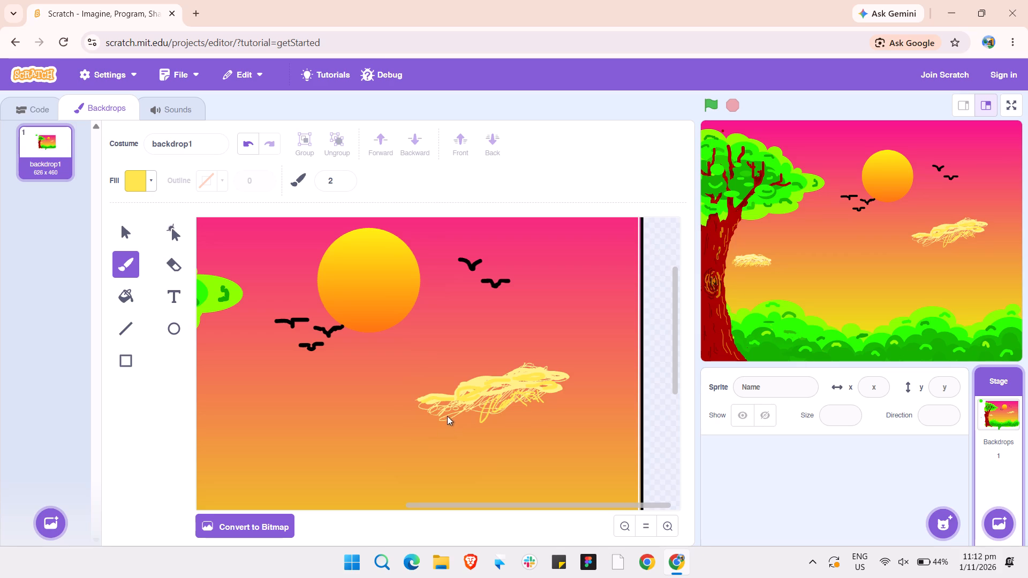
Add thin deeper yellow scribbles under the second cloud's left half and middle, extending its left tip slightly outward.
drag(445, 405, 462, 414)
drag(462, 414, 466, 415)
drag(466, 415, 477, 413)
drag(447, 405, 434, 411)
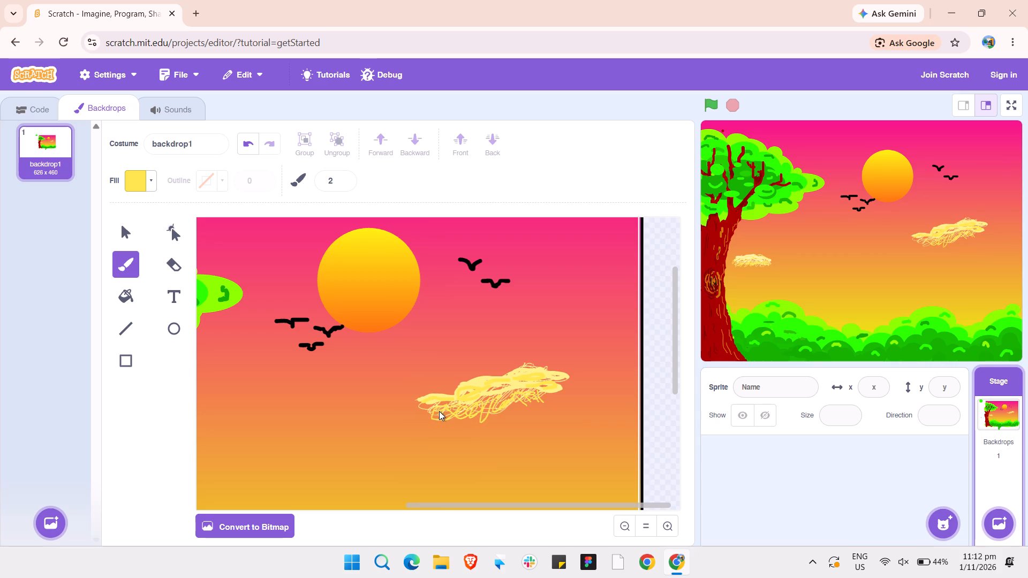
drag(504, 400, 515, 410)
drag(515, 396, 521, 399)
drag(420, 407, 426, 404)
drag(426, 404, 424, 407)
drag(424, 407, 450, 399)
Thicken the second cloud's underside with more thin deeper yellow strokes at its middle and left lobe.
click(490, 399)
drag(501, 385, 483, 409)
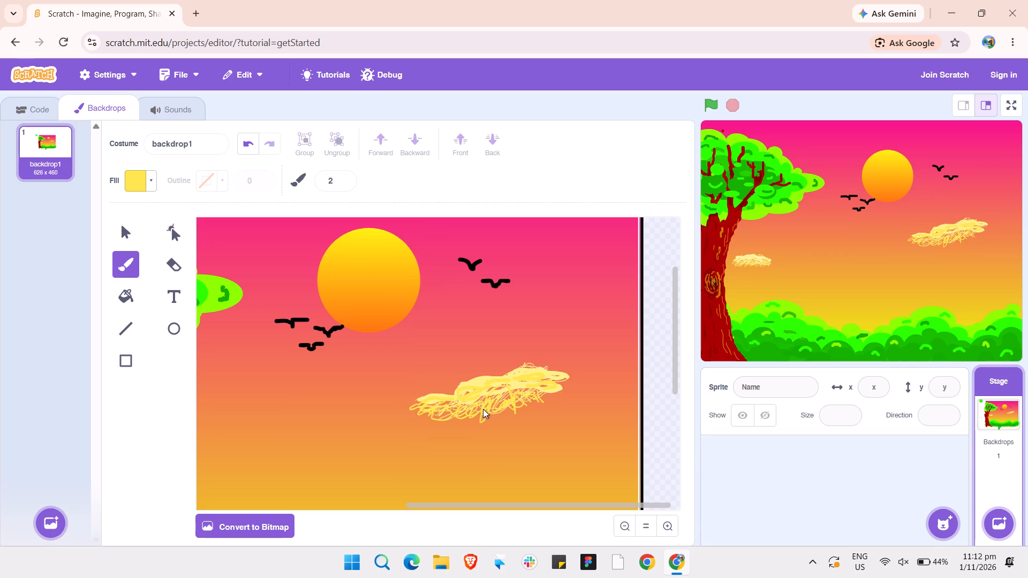
drag(483, 409, 482, 414)
drag(503, 391, 503, 402)
drag(503, 402, 502, 413)
drag(498, 411, 495, 412)
drag(495, 412, 495, 420)
drag(447, 399, 445, 405)
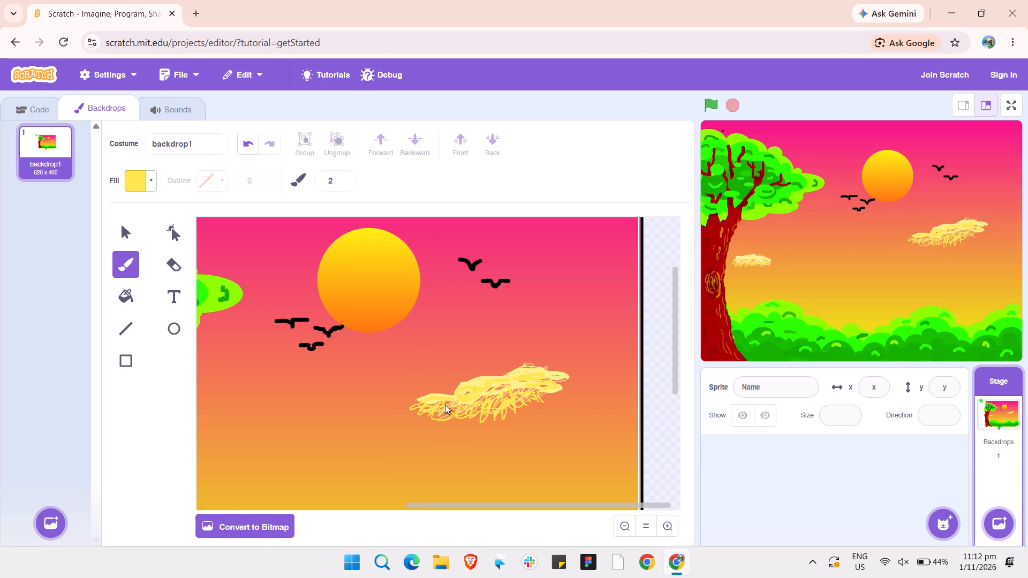
drag(445, 405, 448, 405)
Start a third cloud between the treetop and the sun with a thin deeper yellow arc, scribbling over its left half and middle.
key(Left)
scroll(394, 361, right, 4)
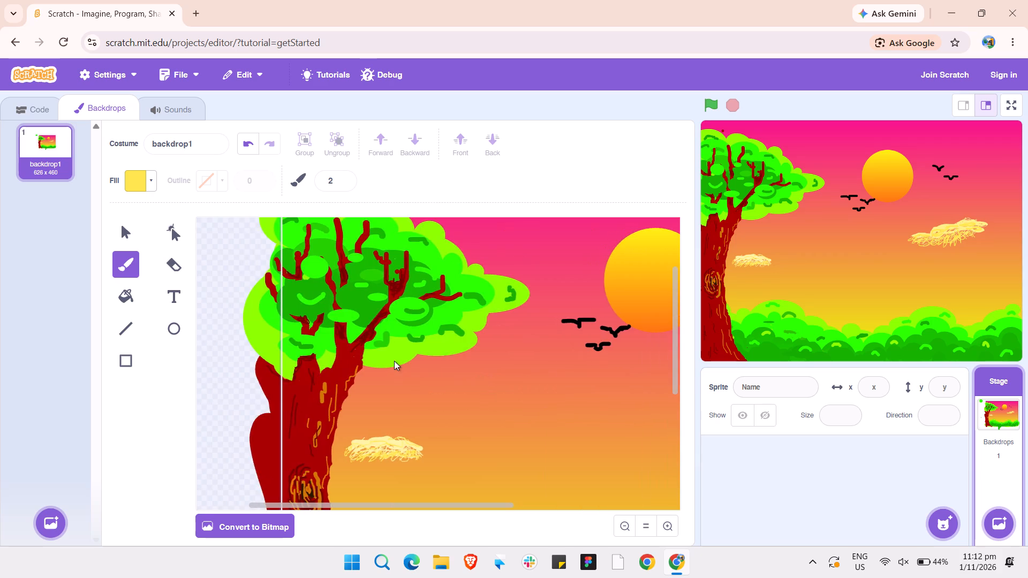
scroll(394, 361, left, 1)
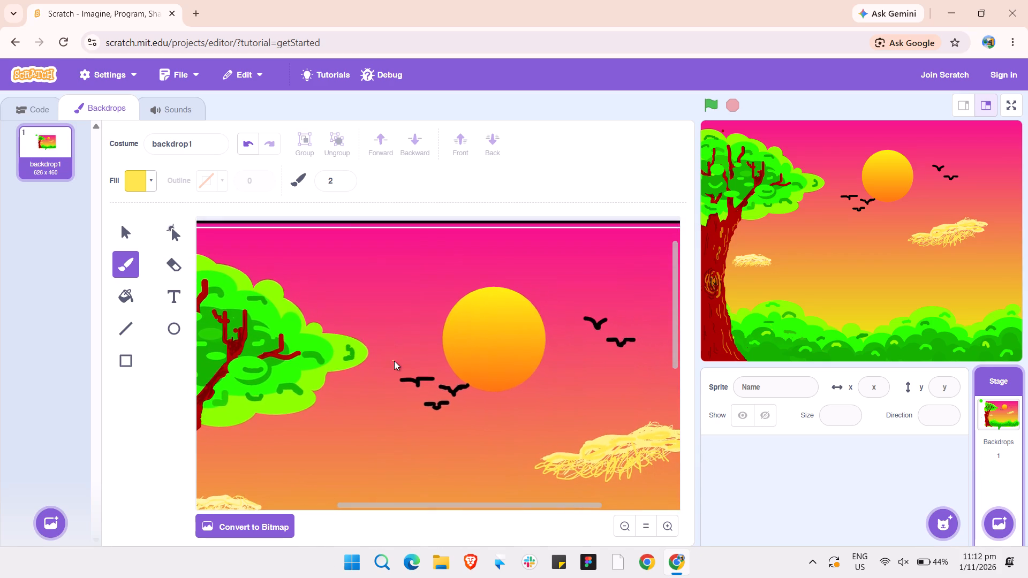
scroll(394, 361, left, 1)
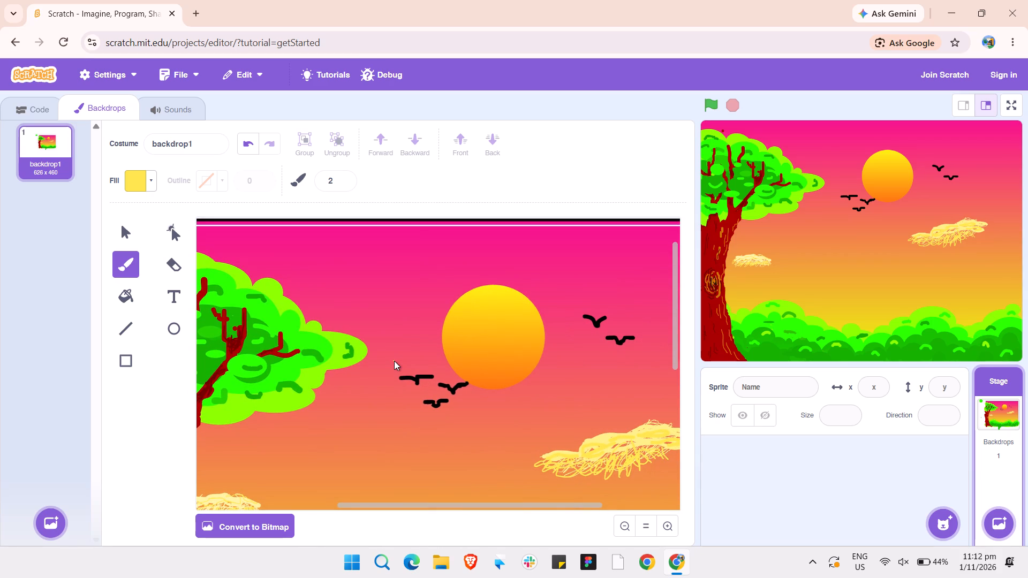
drag(412, 295, 374, 285)
drag(374, 285, 326, 293)
drag(348, 286, 359, 294)
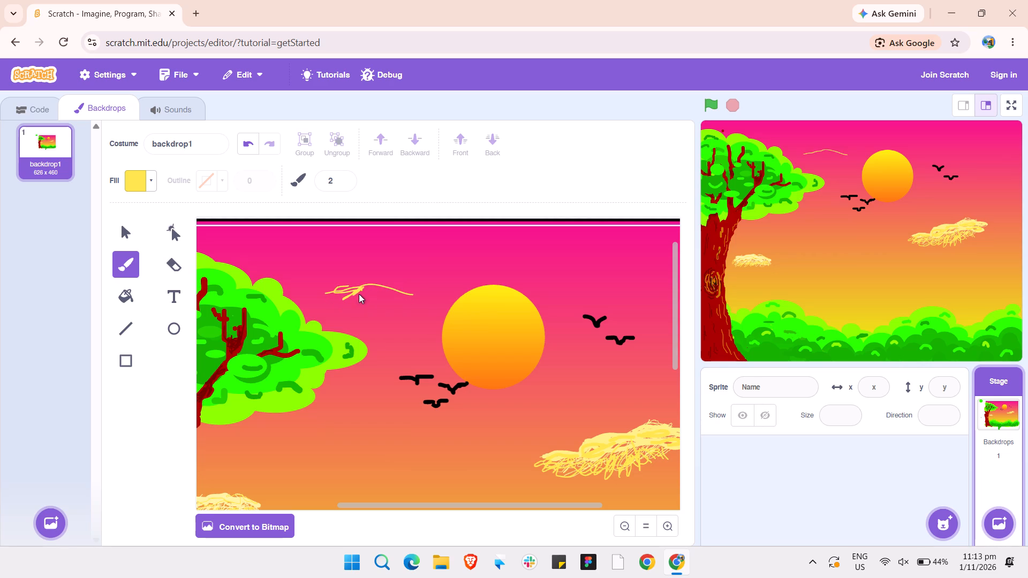
drag(359, 294, 387, 278)
drag(387, 278, 376, 290)
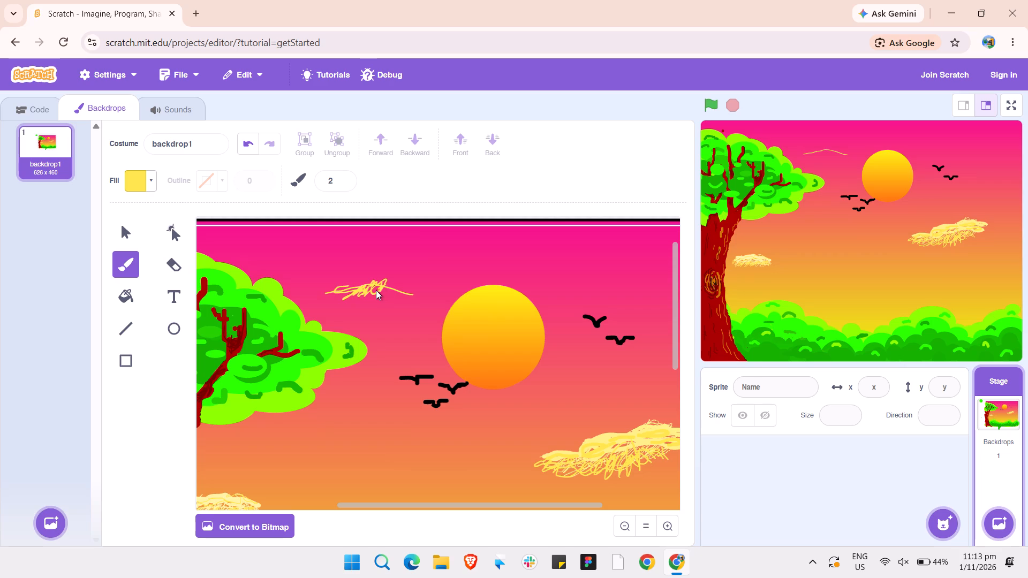
drag(376, 290, 384, 293)
double_click(384, 293)
Extend the third cloud's deeper yellow scribbles over its right half, with loops dipping below the arc.
drag(387, 285, 391, 292)
drag(391, 292, 406, 300)
drag(406, 300, 402, 295)
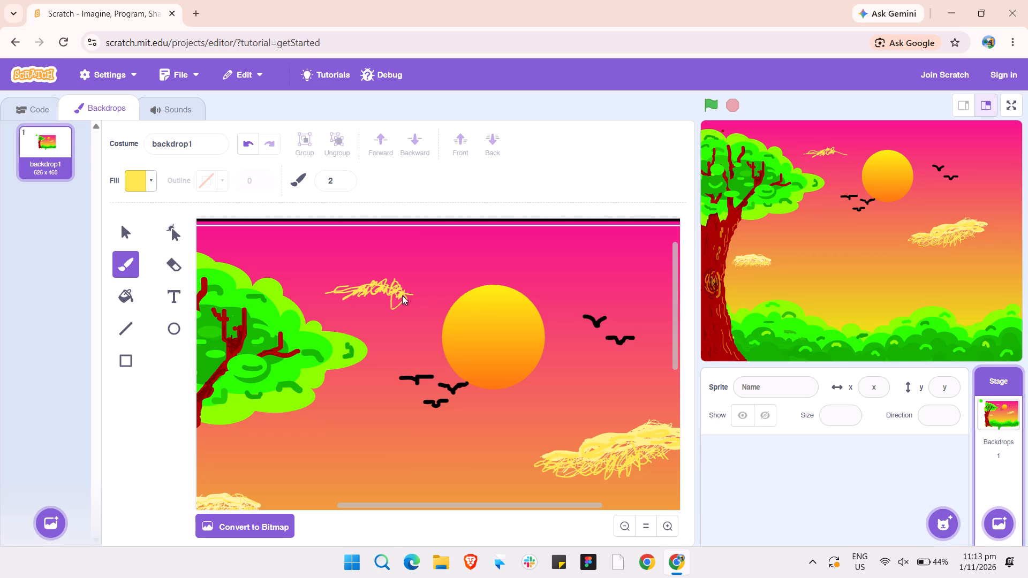
drag(402, 295, 407, 295)
drag(407, 295, 372, 294)
drag(372, 294, 392, 292)
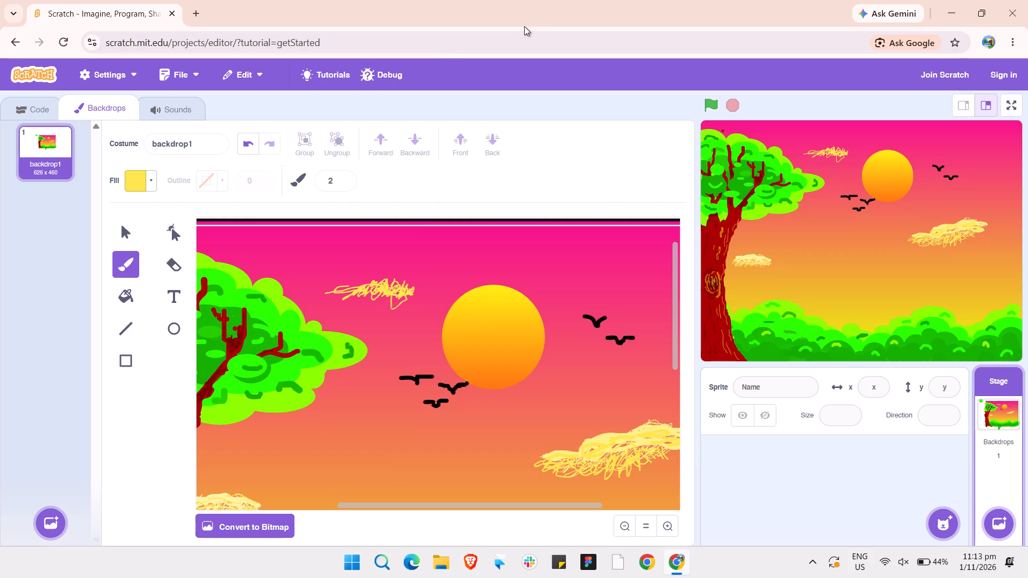
Scribble thin pale yellow strokes over the third cloud with fill saturation 30, extending its right tip toward the sun.
click(155, 178)
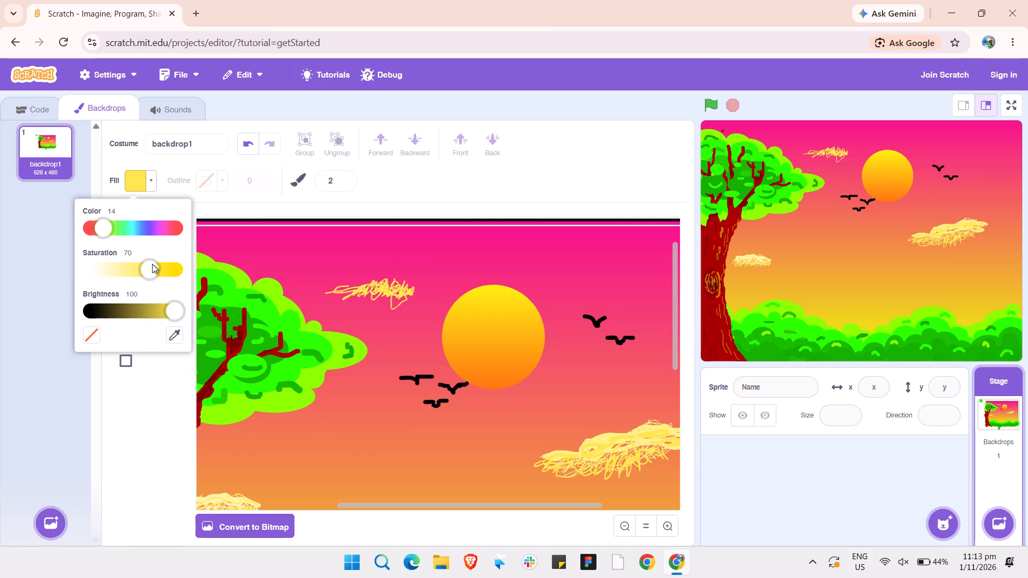
drag(148, 267, 116, 269)
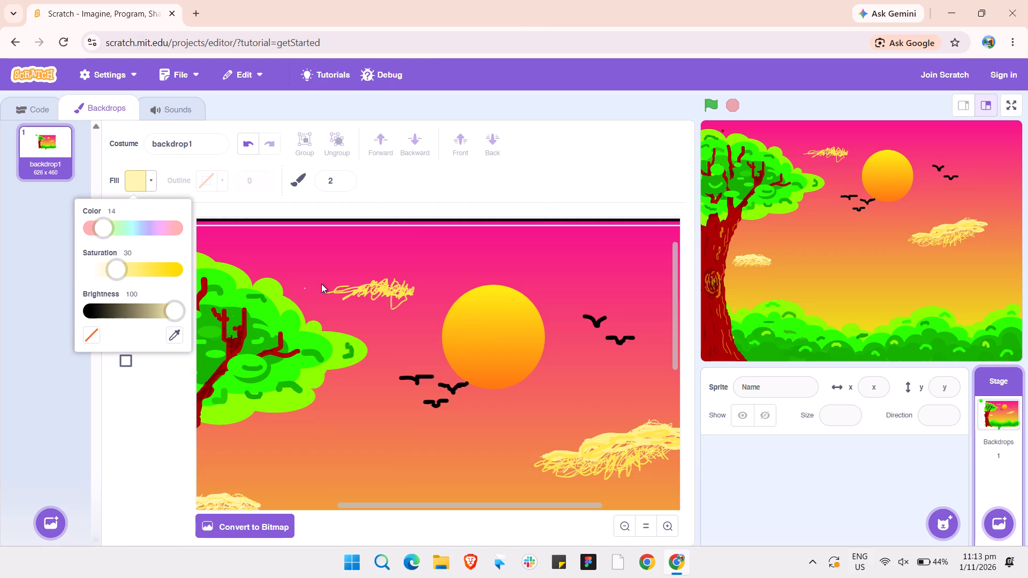
drag(374, 286, 378, 283)
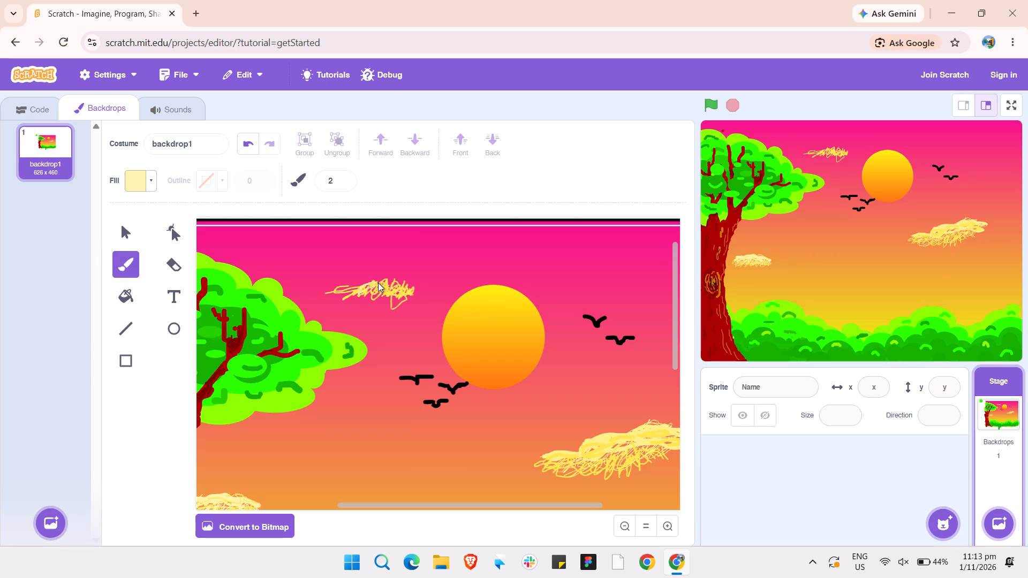
drag(378, 283, 393, 296)
drag(393, 296, 409, 287)
drag(362, 281, 361, 301)
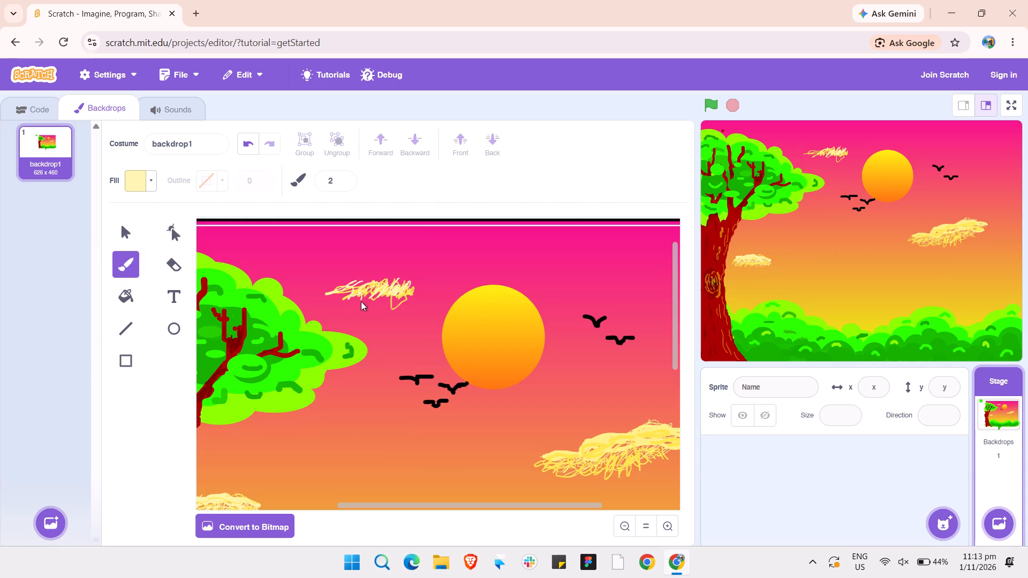
drag(361, 301, 387, 296)
drag(387, 296, 426, 293)
Paint a thick pale yellow top edge along the third cloud from left to right tip at brush size 9.
triple_click(344, 177)
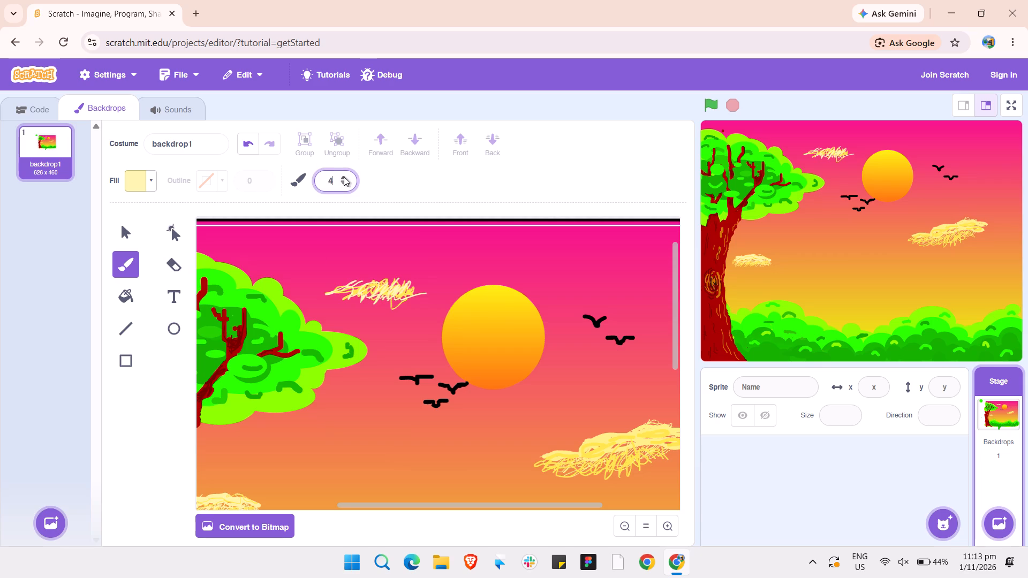
triple_click(344, 177)
click(344, 177)
drag(338, 290, 364, 283)
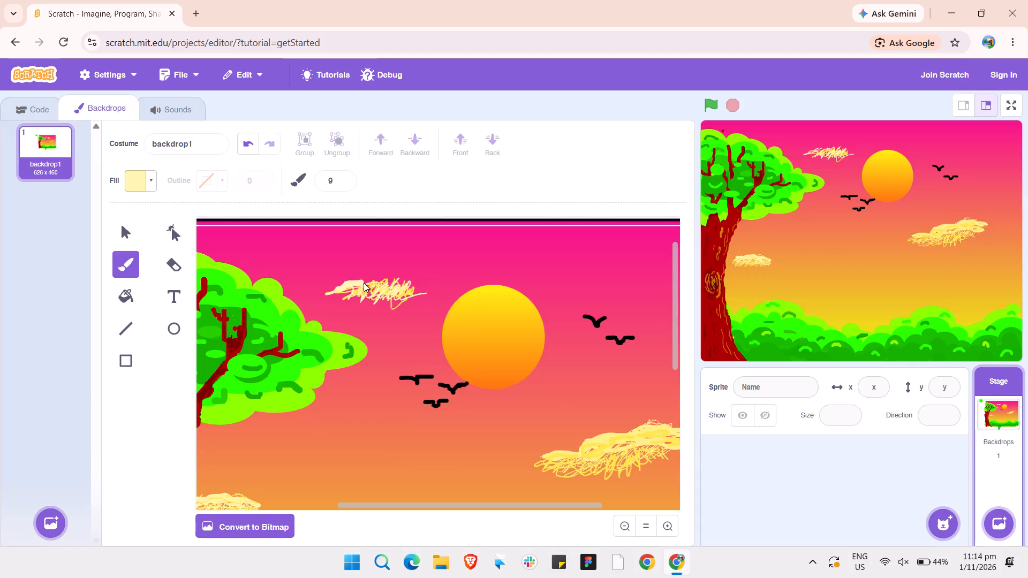
drag(364, 283, 371, 279)
drag(375, 278, 404, 283)
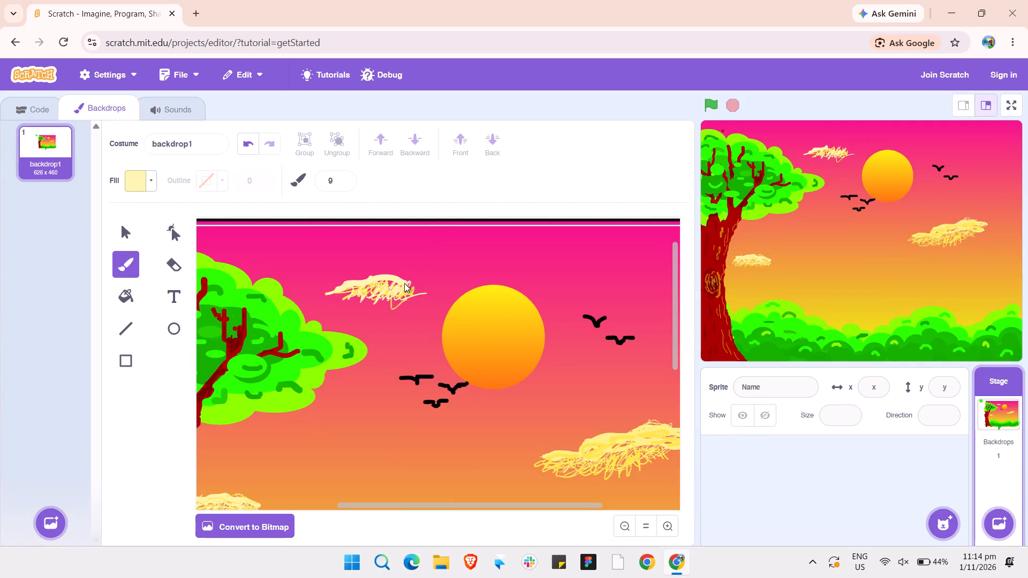
drag(407, 283, 425, 294)
drag(425, 294, 429, 297)
Fill in the third cloud's middle and right end with fine pale yellow strokes at brush size 3.
triple_click(343, 182)
triple_click(343, 182)
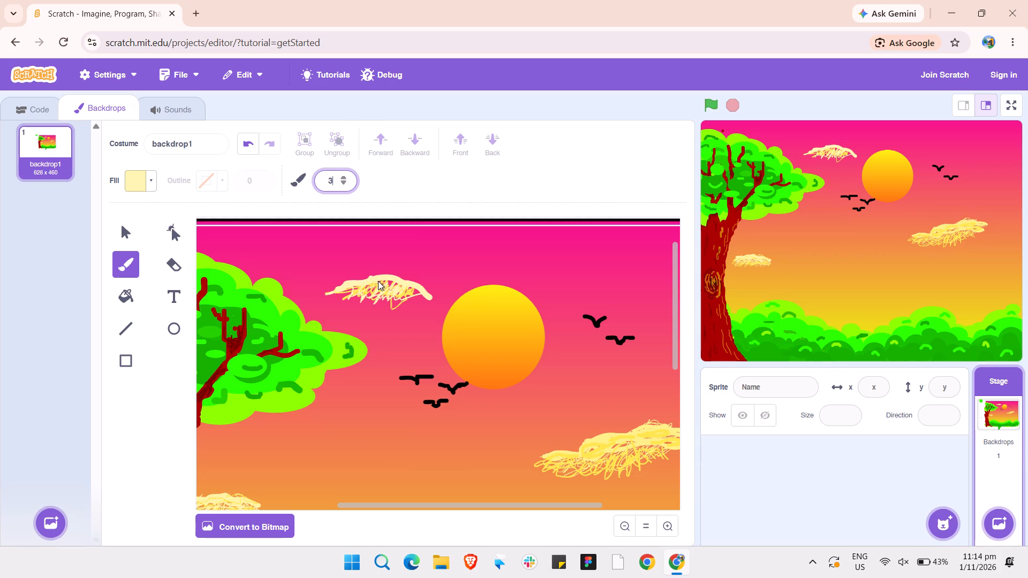
drag(377, 281, 392, 287)
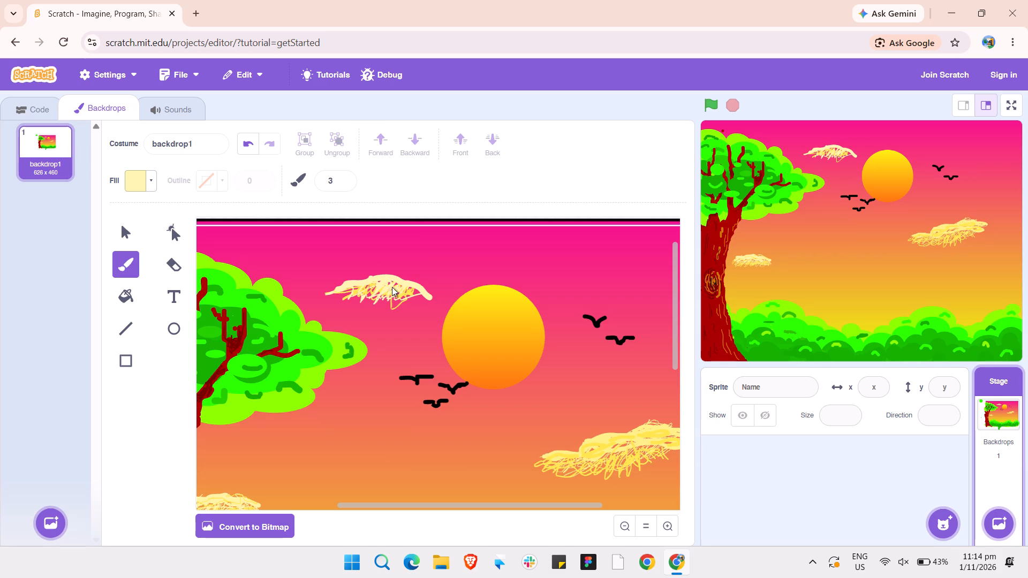
drag(392, 287, 366, 292)
drag(366, 292, 396, 284)
drag(417, 292, 427, 296)
drag(427, 296, 411, 298)
drag(411, 298, 411, 301)
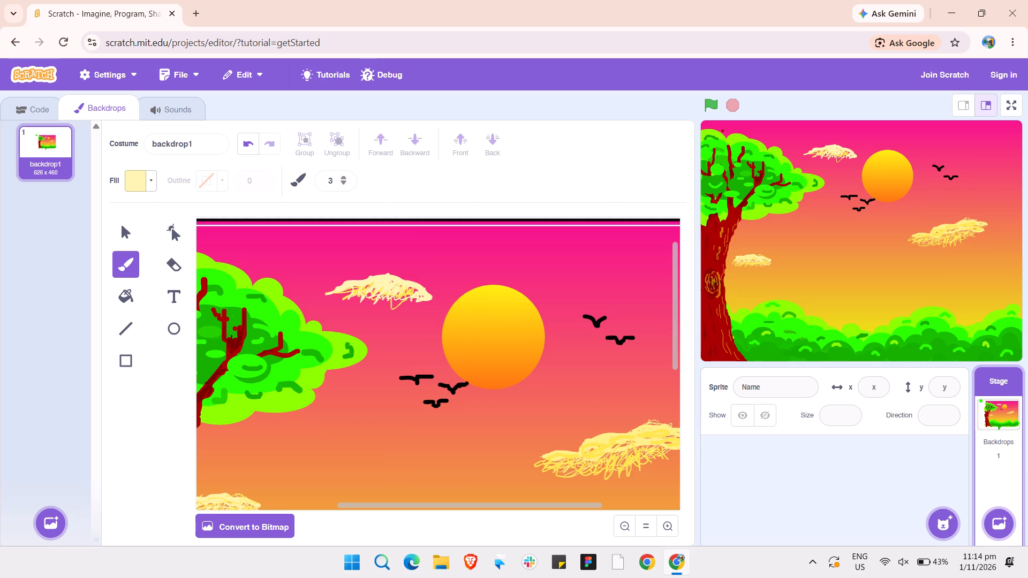
Add fine pale yellow strokes along the third cloud's lower edge, from left to right, at brush size 2.
click(343, 181)
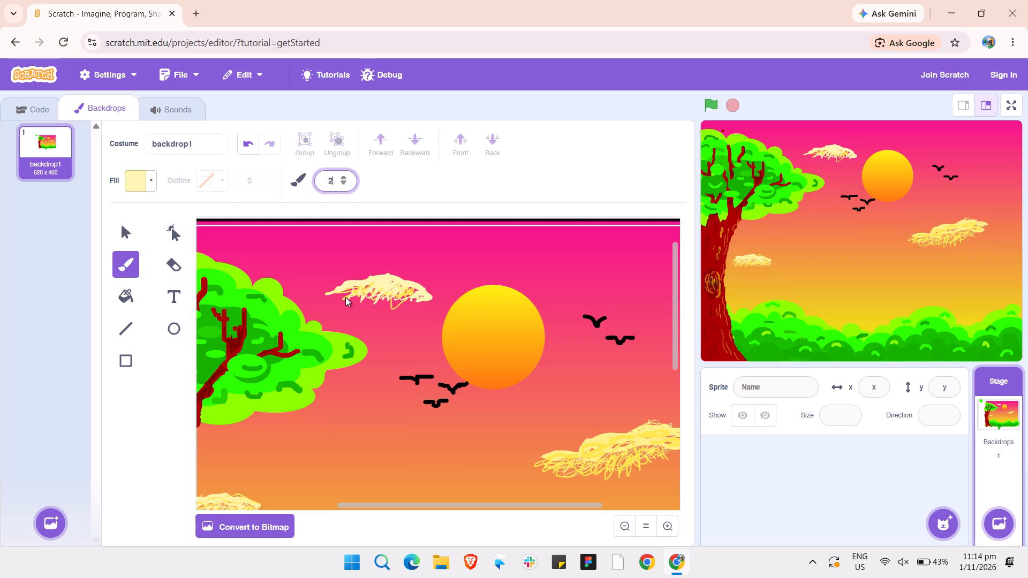
right_drag(346, 294, 347, 287)
drag(347, 287, 358, 304)
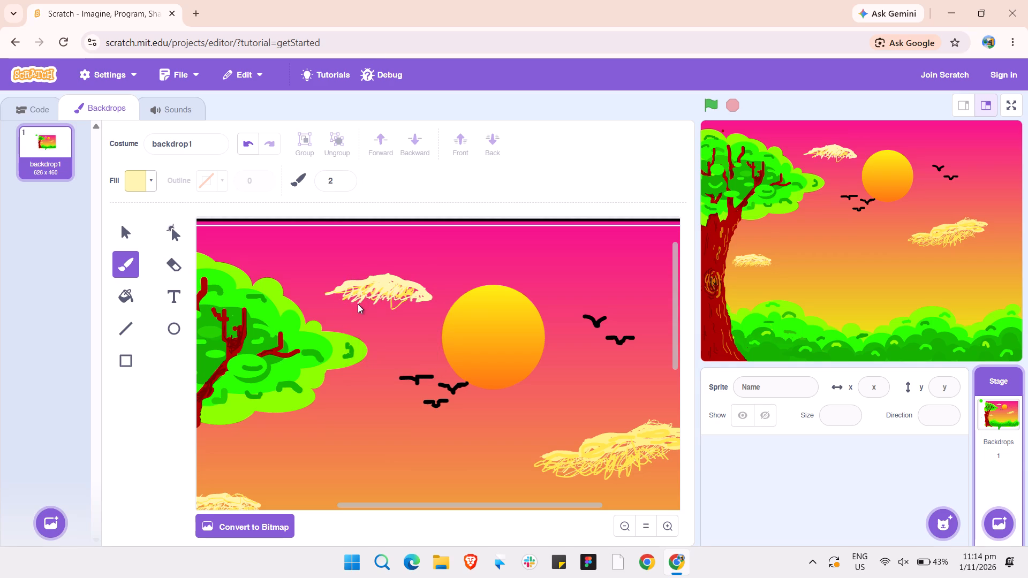
drag(358, 304, 370, 298)
drag(375, 294, 376, 300)
drag(383, 298, 394, 299)
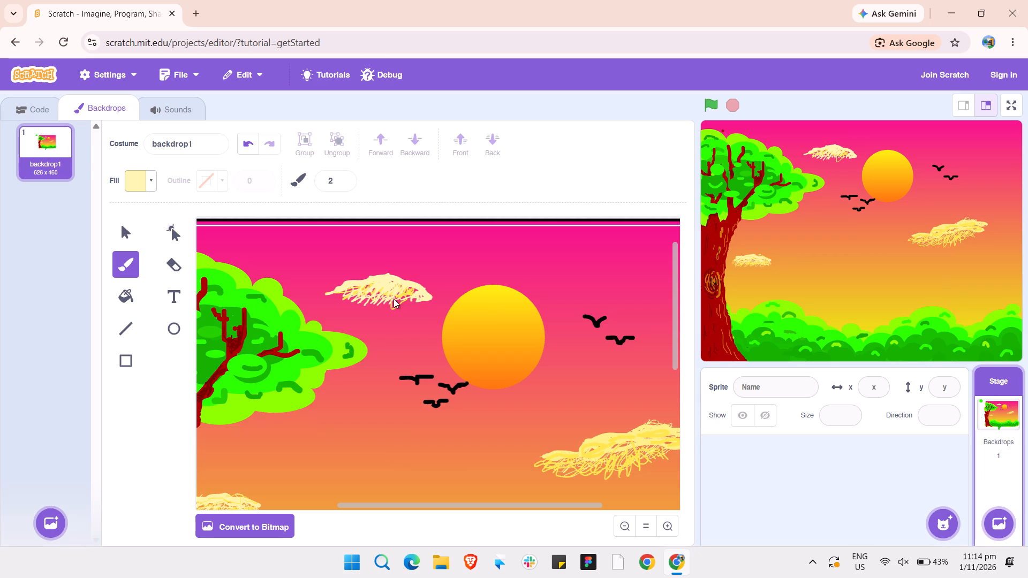
drag(394, 299, 391, 305)
double_click(391, 305)
drag(398, 300, 406, 301)
drag(406, 301, 412, 306)
Add small yellow strokes in the upper middle of the third cloud with fill saturation 60.
click(150, 177)
drag(118, 267, 125, 267)
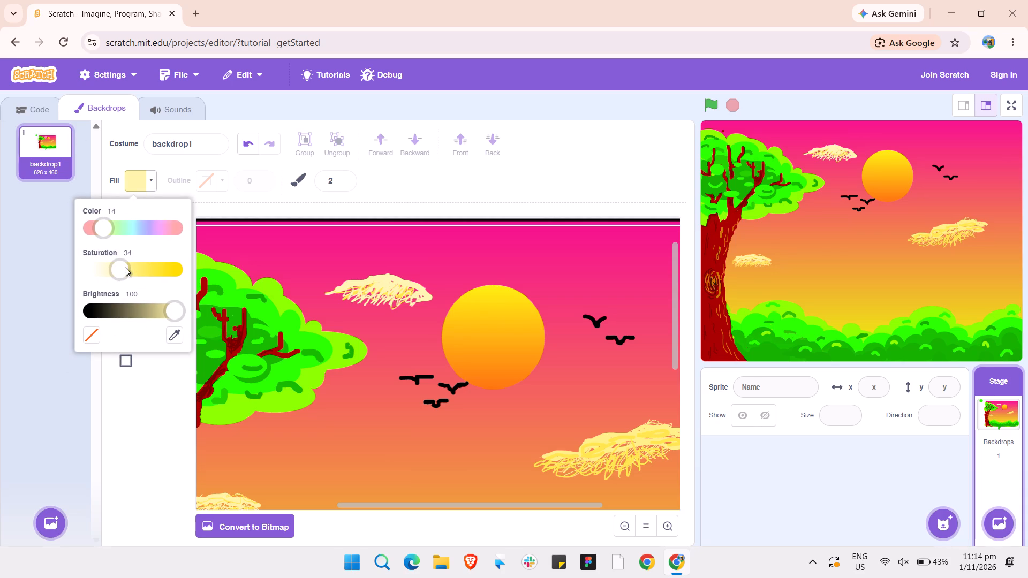
drag(125, 267, 142, 263)
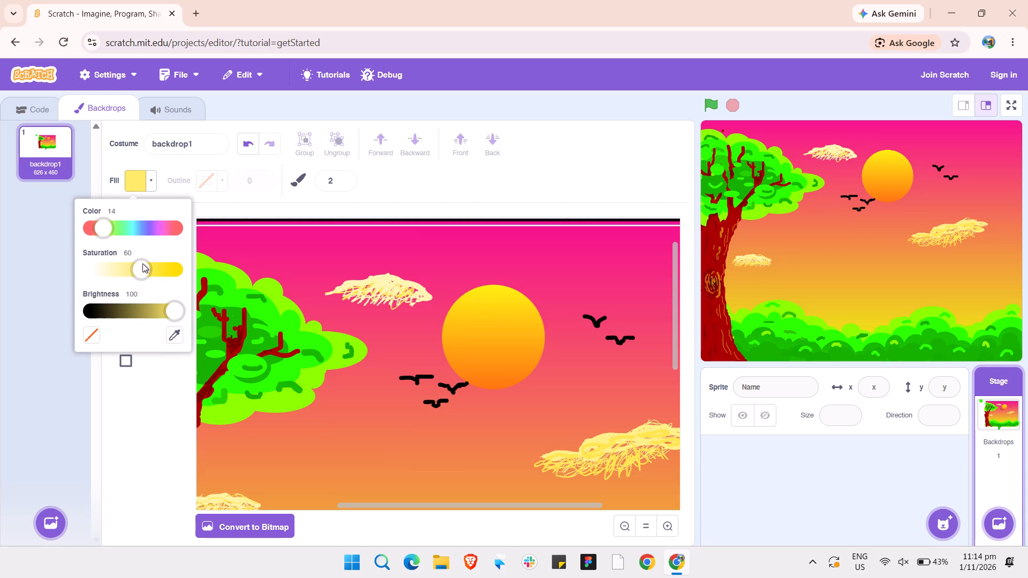
click(150, 371)
drag(391, 285, 381, 283)
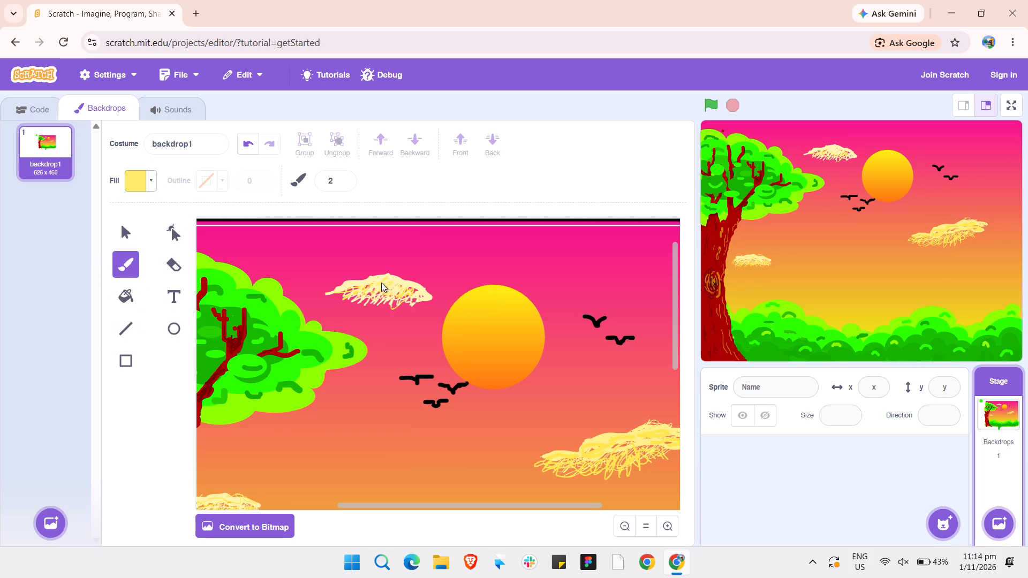
drag(381, 283, 383, 286)
click(373, 283)
Add short deeper yellow strokes in the third cloud's upper middle with fill saturation 78.
drag(157, 175, 150, 177)
click(150, 177)
drag(145, 267, 160, 265)
click(172, 456)
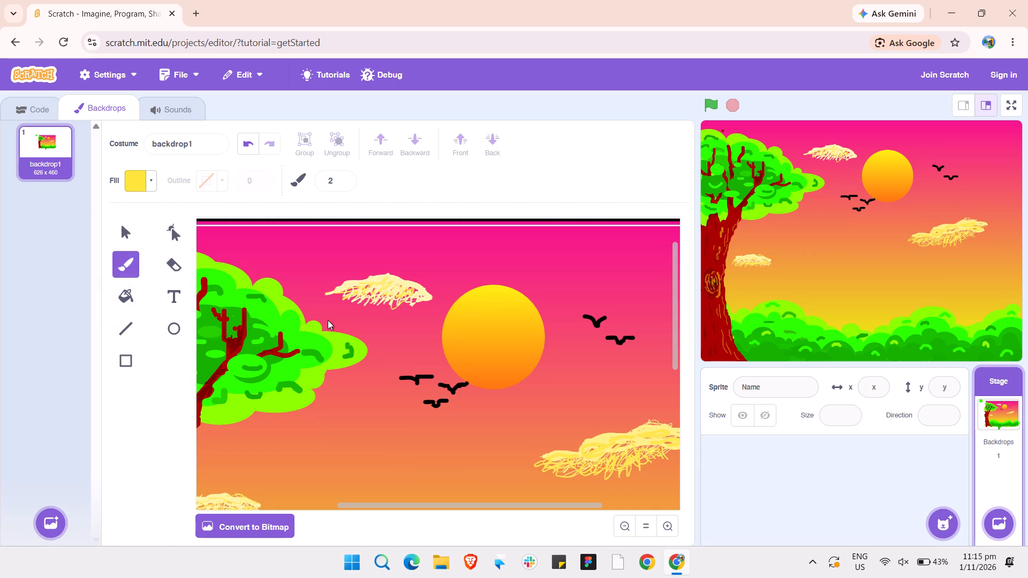
drag(383, 281, 381, 282)
drag(381, 282, 377, 284)
Dab golden yellow strokes across the third cloud's middle and right half with fill saturation 100.
click(152, 184)
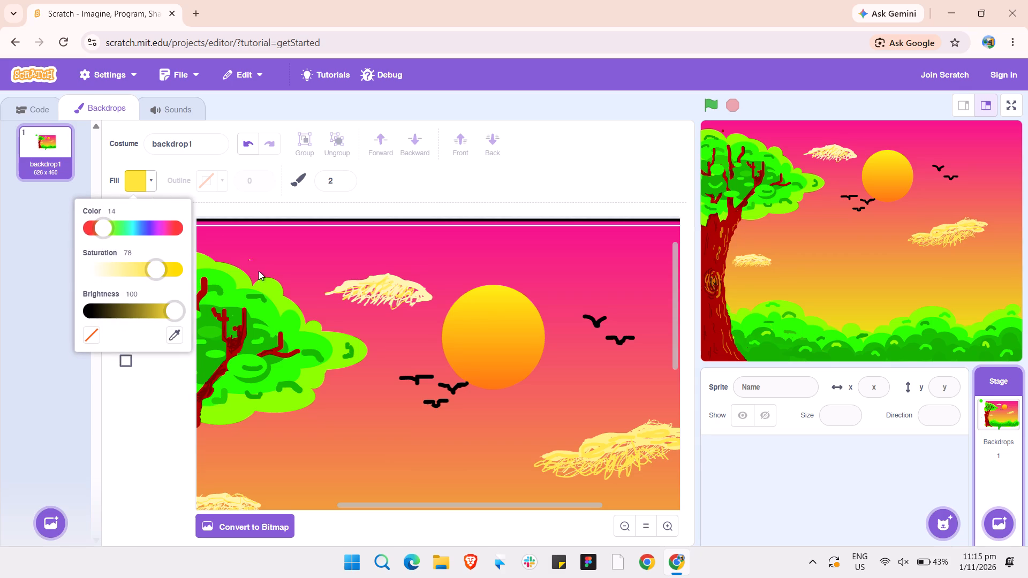
drag(161, 267, 182, 266)
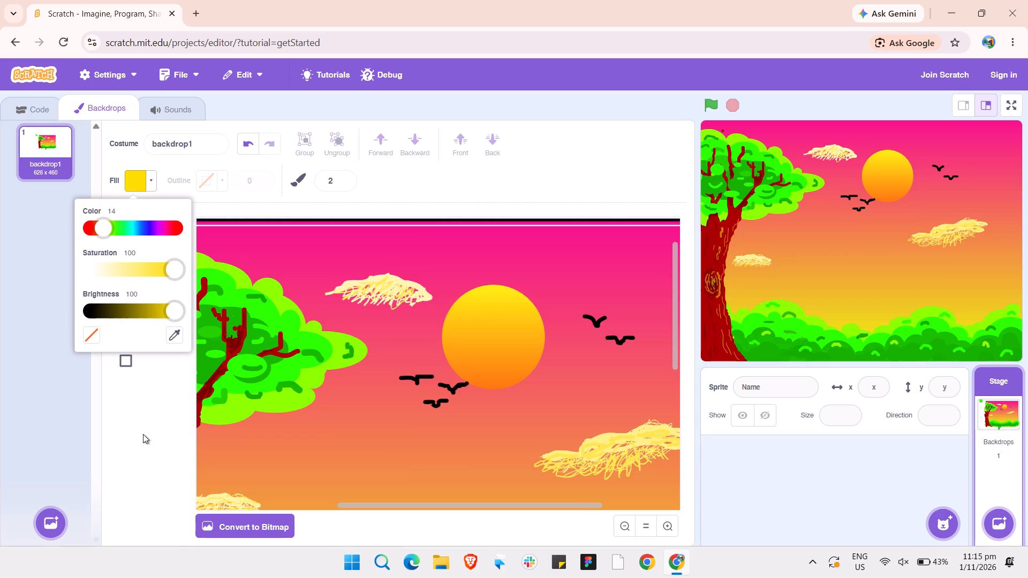
click(143, 434)
drag(373, 279, 383, 278)
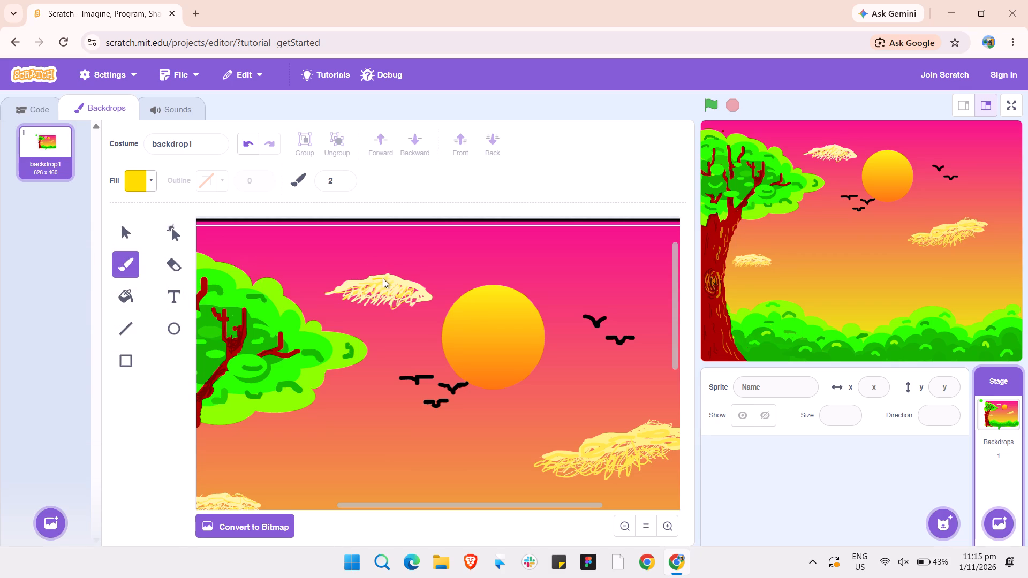
drag(383, 278, 367, 285)
drag(406, 286, 403, 287)
drag(403, 287, 417, 291)
click(372, 286)
Draw short slanted golden yellow strokes hanging below the middle of the third cloud.
drag(372, 298, 366, 307)
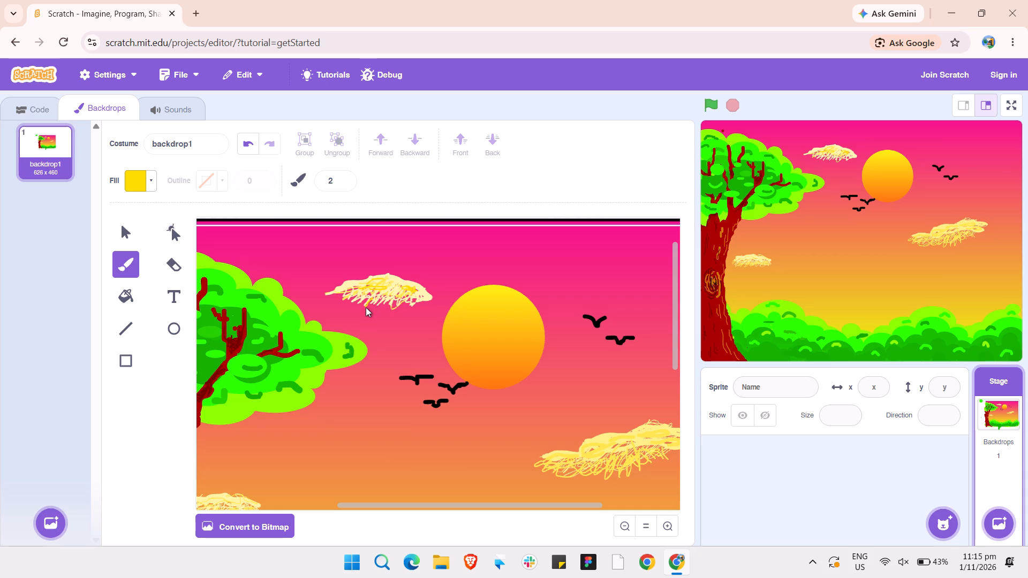
drag(375, 303, 365, 310)
drag(381, 305, 372, 309)
drag(389, 300, 382, 308)
drag(389, 302, 385, 310)
drag(396, 302, 391, 312)
drag(405, 303, 400, 313)
click(405, 310)
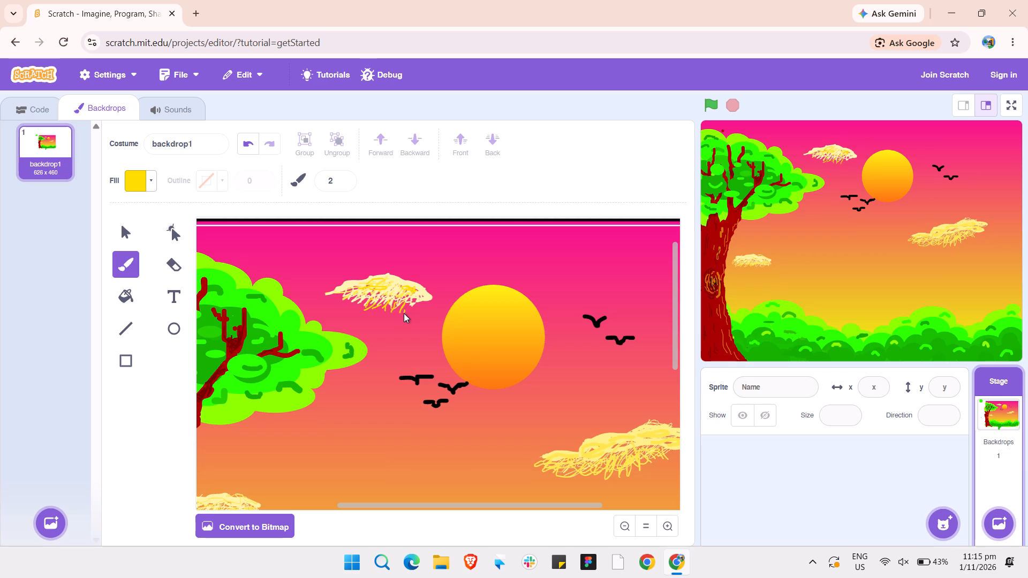
Continue the slanted golden yellow strokes along the third cloud's lower right edge up to its right tip.
drag(414, 300, 402, 311)
drag(402, 311, 402, 311)
drag(412, 306, 408, 313)
drag(419, 299, 414, 303)
drag(414, 303, 410, 308)
drag(419, 303, 410, 311)
drag(422, 300, 414, 310)
drag(422, 302, 417, 309)
drag(425, 302, 420, 310)
drag(430, 299, 427, 308)
drag(427, 305, 417, 299)
Scribble golden yellow strokes along the third cloud's lower left edge, from the left tip to the middle.
drag(341, 290, 336, 298)
drag(336, 298, 342, 301)
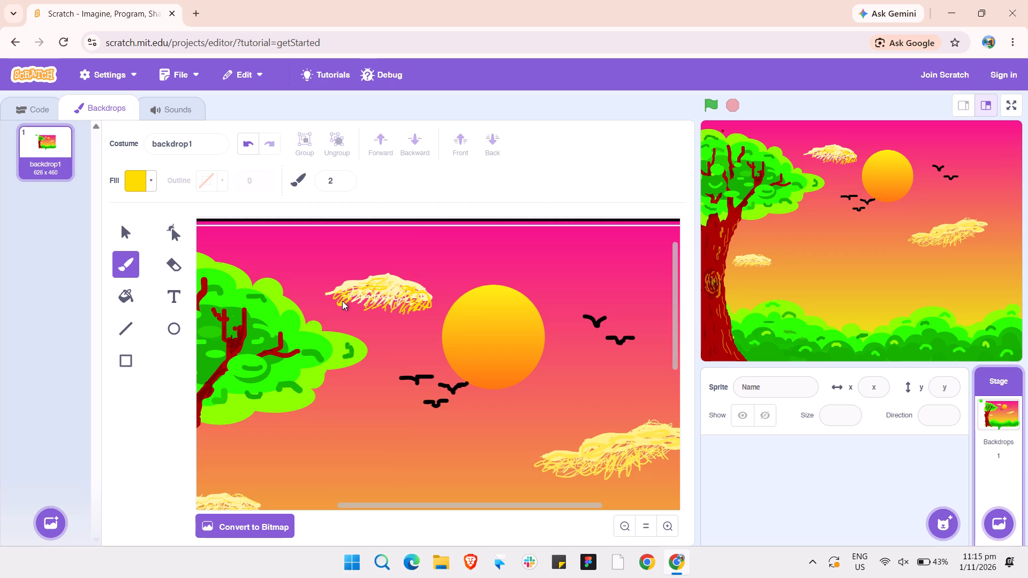
drag(342, 301, 343, 301)
drag(359, 295, 355, 305)
drag(355, 305, 356, 306)
drag(366, 296, 356, 310)
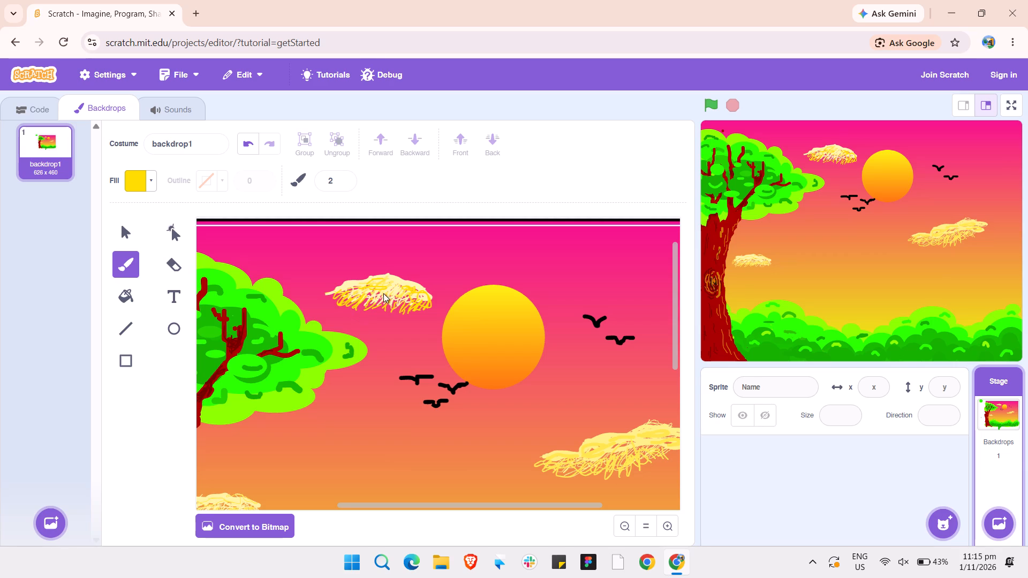
click(375, 300)
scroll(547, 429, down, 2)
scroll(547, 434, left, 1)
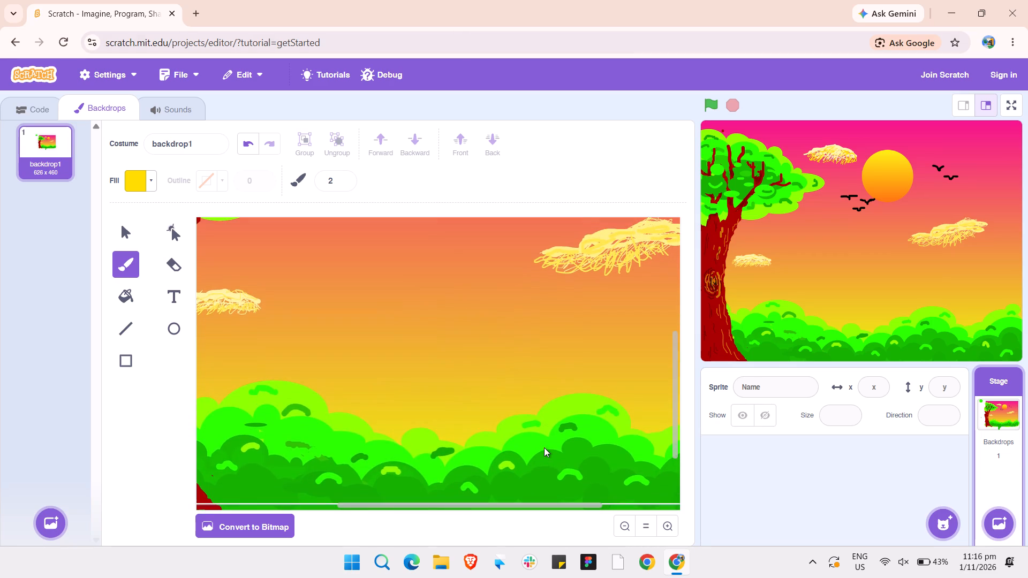
Scribble golden yellow strokes around the right tip of the large cloud below and right of the sun.
scroll(544, 447, left, 1)
scroll(544, 447, up, 1)
scroll(544, 447, left, 1)
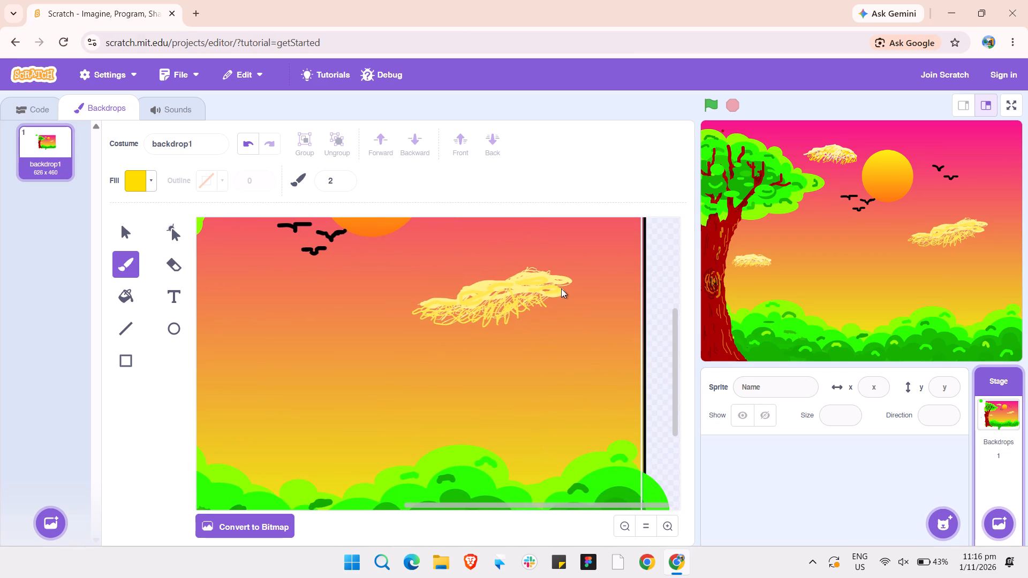
drag(546, 296, 559, 309)
drag(551, 295, 561, 305)
drag(561, 305, 565, 307)
drag(550, 299, 563, 308)
drag(558, 295, 567, 301)
drag(558, 297, 571, 303)
drag(563, 286, 575, 293)
drag(565, 290, 568, 293)
drag(568, 293, 568, 296)
drag(565, 280, 568, 297)
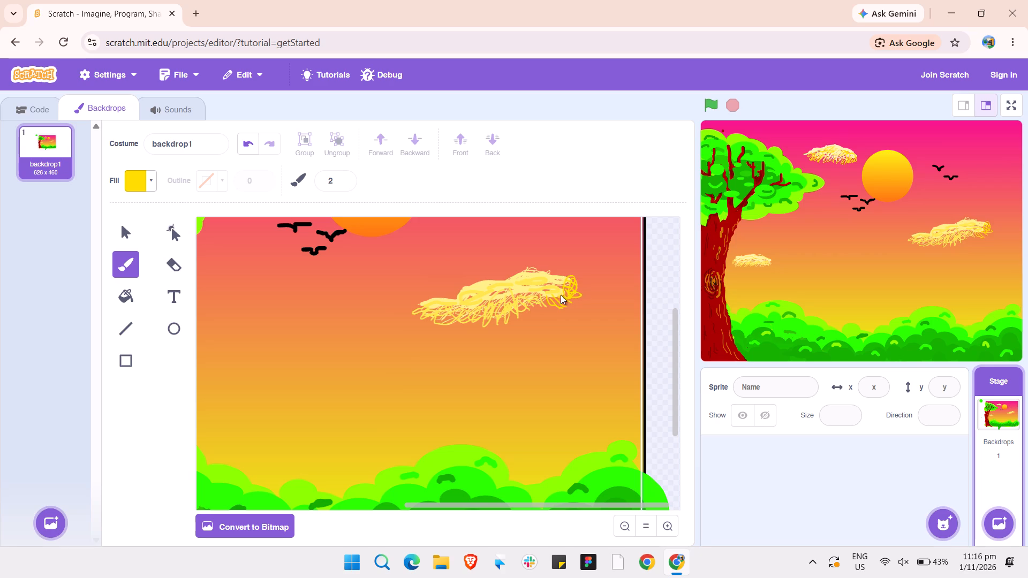
Scribble more golden yellow loops along the underside of the large cloud's right half, working in from the tip toward the middle.
drag(547, 295, 542, 293)
drag(542, 293, 547, 311)
drag(532, 310, 548, 315)
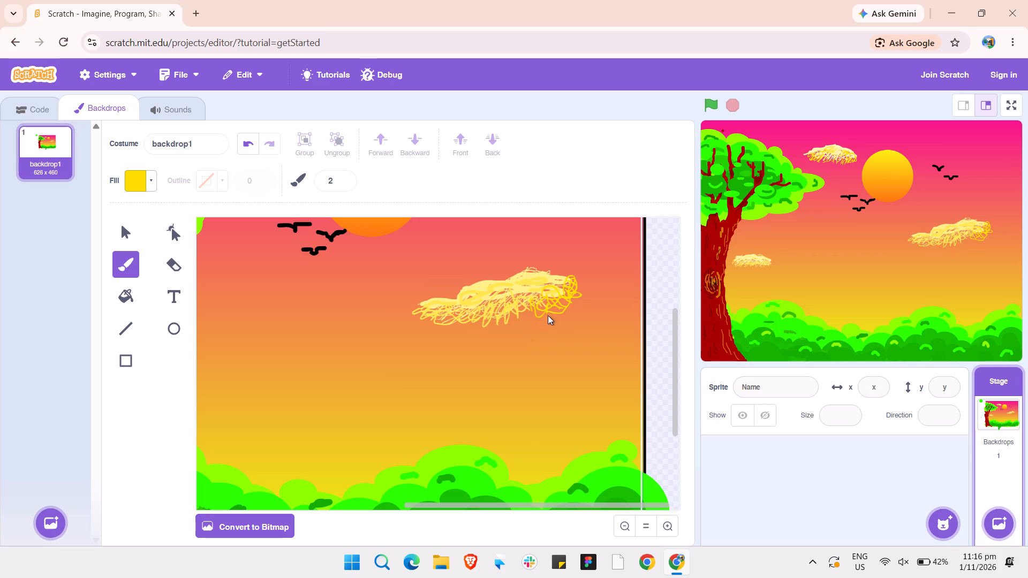
drag(548, 315, 554, 296)
drag(526, 303, 533, 307)
drag(533, 307, 545, 310)
drag(517, 315, 558, 306)
Extend the large cloud's right tip with a pointed golden yellow wisp and fill in short strokes beneath it.
scroll(558, 306, up, 2)
scroll(558, 306, right, 1)
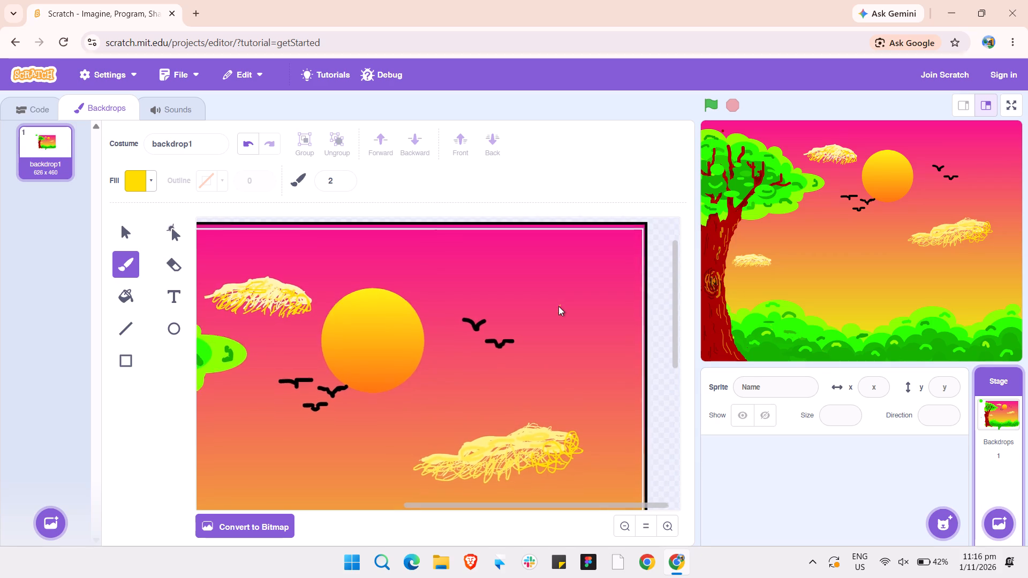
scroll(558, 306, right, 1)
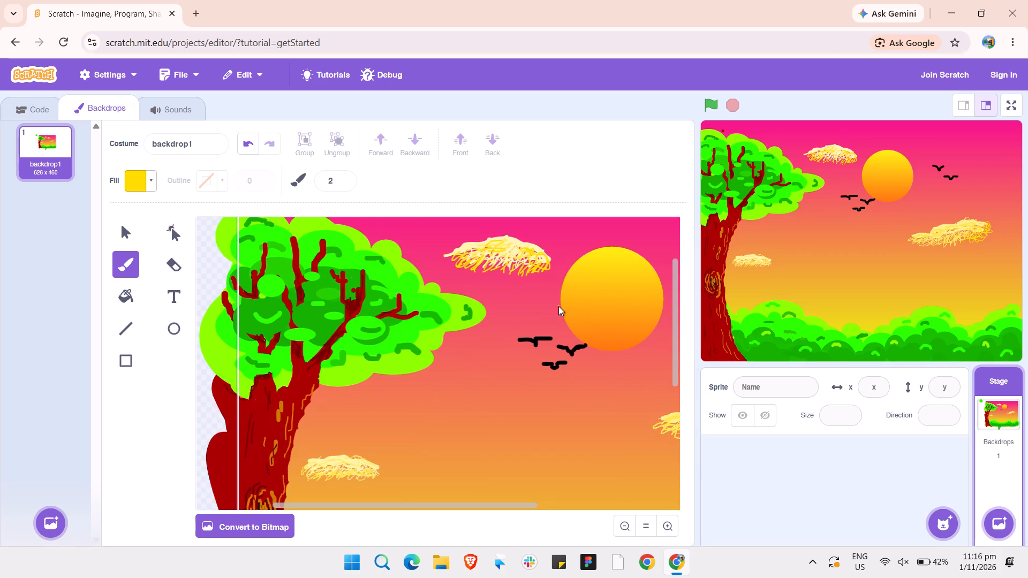
scroll(558, 306, down, 2)
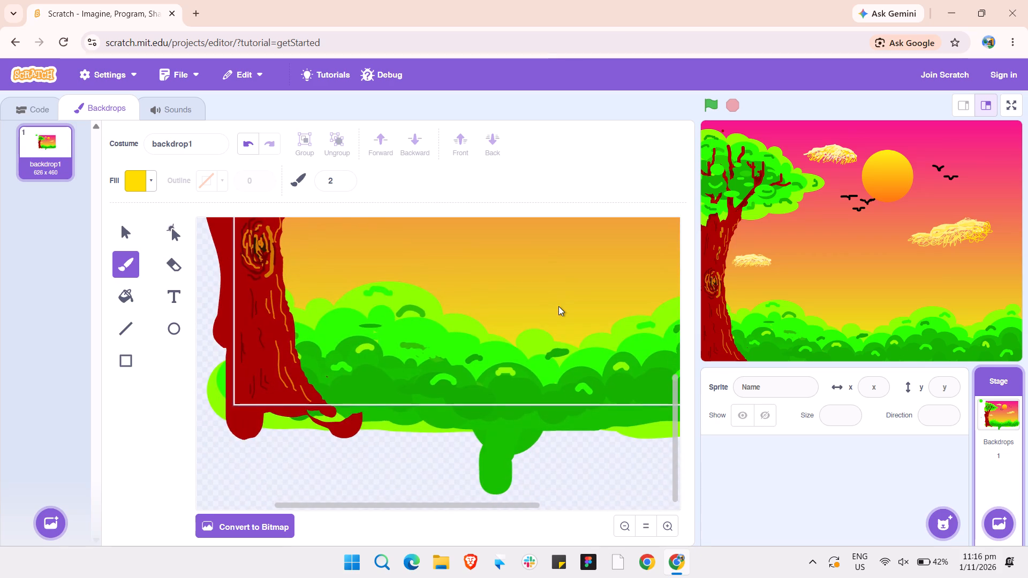
scroll(558, 306, up, 1)
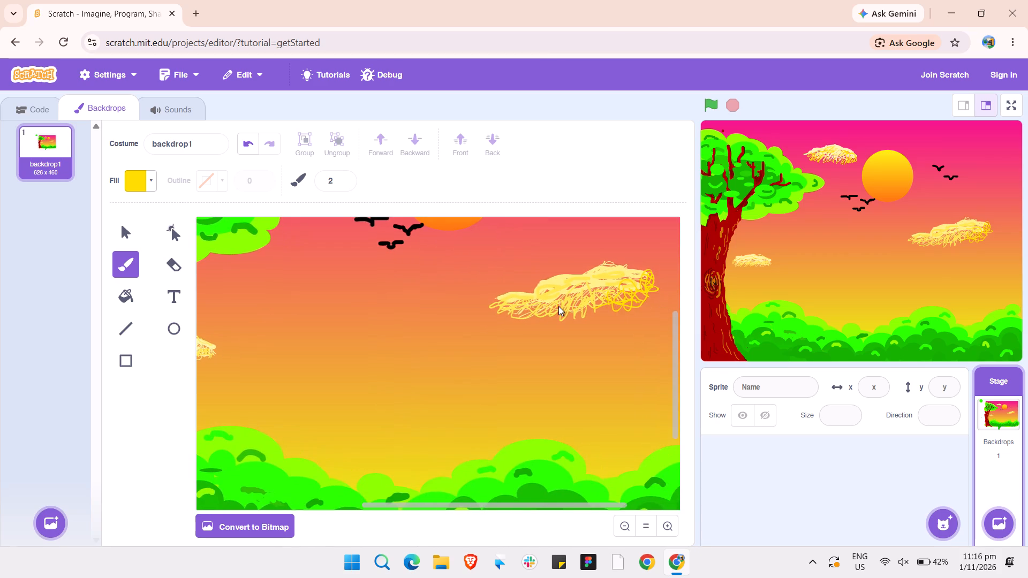
scroll(558, 306, up, 1)
drag(648, 273, 665, 290)
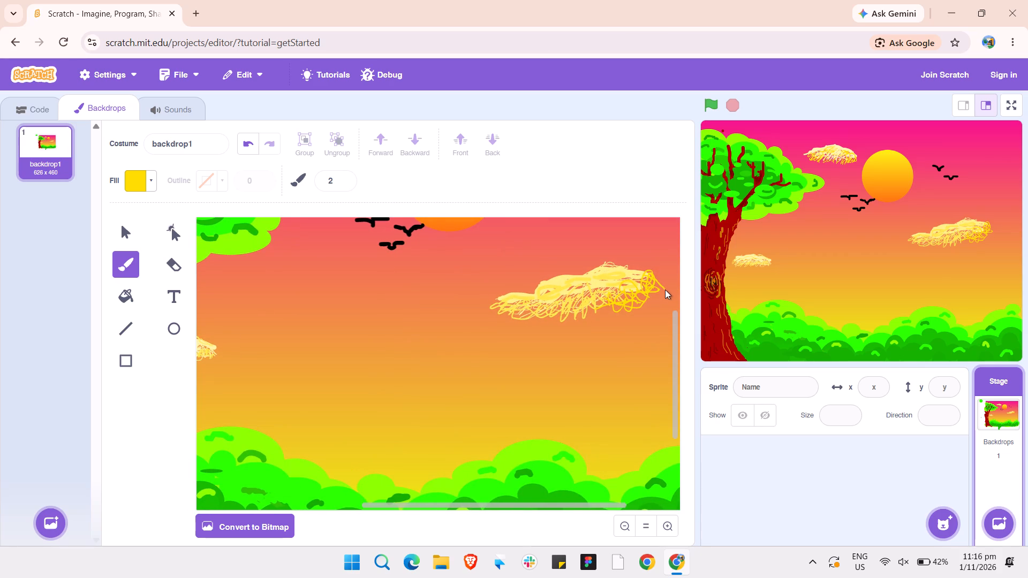
drag(665, 290, 670, 291)
drag(655, 285, 664, 290)
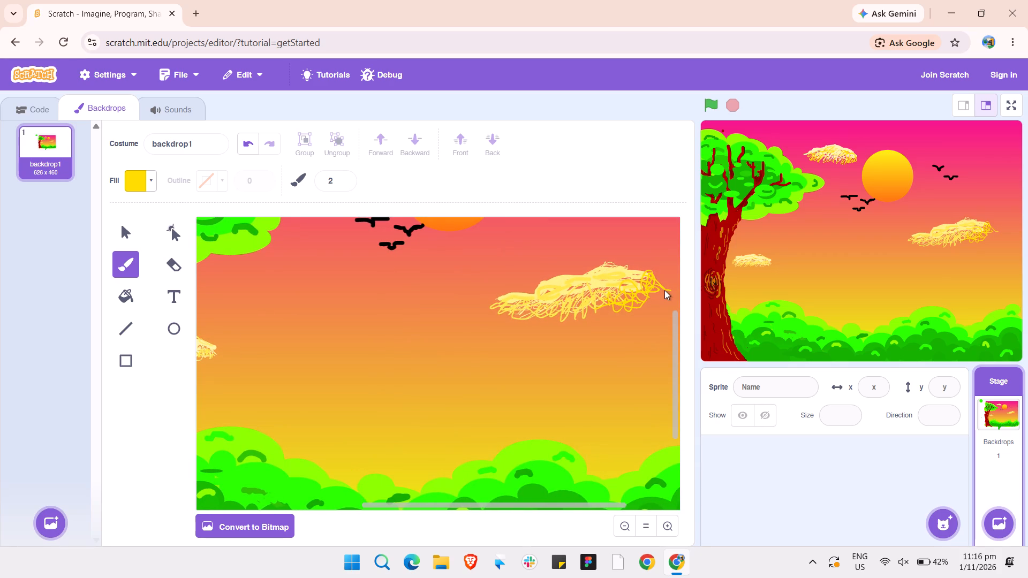
drag(664, 290, 663, 292)
click(663, 292)
drag(642, 293, 652, 295)
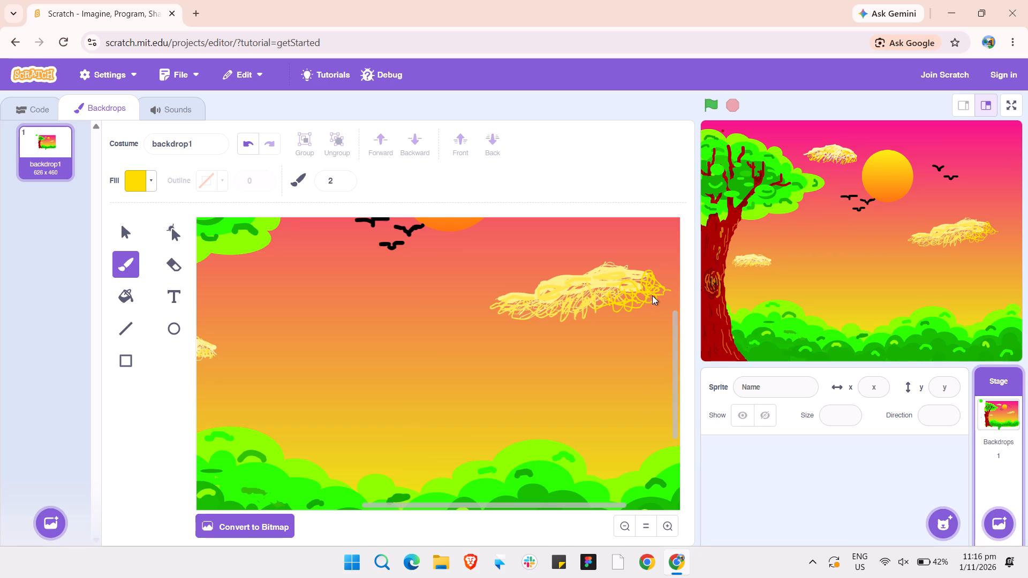
drag(652, 295, 653, 300)
Scribble pink strokes on the lower left edge of the cloud between tree and sun, with fill color 92 and saturation 55.
scroll(599, 254, right, 4)
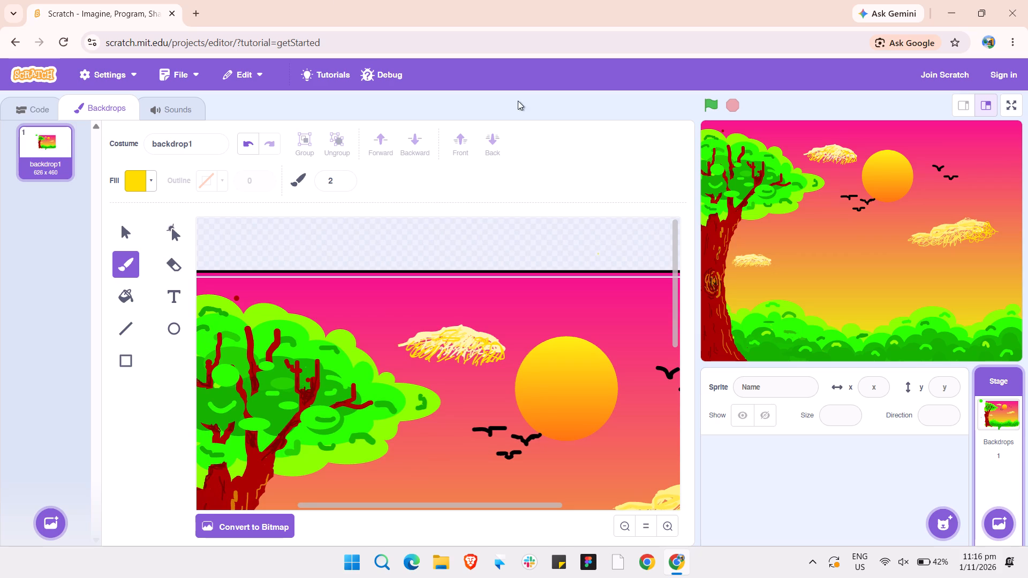
click(154, 176)
drag(101, 230, 142, 225)
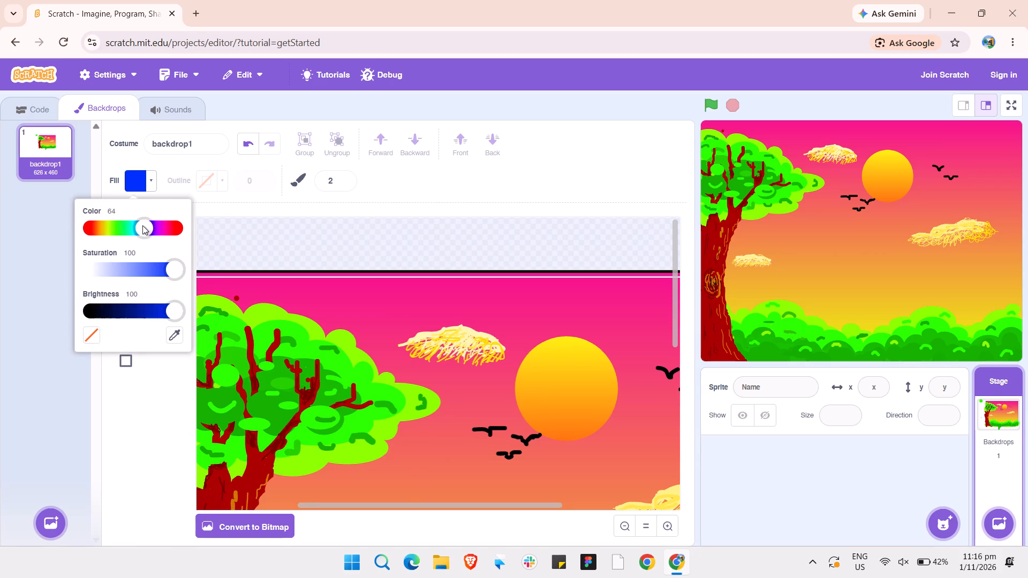
drag(142, 225, 165, 226)
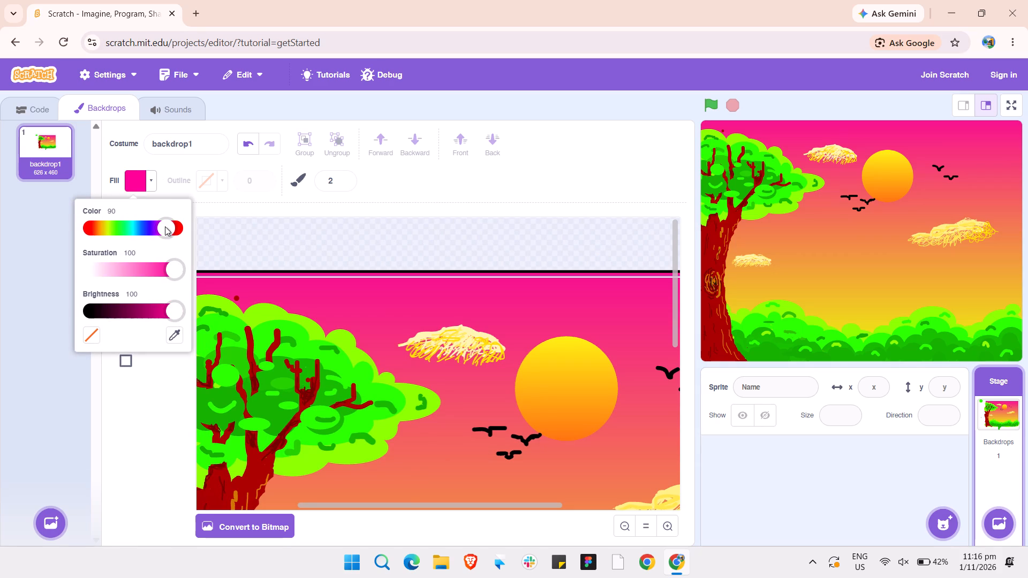
drag(165, 226, 165, 224)
drag(178, 270, 135, 272)
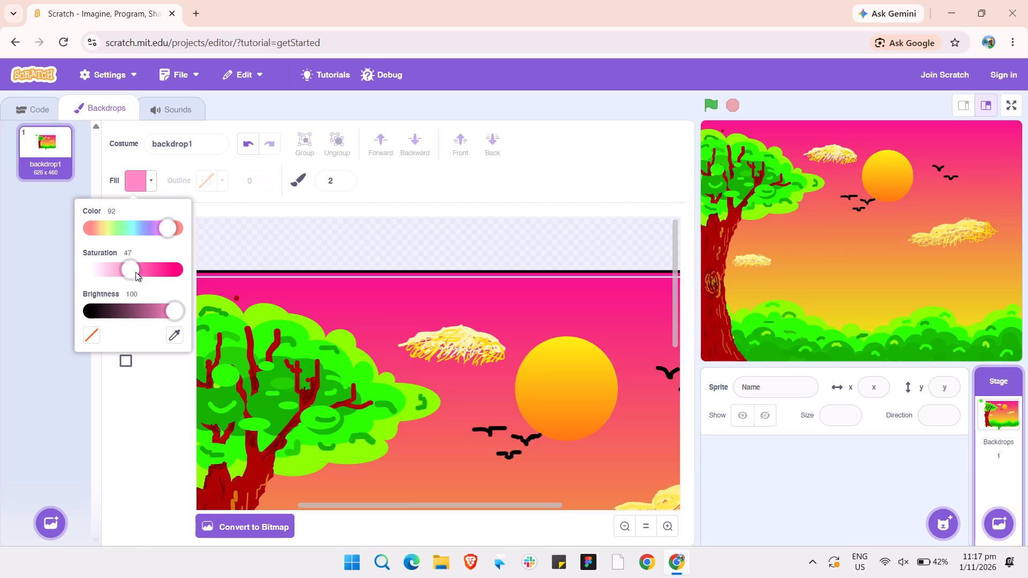
drag(135, 272, 141, 269)
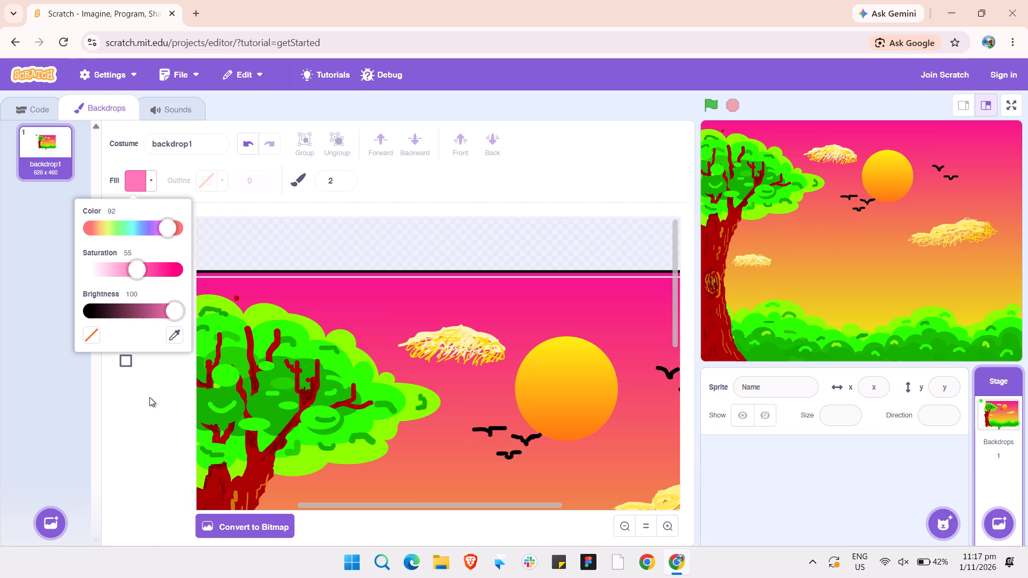
click(149, 397)
drag(408, 358, 415, 351)
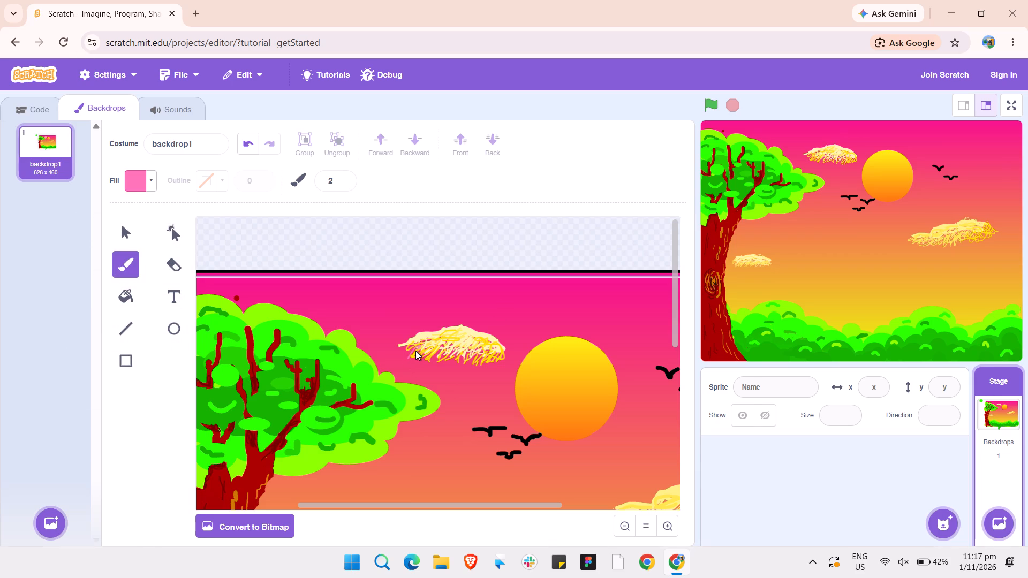
drag(415, 351, 422, 358)
drag(422, 358, 433, 353)
drag(433, 353, 435, 355)
drag(411, 349, 404, 350)
drag(404, 350, 415, 344)
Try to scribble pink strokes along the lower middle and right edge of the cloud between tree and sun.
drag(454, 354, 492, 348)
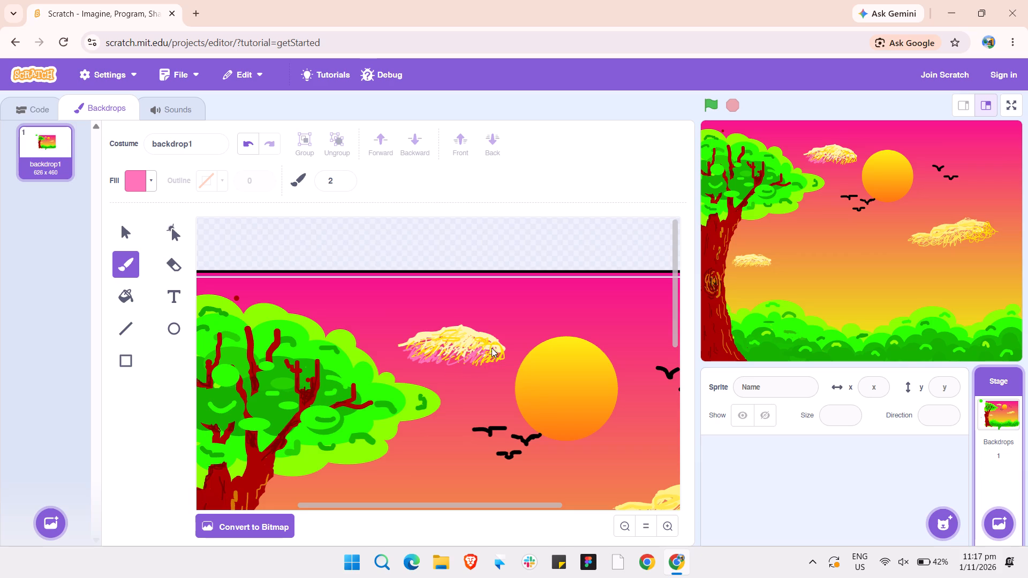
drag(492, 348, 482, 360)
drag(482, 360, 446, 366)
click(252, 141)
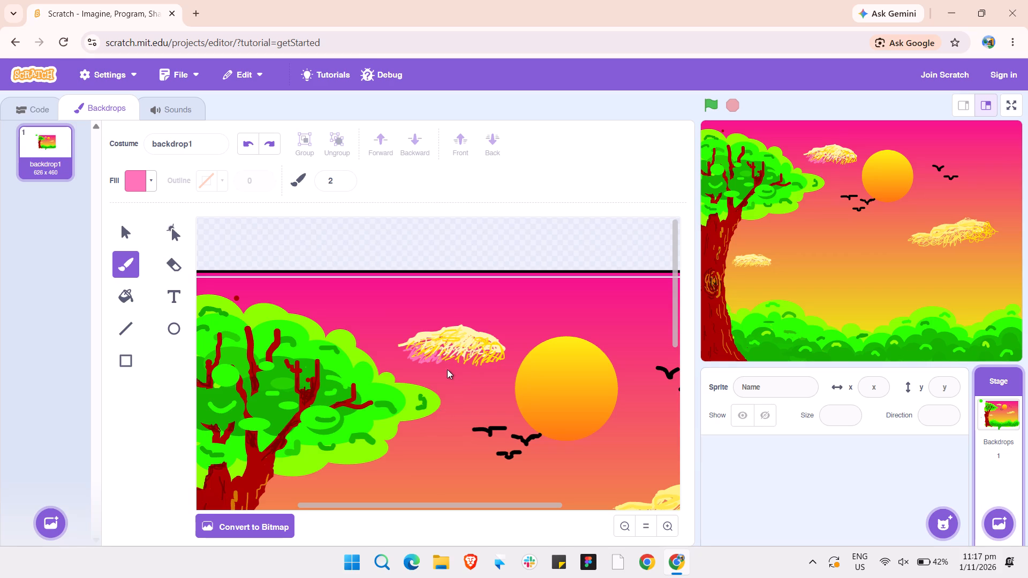
Scribble pink strokes along the full lower edge of the cloud between tree and sun, thickening the lower left part.
drag(445, 360, 451, 359)
drag(451, 359, 476, 367)
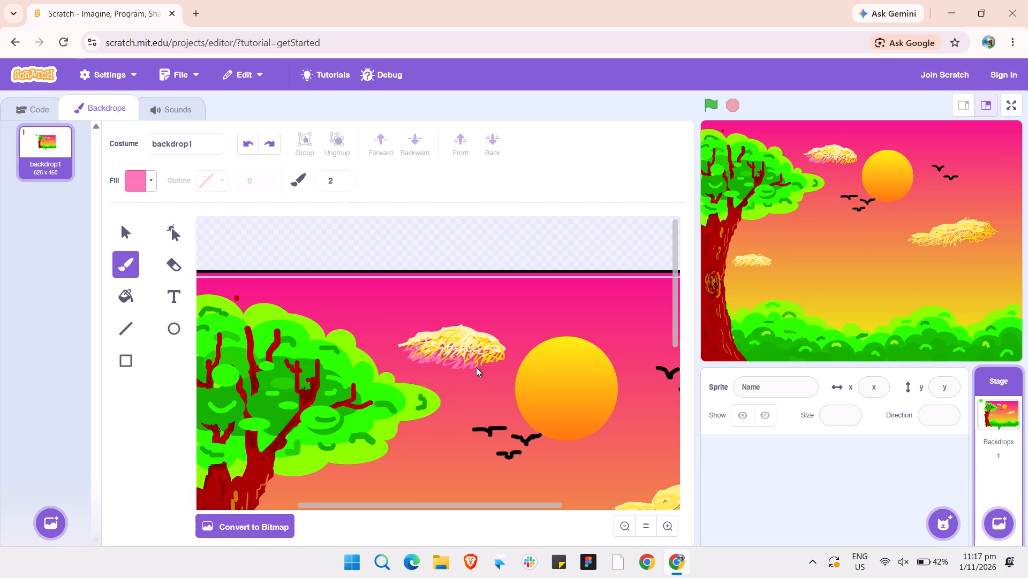
drag(476, 367, 479, 372)
drag(479, 372, 495, 362)
drag(495, 362, 496, 362)
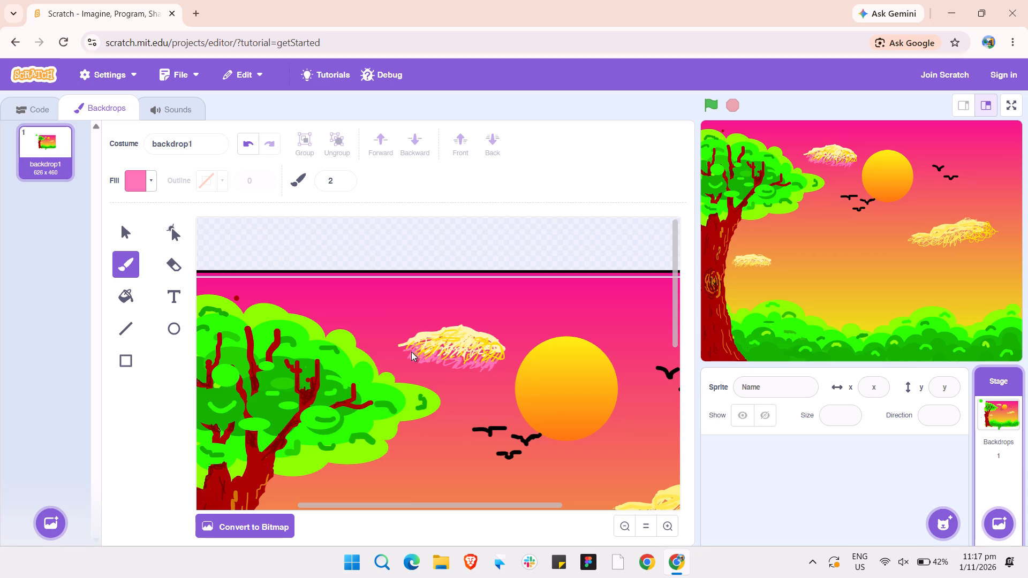
click(411, 352)
drag(412, 355, 428, 365)
drag(433, 362, 442, 364)
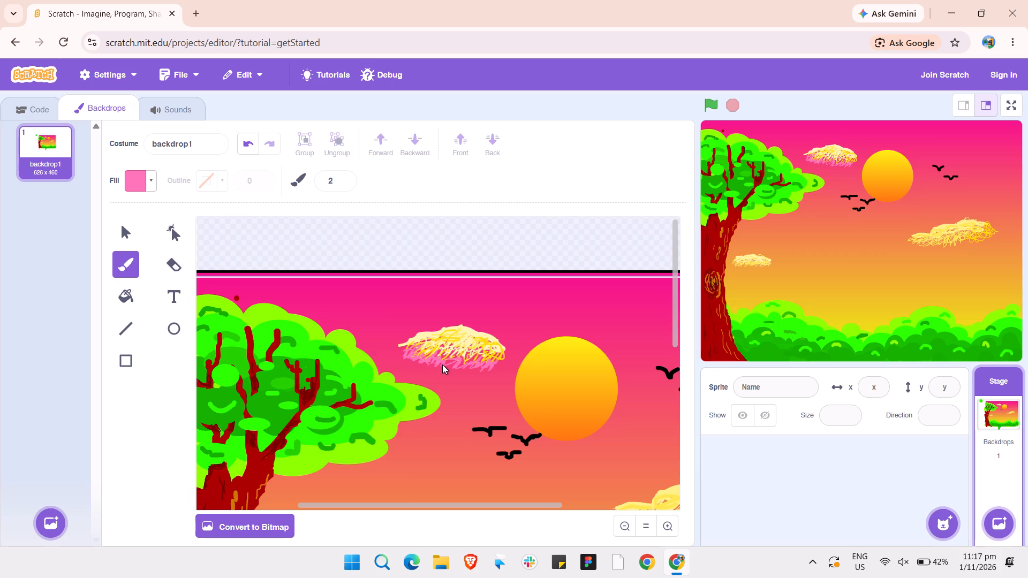
Add short pink strokes to the top, left end and underside of the small cloud beside the tree trunk.
scroll(442, 364, down, 6)
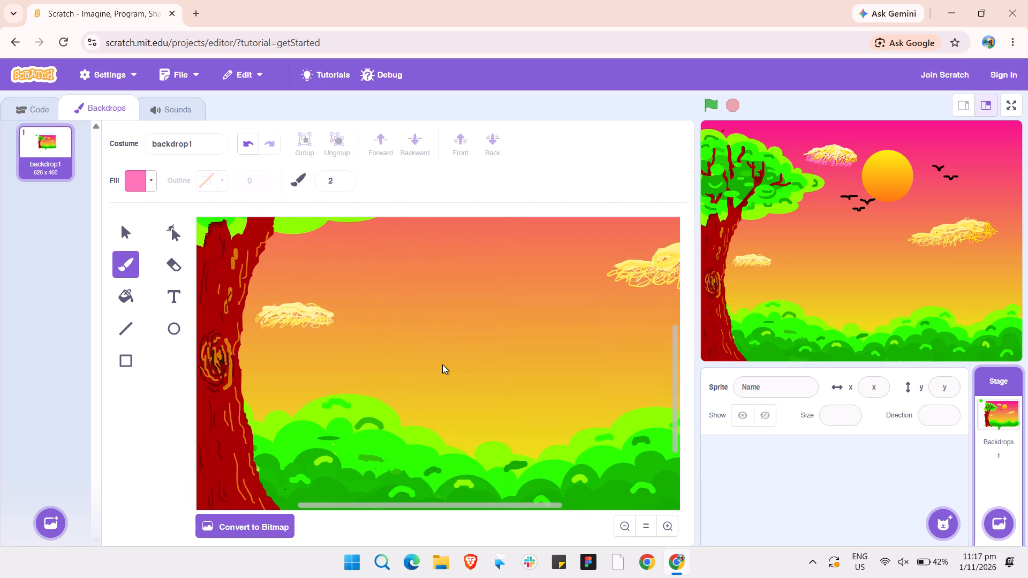
drag(272, 310, 265, 313)
drag(294, 308, 301, 308)
drag(270, 313, 259, 322)
drag(271, 319, 263, 326)
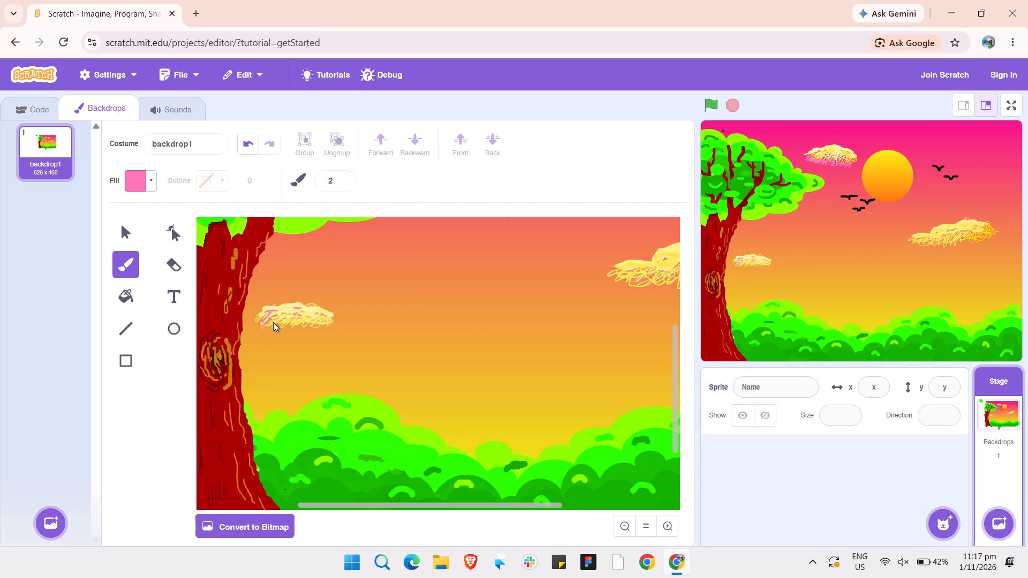
click(277, 321)
drag(278, 324, 287, 325)
drag(300, 323, 305, 324)
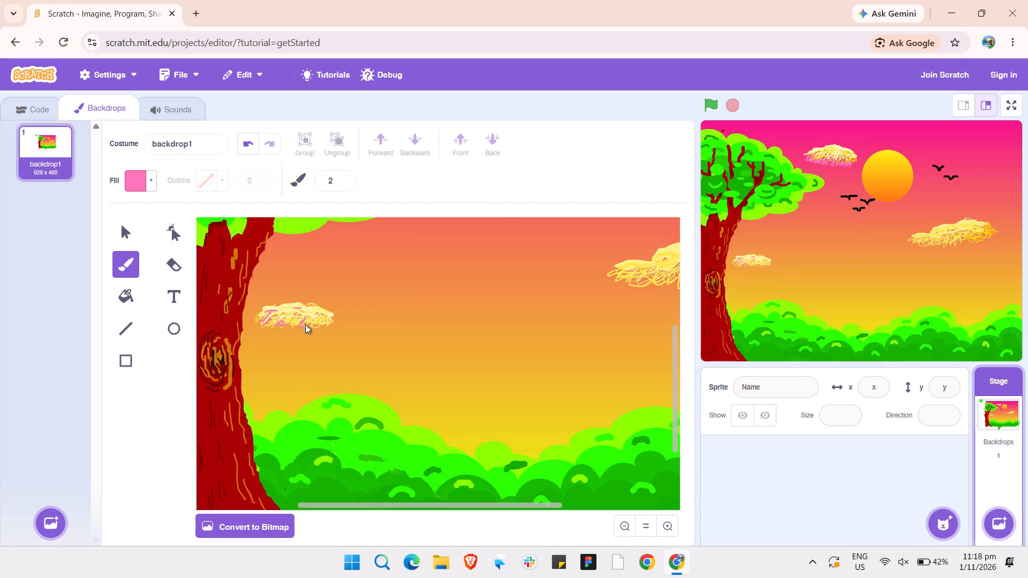
drag(305, 324, 309, 328)
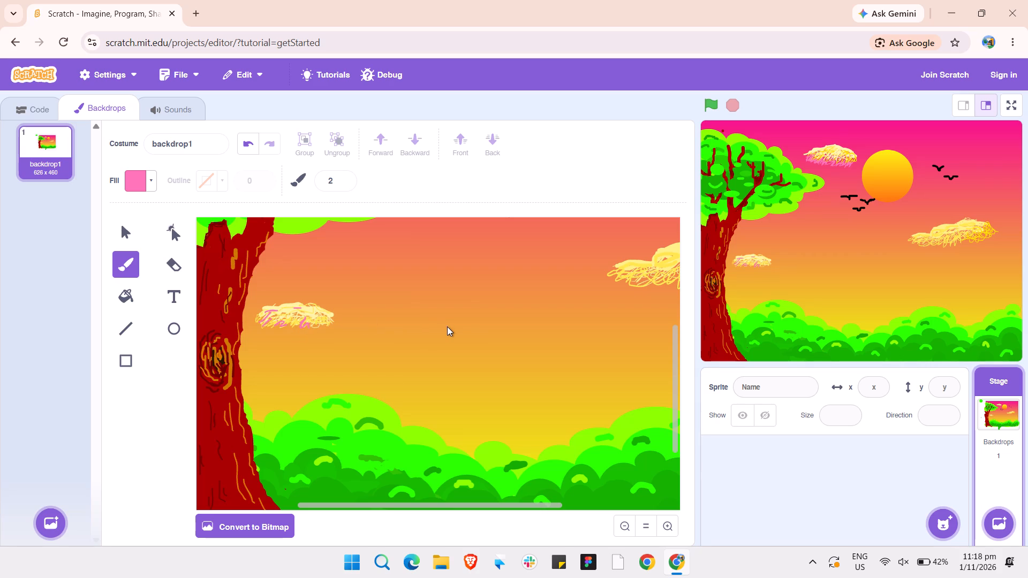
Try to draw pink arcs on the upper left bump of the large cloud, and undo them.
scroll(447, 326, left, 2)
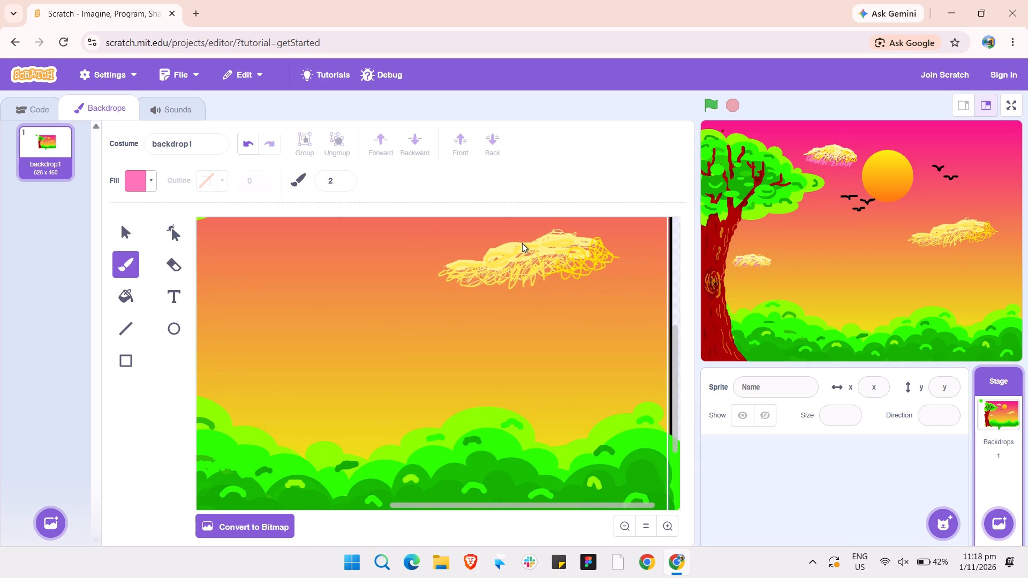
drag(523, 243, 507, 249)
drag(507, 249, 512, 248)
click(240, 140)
Add short pink accent strokes across the upper part of the large cloud, from its left bump toward the right.
drag(506, 249, 517, 246)
drag(517, 246, 517, 246)
click(536, 248)
drag(563, 242, 572, 244)
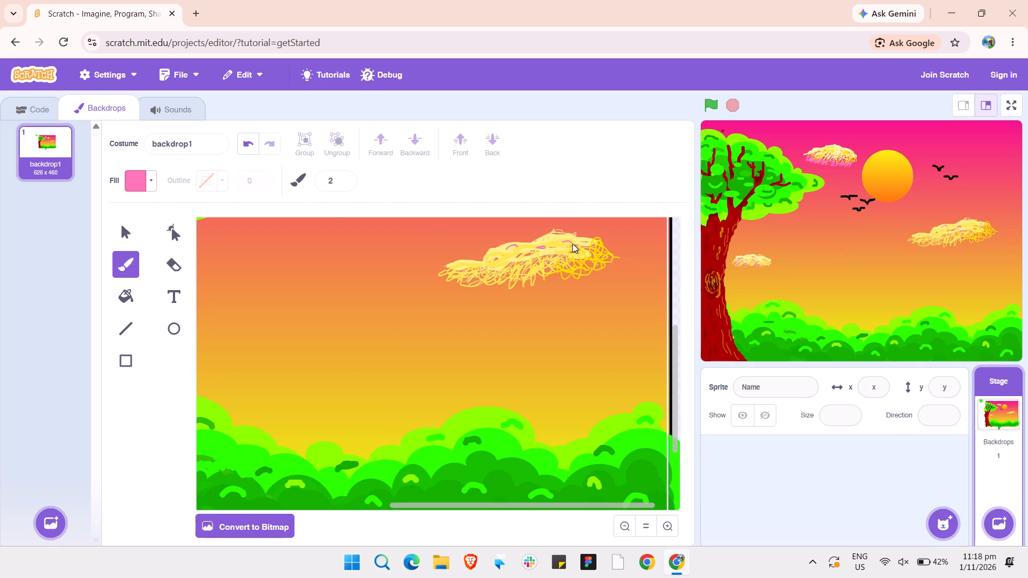
drag(572, 244, 555, 242)
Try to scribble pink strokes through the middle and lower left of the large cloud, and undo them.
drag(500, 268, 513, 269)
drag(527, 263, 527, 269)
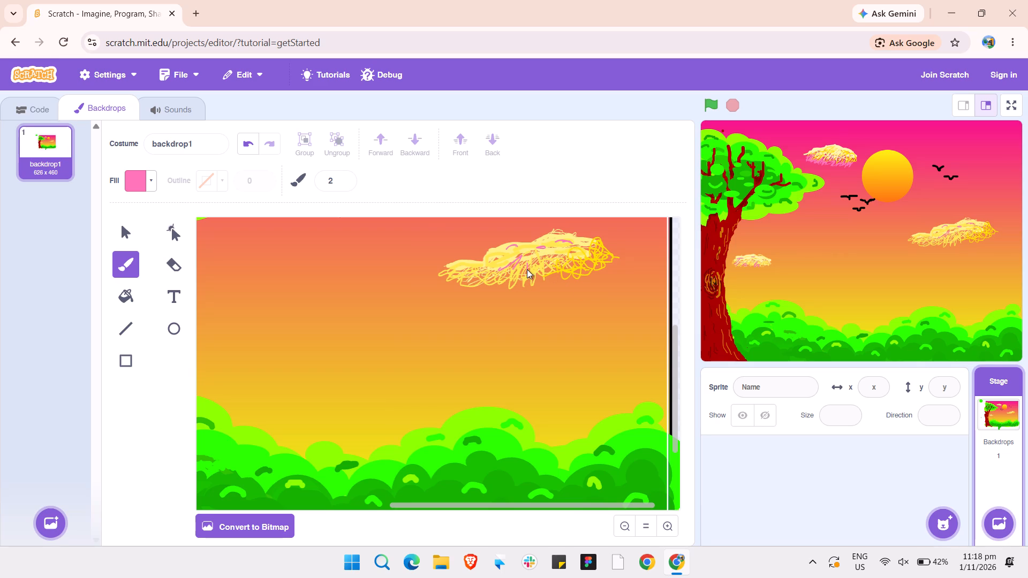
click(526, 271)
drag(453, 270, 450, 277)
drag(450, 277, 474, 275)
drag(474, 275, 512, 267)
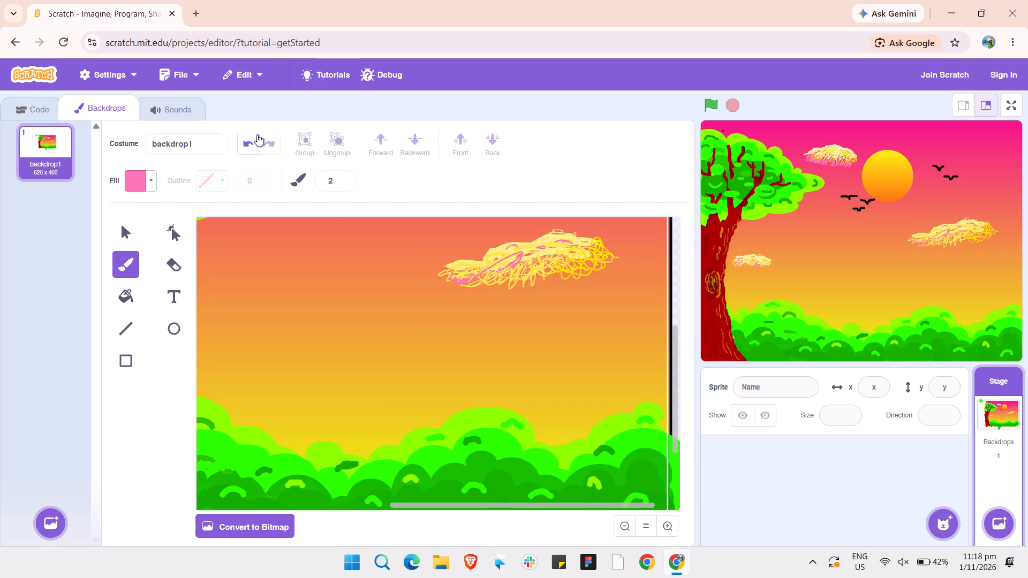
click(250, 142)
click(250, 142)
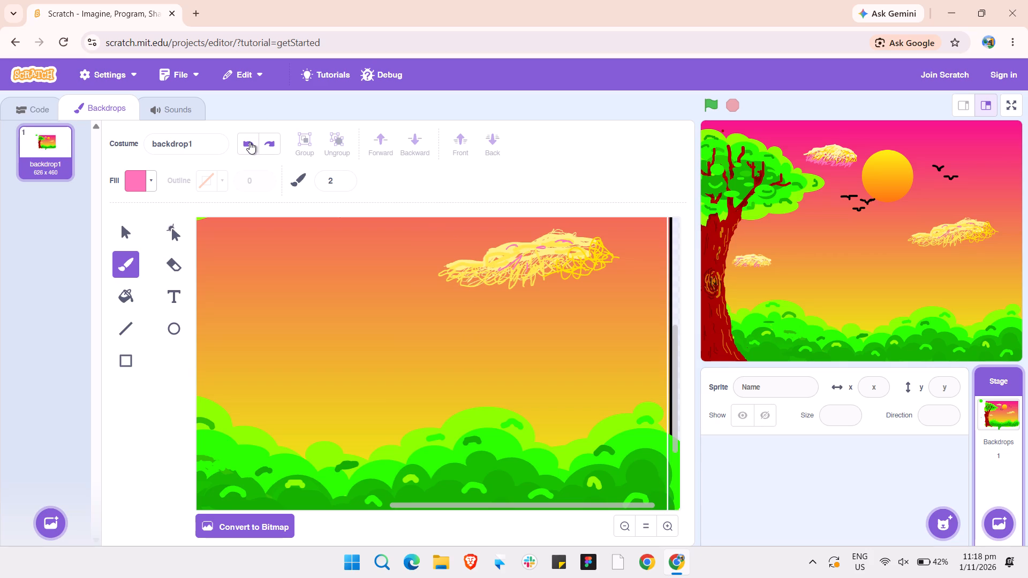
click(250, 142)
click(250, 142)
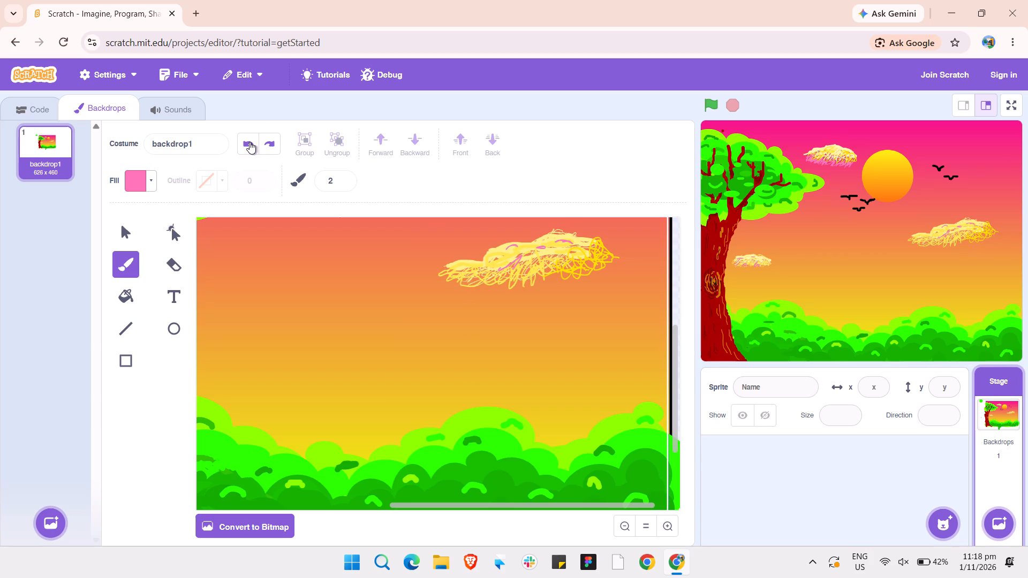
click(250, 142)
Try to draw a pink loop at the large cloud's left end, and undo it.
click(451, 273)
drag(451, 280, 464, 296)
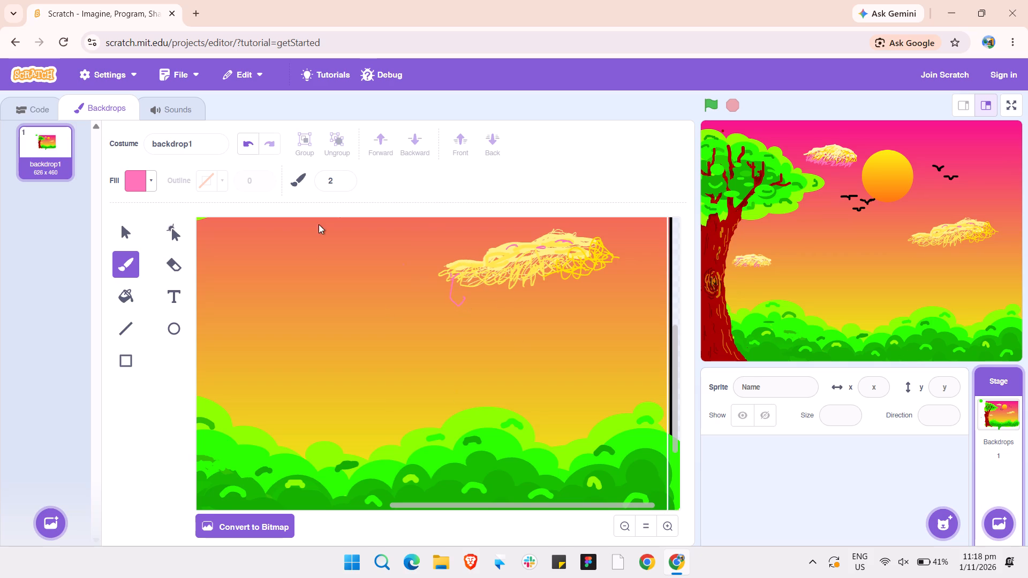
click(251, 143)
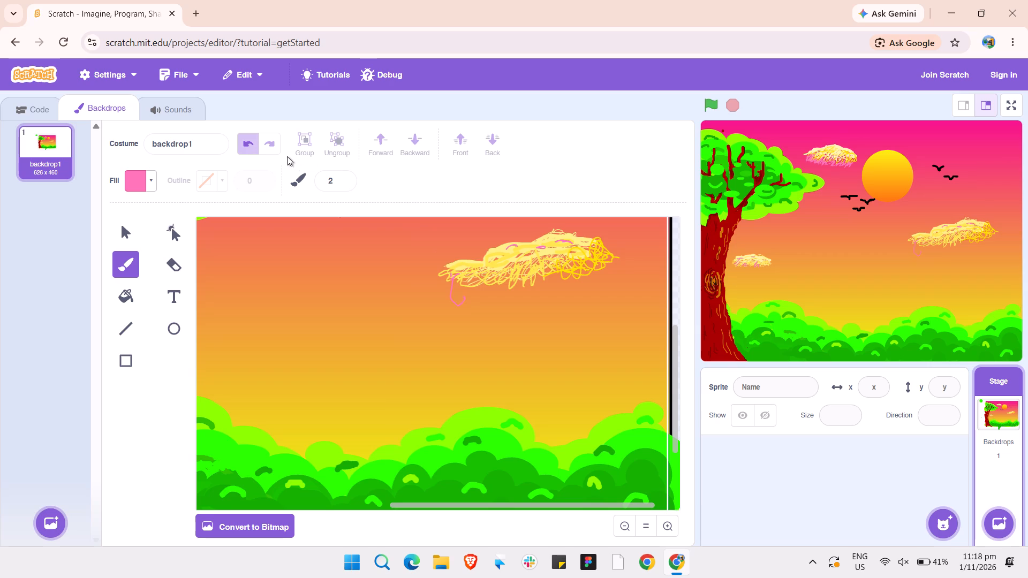
Add pink squiggles through the middle of the large cloud from its left end to its right end, thickening them at the lower left.
drag(453, 274, 471, 275)
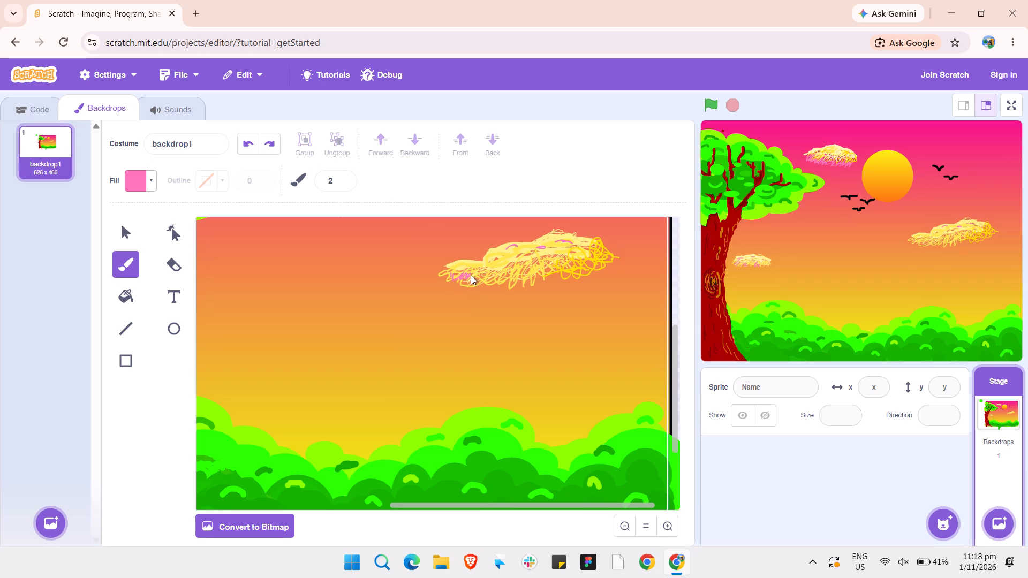
drag(471, 275, 483, 274)
drag(483, 274, 502, 271)
drag(502, 271, 543, 262)
drag(543, 262, 564, 267)
drag(564, 267, 587, 256)
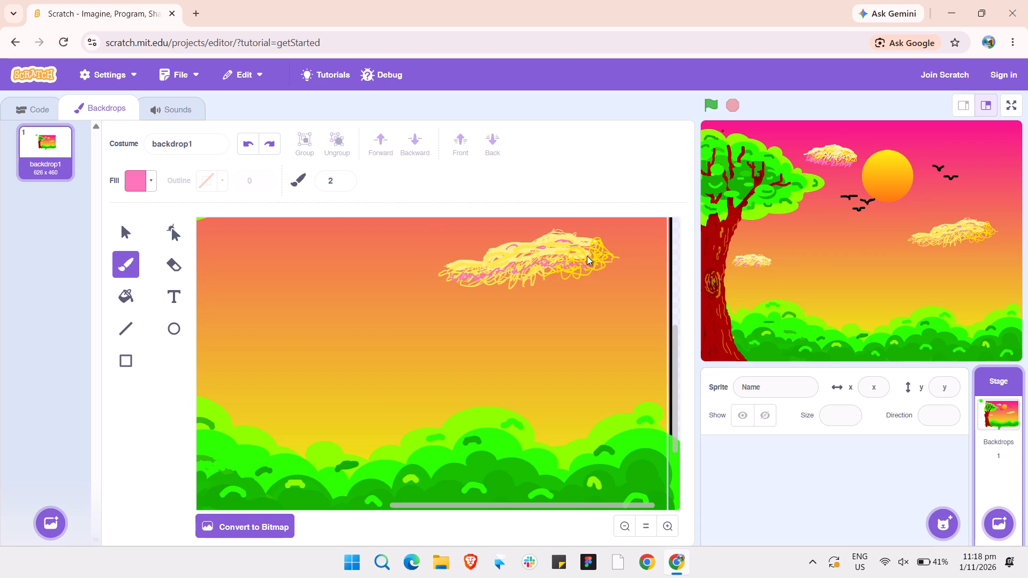
drag(587, 256, 594, 260)
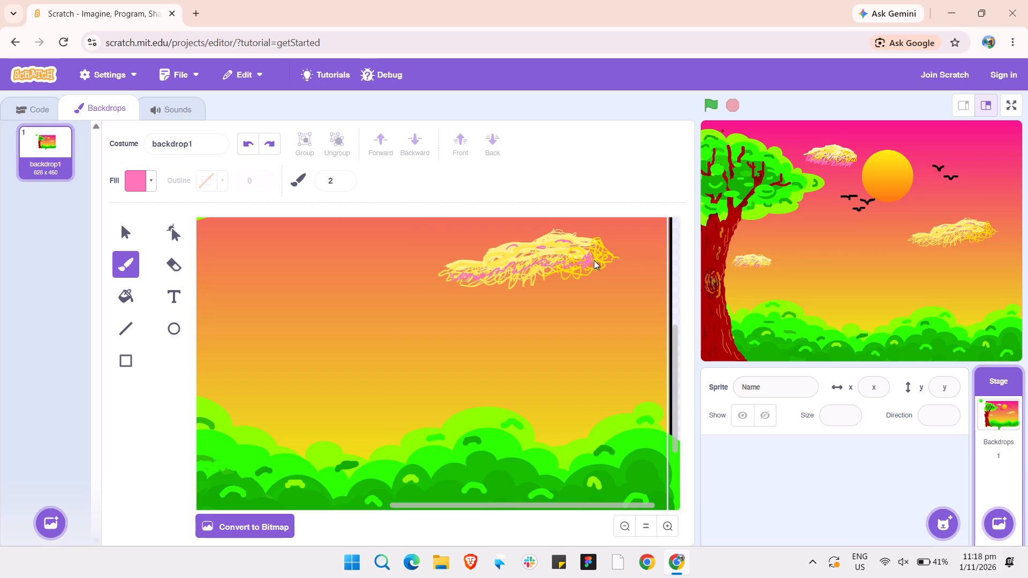
drag(594, 260, 597, 261)
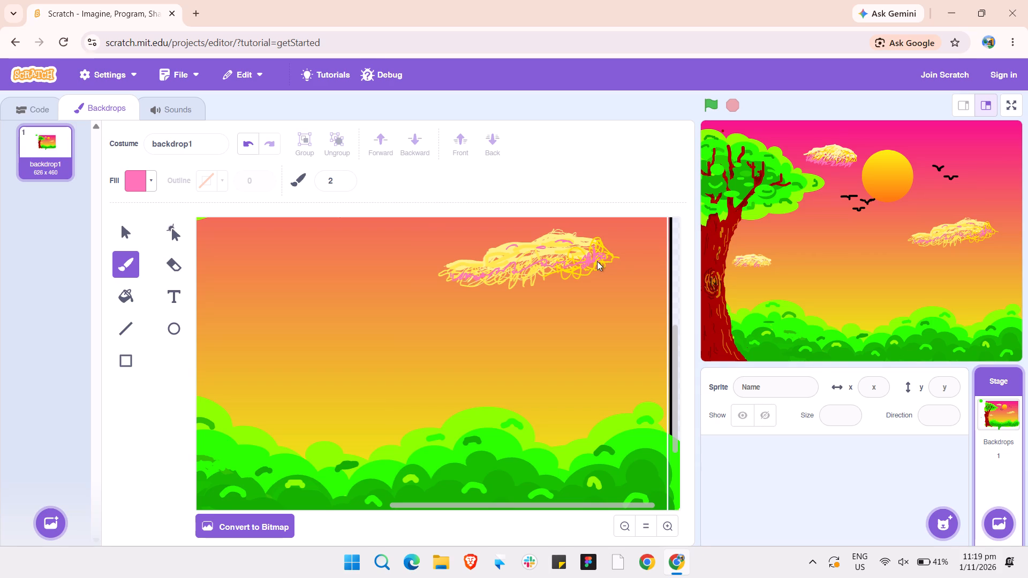
click(505, 257)
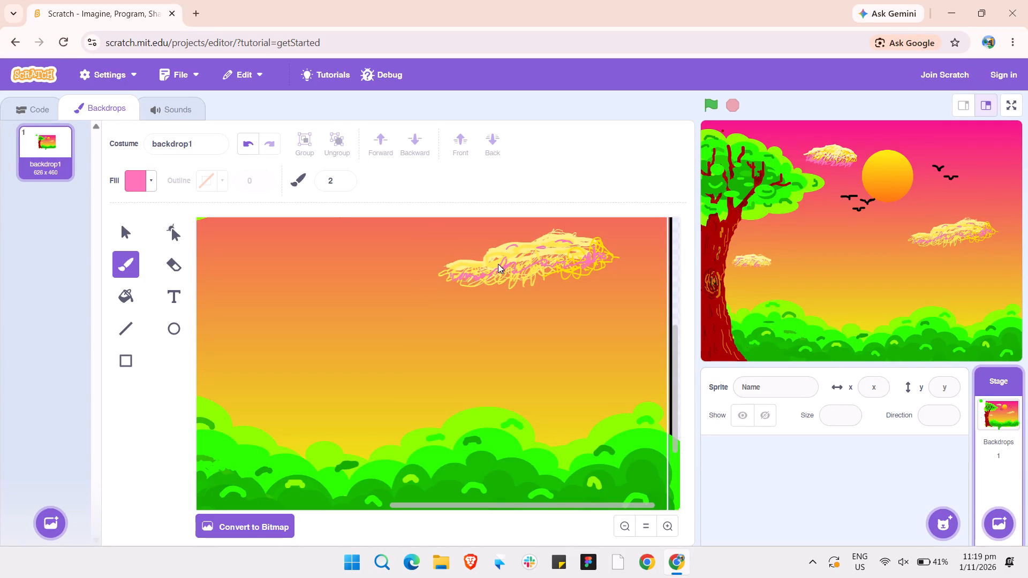
drag(493, 265, 483, 273)
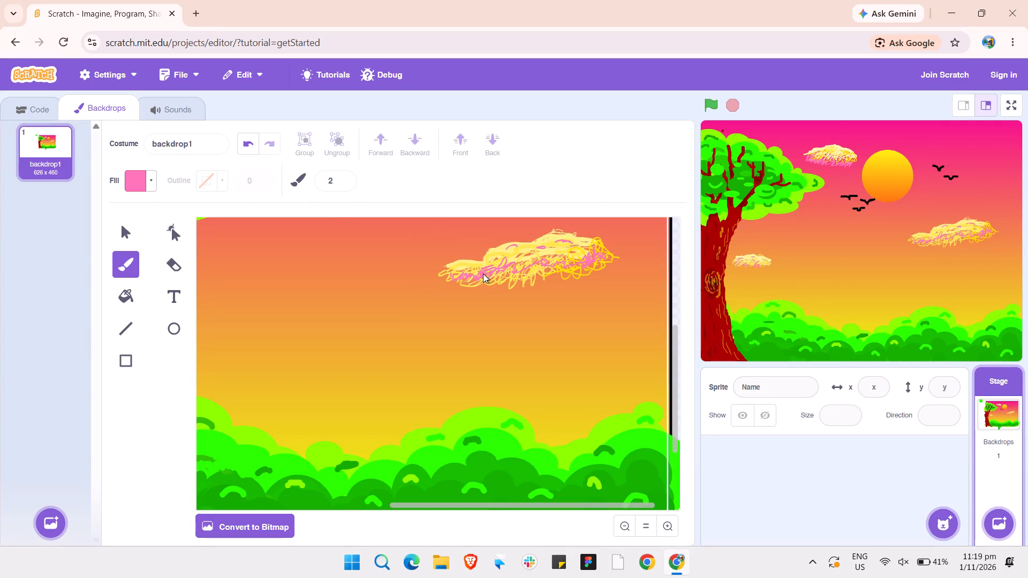
click(482, 273)
Scribble golden yellow strokes, fill color 15 and saturation 87, over the pink at the large cloud's right end.
scroll(600, 249, up, 2)
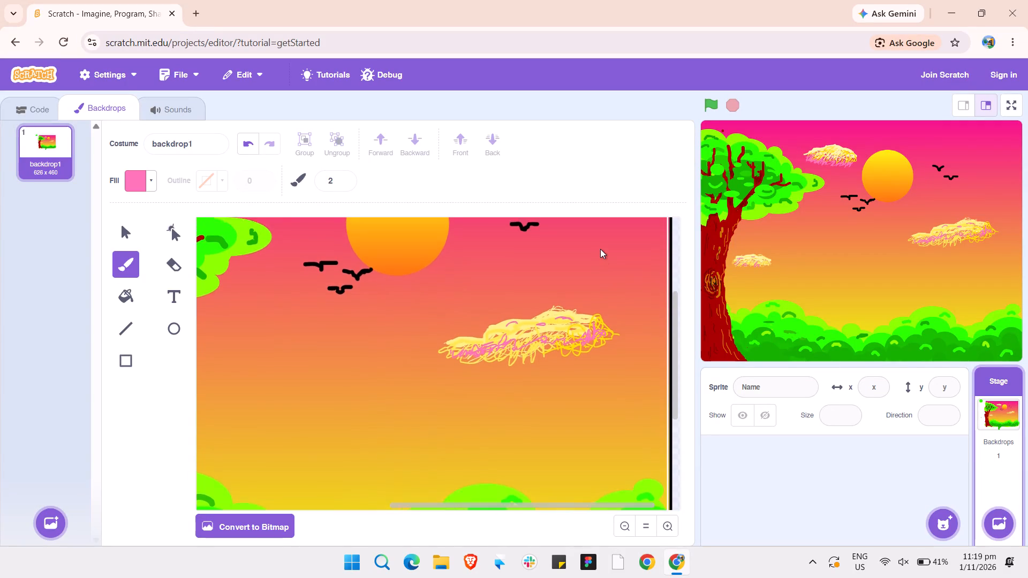
scroll(600, 249, up, 2)
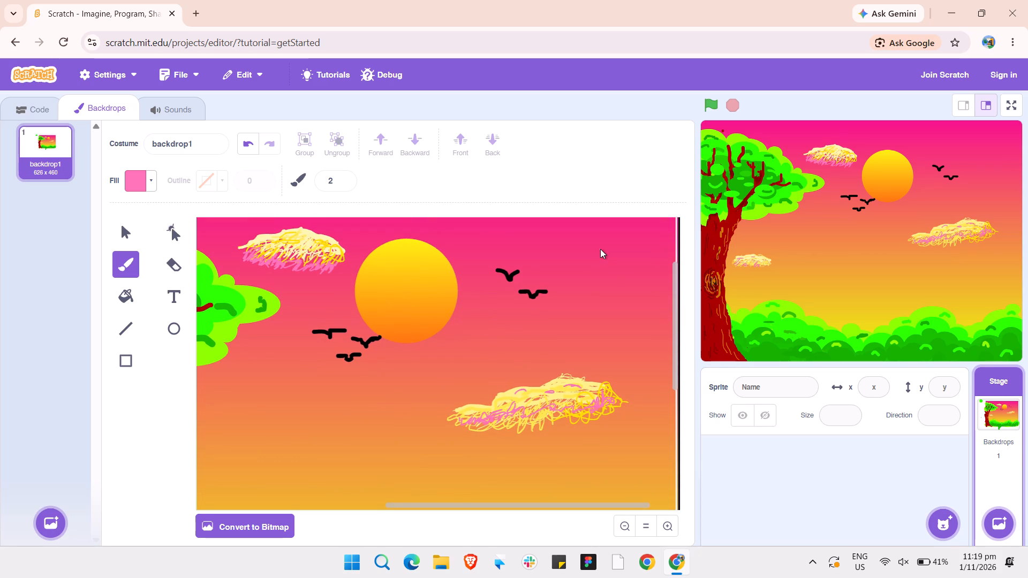
scroll(600, 249, down, 1)
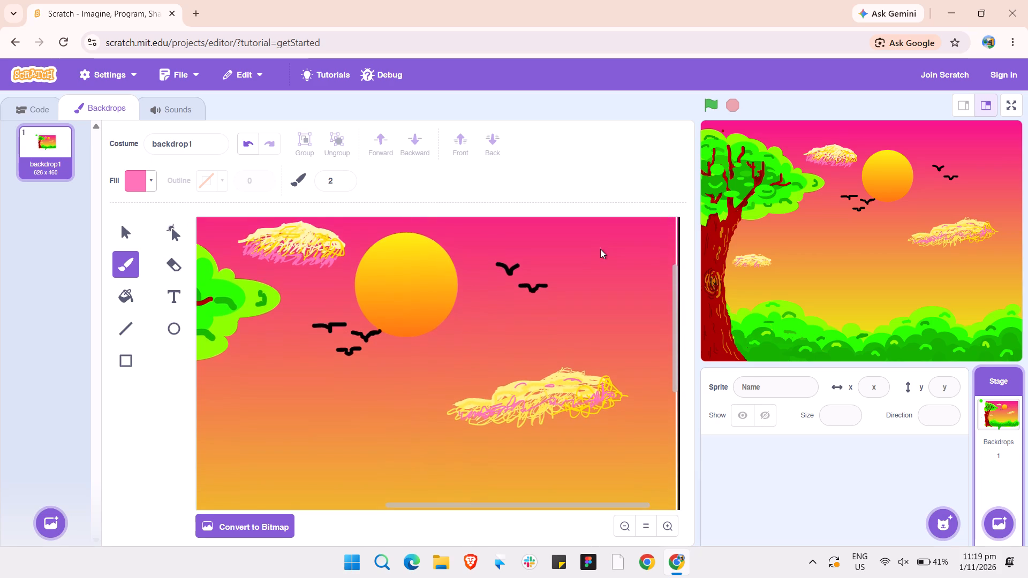
scroll(600, 249, down, 1)
click(153, 186)
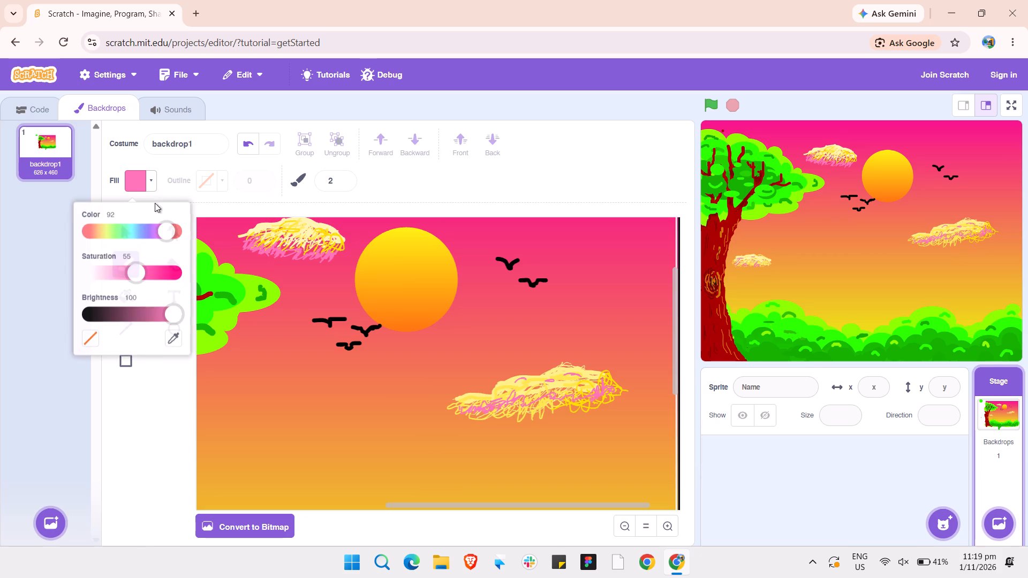
drag(165, 228, 108, 231)
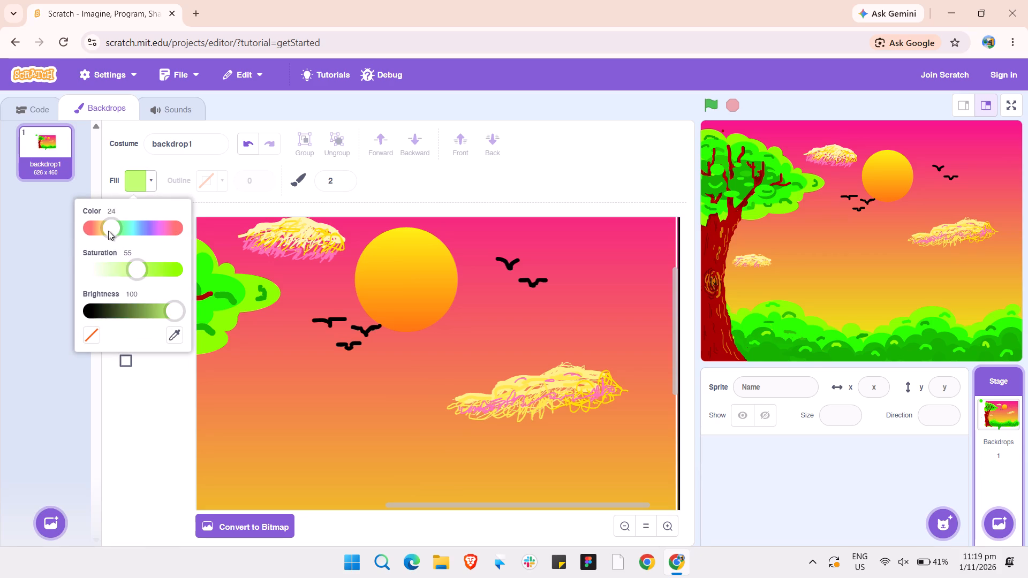
drag(108, 231, 101, 231)
drag(144, 269, 171, 268)
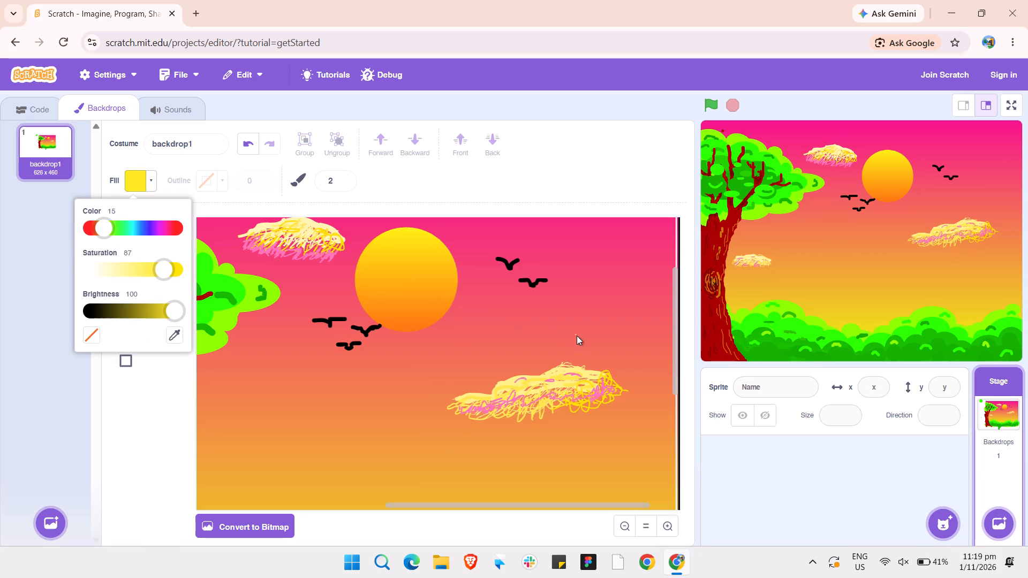
drag(599, 385, 606, 392)
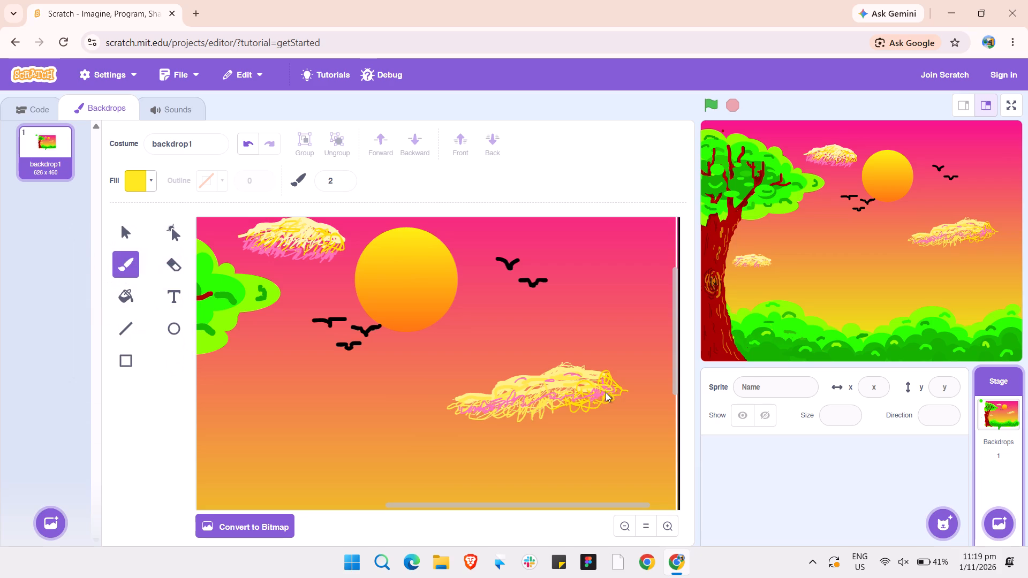
drag(606, 392, 608, 390)
drag(608, 390, 601, 375)
drag(608, 385, 617, 394)
drag(617, 394, 617, 396)
drag(617, 403, 614, 393)
drag(614, 393, 626, 392)
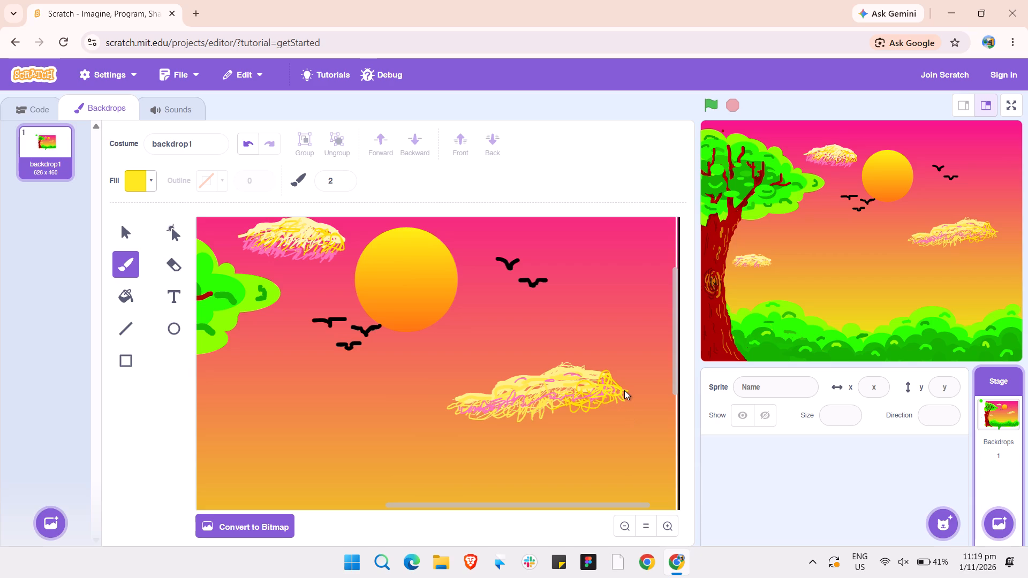
drag(626, 393, 621, 387)
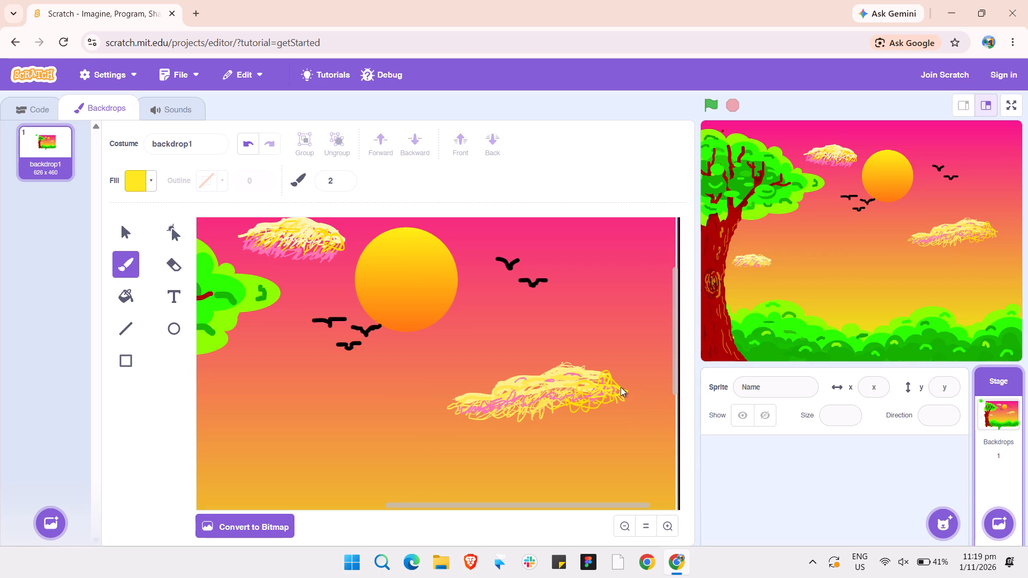
click(614, 379)
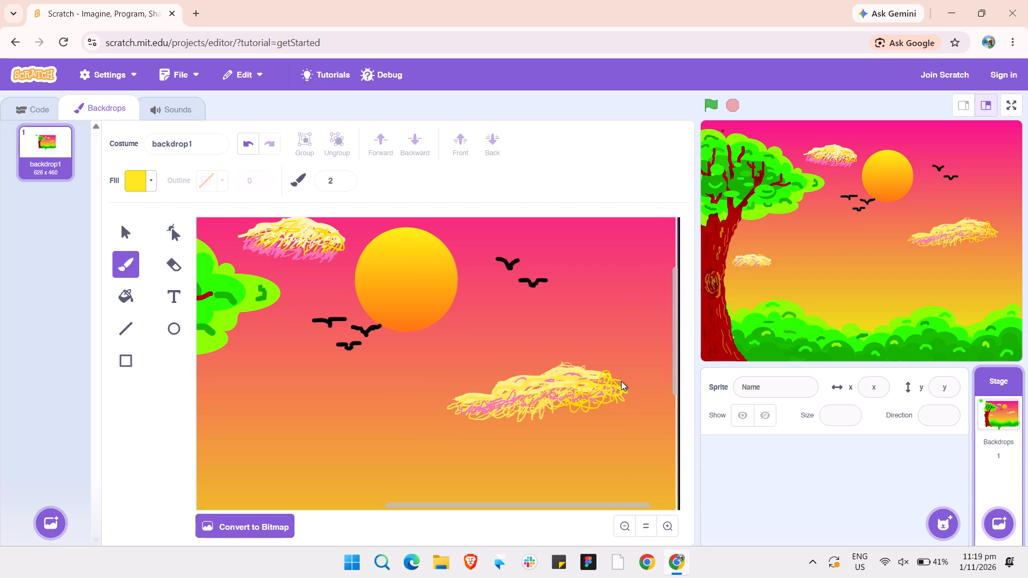
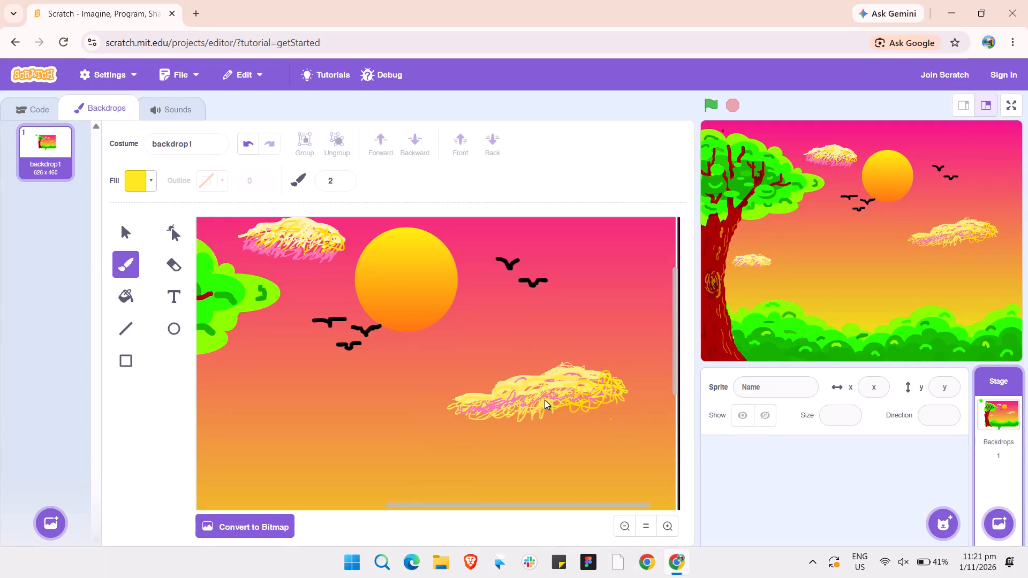
Paint short yellow bark highlights with the size 2 brush along the tree trunk's right edge, beside, above and below the hollow.
scroll(519, 378, down, 4)
scroll(519, 378, right, 3)
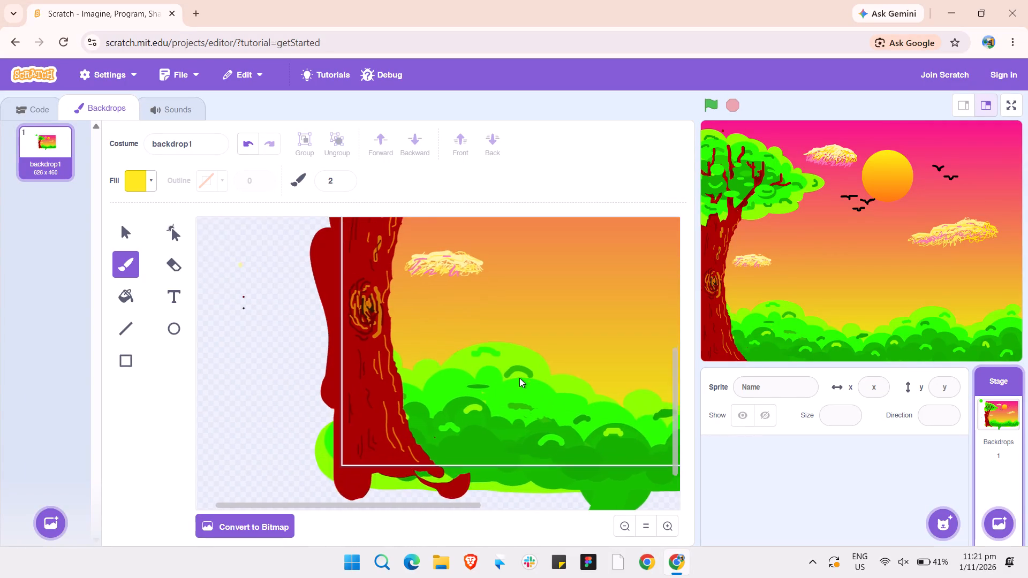
scroll(519, 378, right, 3)
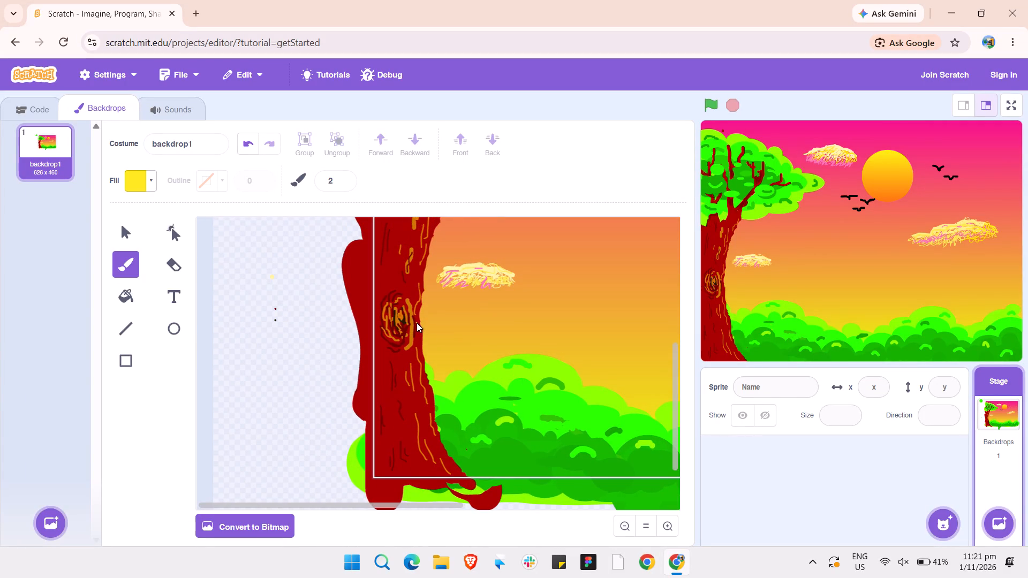
drag(419, 329, 421, 340)
drag(422, 266, 420, 278)
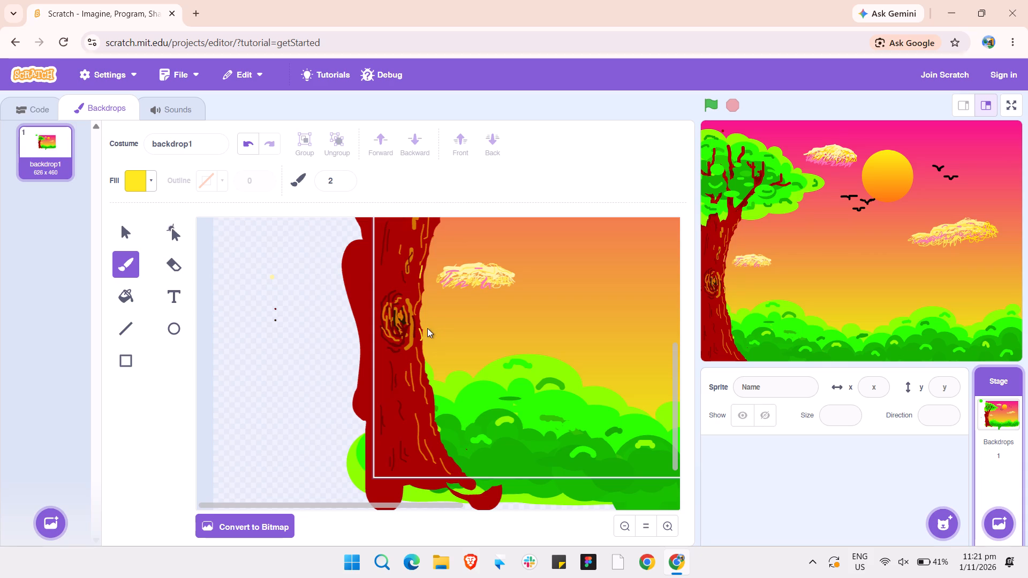
scroll(427, 328, down, 2)
drag(429, 316, 432, 333)
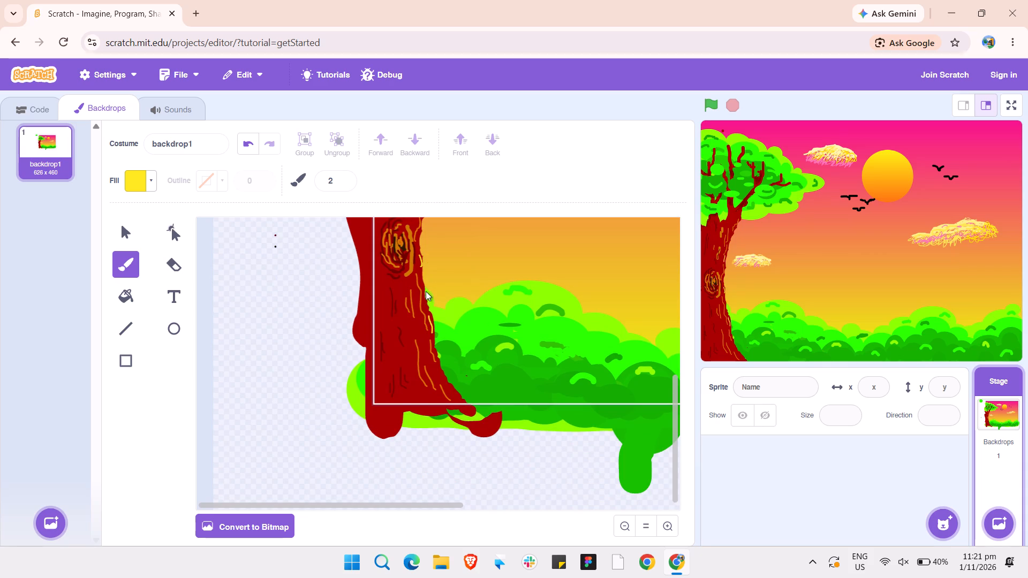
Paint short yellow bark highlights on the upper trunk, between the hollow and the start of the branches.
scroll(411, 227, up, 1)
click(398, 263)
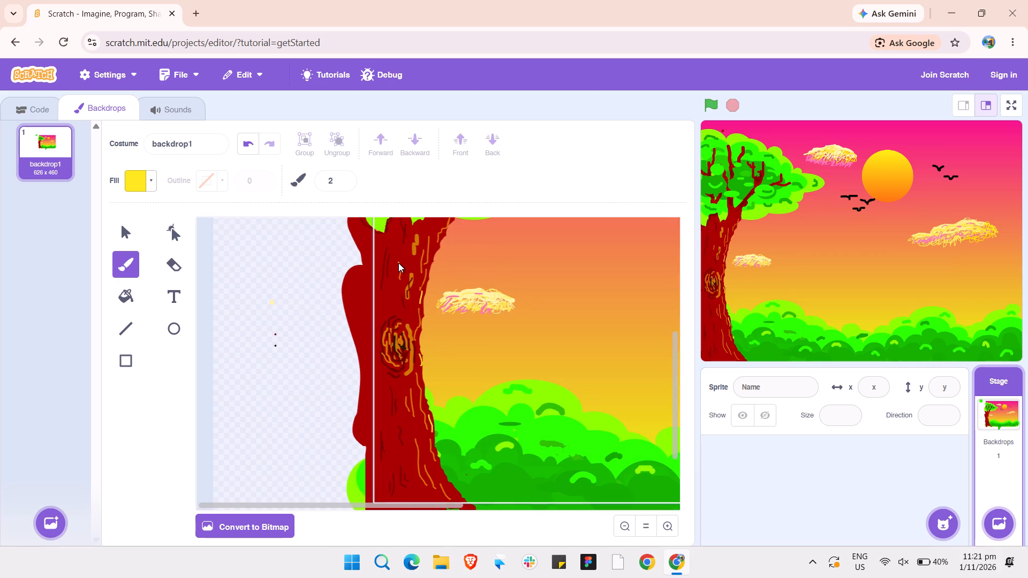
drag(399, 257, 397, 268)
drag(395, 295, 399, 306)
drag(434, 245, 434, 248)
drag(434, 248, 431, 256)
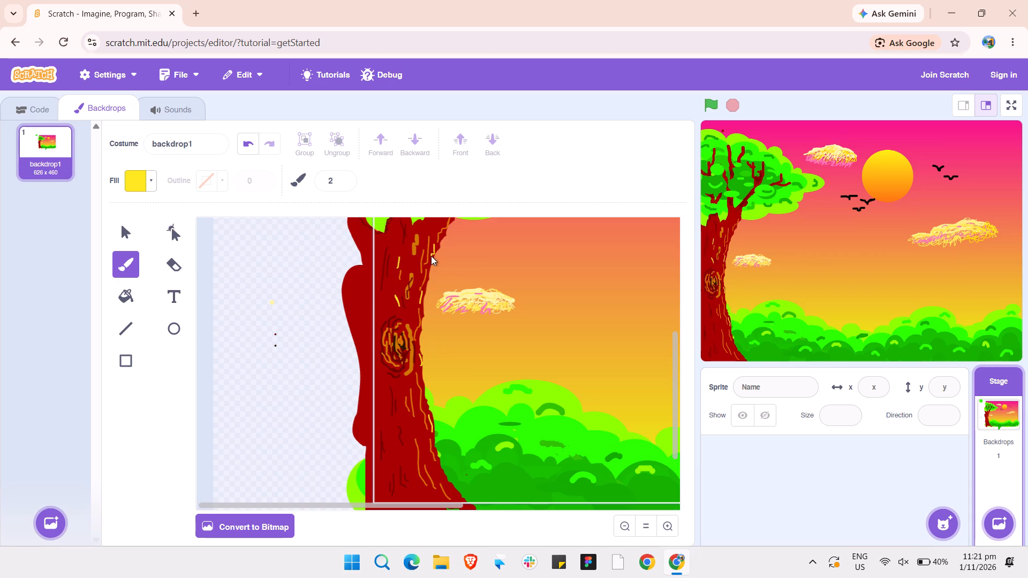
click(435, 249)
drag(437, 244, 435, 249)
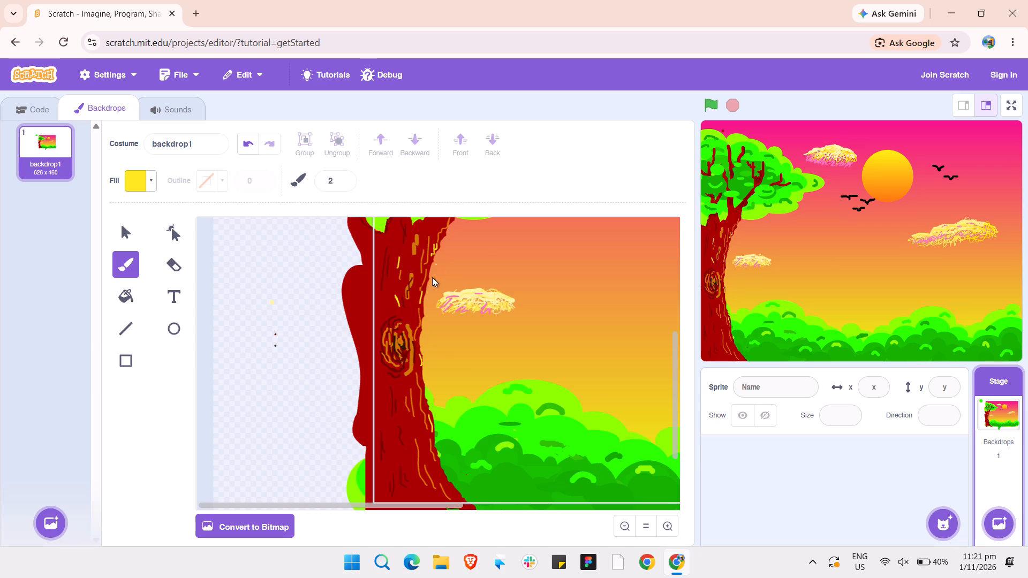
Paint a thin yellow bark highlight on the lower trunk, just below and to the right of the hollow.
scroll(431, 279, up, 1)
scroll(431, 279, down, 3)
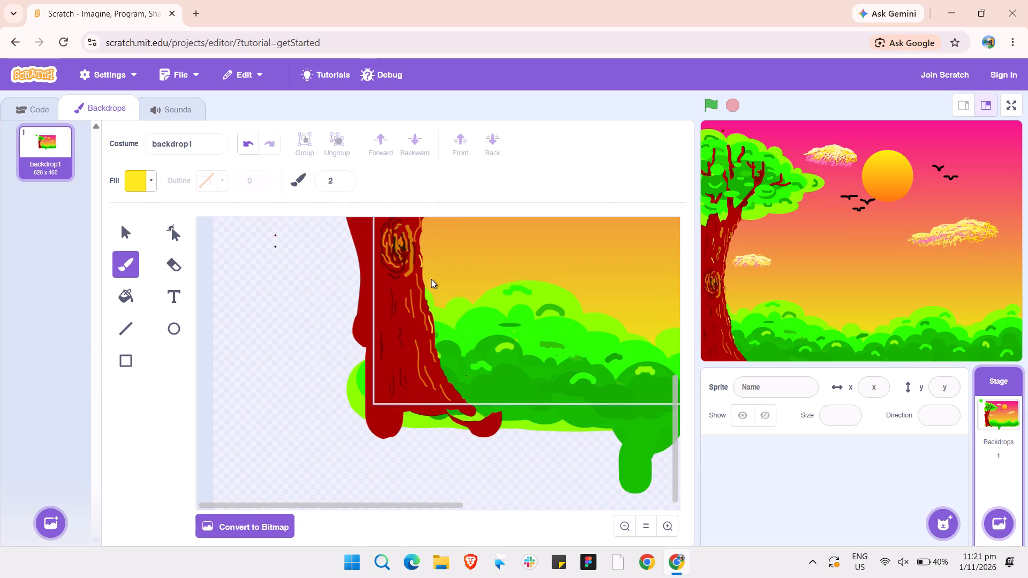
scroll(431, 279, up, 1)
drag(417, 339, 419, 358)
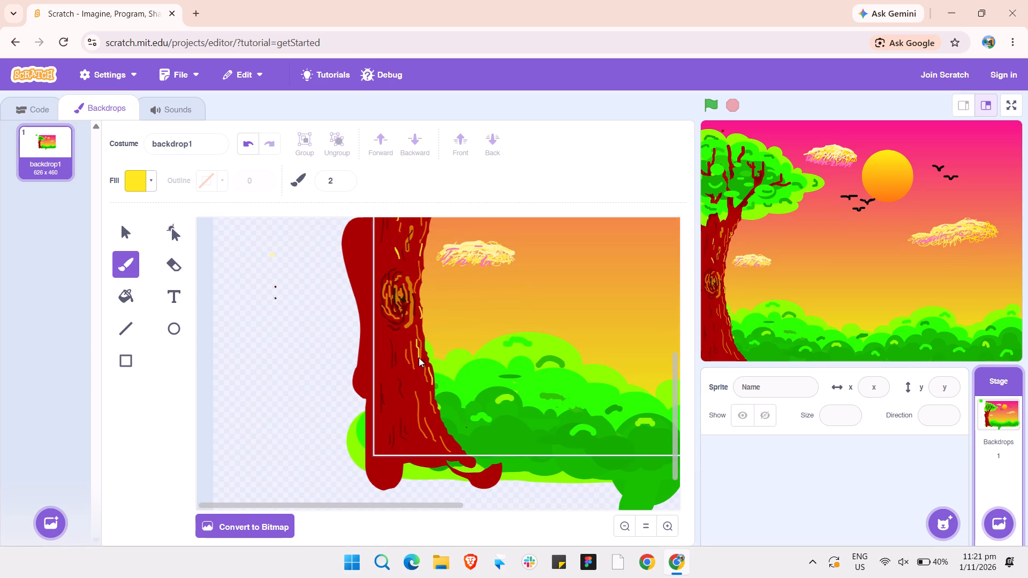
drag(419, 358, 420, 359)
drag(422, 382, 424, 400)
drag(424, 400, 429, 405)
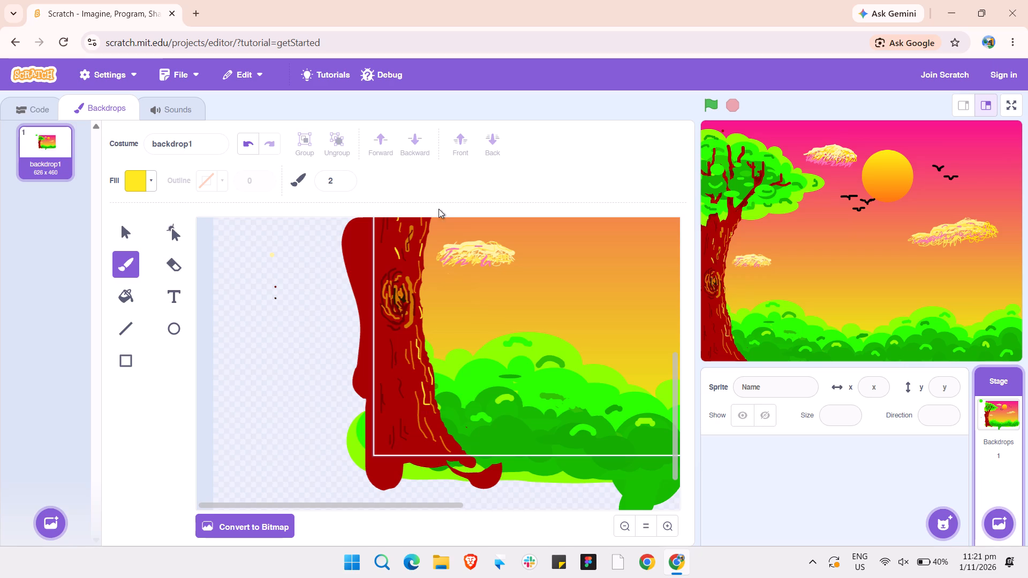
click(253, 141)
Paint a slanting yellow bark highlight on the lower trunk, following the right edge toward the roots.
drag(422, 388, 428, 410)
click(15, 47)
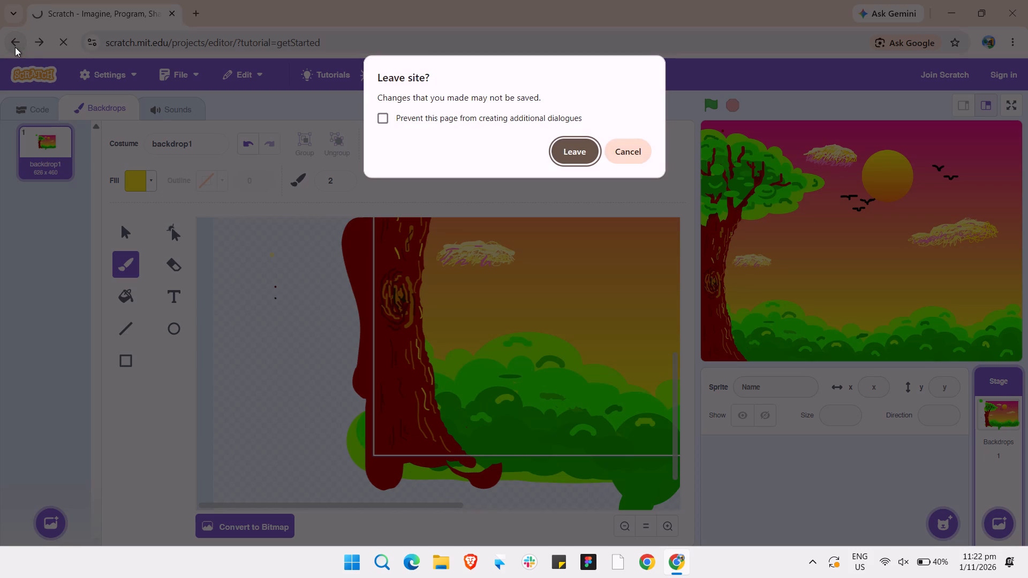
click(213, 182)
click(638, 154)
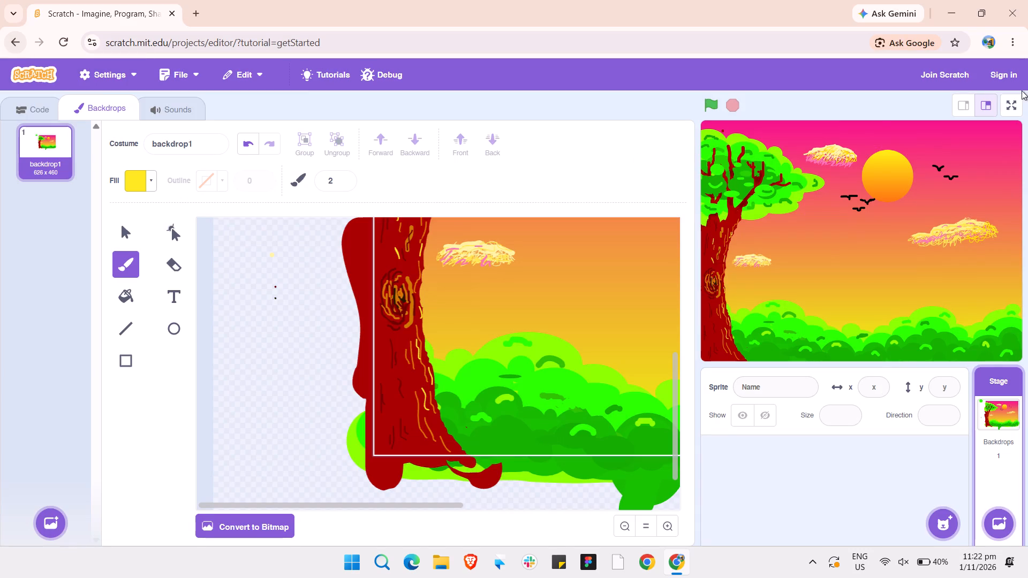
View the stage in full screen to inspect the painted sunset scene, and return to the editor.
click(24, 100)
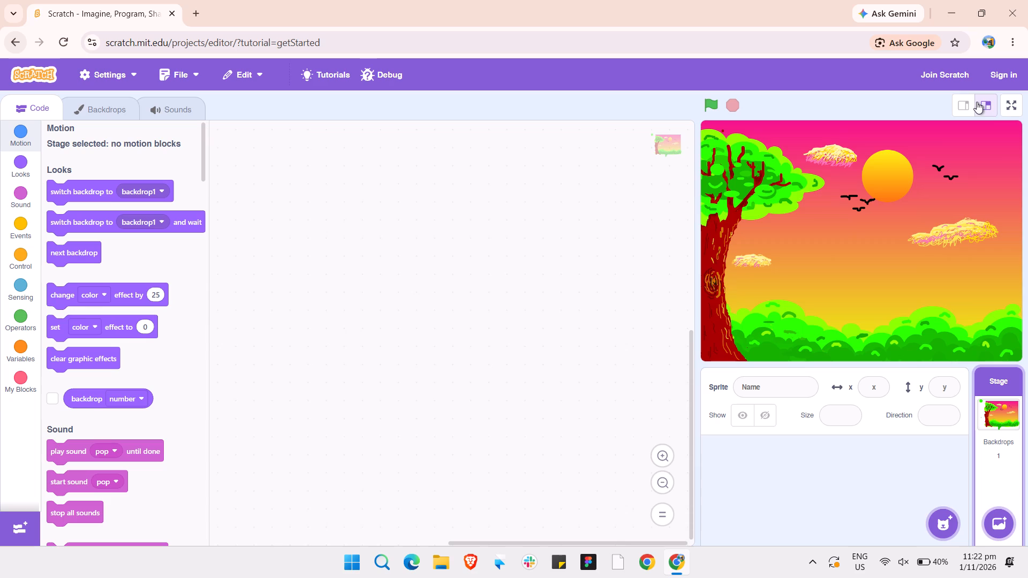
click(1012, 105)
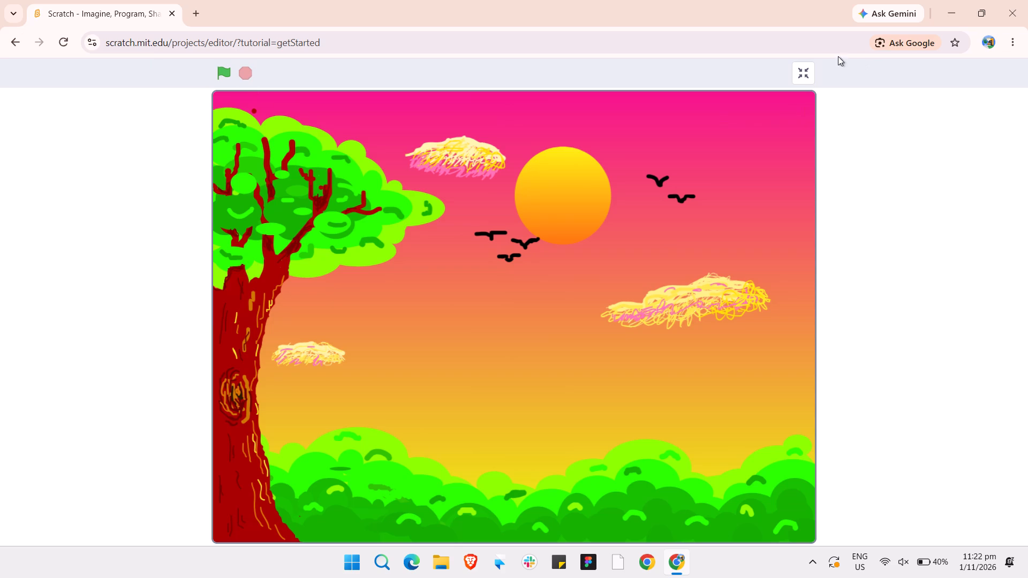
click(807, 67)
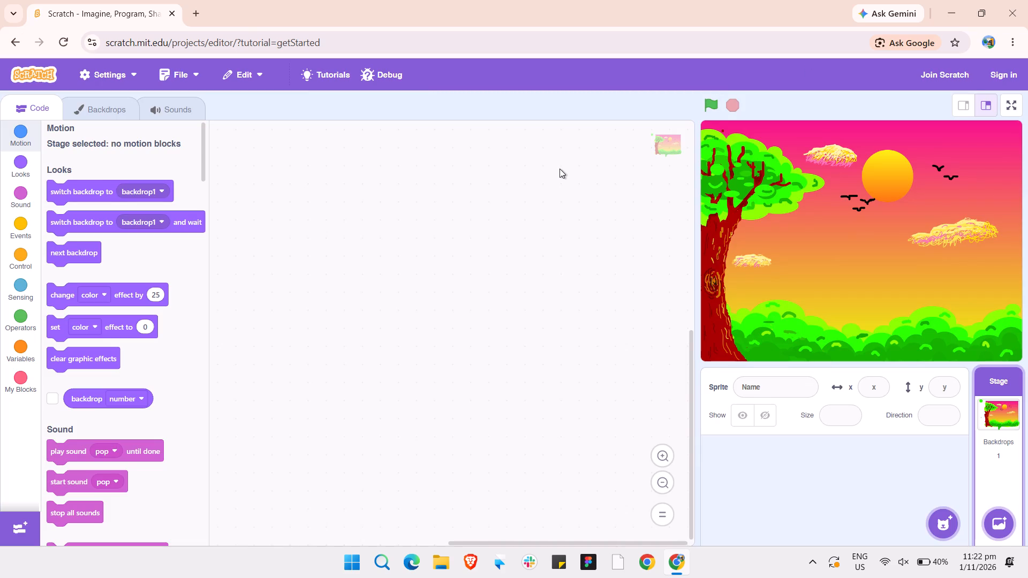
Review the whole backdrop1 artwork in the backdrop editor.
click(126, 108)
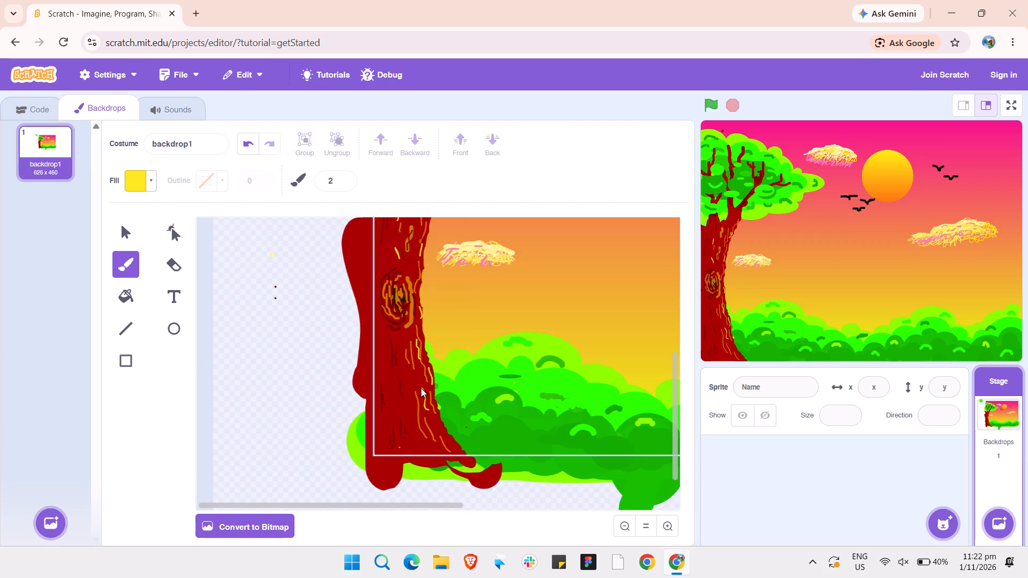
click(622, 530)
scroll(473, 317, up, 1)
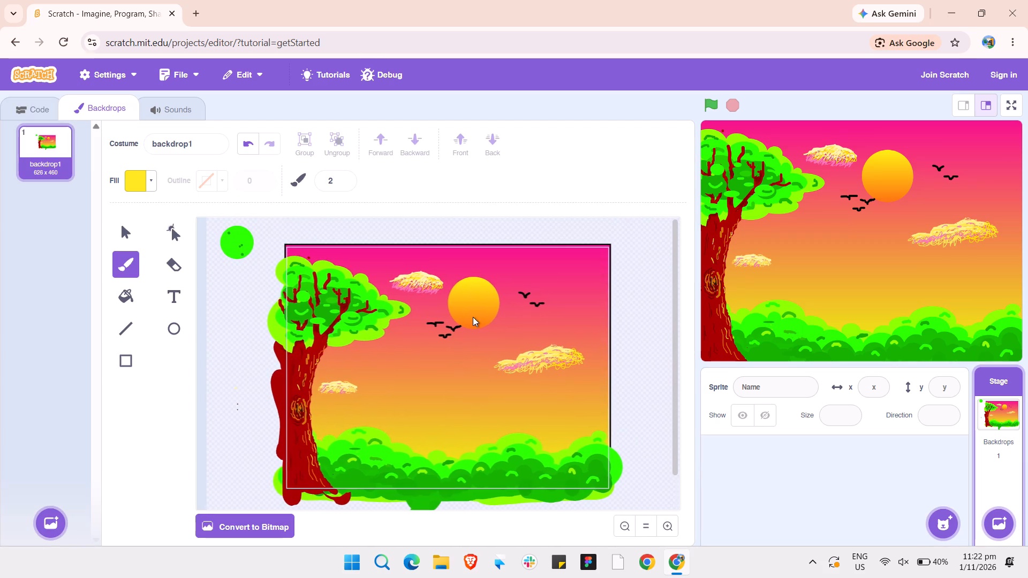
scroll(473, 317, up, 1)
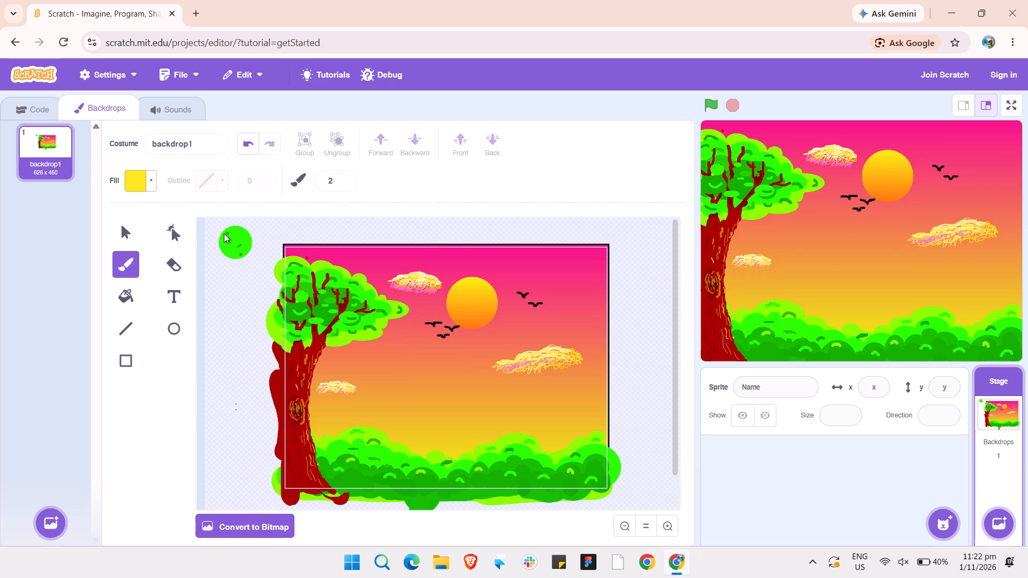
Save the project to the computer.
click(33, 105)
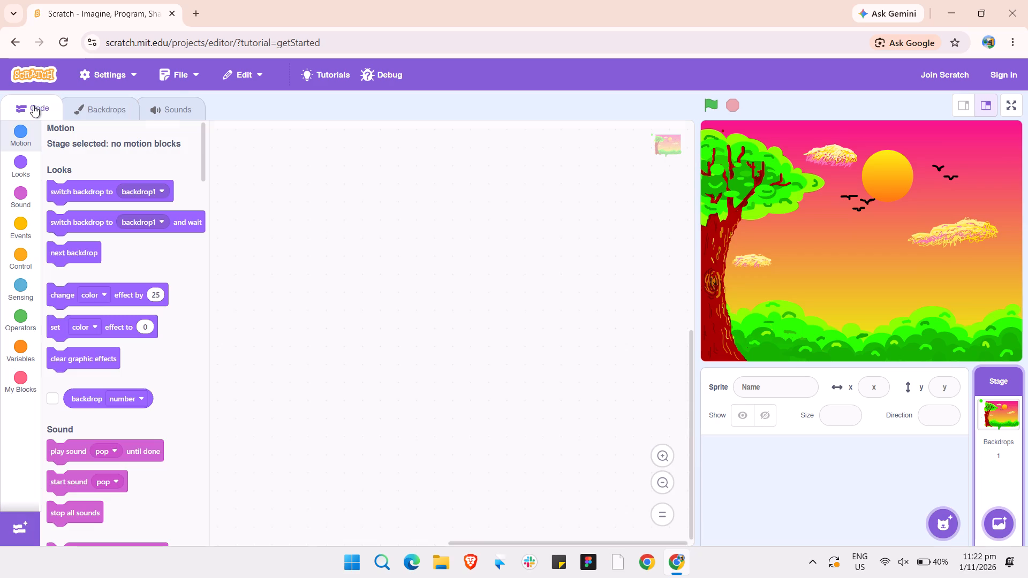
click(127, 70)
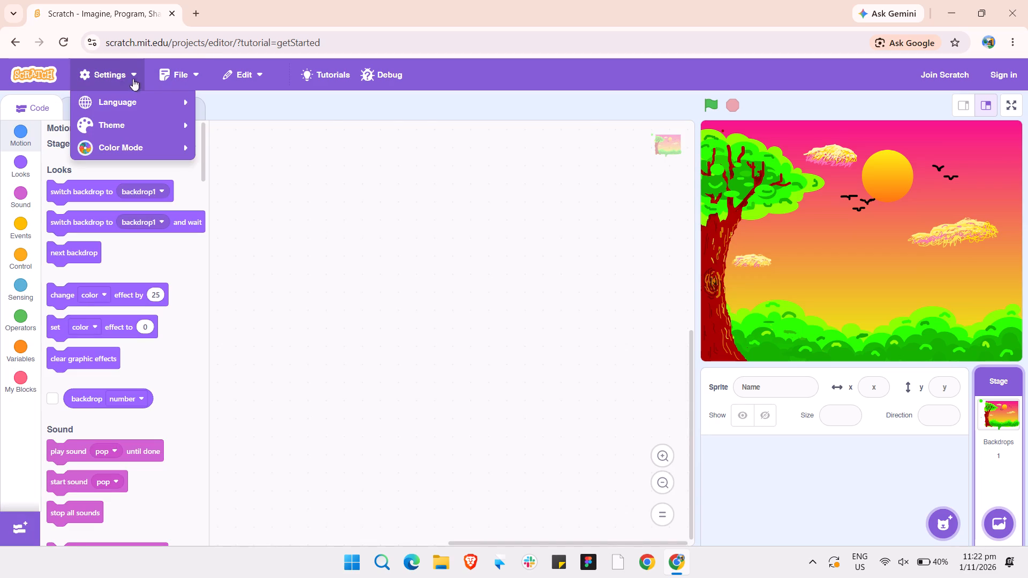
click(195, 76)
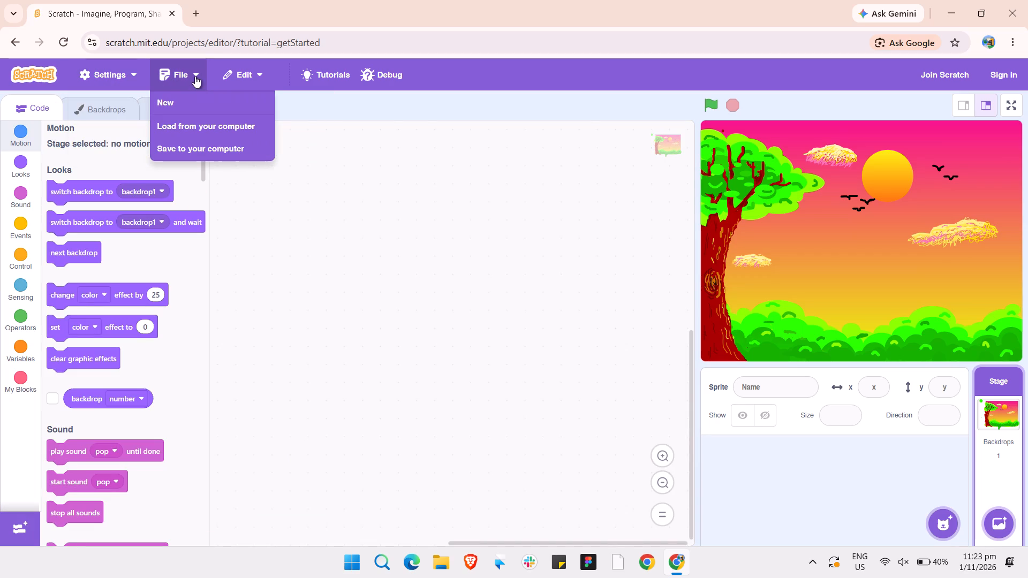
click(209, 142)
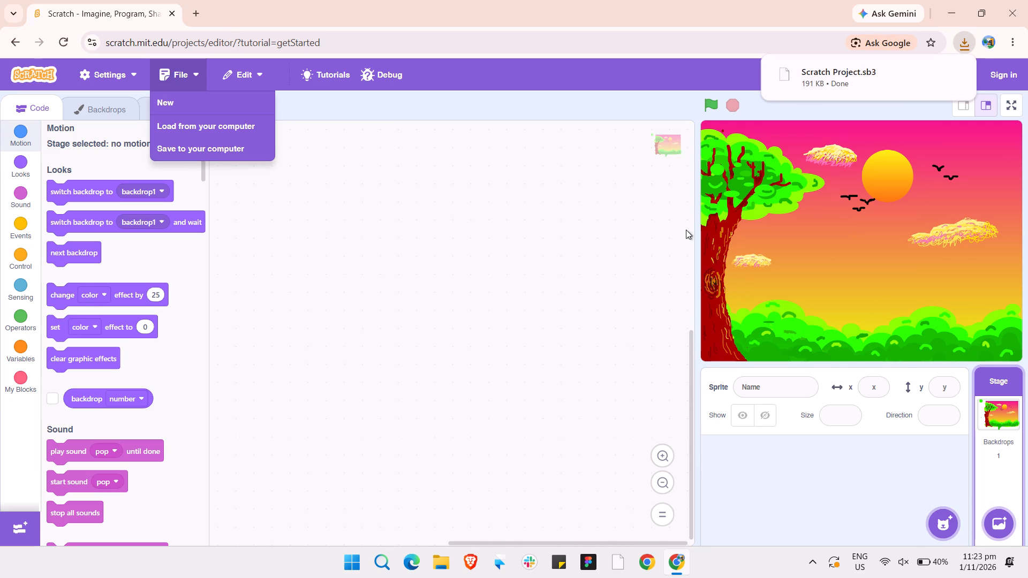
View the stage in full screen once more and return to the editor.
click(1014, 105)
click(805, 83)
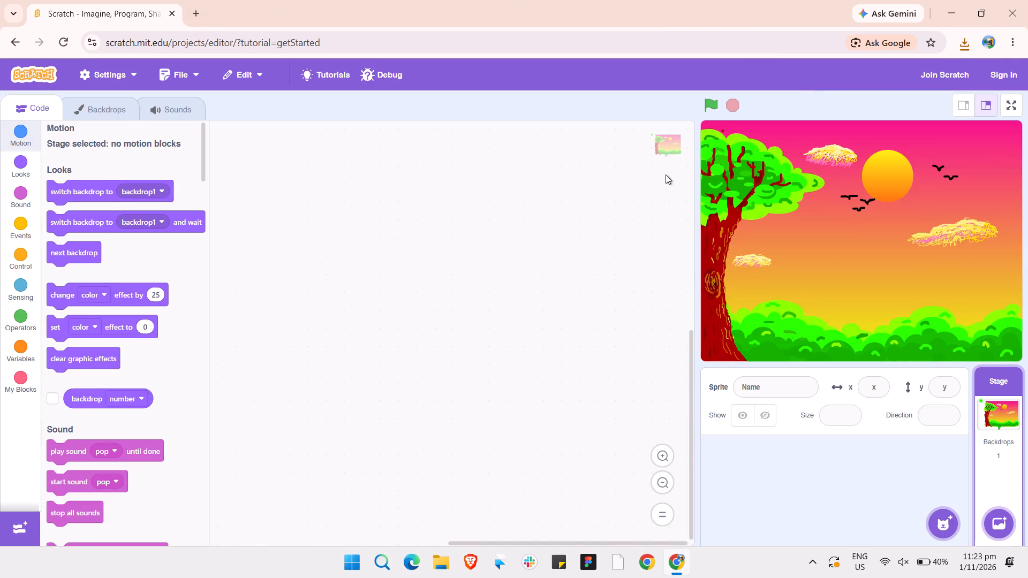
Minimise the browser window to show the desktop.
click(980, 5)
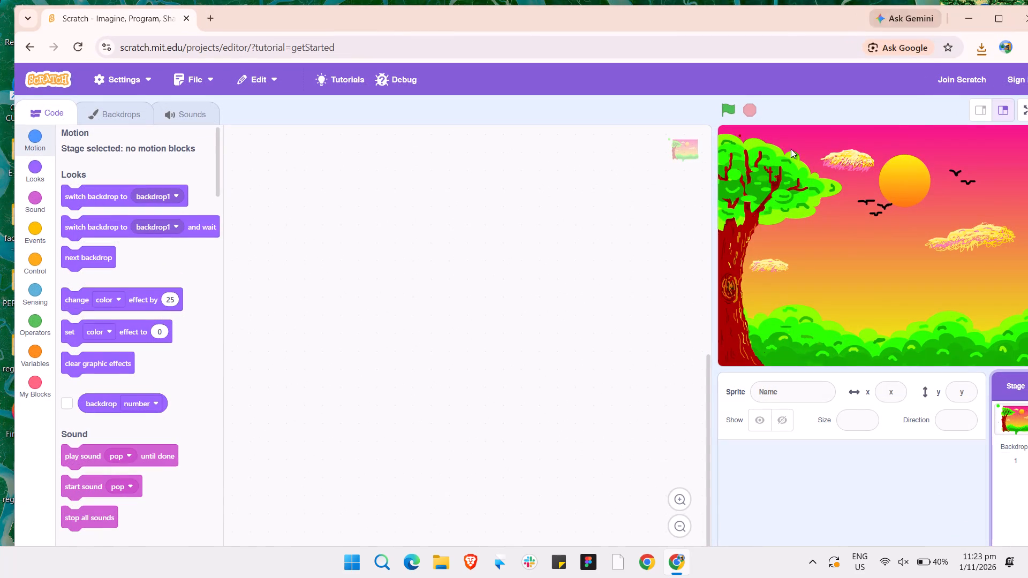
click(997, 12)
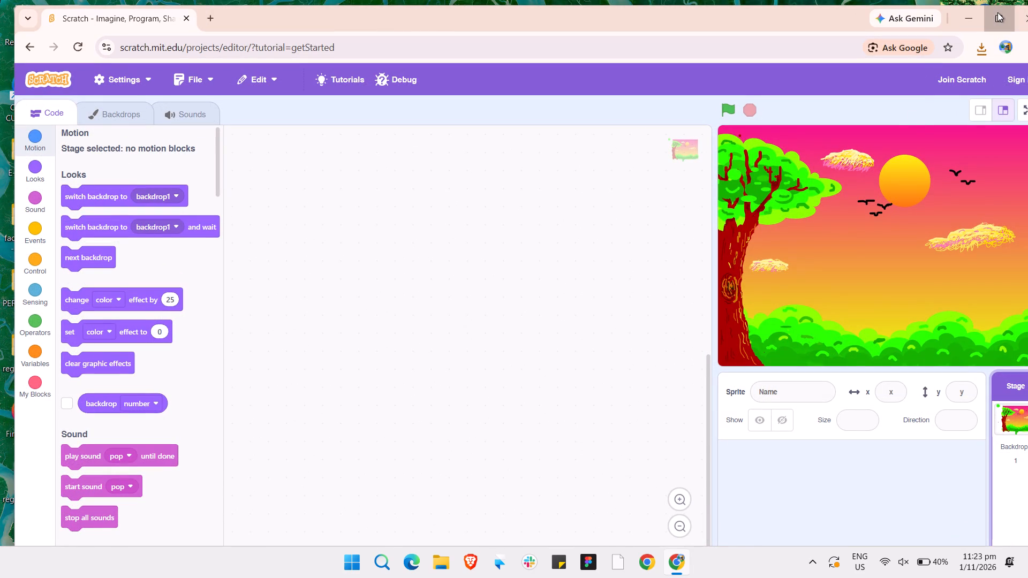
click(956, 14)
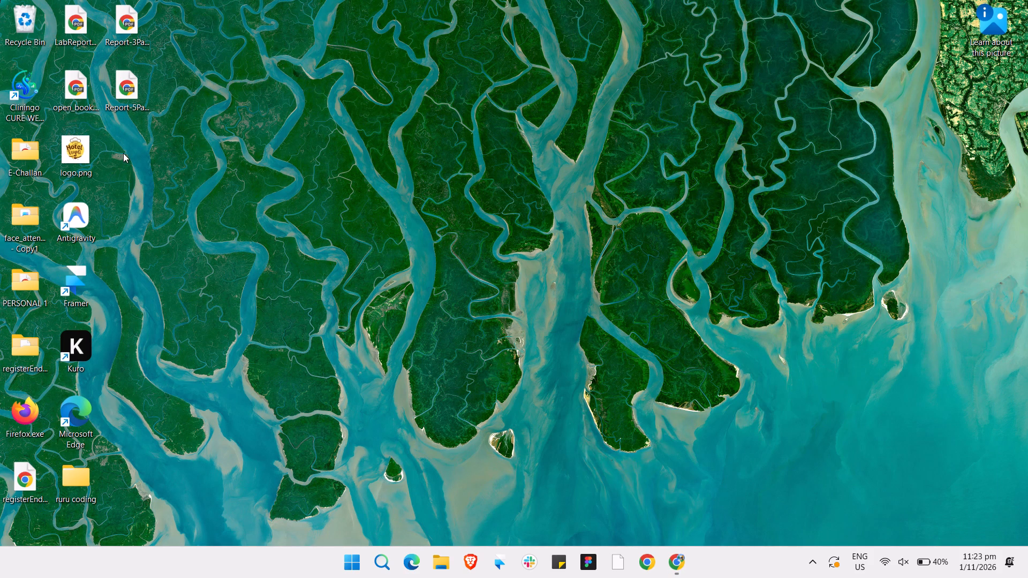
Switch back to the Chrome window with the Scratch project.
click(670, 551)
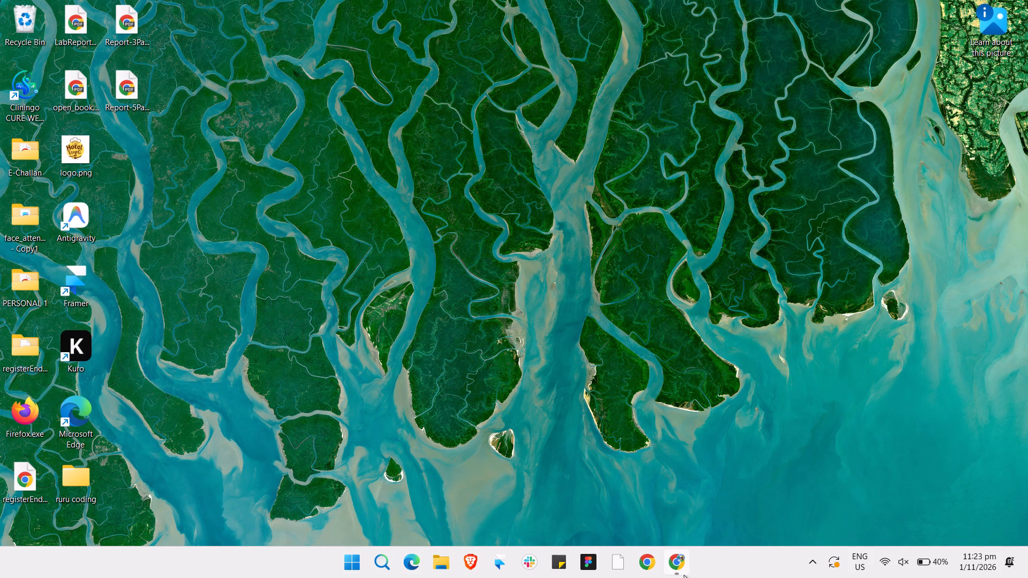
click(679, 567)
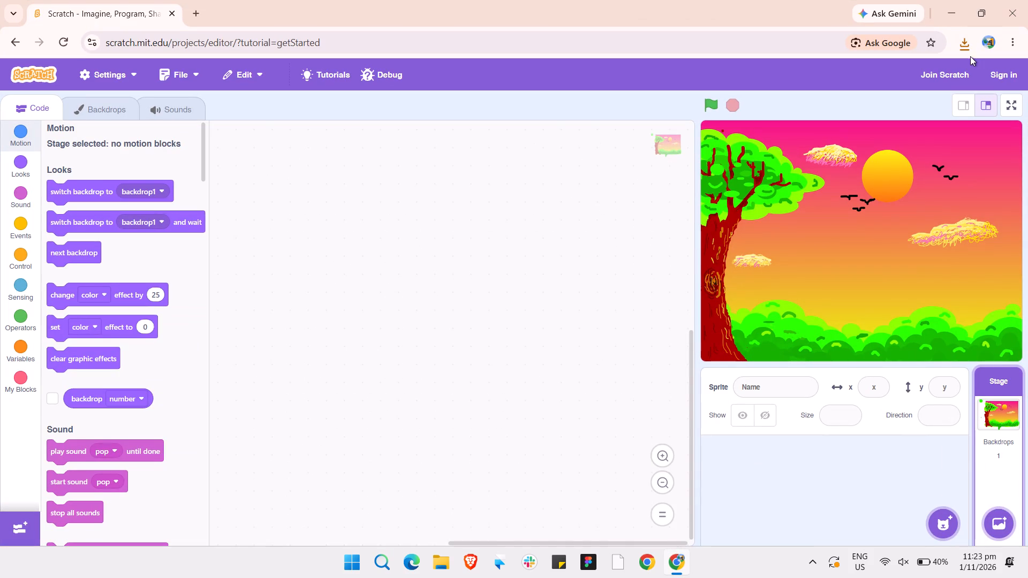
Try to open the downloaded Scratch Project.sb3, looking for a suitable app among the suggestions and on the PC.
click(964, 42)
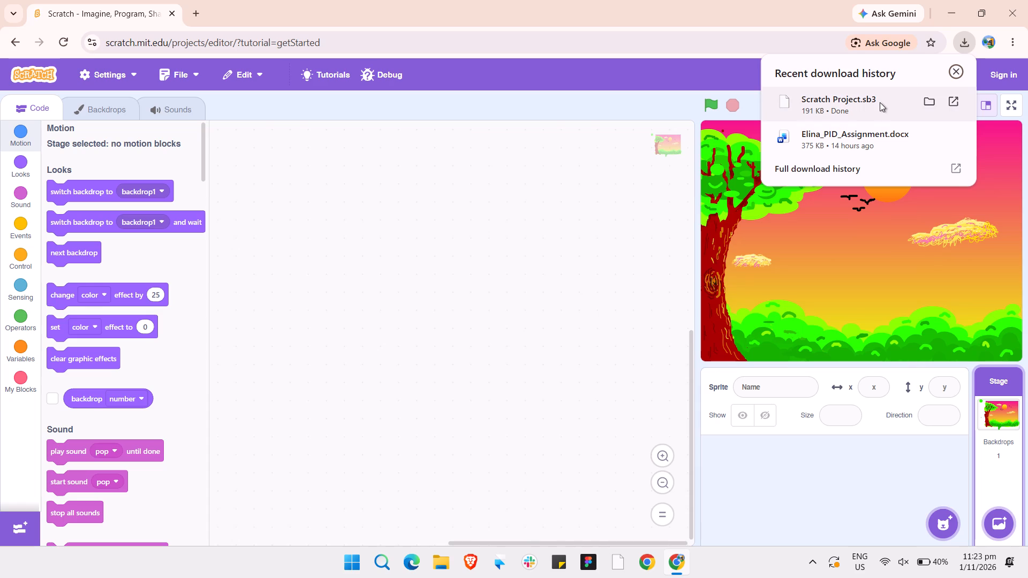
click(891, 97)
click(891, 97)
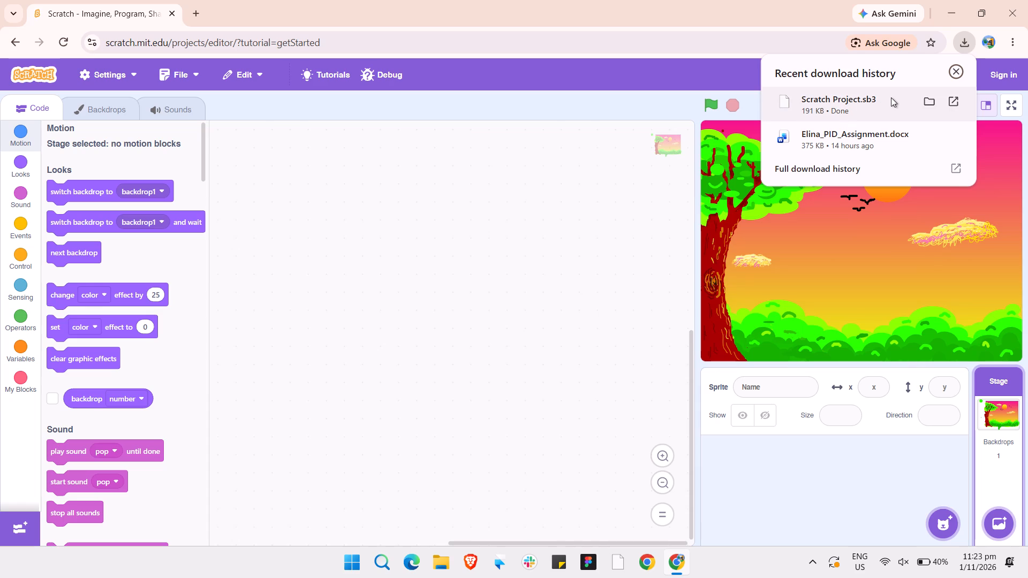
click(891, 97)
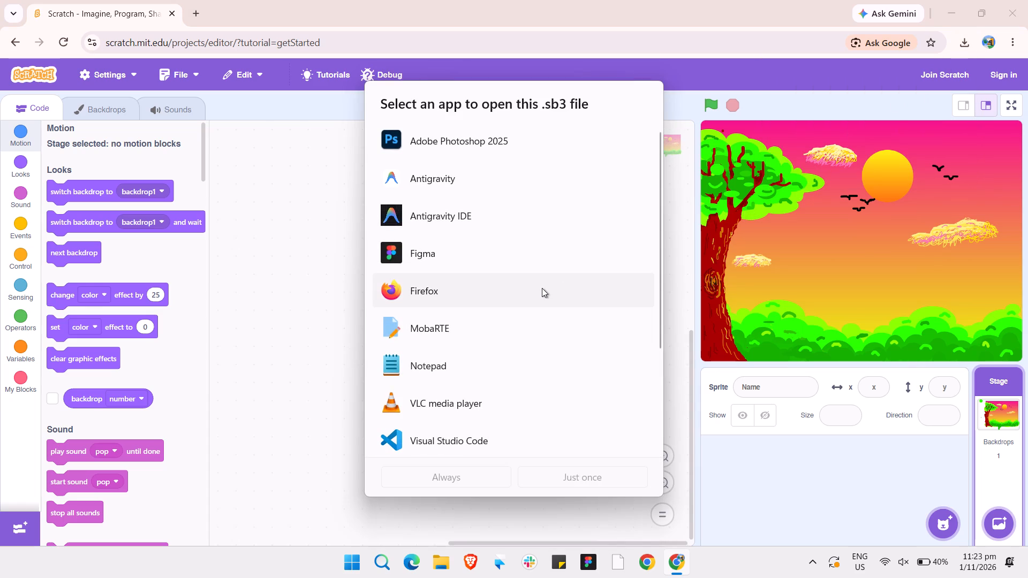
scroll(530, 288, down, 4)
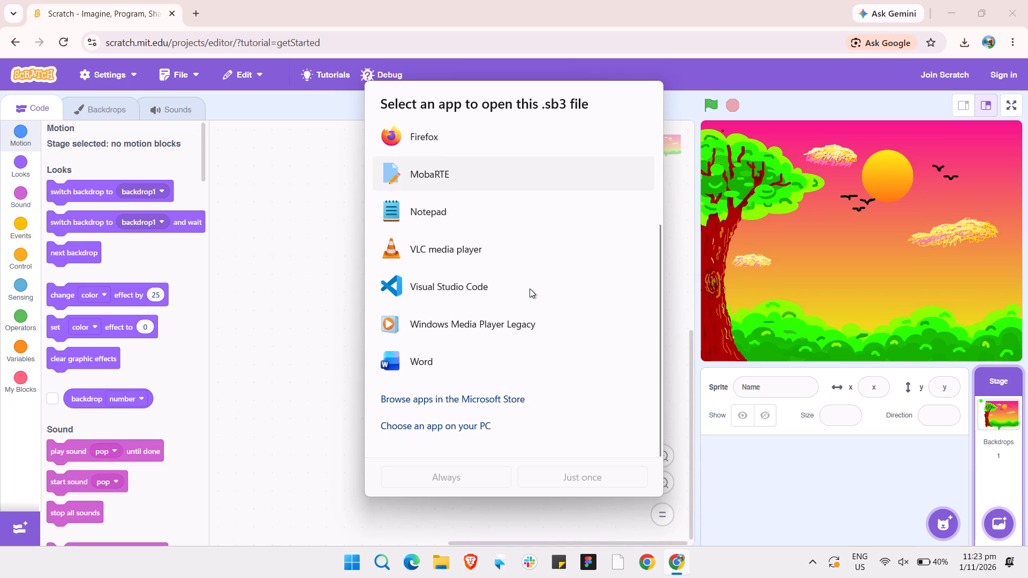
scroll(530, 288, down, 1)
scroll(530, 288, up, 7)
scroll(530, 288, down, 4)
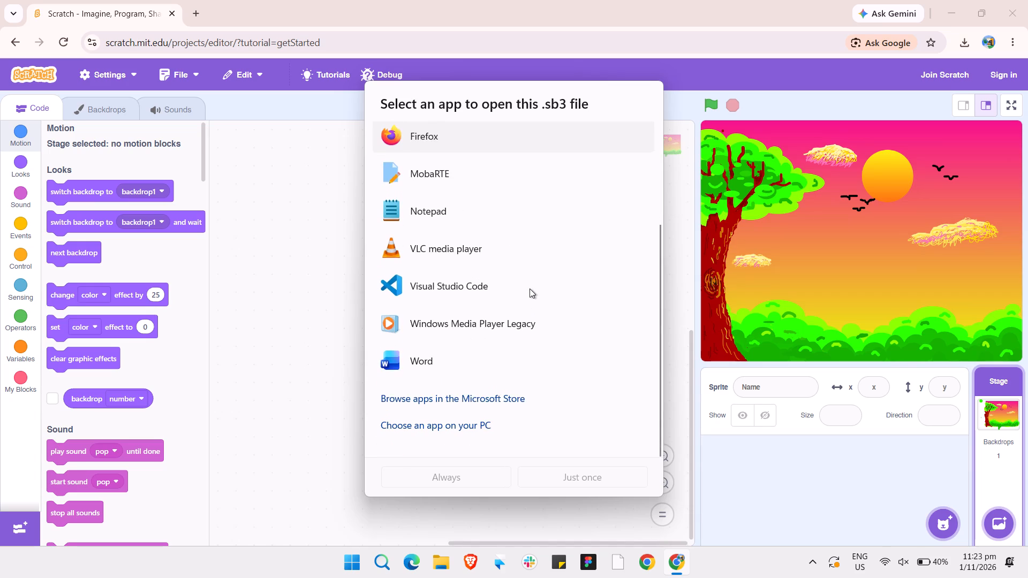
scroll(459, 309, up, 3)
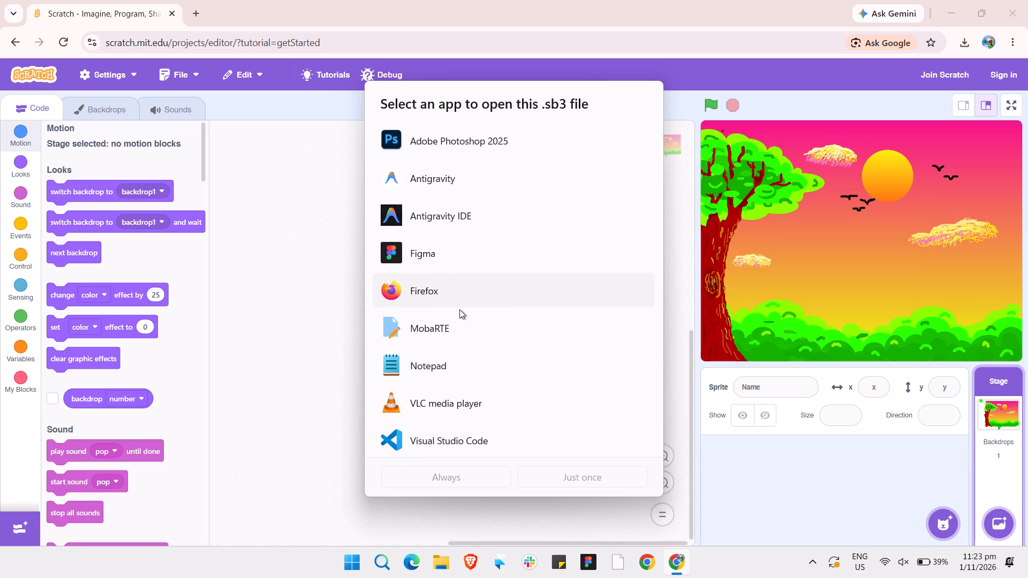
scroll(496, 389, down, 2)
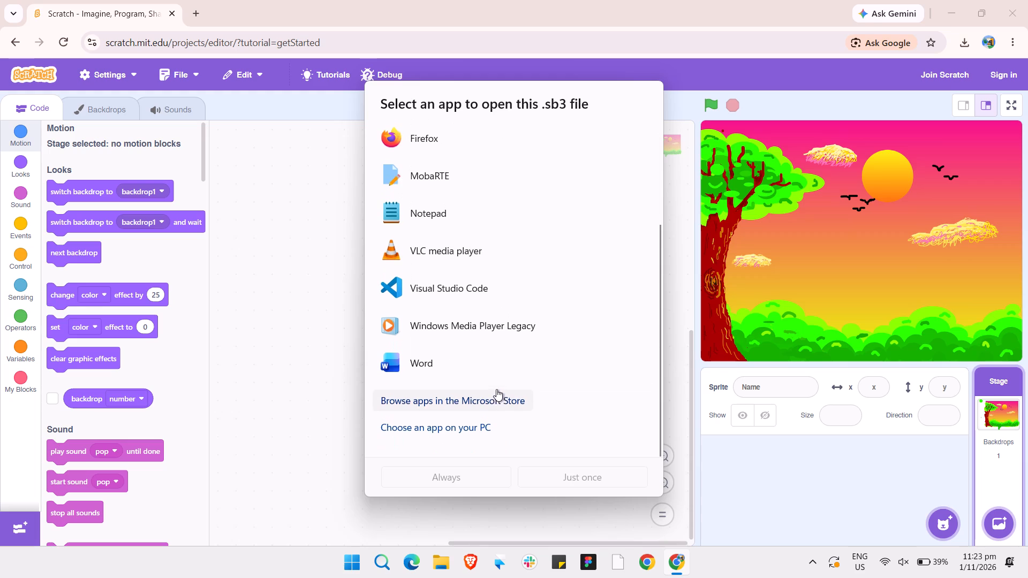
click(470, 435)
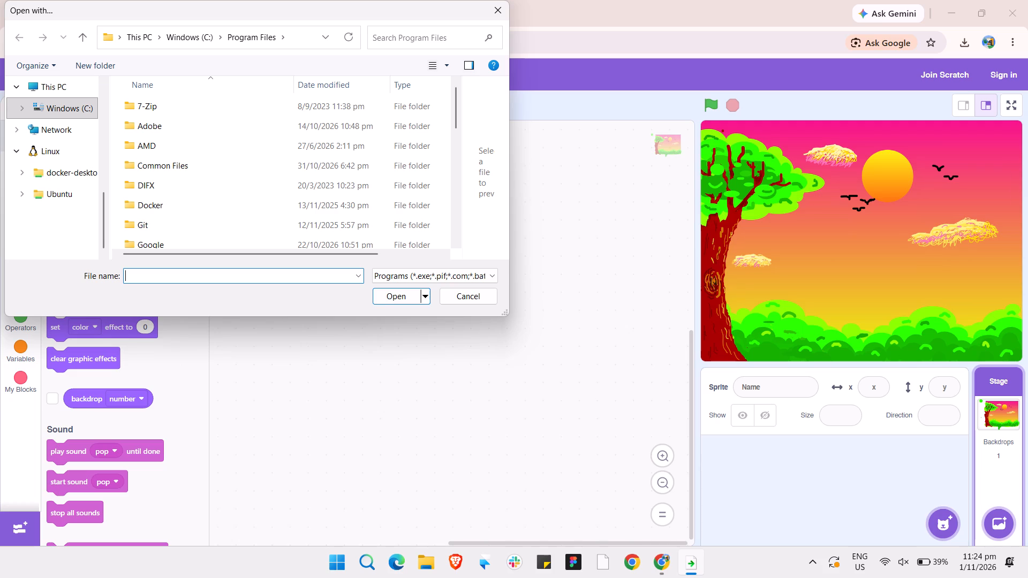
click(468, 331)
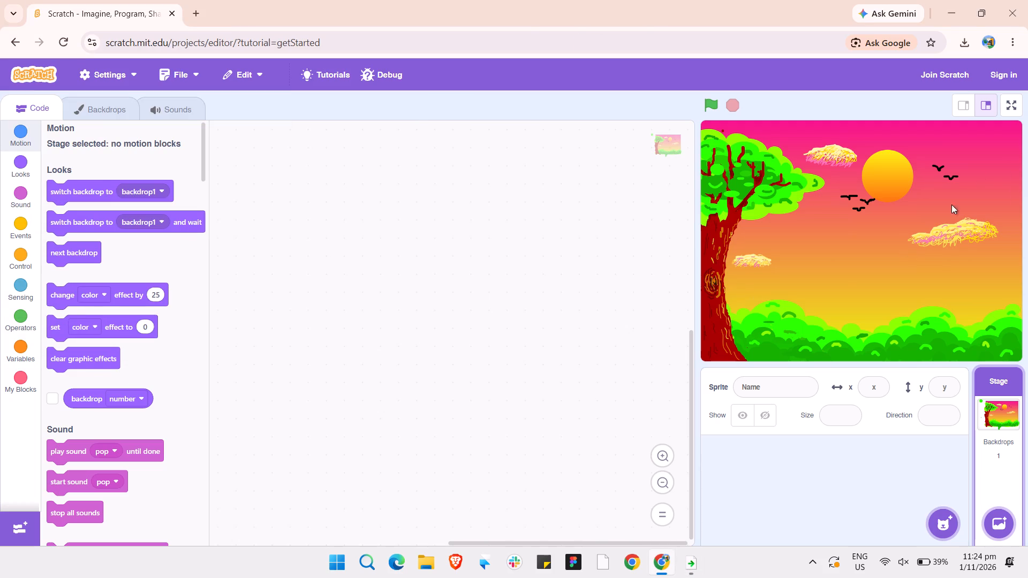
View the stage with the sunset backdrop in full screen.
click(1004, 103)
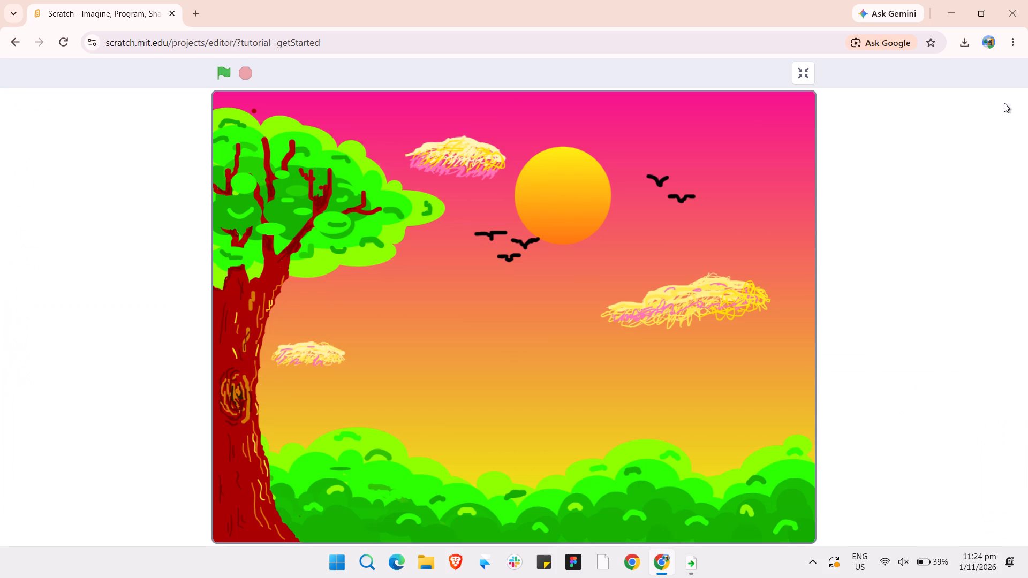
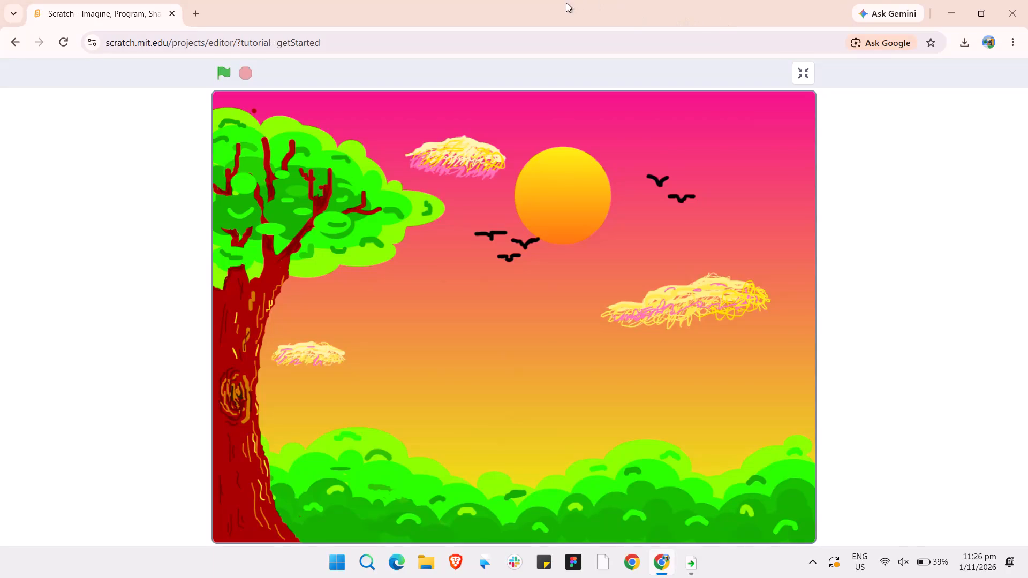
Leave the Scratch editor page, discarding any unsaved changes, and close the browser window.
click(19, 39)
click(578, 144)
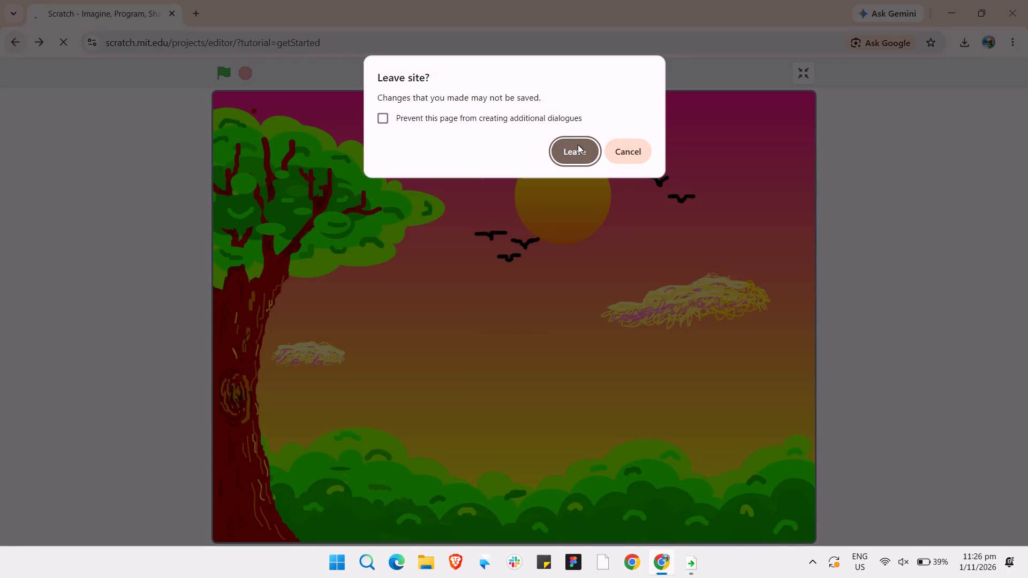
click(1019, 14)
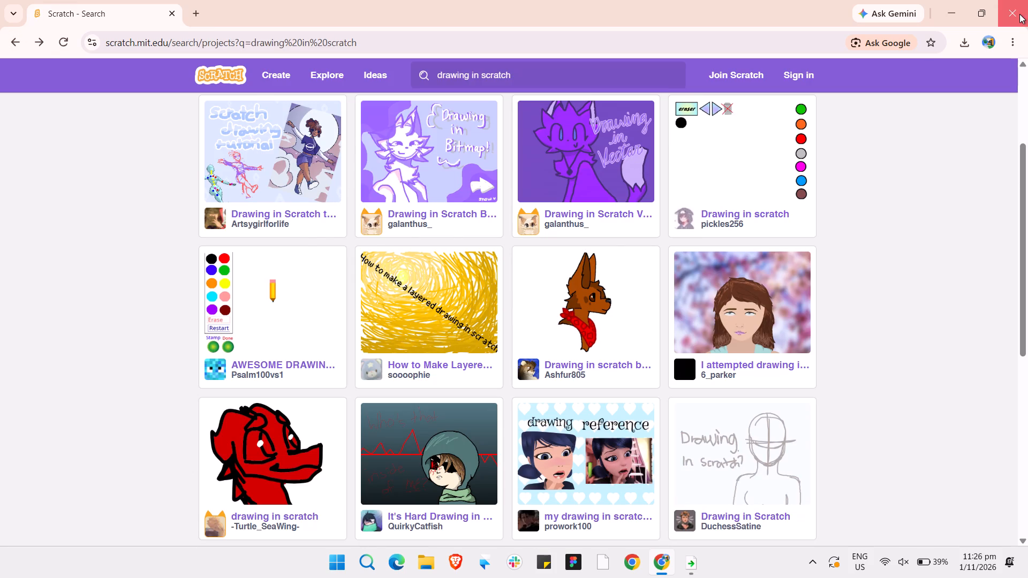
Dismiss the leftover Open with file picker and app chooser, returning to the clear desktop.
click(496, 4)
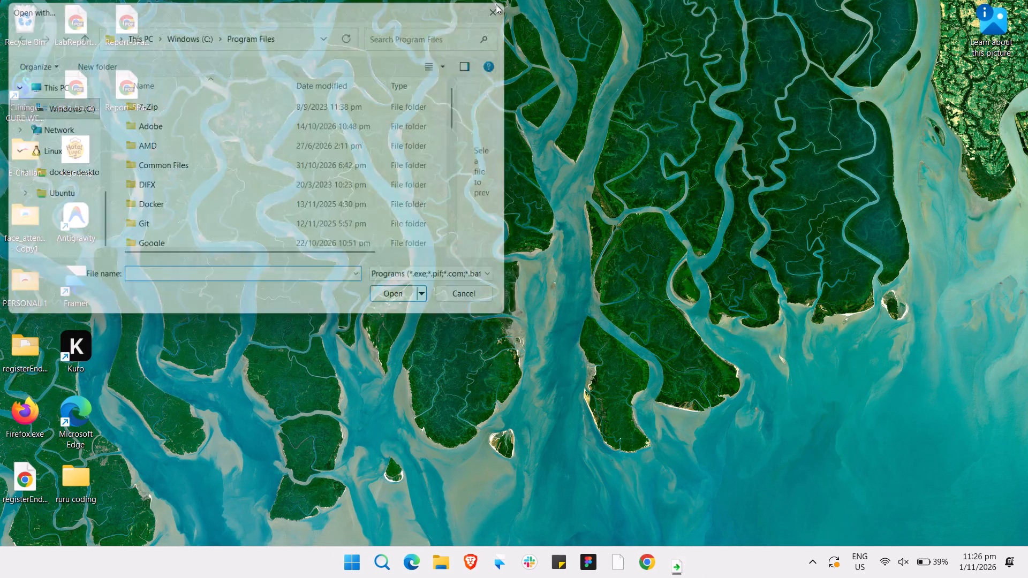
click(752, 167)
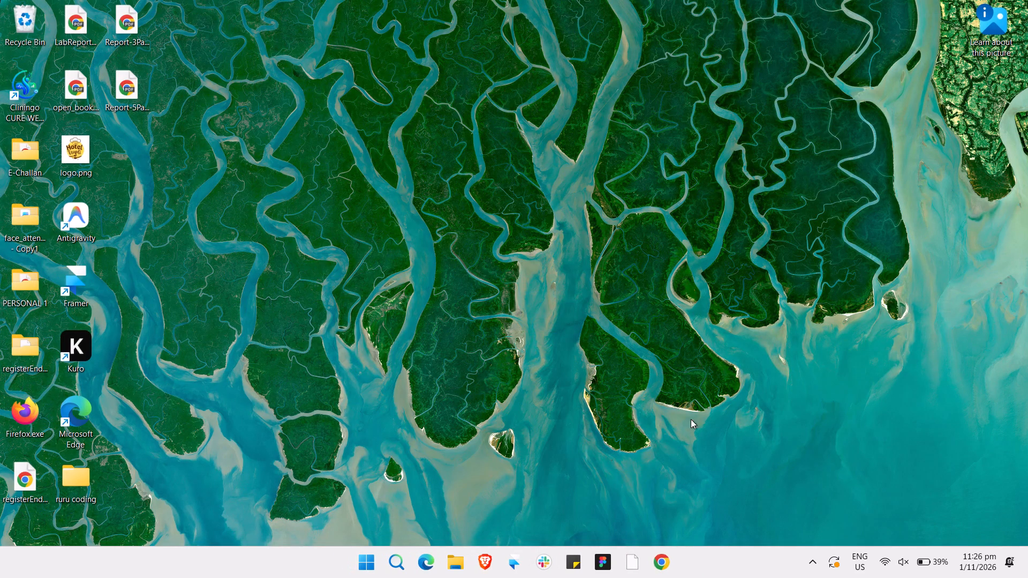
click(271, 400)
Shut down the computer without installing the pending updates.
click(364, 558)
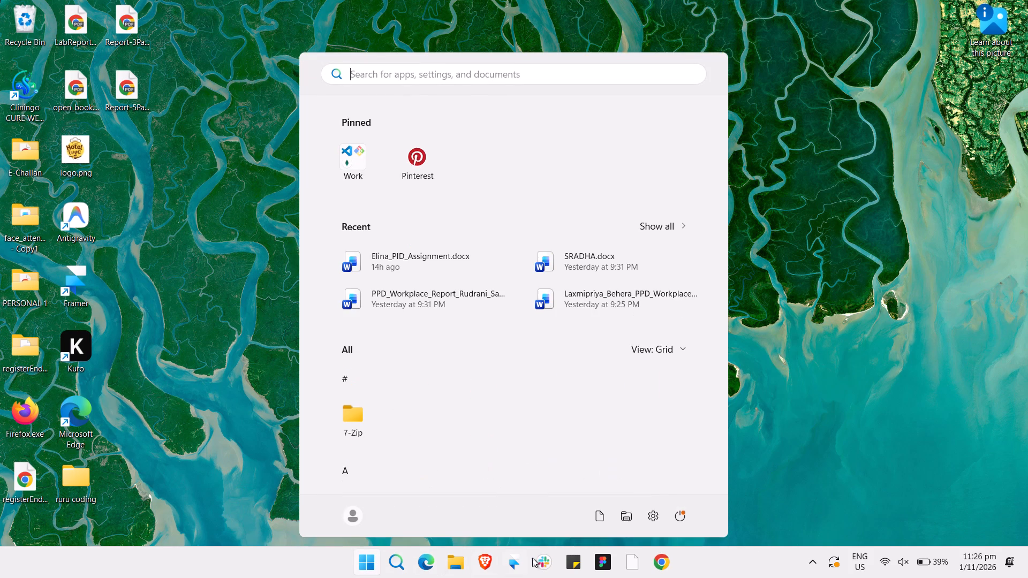
click(675, 518)
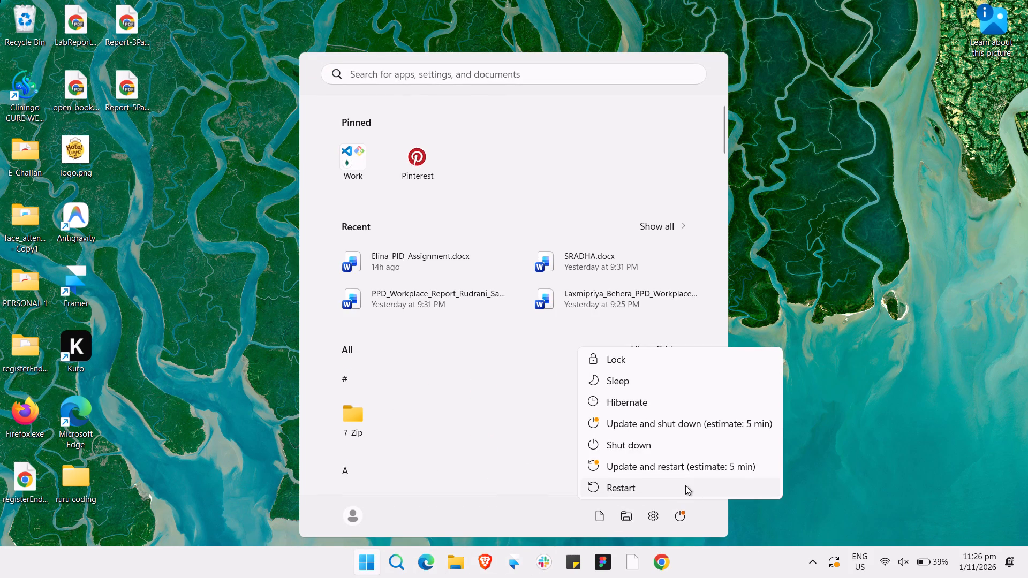
click(642, 447)
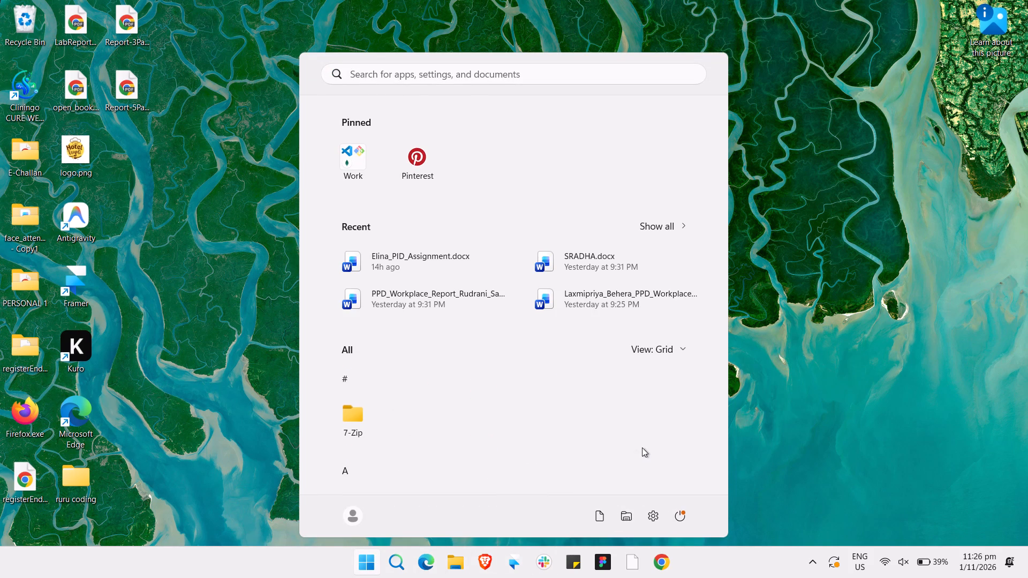